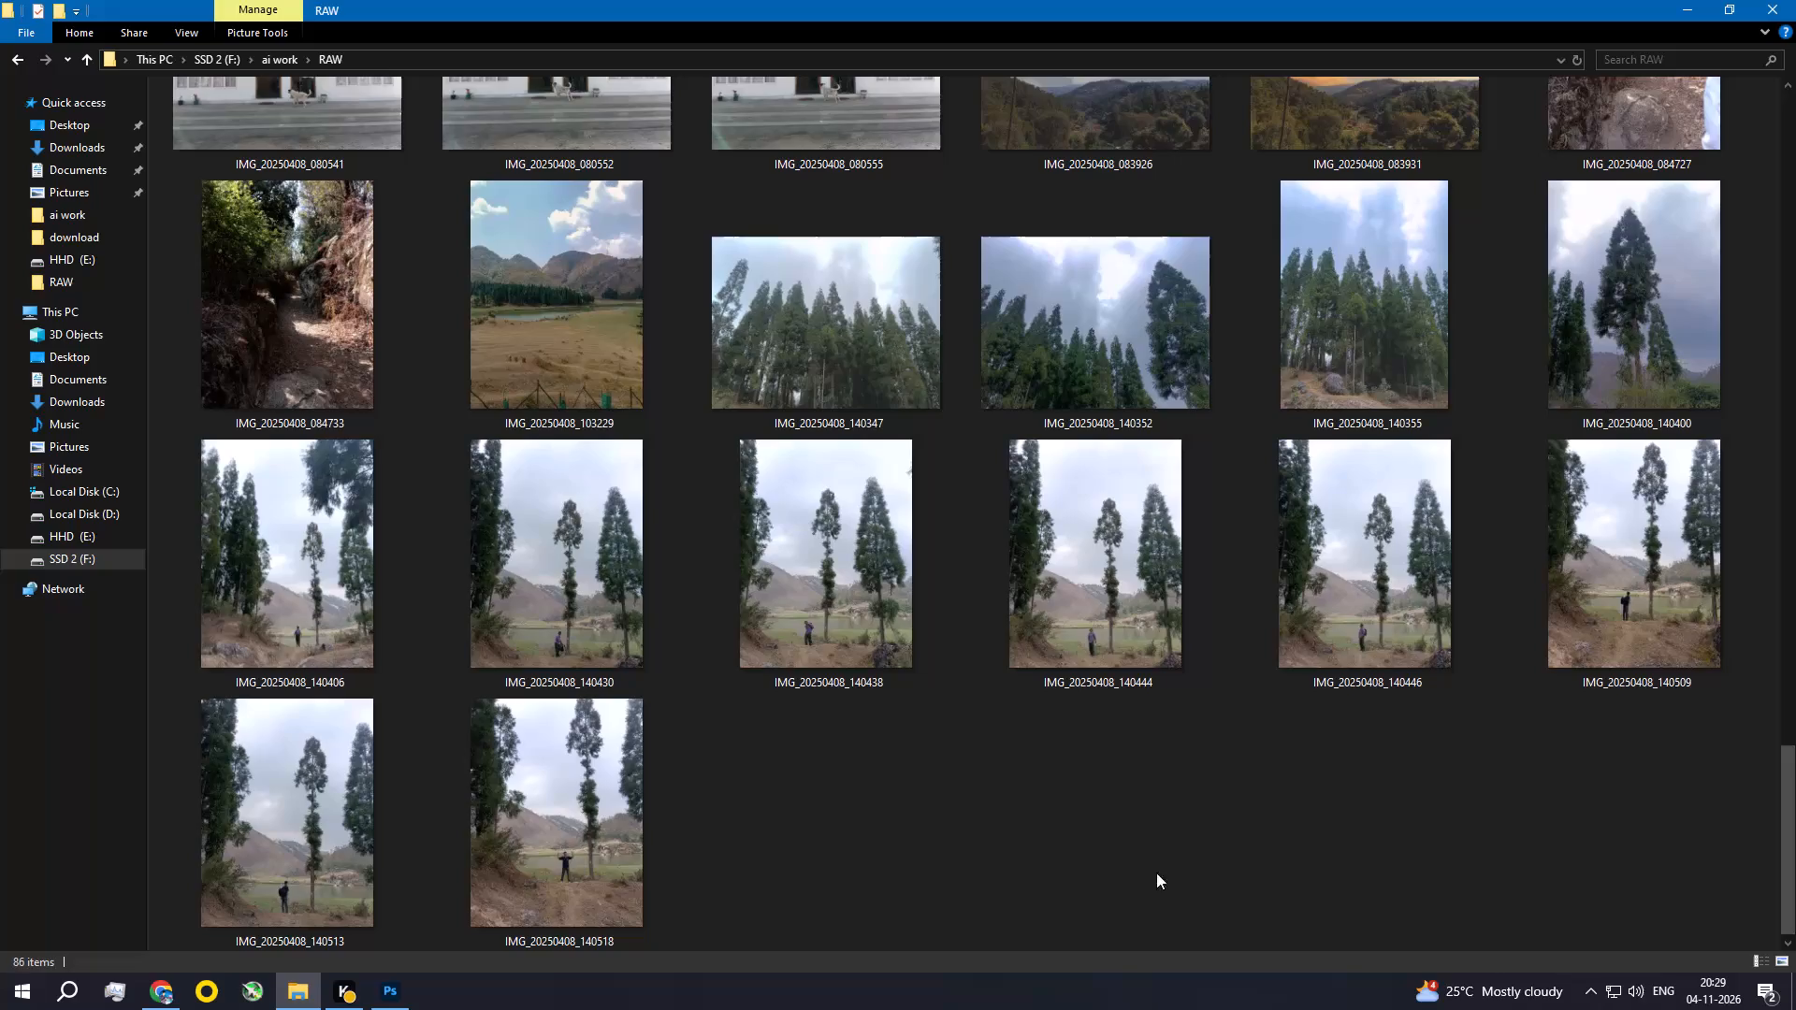
# Delete the photos of a person among tall trees, from IMG_20250408_140406 through IMG_20250408_140518, one by one from the RAW folder.
pyautogui.click(306, 589)
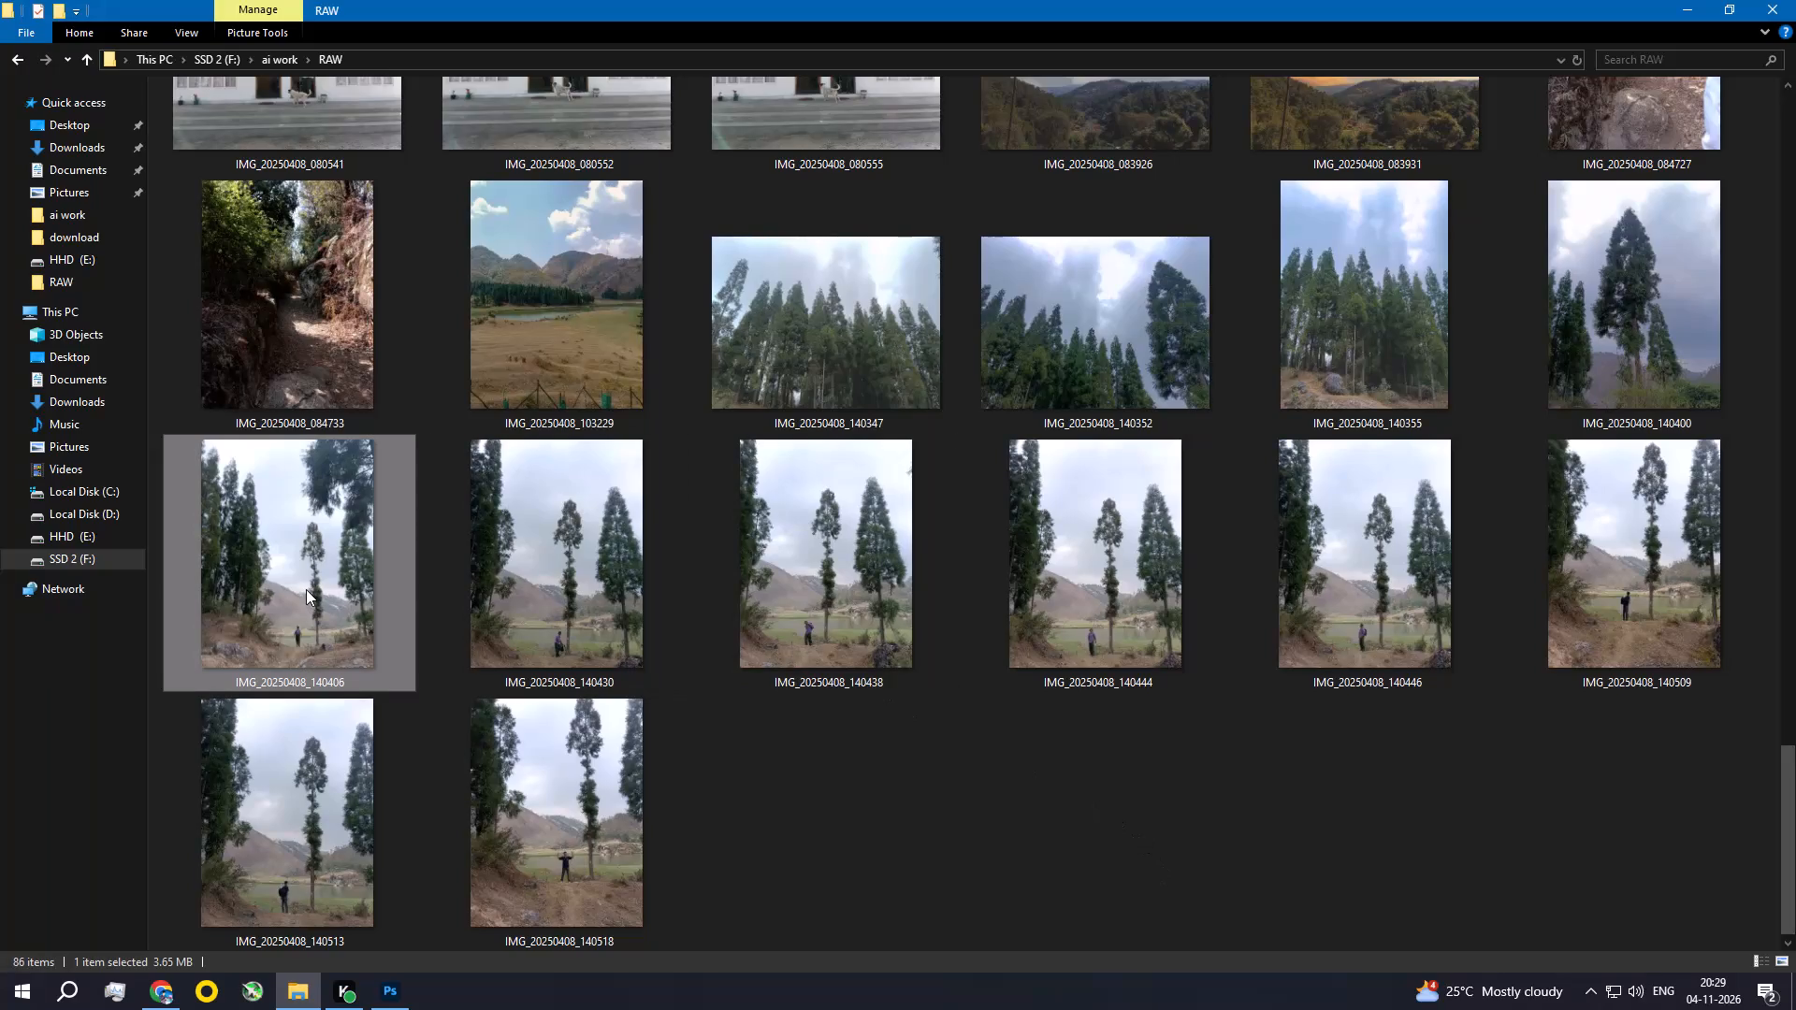
pyautogui.press('Delete')
pyautogui.click(306, 589)
pyautogui.press('Delete')
pyautogui.scroll(-2, 398, 681)
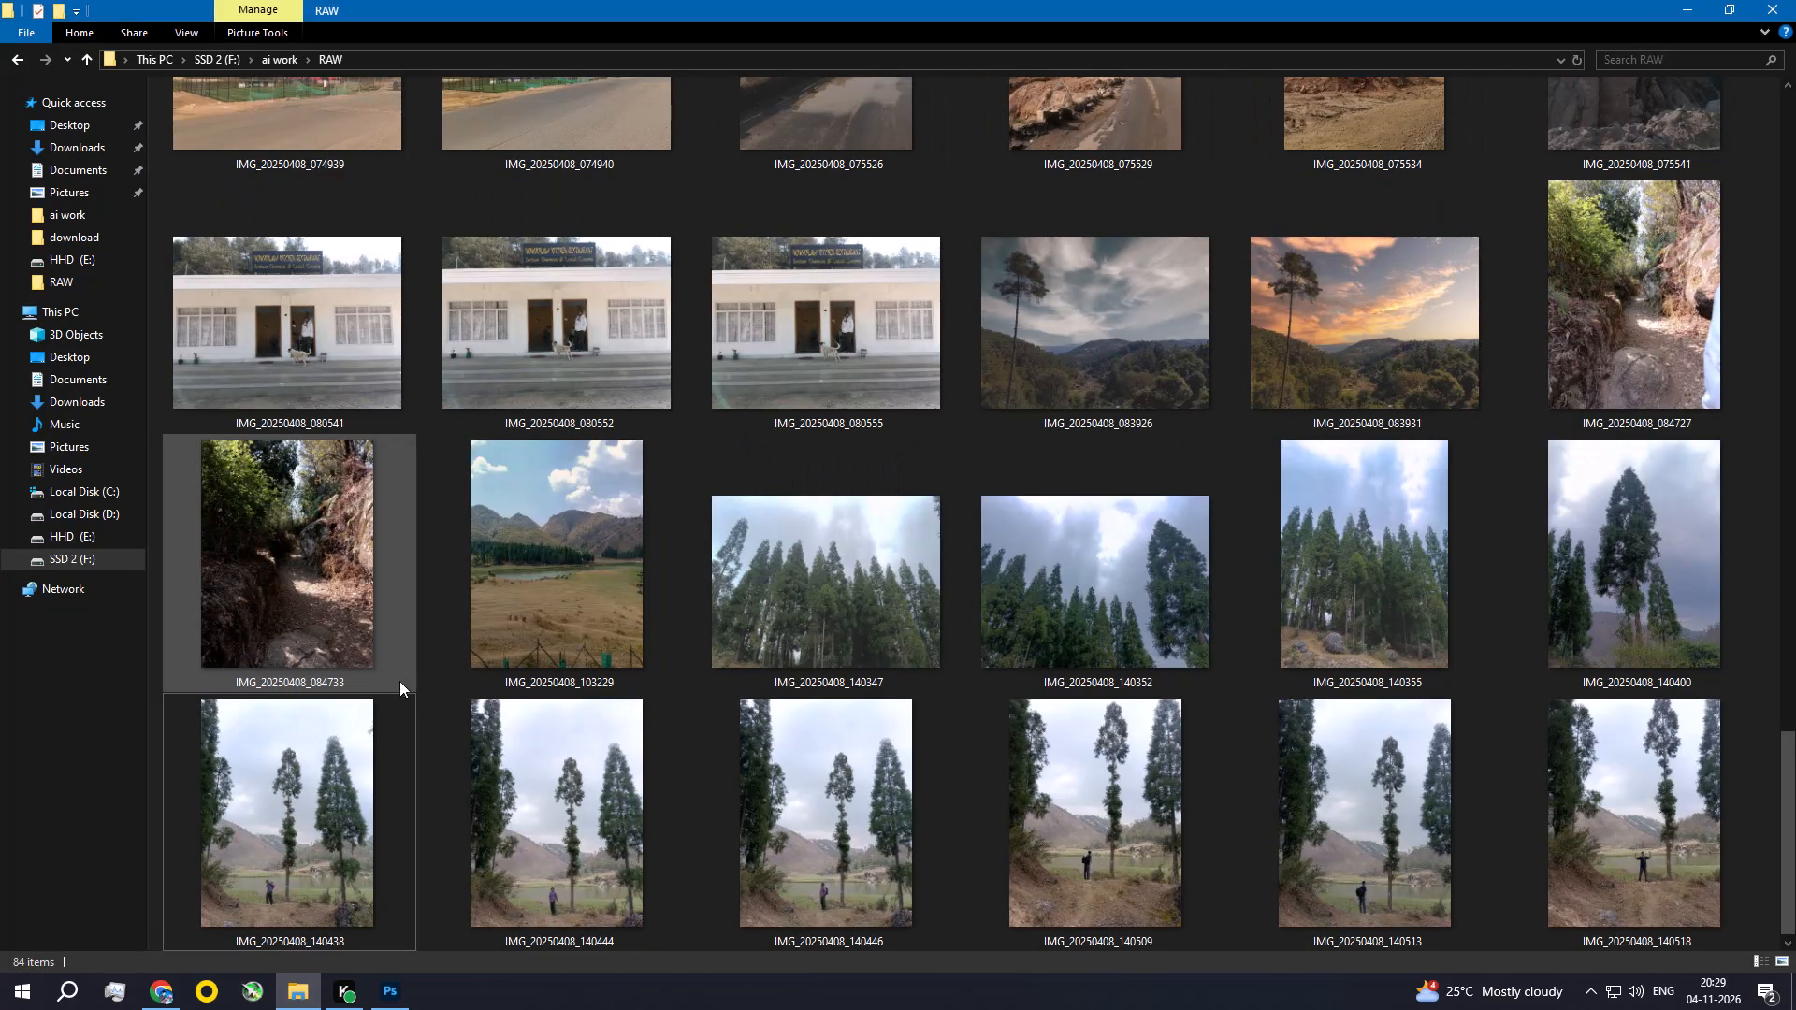
pyautogui.scroll(-4, 399, 681)
pyautogui.click(267, 839)
pyautogui.press('Delete')
pyautogui.click(265, 839)
pyautogui.press('Delete')
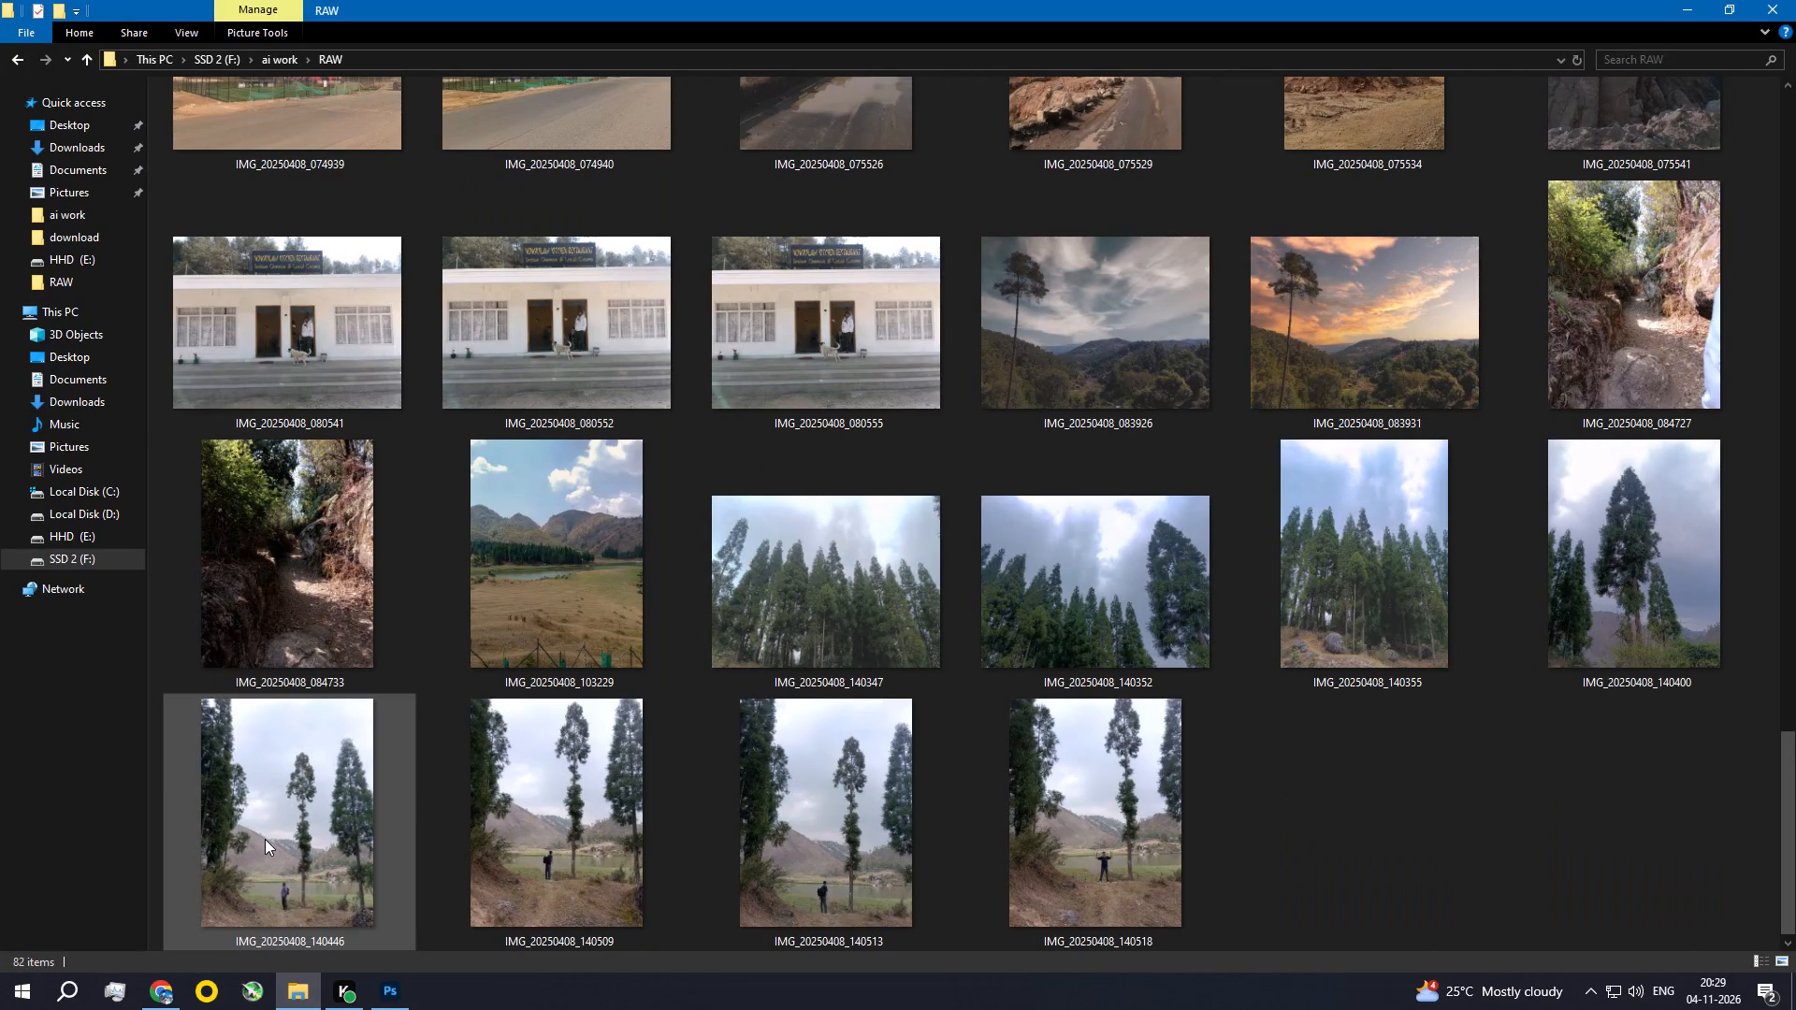
pyautogui.click(265, 839)
pyautogui.press('Delete')
pyautogui.click(264, 839)
pyautogui.press('Delete')
pyautogui.click(264, 839)
pyautogui.press('Delete')
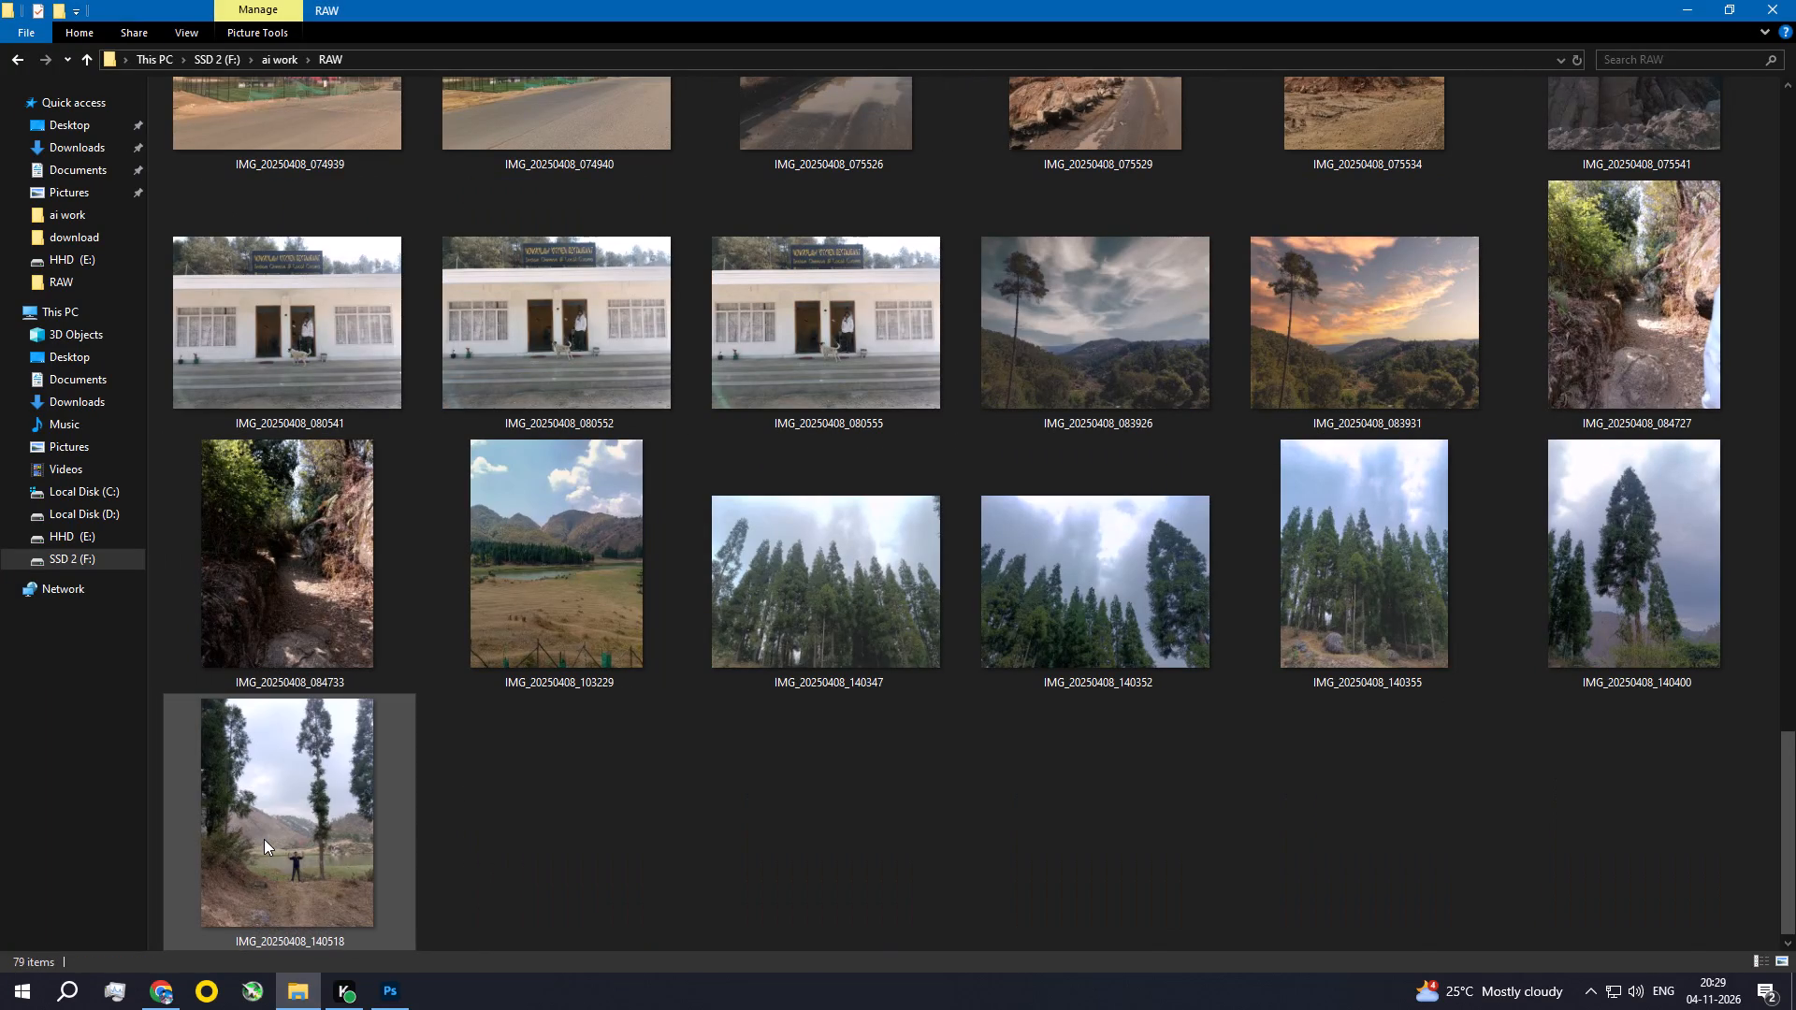
pyautogui.click(264, 839)
pyautogui.press('Delete')
# Delete the three white roadside building photos, IMG_20250408_080541, IMG_20250408_080552 and IMG_20250408_080555.
pyautogui.click(558, 621)
pyautogui.press('Delete')
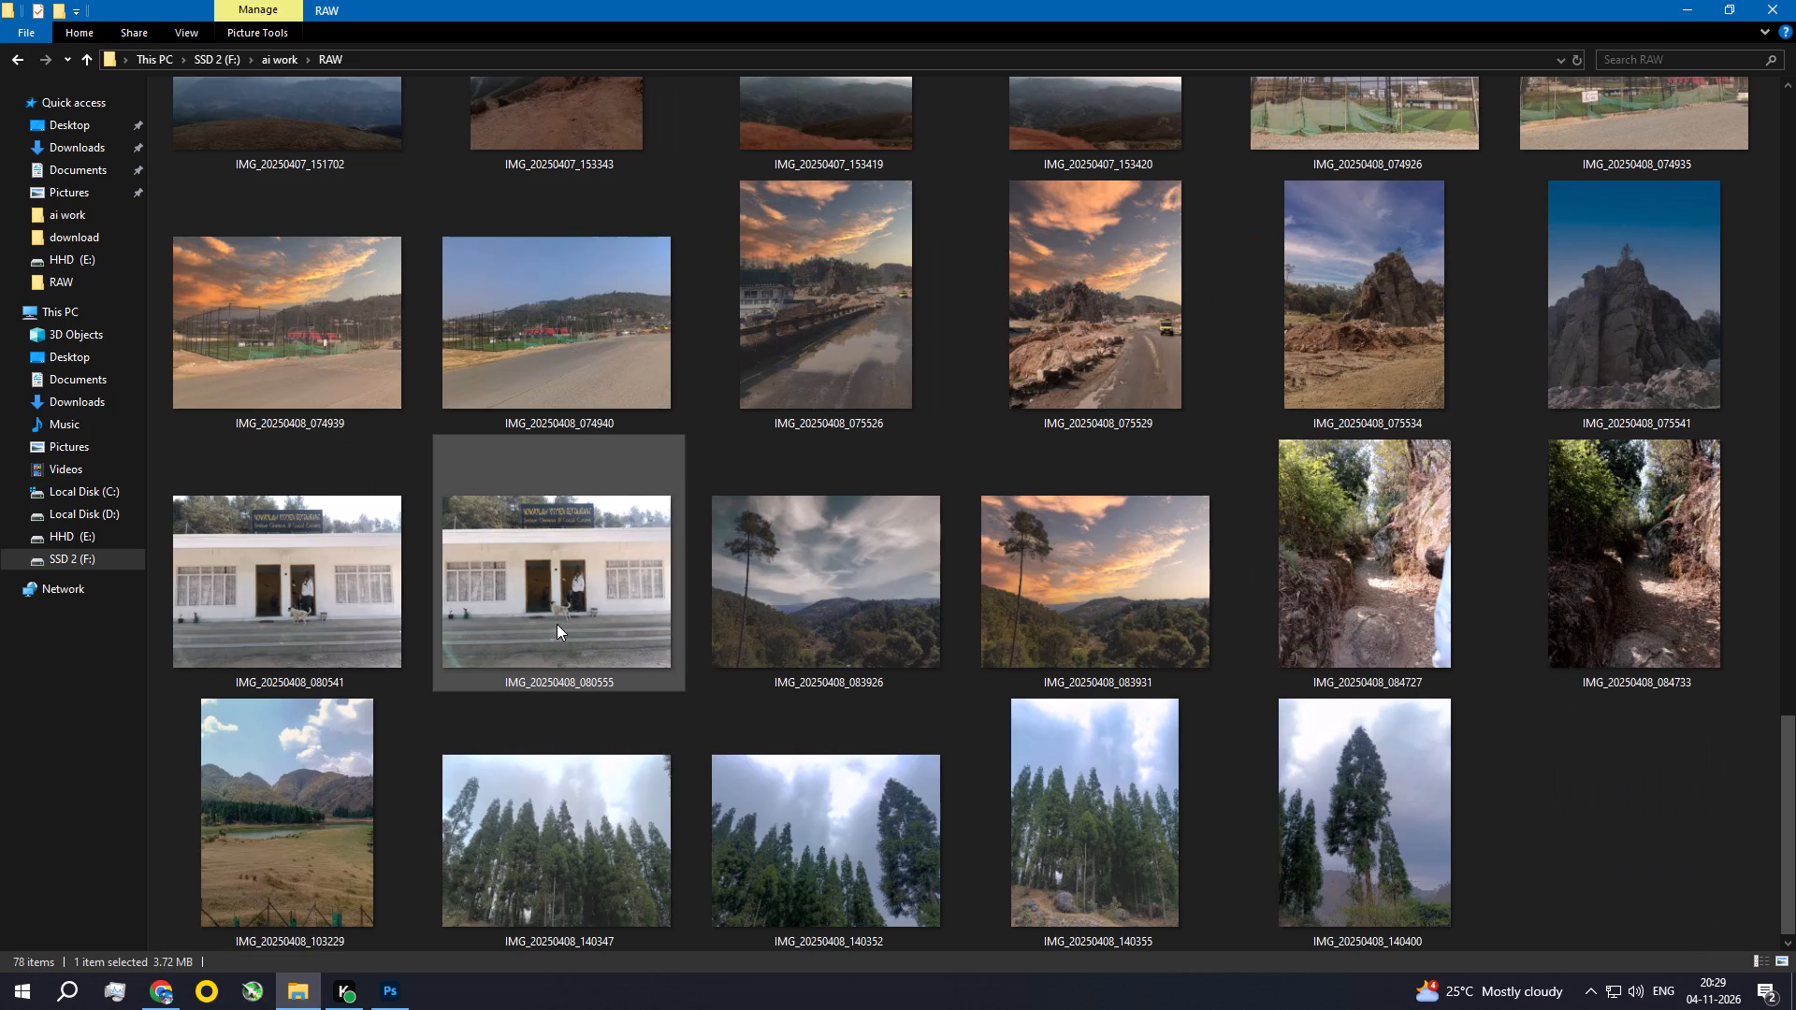
pyautogui.click(557, 624)
pyautogui.press('Delete')
pyautogui.click(252, 619)
pyautogui.press('Delete')
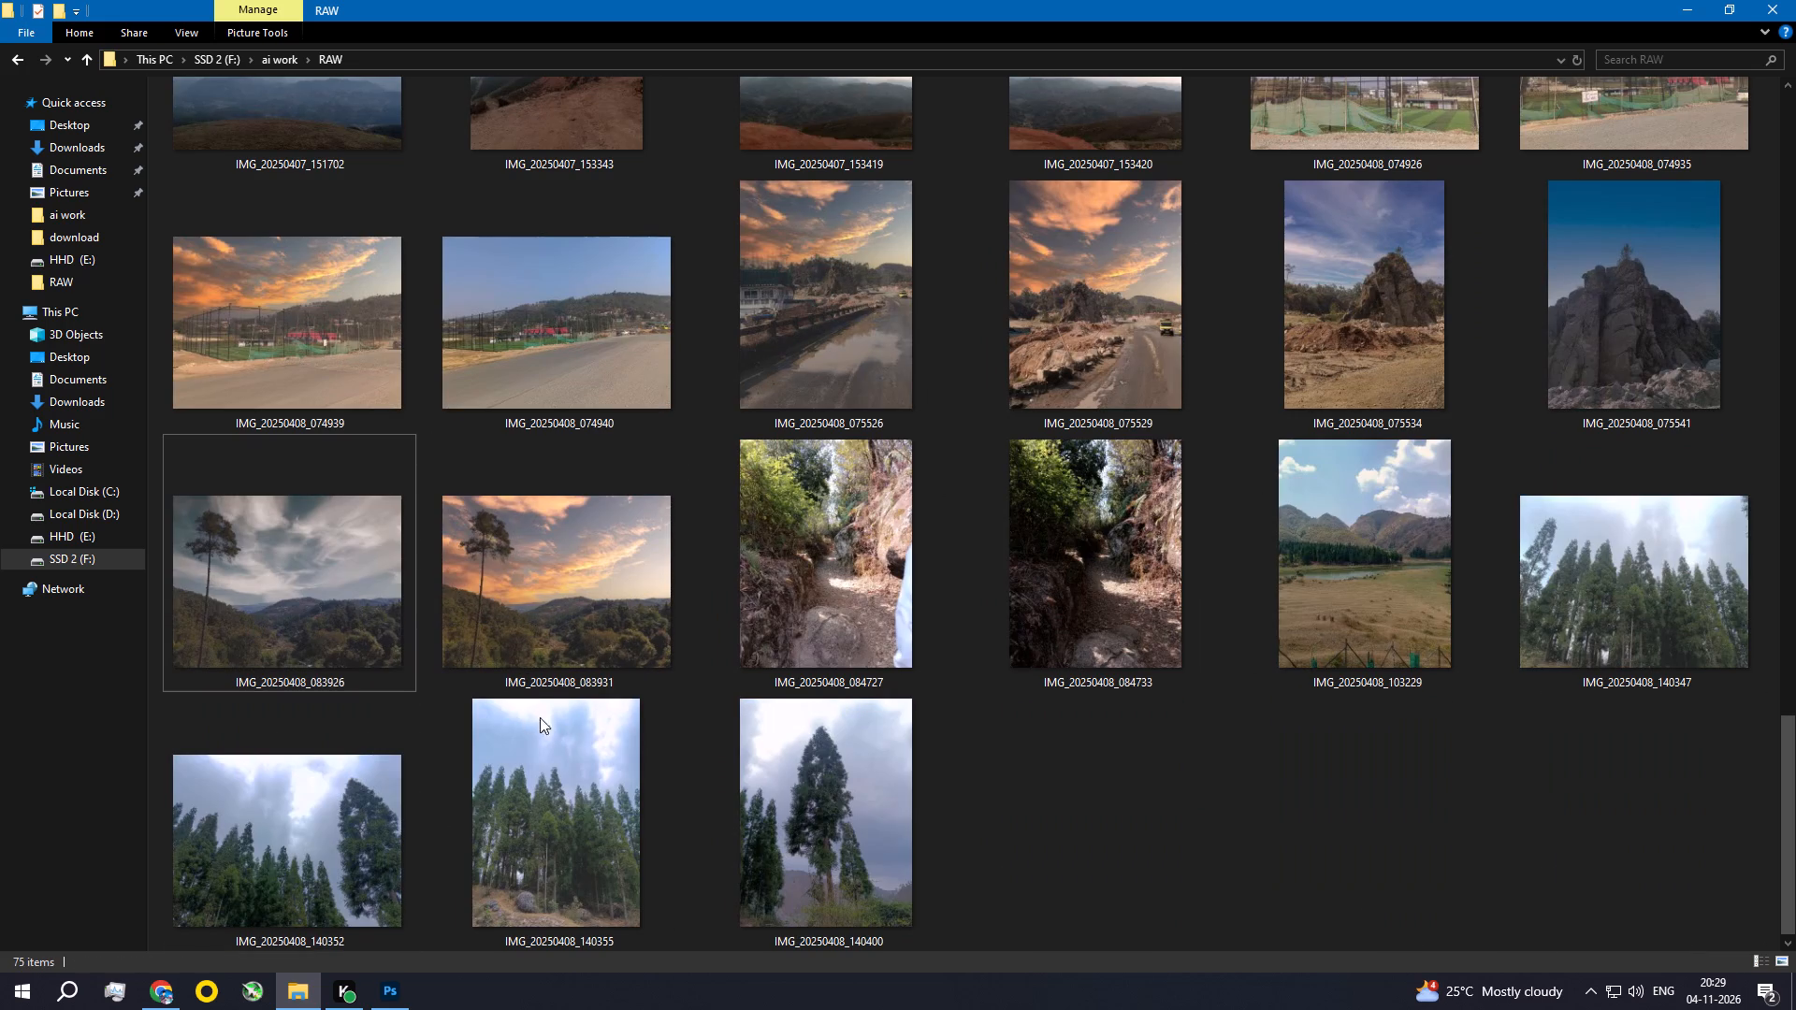
# Select the four path and ground photos together: IMG_20250408_084727, IMG_20250408_084733, IMG_20250407_141636 and IMG_20250407_135758.
pyautogui.click(859, 616)
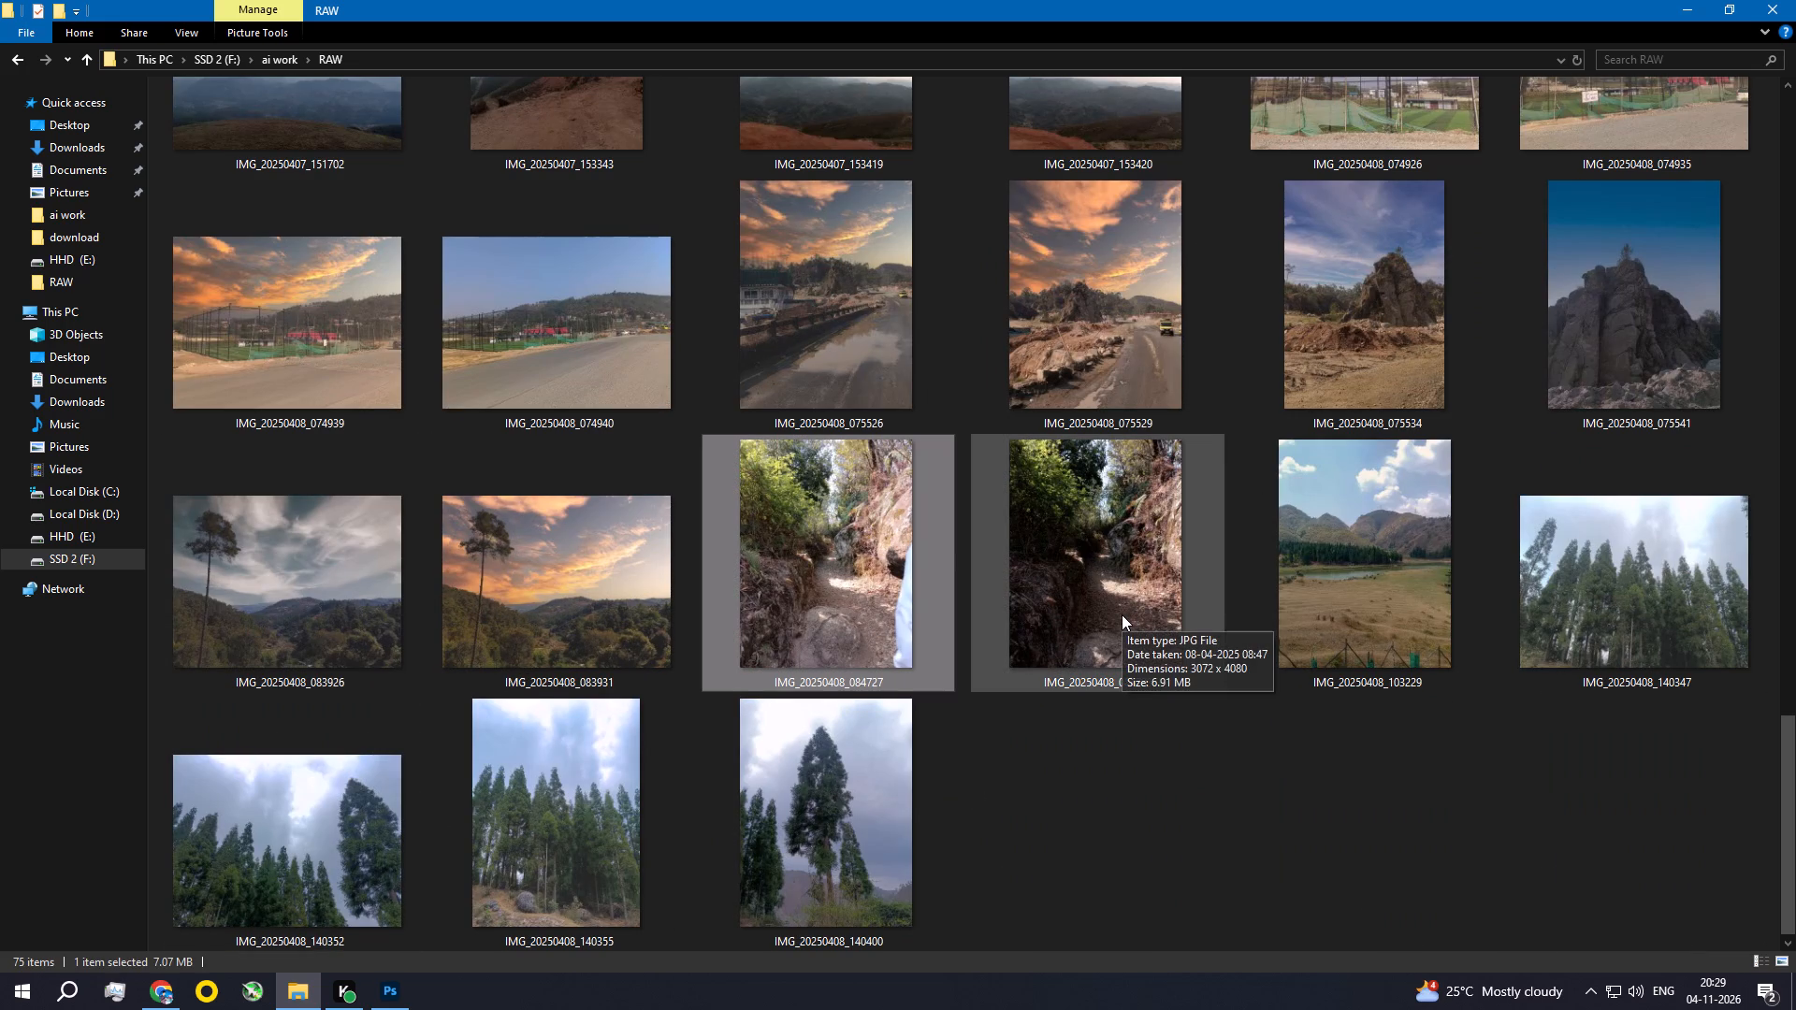
pyautogui.keyDown('ctrl'); pyautogui.click(1122, 614); pyautogui.keyUp('ctrl')
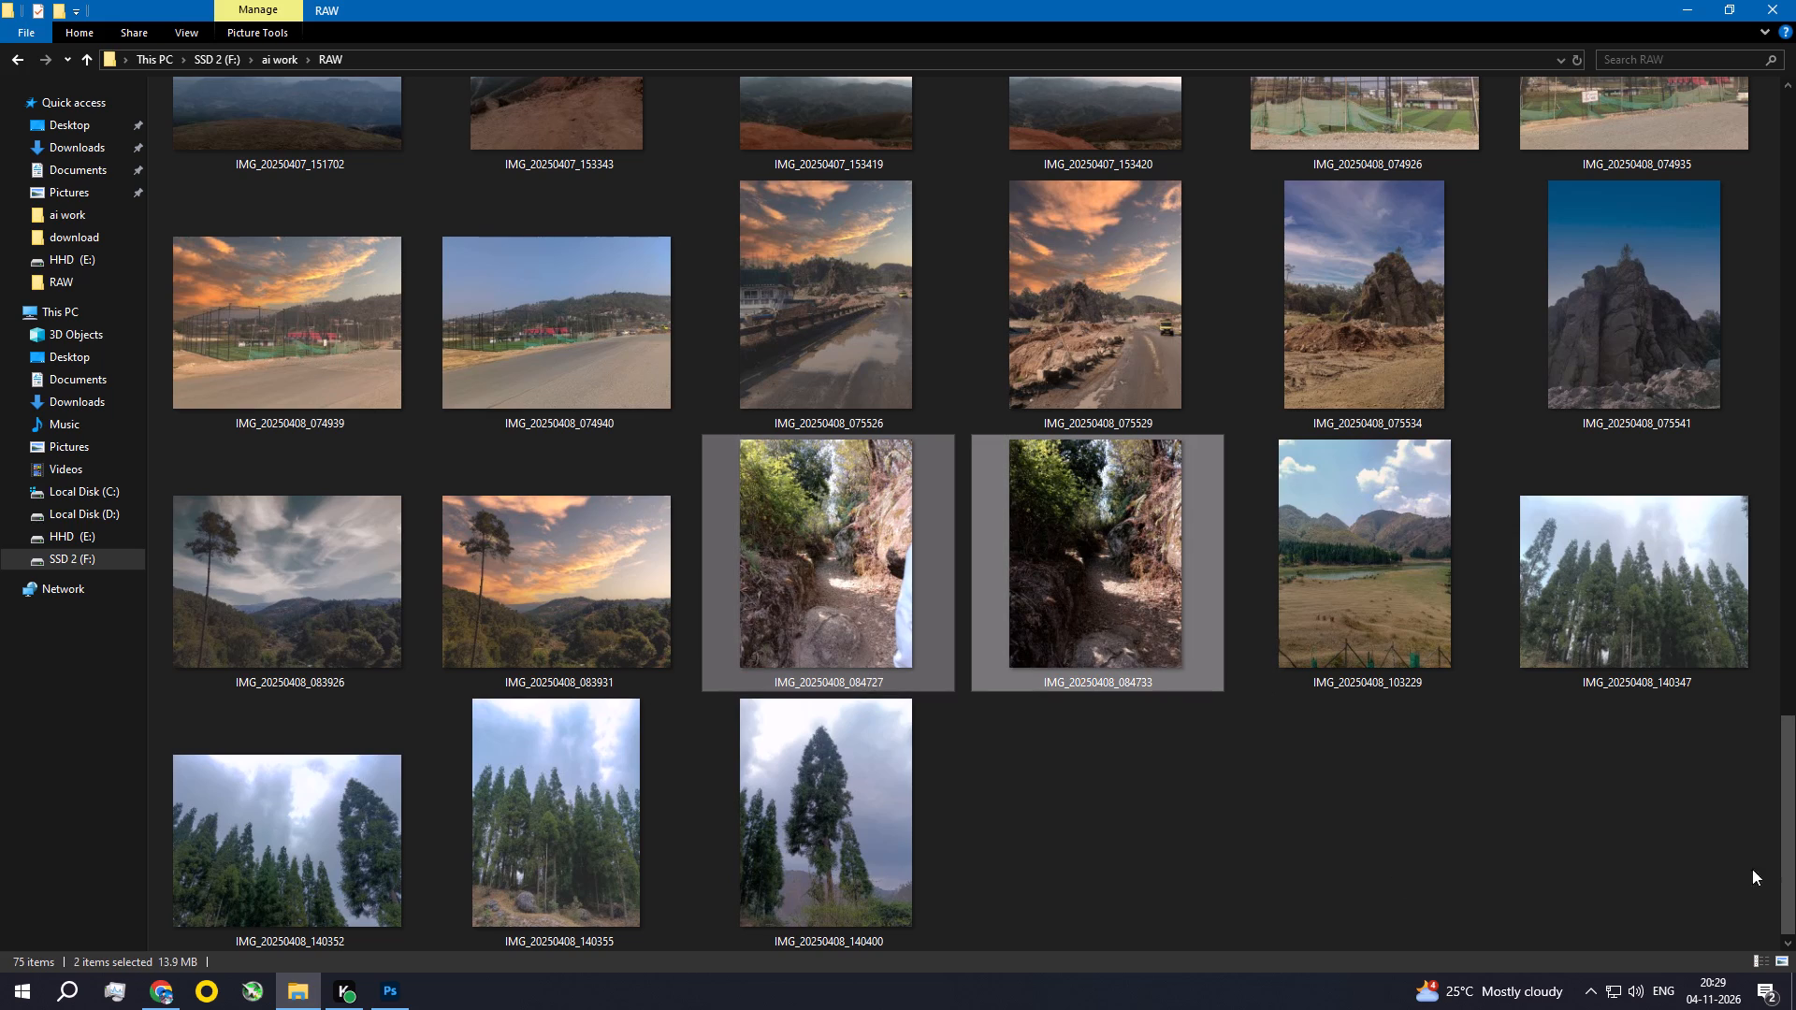
pyautogui.moveTo(1795, 849); pyautogui.dragTo(1795, 784)
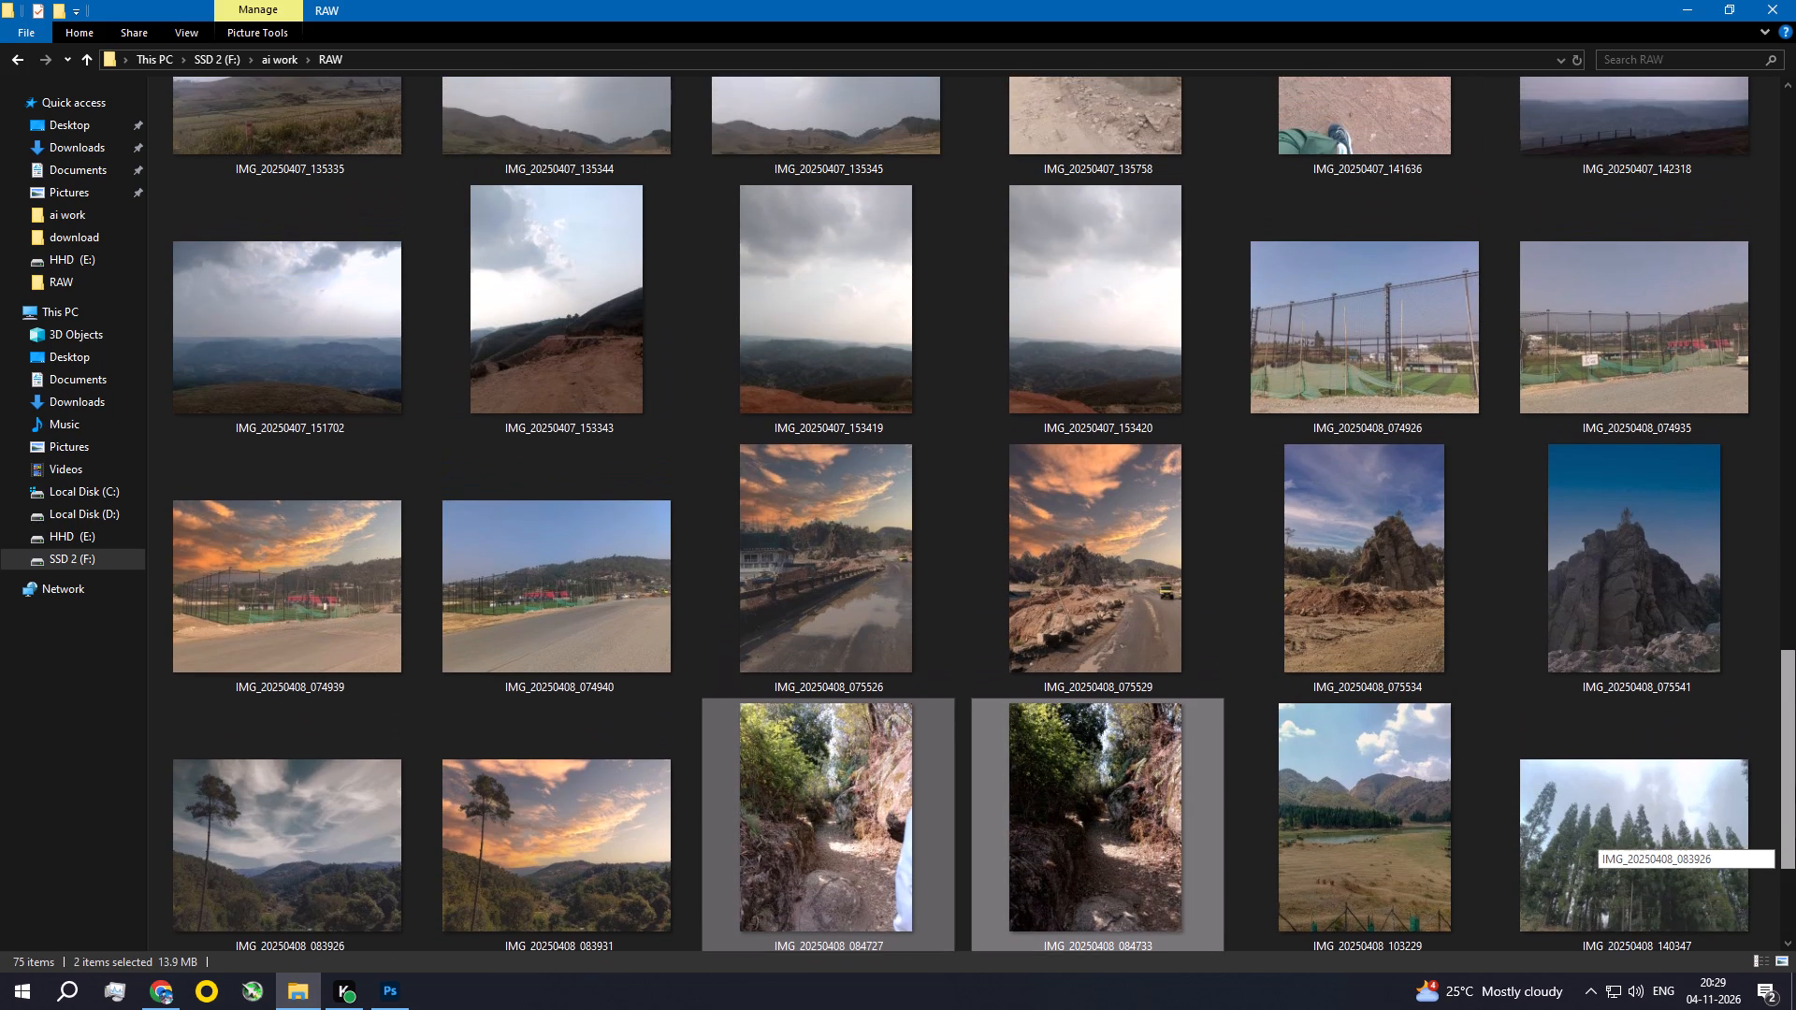
pyautogui.moveTo(1795, 784); pyautogui.dragTo(1795, 757)
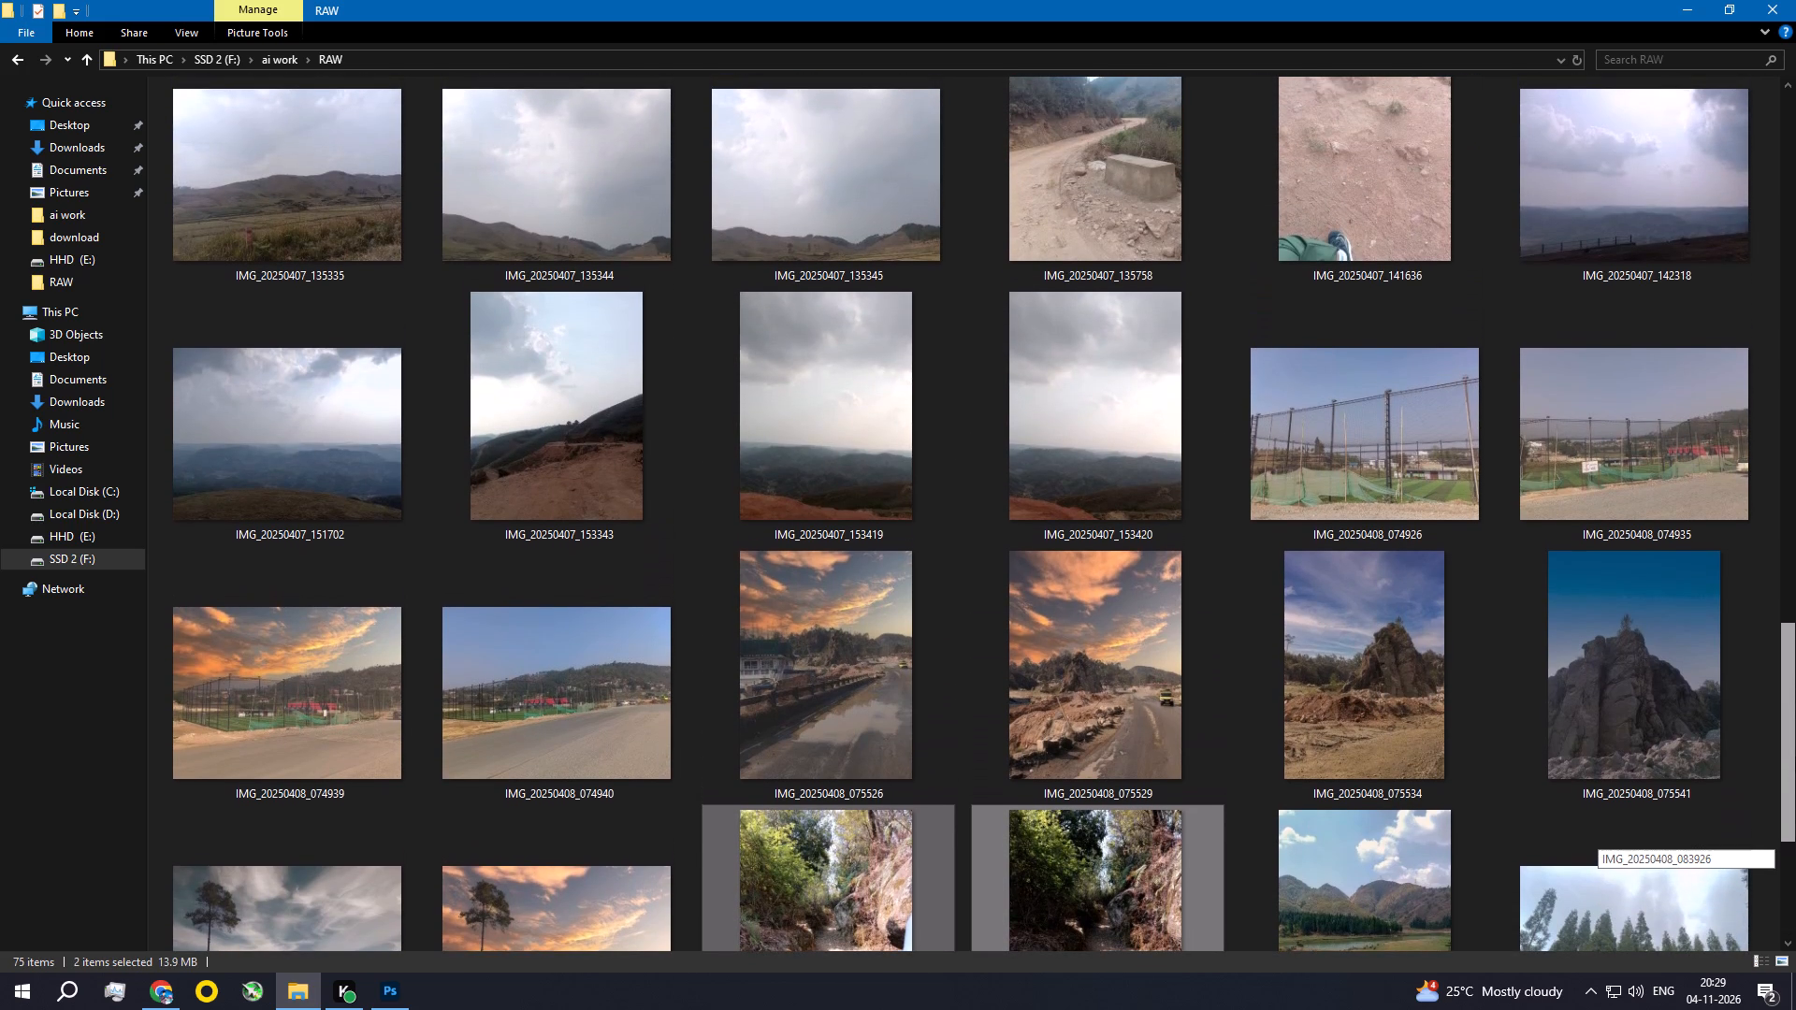
pyautogui.moveTo(1795, 757); pyautogui.dragTo(1795, 734)
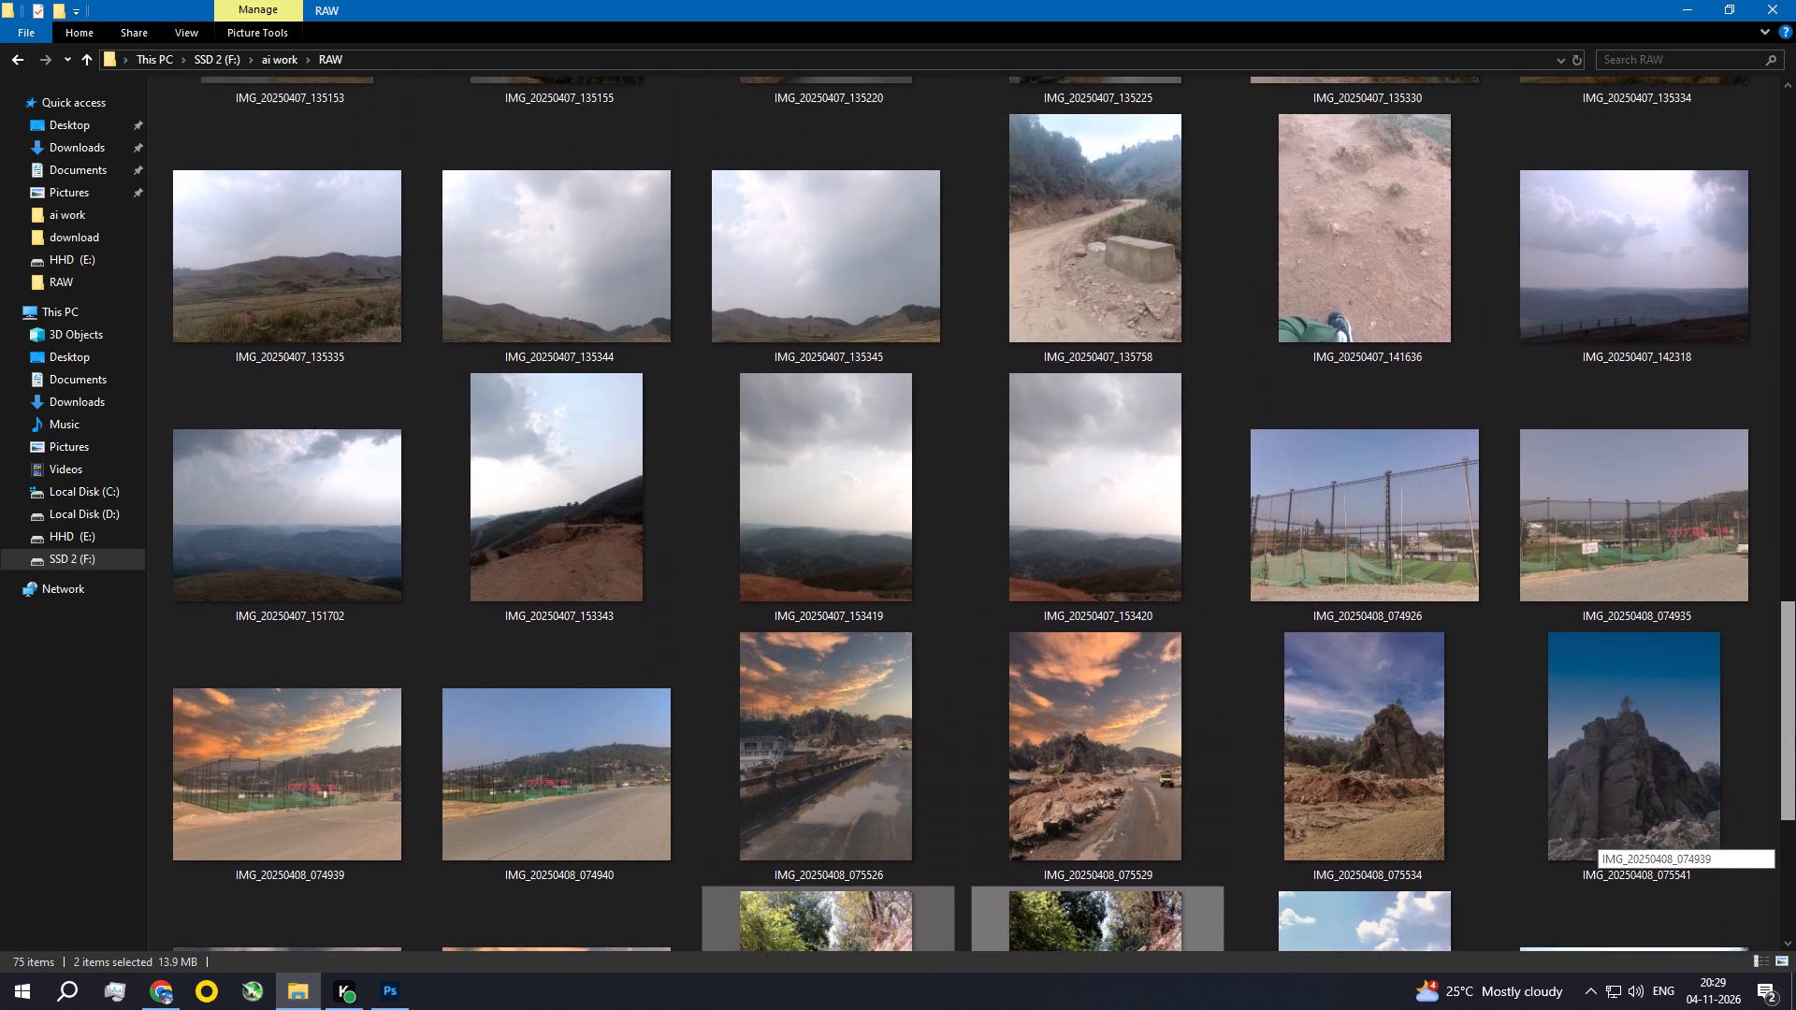
pyautogui.moveTo(1795, 734); pyautogui.dragTo(1795, 698)
pyautogui.keyDown('ctrl'); pyautogui.click(1316, 387); pyautogui.keyUp('ctrl')
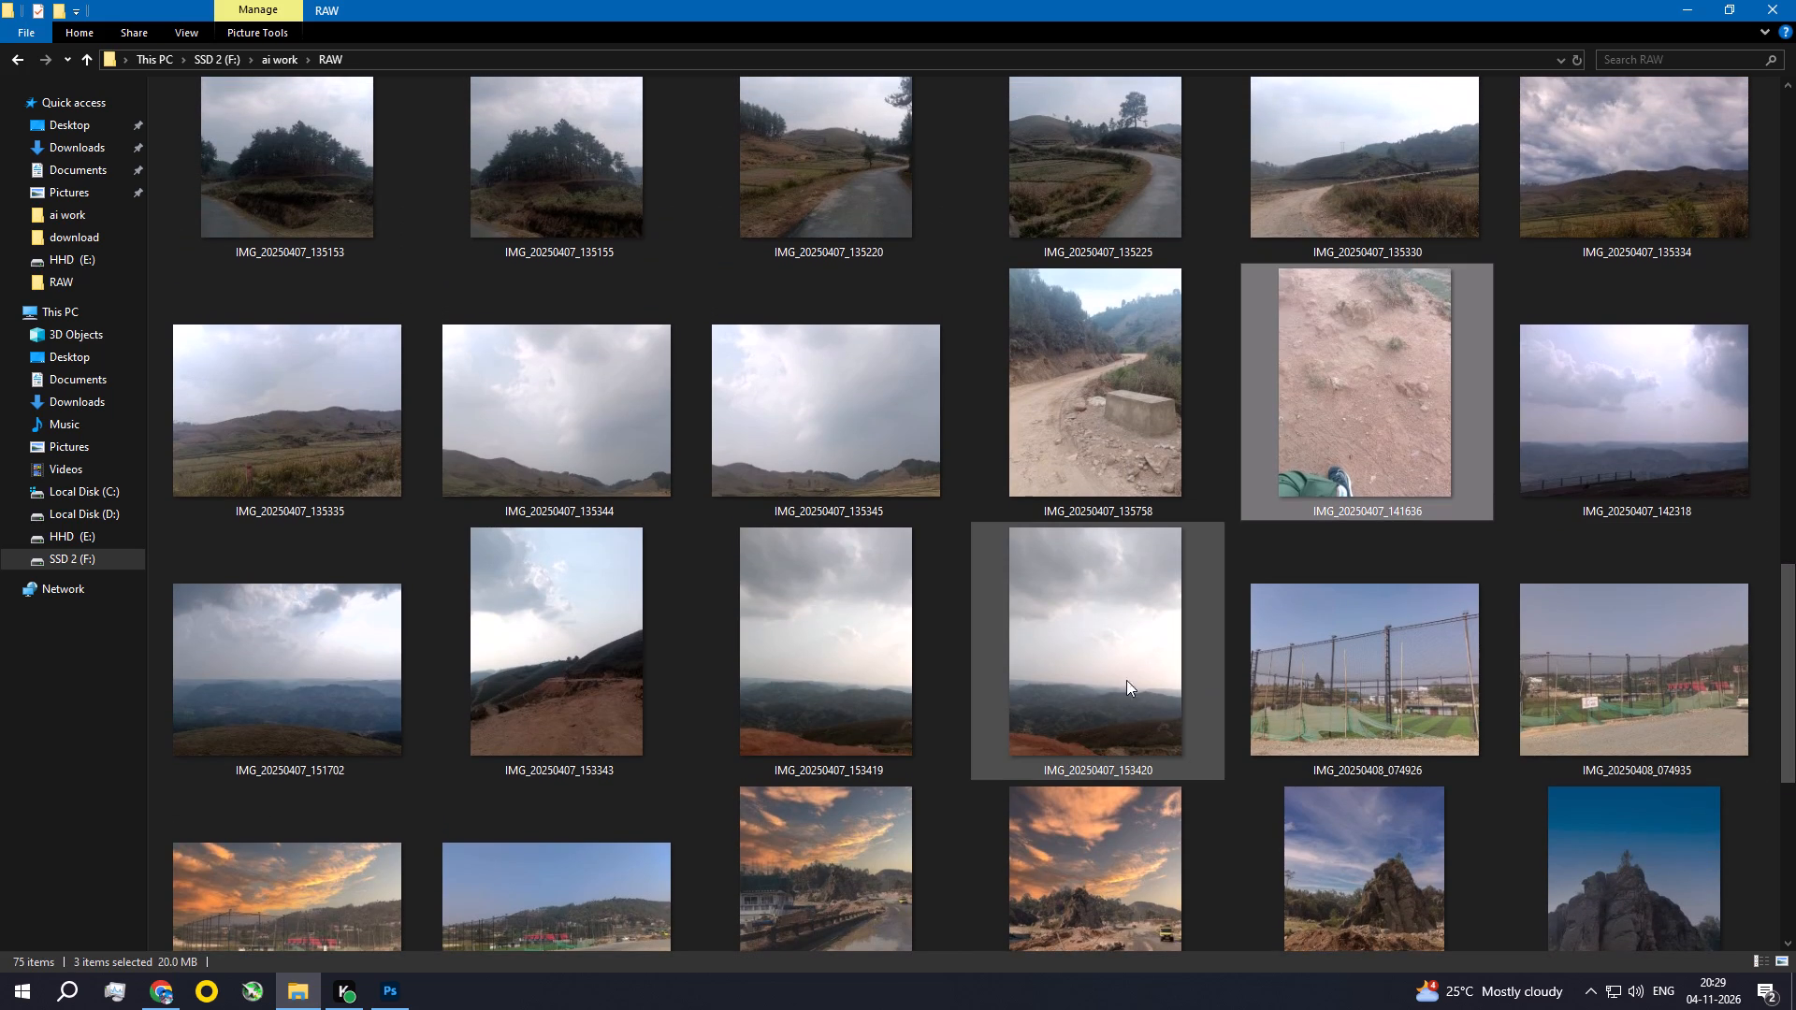
pyautogui.keyDown('ctrl'); pyautogui.click(1058, 415); pyautogui.keyUp('ctrl')
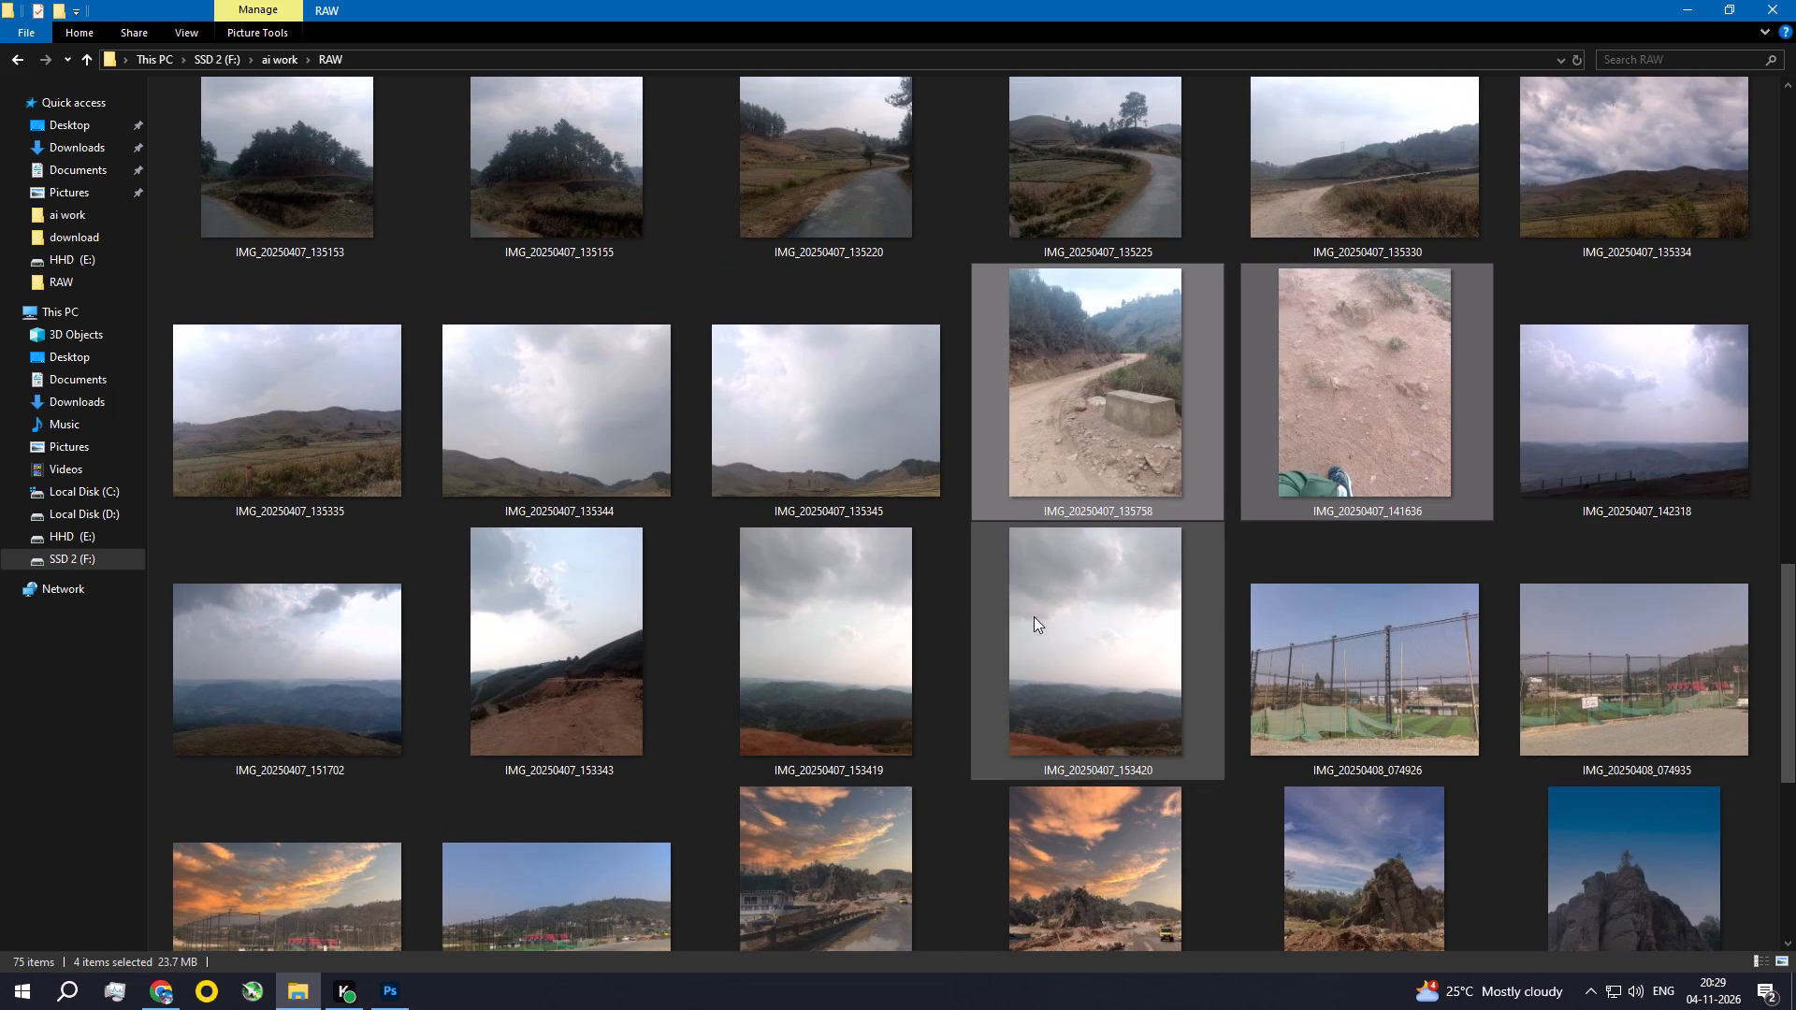
pyautogui.moveTo(1783, 618); pyautogui.dragTo(1795, 535)
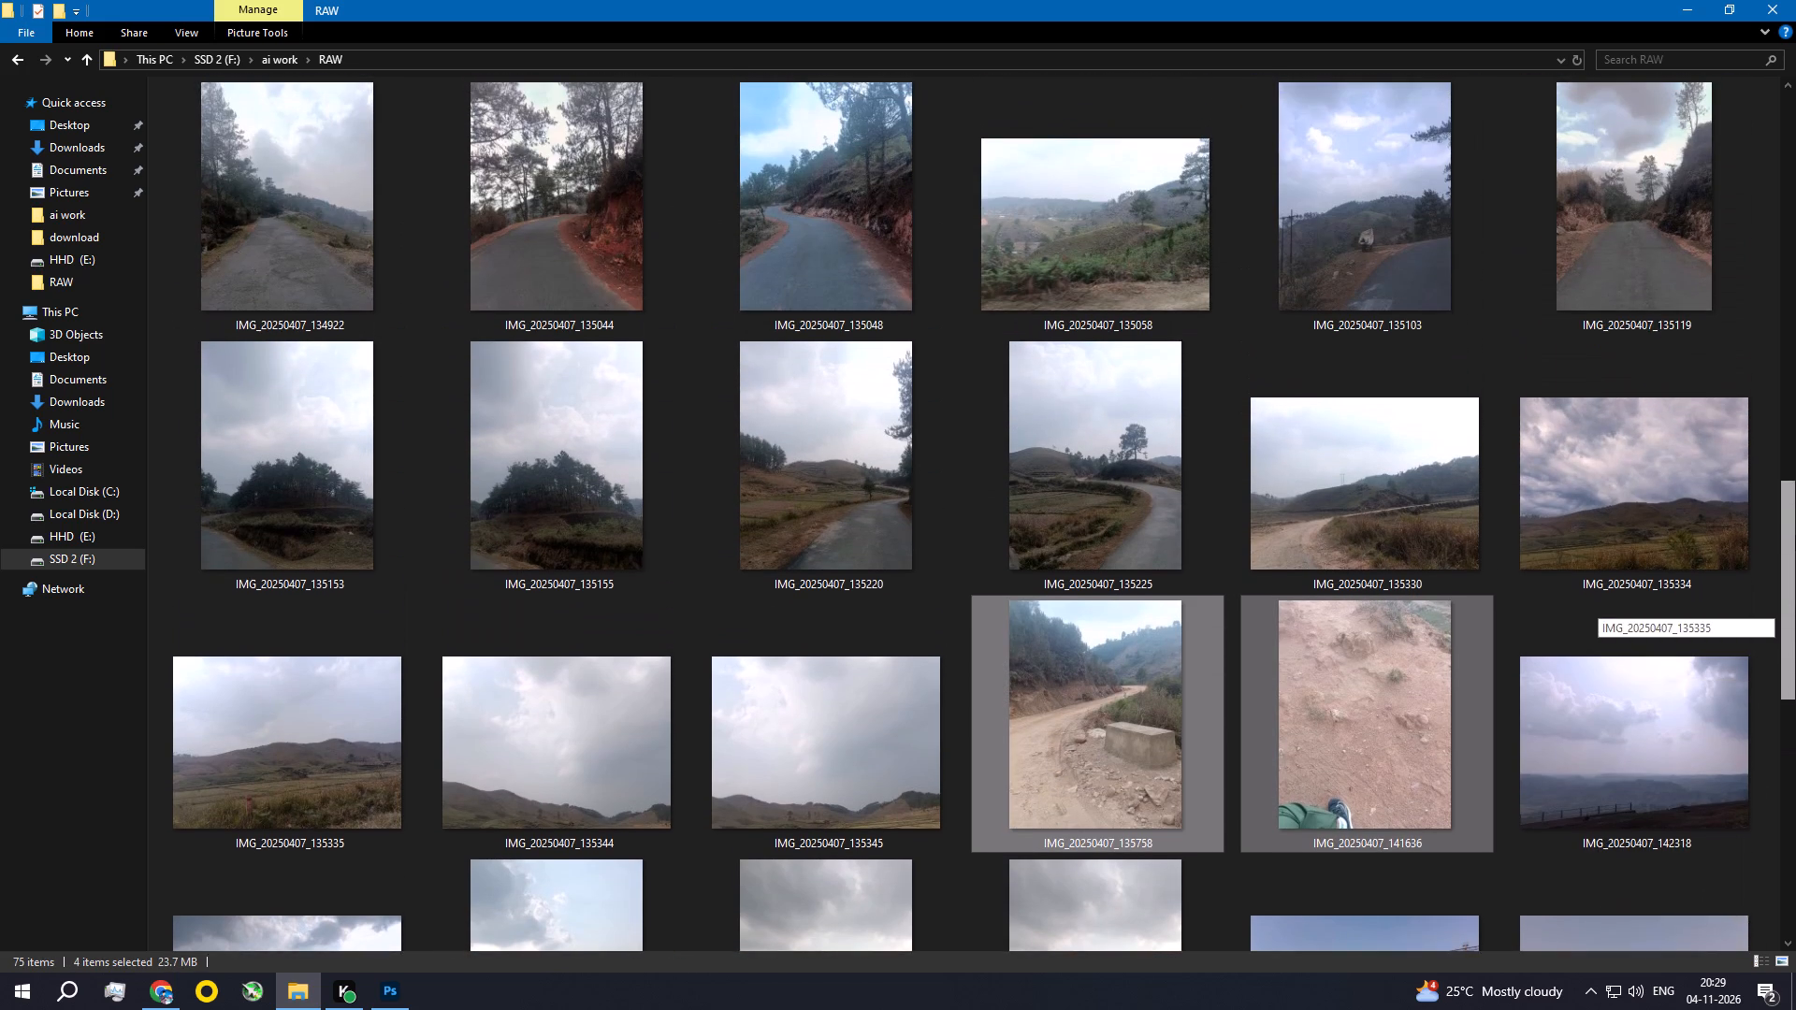
pyautogui.moveTo(1795, 535); pyautogui.dragTo(1795, 463)
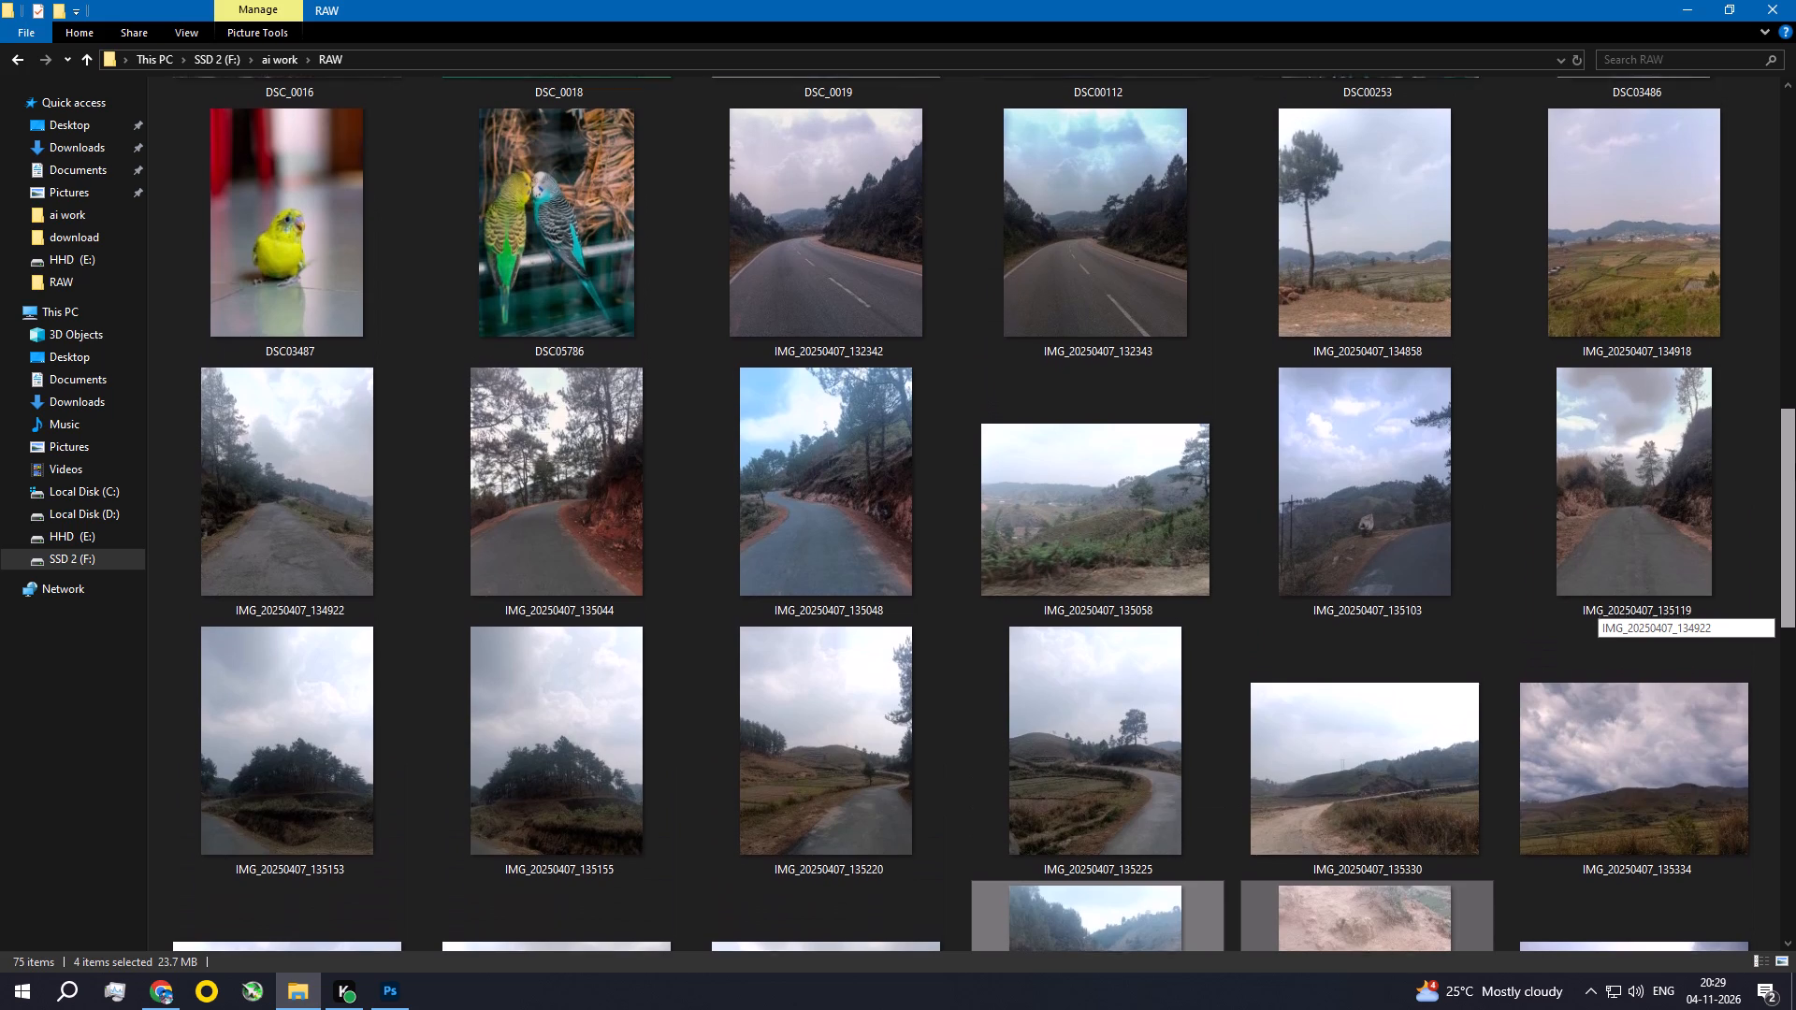
pyautogui.moveTo(1795, 463); pyautogui.dragTo(1795, 169)
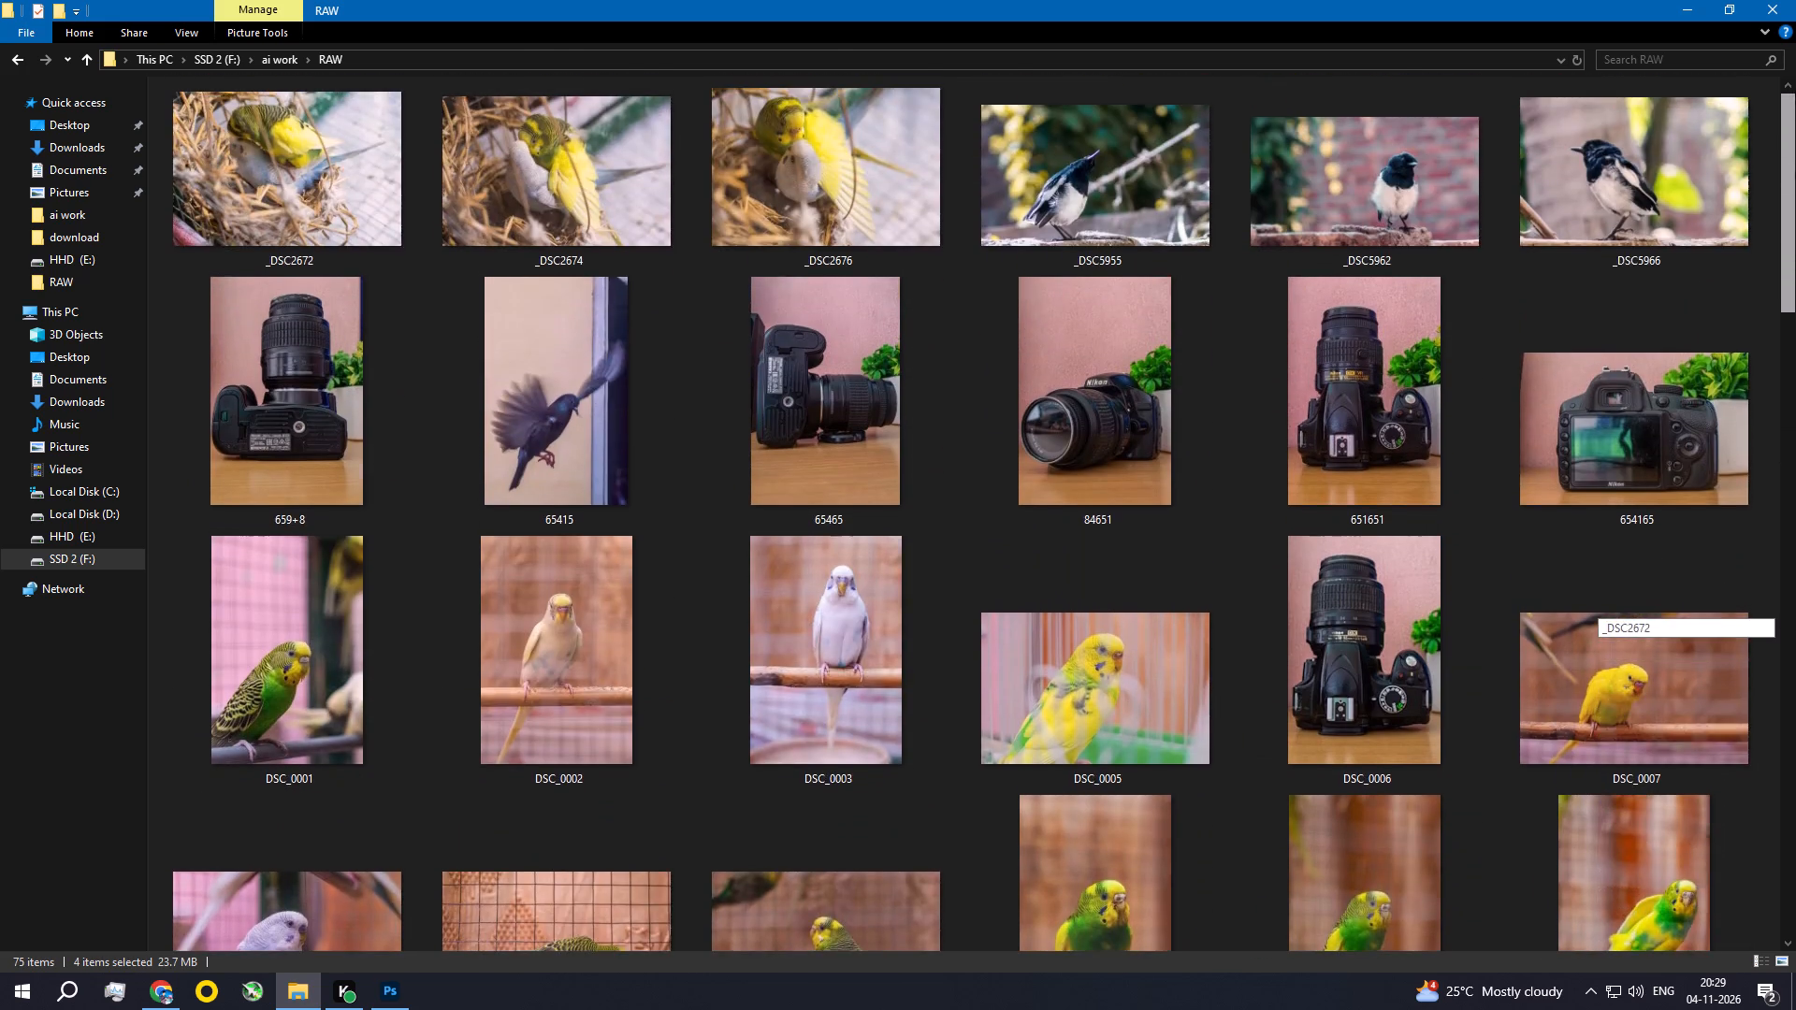
pyautogui.moveTo(1795, 169); pyautogui.dragTo(1795, 671)
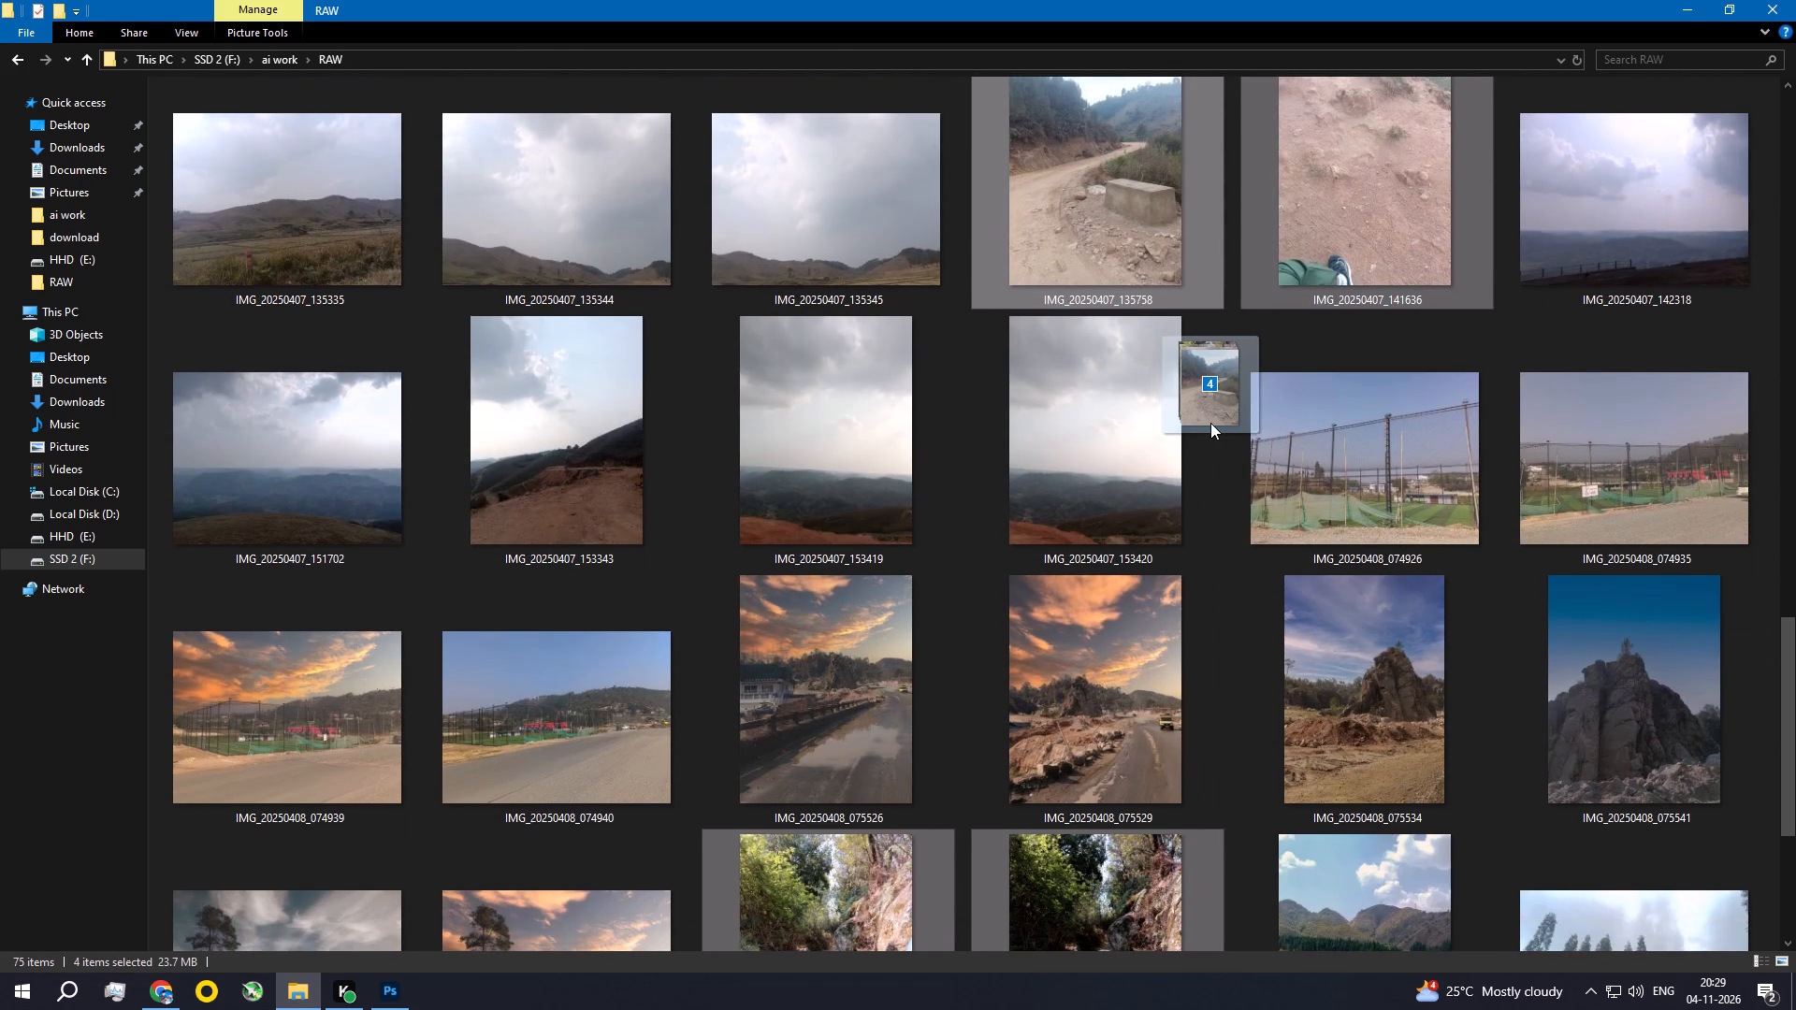
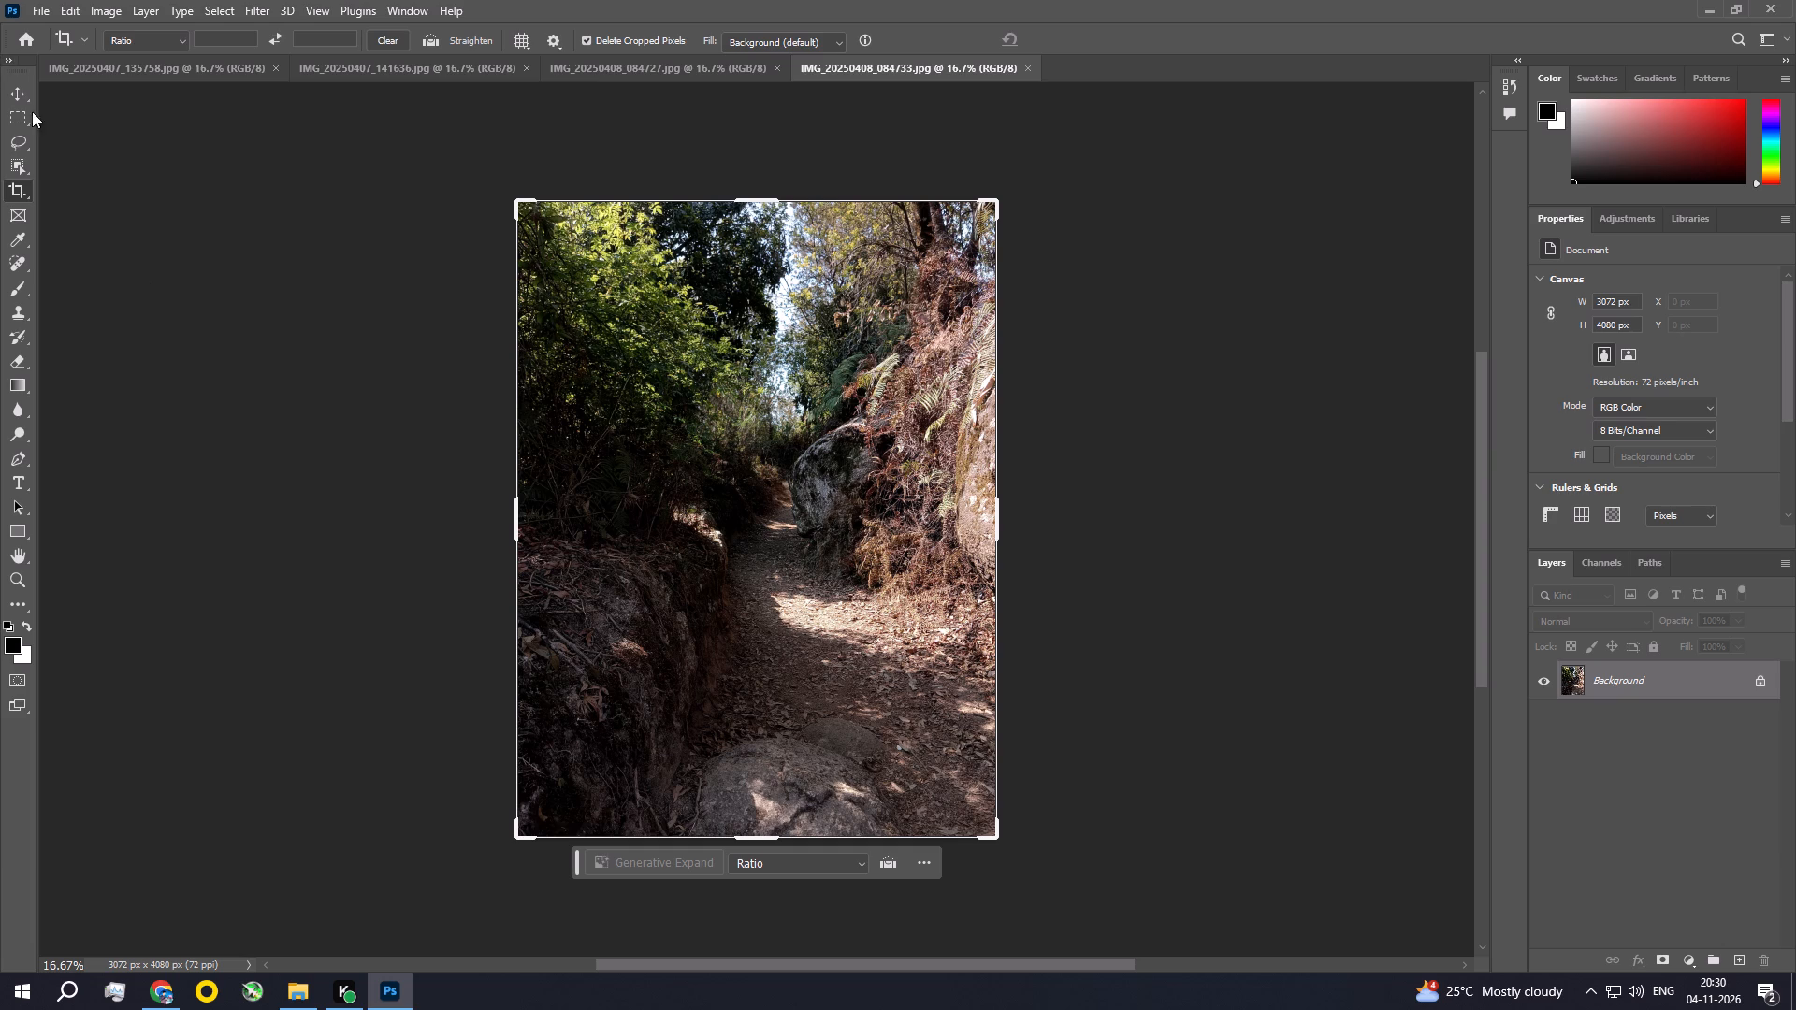
# Crop the edges of the path photo IMG_20250408_084733 slightly, to about 2916 x 3960 px.
pyautogui.click(1117, 479)
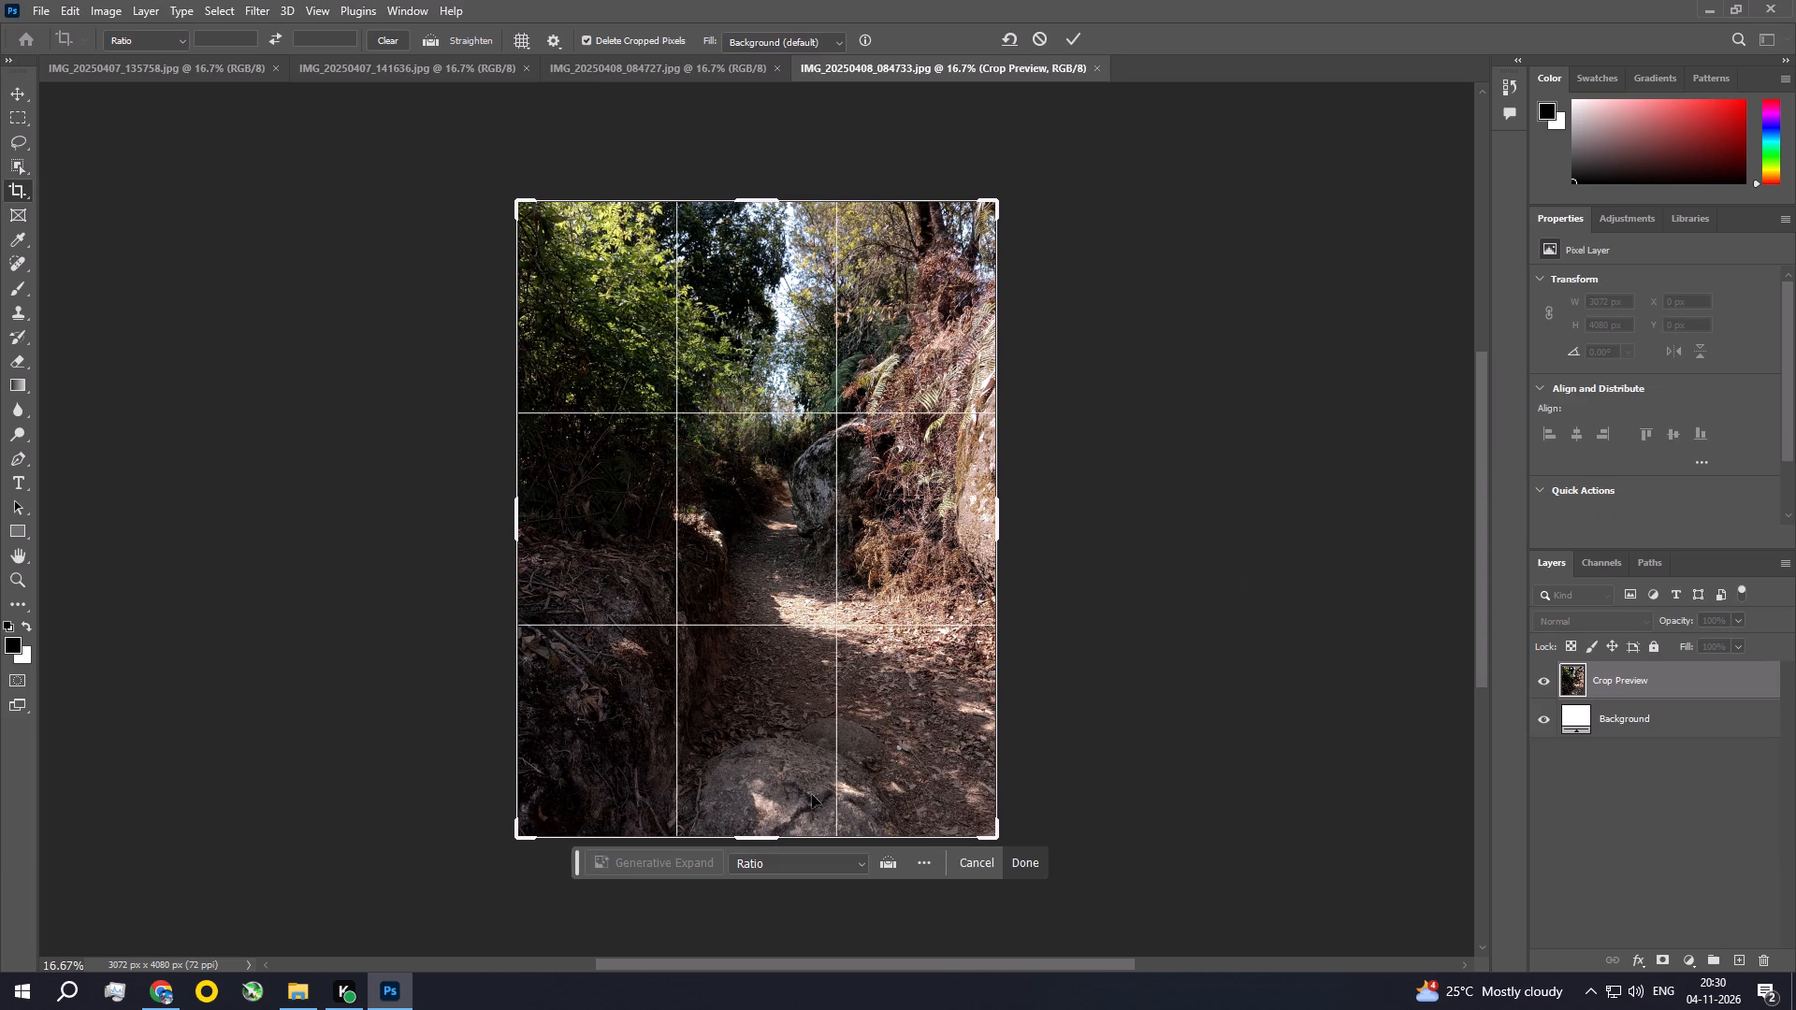
pyautogui.moveTo(520, 836); pyautogui.dragTo(532, 827)
pyautogui.doubleClick(760, 683)
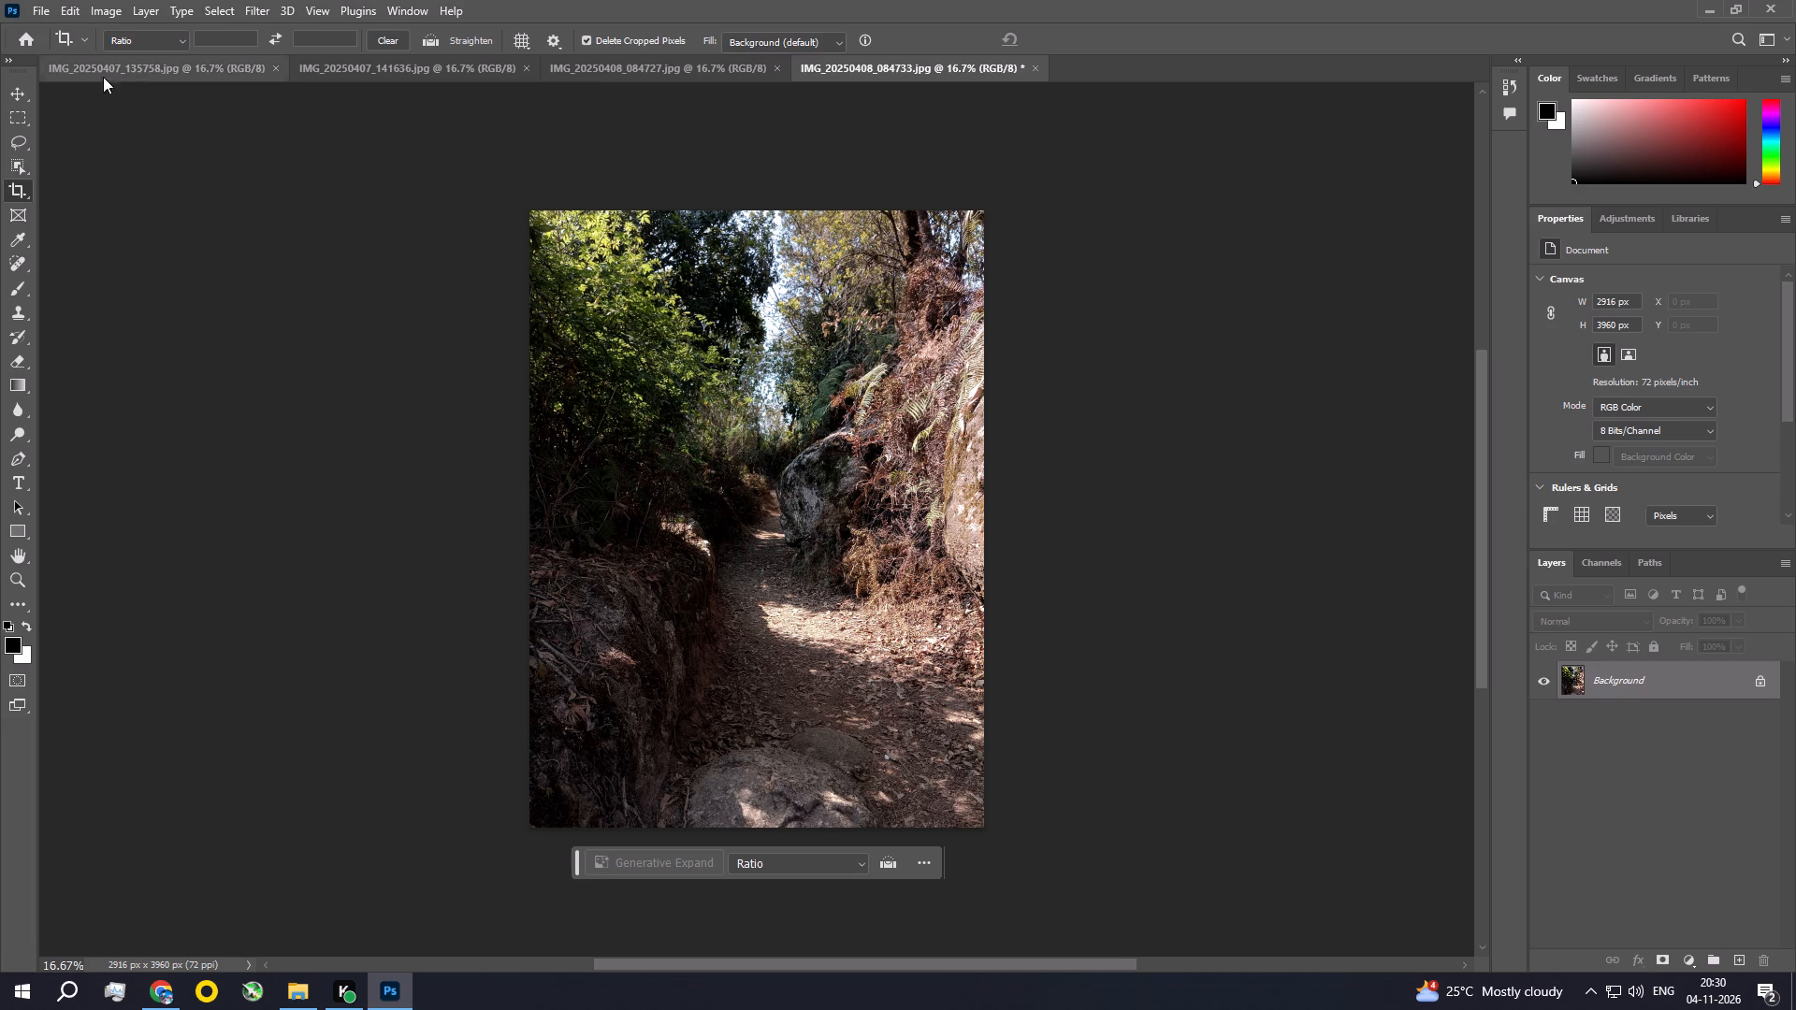
# In the Camera Raw Filter, set the path photo's Exposure to +0.20, Contrast to +19, Highlights to -19 and Shadows to +20.
pyautogui.click(315, 10)
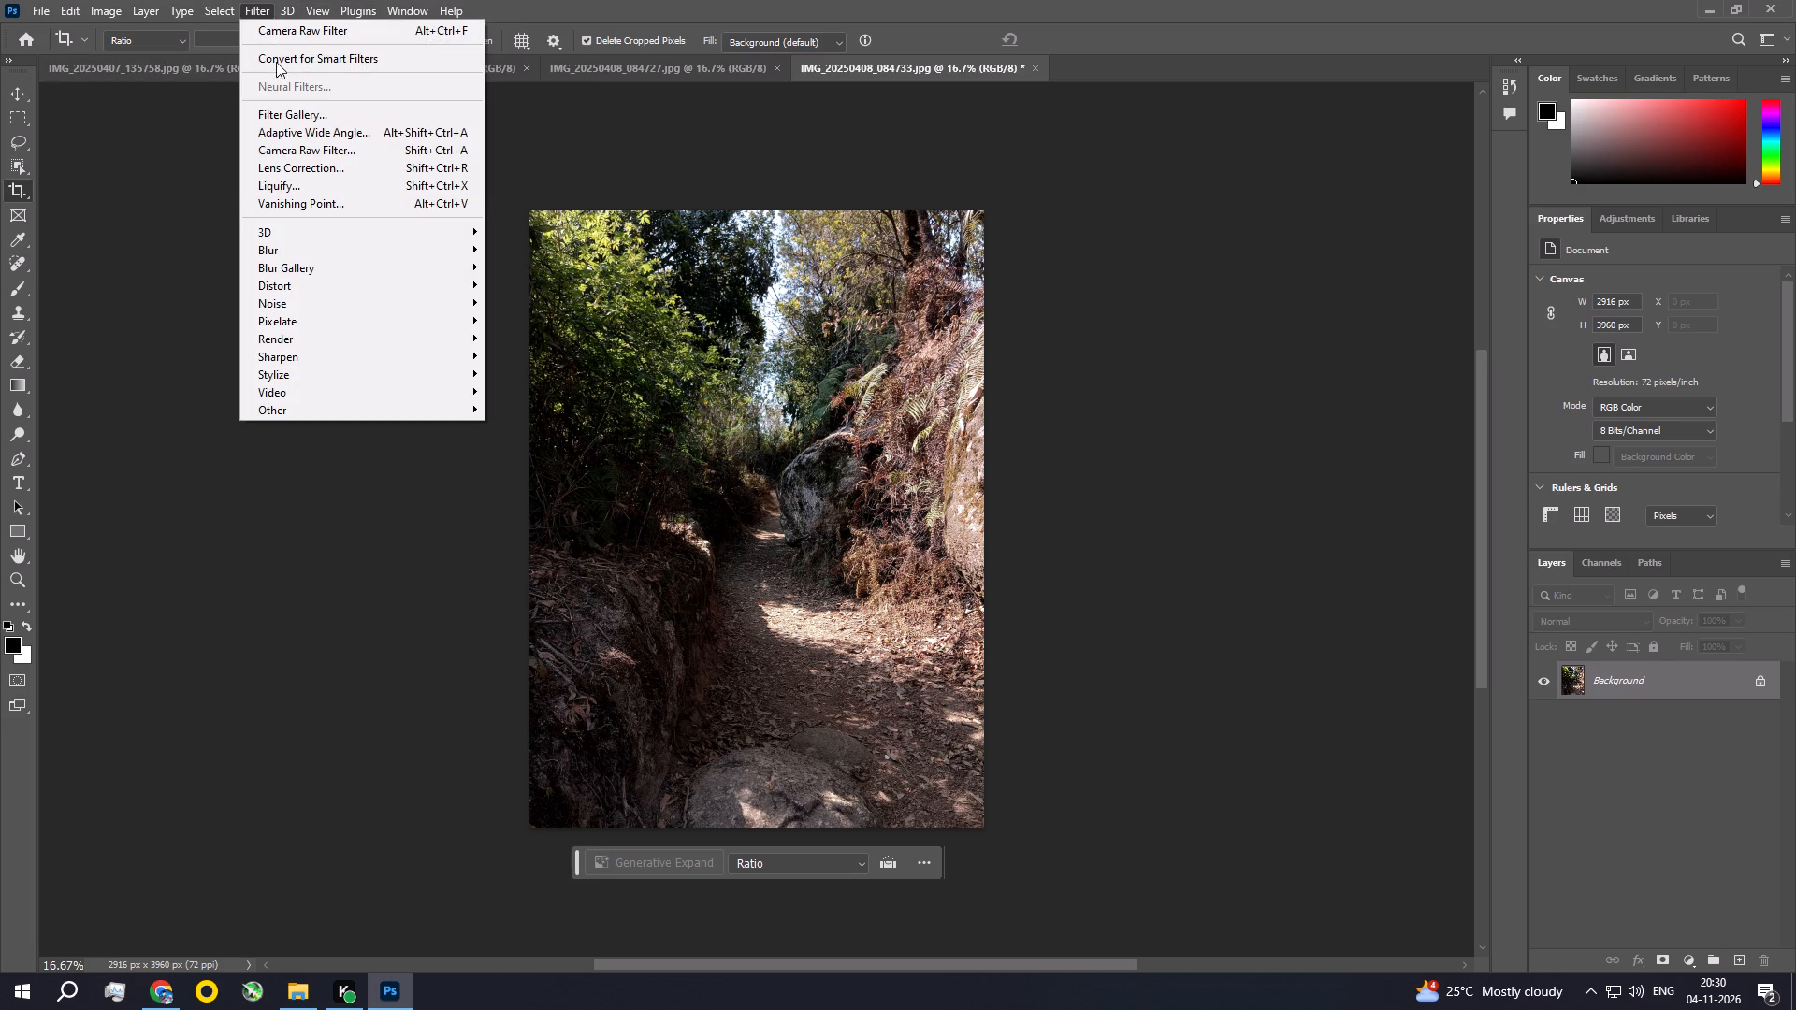
pyautogui.click(326, 145)
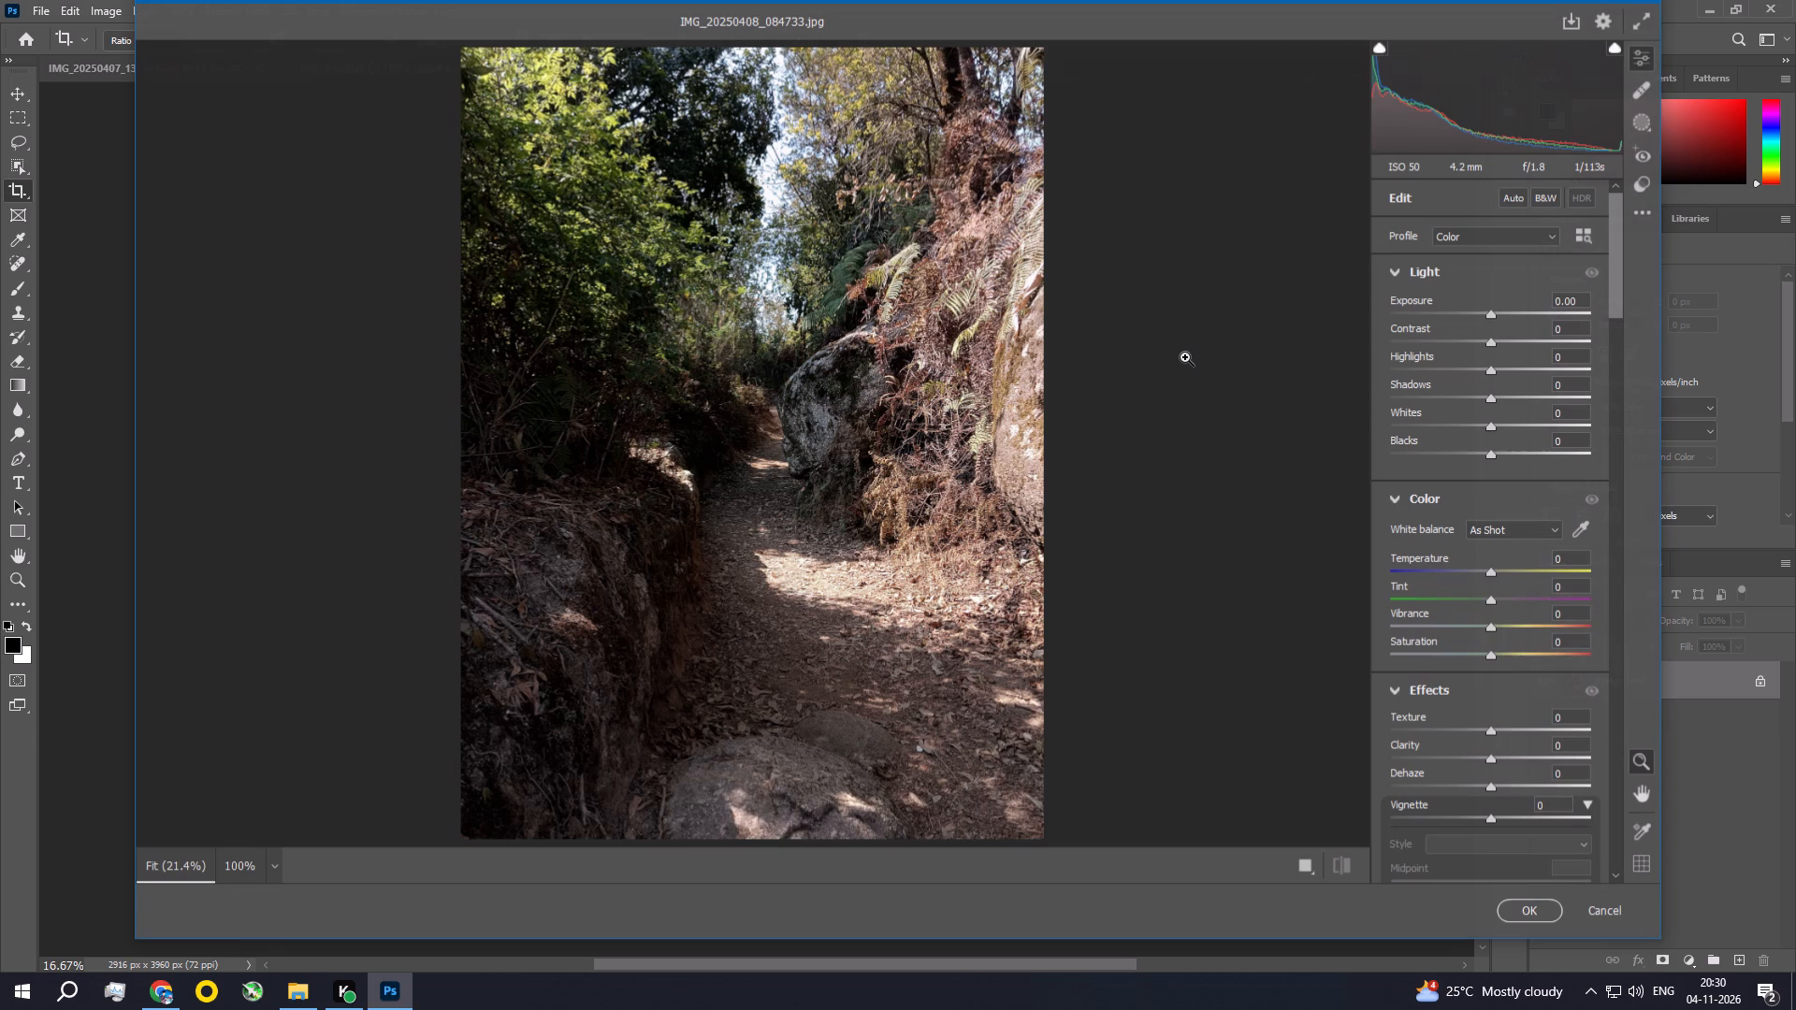
pyautogui.click(1491, 317)
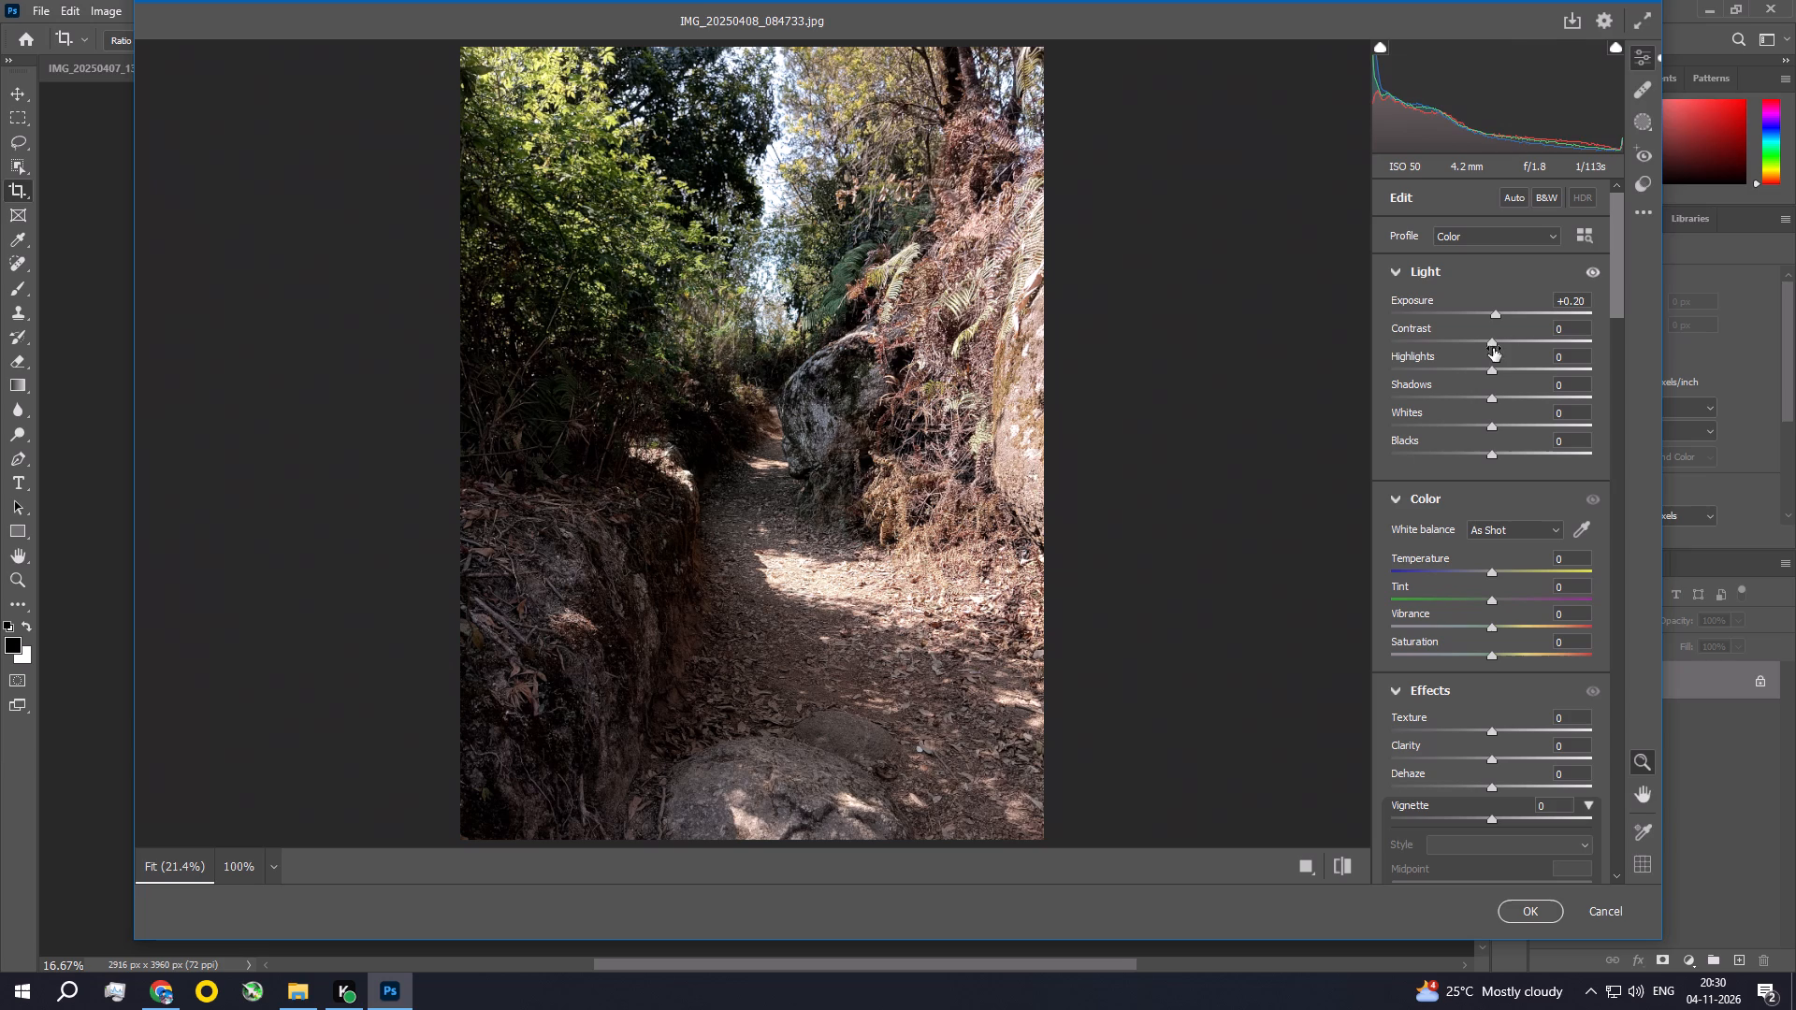
pyautogui.moveTo(1493, 343); pyautogui.dragTo(1512, 350)
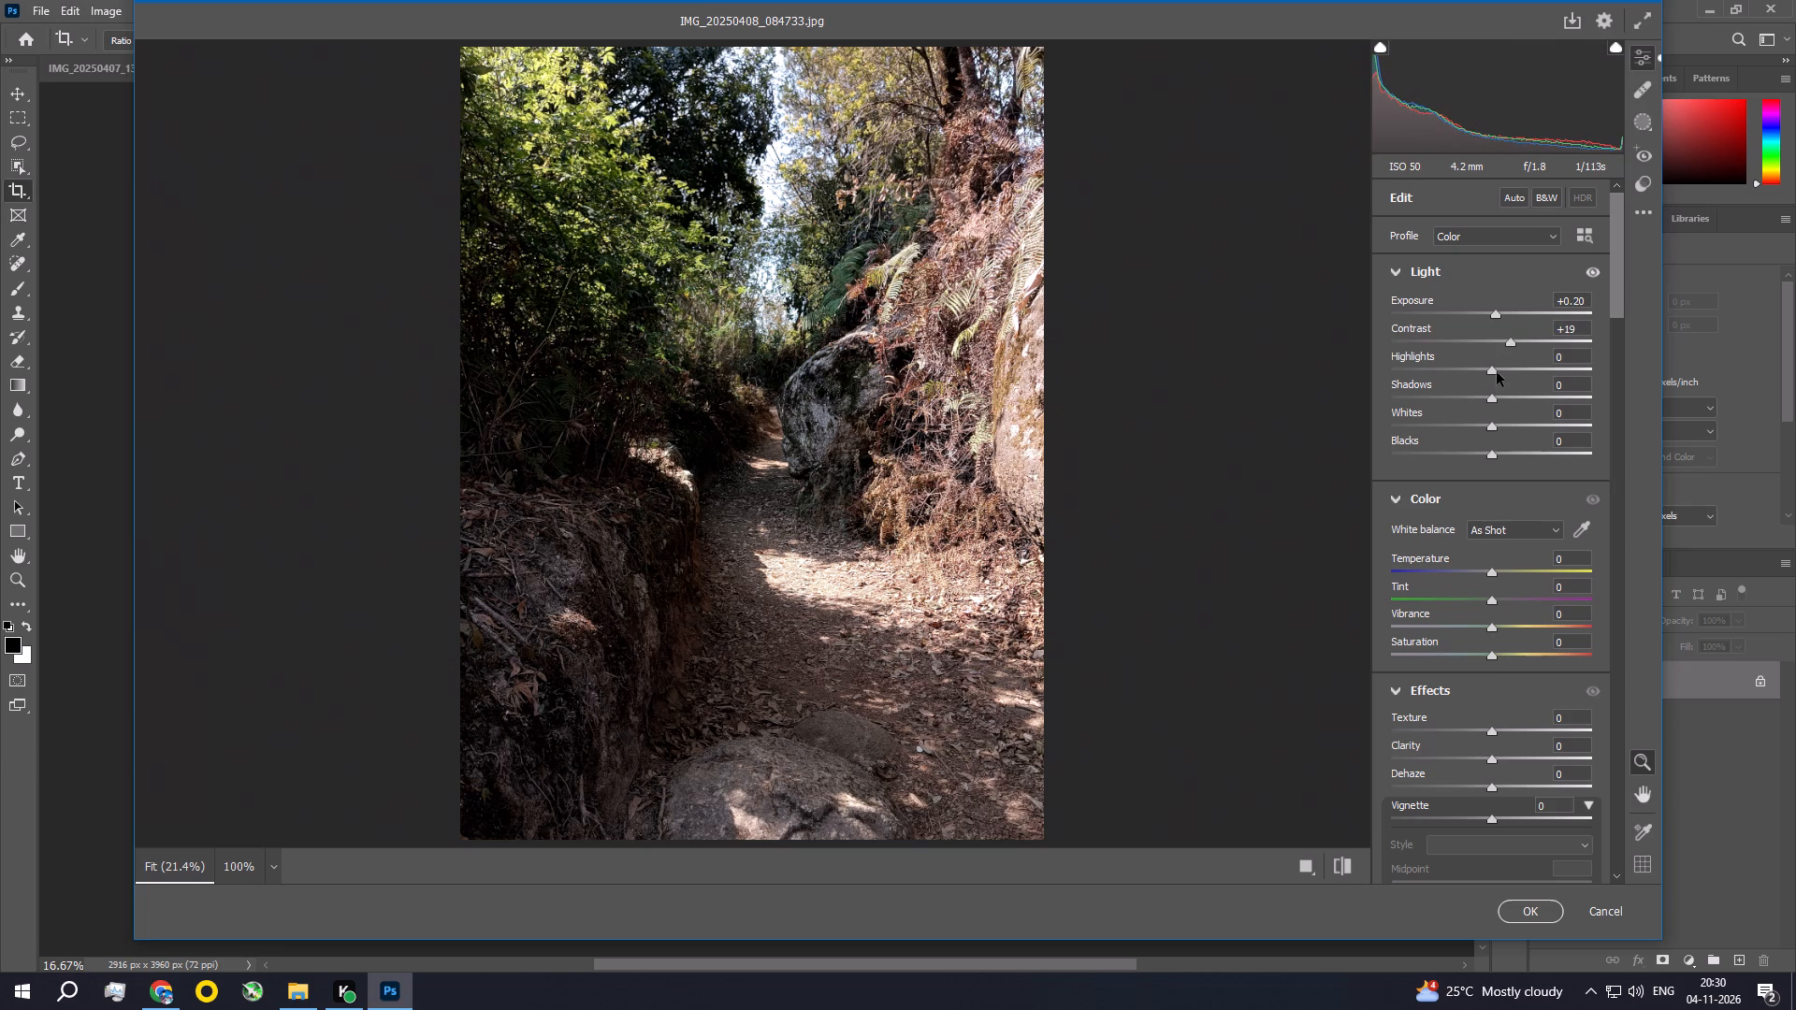
pyautogui.moveTo(1495, 371); pyautogui.dragTo(1476, 371)
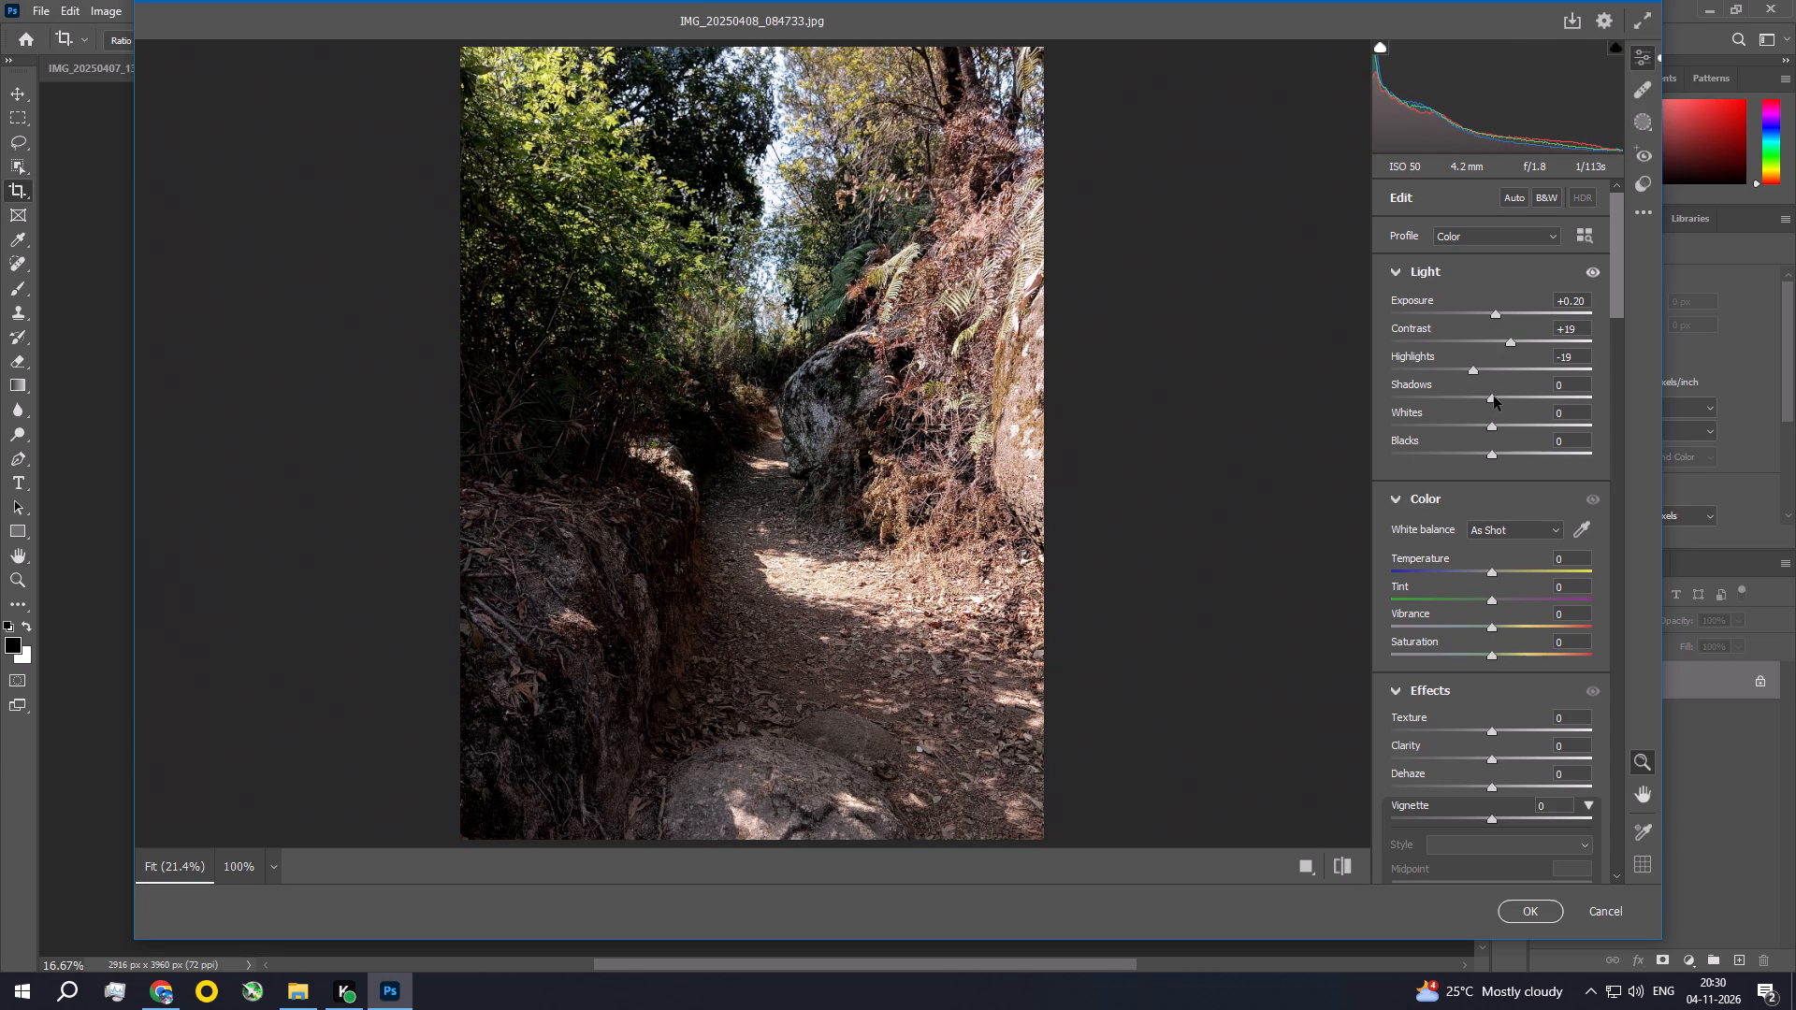
pyautogui.moveTo(1494, 397); pyautogui.dragTo(1505, 409)
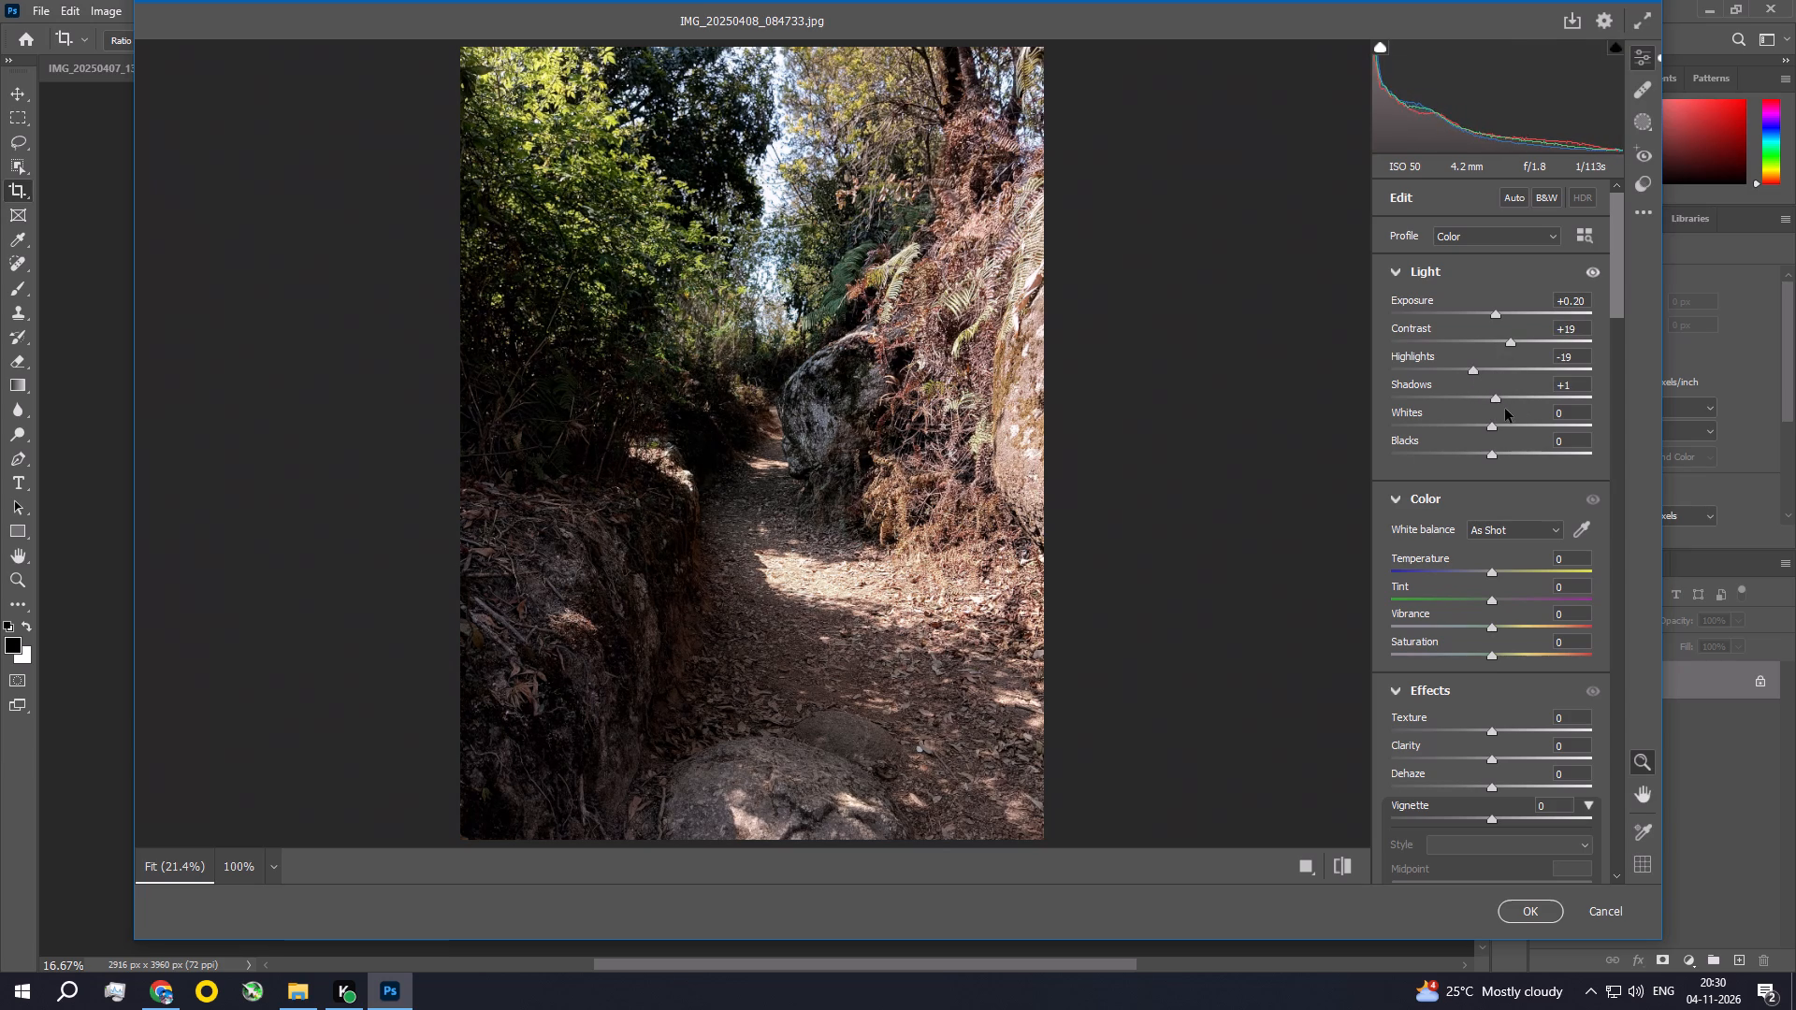
pyautogui.moveTo(1505, 409); pyautogui.dragTo(1514, 412)
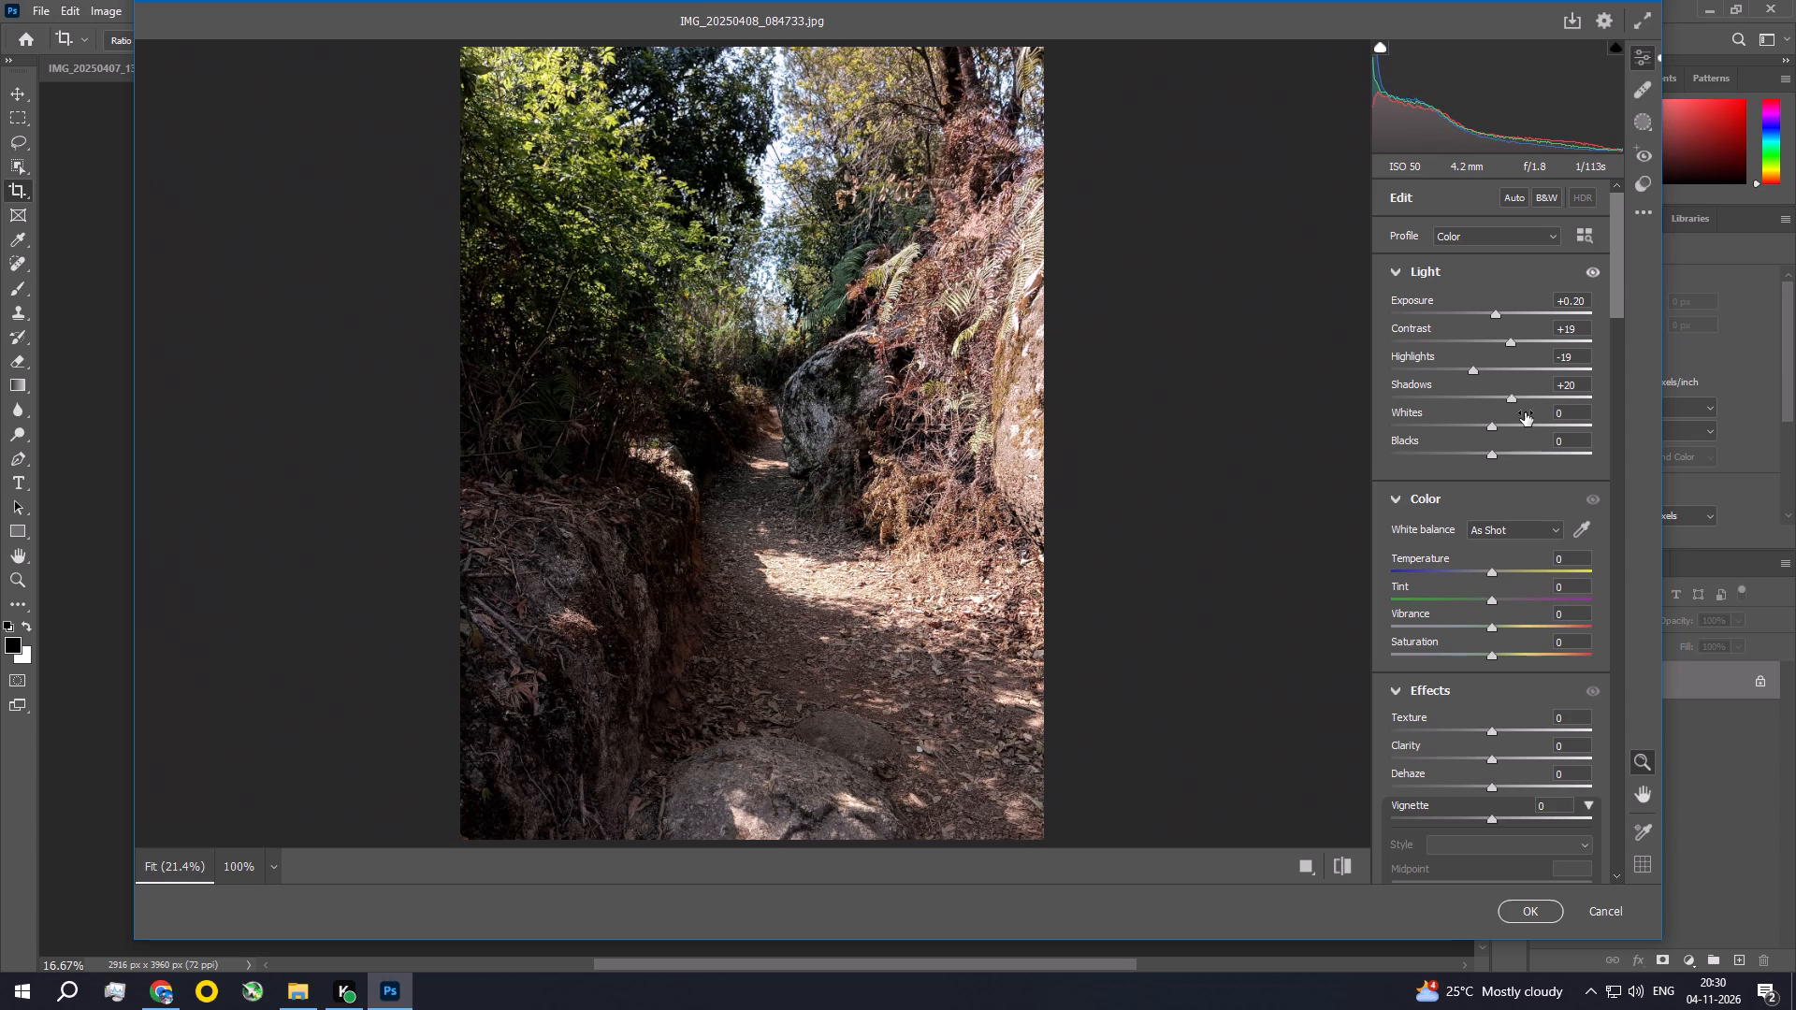
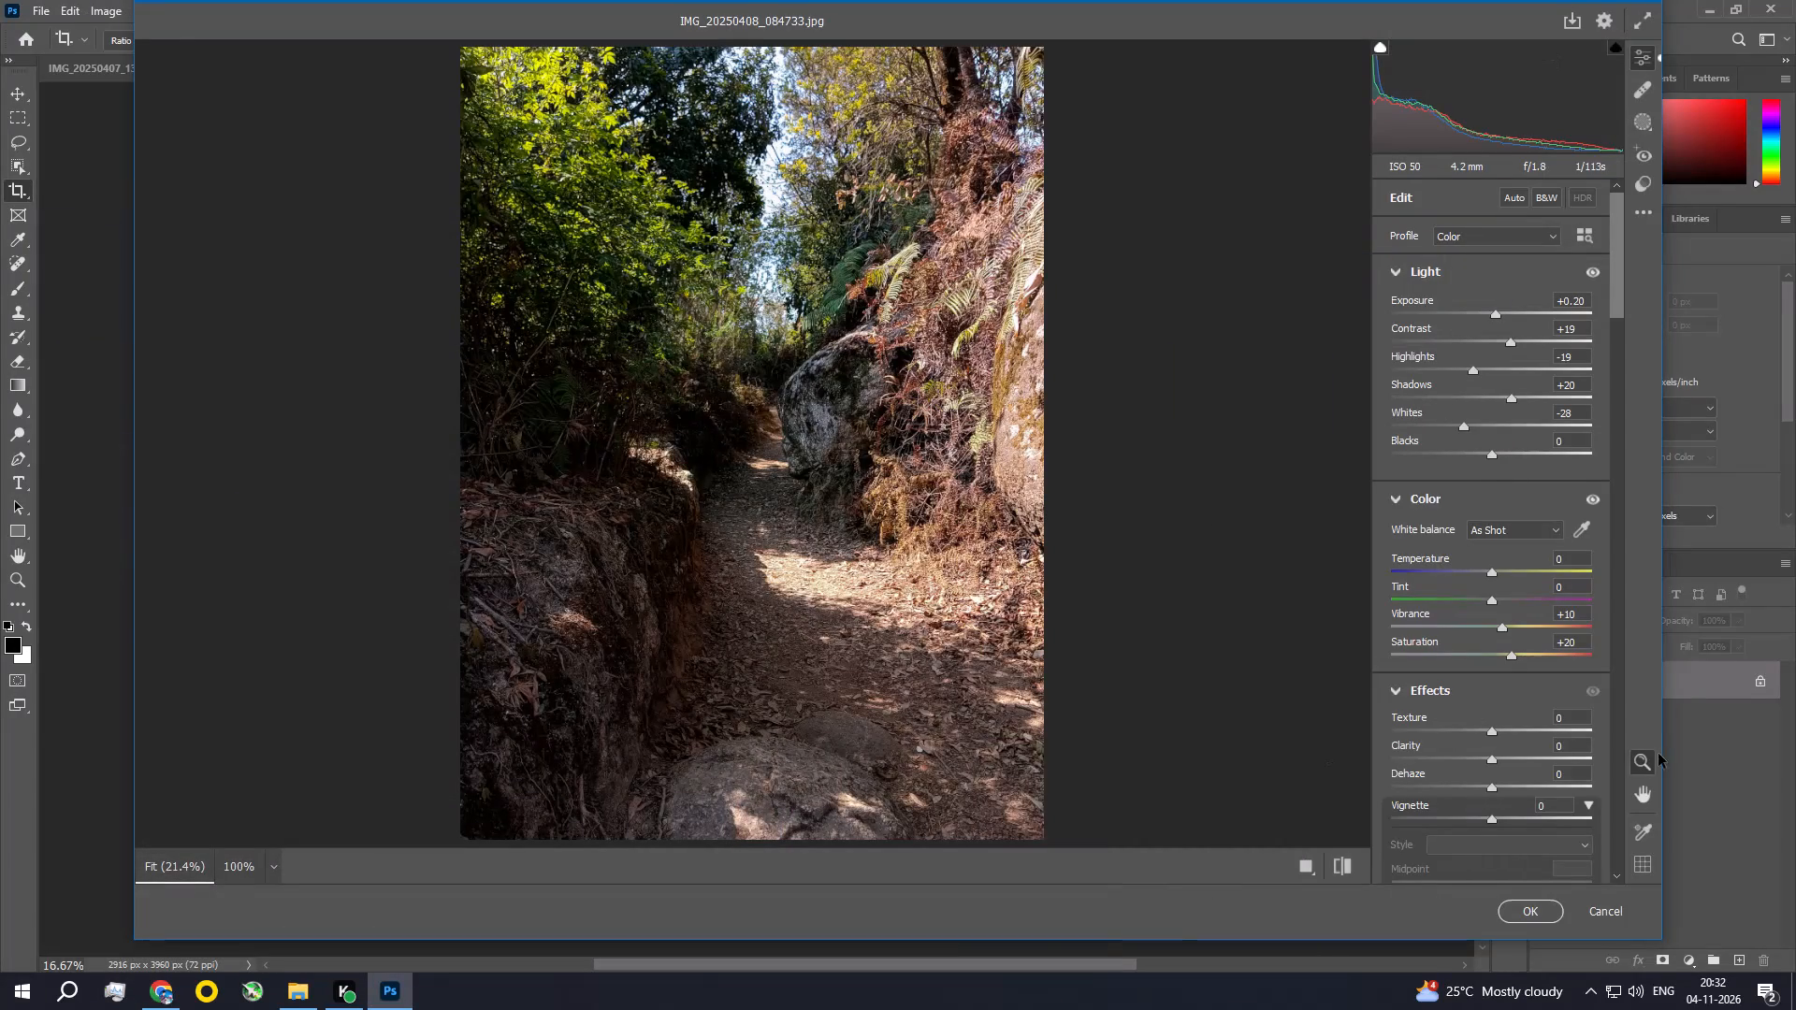
# Increase the path photo's Contrast to +25.
pyautogui.click(1511, 342)
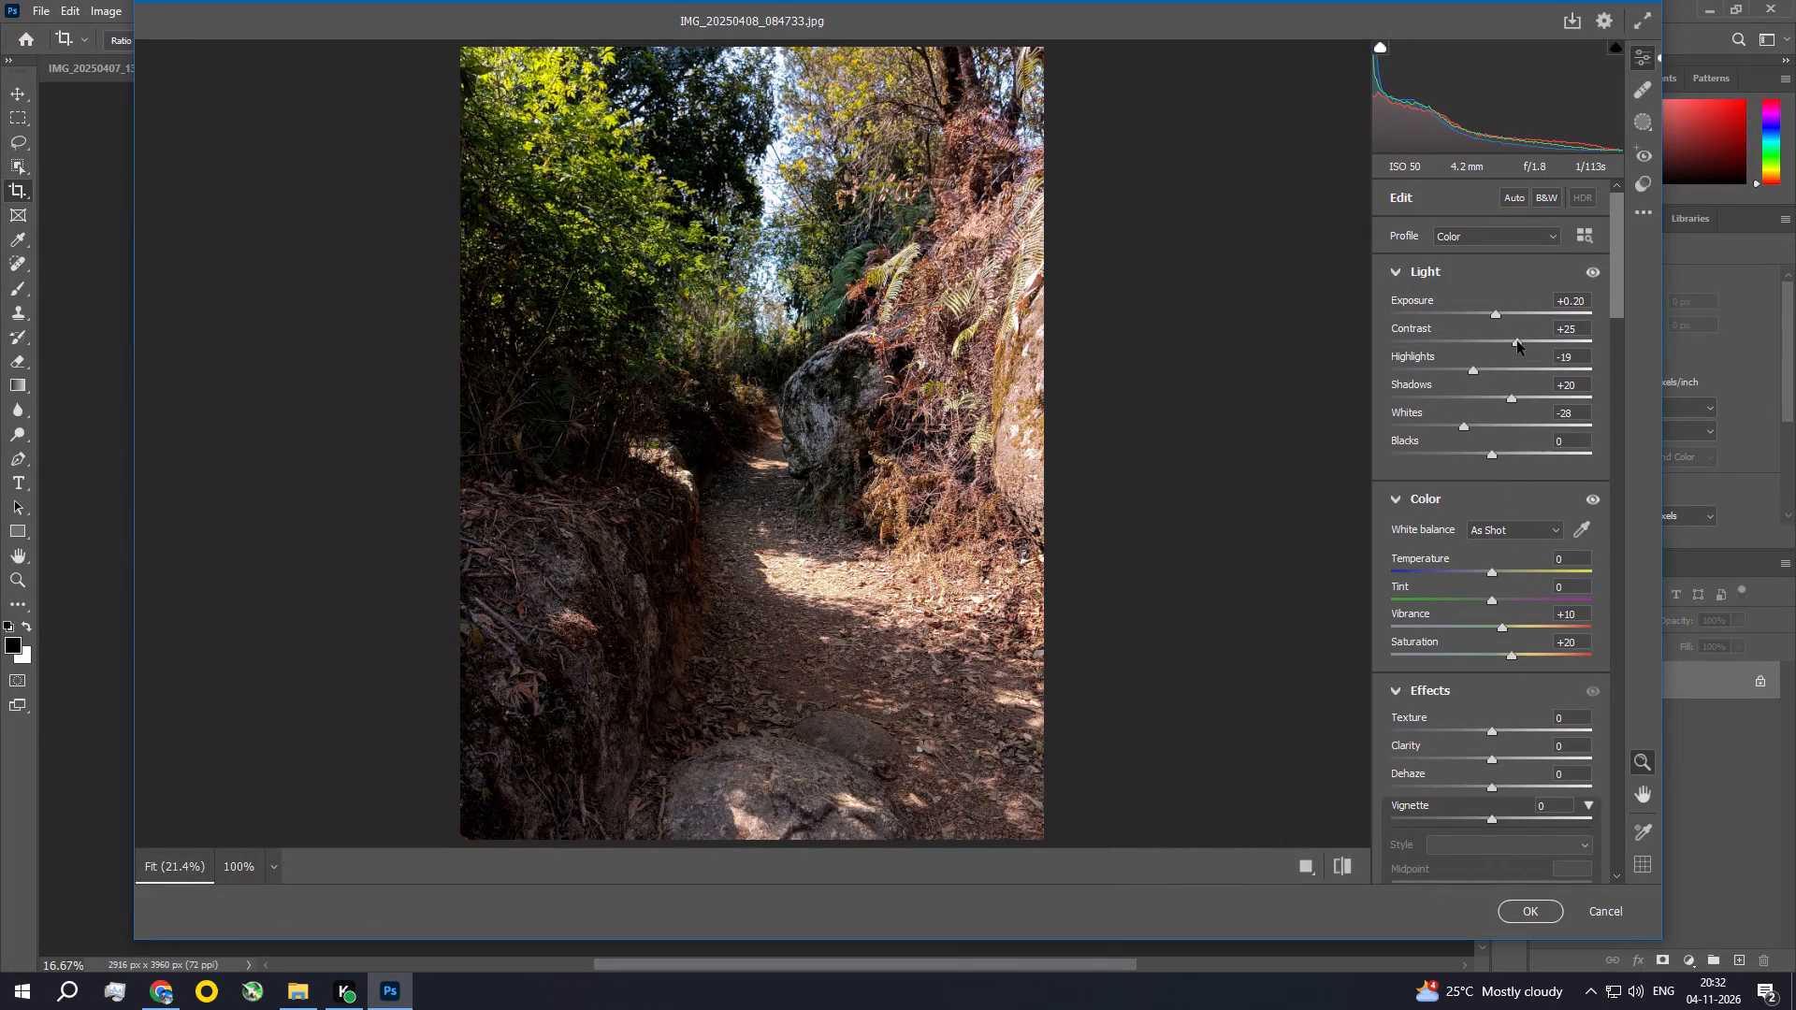
# In the Effects adjustments, set Texture to +11, Clarity to +13 and Dehaze to +1.
pyautogui.moveTo(1617, 260); pyautogui.dragTo(1627, 310)
pyautogui.moveTo(1493, 447); pyautogui.dragTo(1499, 448)
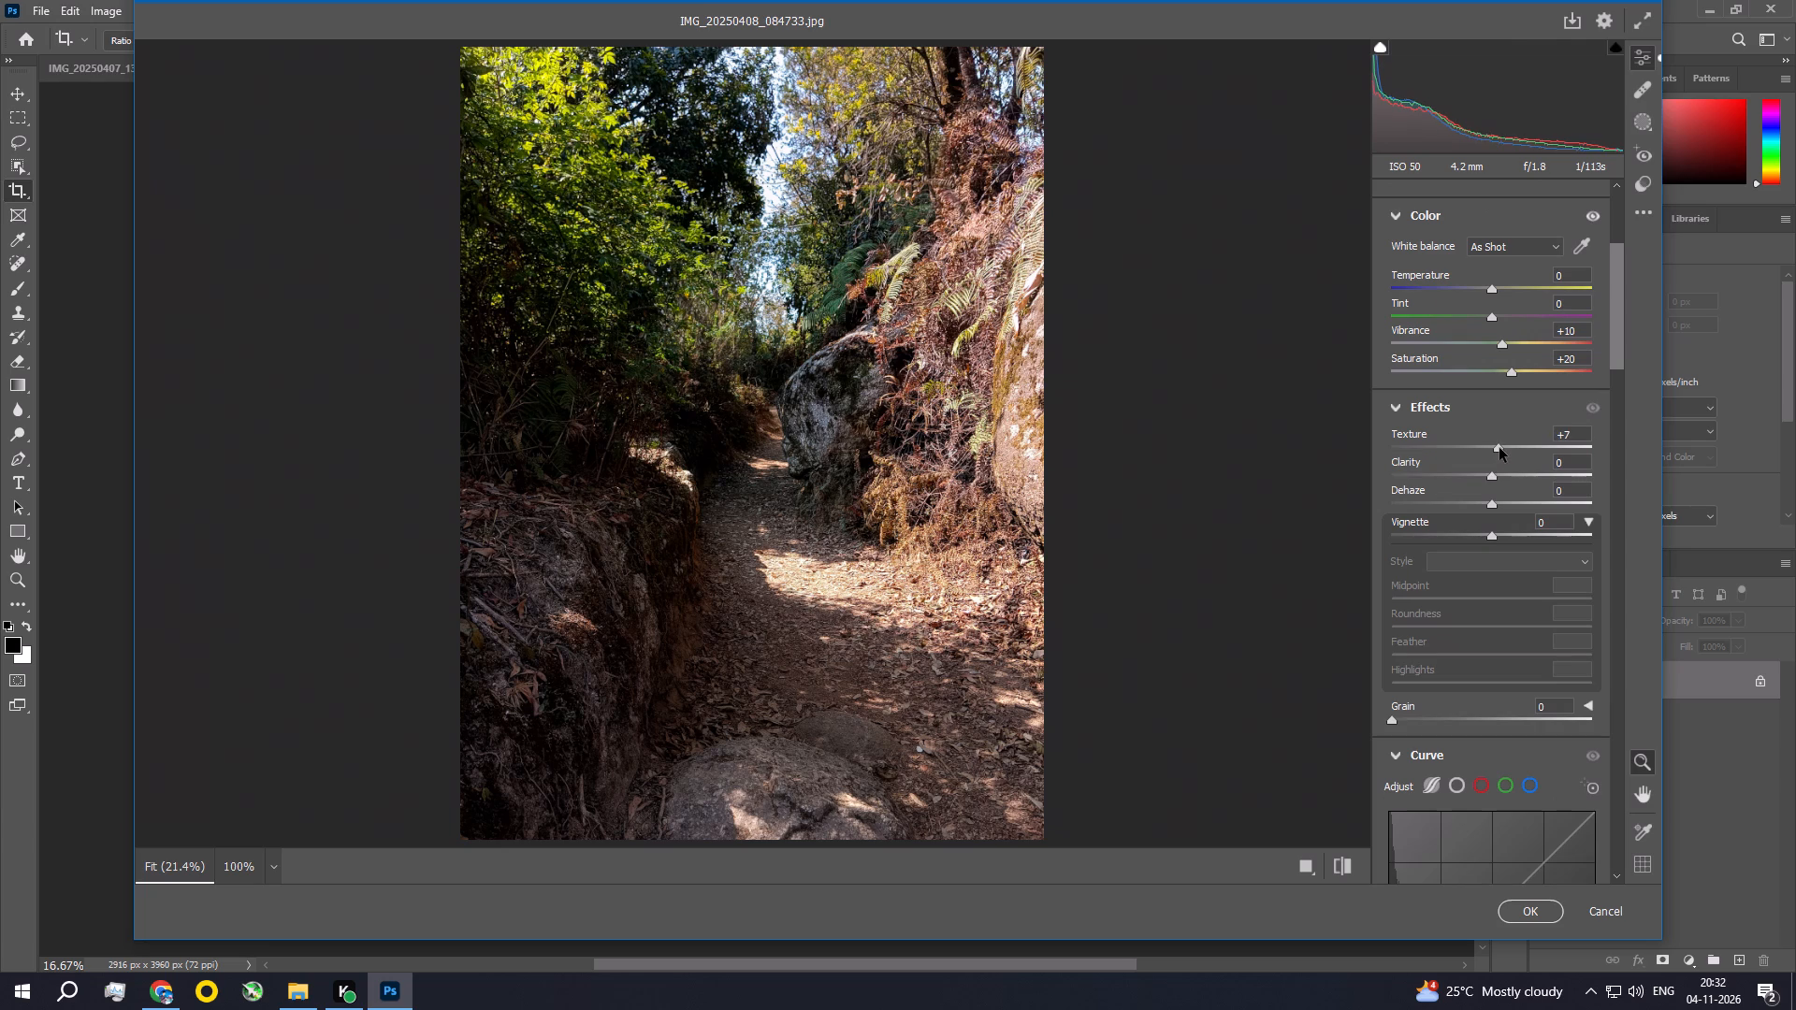
pyautogui.moveTo(1499, 448); pyautogui.dragTo(1504, 450)
pyautogui.moveTo(1494, 478); pyautogui.dragTo(1507, 481)
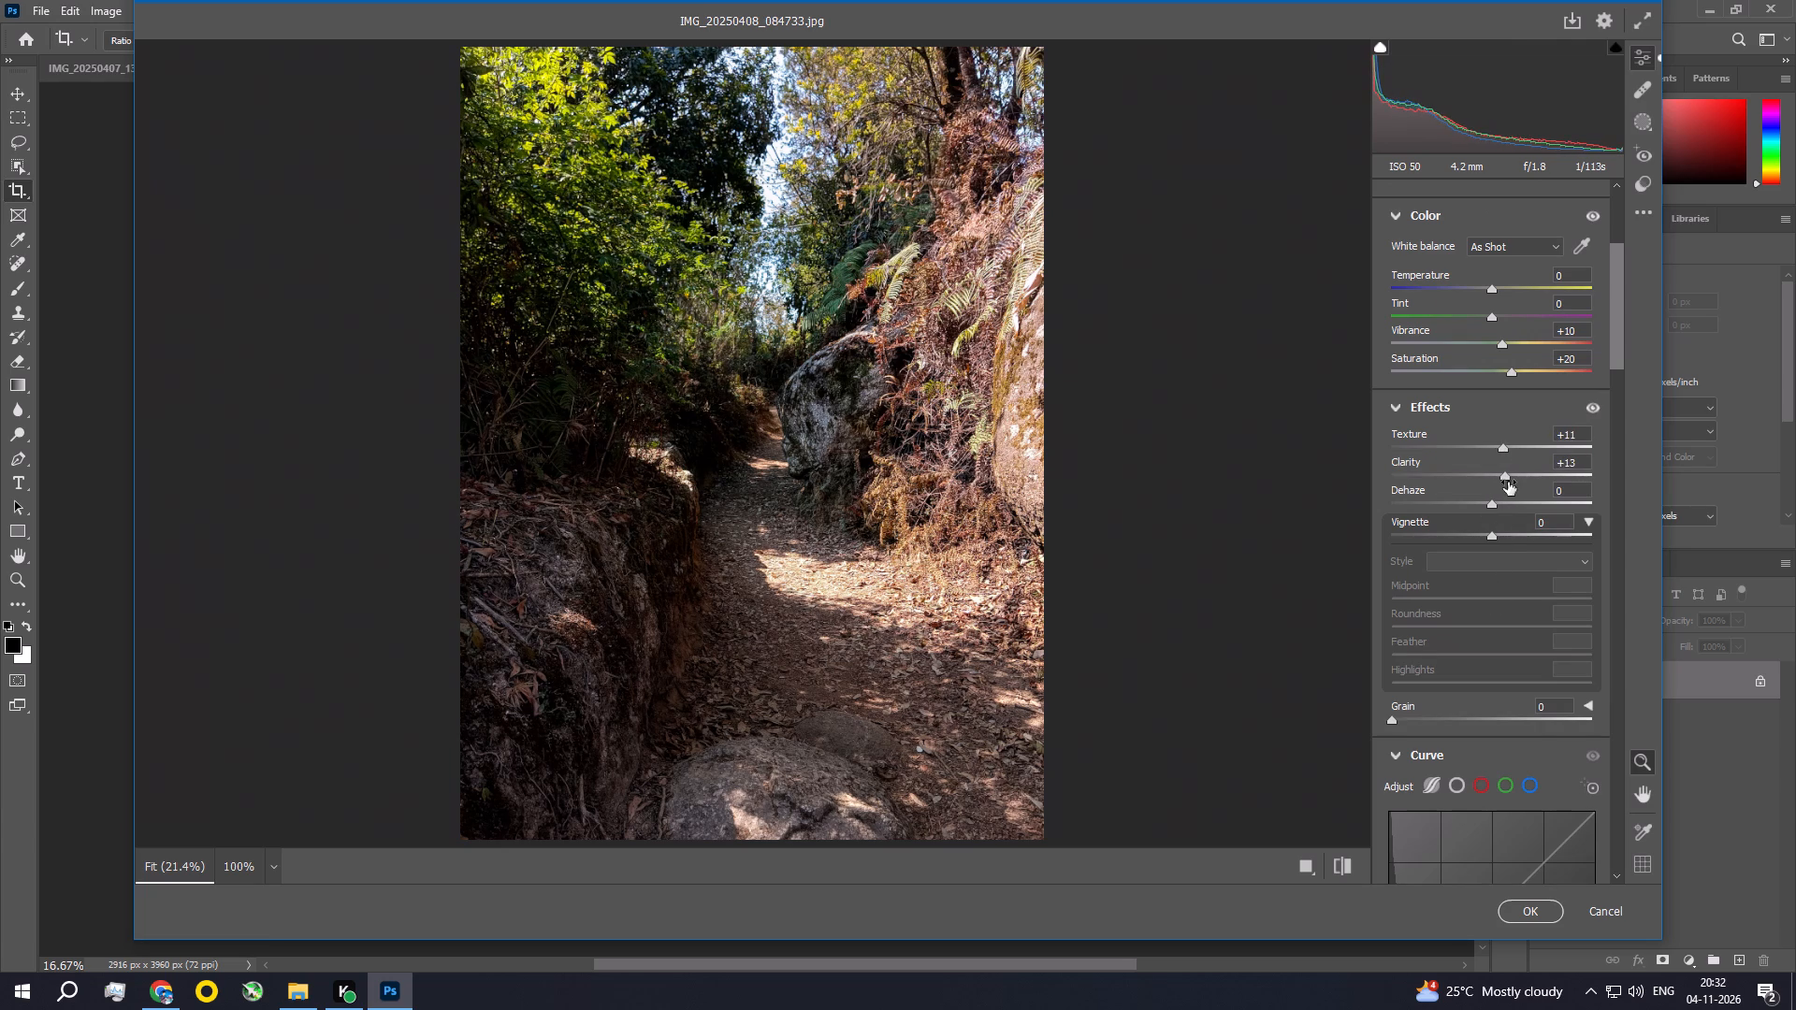
pyautogui.click(1494, 503)
# Lower the parametric tone curve's Highlights to -18.
pyautogui.moveTo(1616, 343); pyautogui.dragTo(1615, 418)
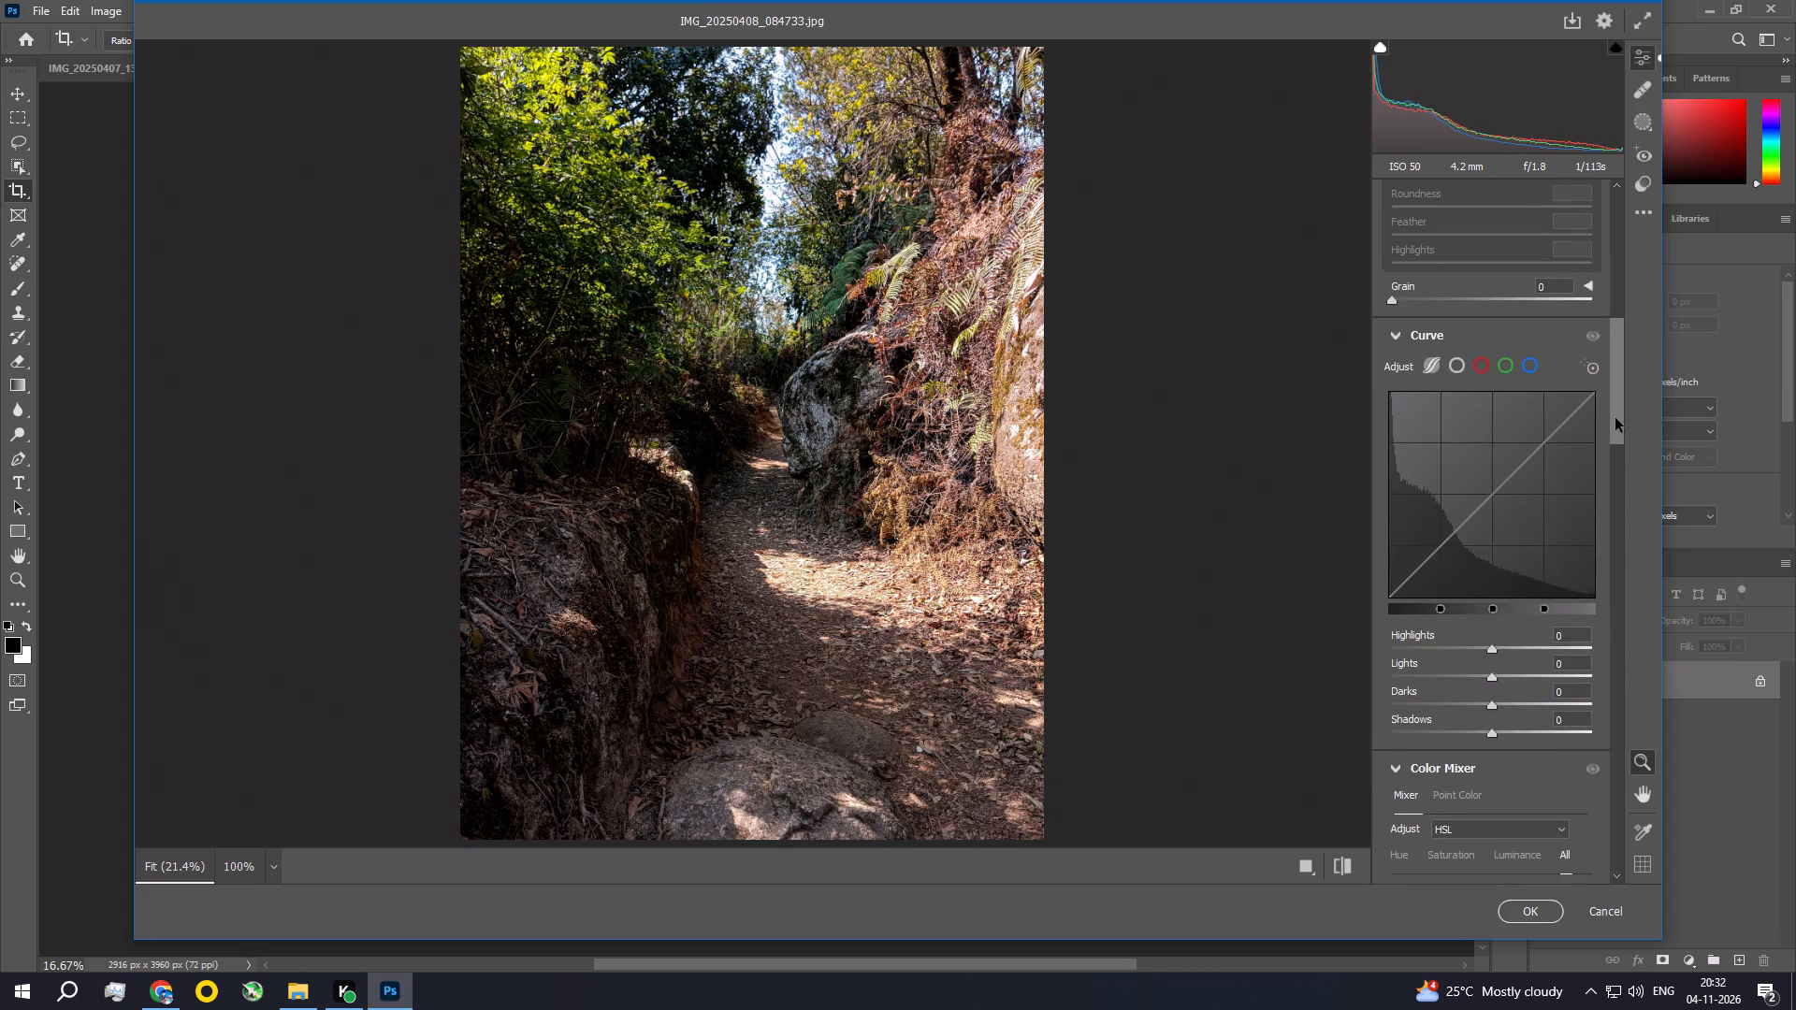
pyautogui.moveTo(1487, 651); pyautogui.dragTo(1470, 647)
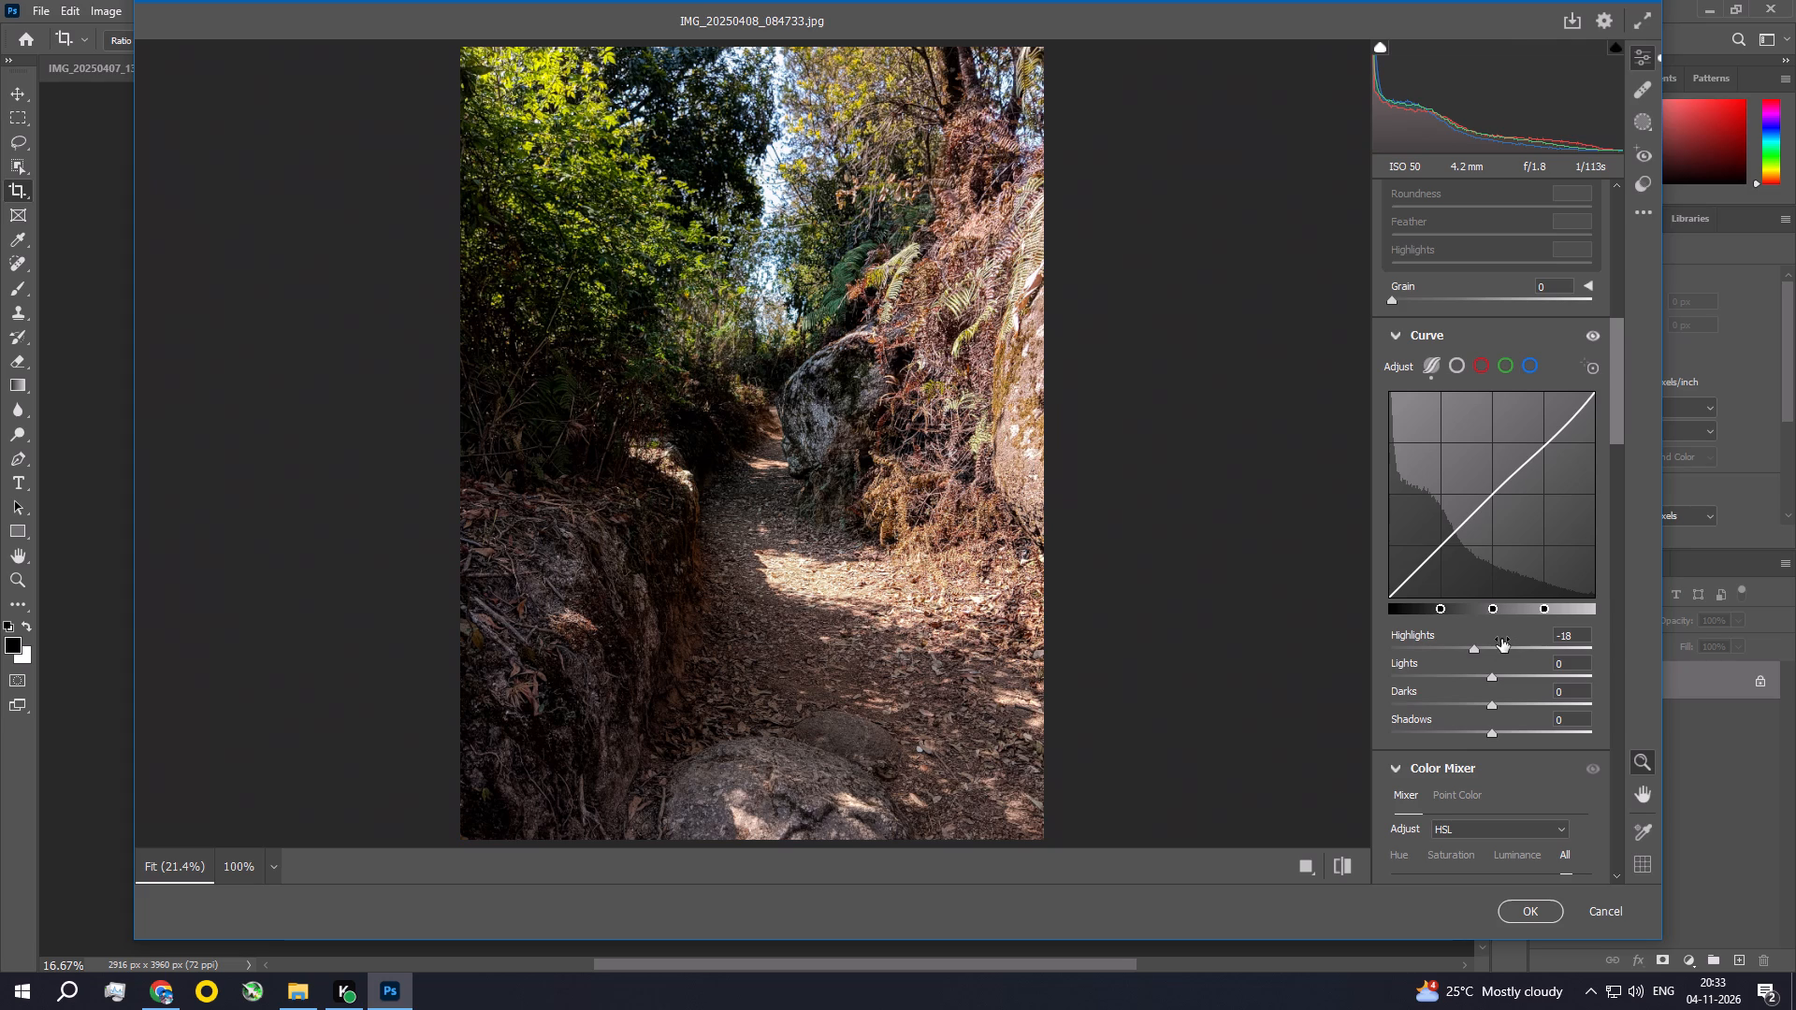
# In the Color Mixer, set the Saturation of Greens to +12, Yellows to +14 and Oranges to +14.
pyautogui.moveTo(1621, 395); pyautogui.dragTo(1622, 493)
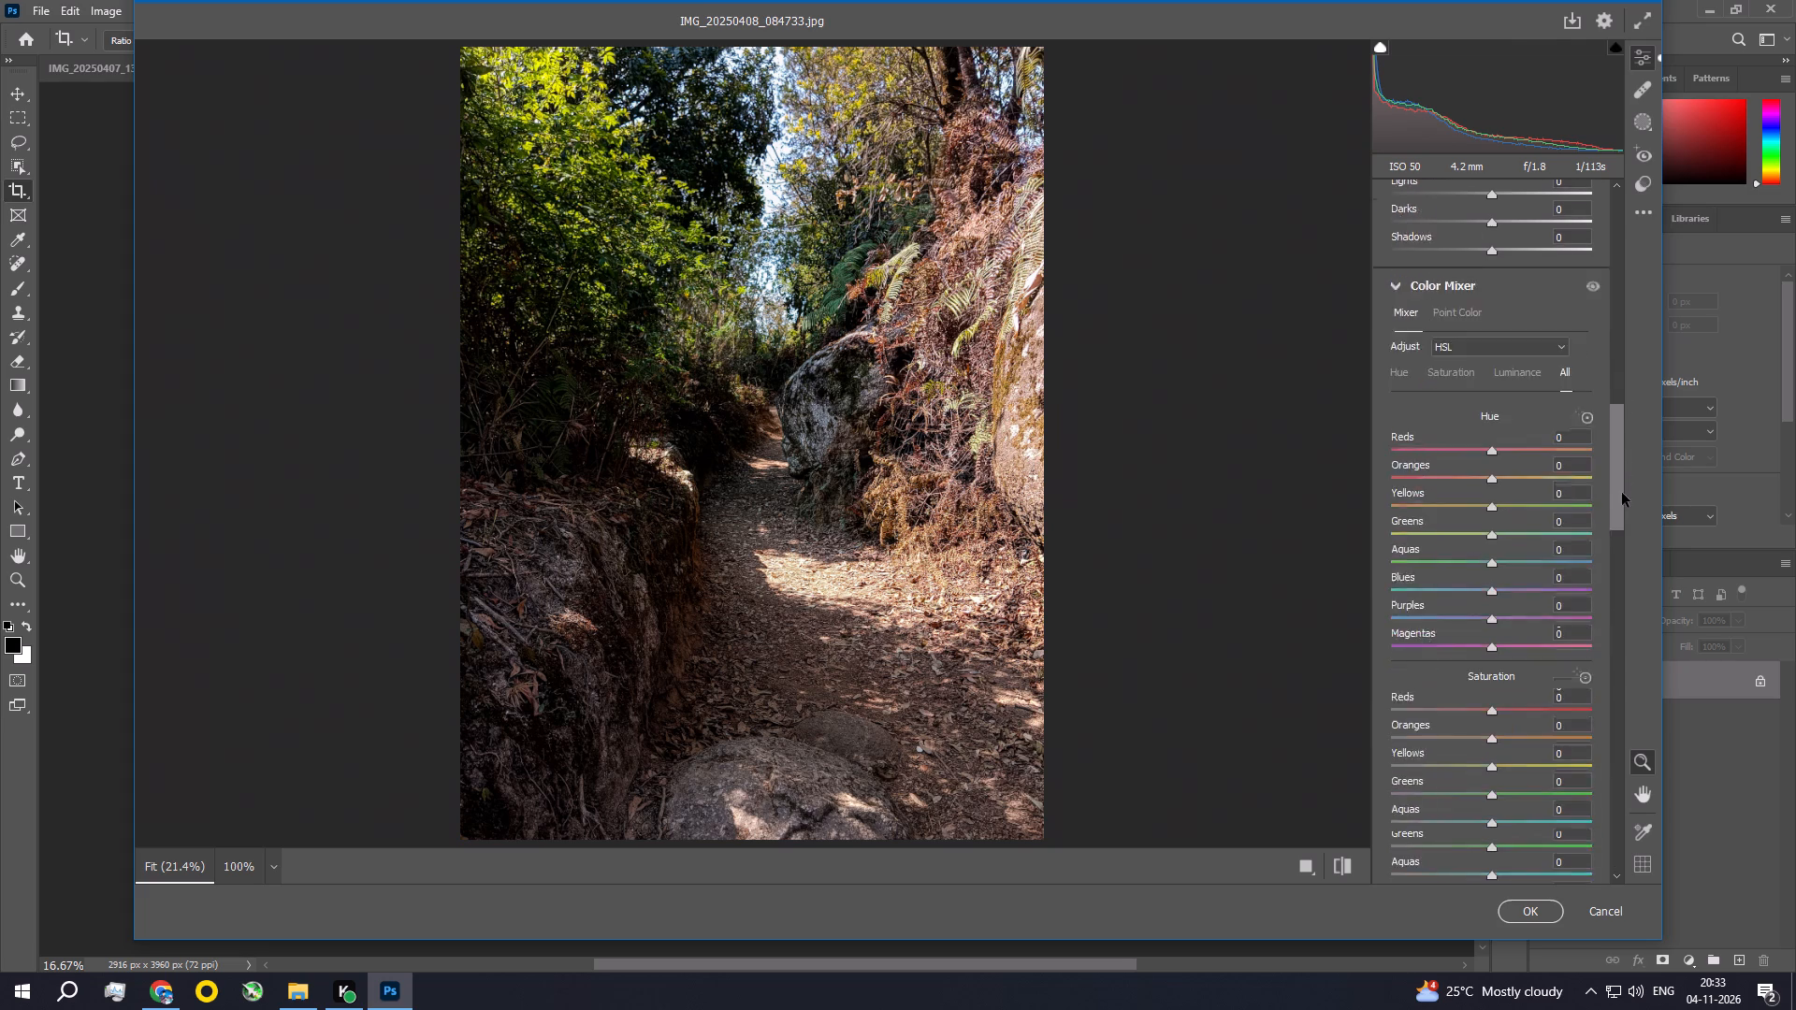
pyautogui.moveTo(1622, 493); pyautogui.dragTo(1615, 524)
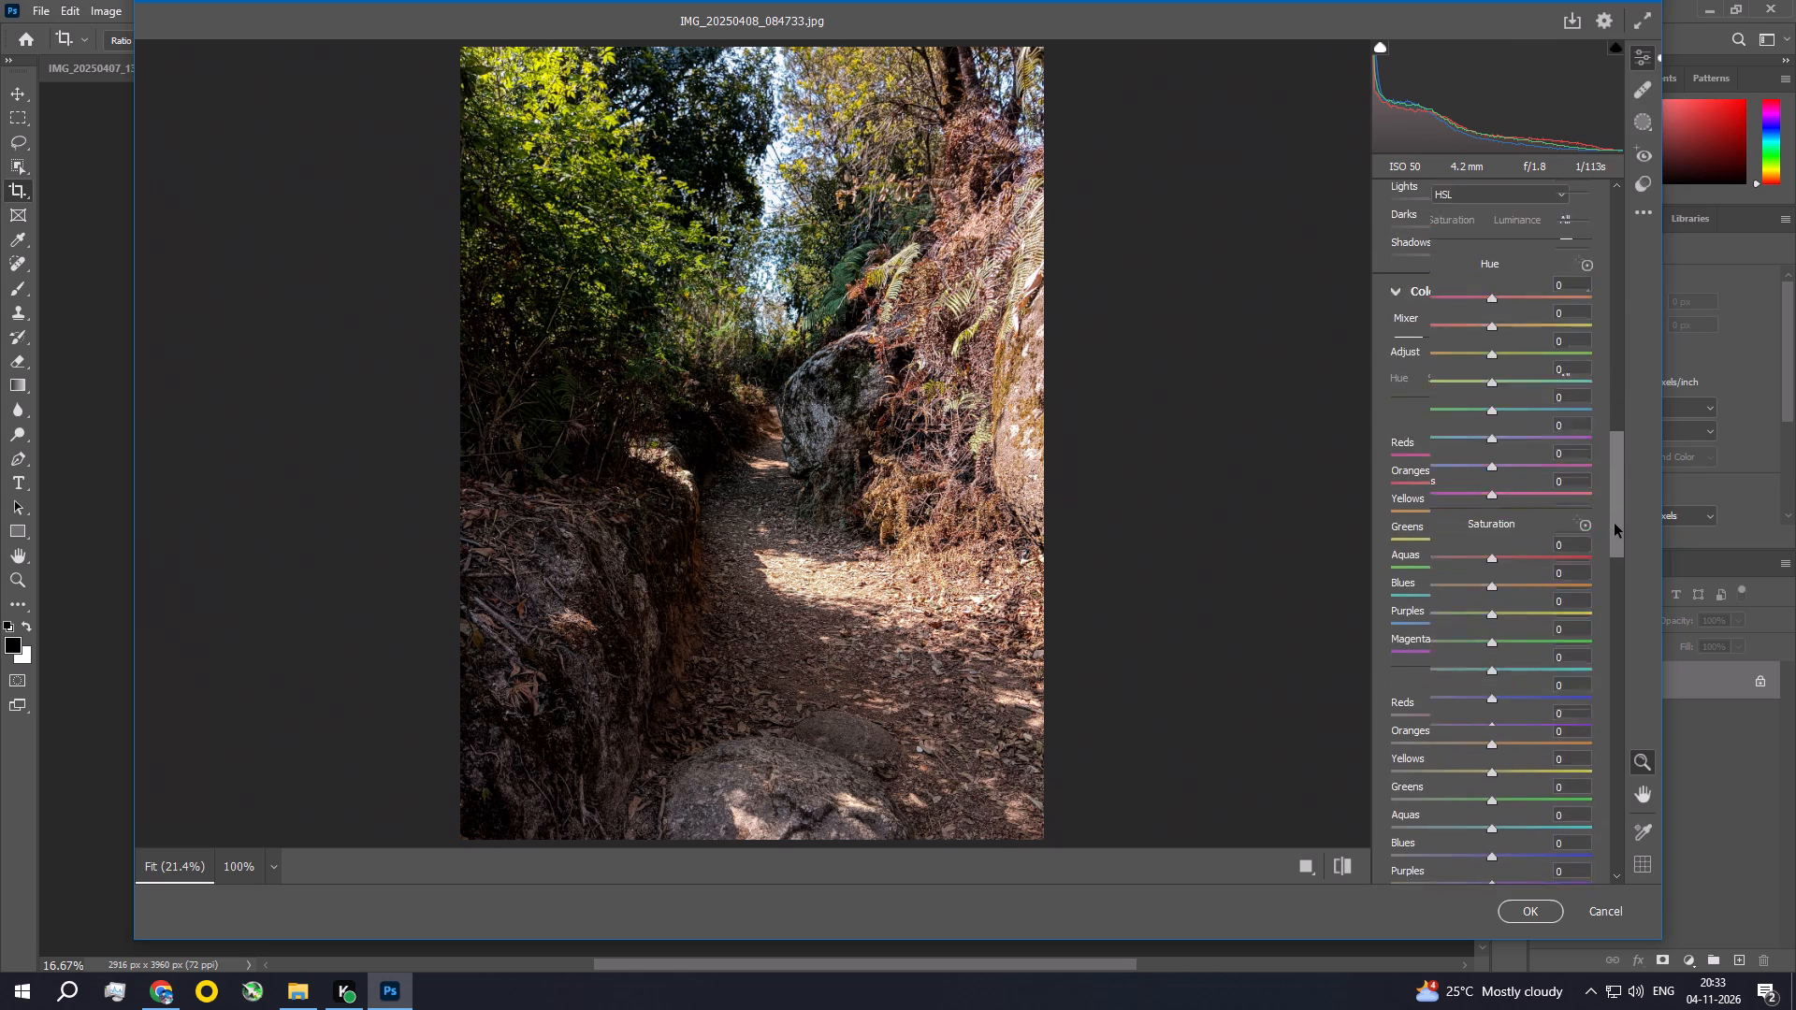
pyautogui.moveTo(1615, 524); pyautogui.dragTo(1614, 533)
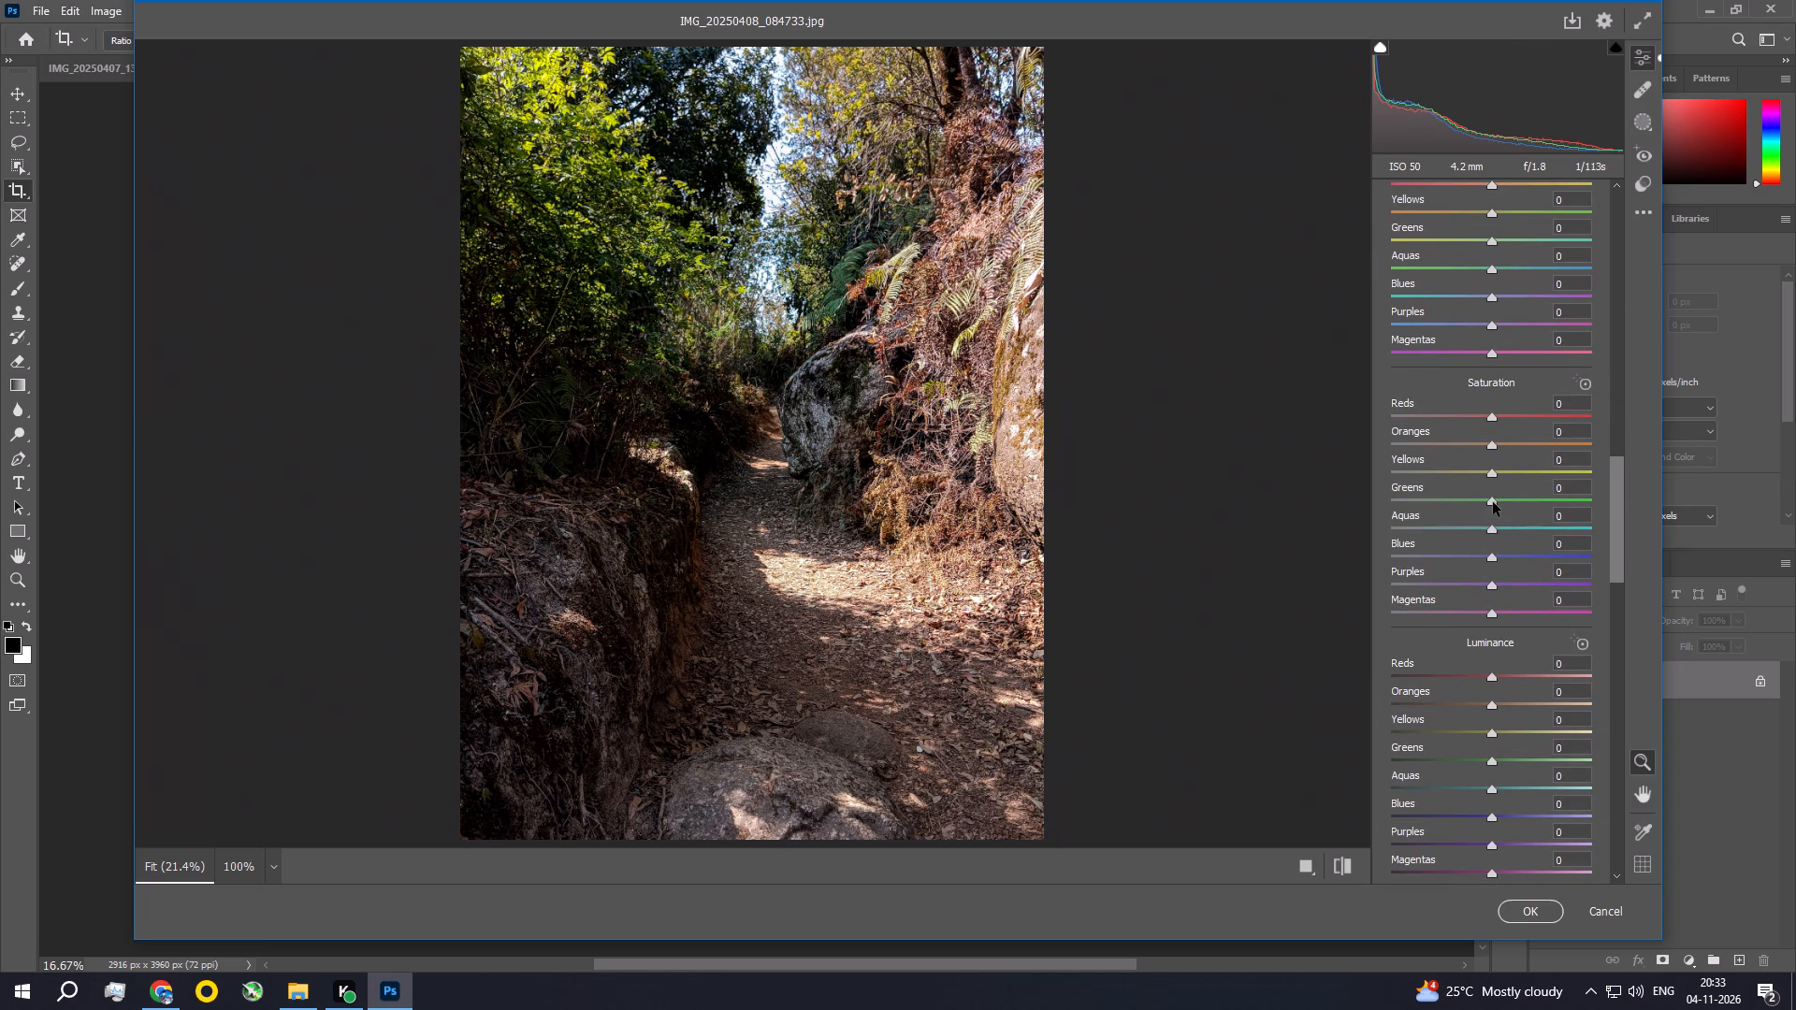
pyautogui.moveTo(1493, 502); pyautogui.dragTo(1505, 506)
pyautogui.moveTo(1490, 473); pyautogui.dragTo(1504, 478)
pyautogui.moveTo(1491, 445); pyautogui.dragTo(1505, 449)
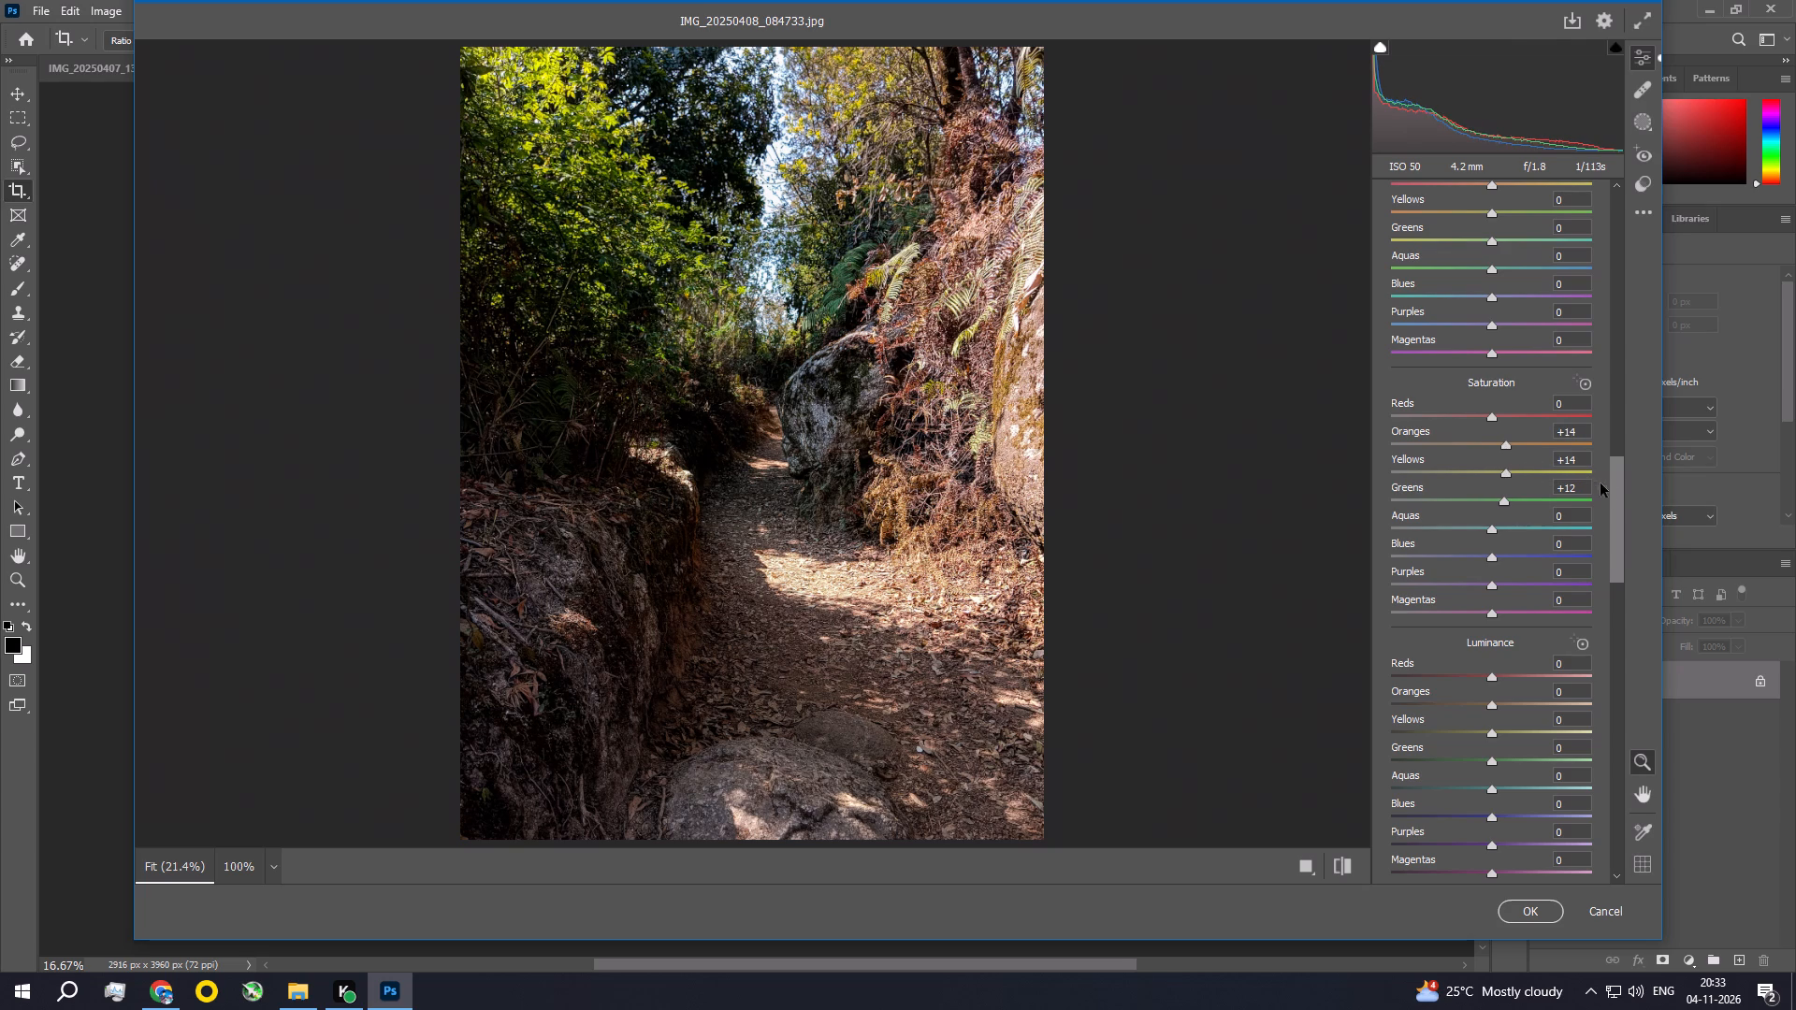
# In the Color Mixer, set the Luminance of Oranges to +10, Yellows to +13 and Greens to +14.
pyautogui.moveTo(1619, 480); pyautogui.dragTo(1619, 518)
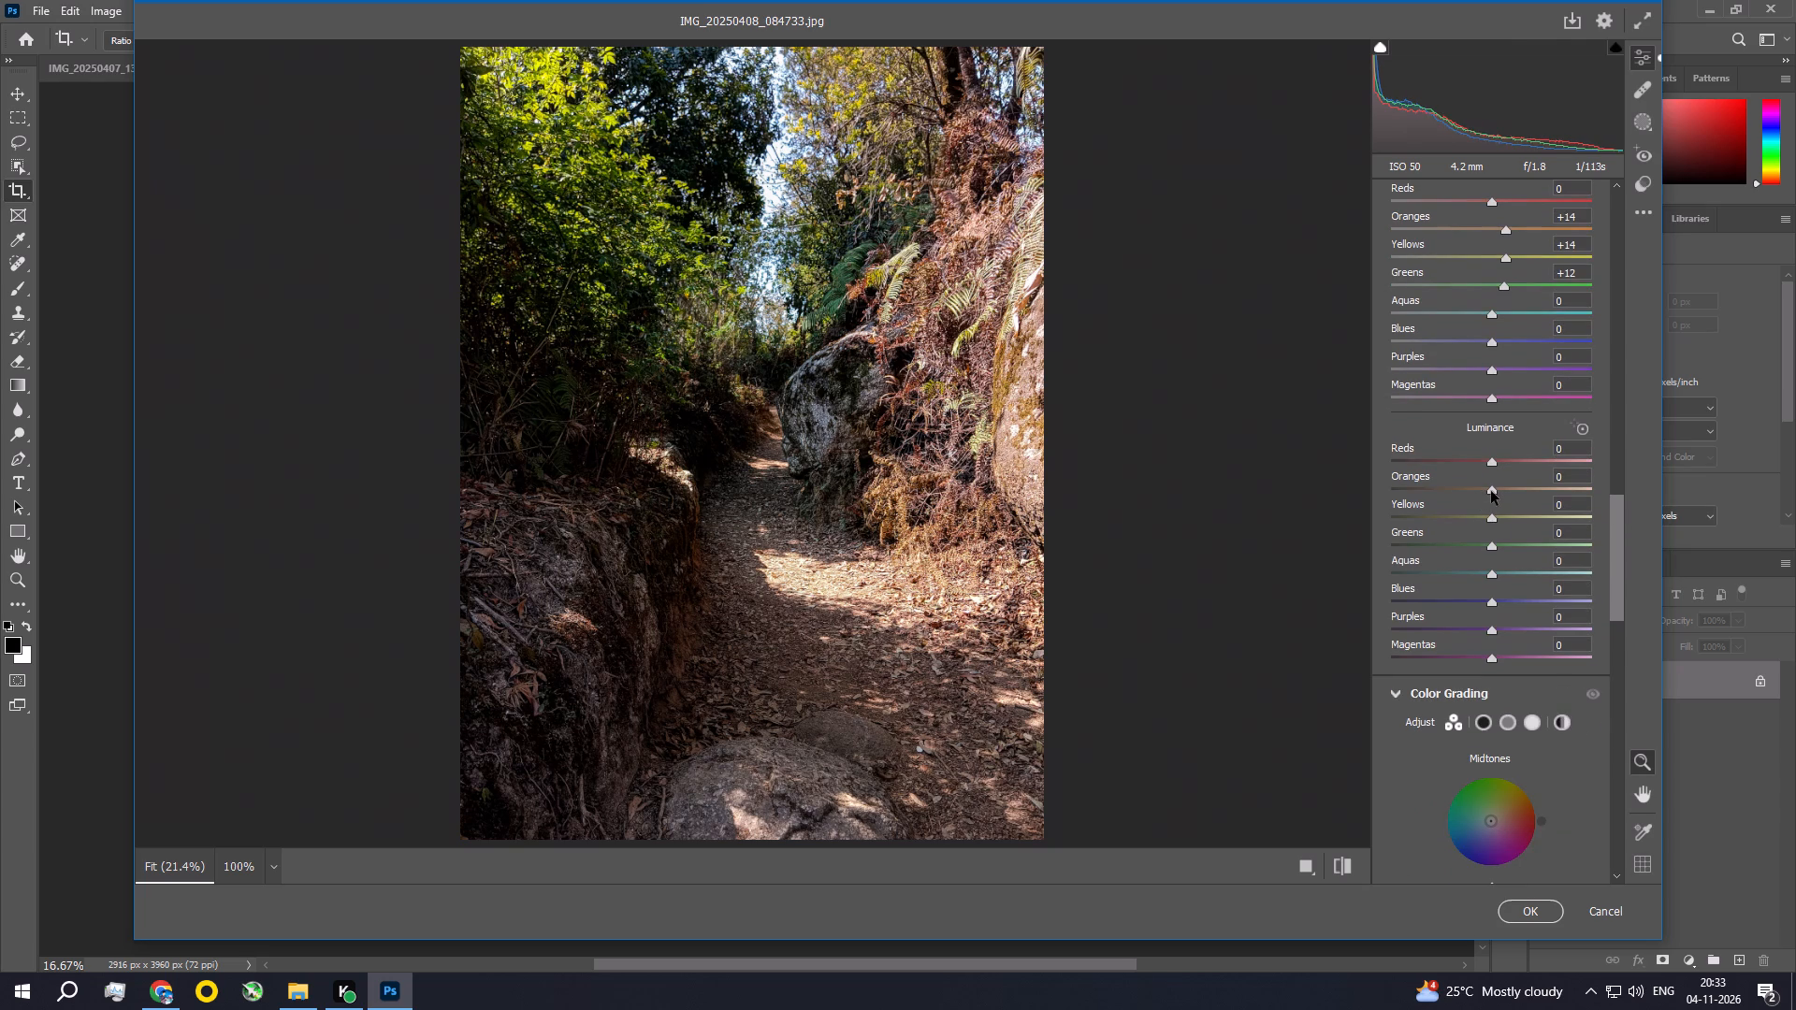
pyautogui.moveTo(1491, 490); pyautogui.dragTo(1501, 492)
pyautogui.moveTo(1490, 522); pyautogui.dragTo(1499, 521)
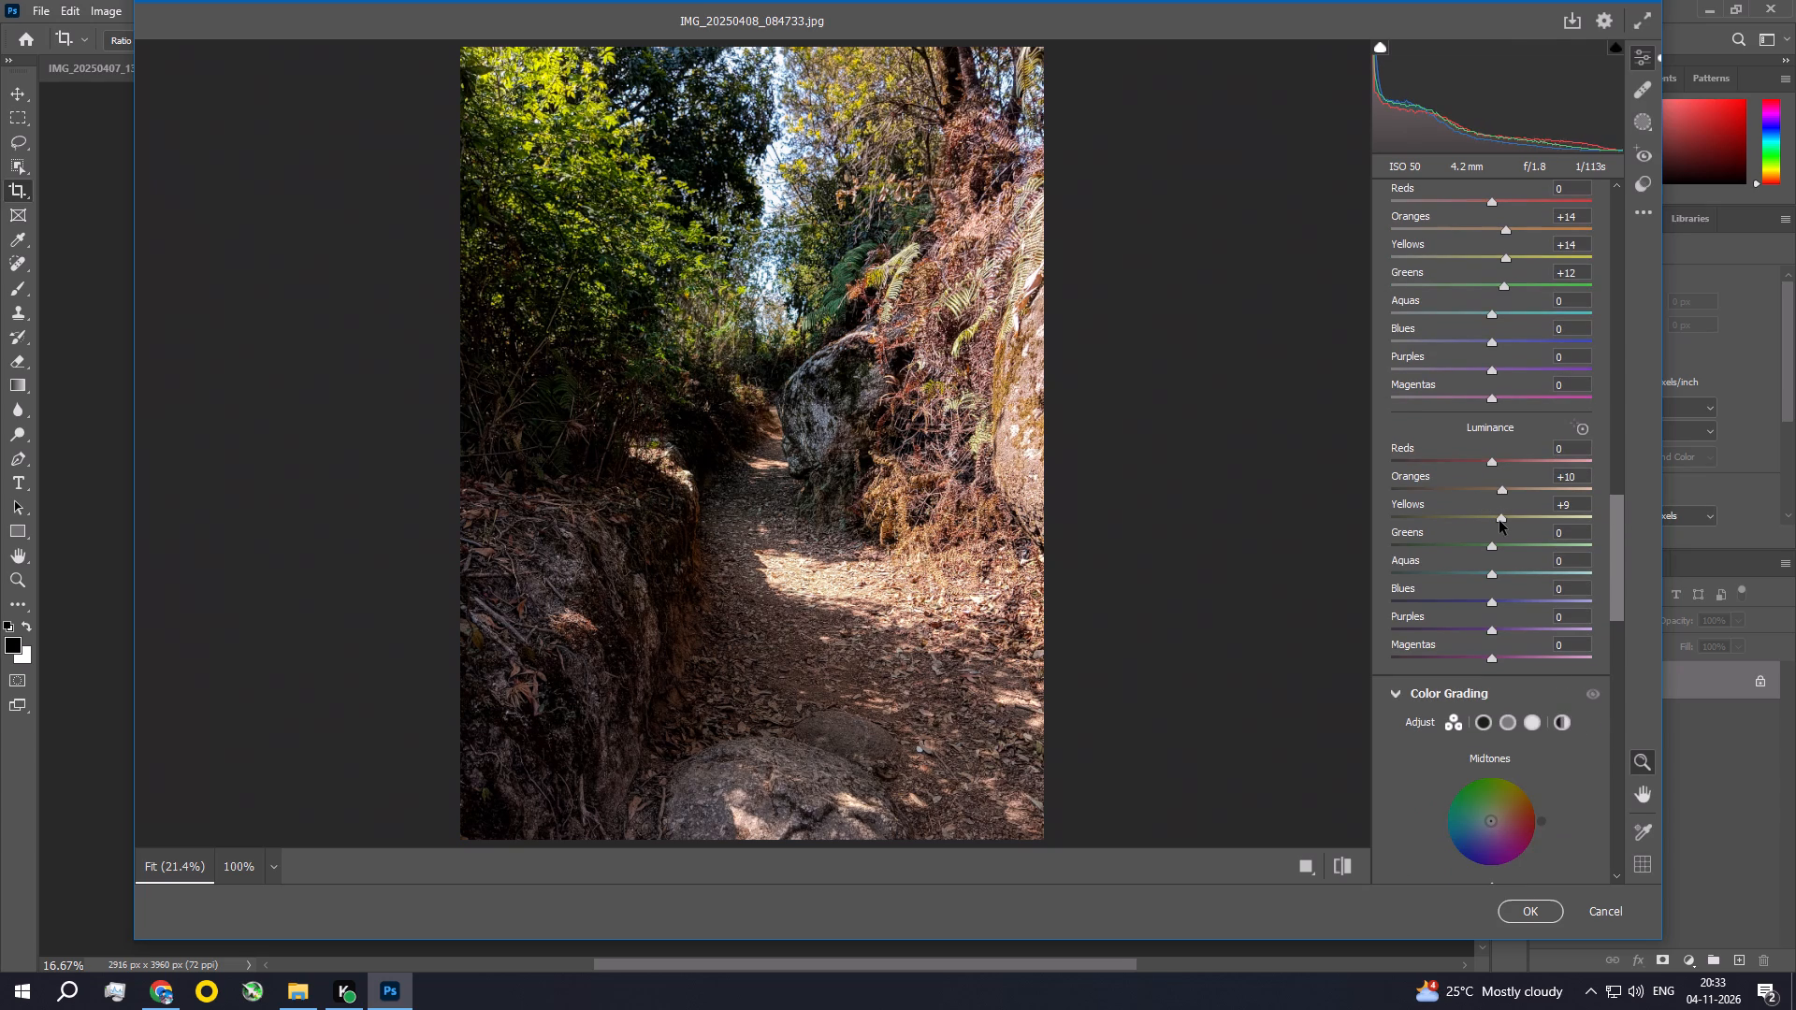
pyautogui.moveTo(1499, 521); pyautogui.dragTo(1503, 521)
pyautogui.moveTo(1496, 549); pyautogui.dragTo(1510, 553)
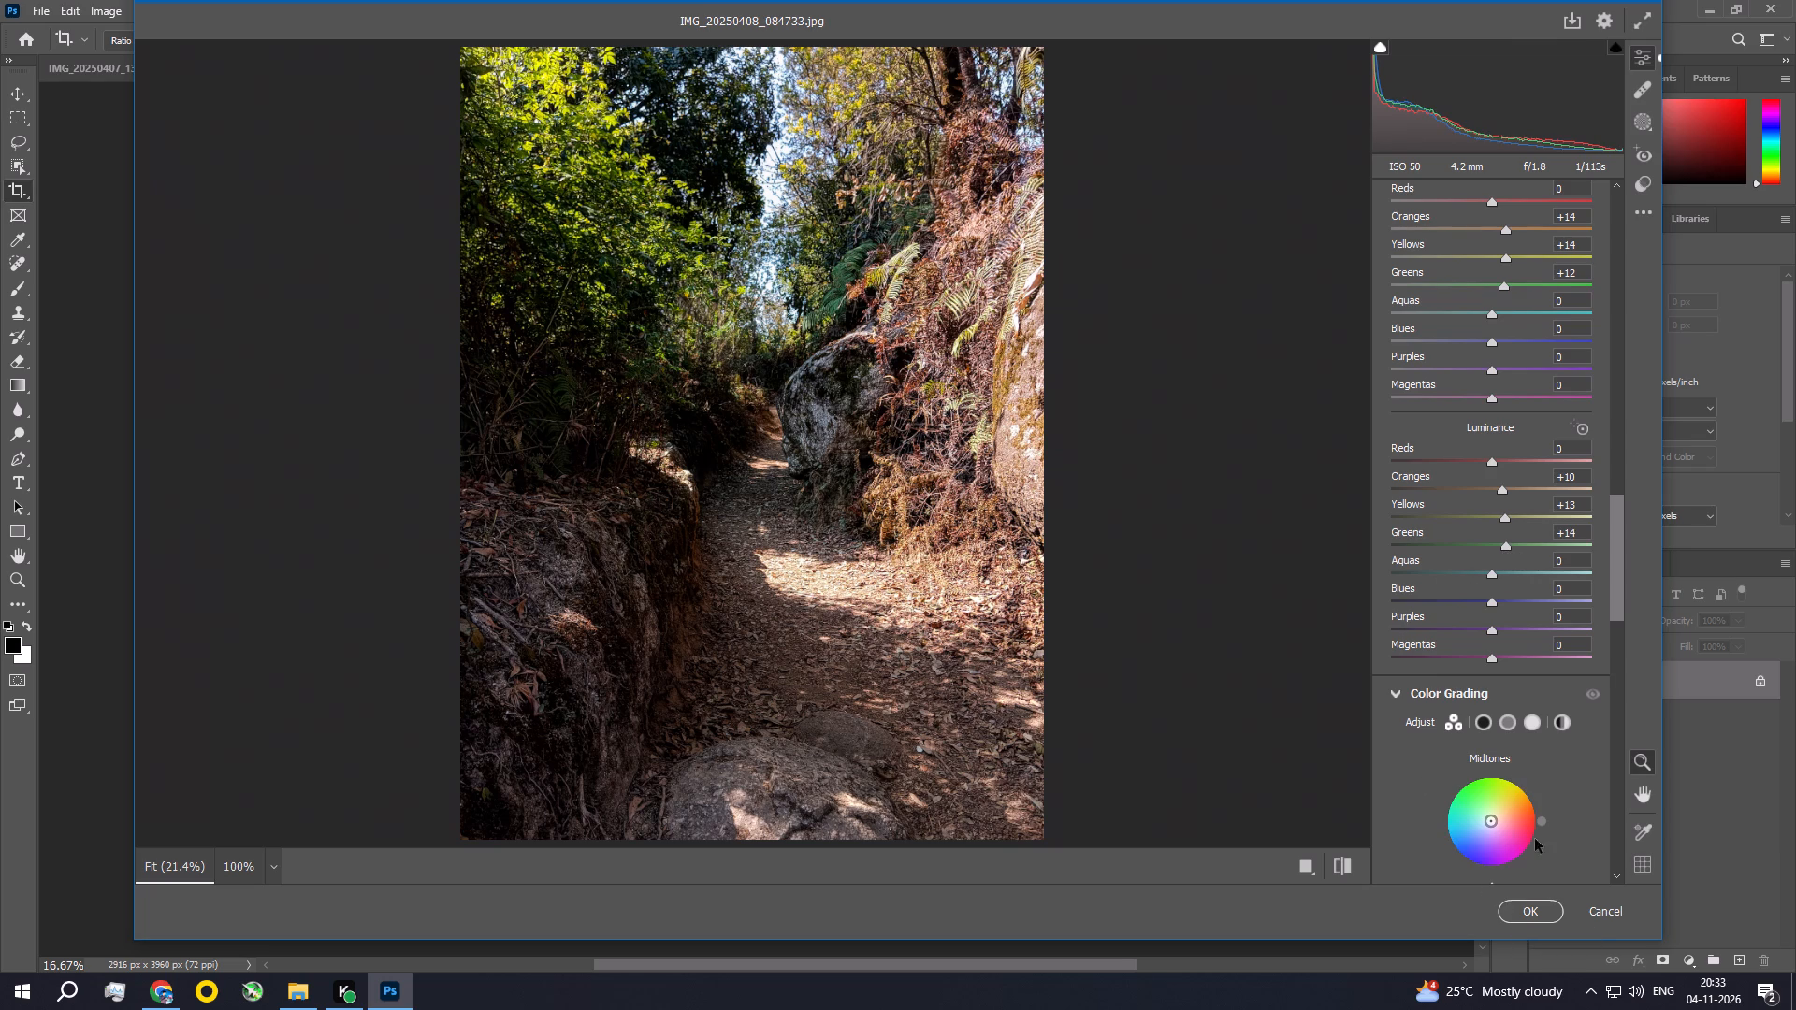
# Set Sharpening to 15, Noise Reduction to 10 and Color Noise Reduction to 11, and apply the Camera Raw Filter to the photo.
pyautogui.moveTo(1621, 546); pyautogui.dragTo(1625, 617)
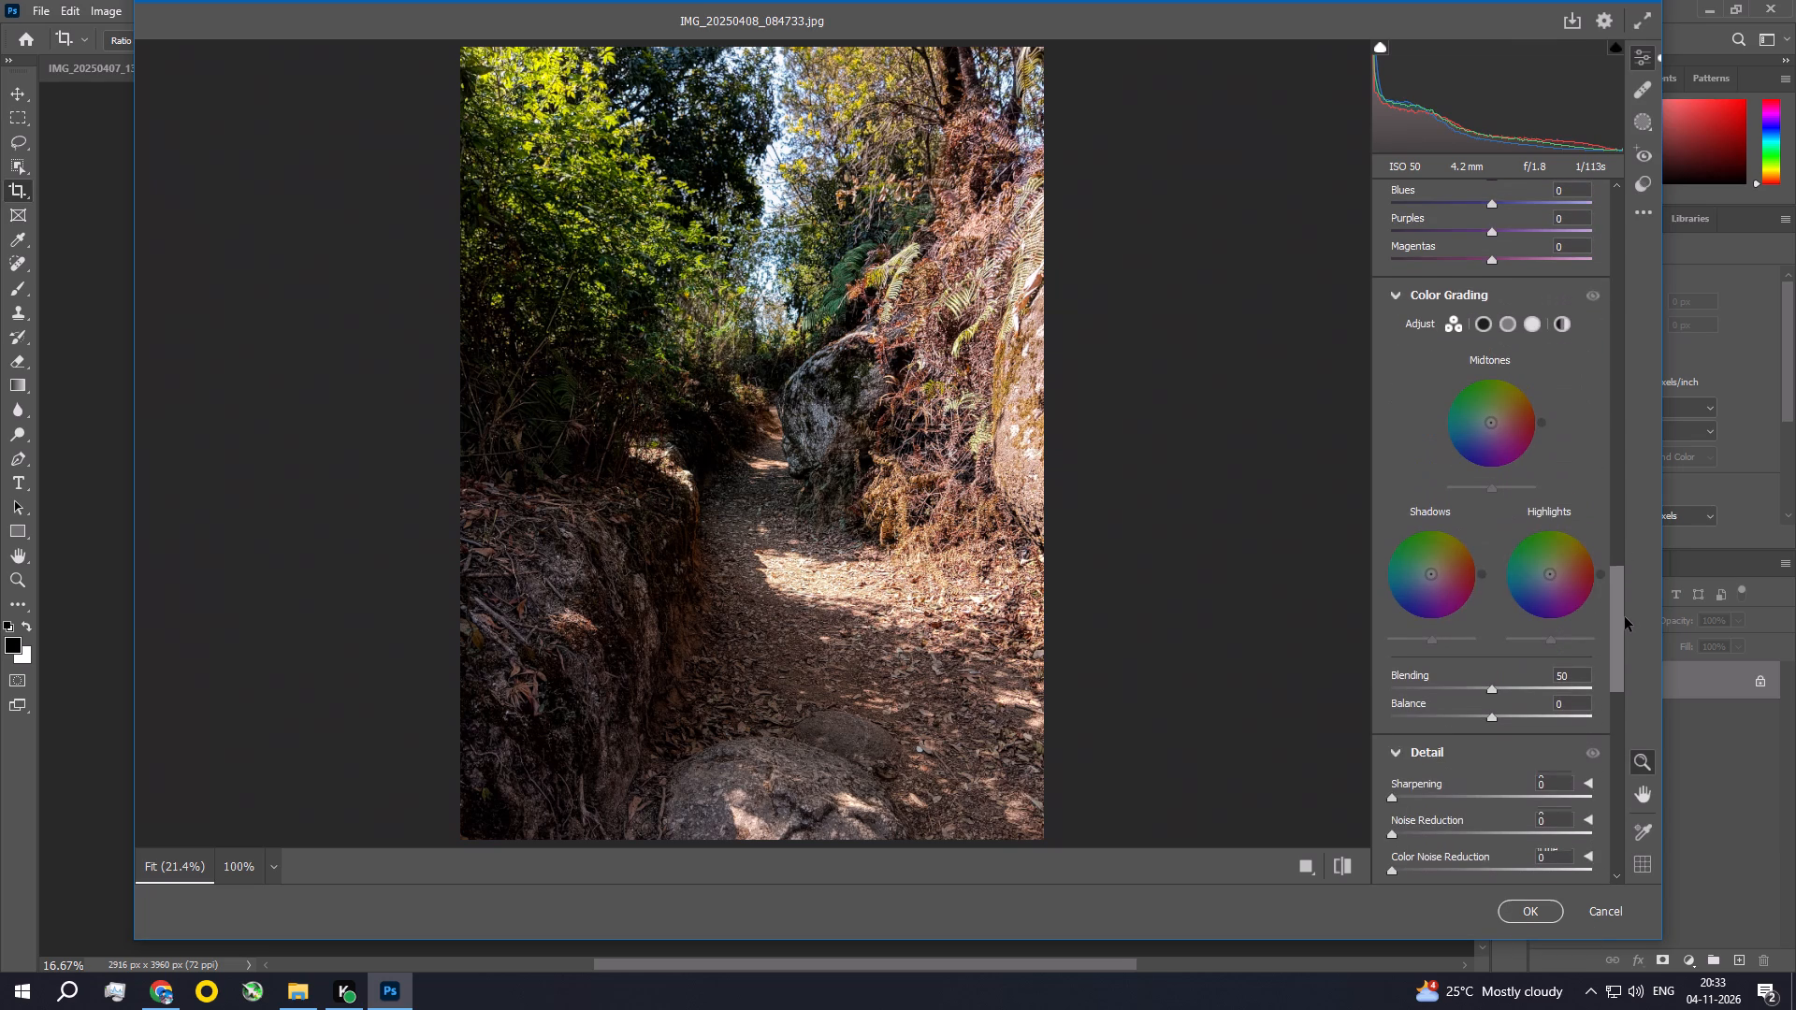
pyautogui.moveTo(1625, 617); pyautogui.dragTo(1615, 679)
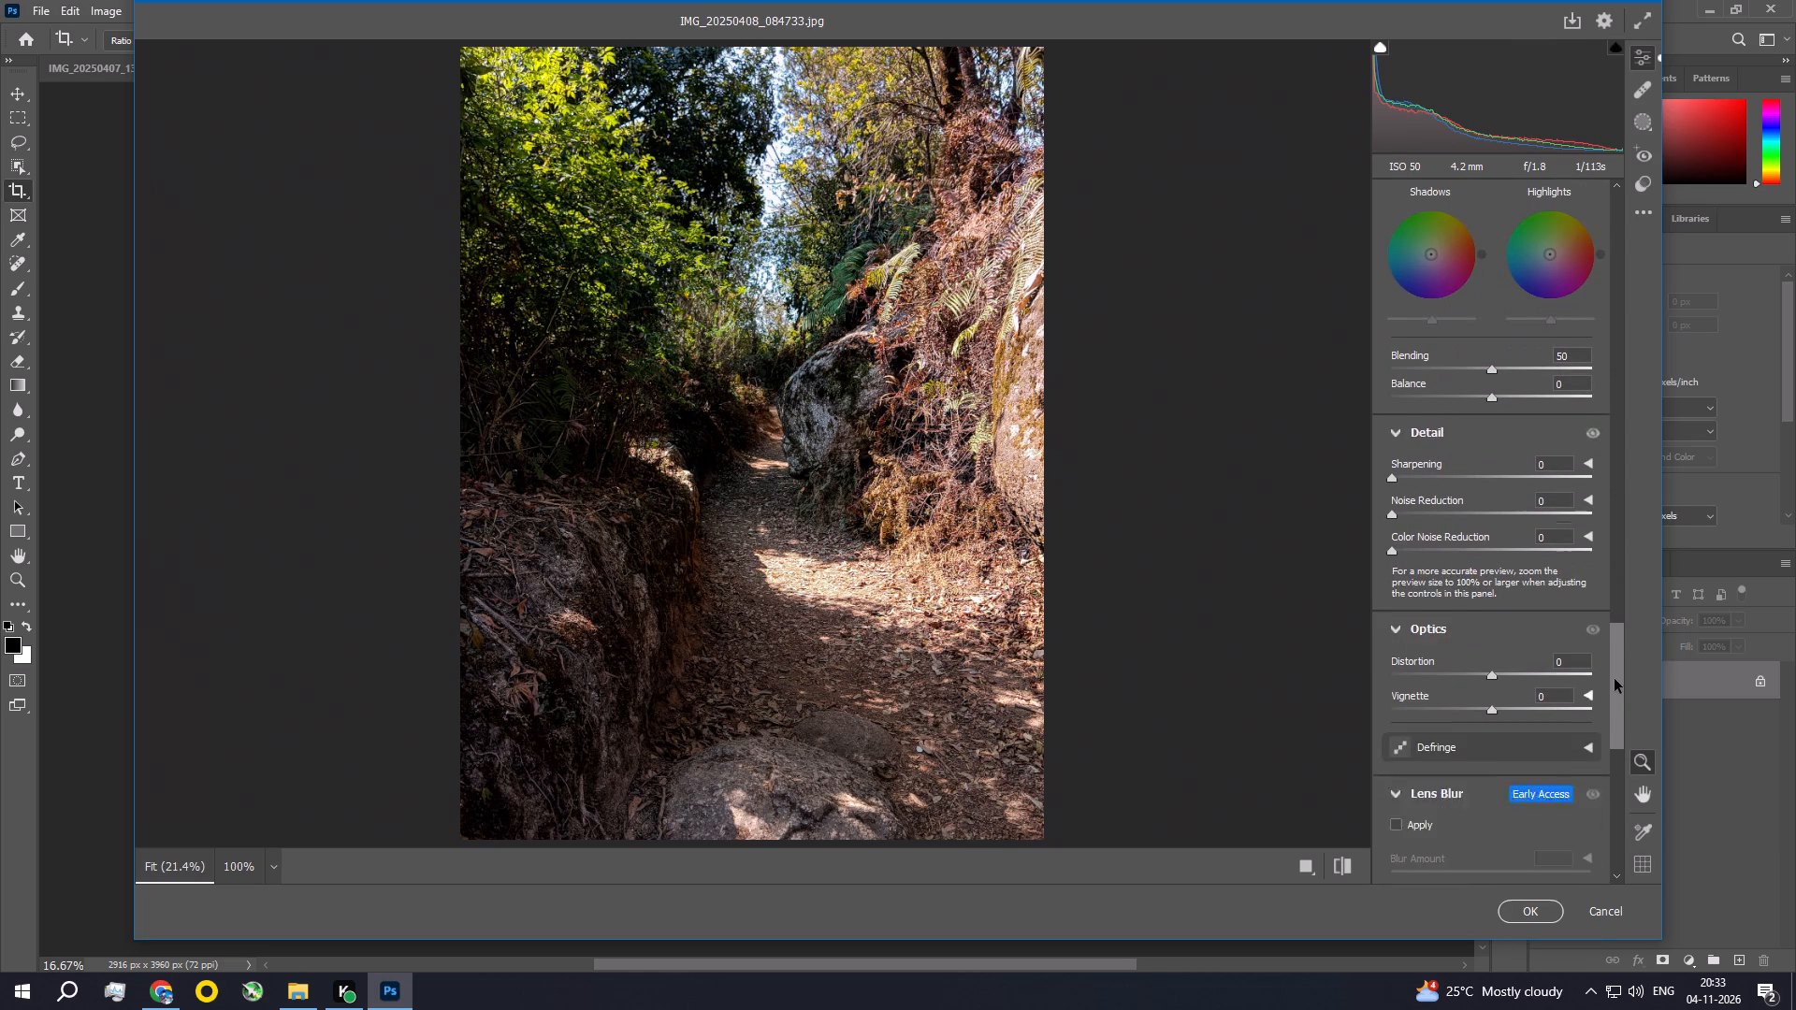
pyautogui.moveTo(1615, 679); pyautogui.dragTo(1614, 679)
pyautogui.click(1405, 454)
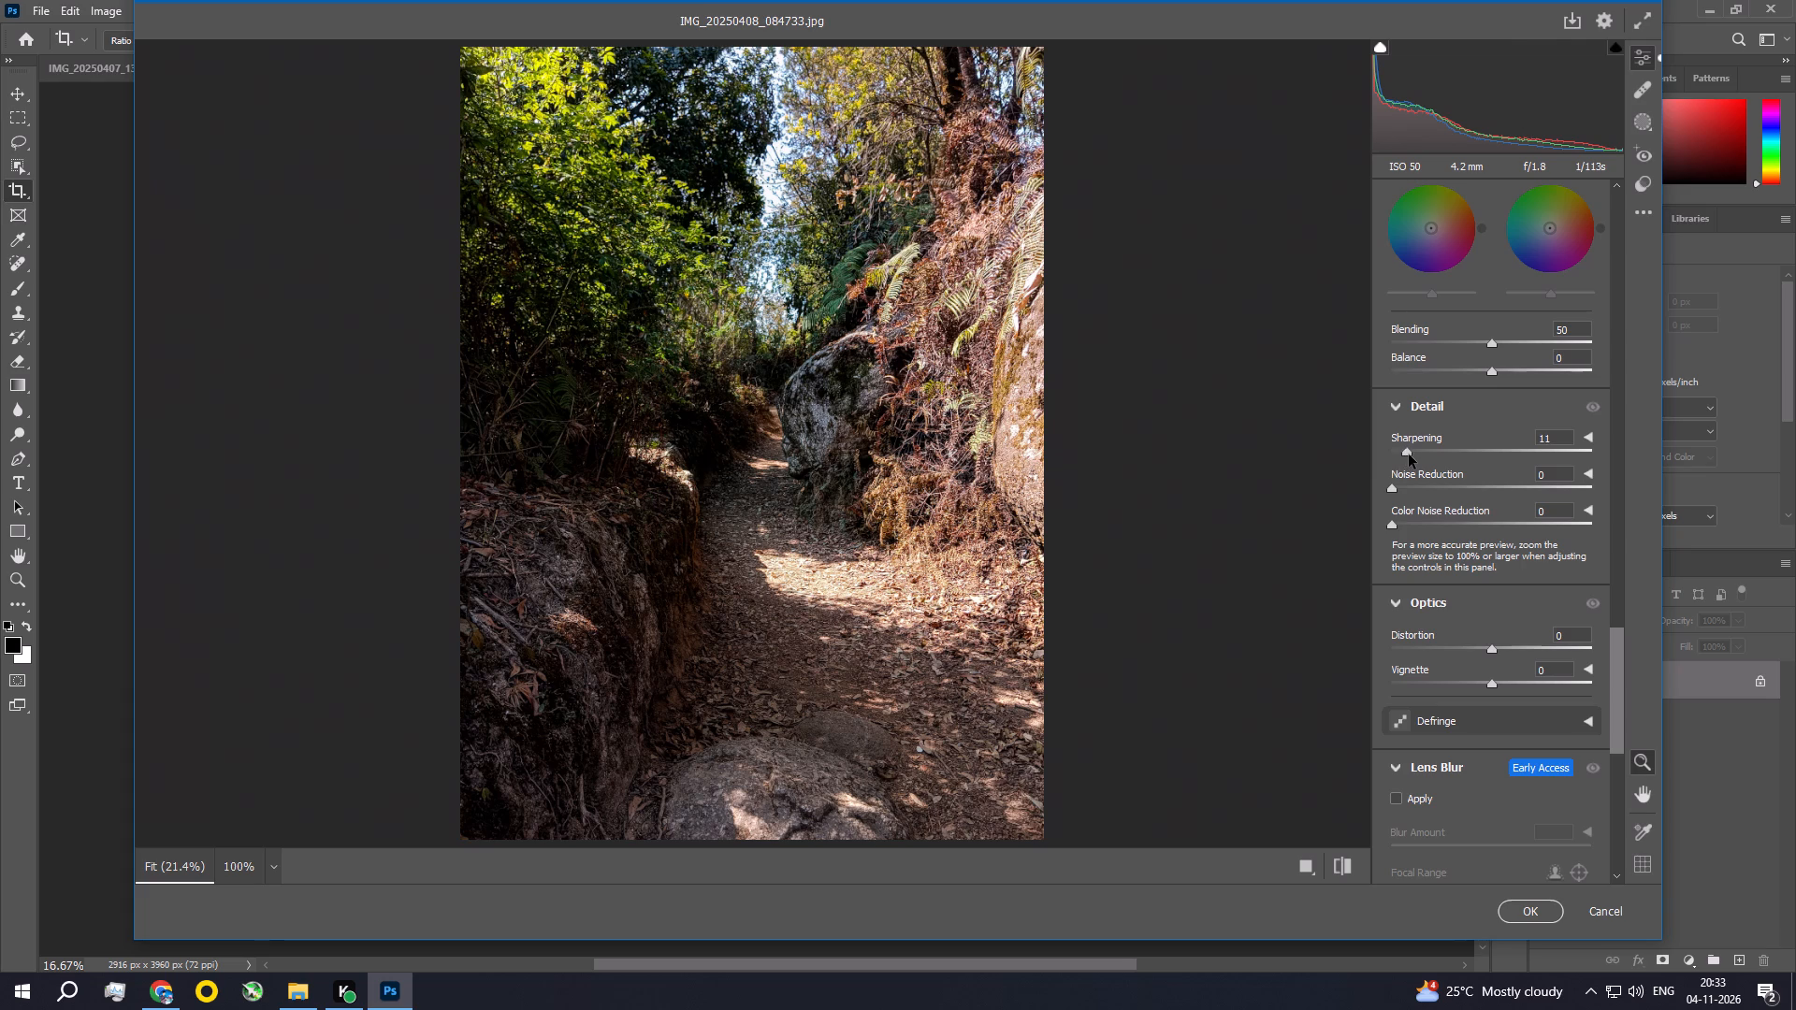
pyautogui.click(1409, 491)
pyautogui.click(1408, 524)
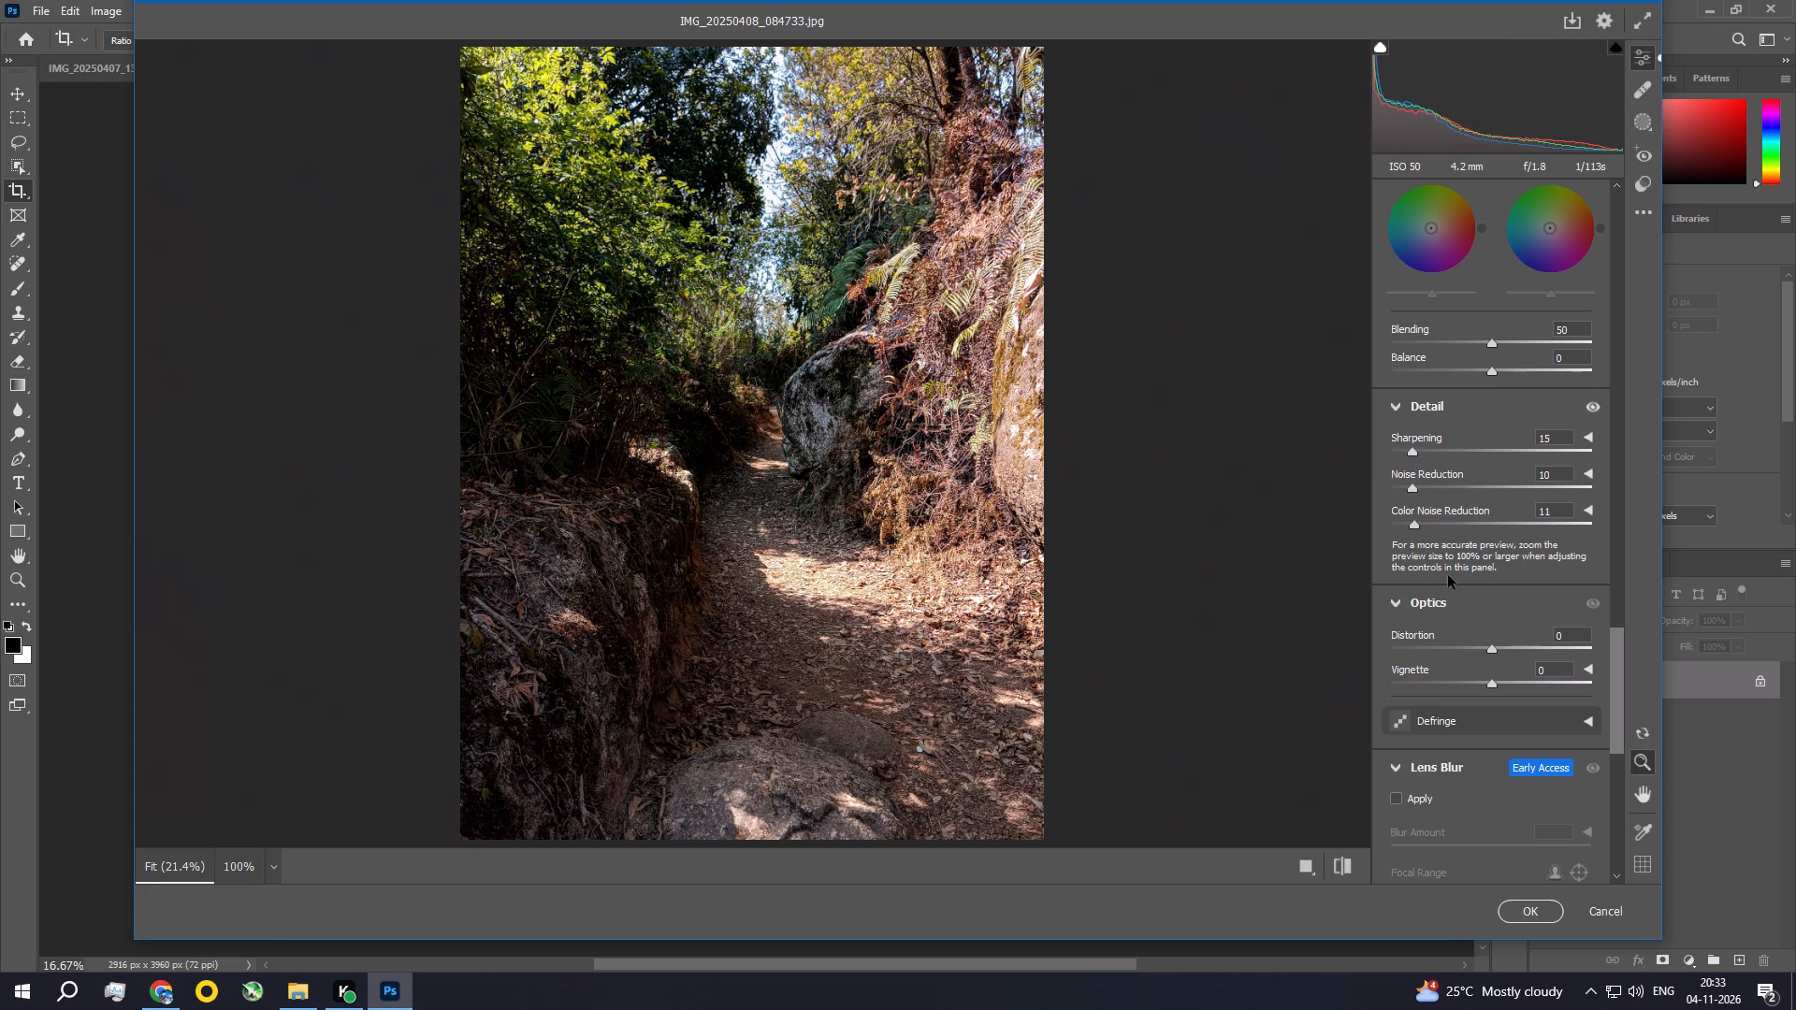
pyautogui.moveTo(1616, 642); pyautogui.dragTo(1613, 729)
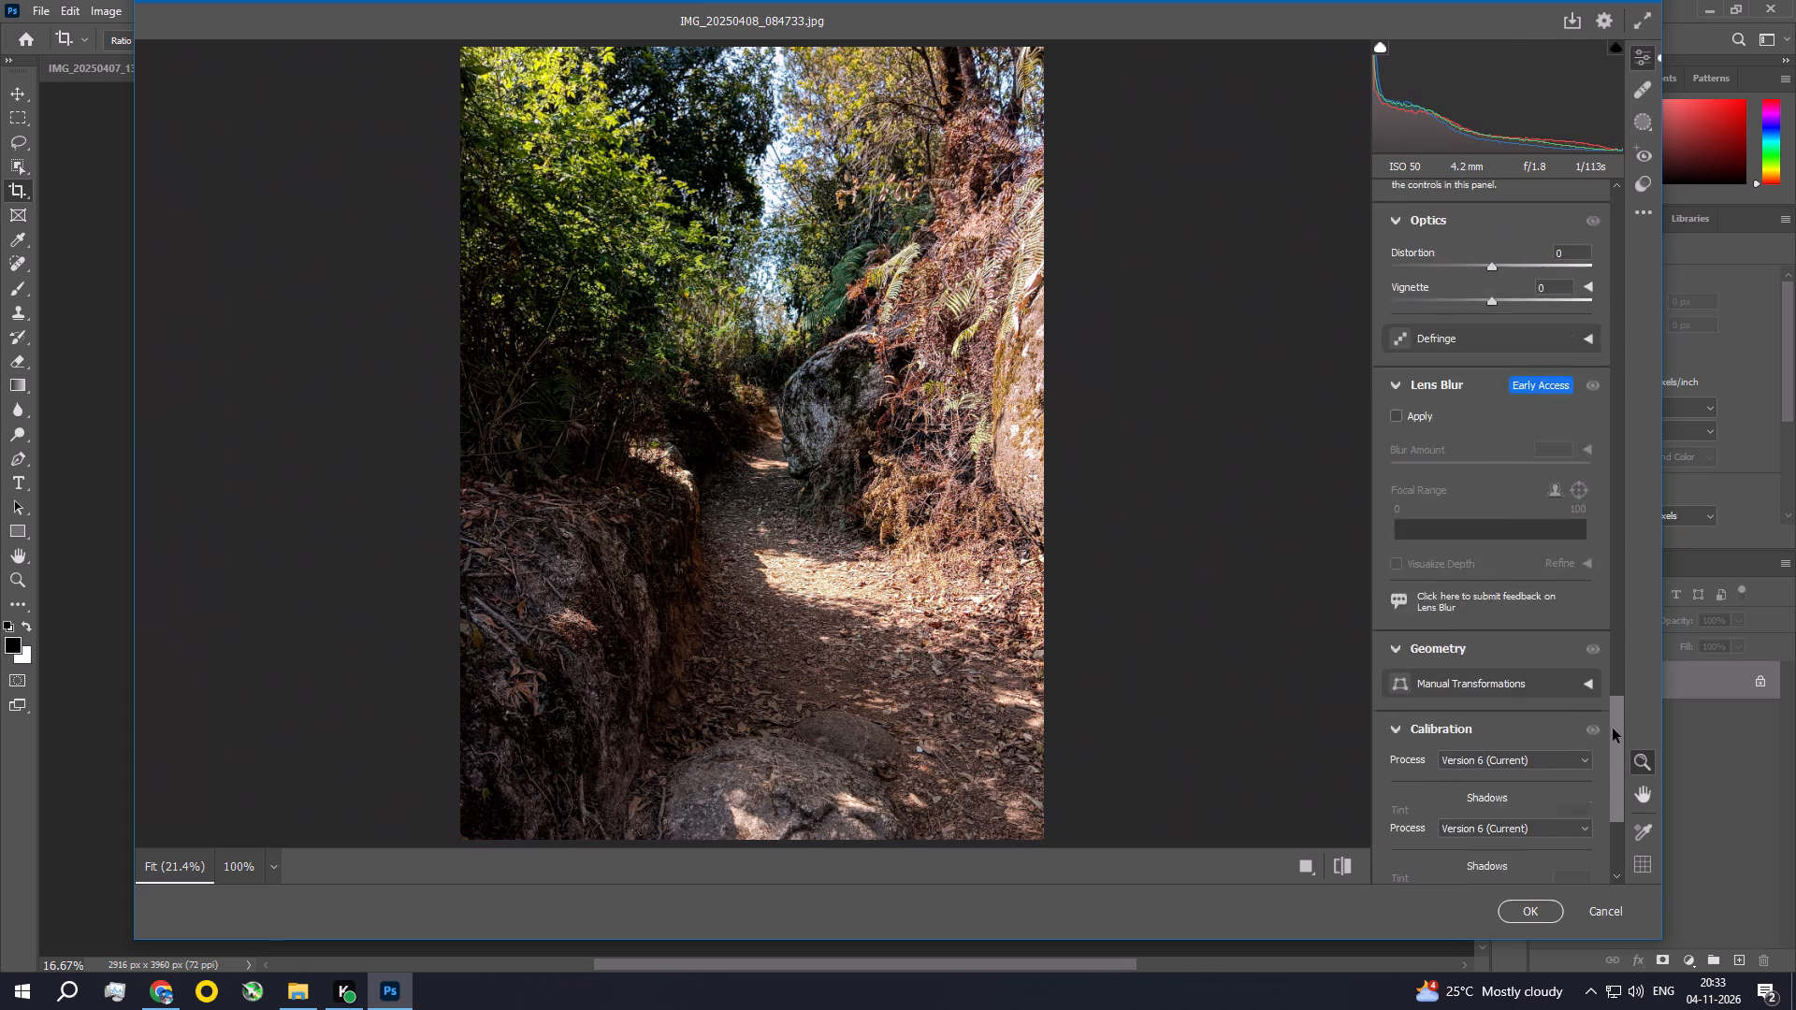
pyautogui.moveTo(1613, 729); pyautogui.dragTo(1621, 786)
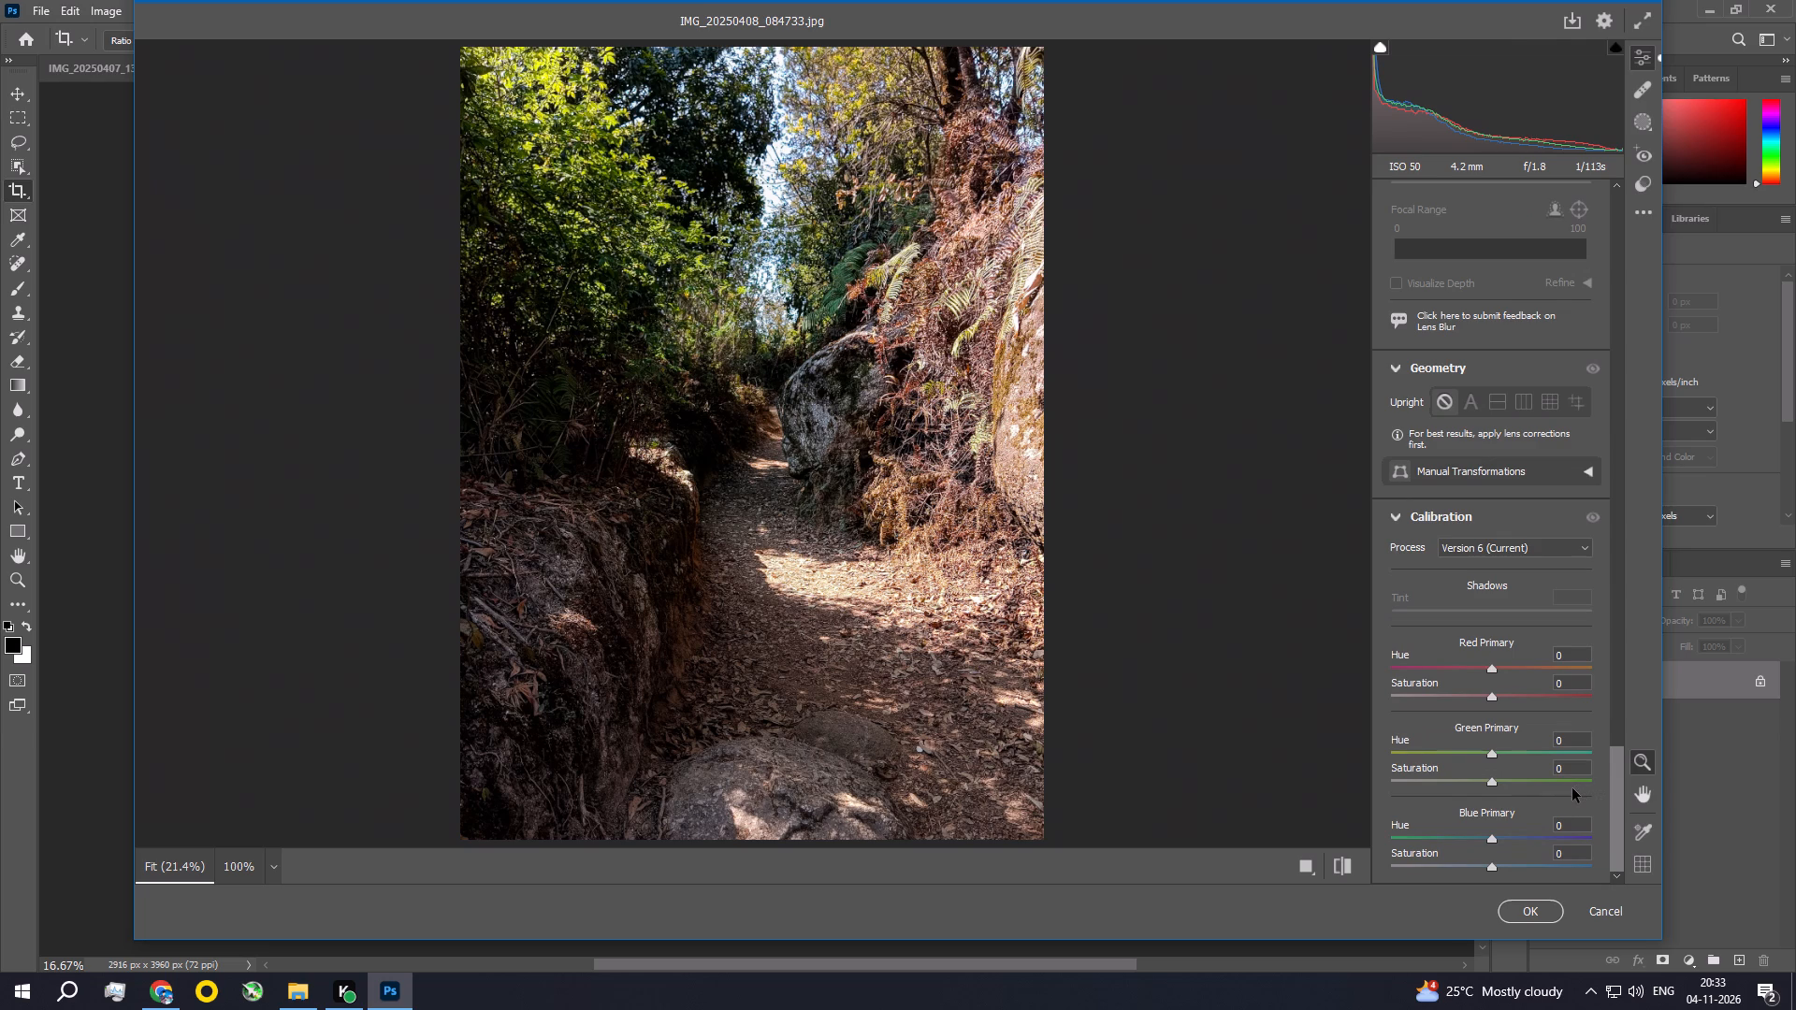
pyautogui.click(1538, 910)
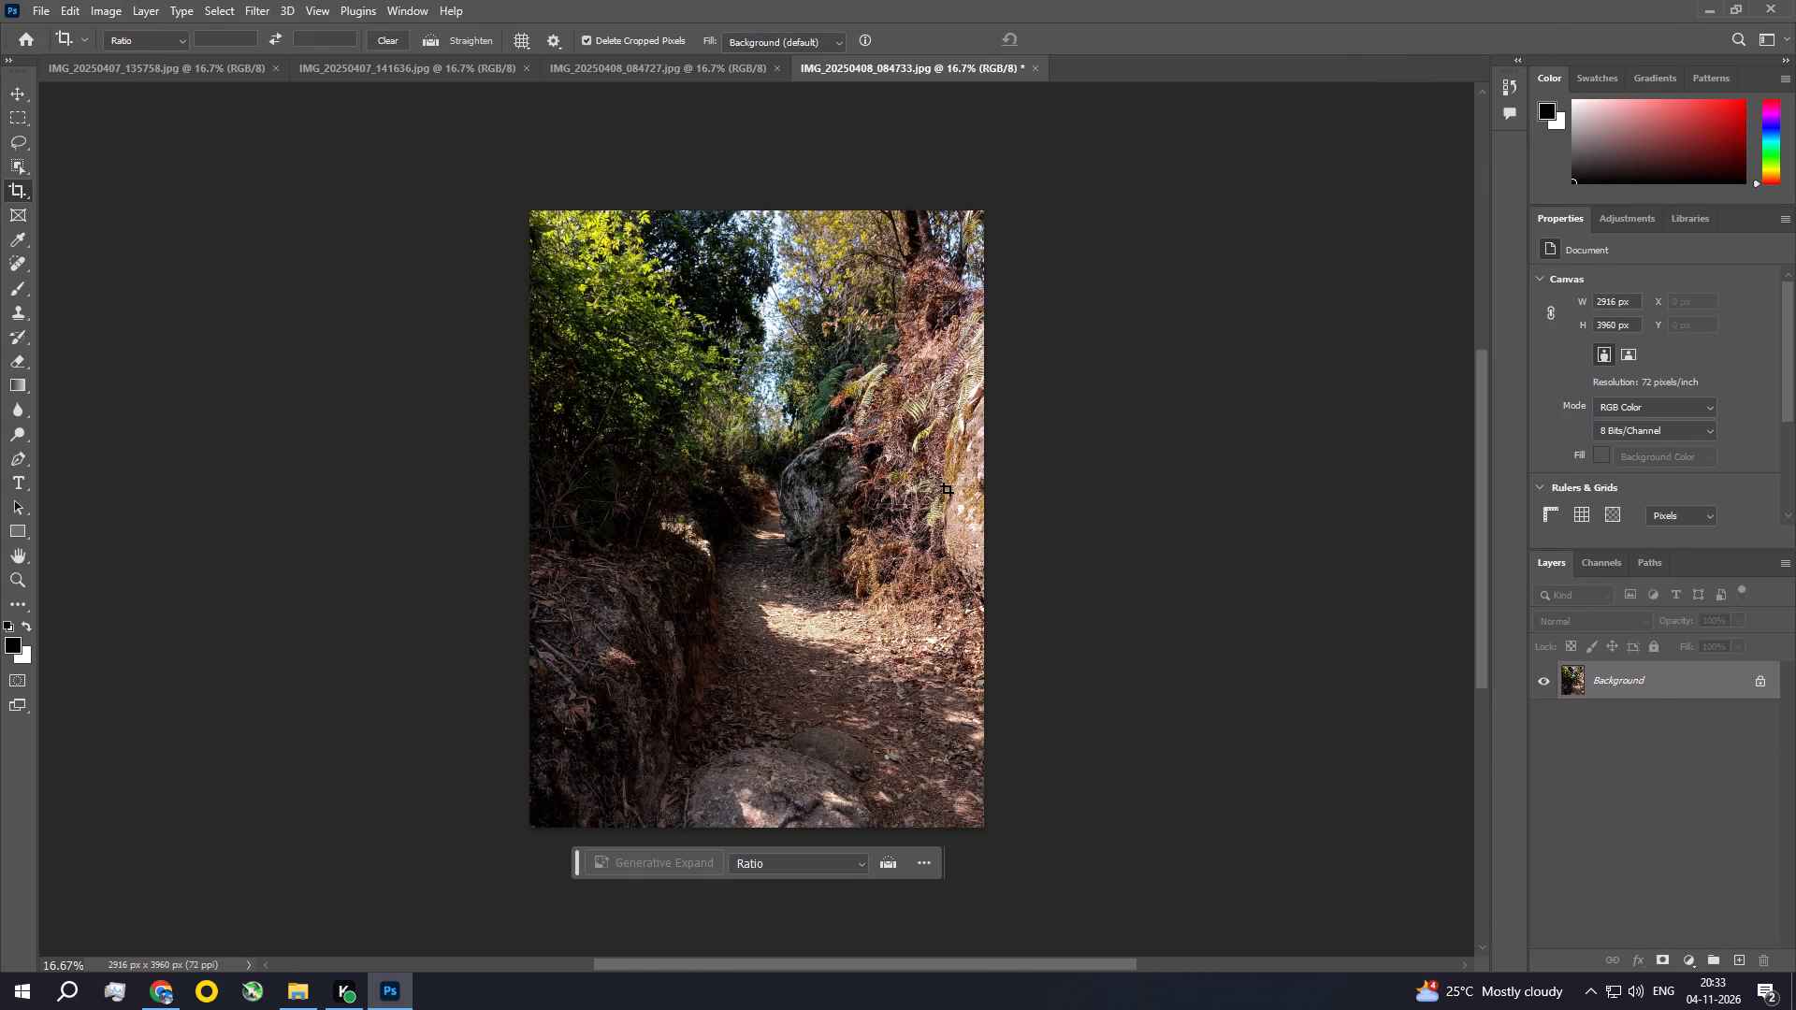
# Examine the corrected foliage and rocks at 50% magnification and return to the whole photo.
pyautogui.press('space')
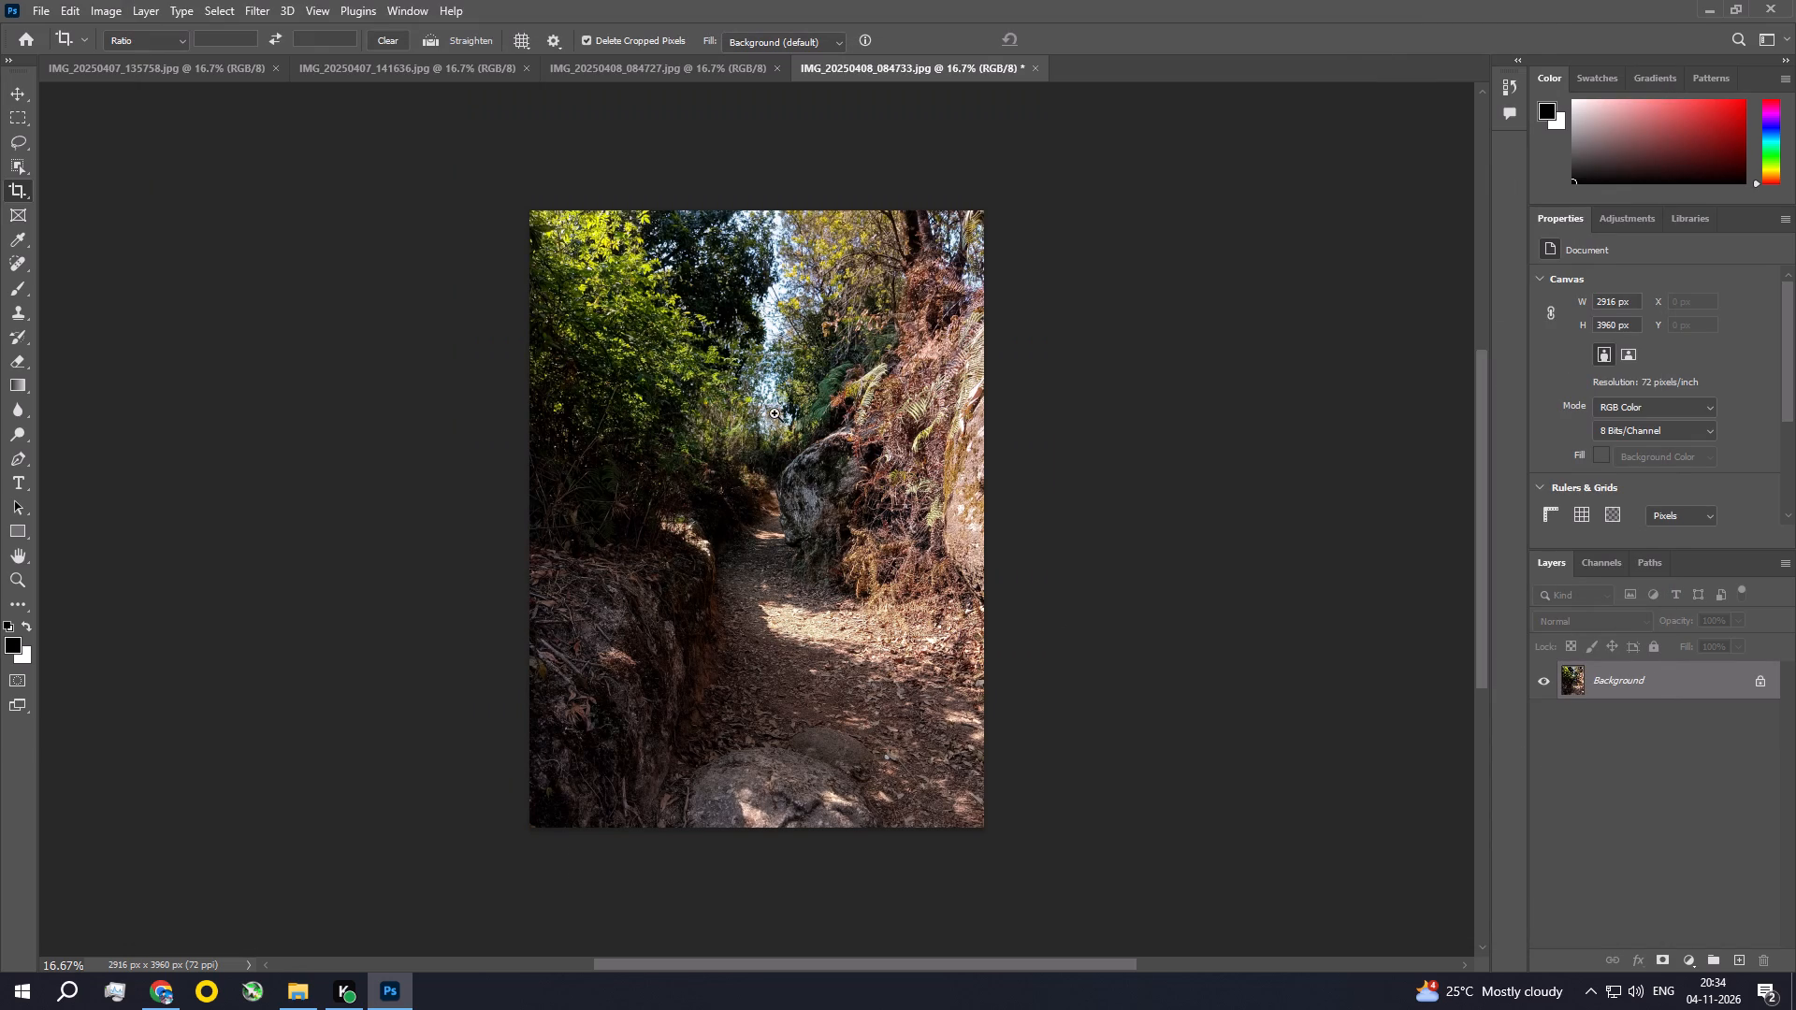
pyautogui.keyDown('ctrl'); pyautogui.doubleClick(775, 413); pyautogui.keyUp('ctrl')
pyautogui.keyDown('ctrl'); pyautogui.click(775, 413); pyautogui.keyUp('ctrl')
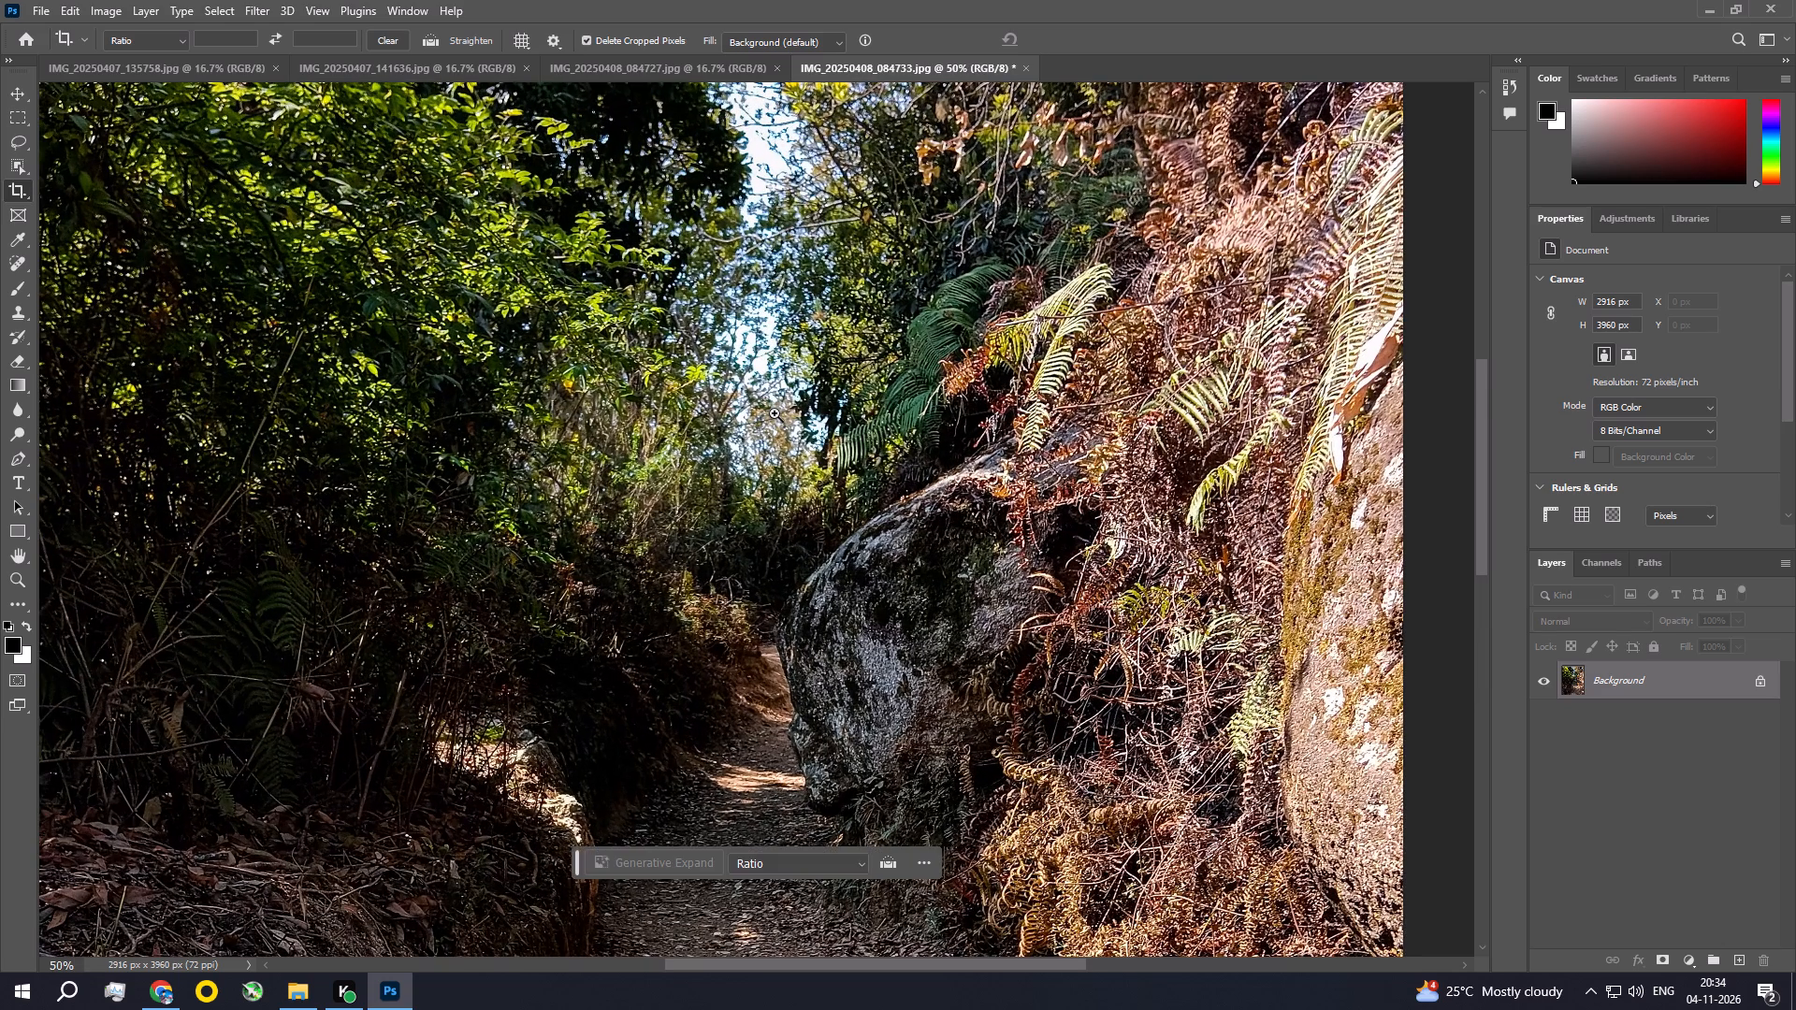
pyautogui.hotkey('ctrl', '0')
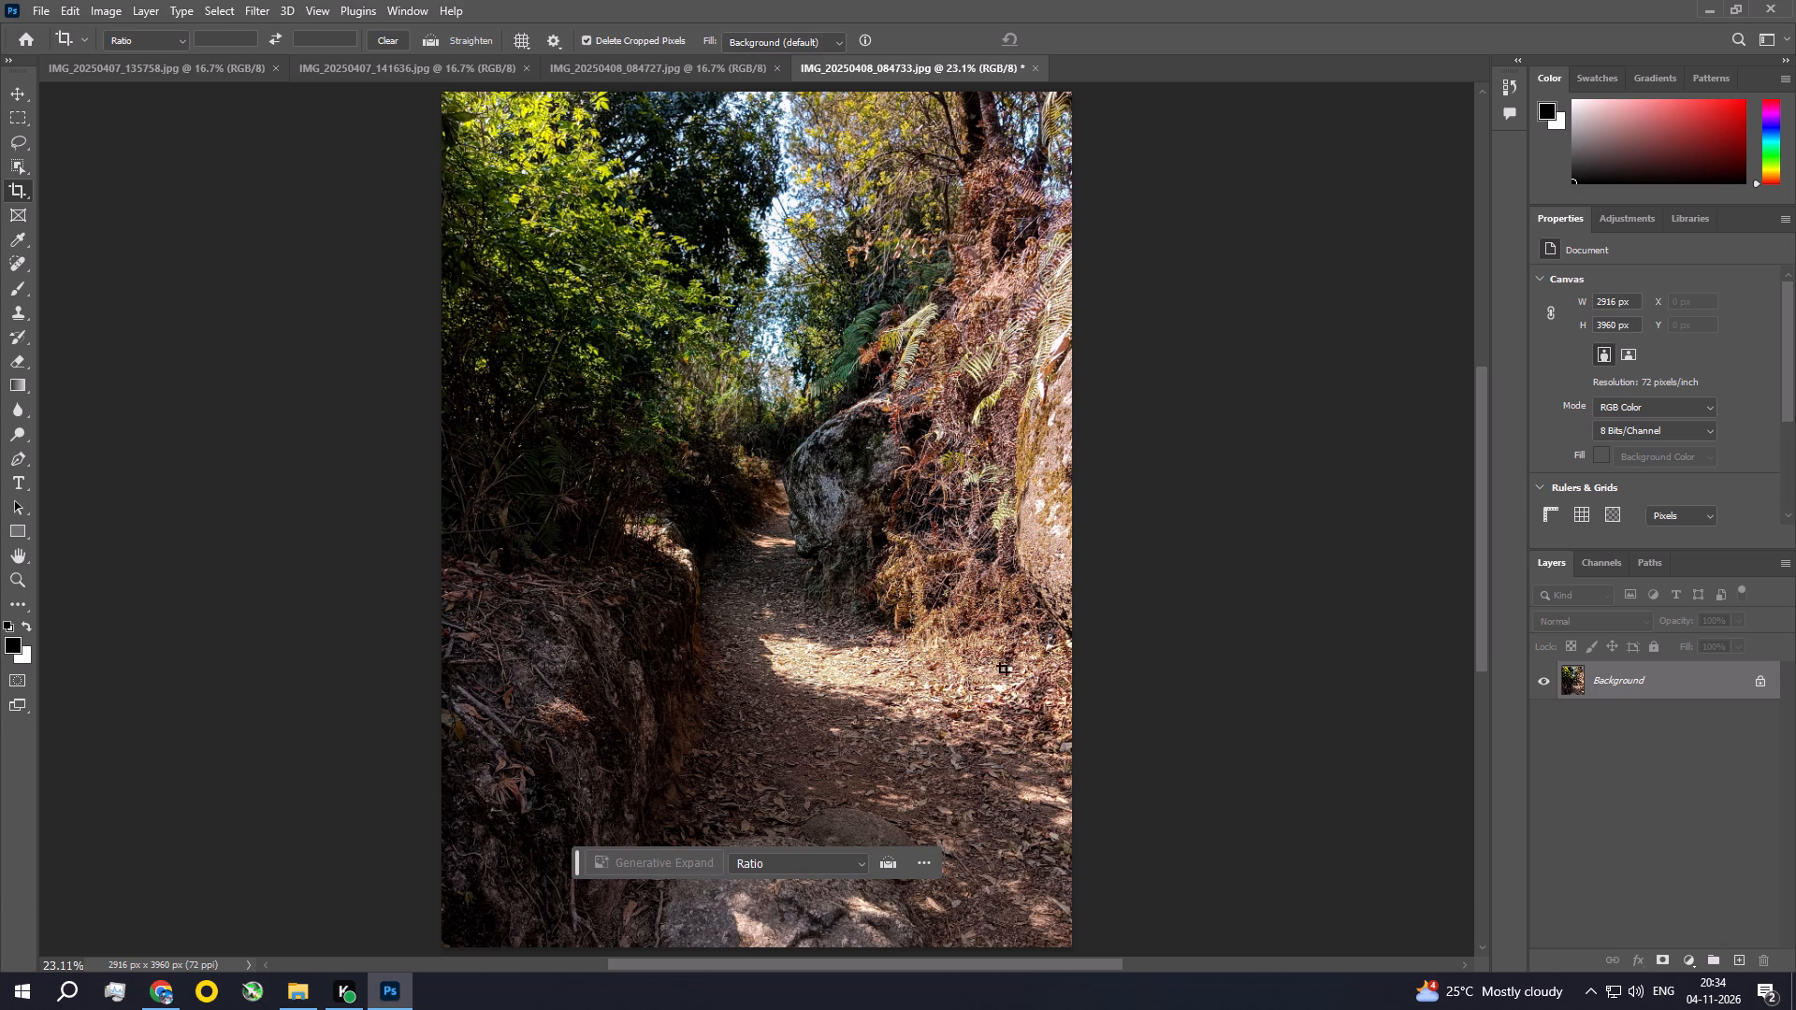
# Move the floating contextual task bar off the photo to the area above the canvas.
pyautogui.moveTo(581, 865); pyautogui.dragTo(1072, 45)
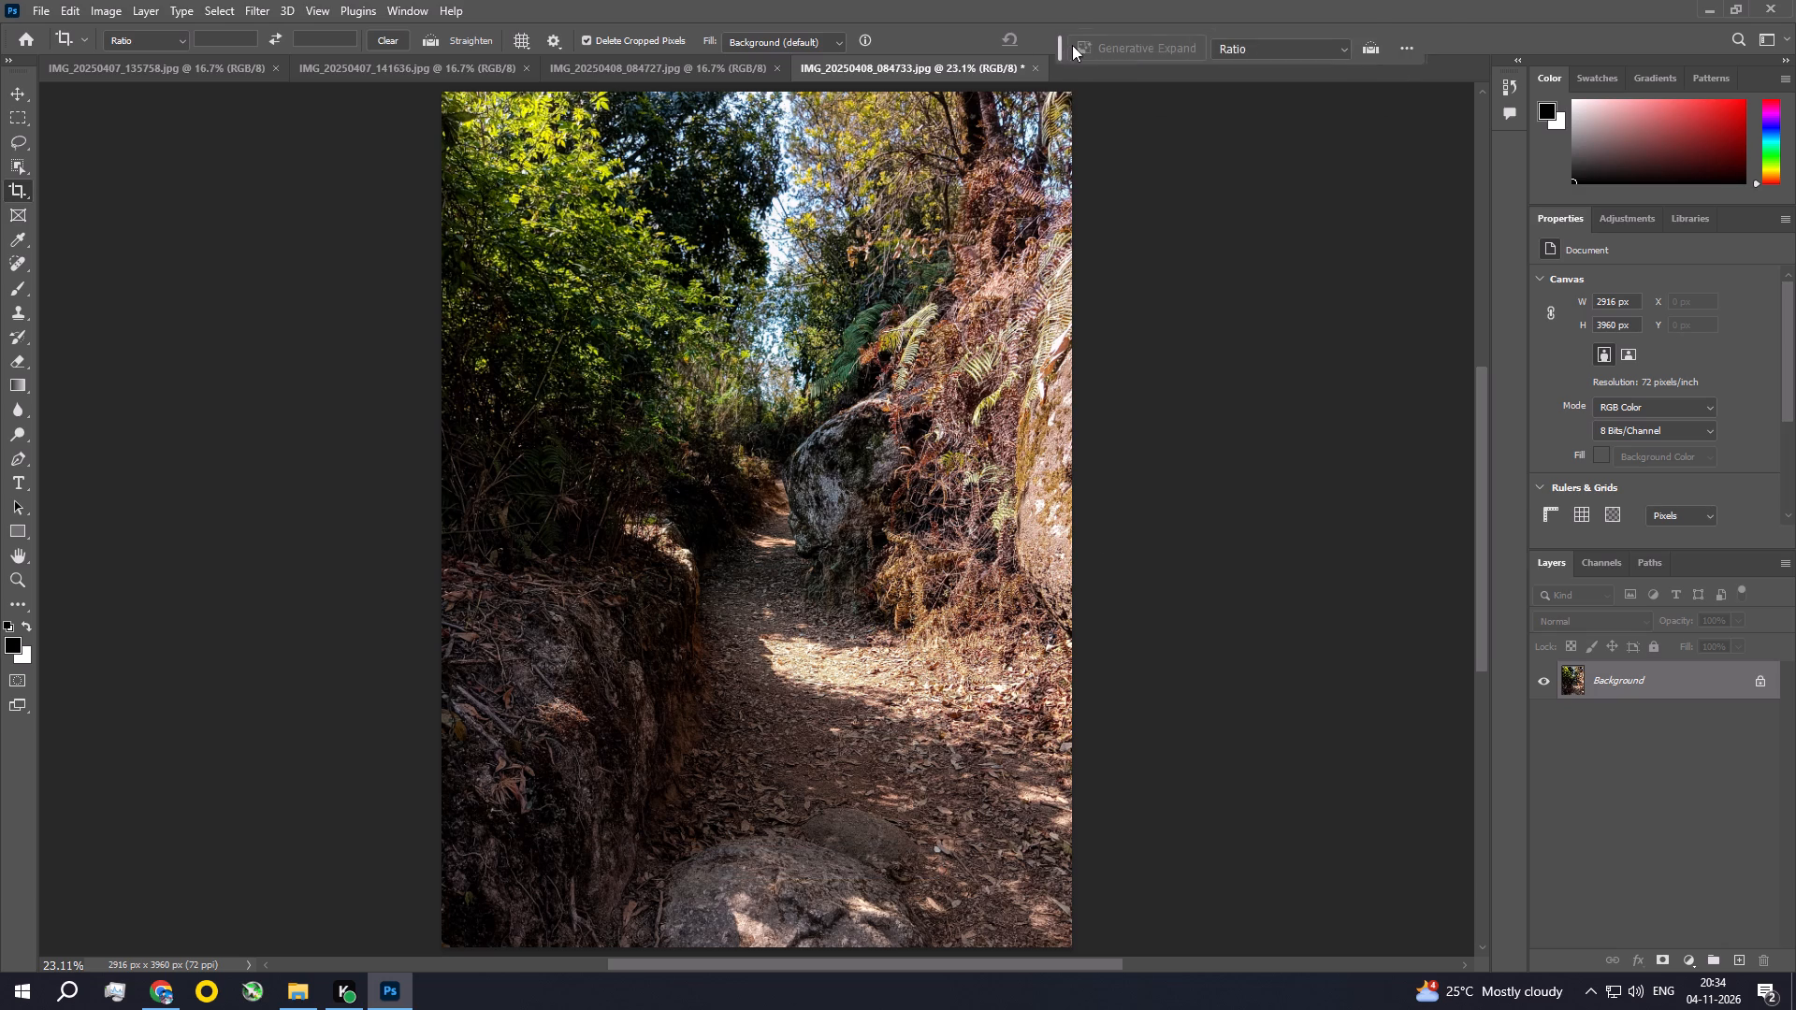
pyautogui.moveTo(1072, 45); pyautogui.dragTo(1095, 29)
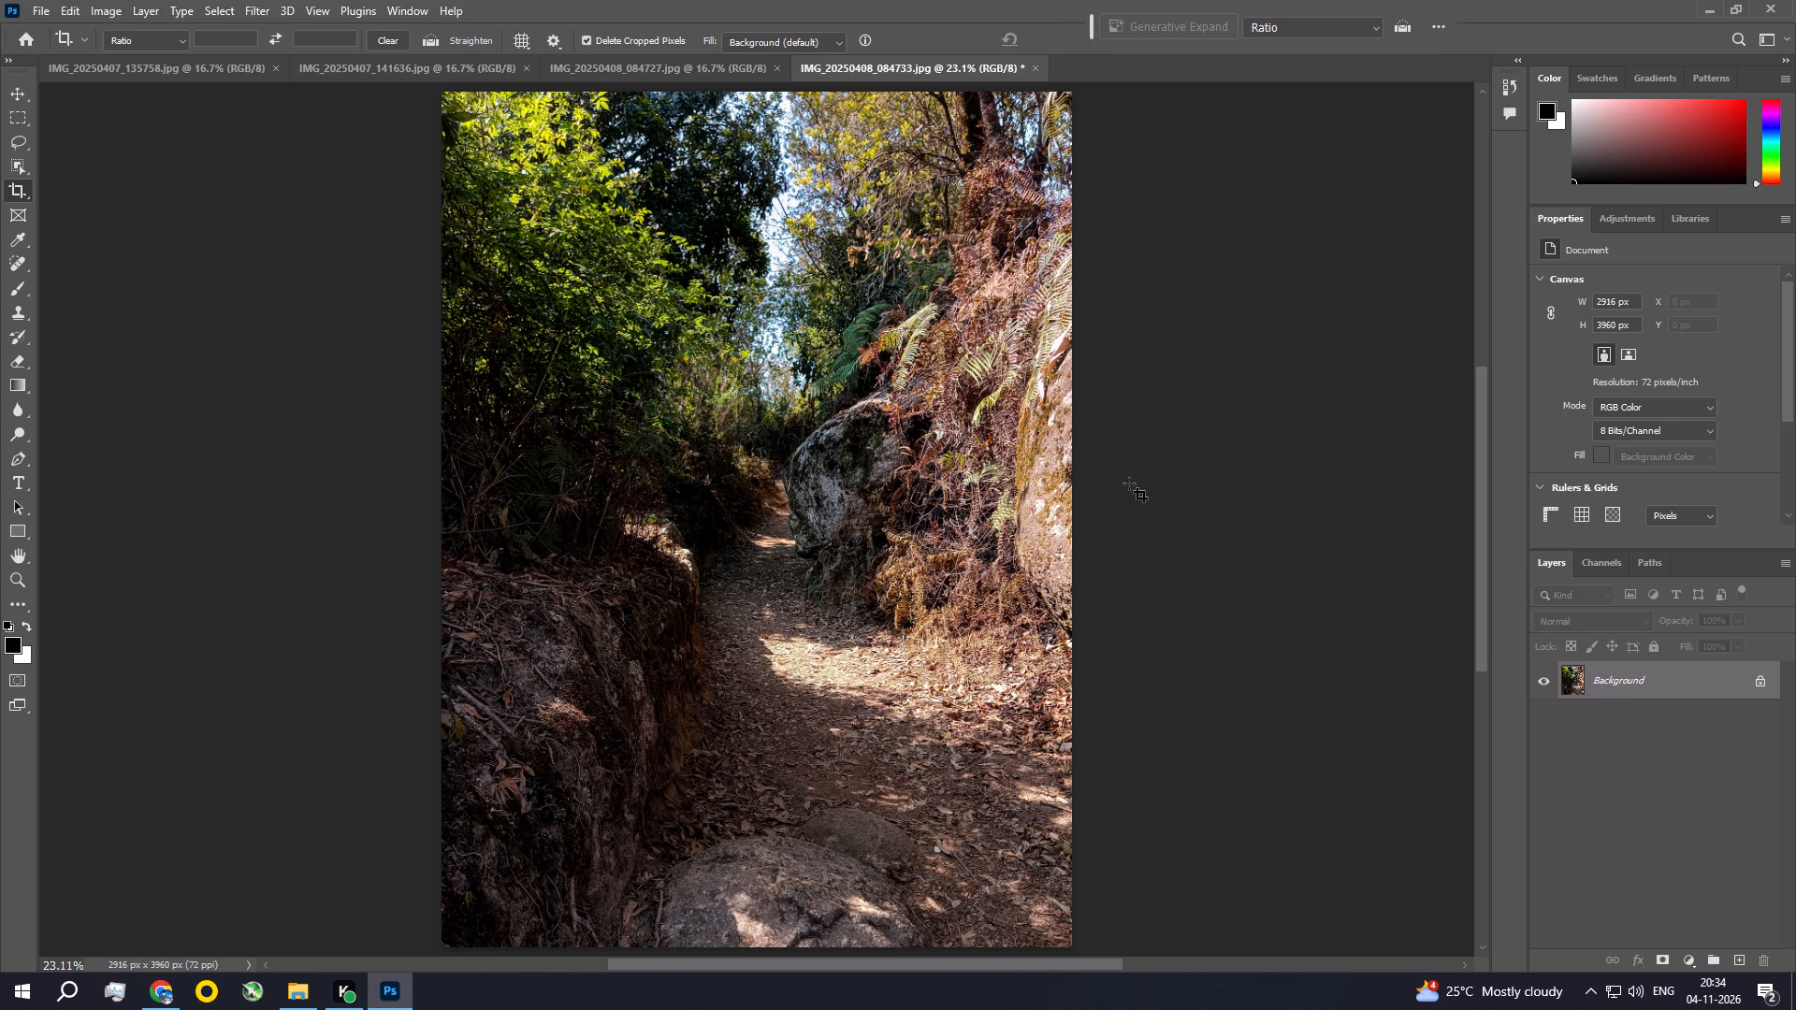
# Remove the small white scrap beside the twig on the leafy path with a rectangular selection and Content-Aware Fill at 100% opacity, and deselect.
pyautogui.hotkey('ctrl', 'space')
pyautogui.hotkey('ctrl', 'space')
pyautogui.hotkey('ctrl', 'space')
pyautogui.hotkey('ctrl', 'space')
pyautogui.hotkey('ctrl', 'space')
pyautogui.hotkey('ctrl', 'space')
pyautogui.hotkey('ctrl', 'space')
pyautogui.hotkey('ctrl', 'space')
pyautogui.hotkey('ctrl', 'space')
pyautogui.hotkey('ctrl', 'space')
pyautogui.hotkey('ctrl', 'space')
pyautogui.hotkey('ctrl', 'space')
pyautogui.hotkey('ctrl', 'space')
pyautogui.hotkey('ctrl', 'space')
pyautogui.hotkey('ctrl', 'space')
pyautogui.hotkey('ctrl', 'space')
pyautogui.hotkey('ctrl', 'space')
pyautogui.hotkey('ctrl', 'space')
pyautogui.hotkey('ctrl', 'space')
pyautogui.hotkey('ctrl', 'space')
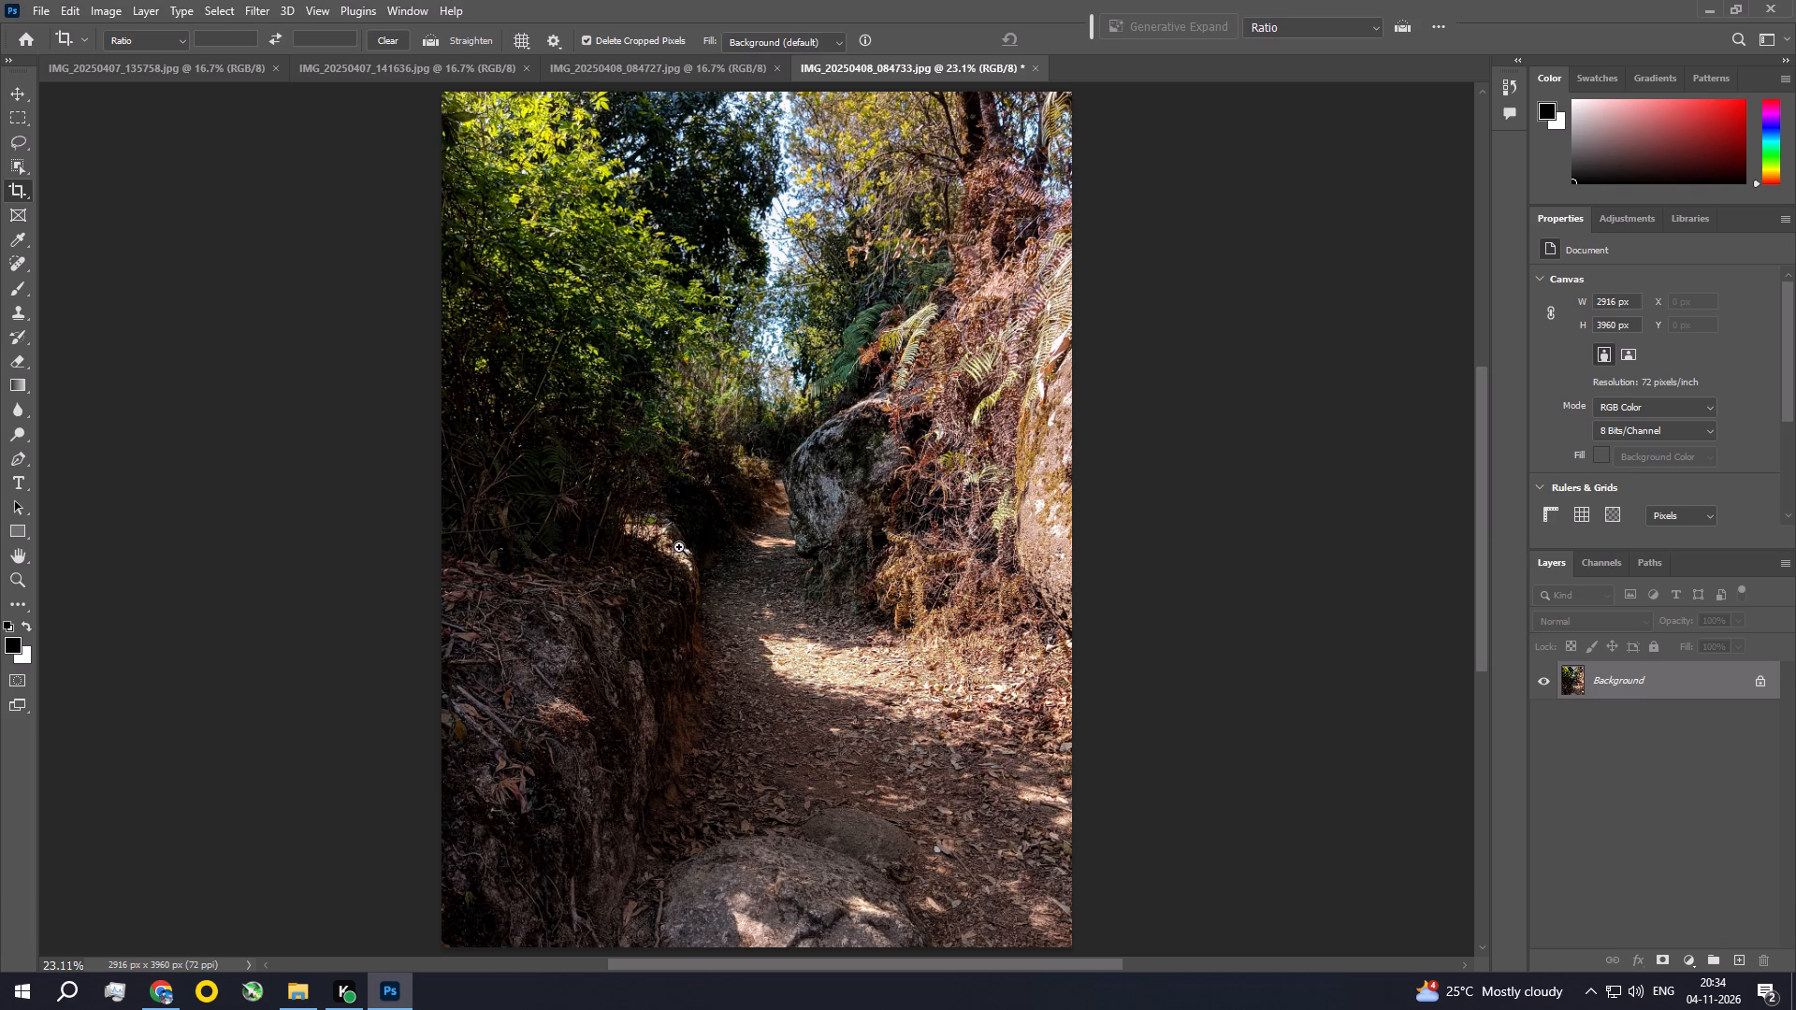
pyautogui.keyDown('ctrl'); pyautogui.doubleClick(679, 547); pyautogui.keyUp('ctrl')
pyautogui.keyDown('ctrl'); pyautogui.click(678, 546); pyautogui.keyUp('ctrl')
pyautogui.moveTo(724, 694); pyautogui.dragTo(732, 638)
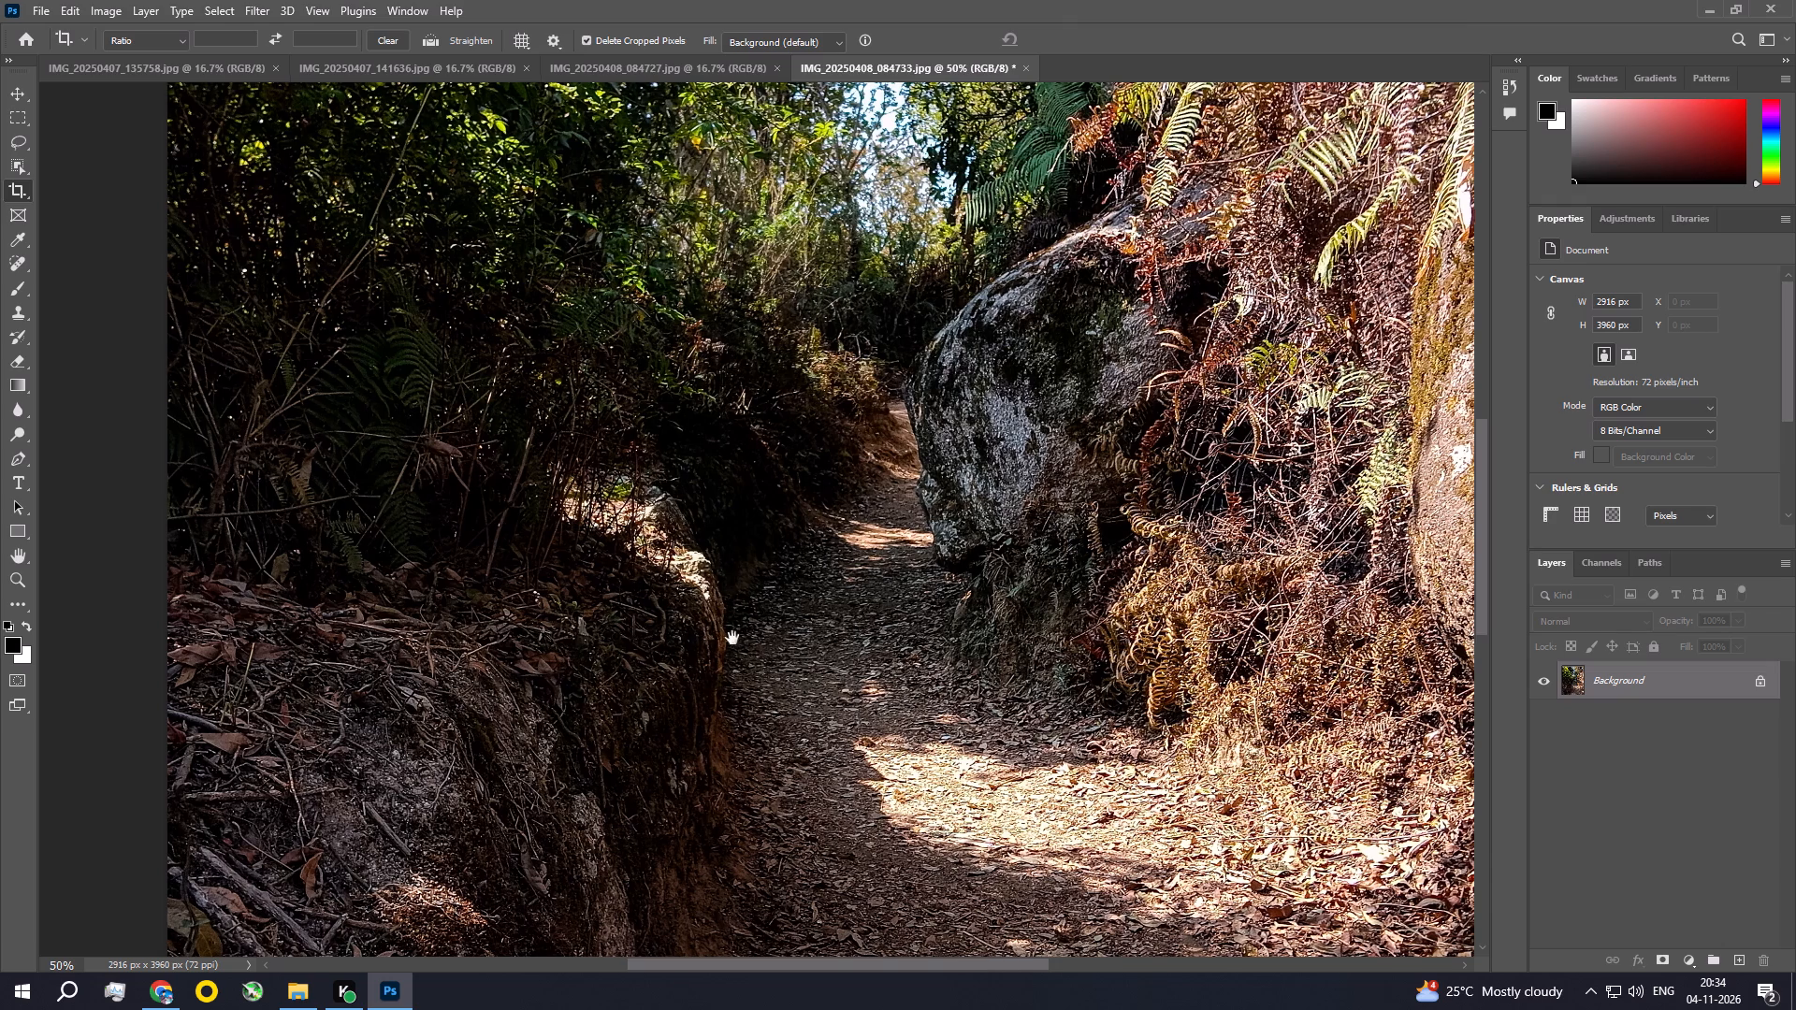
pyautogui.moveTo(732, 638); pyautogui.dragTo(748, 407)
pyautogui.moveTo(741, 527); pyautogui.dragTo(608, 457)
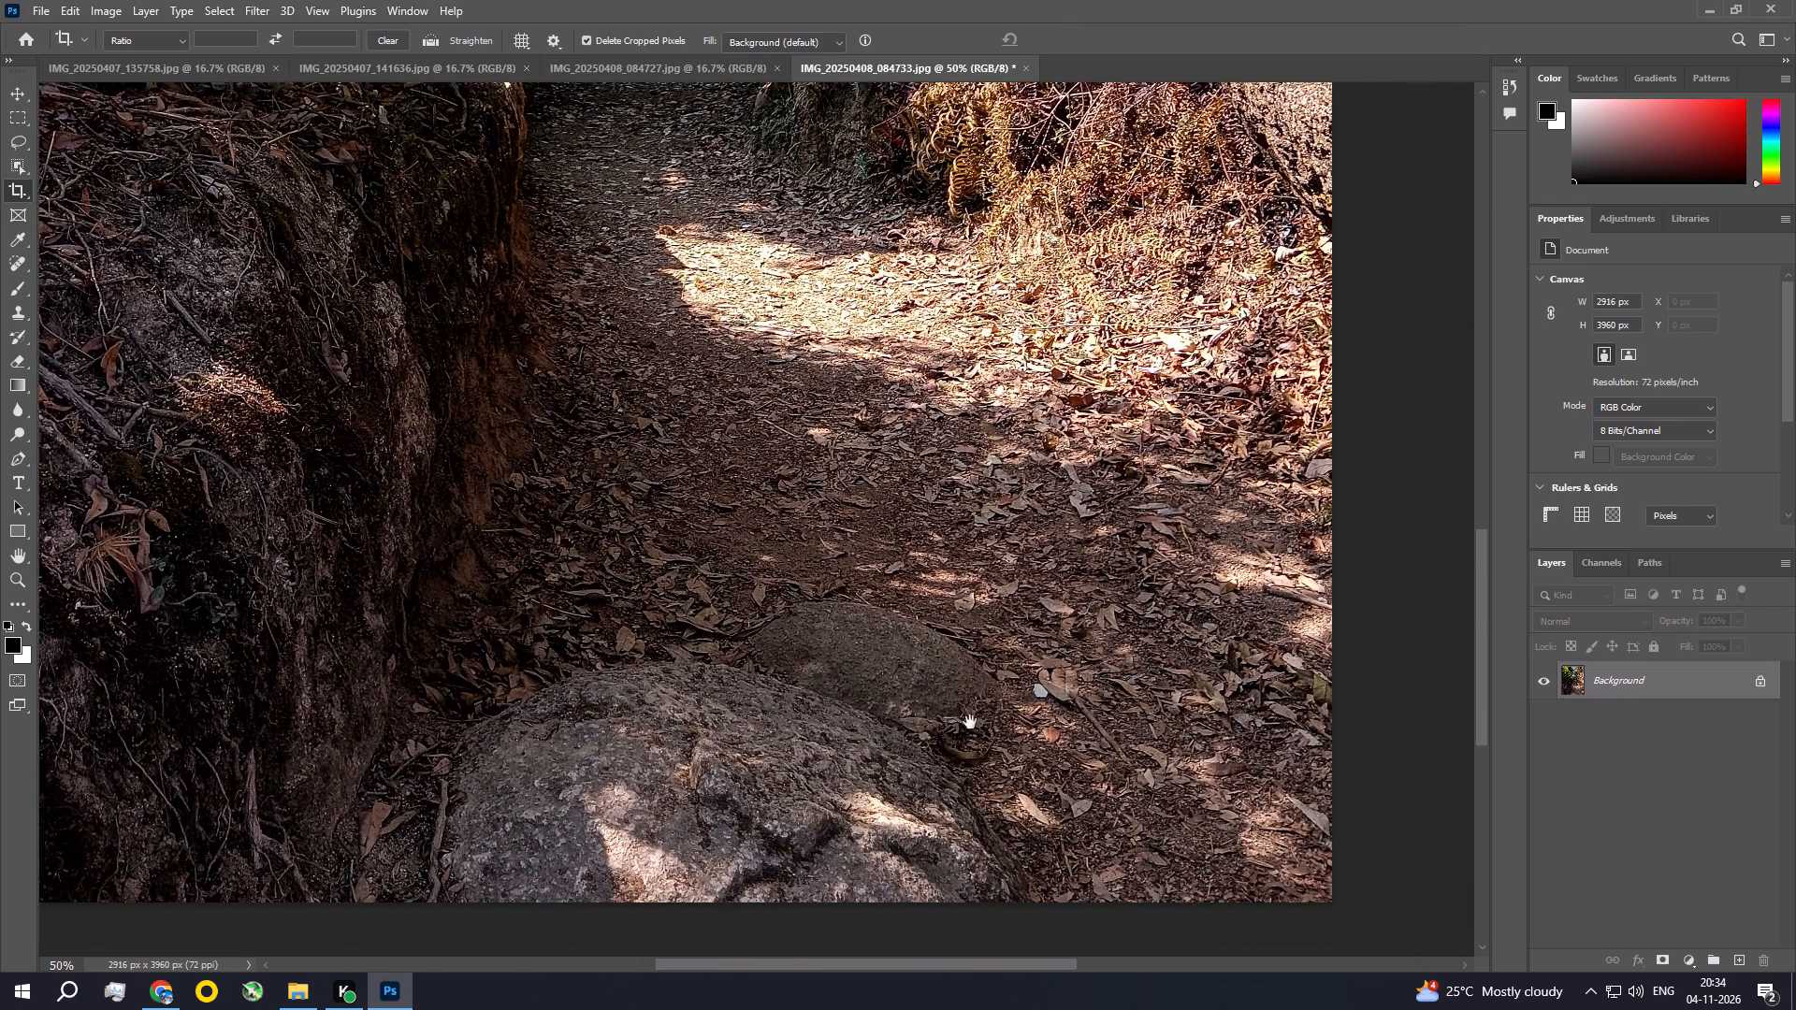
pyautogui.keyDown('ctrl'); pyautogui.click(966, 653); pyautogui.keyUp('ctrl')
pyautogui.keyDown('ctrl'); pyautogui.click(965, 652); pyautogui.keyUp('ctrl')
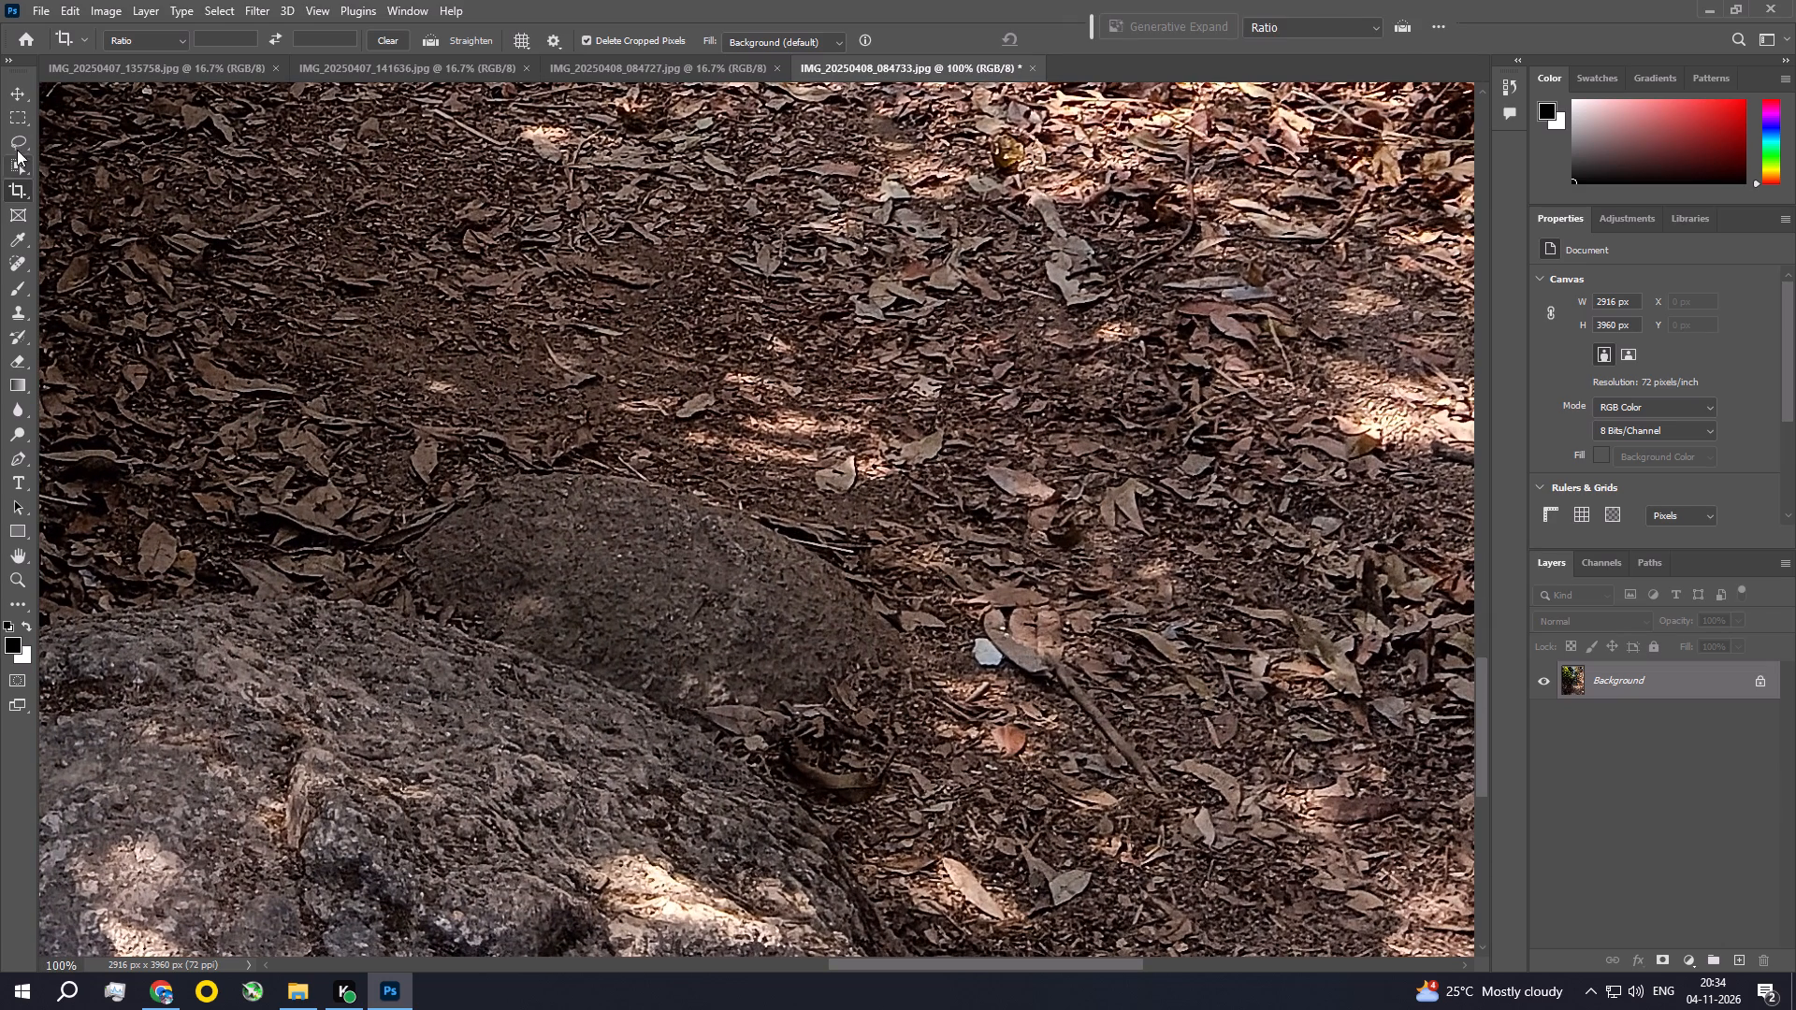
pyautogui.click(13, 110)
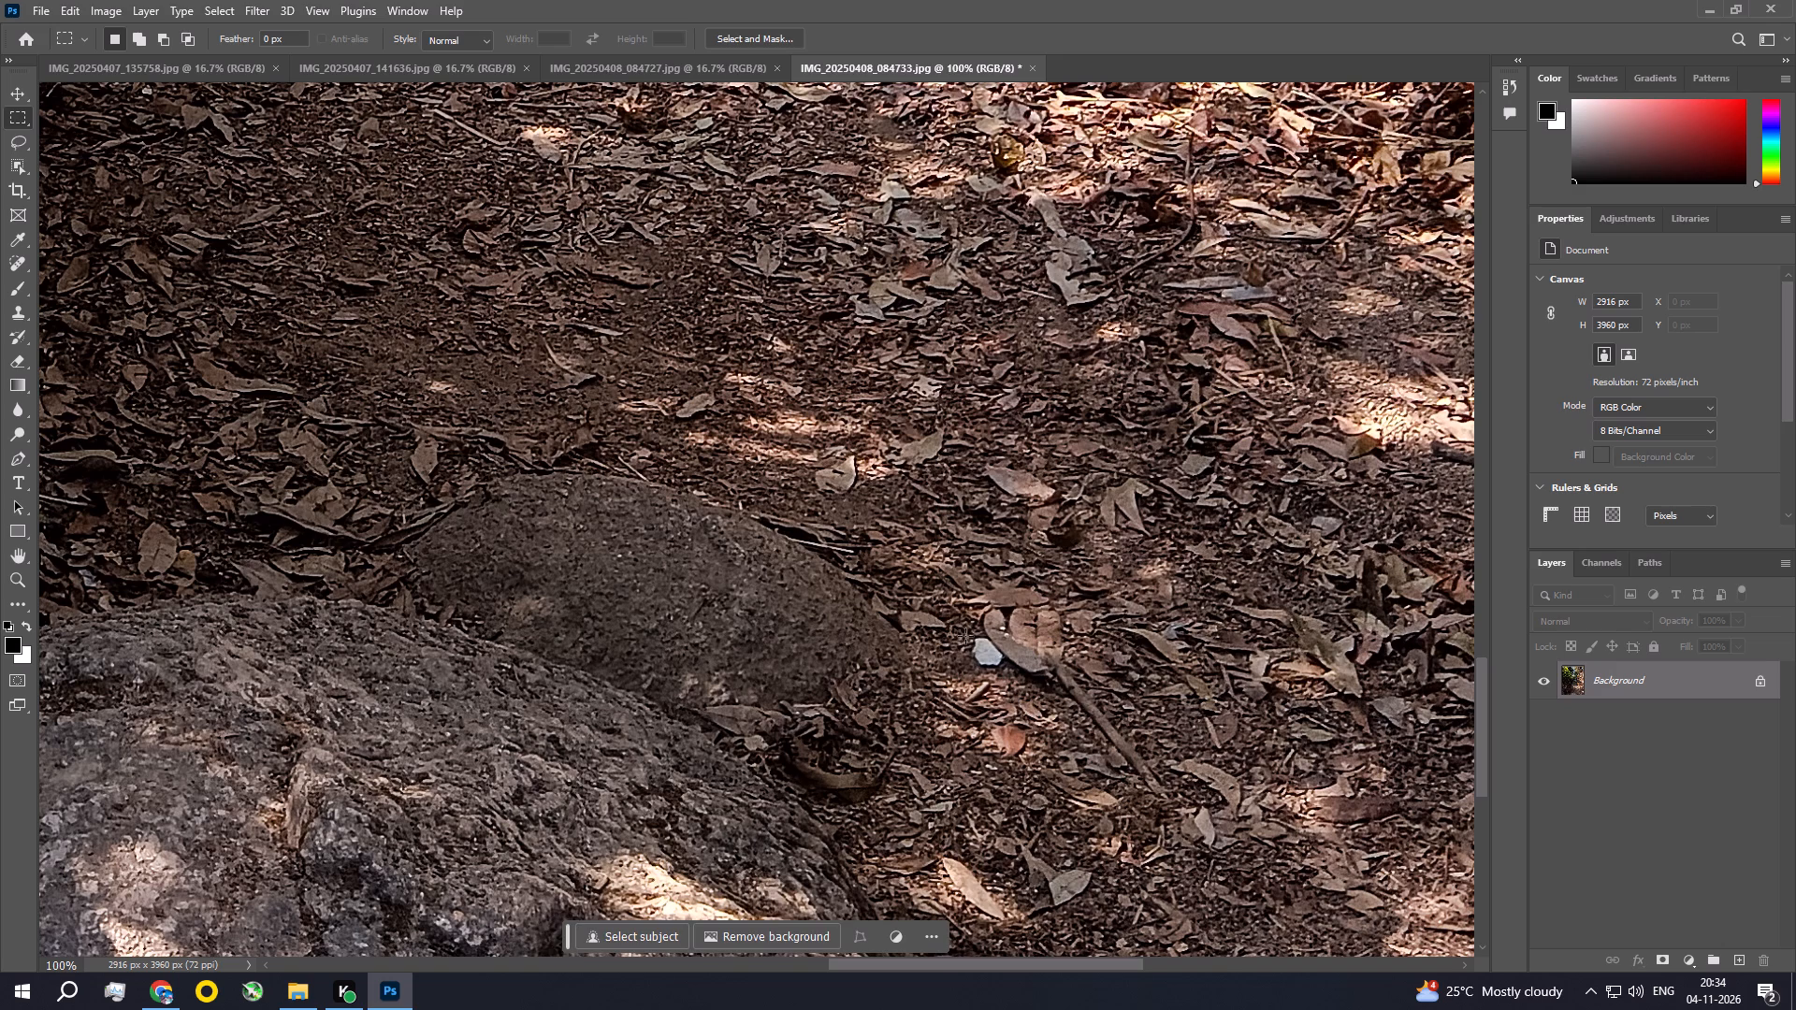
pyautogui.moveTo(965, 629); pyautogui.dragTo(1005, 683)
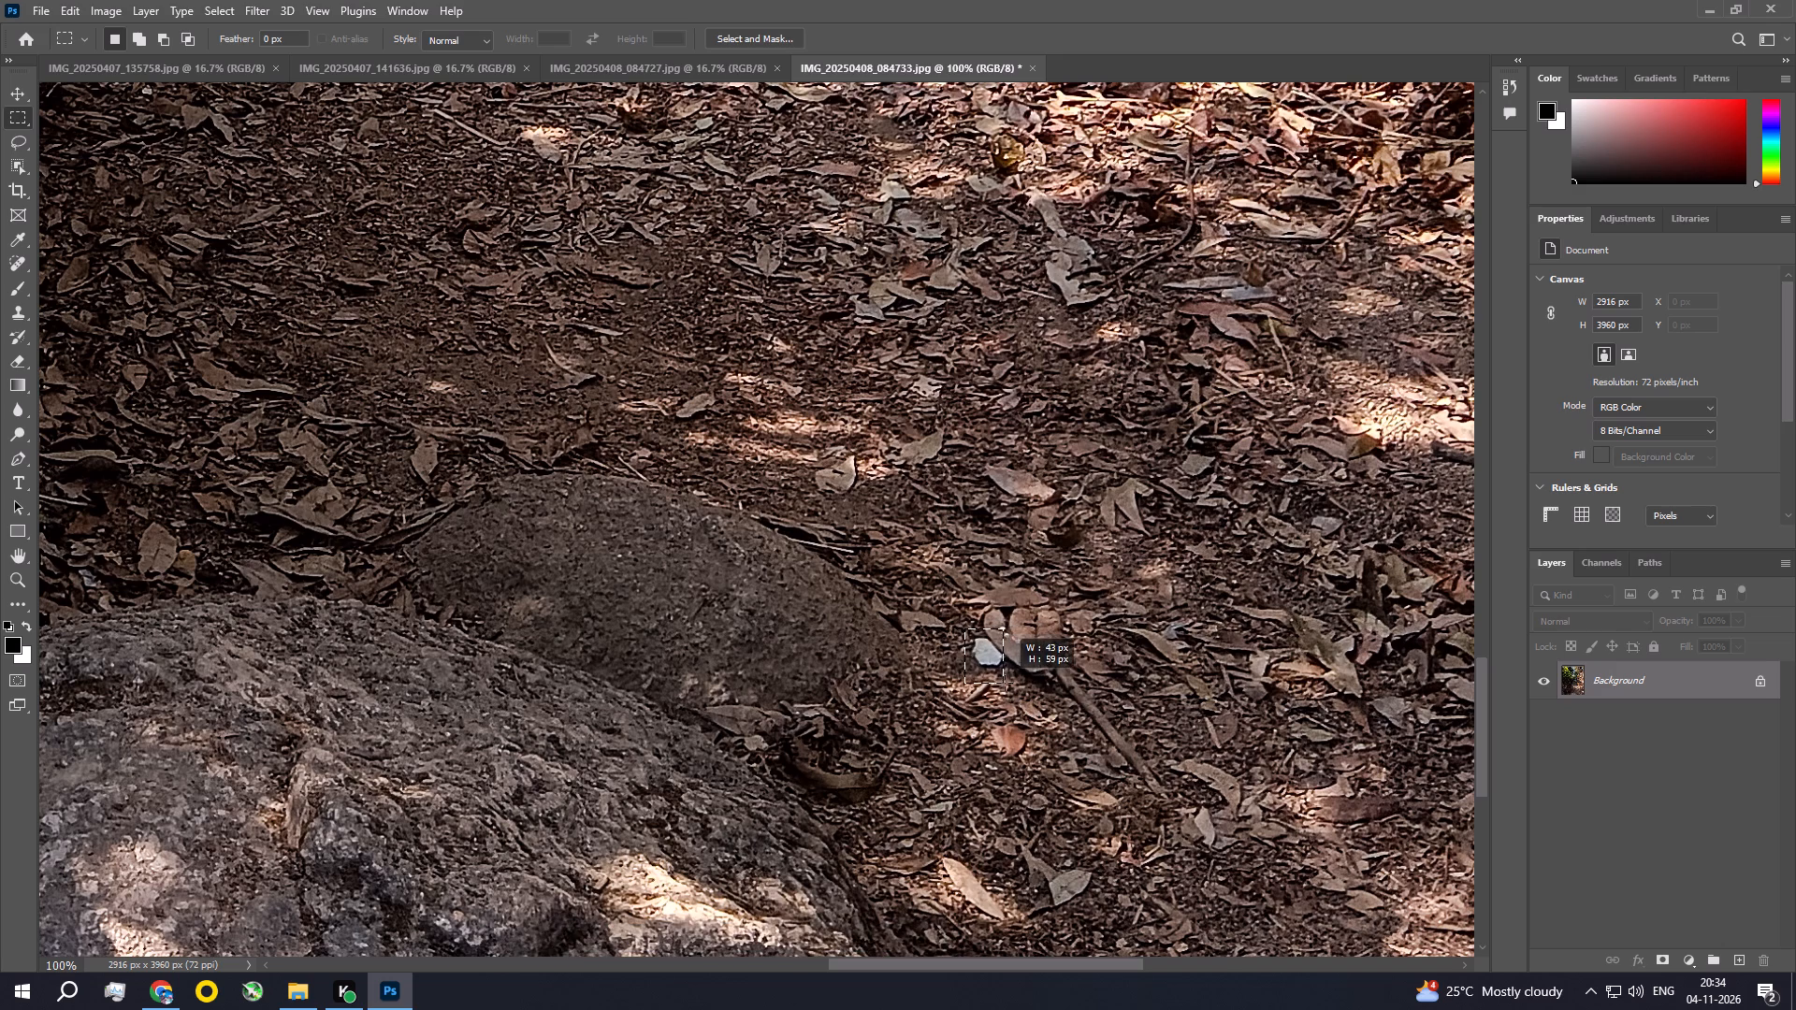
pyautogui.moveTo(1005, 683); pyautogui.dragTo(1005, 684)
pyautogui.click(70, 2)
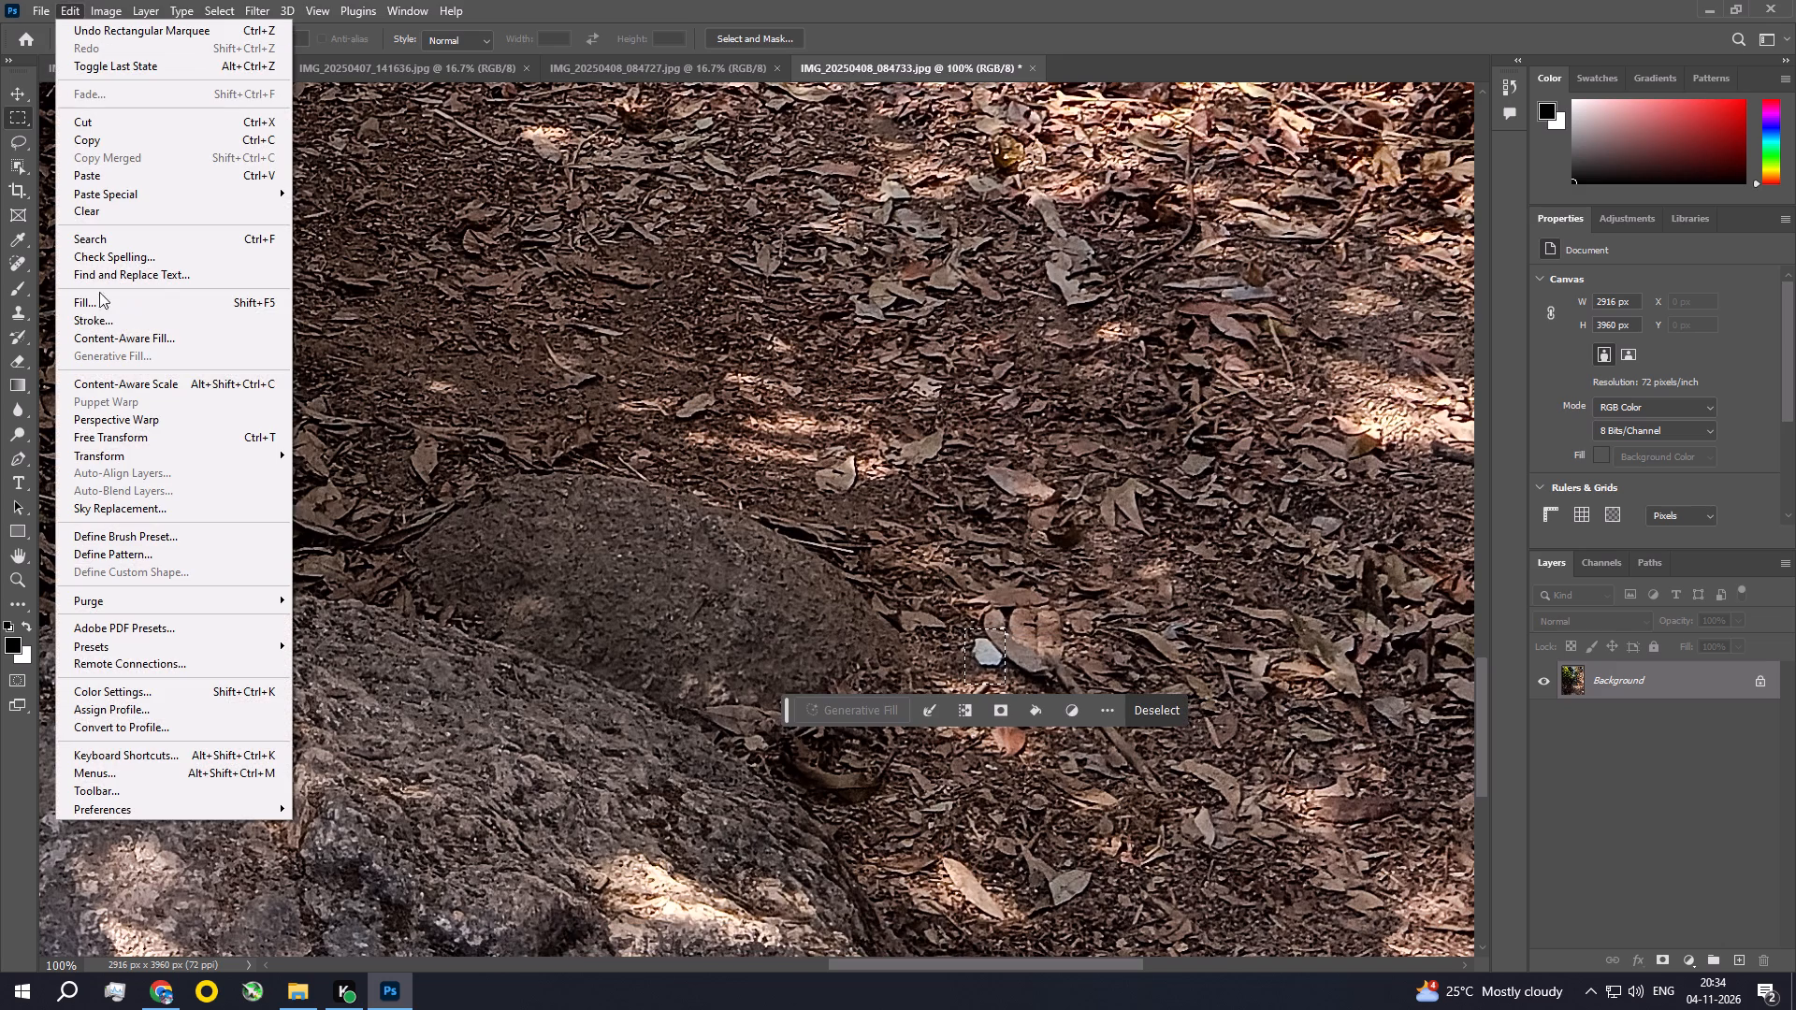
pyautogui.click(121, 303)
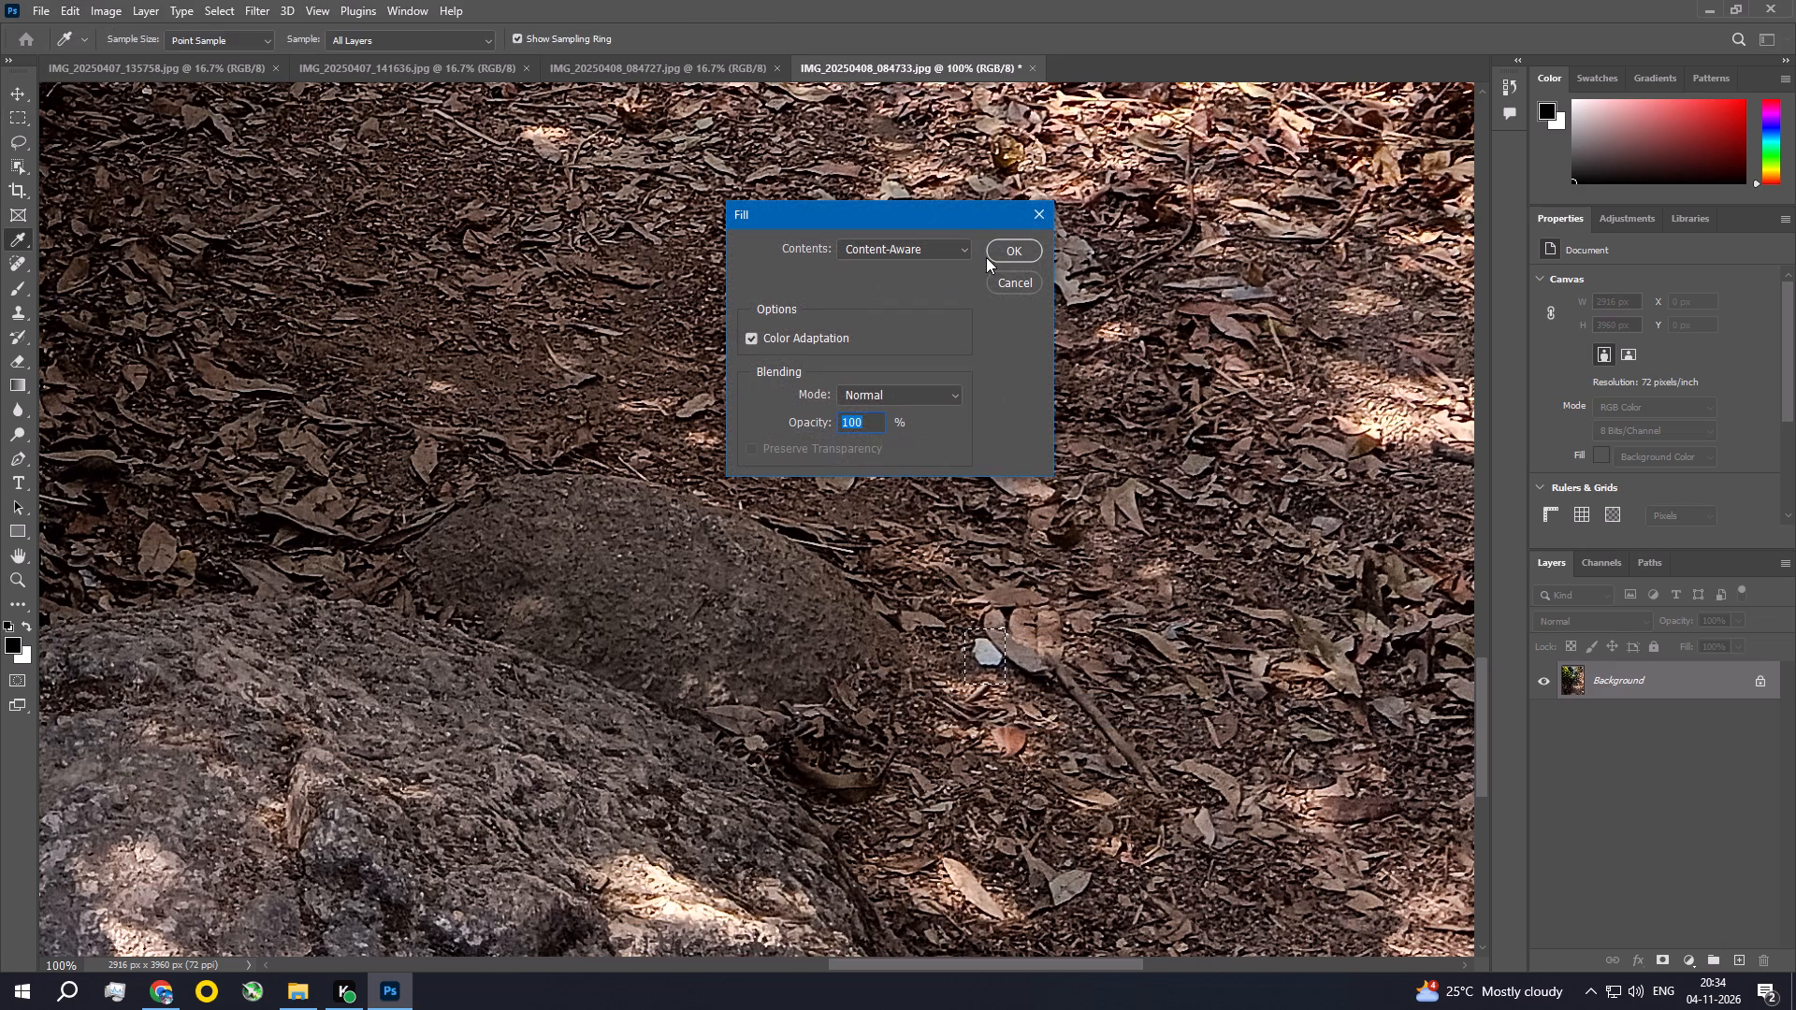
pyautogui.click(994, 244)
pyautogui.hotkey('ctrl', 'd')
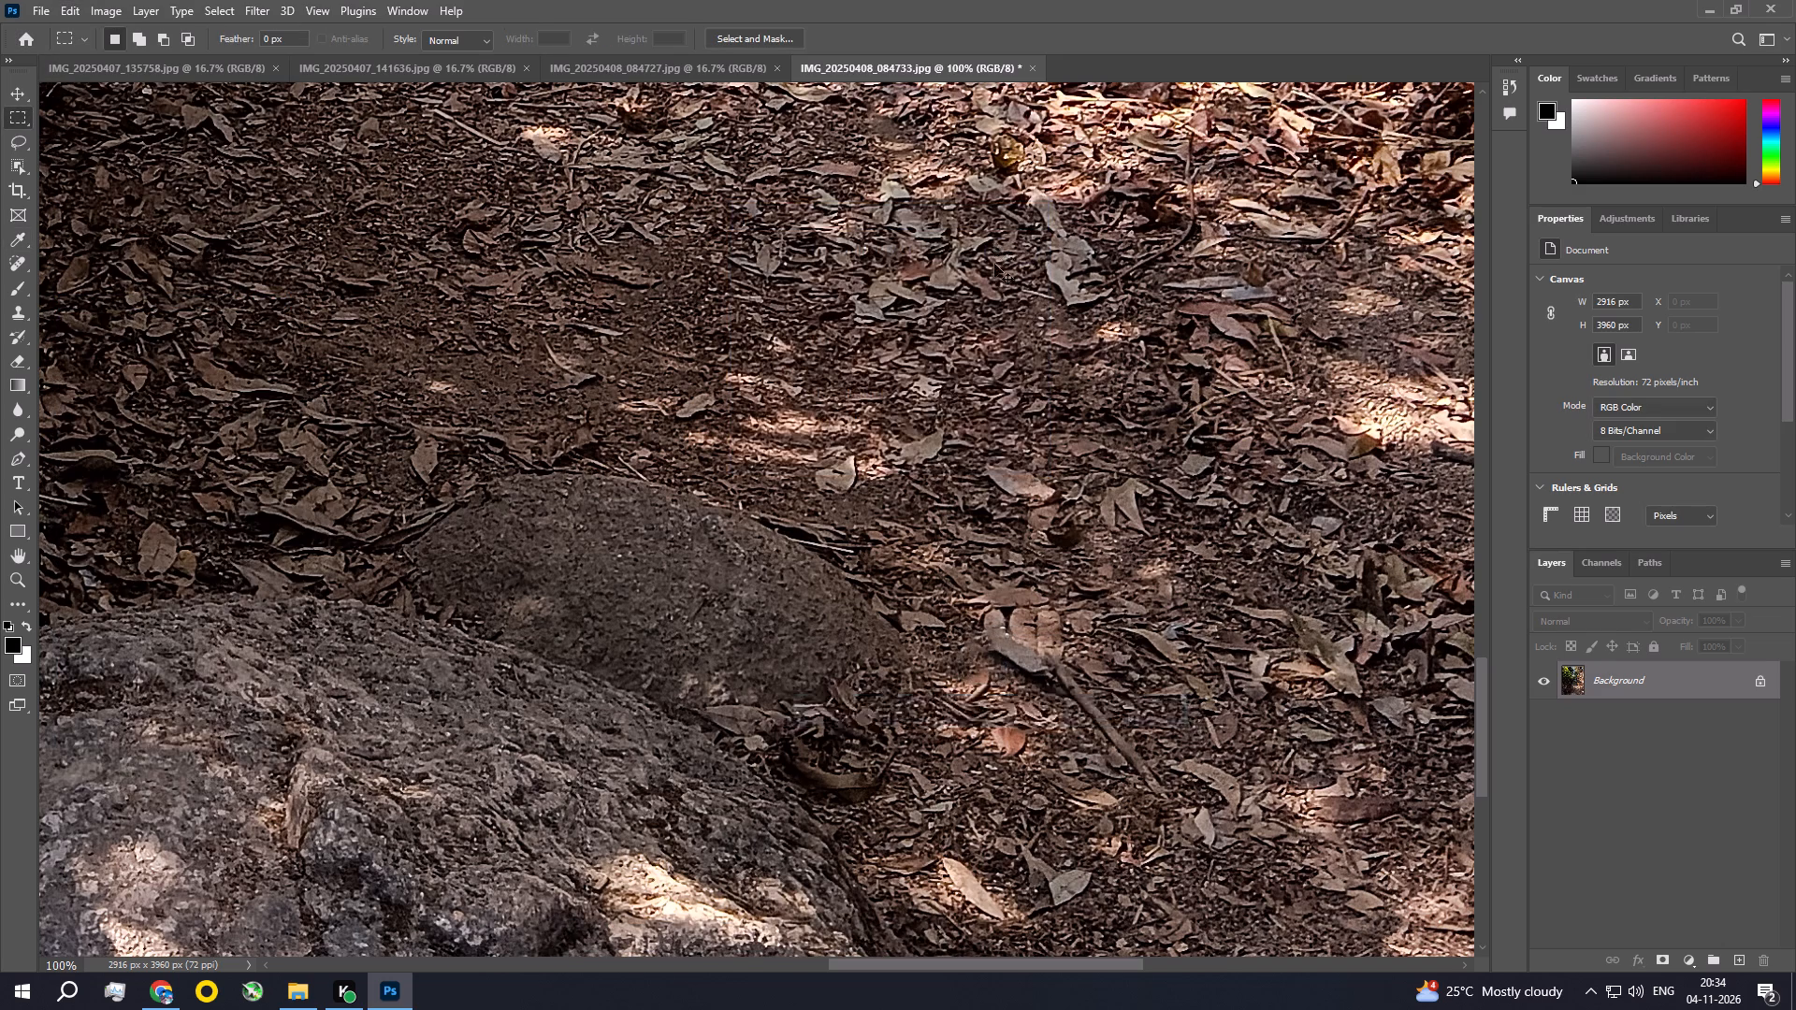
# Examine the ground, foreground rocks, earth bank and path up close for remaining litter and flaws, and return to the whole photo.
pyautogui.press('space')
pyautogui.press('space')
pyautogui.press('space')
pyautogui.press('space')
pyautogui.press('space')
pyautogui.press('space')
pyautogui.press('space')
pyautogui.press('space')
pyautogui.press('space')
pyautogui.press('space')
pyautogui.press('space')
pyautogui.press('space')
pyautogui.press('space')
pyautogui.press('space')
pyautogui.press('space')
pyautogui.press('space')
pyautogui.press('space')
pyautogui.press('space')
pyautogui.press('space')
pyautogui.press('space')
pyautogui.moveTo(1147, 461); pyautogui.dragTo(1143, 695)
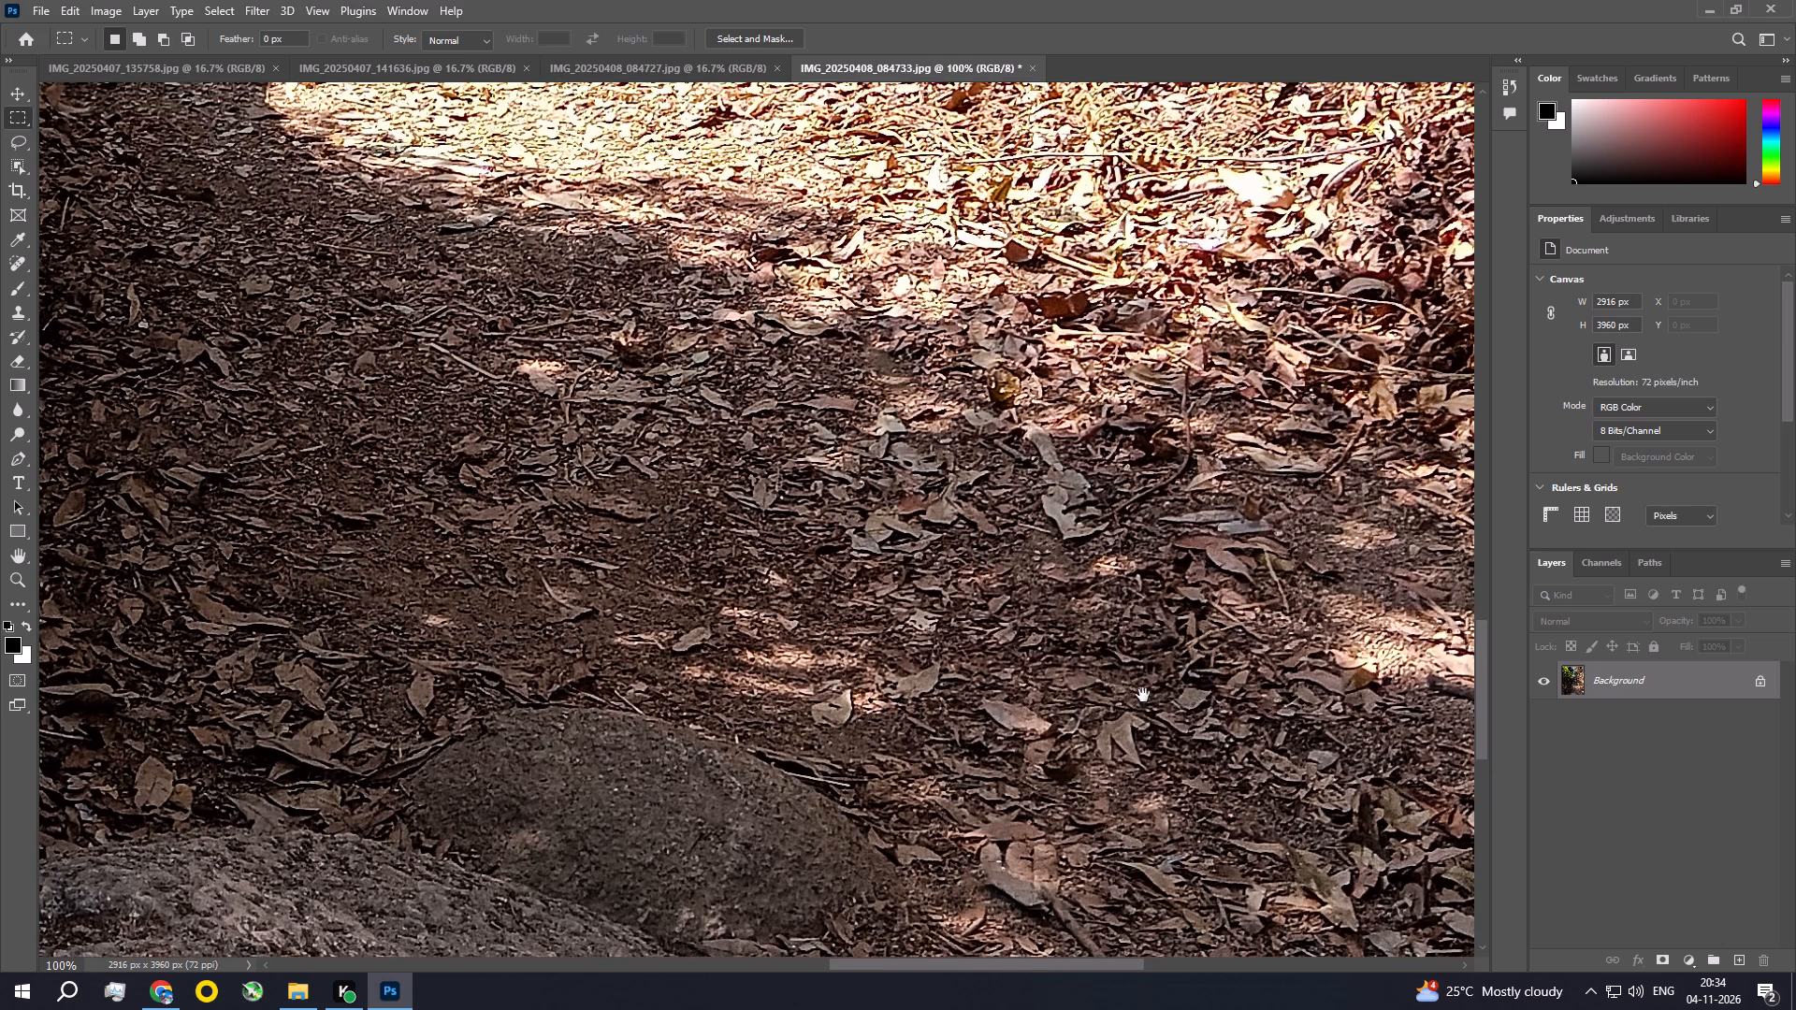
pyautogui.moveTo(1143, 695); pyautogui.dragTo(1148, 412)
pyautogui.moveTo(1128, 610); pyautogui.dragTo(836, 564)
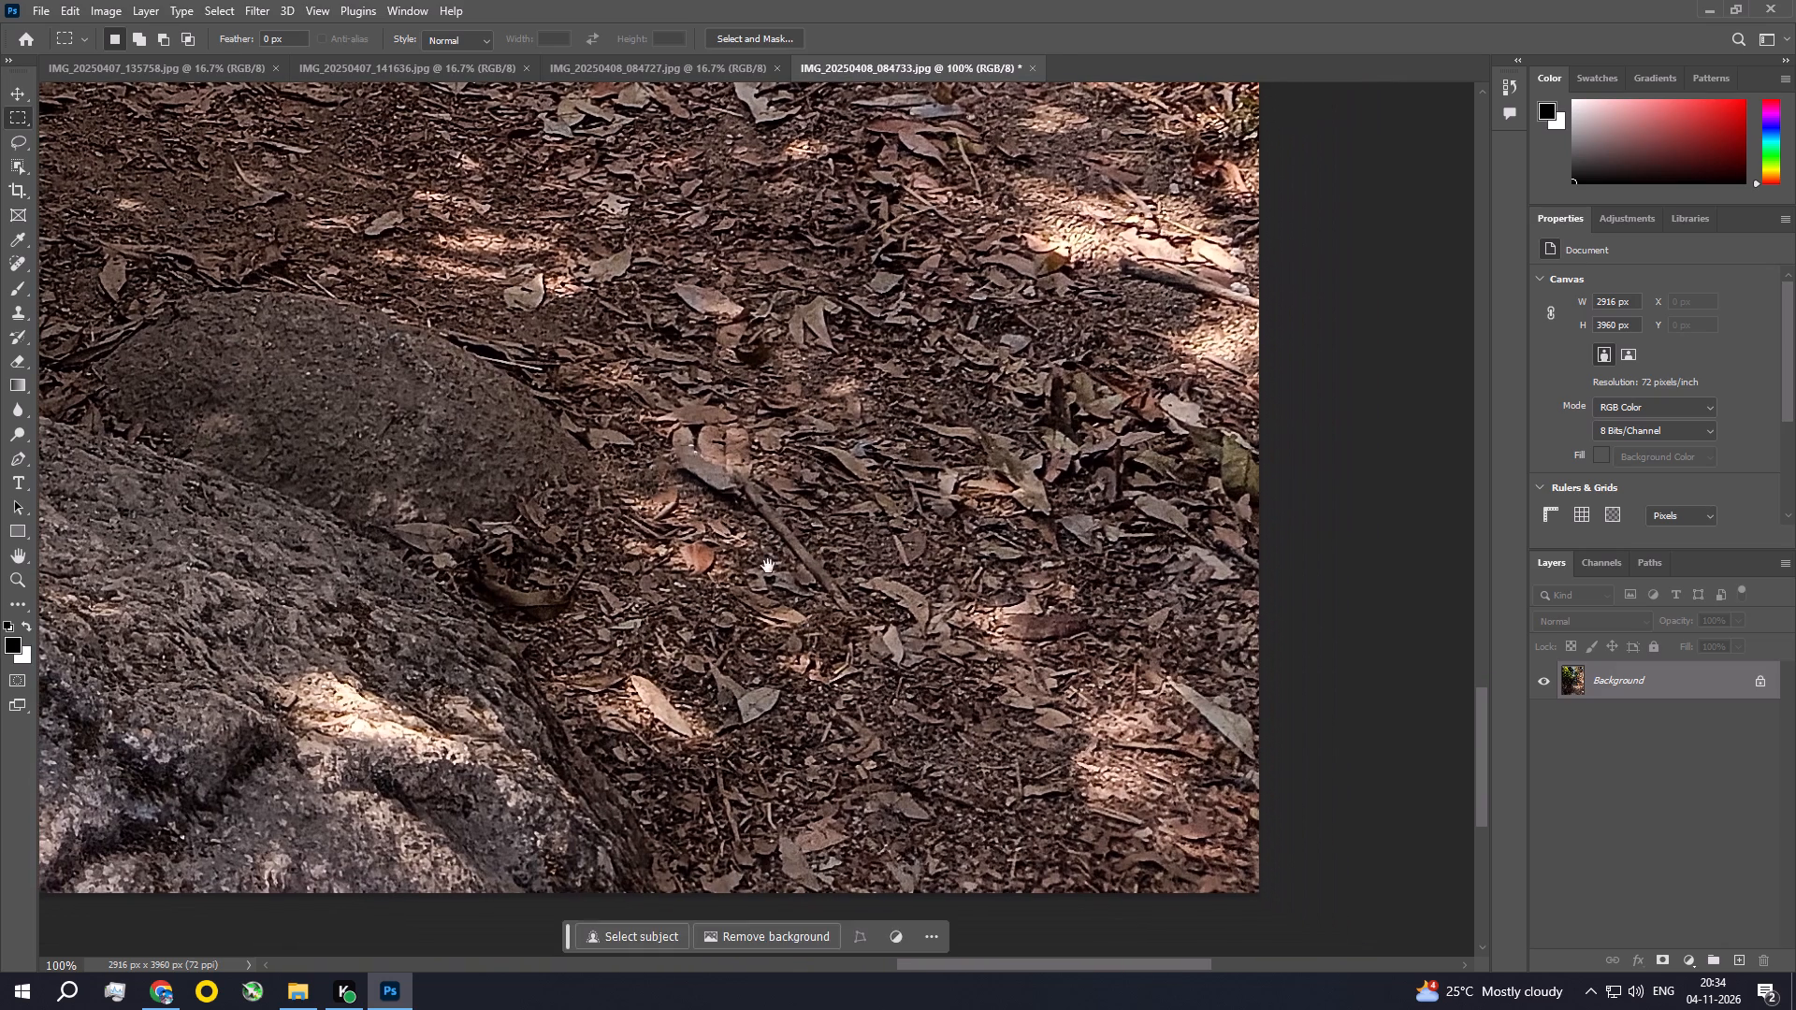
pyautogui.moveTo(768, 566); pyautogui.dragTo(1180, 740)
pyautogui.moveTo(985, 719); pyautogui.dragTo(1012, 504)
pyautogui.moveTo(863, 685); pyautogui.dragTo(1032, 511)
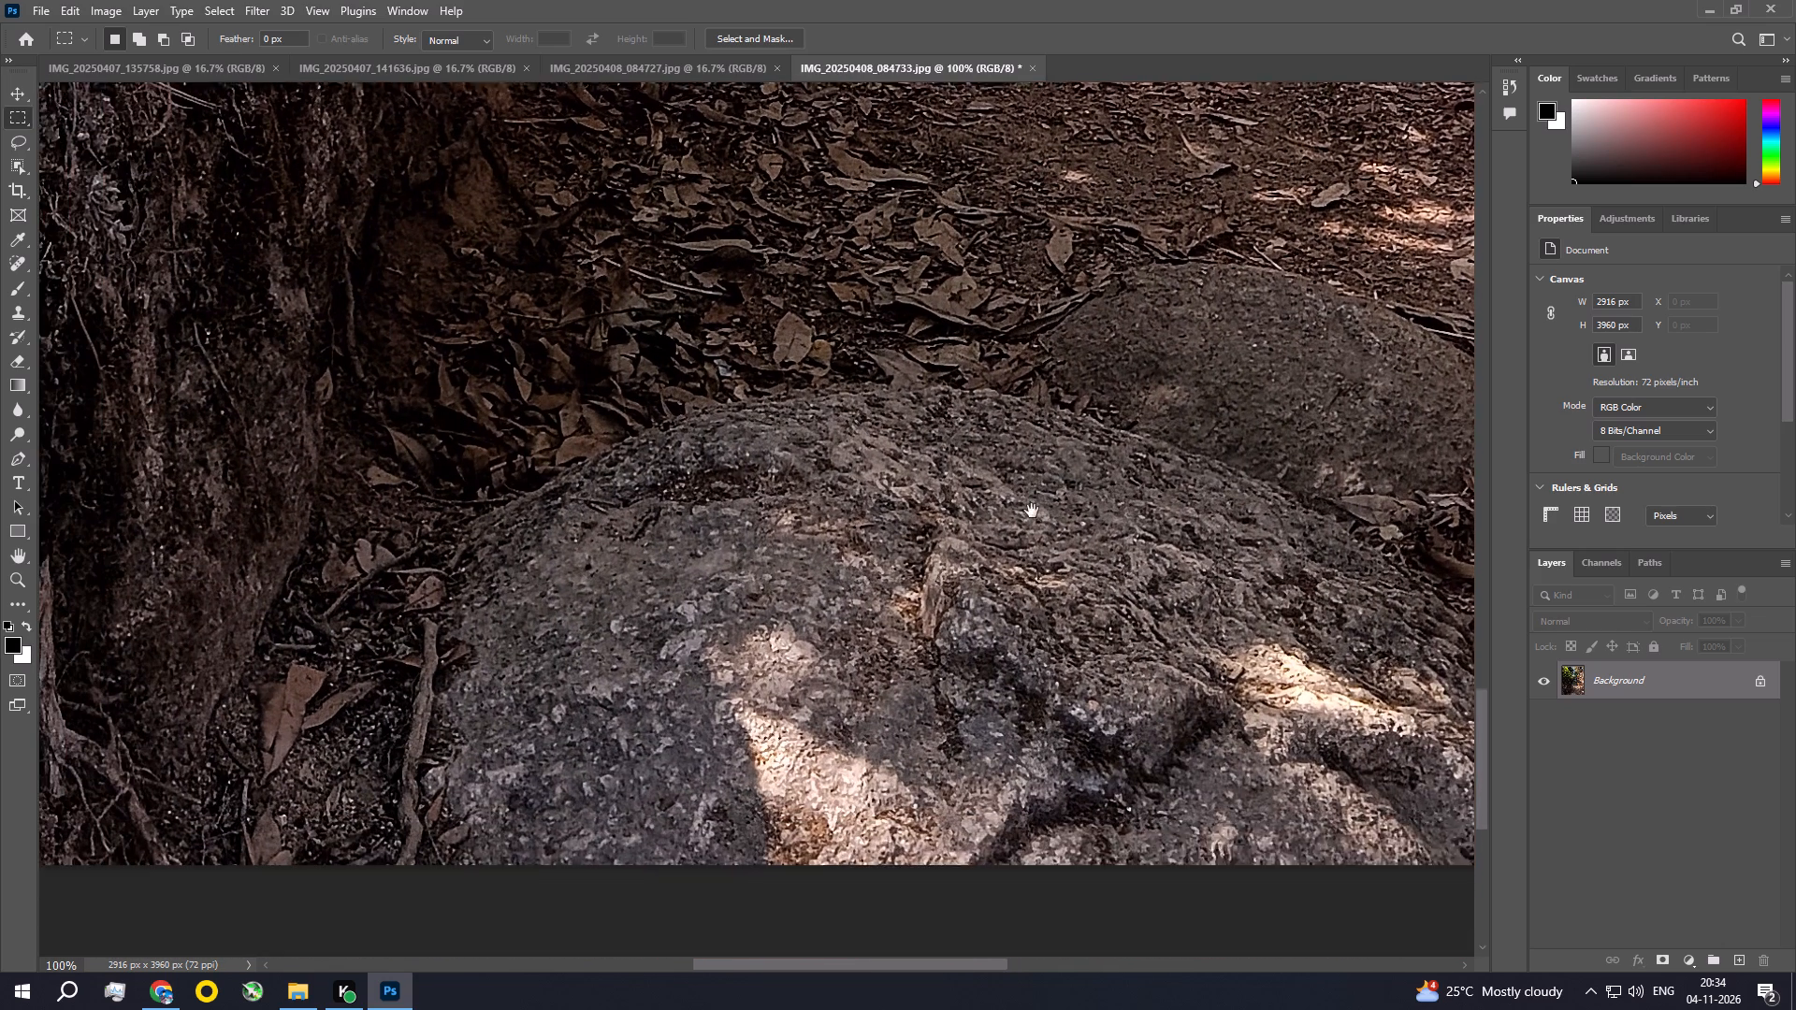
pyautogui.moveTo(1032, 511); pyautogui.dragTo(1043, 504)
pyautogui.moveTo(728, 480); pyautogui.dragTo(836, 712)
pyautogui.moveTo(788, 509); pyautogui.dragTo(810, 685)
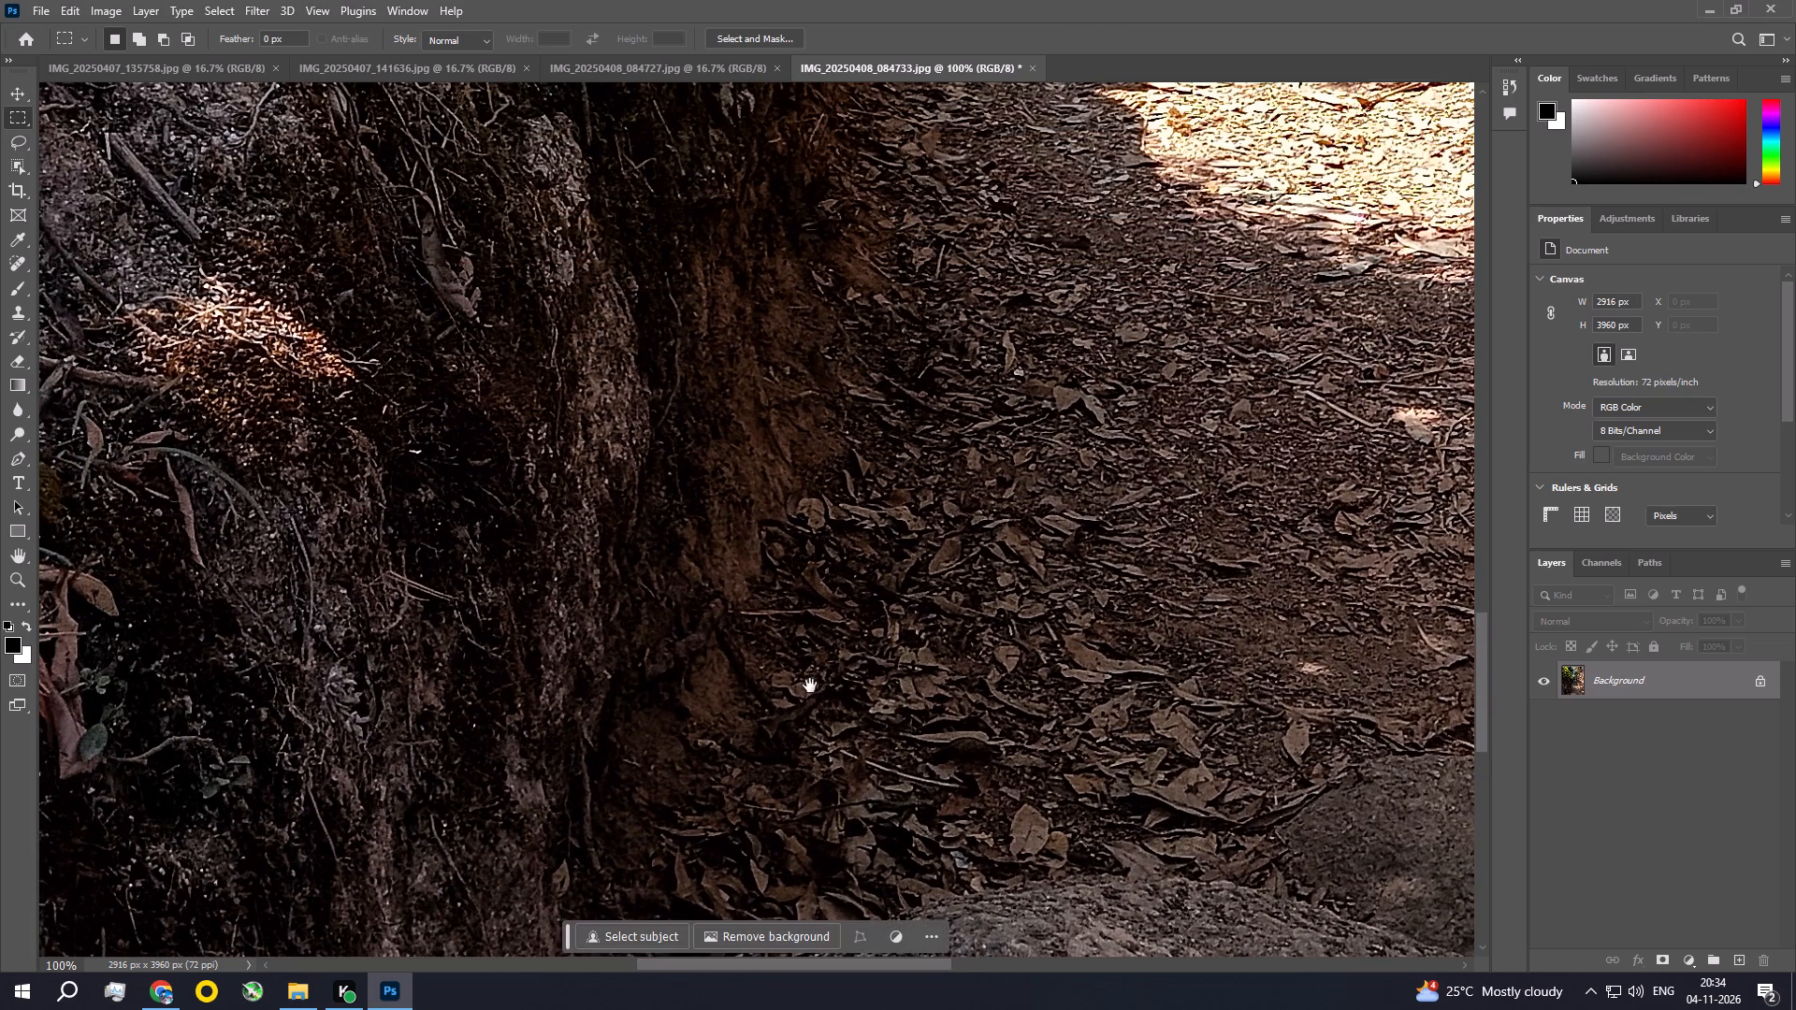
pyautogui.moveTo(551, 551); pyautogui.dragTo(738, 697)
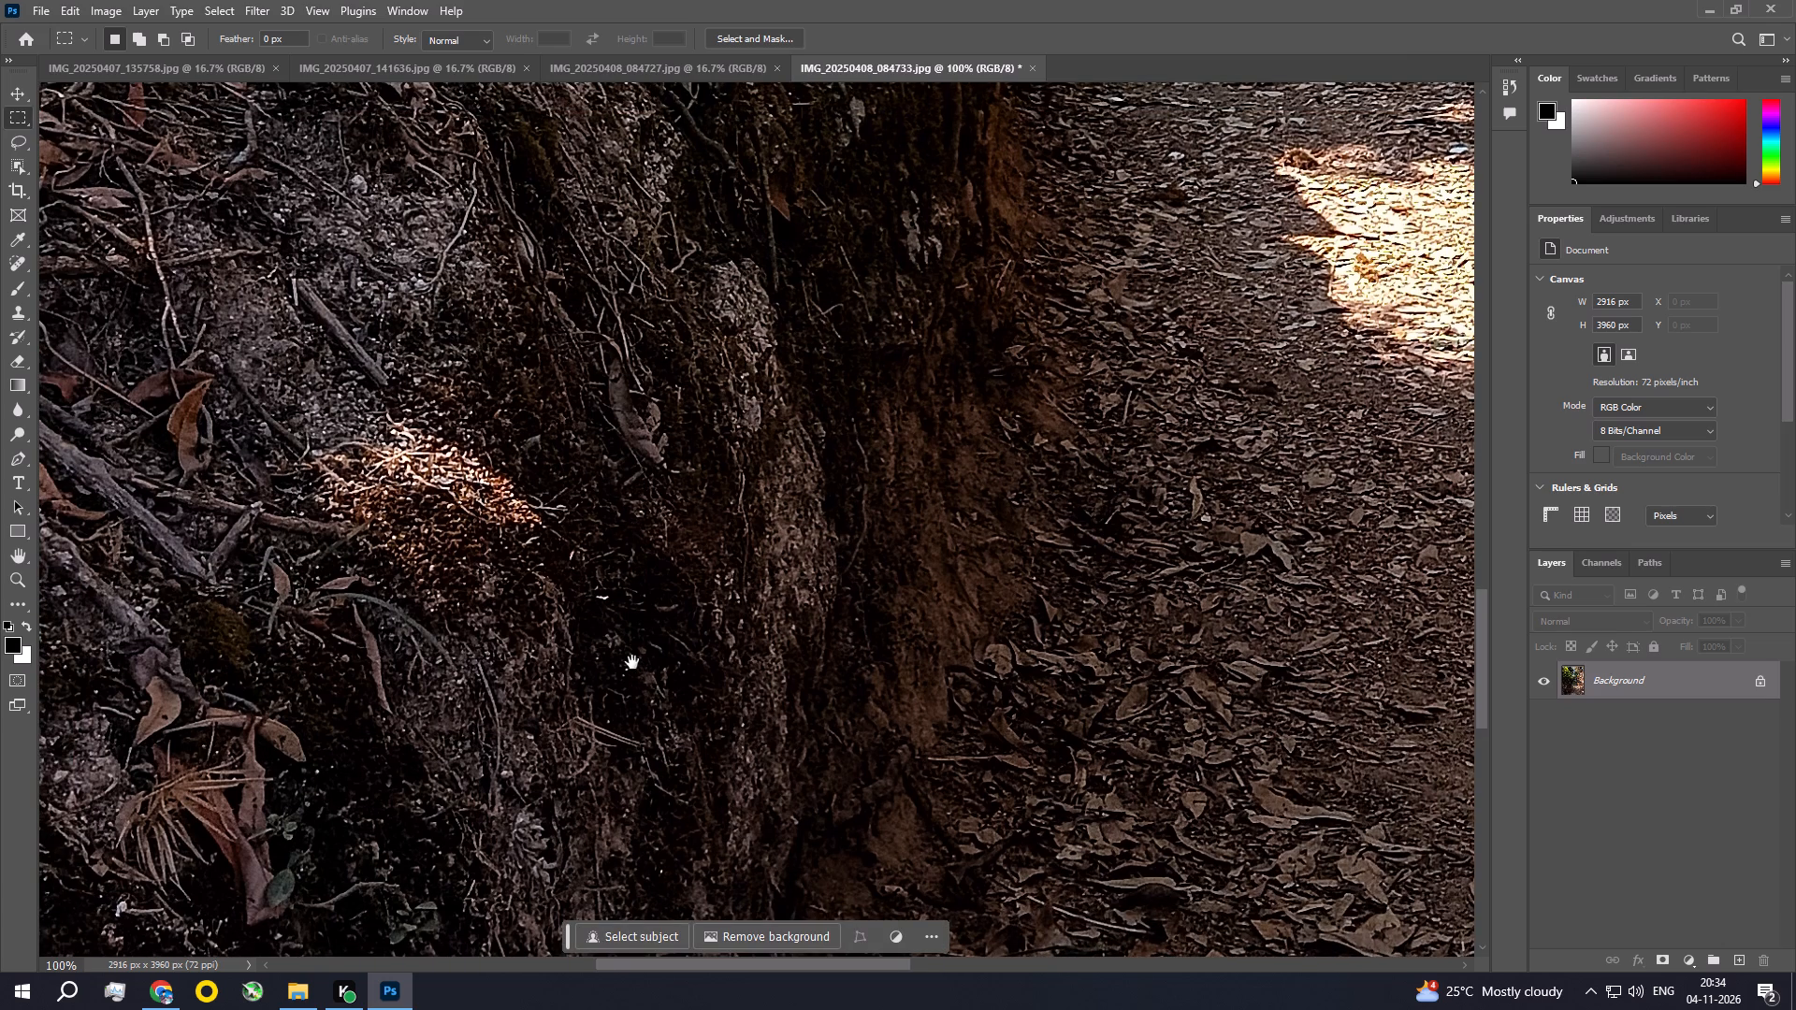
pyautogui.keyDown('ctrl'); pyautogui.click(616, 598); pyautogui.keyUp('ctrl')
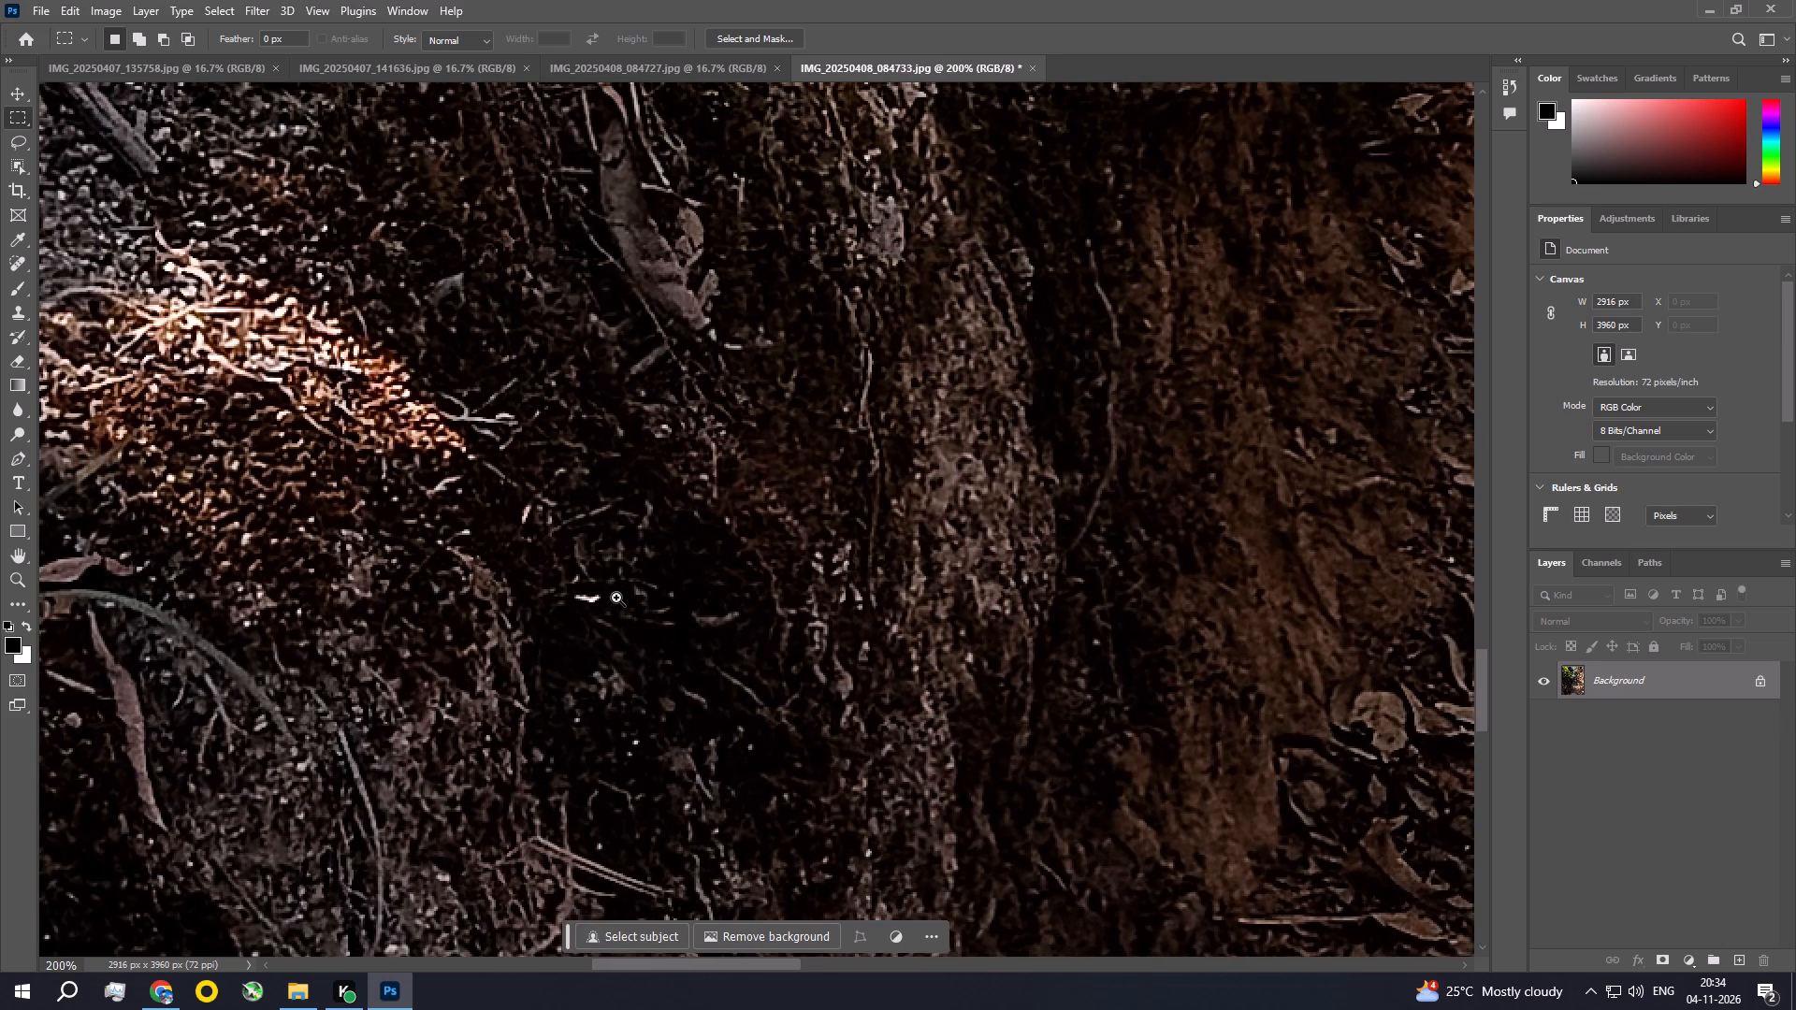
pyautogui.keyDown('alt'); pyautogui.tripleClick(616, 598); pyautogui.keyUp('alt')
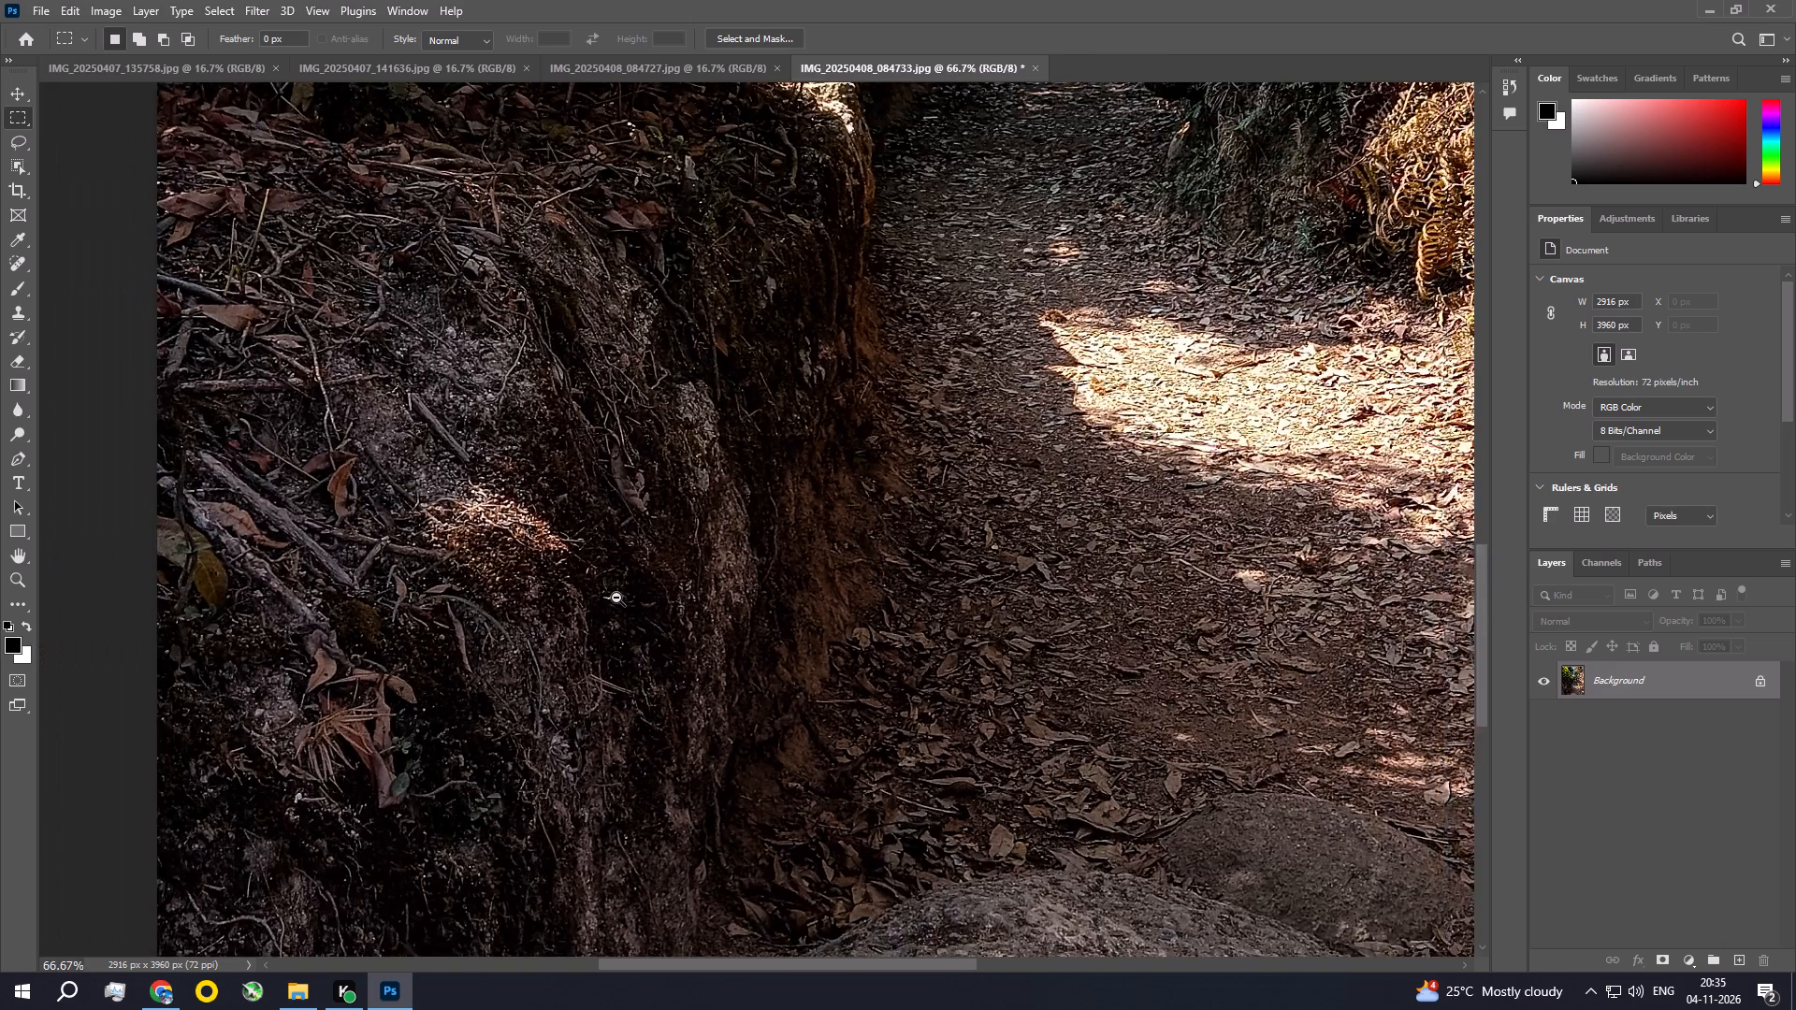
pyautogui.moveTo(645, 454); pyautogui.dragTo(713, 793)
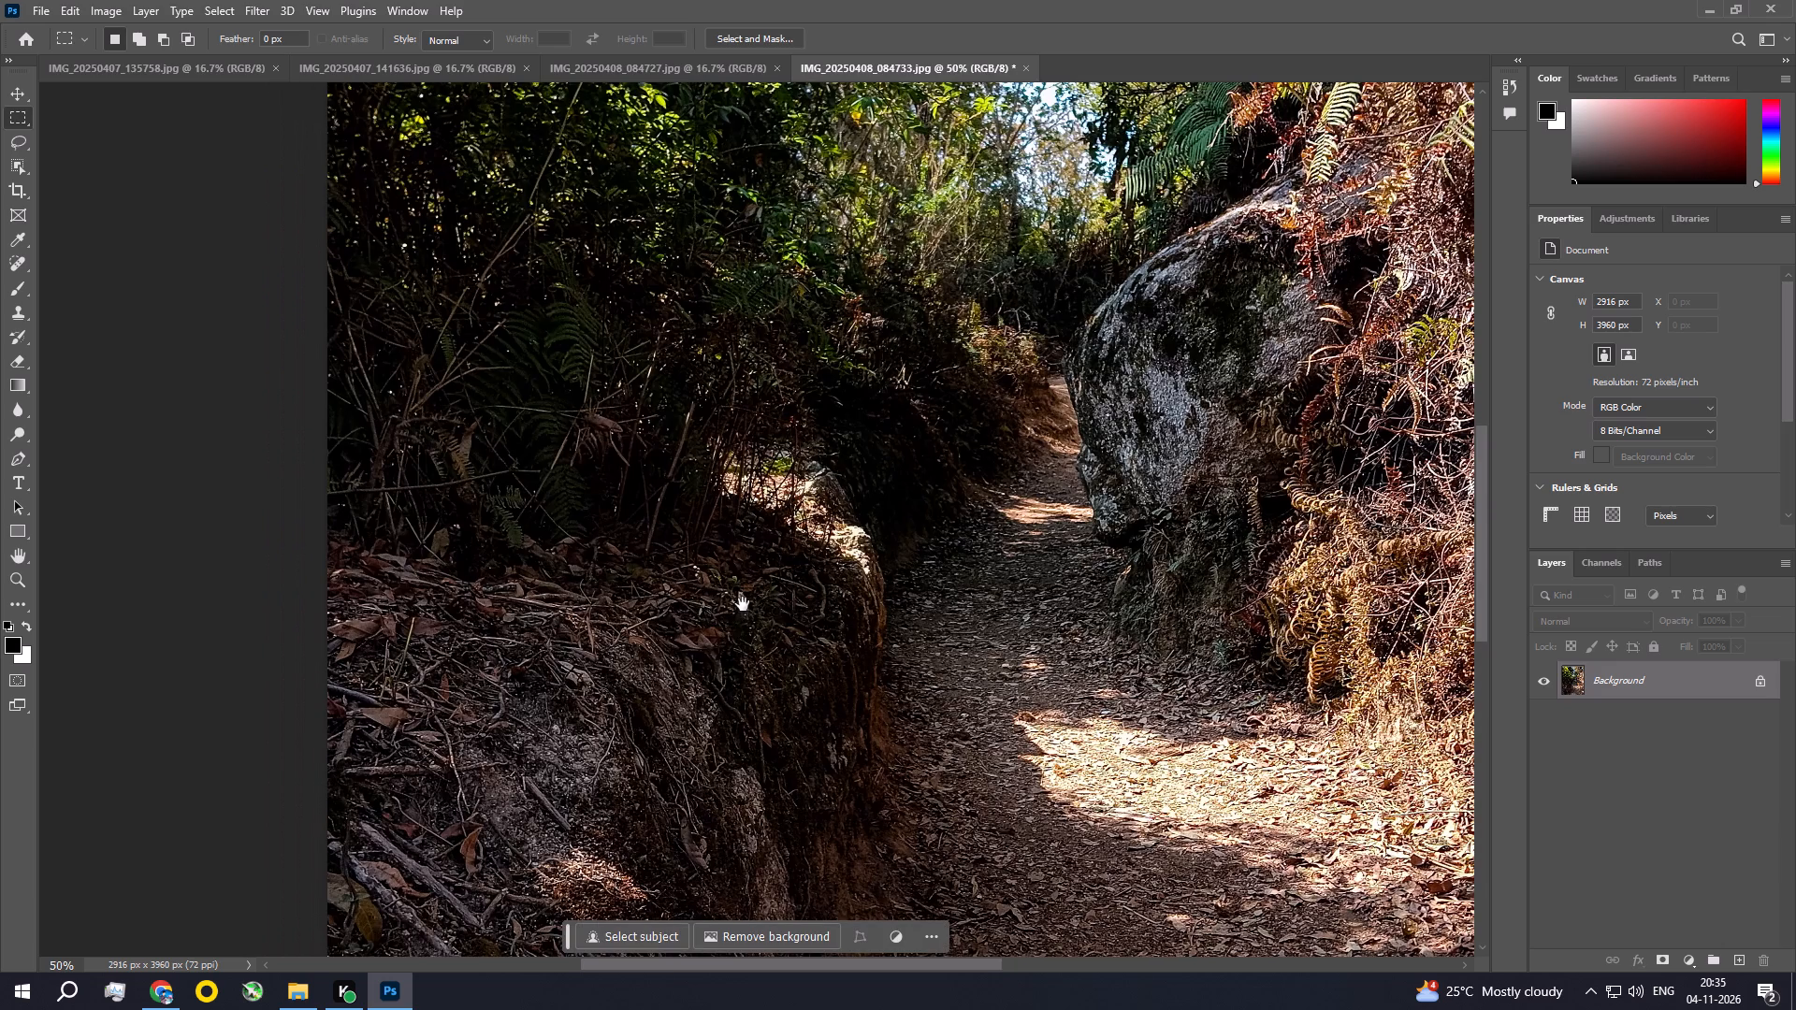
pyautogui.moveTo(1070, 629); pyautogui.dragTo(781, 748)
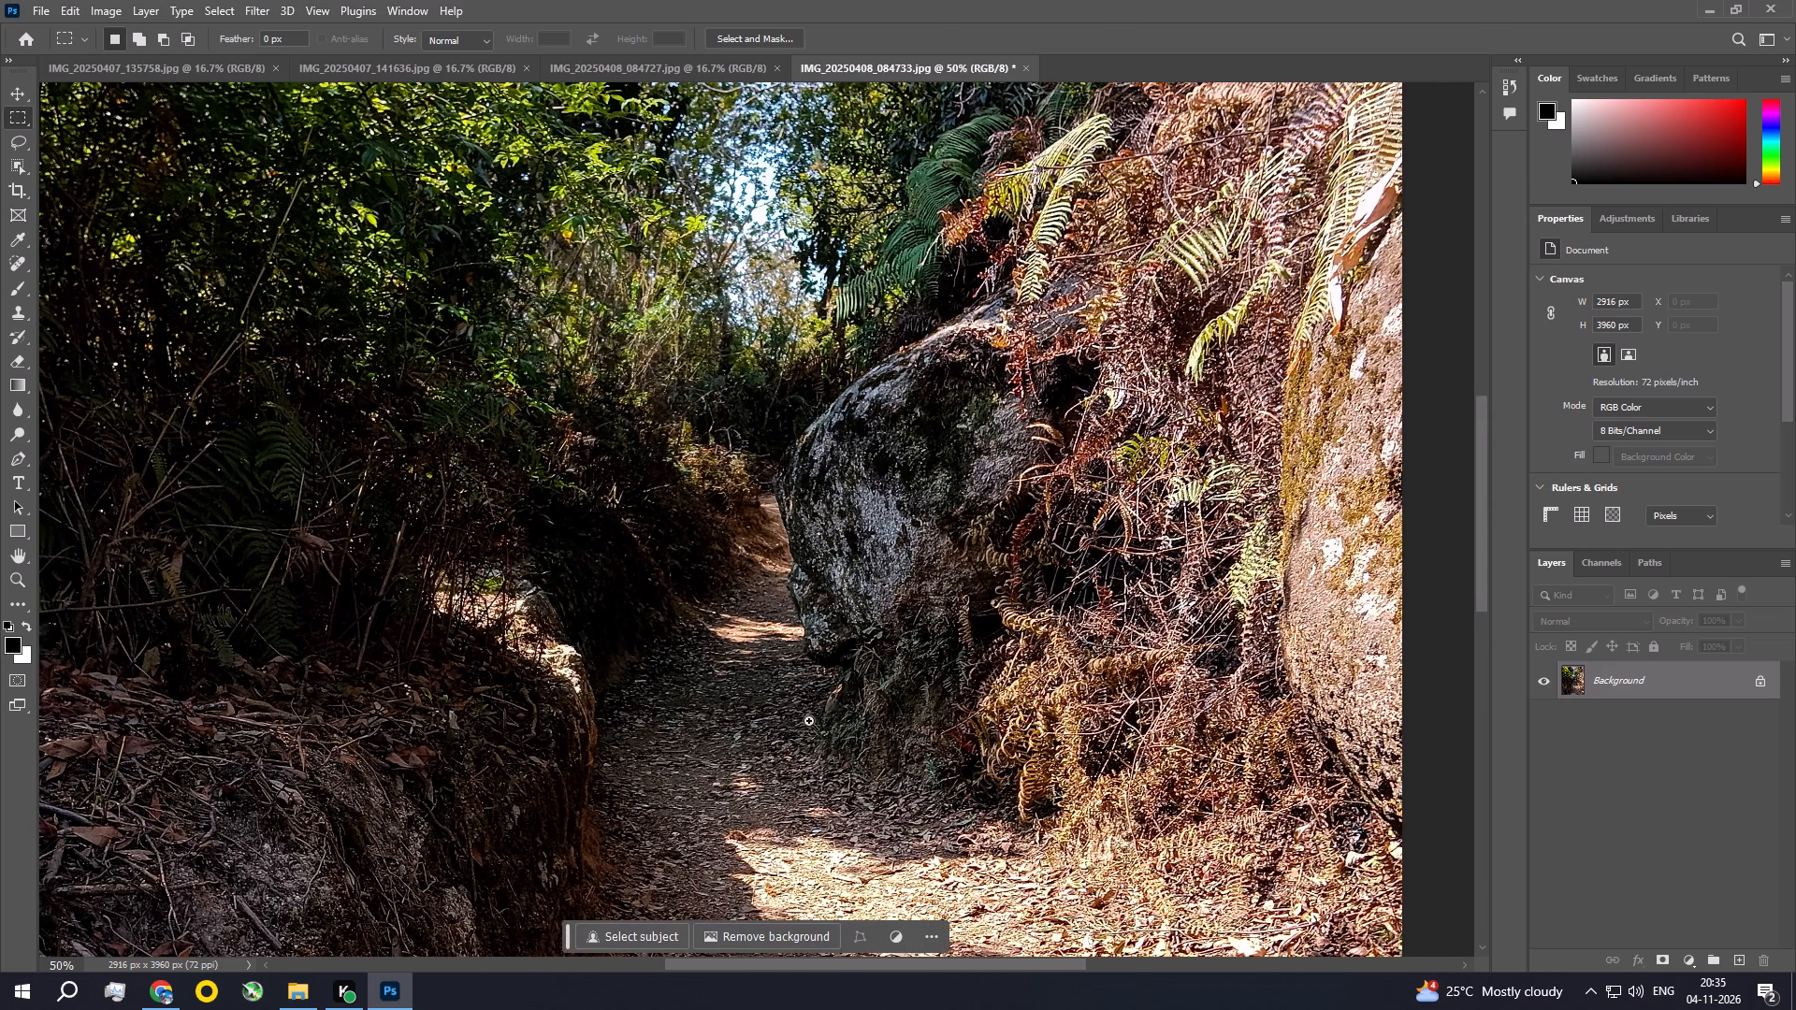
pyautogui.hotkey('ctrl', '0')
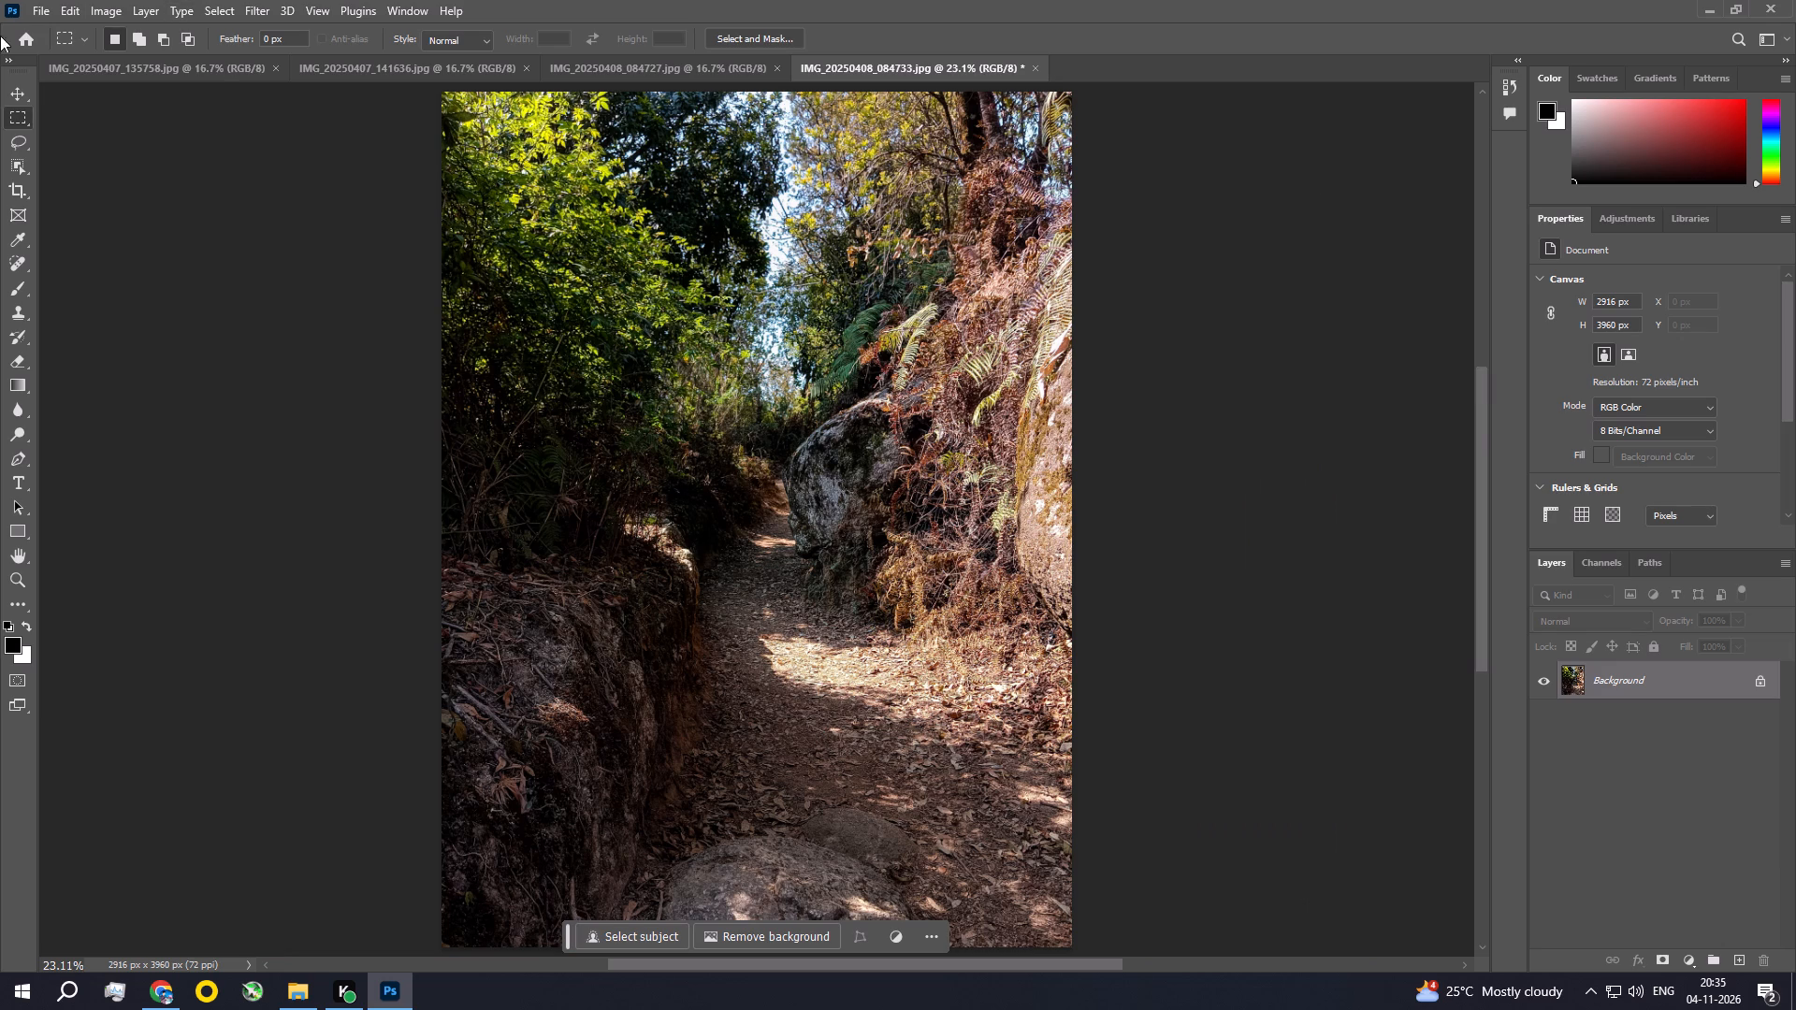
# Apply a Photo Filter to the photo using Warming Filter (85) at 25% density with Preserve Luminosity.
pyautogui.click(117, 6)
pyautogui.click(126, 67)
pyautogui.click(181, 65)
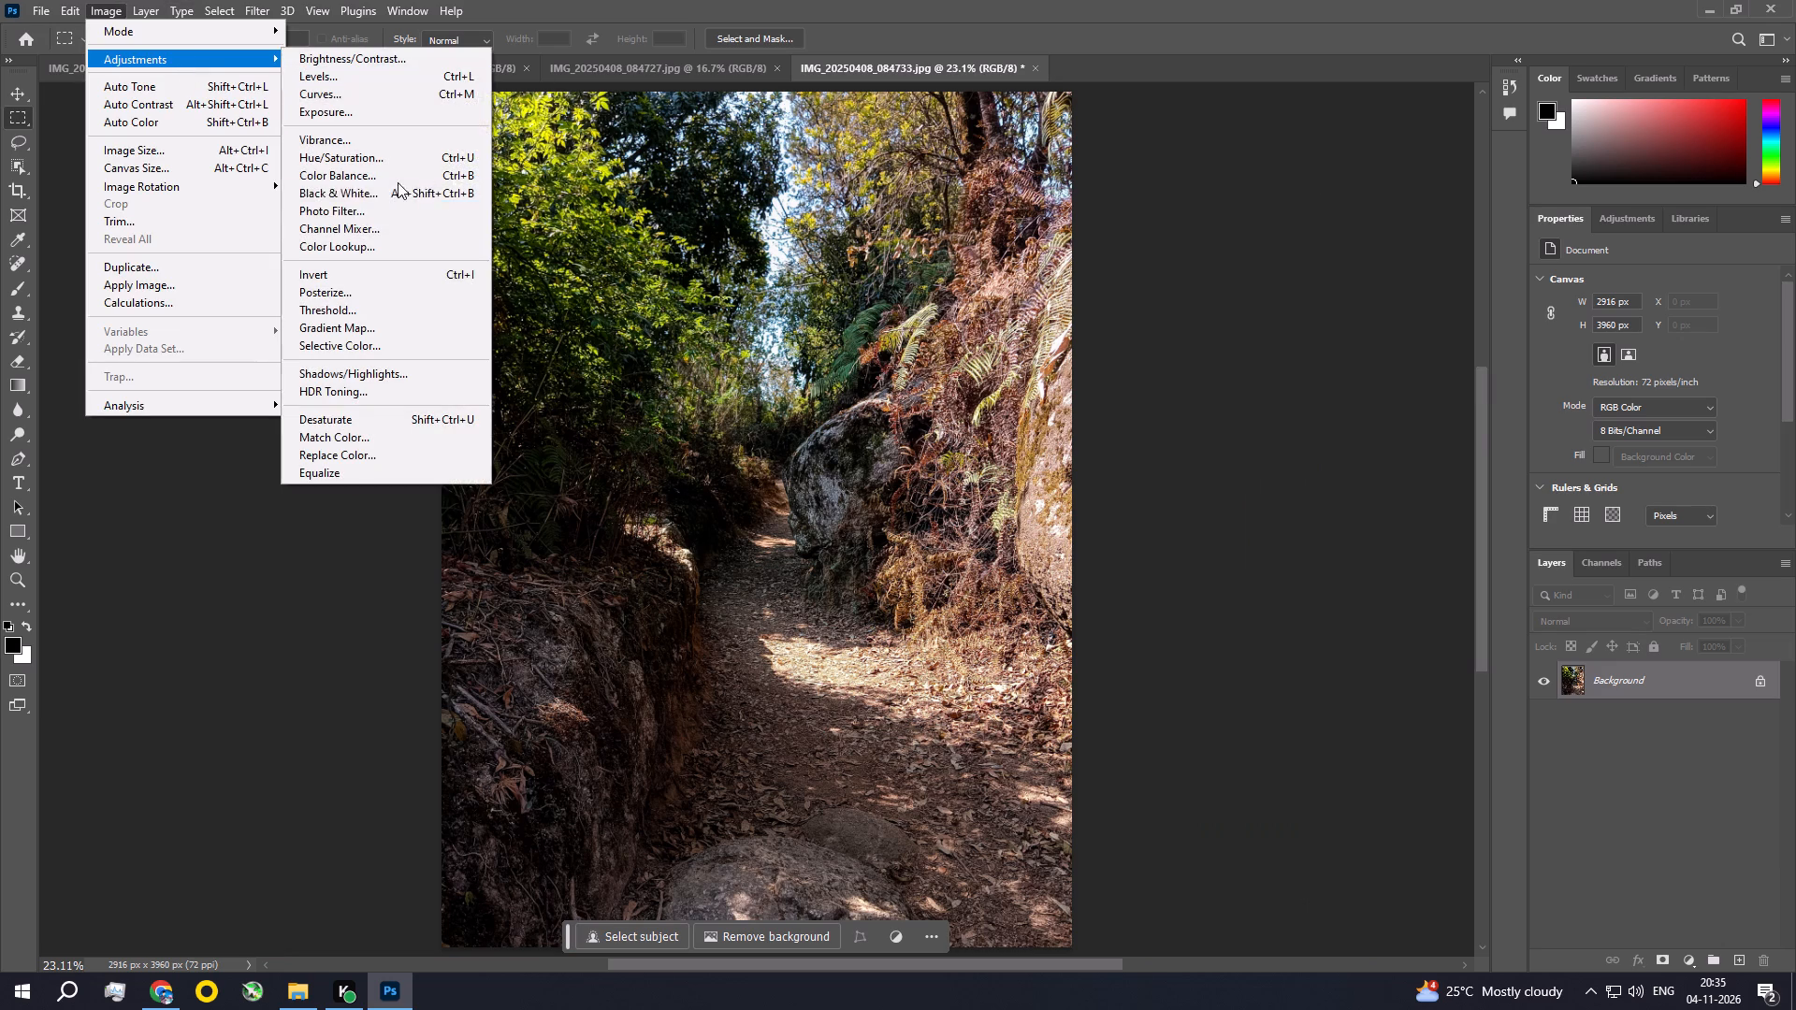
pyautogui.click(390, 204)
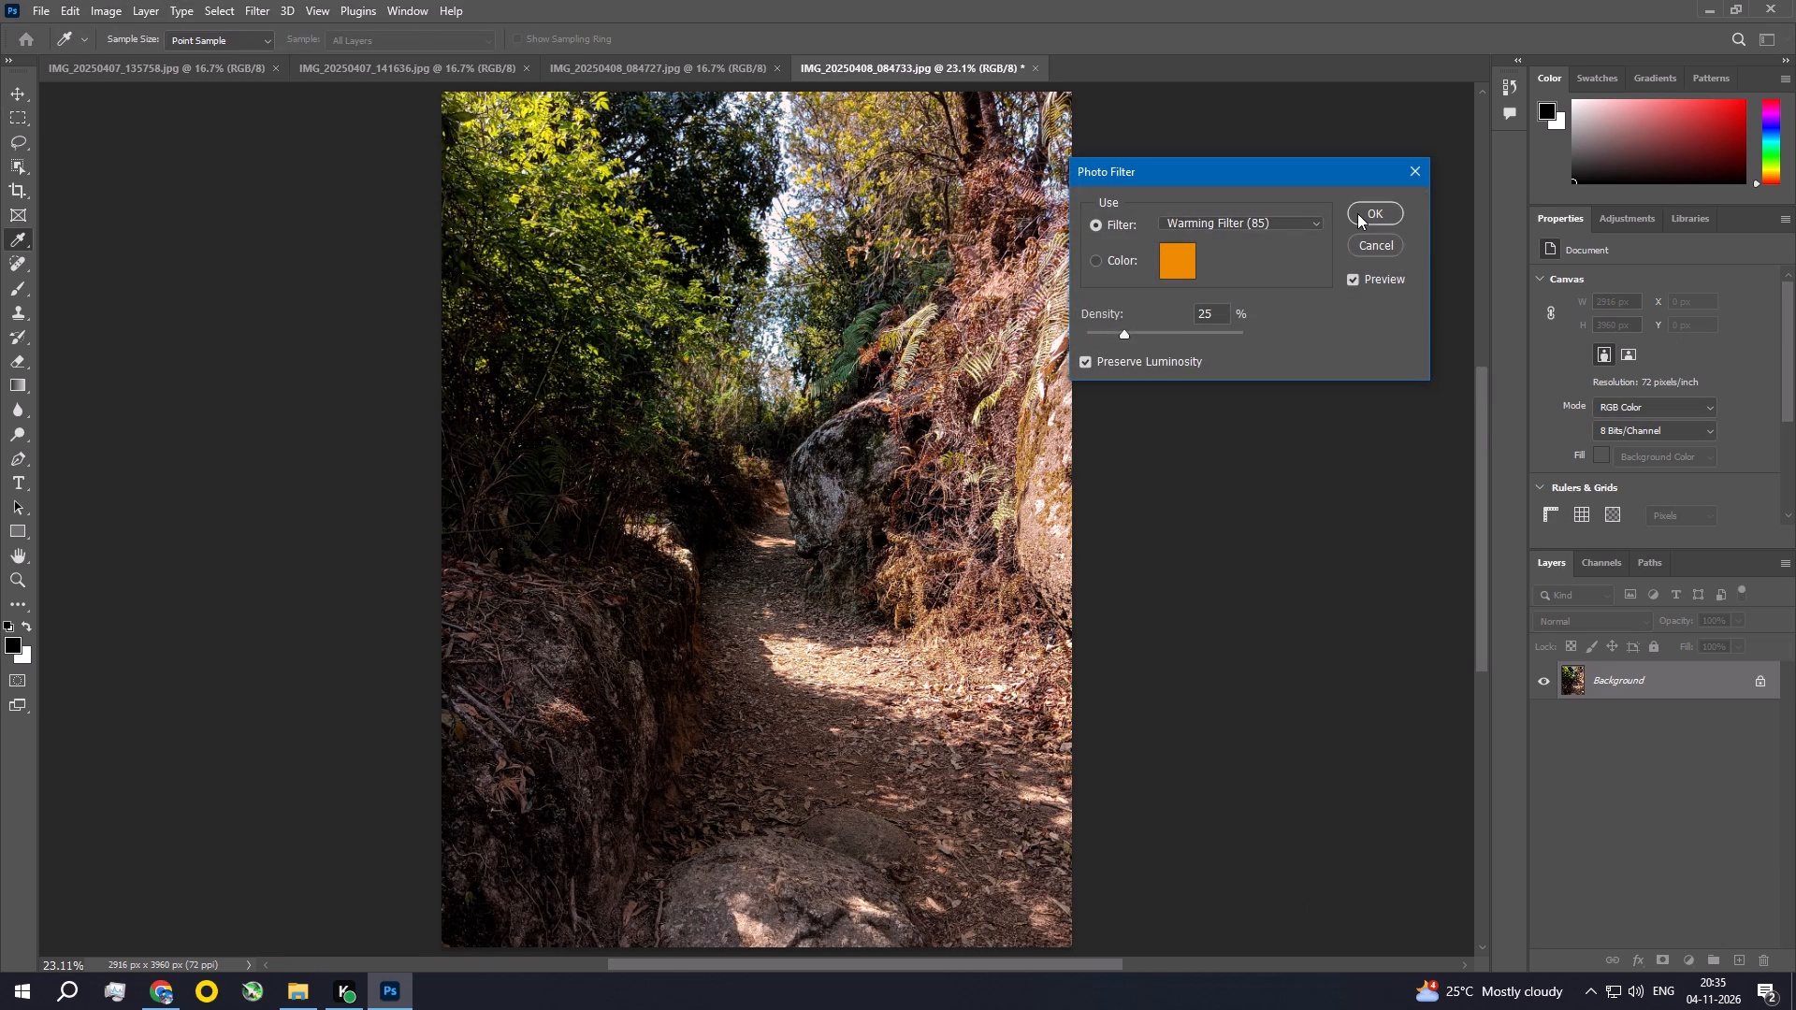
pyautogui.click(1357, 213)
# Apply an Exposure adjustment to the photo with the Offset set to 0.01.
pyautogui.click(102, 7)
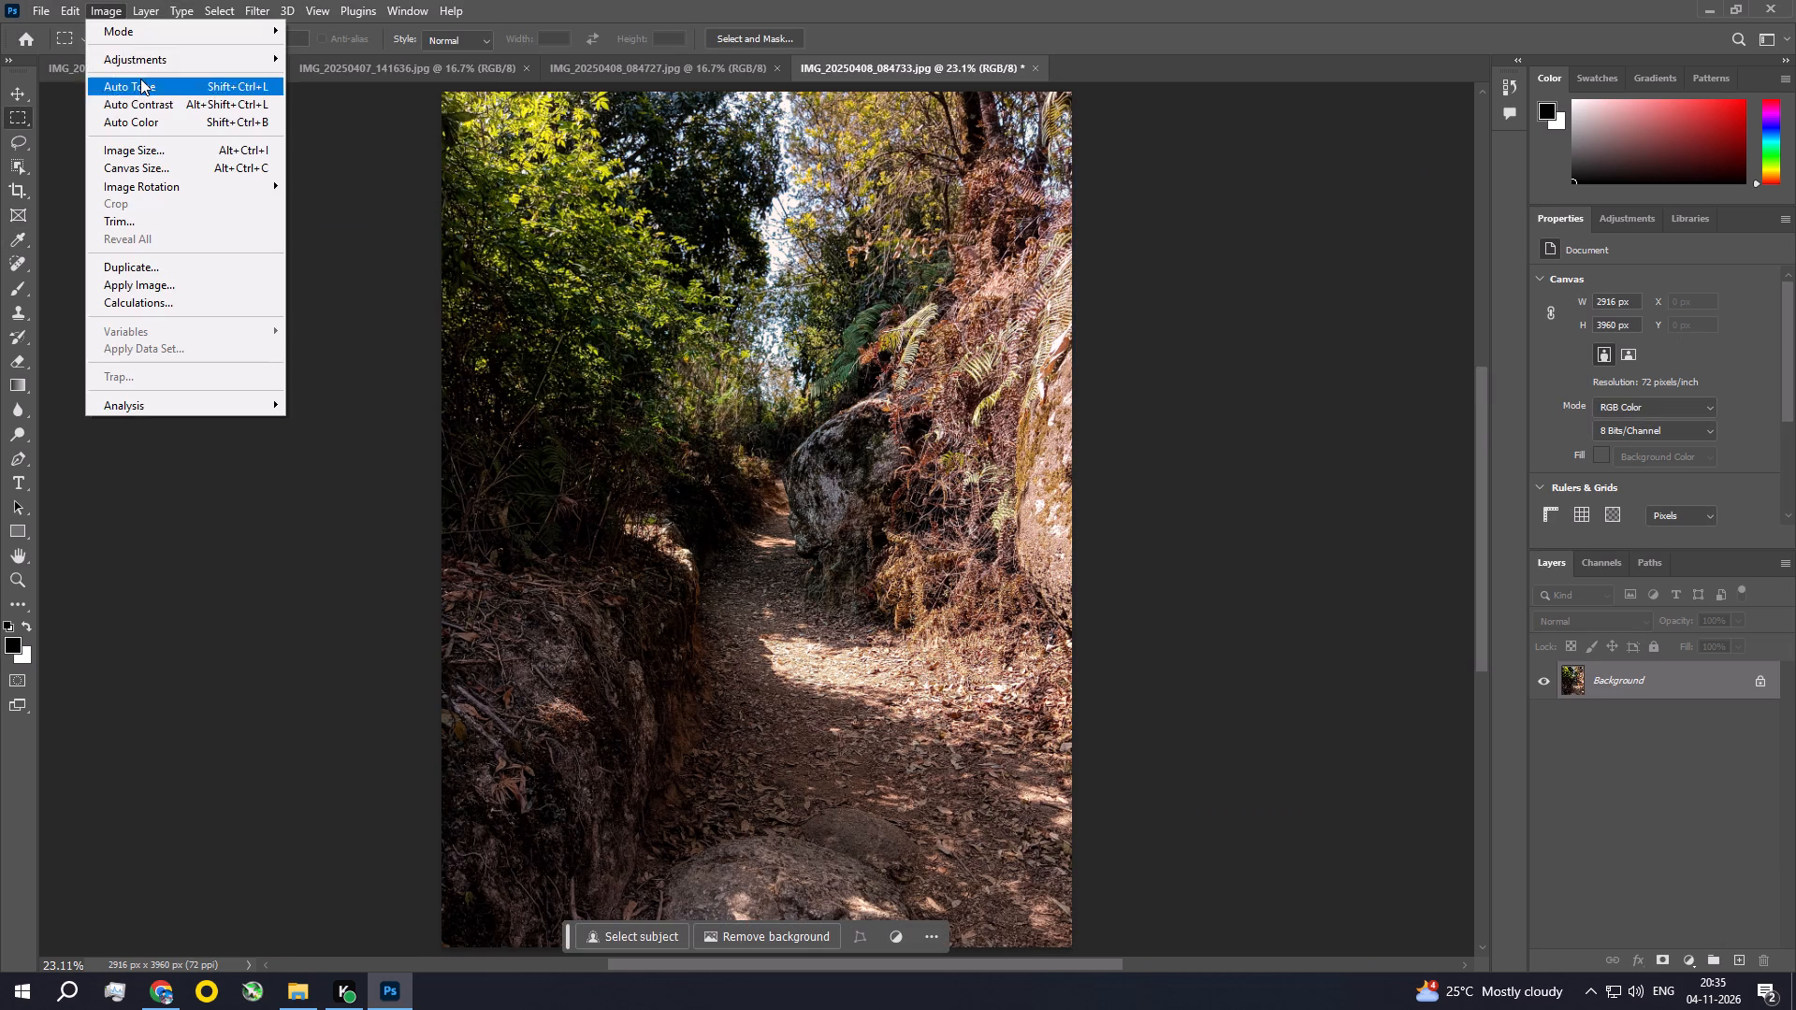
pyautogui.click(149, 55)
pyautogui.click(448, 116)
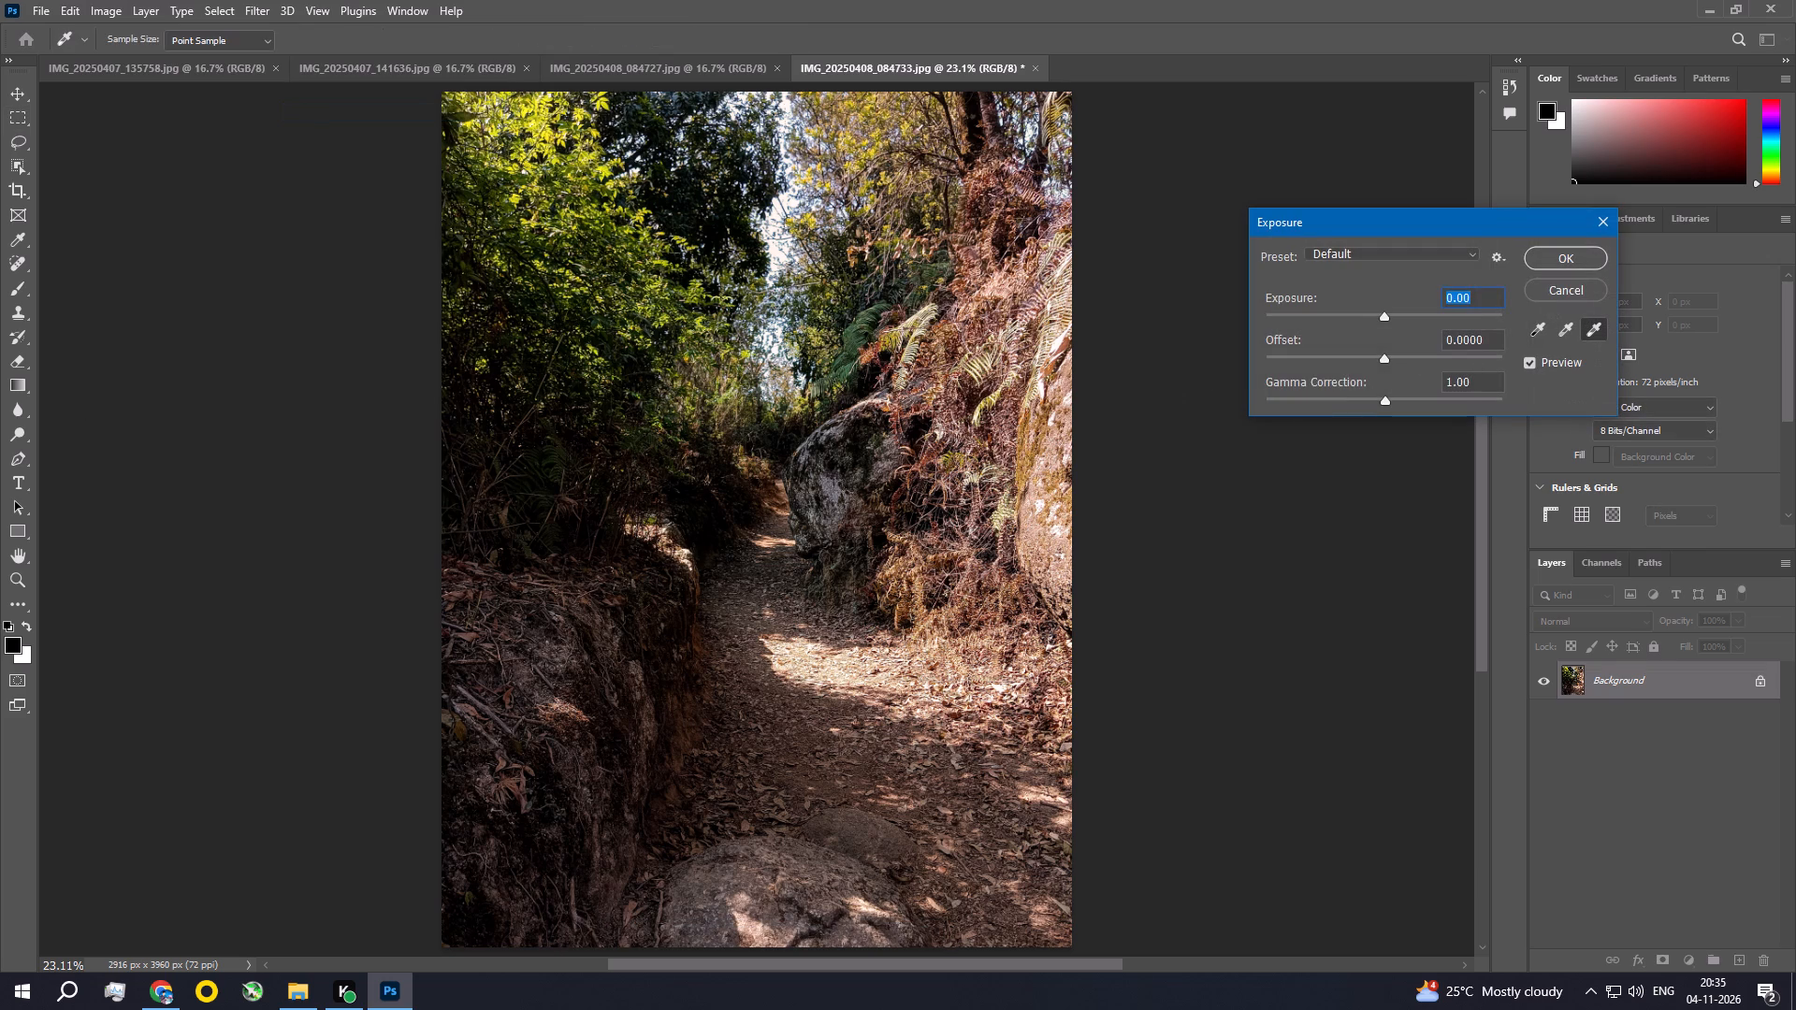
pyautogui.click(1490, 339)
pyautogui.press('BackSpace')
pyautogui.press('BackSpace')
pyautogui.press('BackSpace')
pyautogui.press('1')
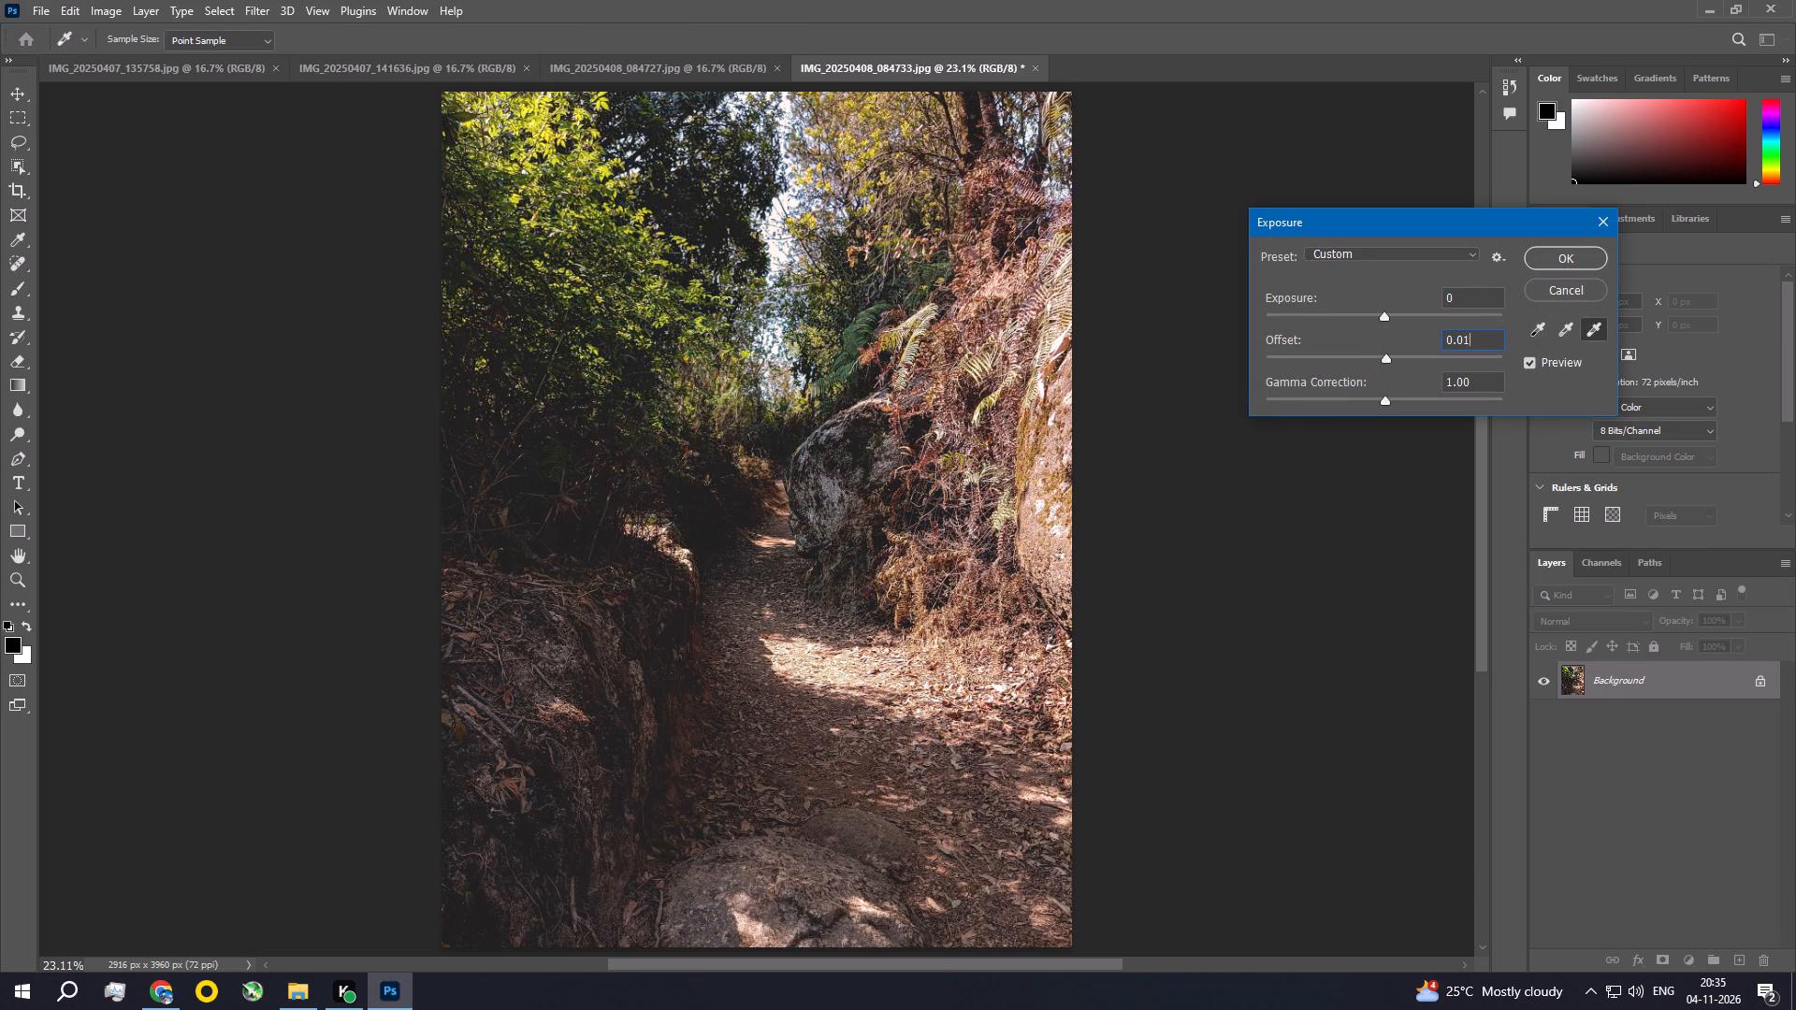
pyautogui.press('Return')
# Save the photo as a JPEG at quality 12 (Maximum) with the Baseline ("Standard") format.
pyautogui.hotkey('ctrl', 's')
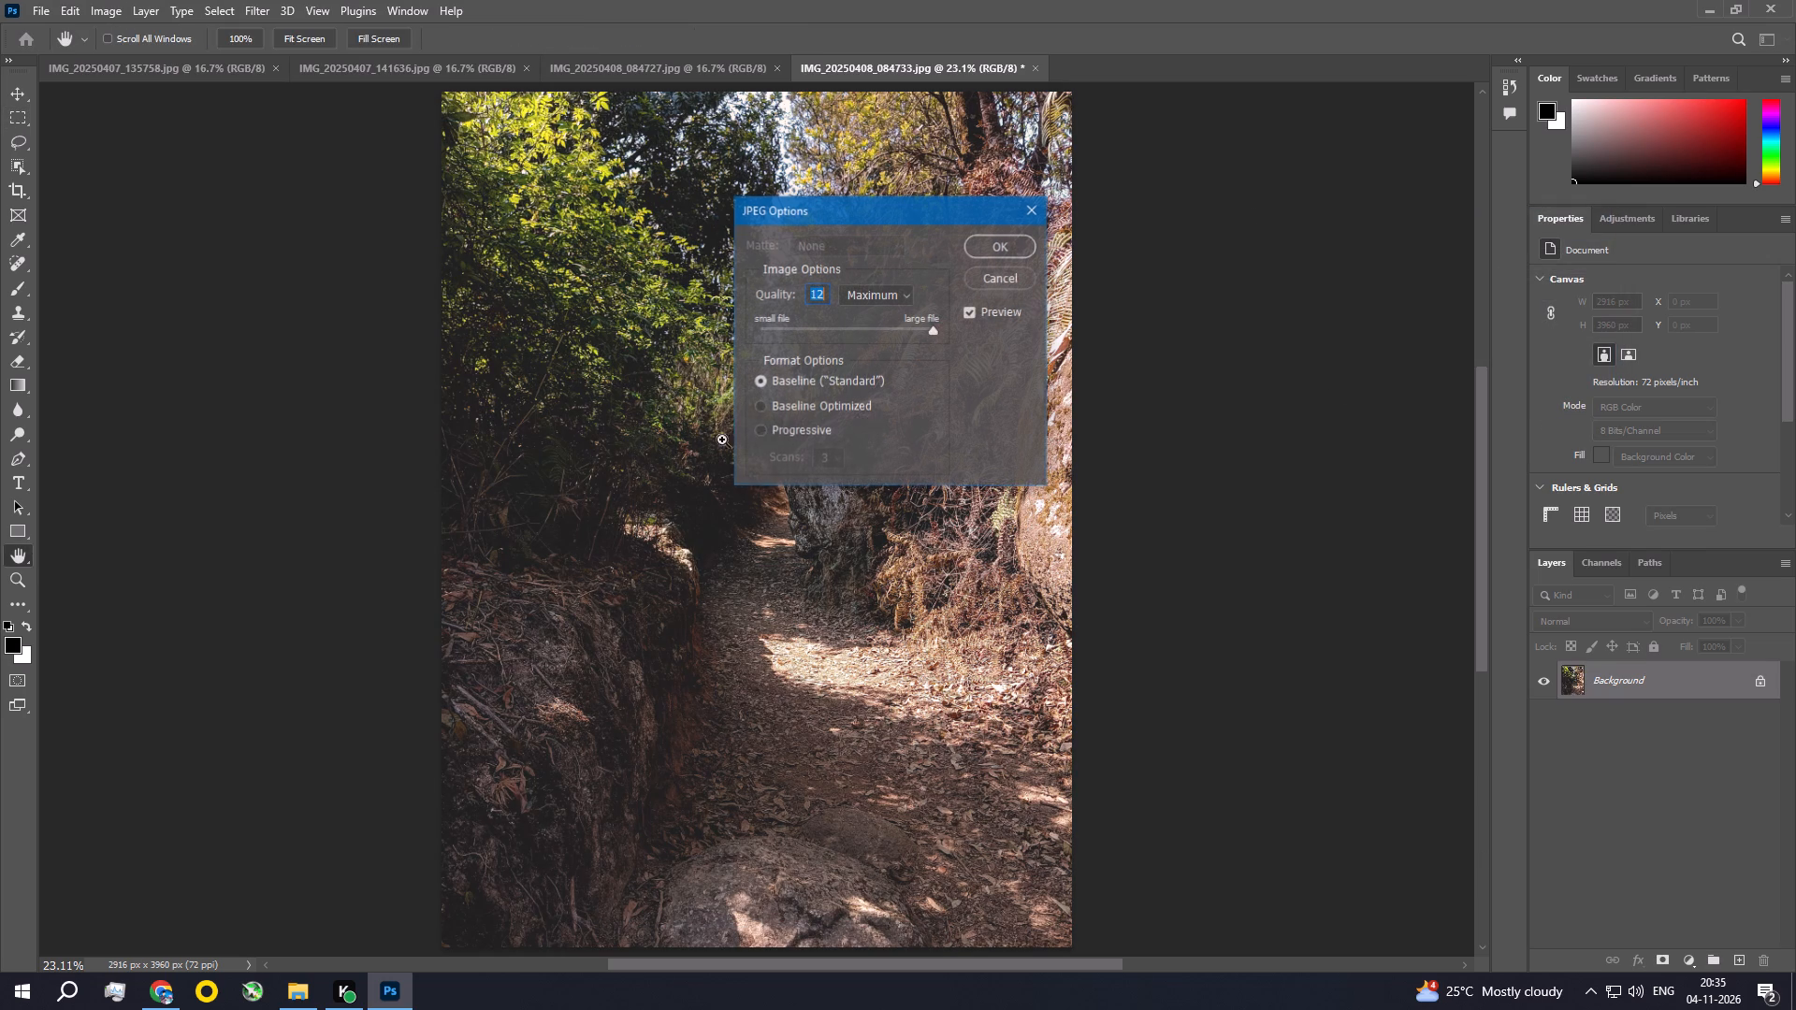
pyautogui.click(1021, 246)
# Examine the adjusted foliage, boulder and path at 50% magnification and return to the whole photo.
pyautogui.hotkey('ctrl', 'space')
pyautogui.hotkey('ctrl', 'space')
pyautogui.hotkey('ctrl', 'space')
pyautogui.hotkey('ctrl', 'space')
pyautogui.hotkey('ctrl', 'space')
pyautogui.hotkey('ctrl', 'space')
pyautogui.hotkey('ctrl', 'space')
pyautogui.hotkey('ctrl', 'space')
pyautogui.hotkey('ctrl', 'space')
pyautogui.hotkey('ctrl', 'space')
pyautogui.hotkey('ctrl', 'space')
pyautogui.hotkey('ctrl', 'space')
pyautogui.hotkey('ctrl', 'space')
pyautogui.hotkey('ctrl', 'space')
pyautogui.hotkey('ctrl', 'space')
pyautogui.hotkey('ctrl', 'space')
pyautogui.hotkey('ctrl', 'space')
pyautogui.hotkey('ctrl', 'space')
pyautogui.hotkey('ctrl', 'space')
pyautogui.hotkey('ctrl', 'space')
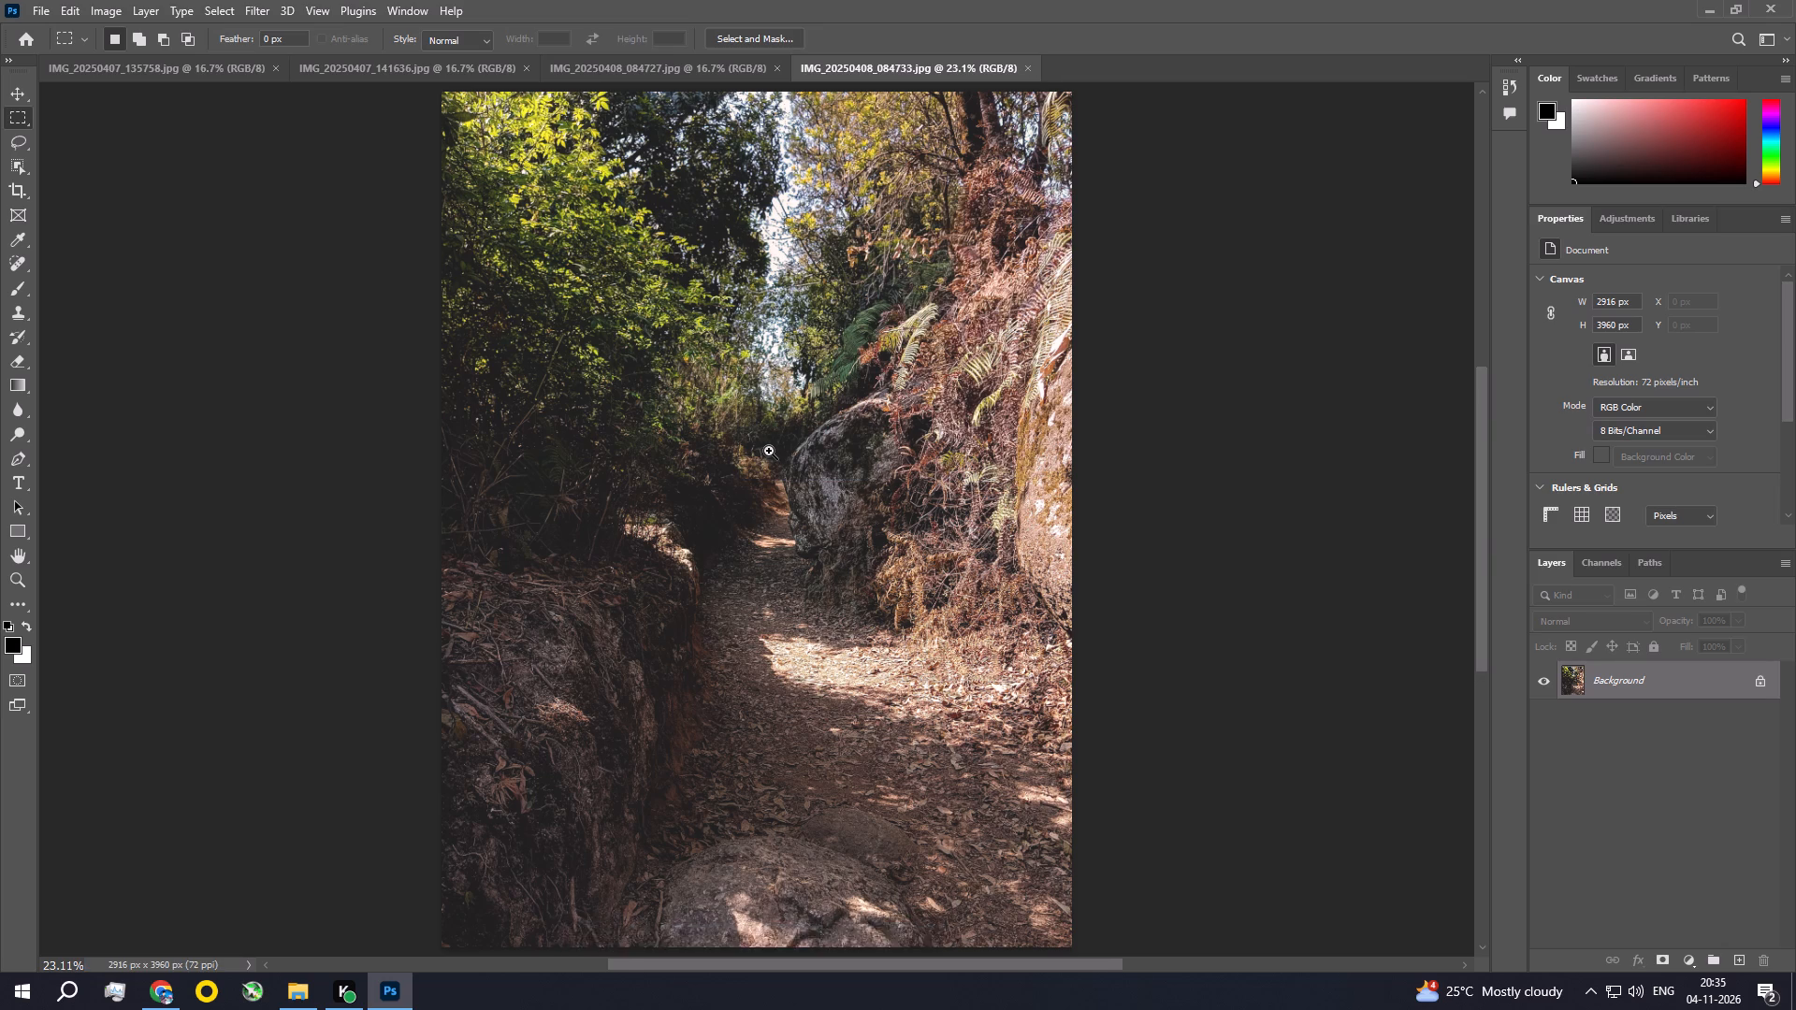
pyautogui.keyDown('ctrl'); pyautogui.doubleClick(769, 451); pyautogui.keyUp('ctrl')
pyautogui.keyDown('ctrl'); pyautogui.click(768, 450); pyautogui.keyUp('ctrl')
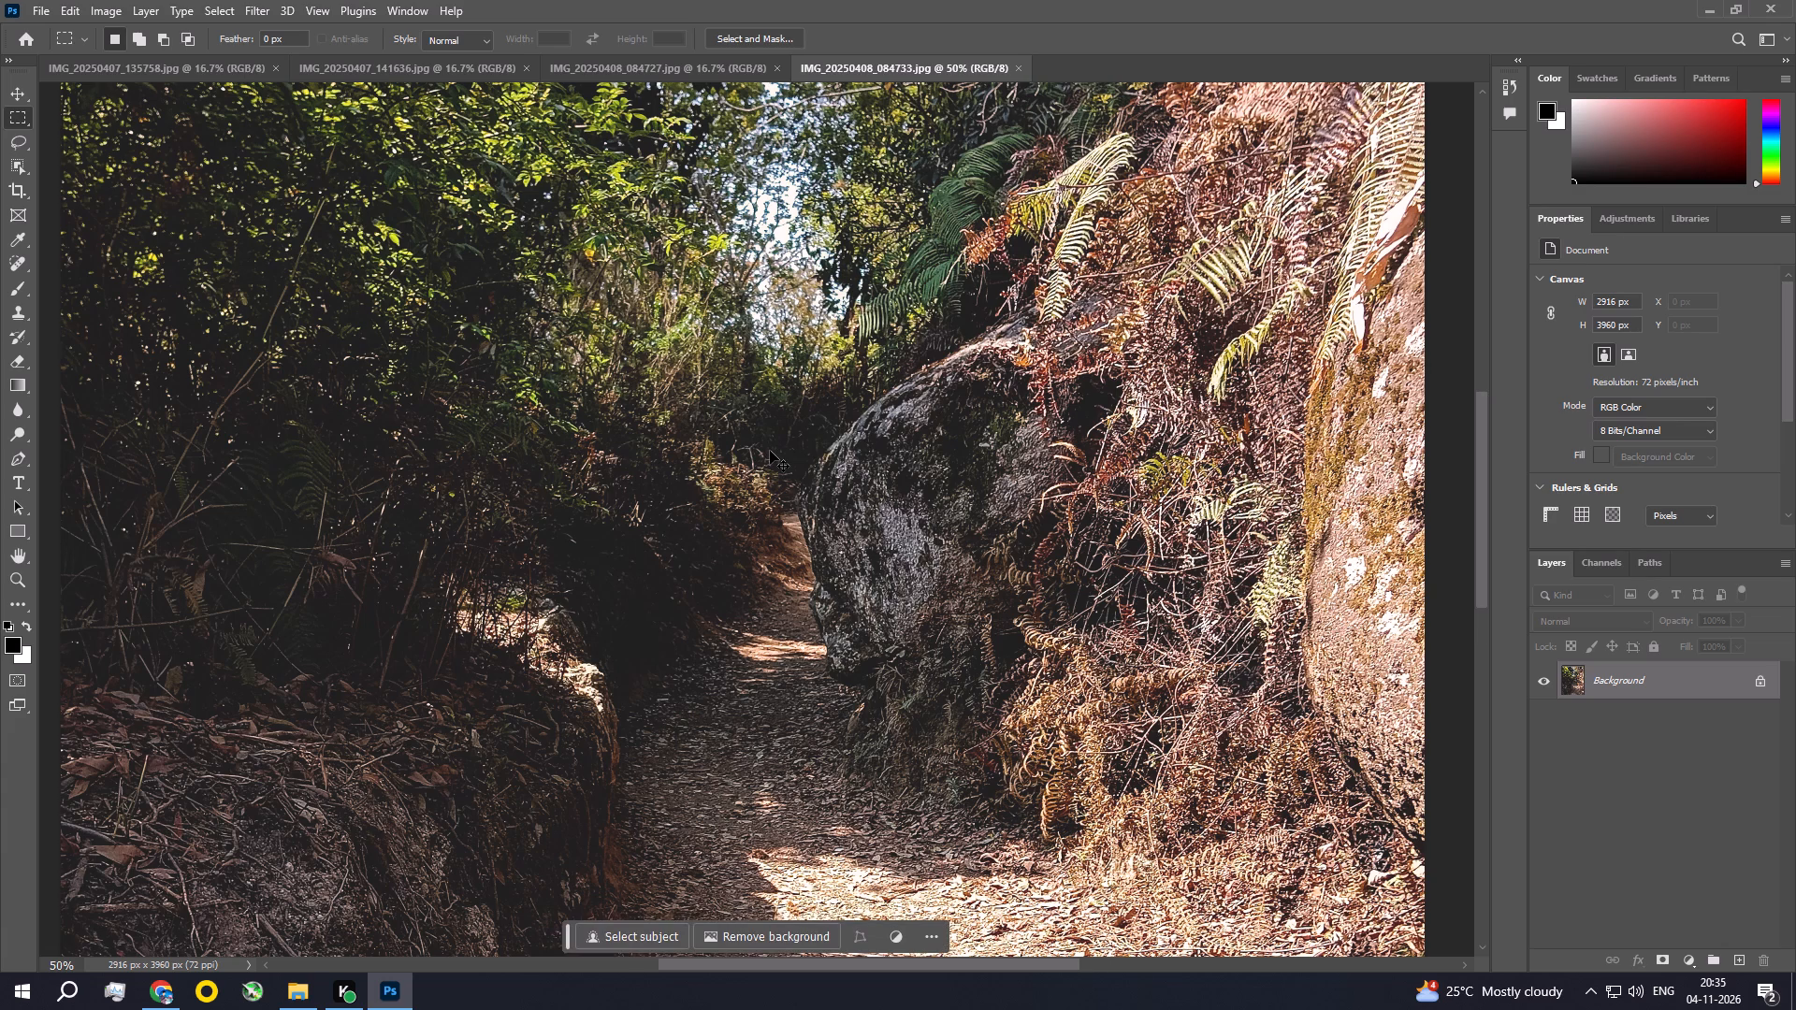
pyautogui.hotkey('ctrl', '0')
# Save and close the finished photo IMG_20250408_084733.
pyautogui.hotkey('ctrl', 's')
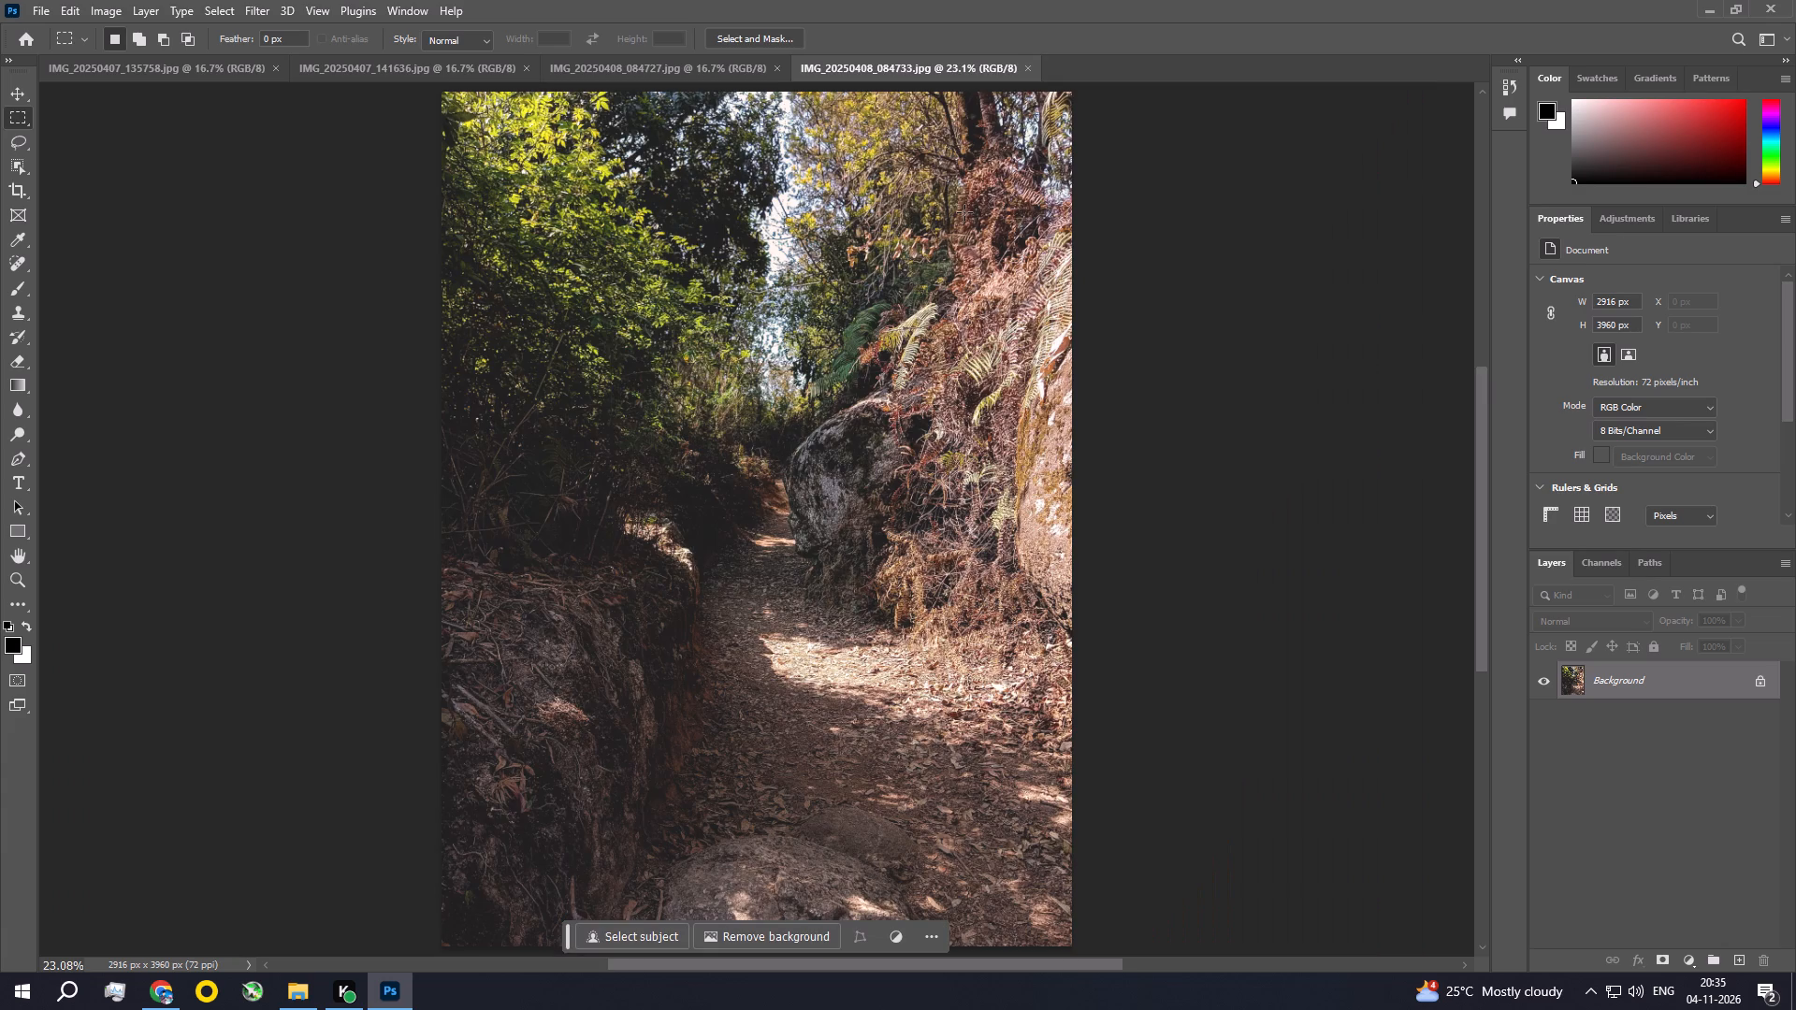
pyautogui.click(1030, 66)
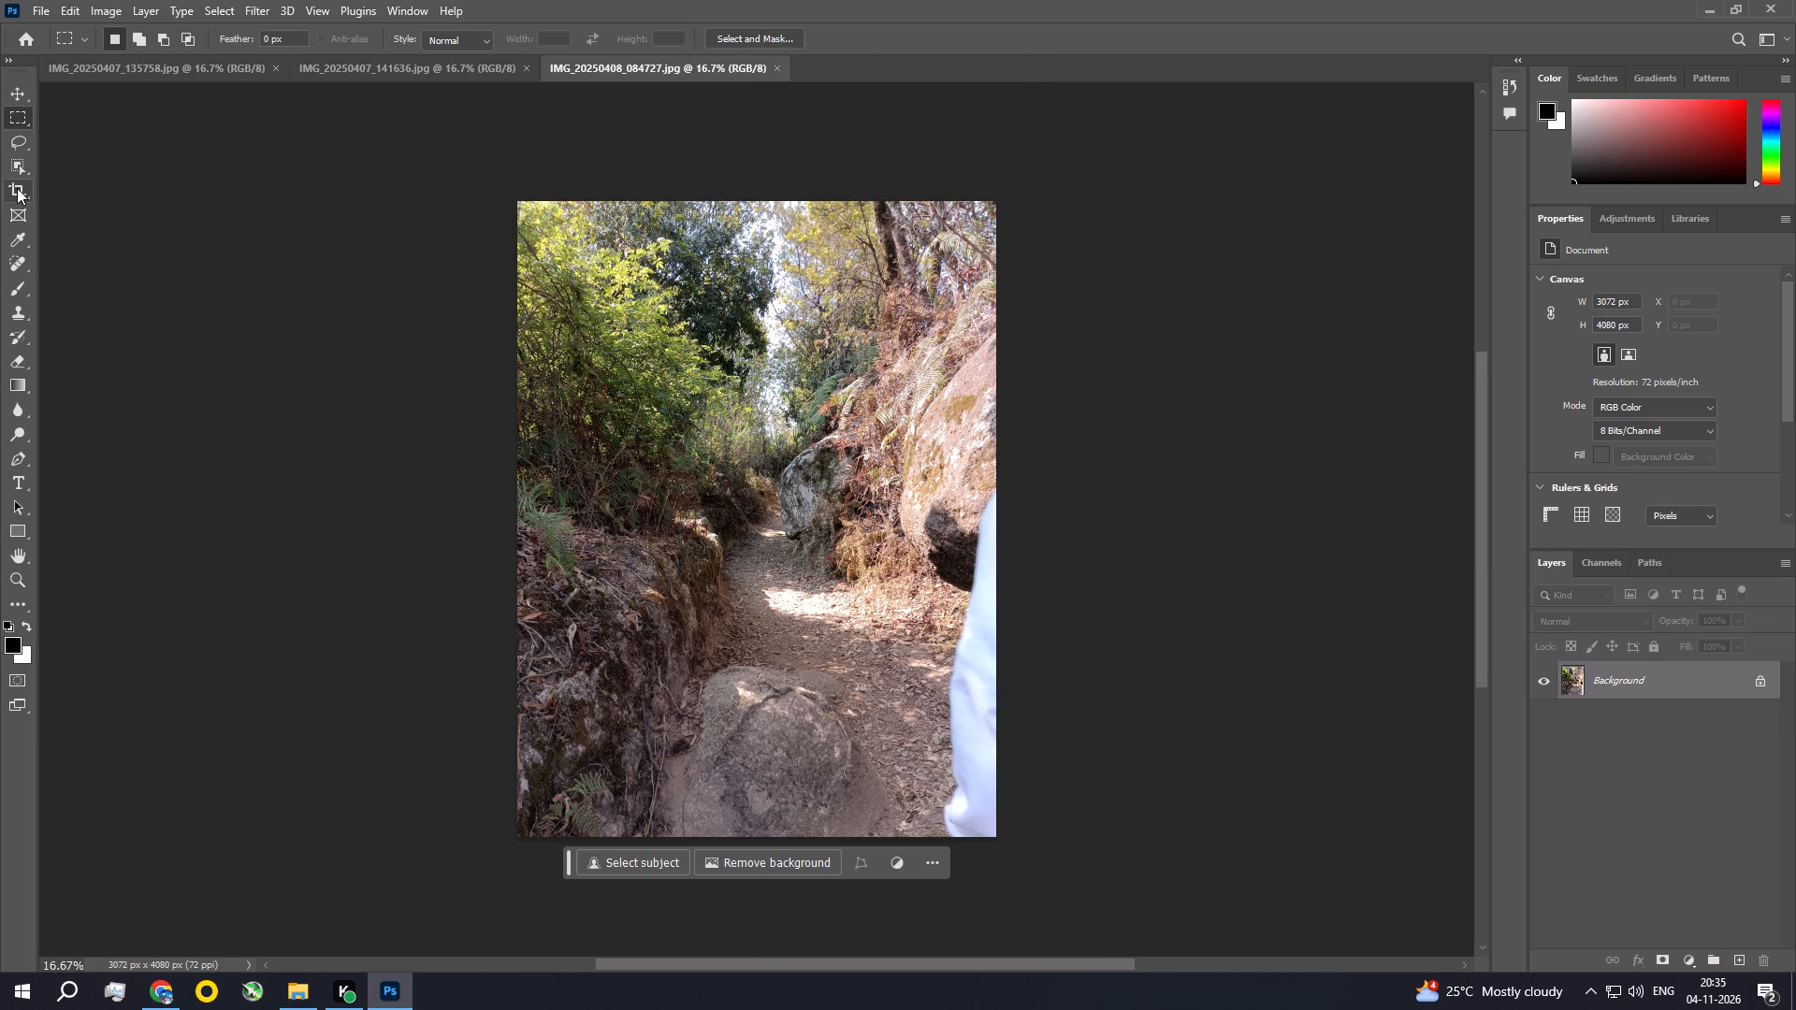
# Crop IMG_20250408_084727 to about 2604 × 3564 px, cutting off the person in white and the lower part of the foreground boulder.
pyautogui.click(17, 188)
pyautogui.moveTo(997, 539); pyautogui.dragTo(964, 540)
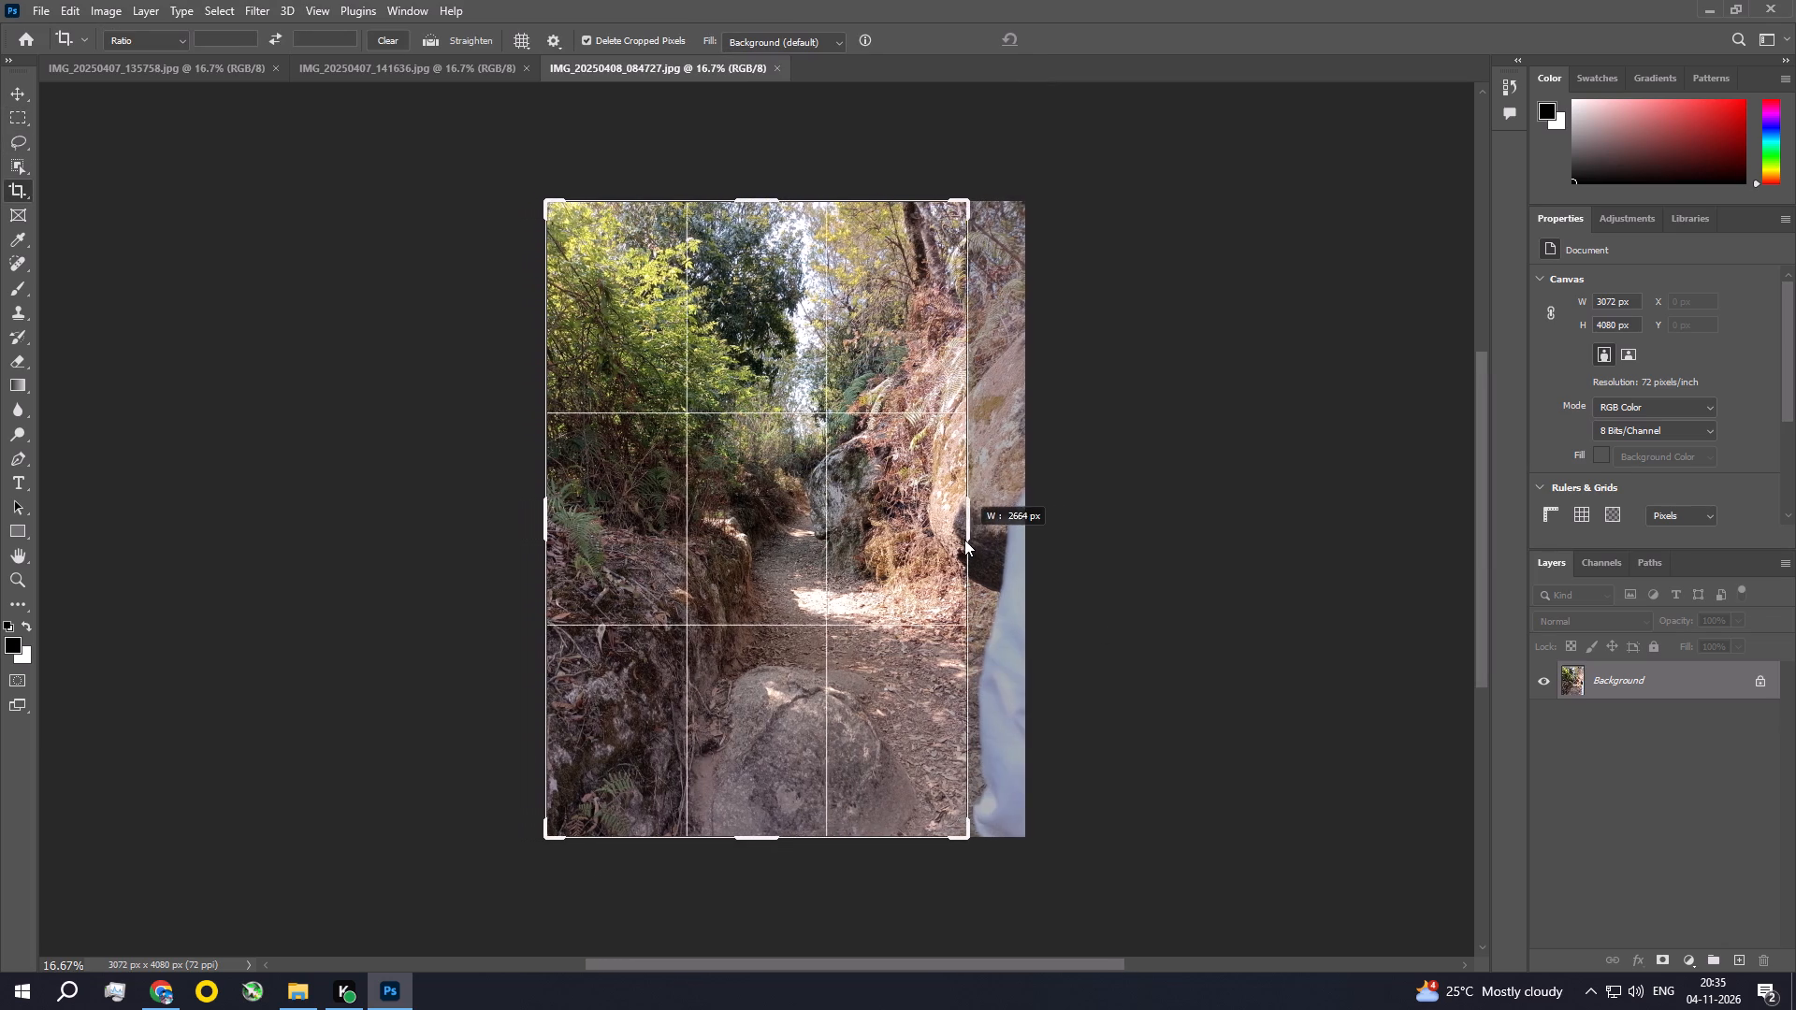
pyautogui.moveTo(964, 540); pyautogui.dragTo(961, 539)
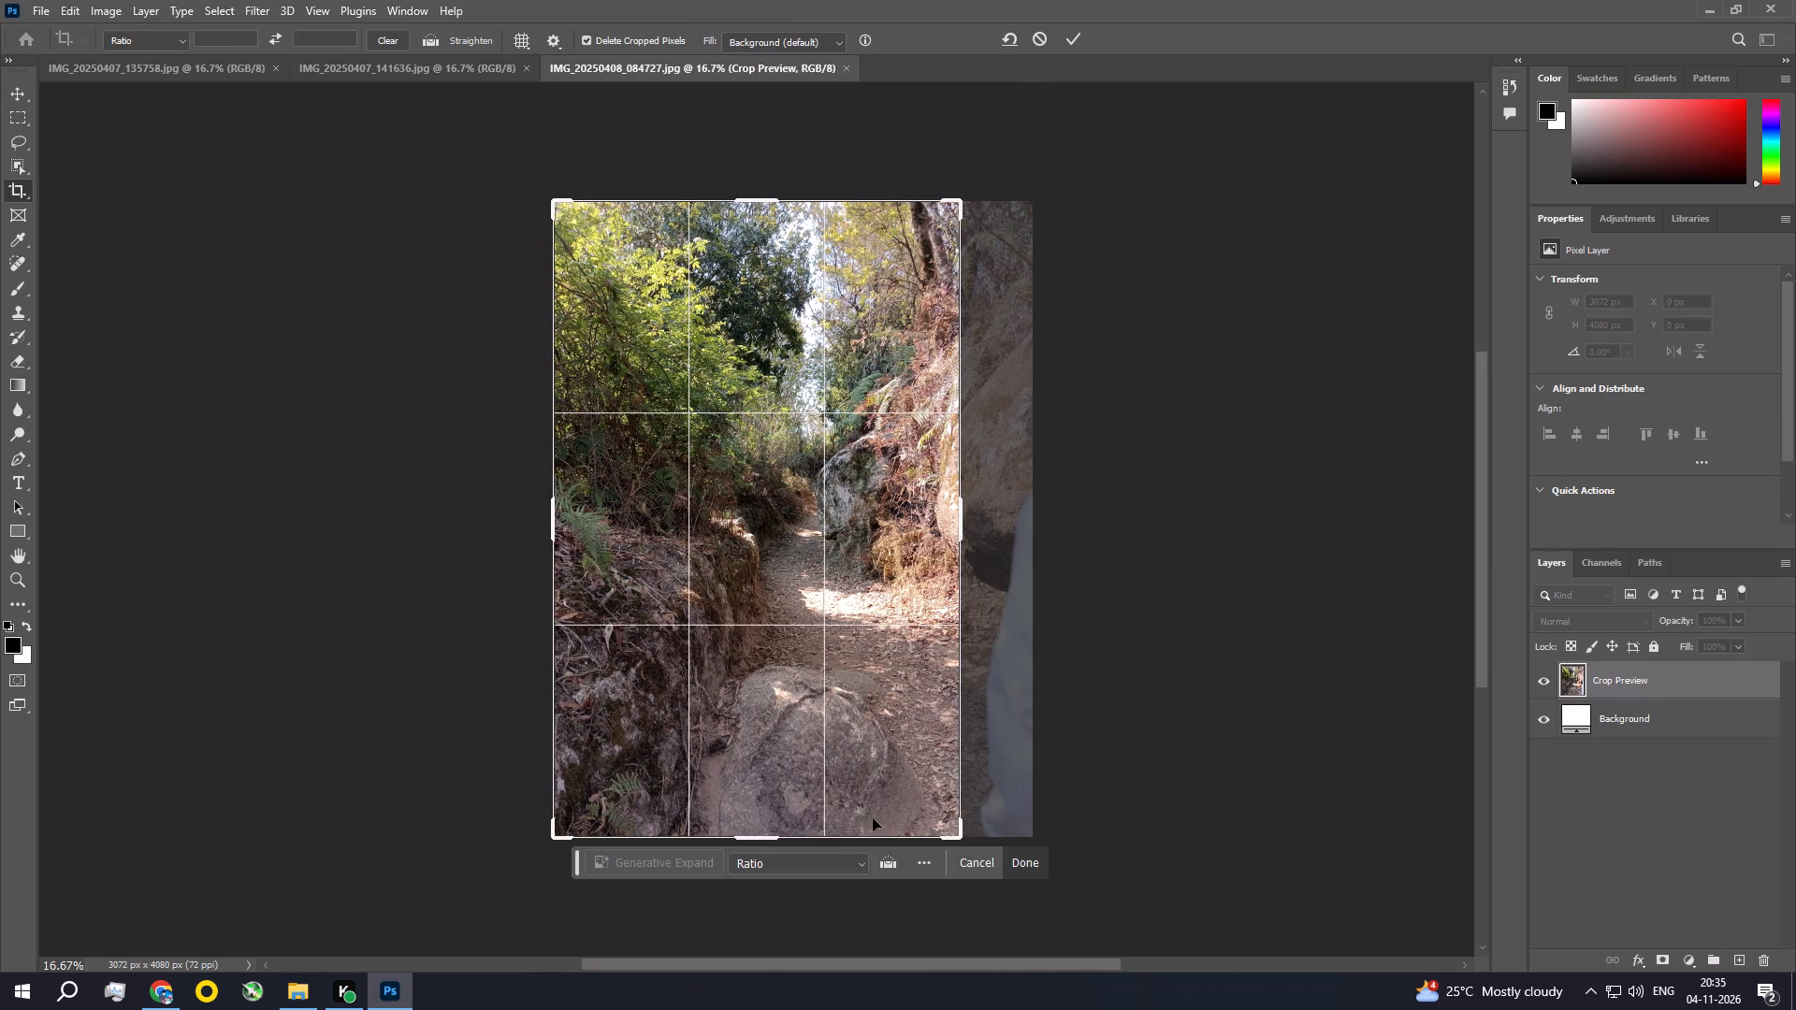
pyautogui.moveTo(852, 836); pyautogui.dragTo(848, 789)
pyautogui.click(848, 789)
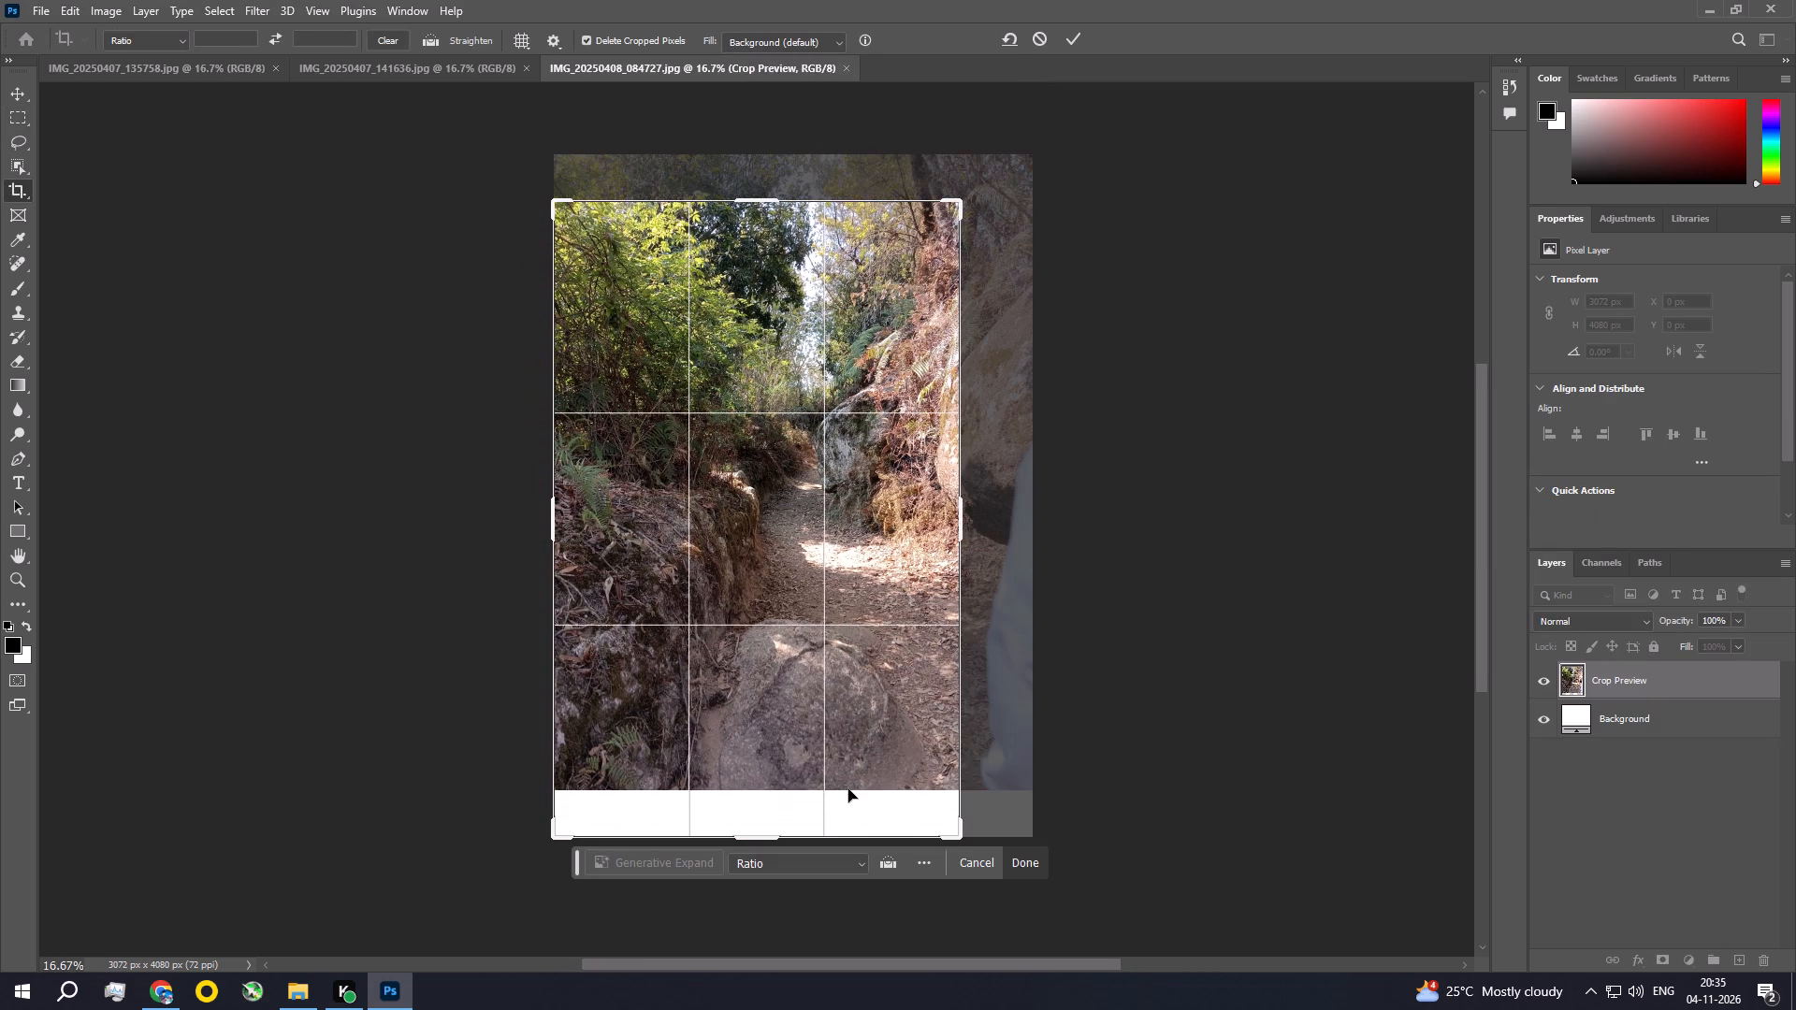
pyautogui.hotkey('ctrl', 'z')
pyautogui.moveTo(785, 682); pyautogui.dragTo(779, 735)
pyautogui.moveTo(754, 840); pyautogui.dragTo(757, 806)
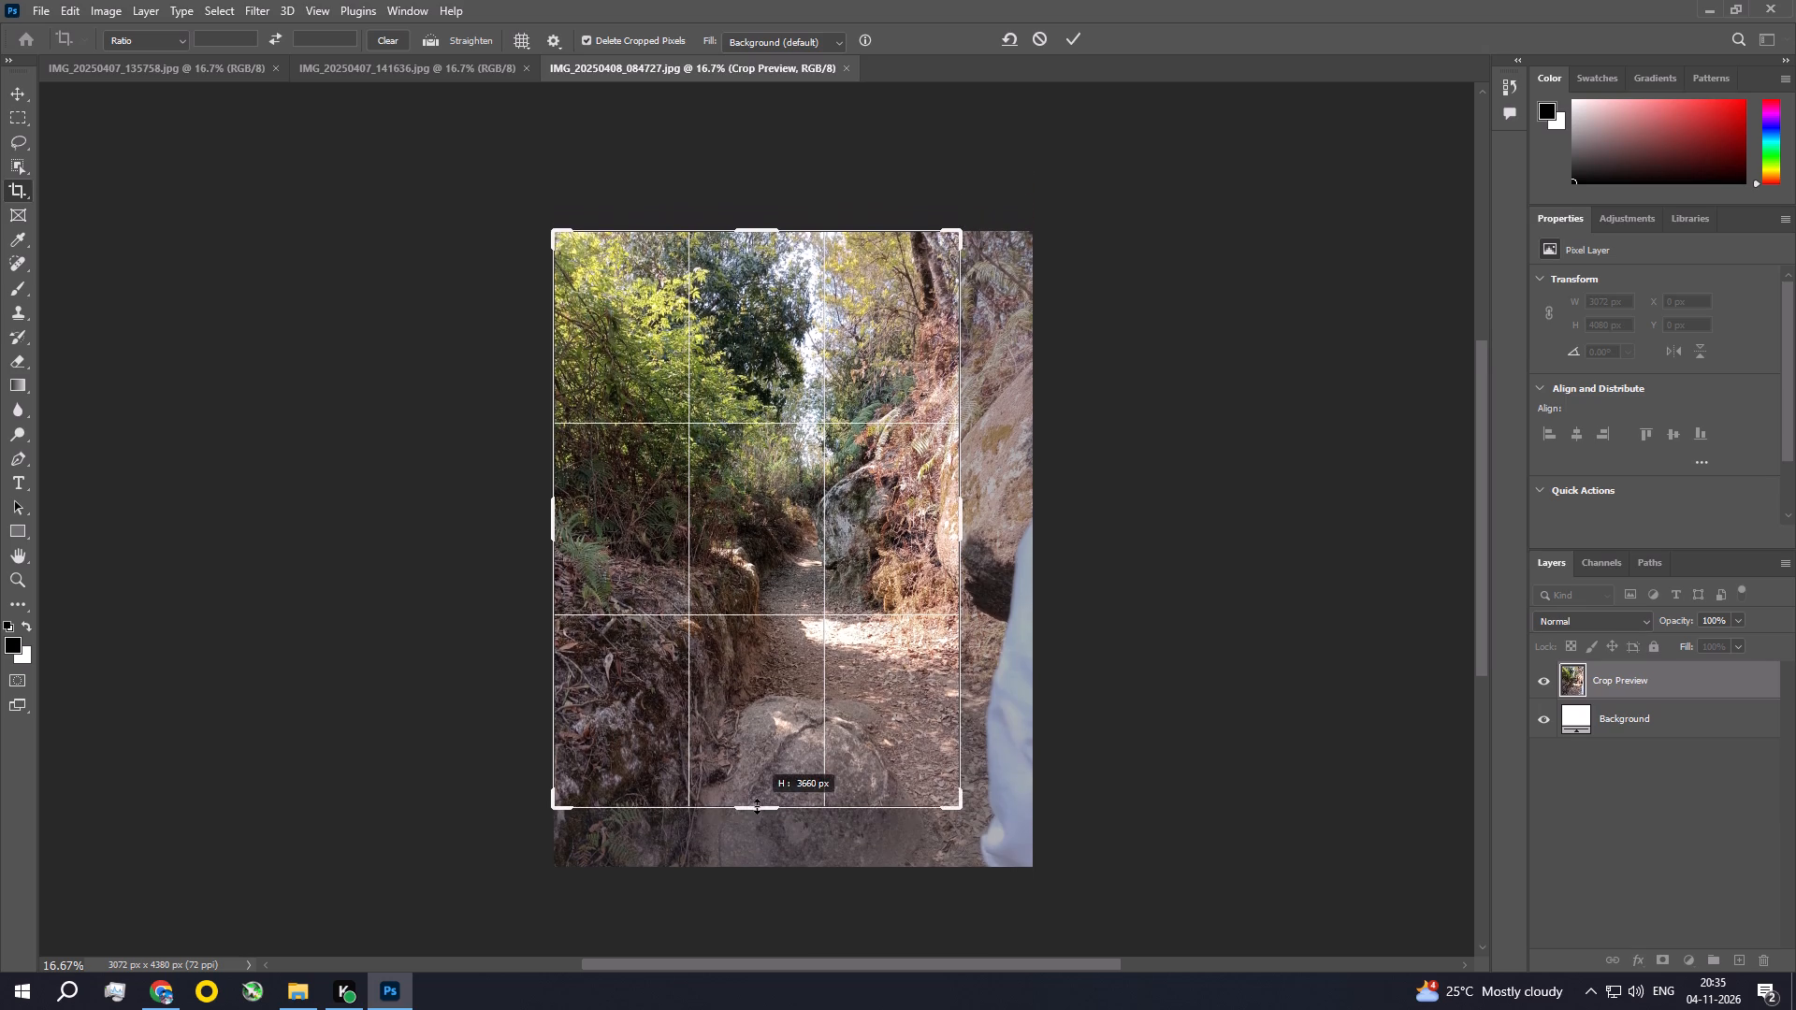
pyautogui.moveTo(757, 806); pyautogui.dragTo(758, 800)
pyautogui.doubleClick(764, 658)
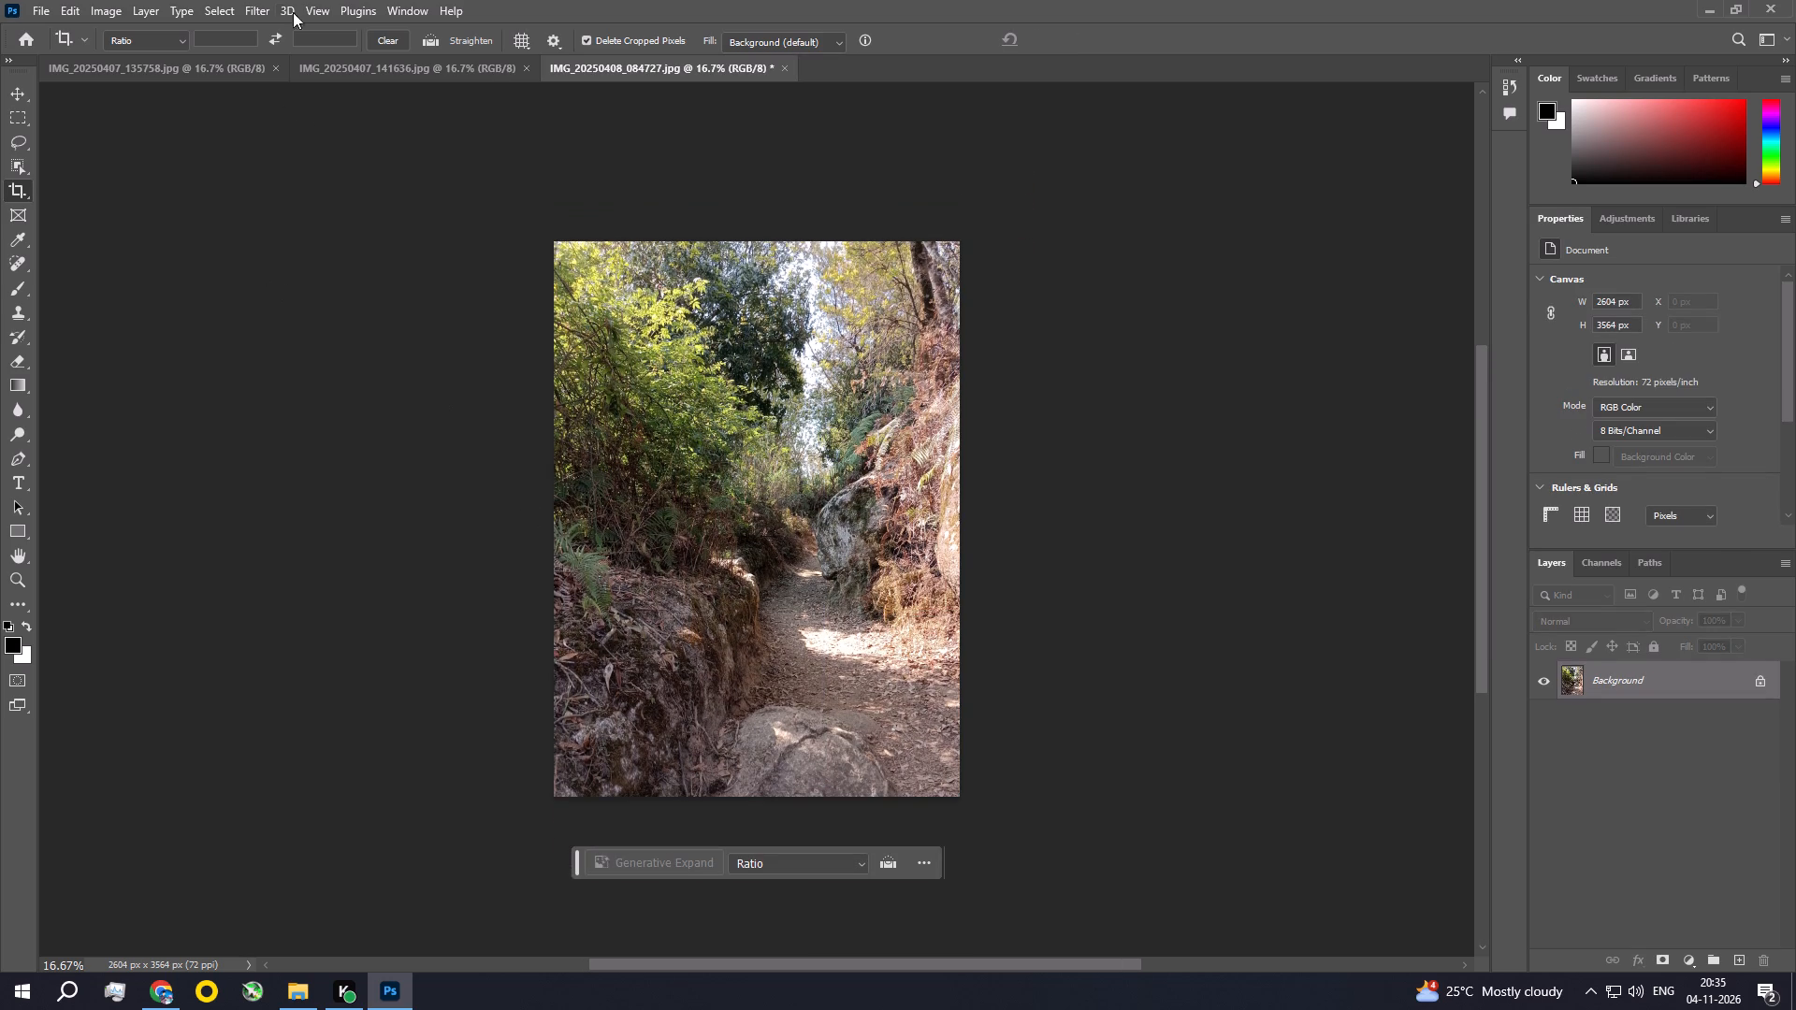
# Start the Camera Raw Filter on the cropped photo and set Exposure to -0.70.
pyautogui.click(317, 0)
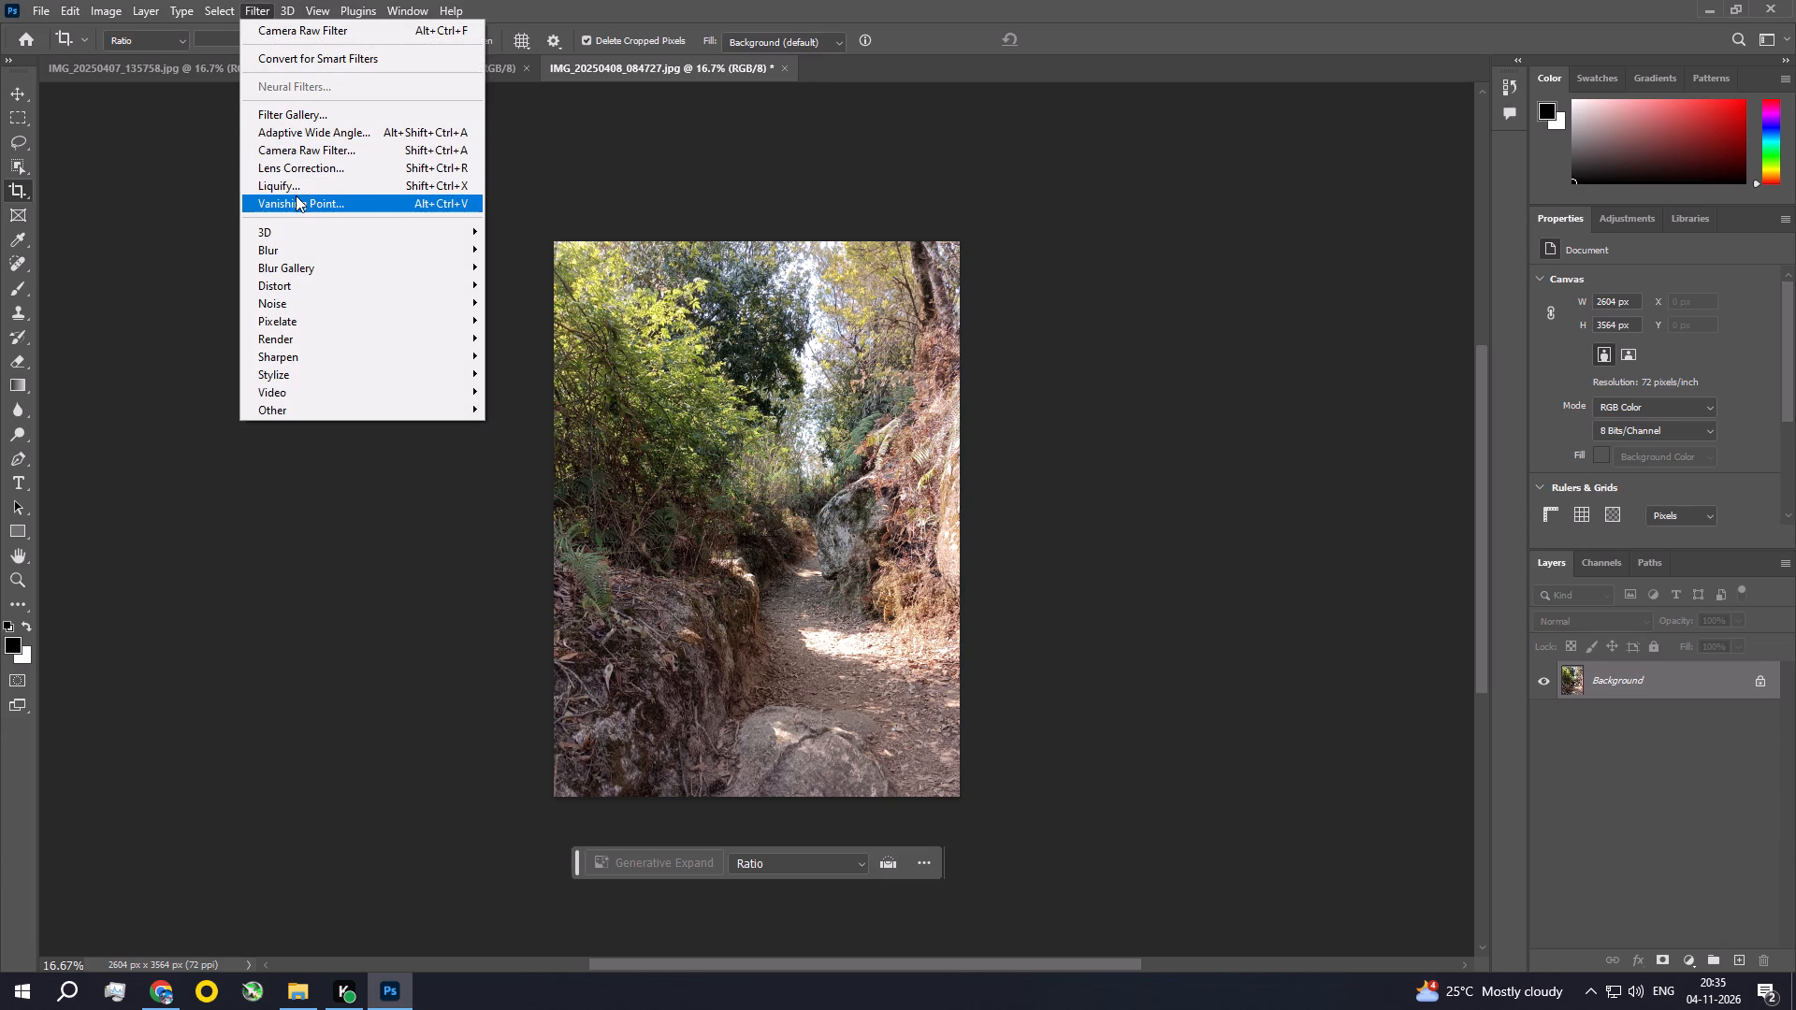
pyautogui.click(297, 155)
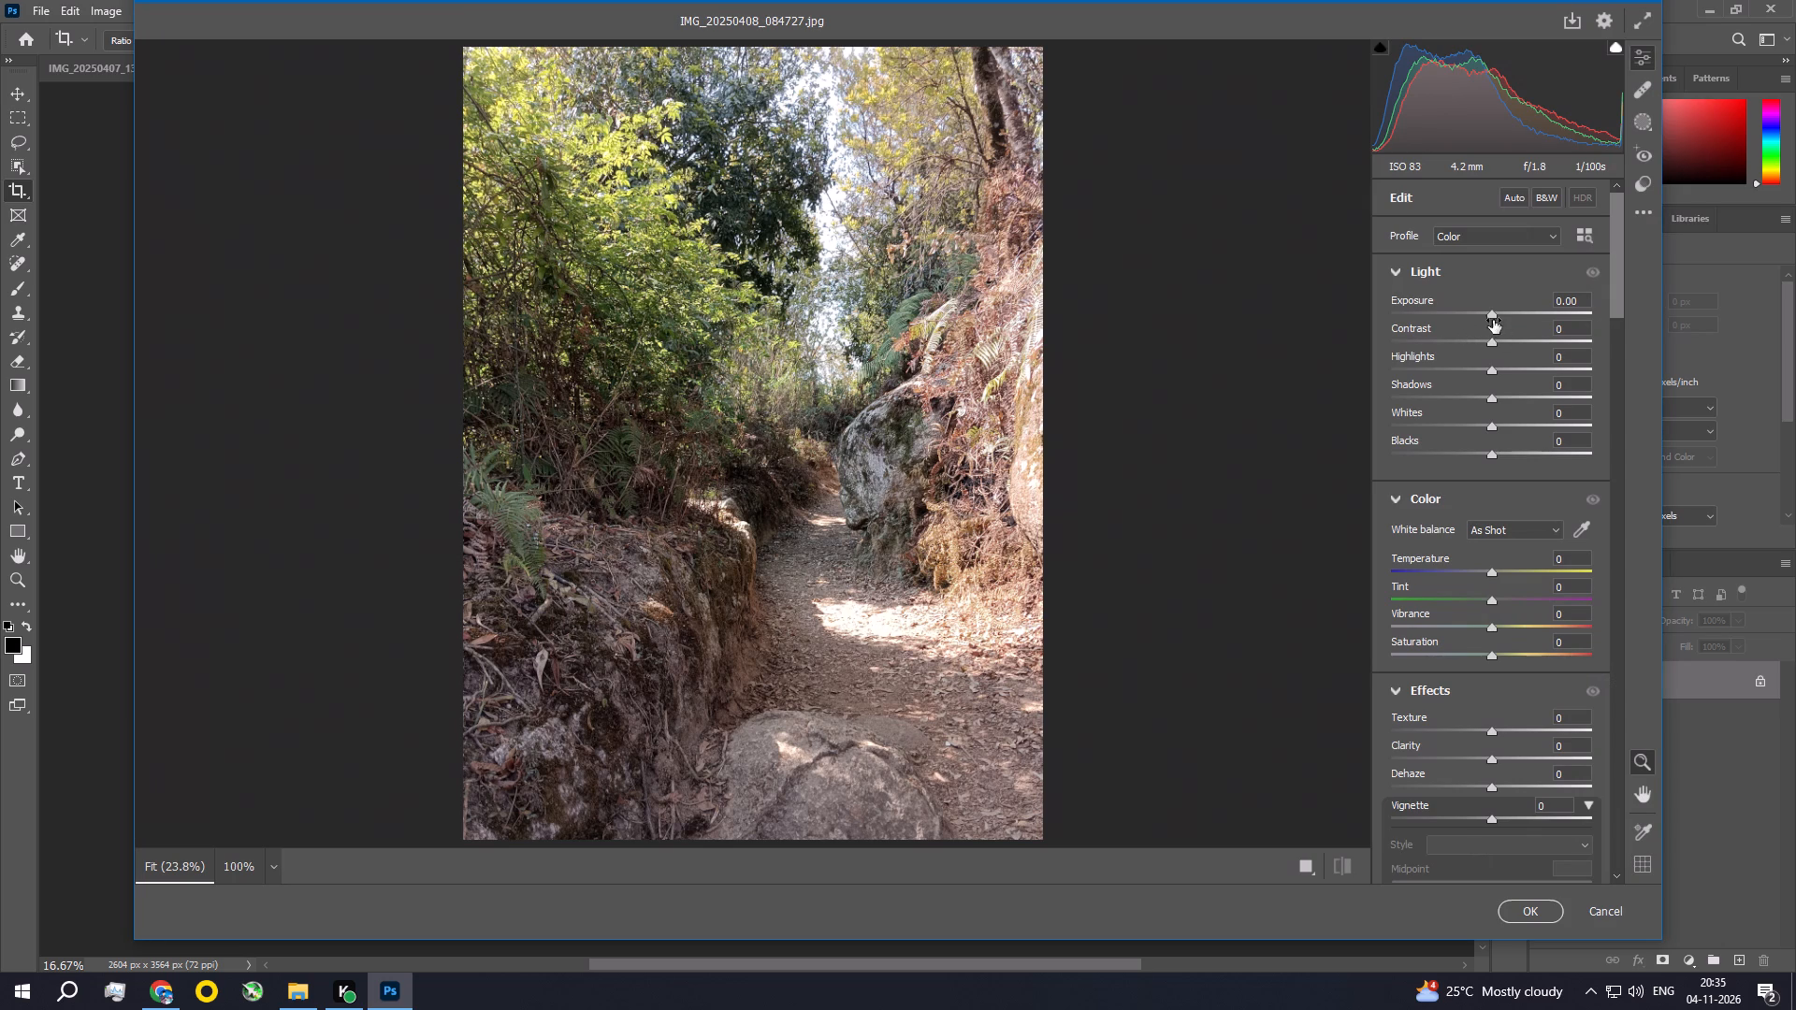
pyautogui.moveTo(1491, 316); pyautogui.dragTo(1477, 315)
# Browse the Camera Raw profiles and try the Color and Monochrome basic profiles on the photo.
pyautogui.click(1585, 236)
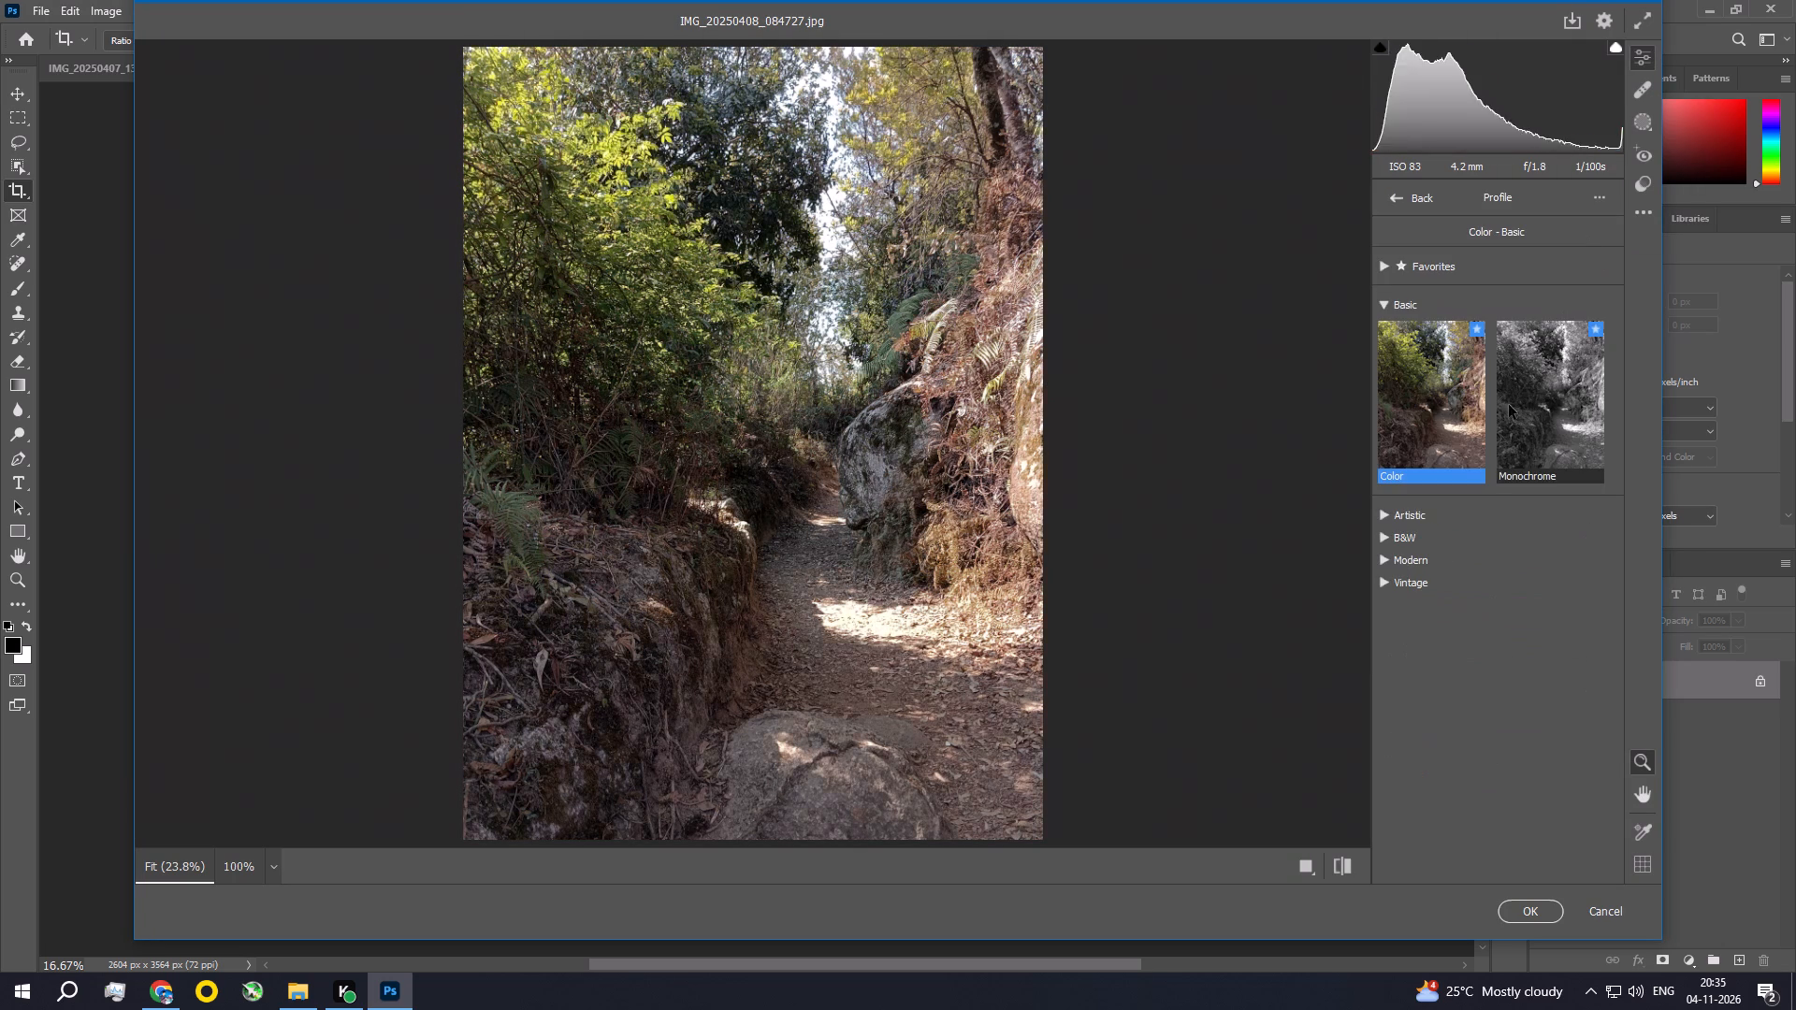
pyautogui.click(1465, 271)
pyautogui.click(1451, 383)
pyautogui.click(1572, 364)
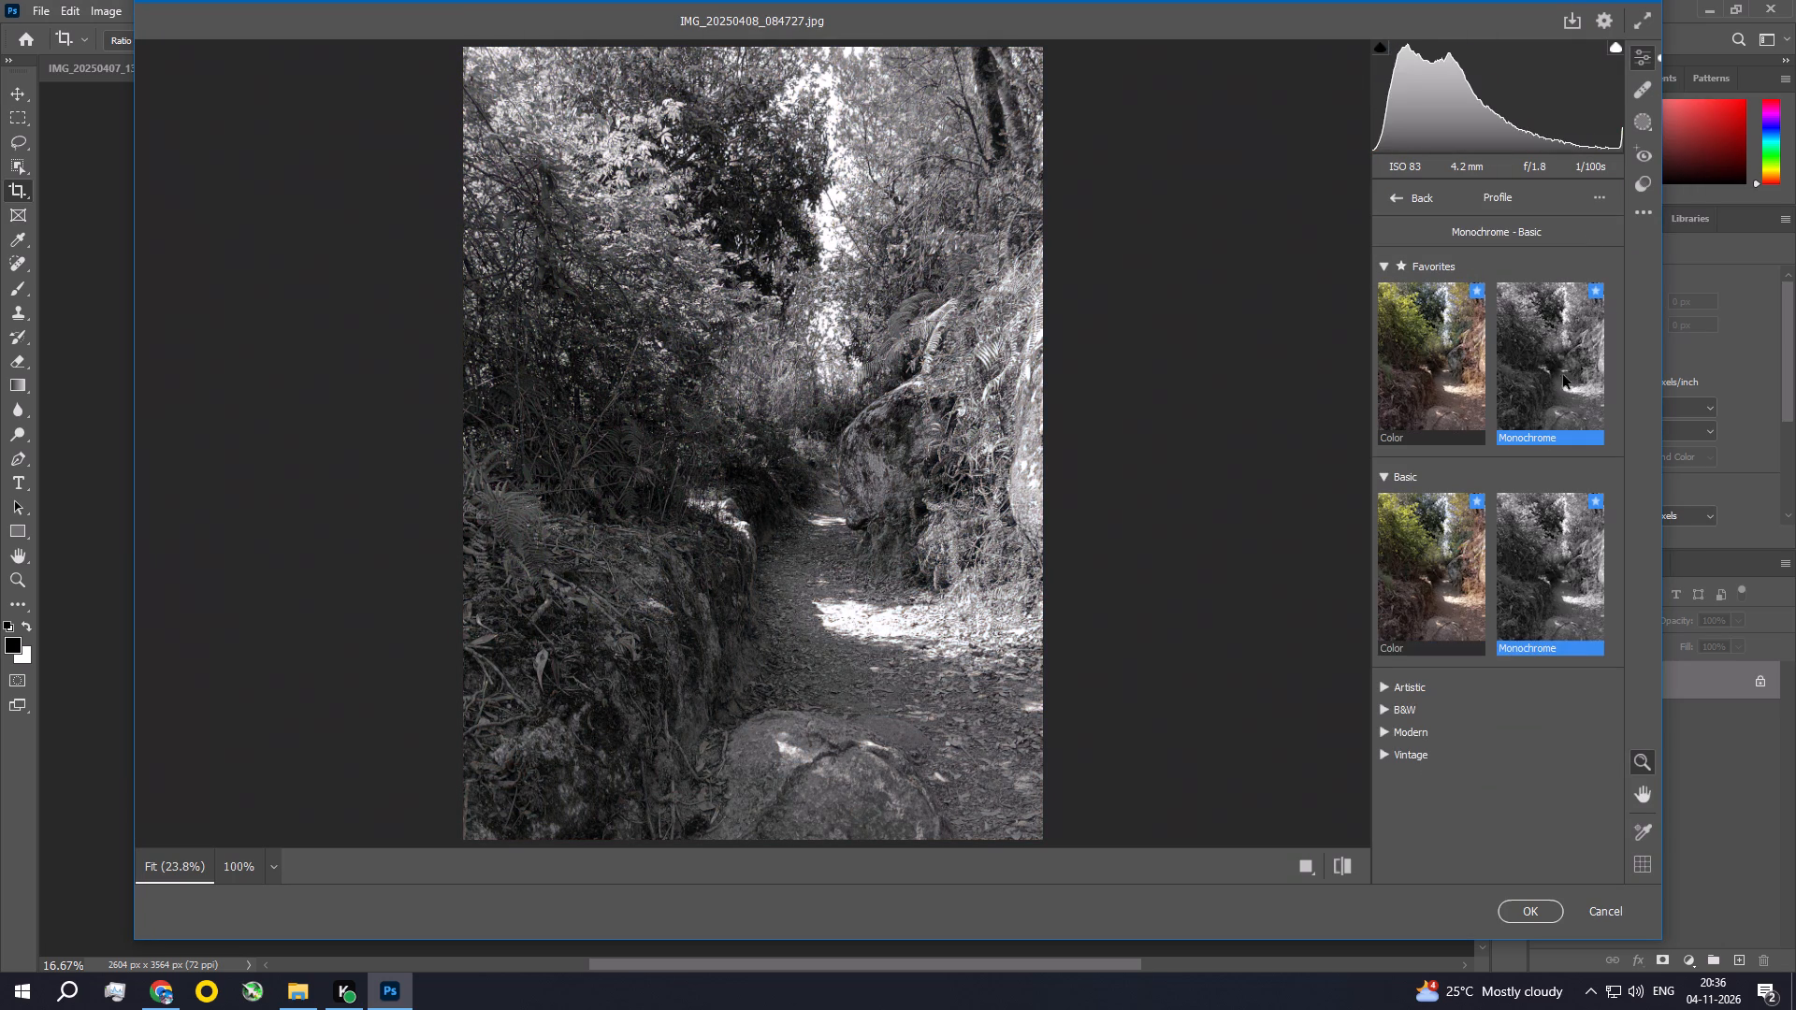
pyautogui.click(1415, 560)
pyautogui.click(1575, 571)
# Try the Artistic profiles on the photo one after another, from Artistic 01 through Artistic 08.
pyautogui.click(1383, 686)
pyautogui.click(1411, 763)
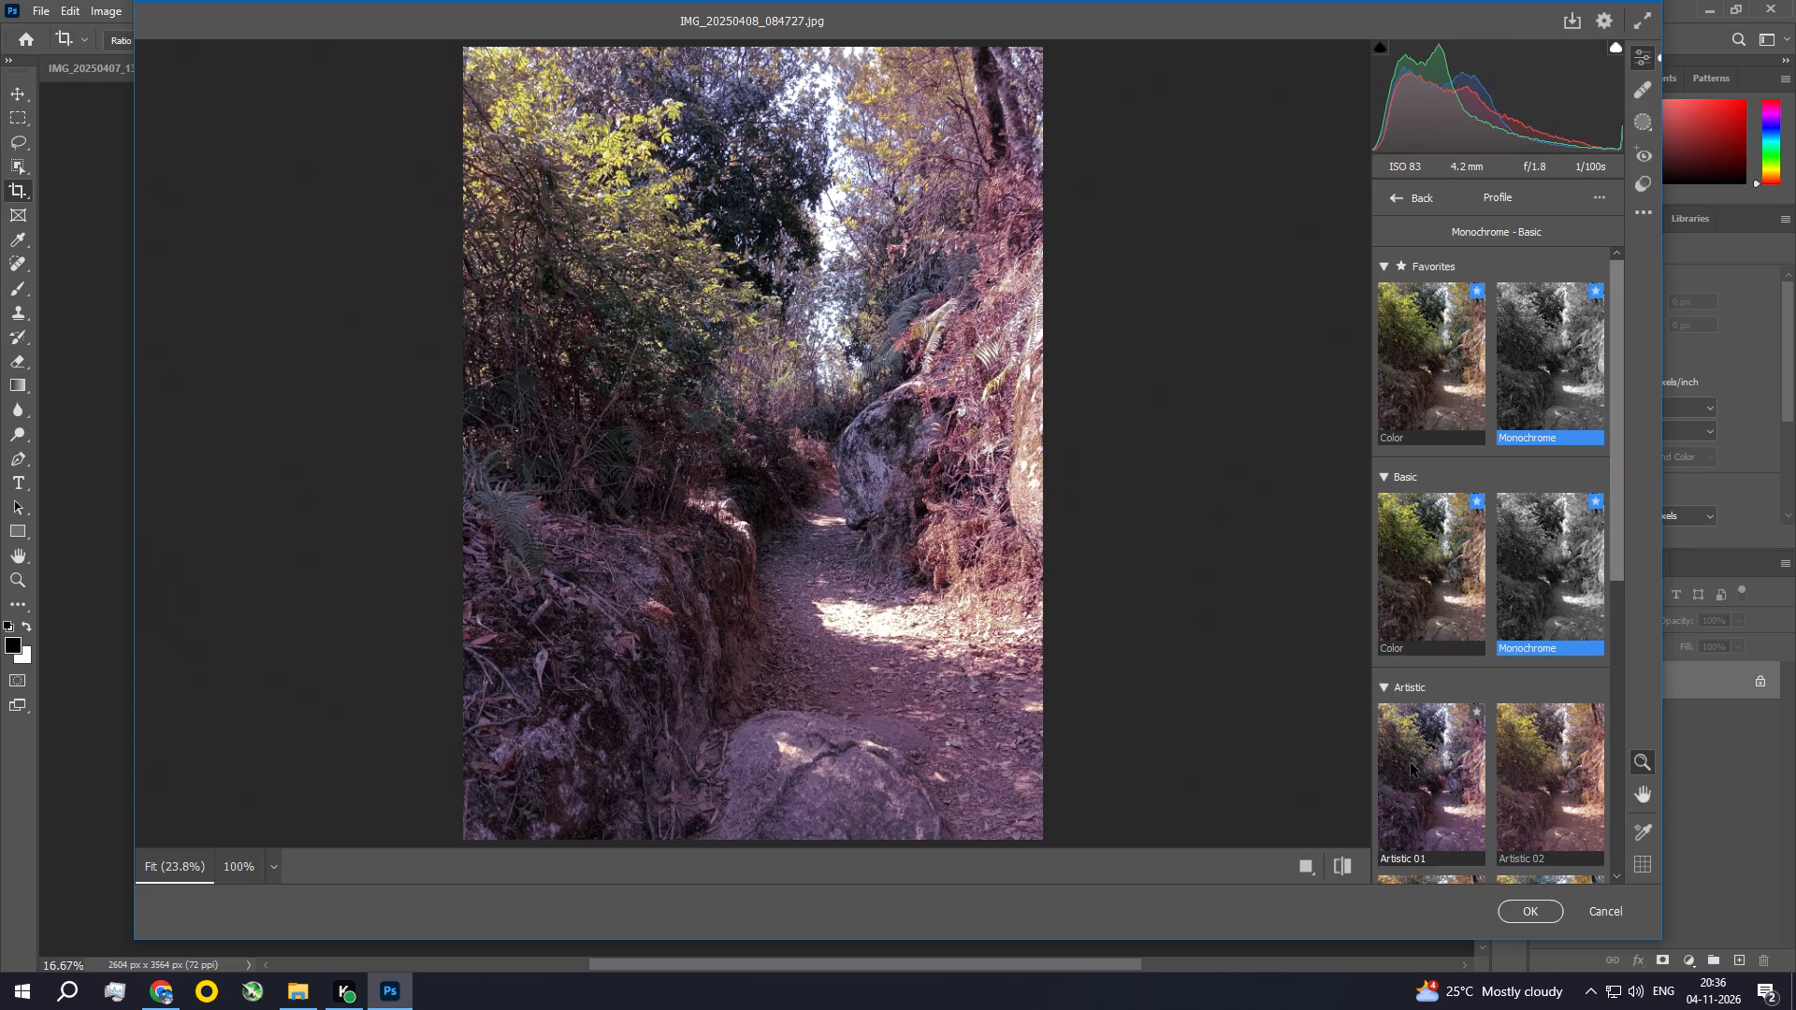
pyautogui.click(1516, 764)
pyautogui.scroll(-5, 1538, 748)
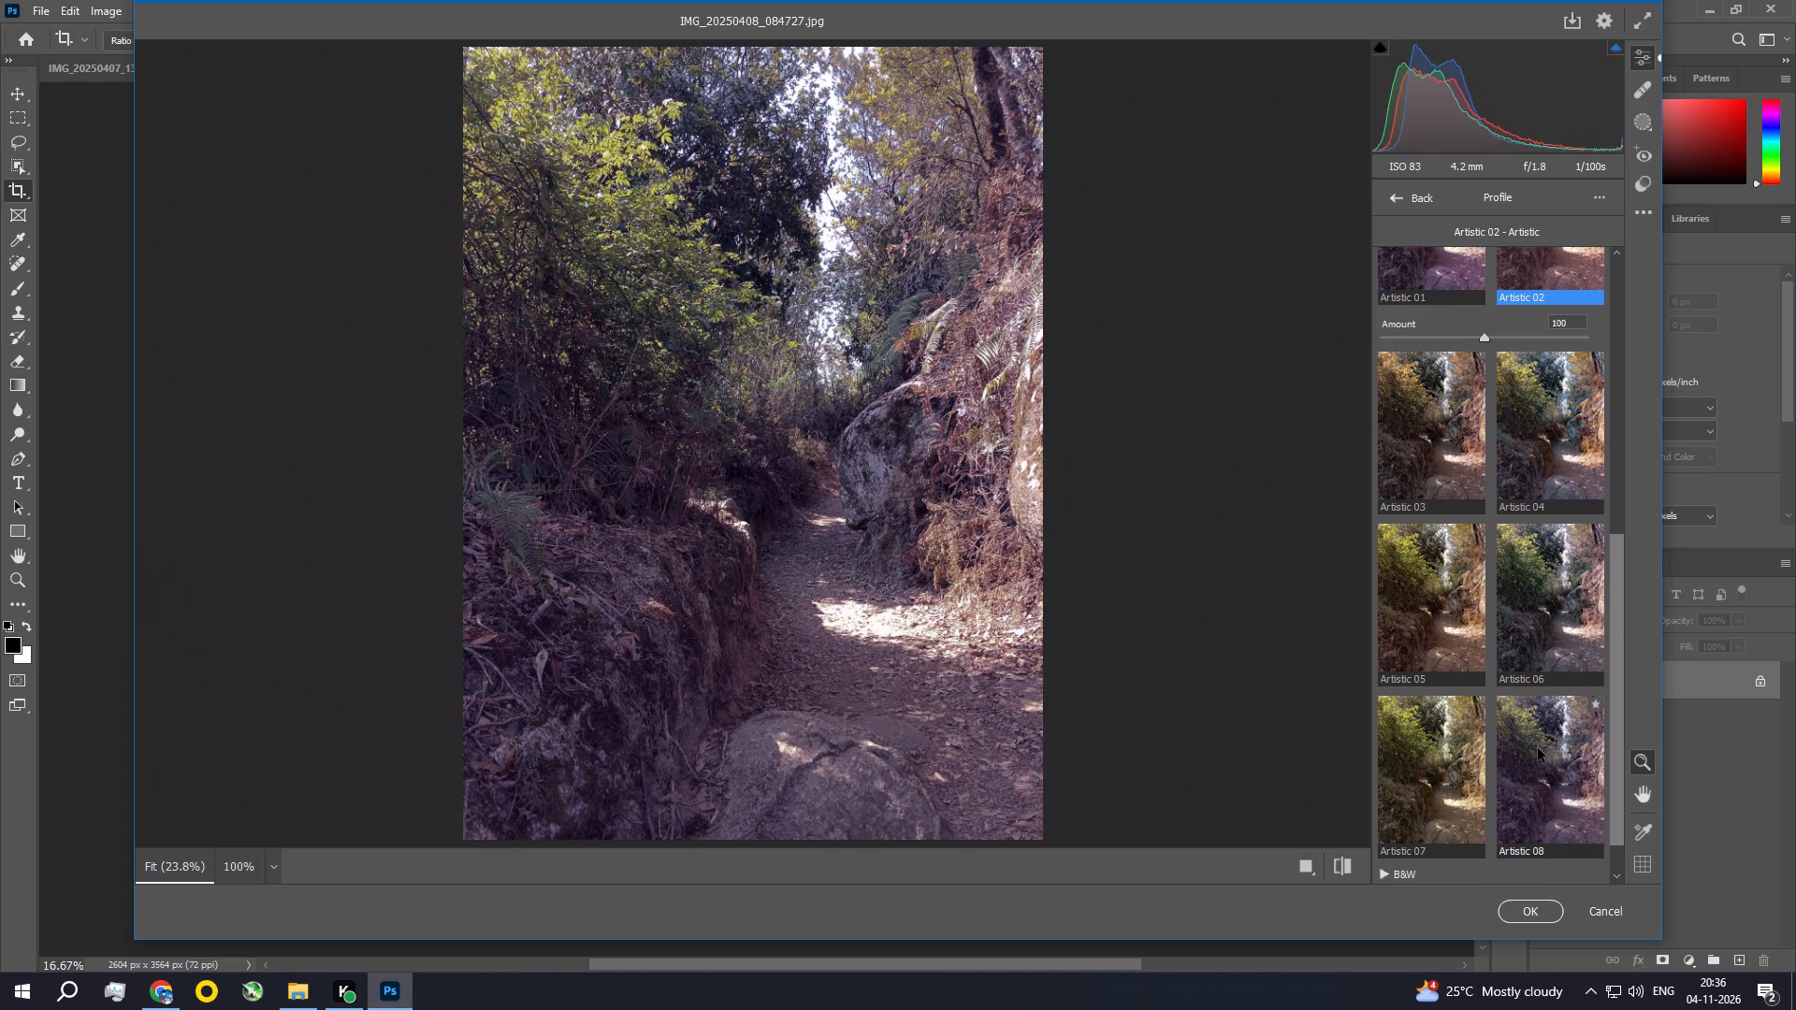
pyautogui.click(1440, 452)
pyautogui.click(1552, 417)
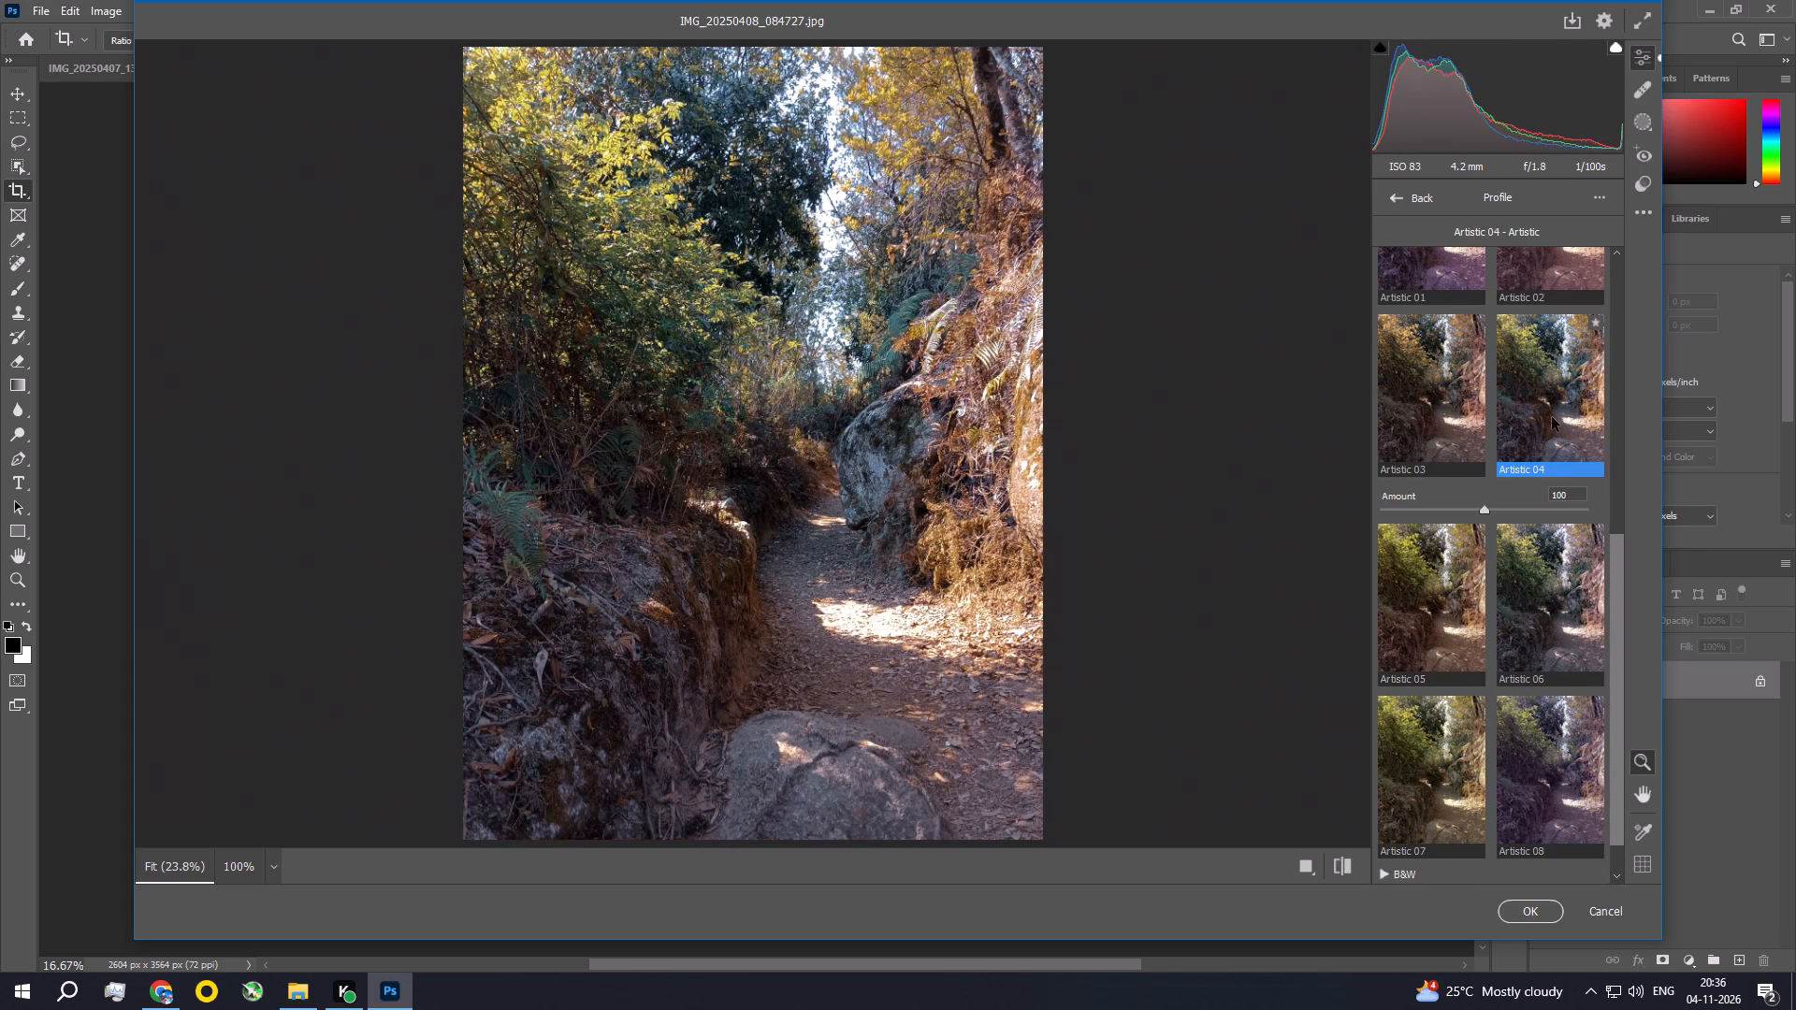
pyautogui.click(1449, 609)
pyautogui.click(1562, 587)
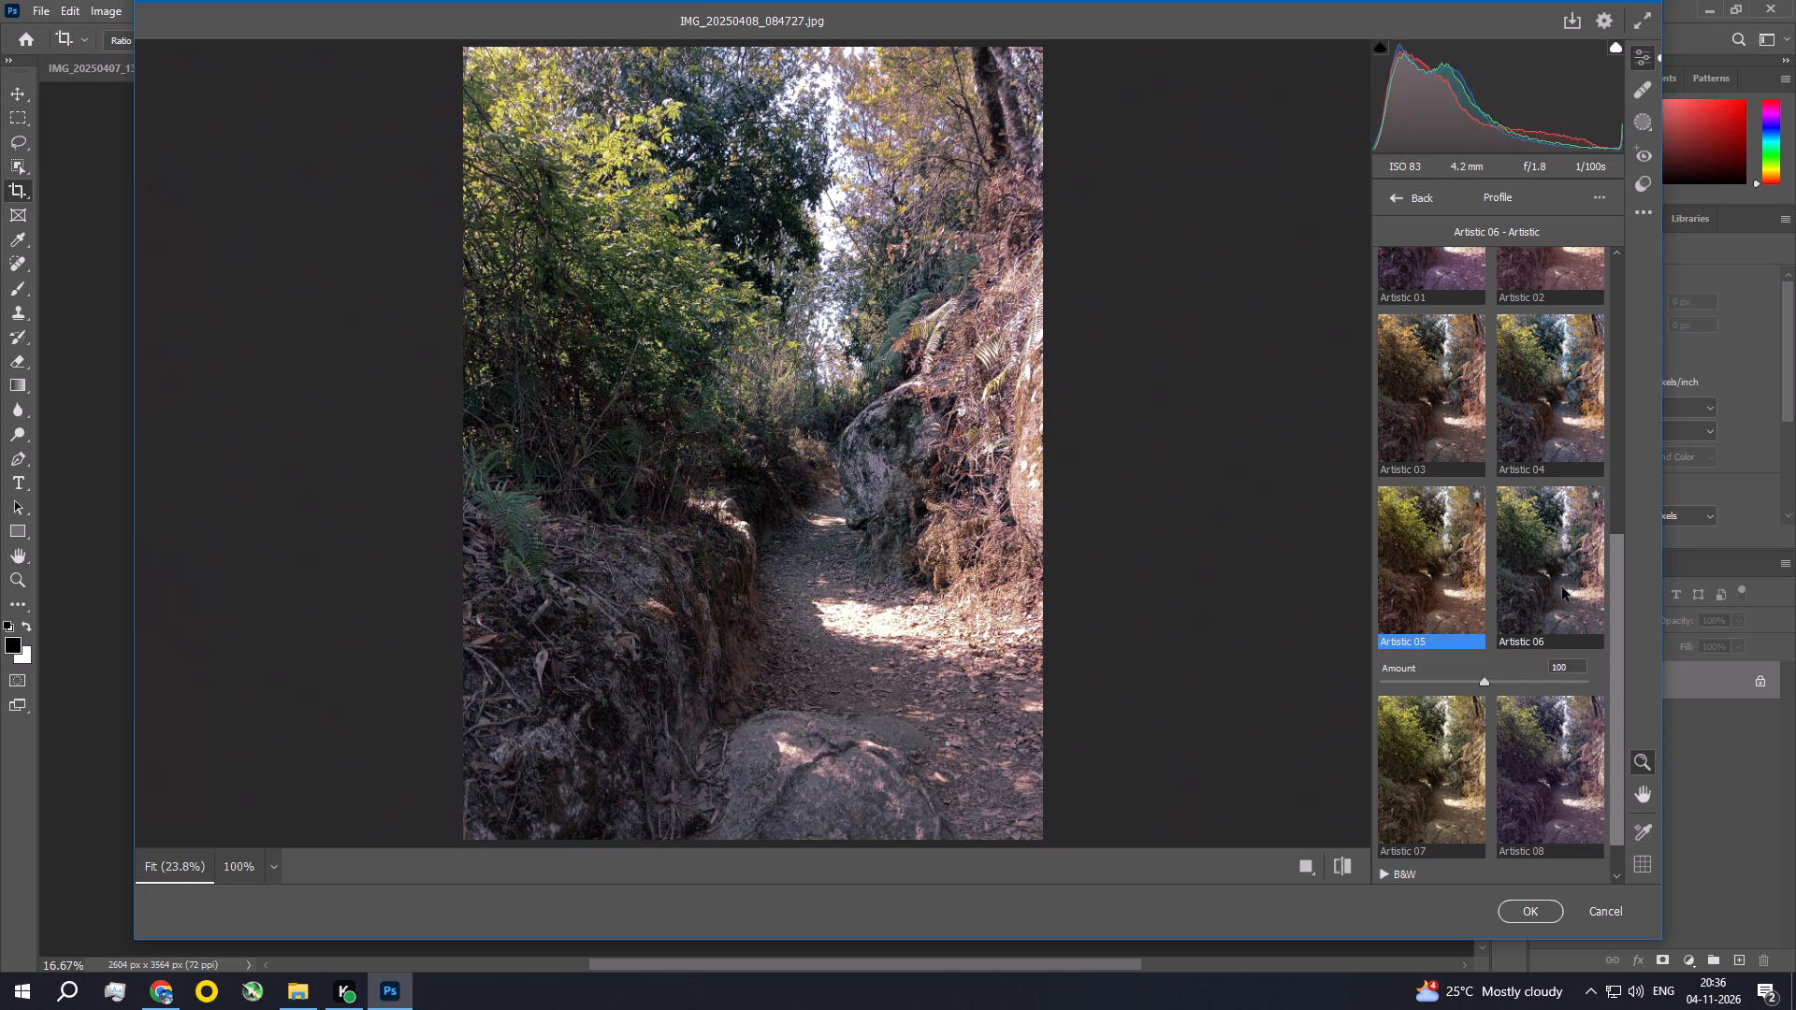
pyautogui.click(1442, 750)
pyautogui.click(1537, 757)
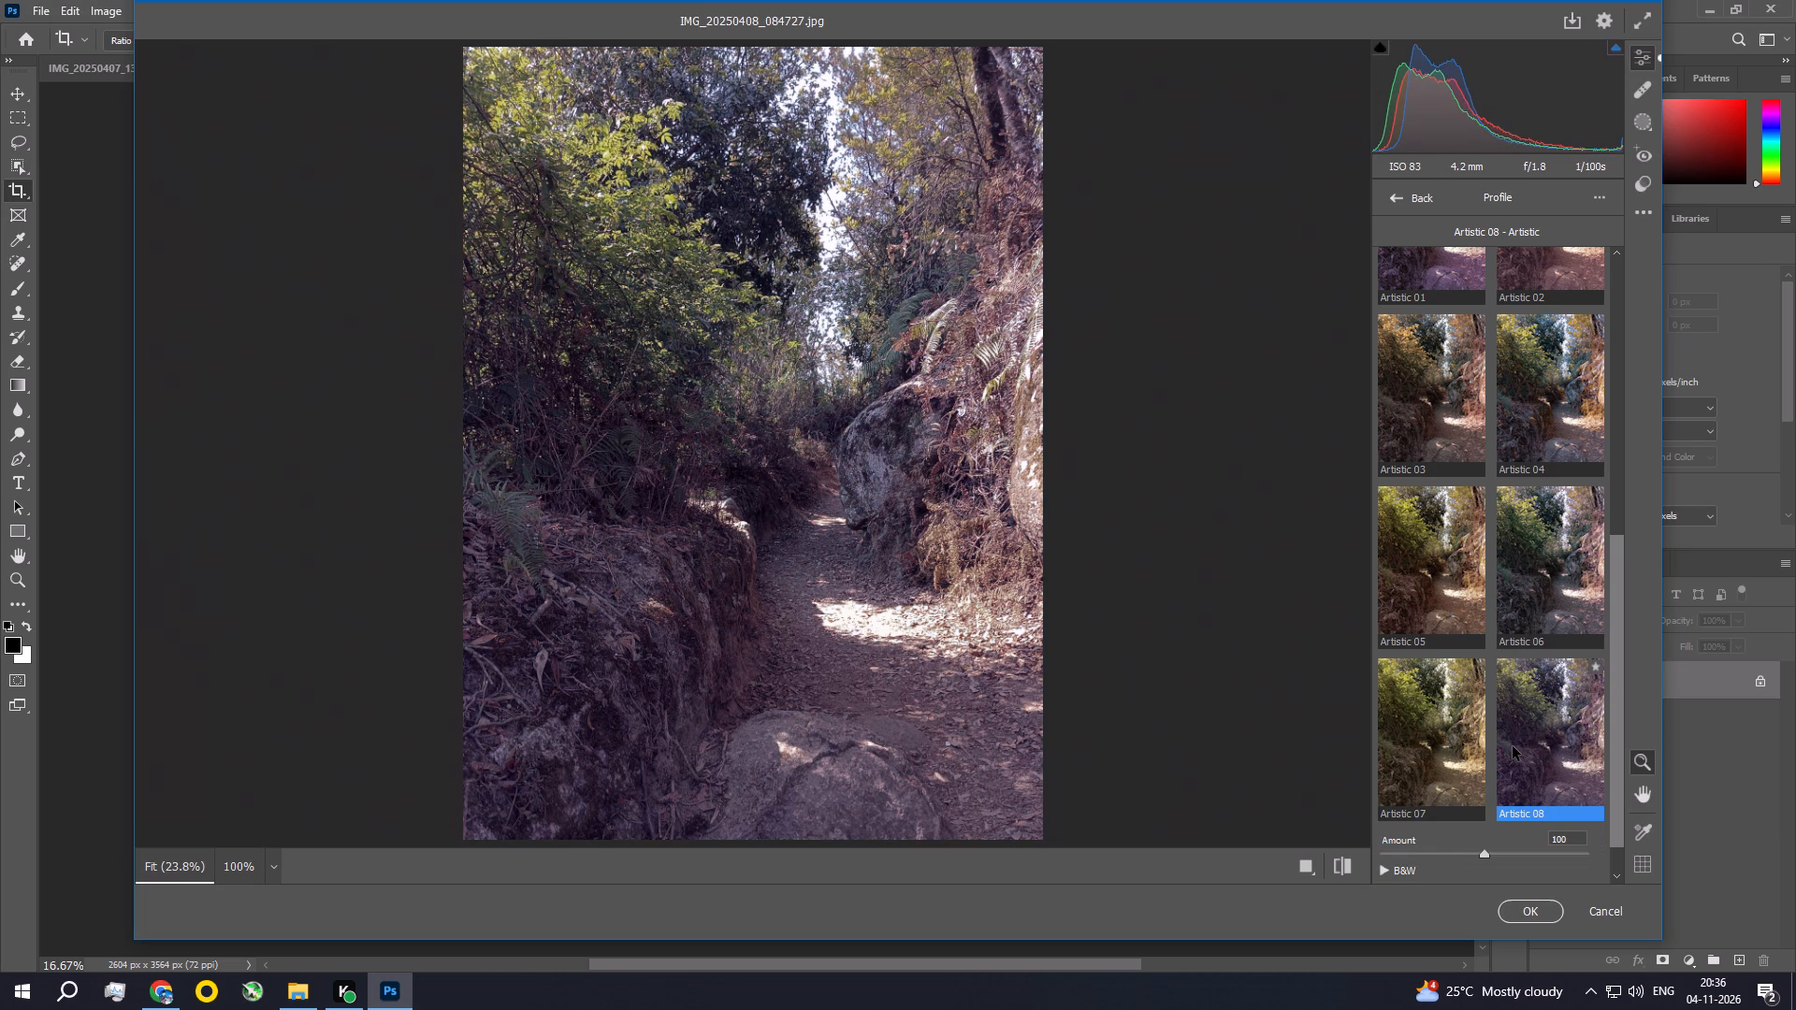
# Preview the B&W profiles on the photo, from B&W 01 through the colour-filter v2 variants.
pyautogui.scroll(-2, 1513, 746)
pyautogui.scroll(1, 1513, 746)
pyautogui.scroll(-1, 1513, 747)
pyautogui.click(1398, 819)
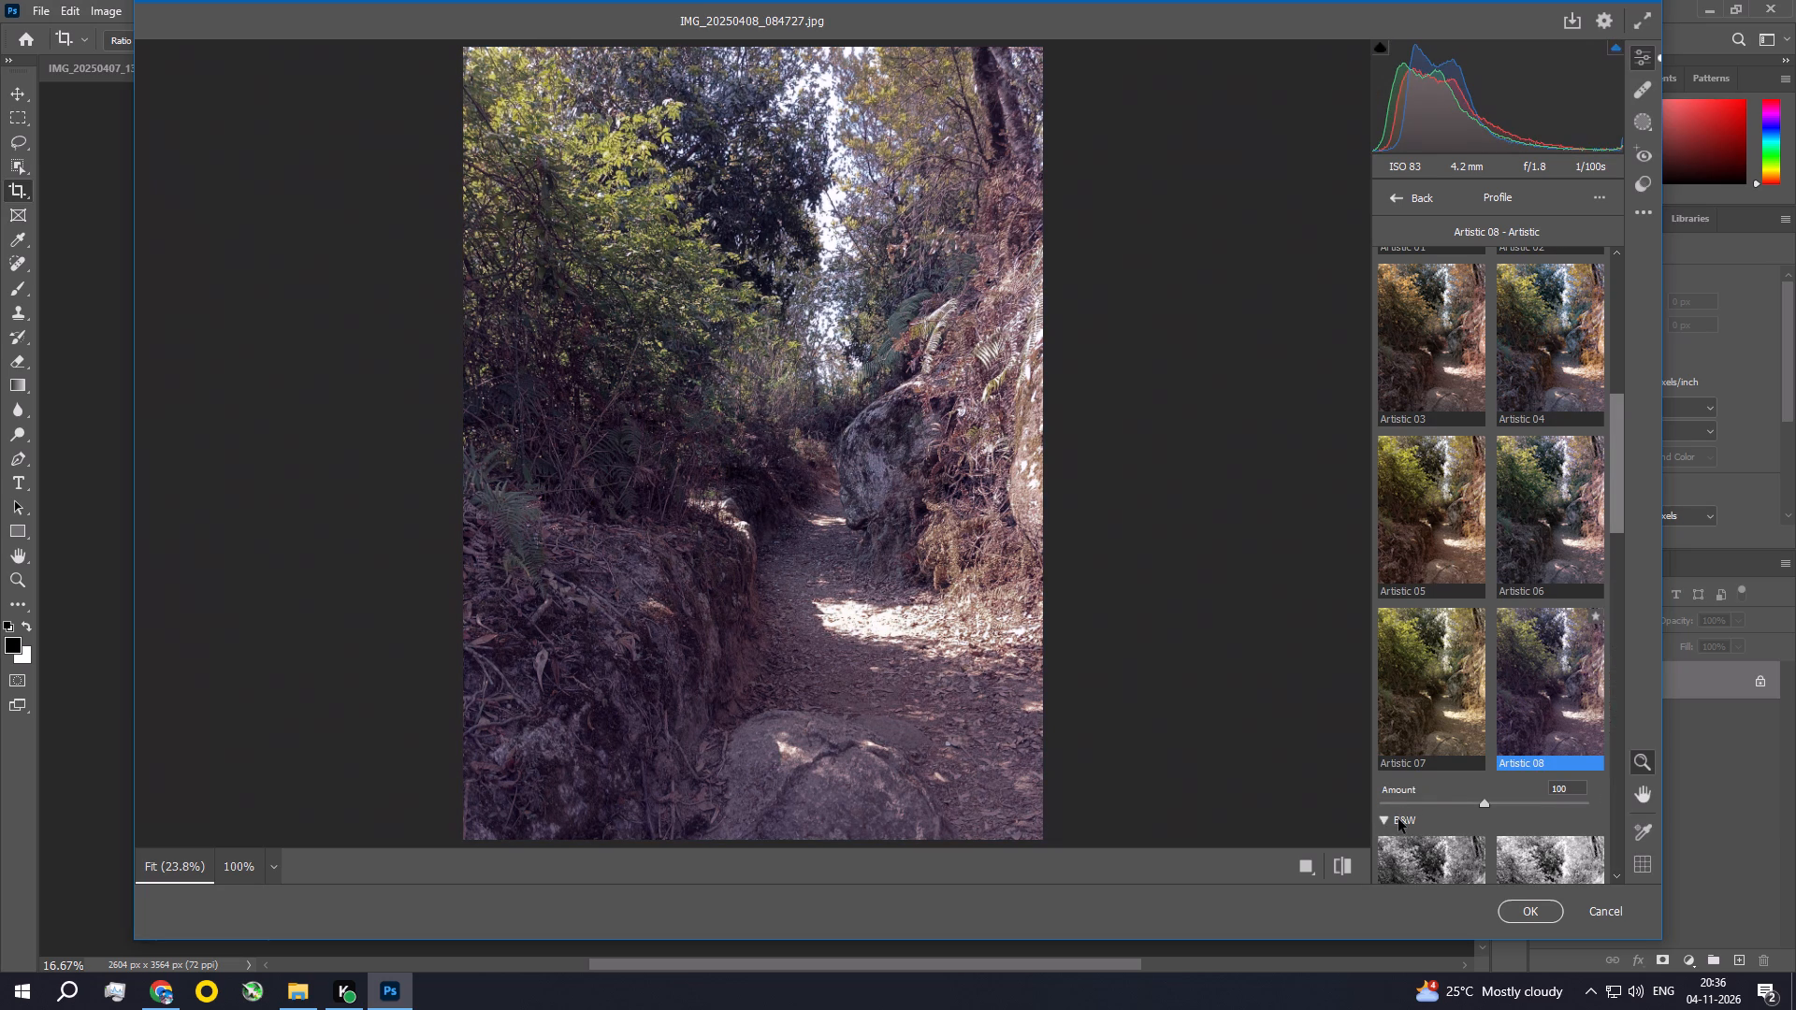
pyautogui.scroll(-1, 1400, 818)
pyautogui.scroll(-2, 1527, 786)
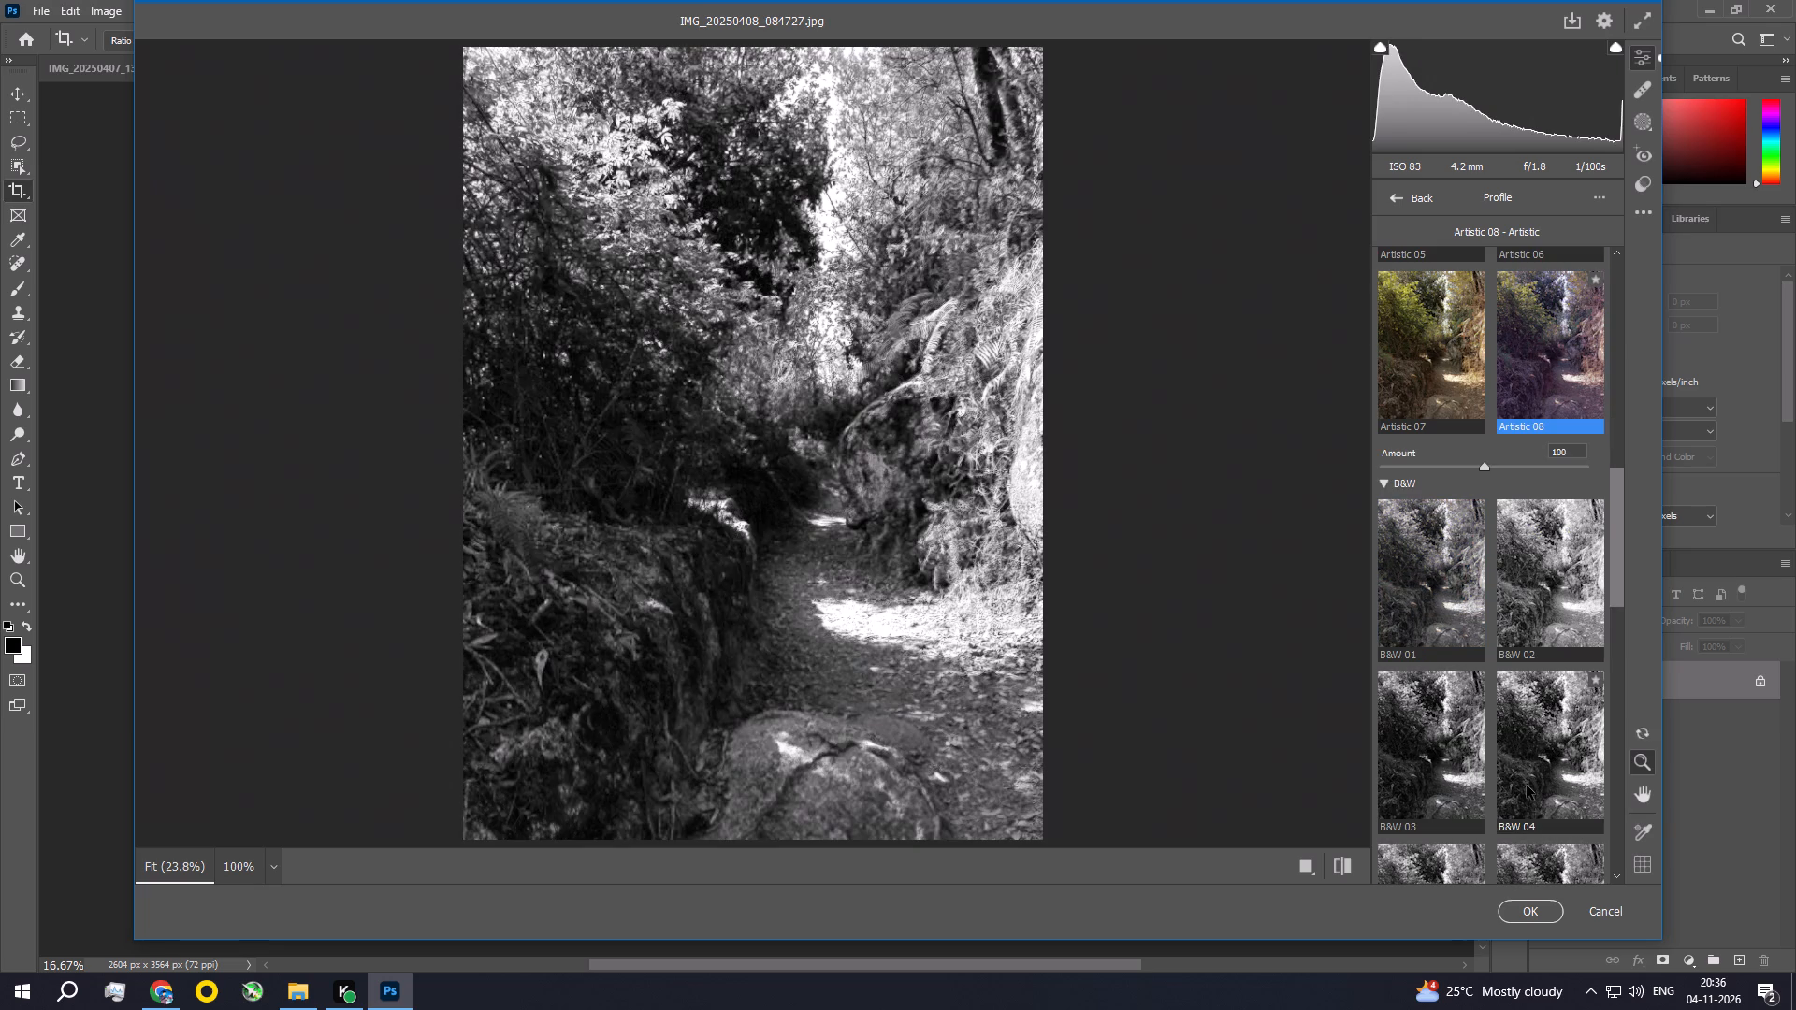
pyautogui.scroll(1, 1470, 774)
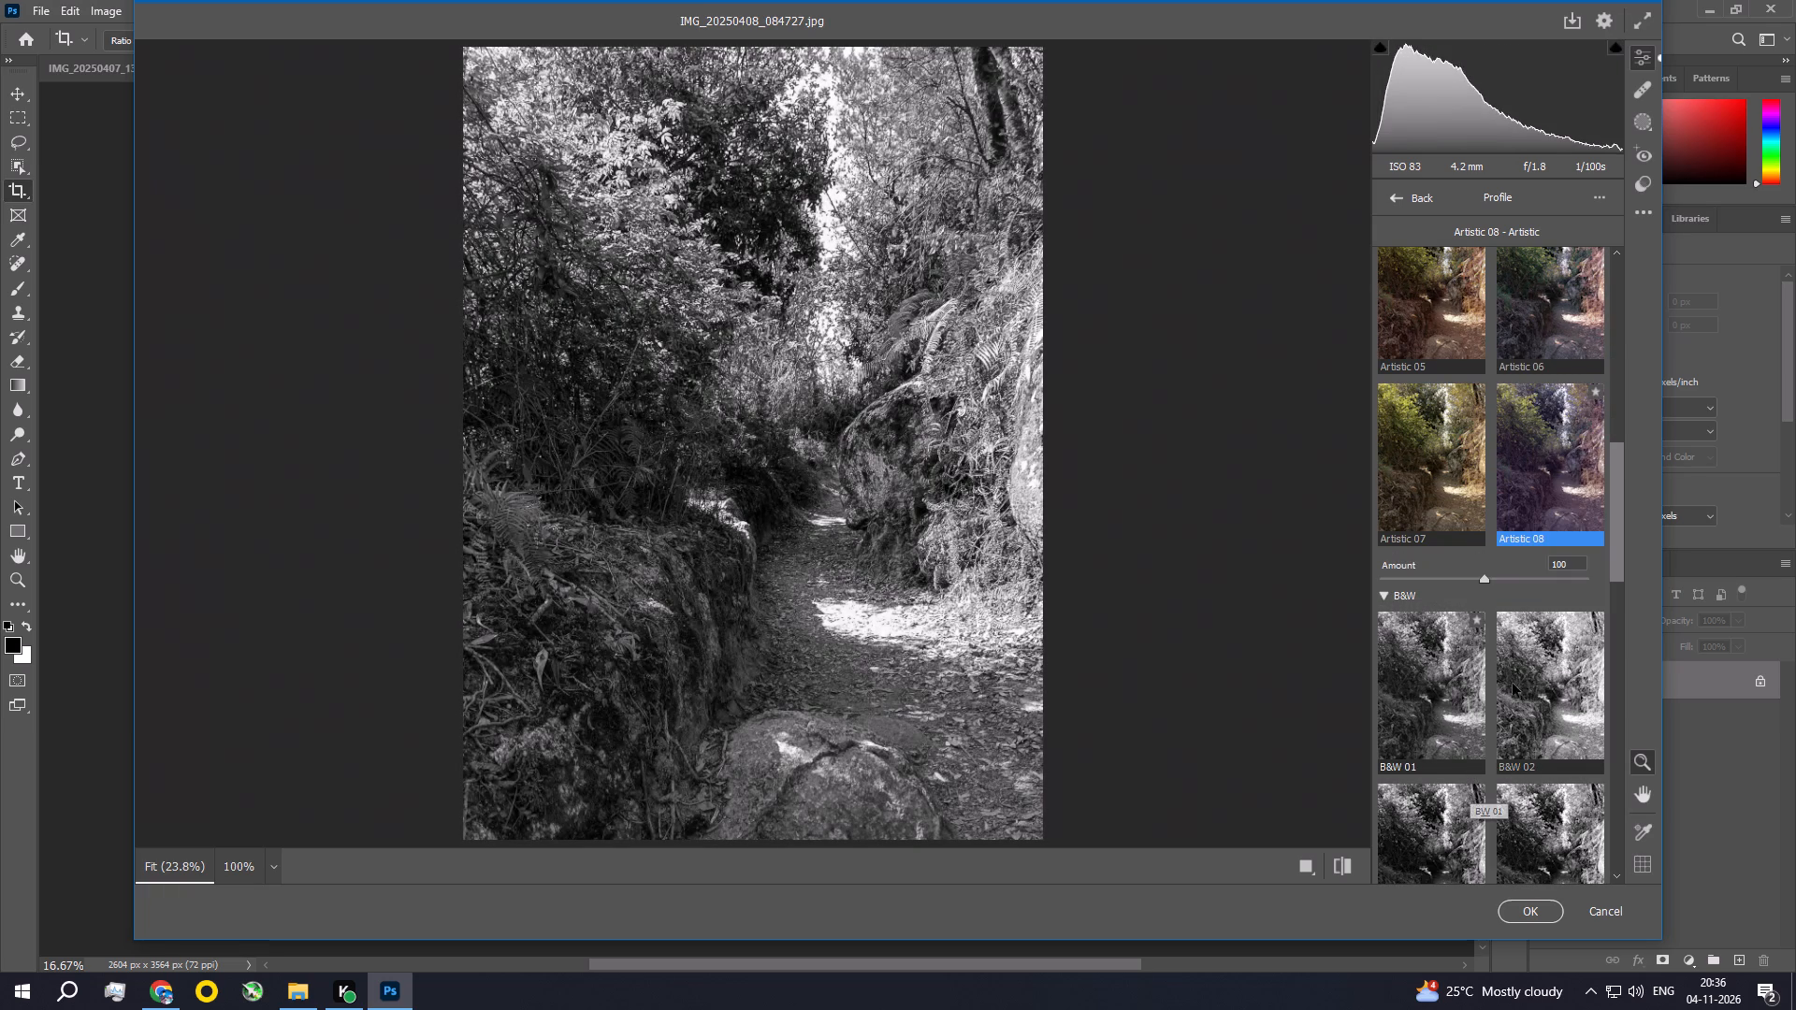
pyautogui.scroll(-1, 1554, 684)
pyautogui.scroll(1, 1554, 684)
pyautogui.scroll(-2, 1554, 685)
pyautogui.scroll(1, 1554, 684)
pyautogui.scroll(-3, 1553, 684)
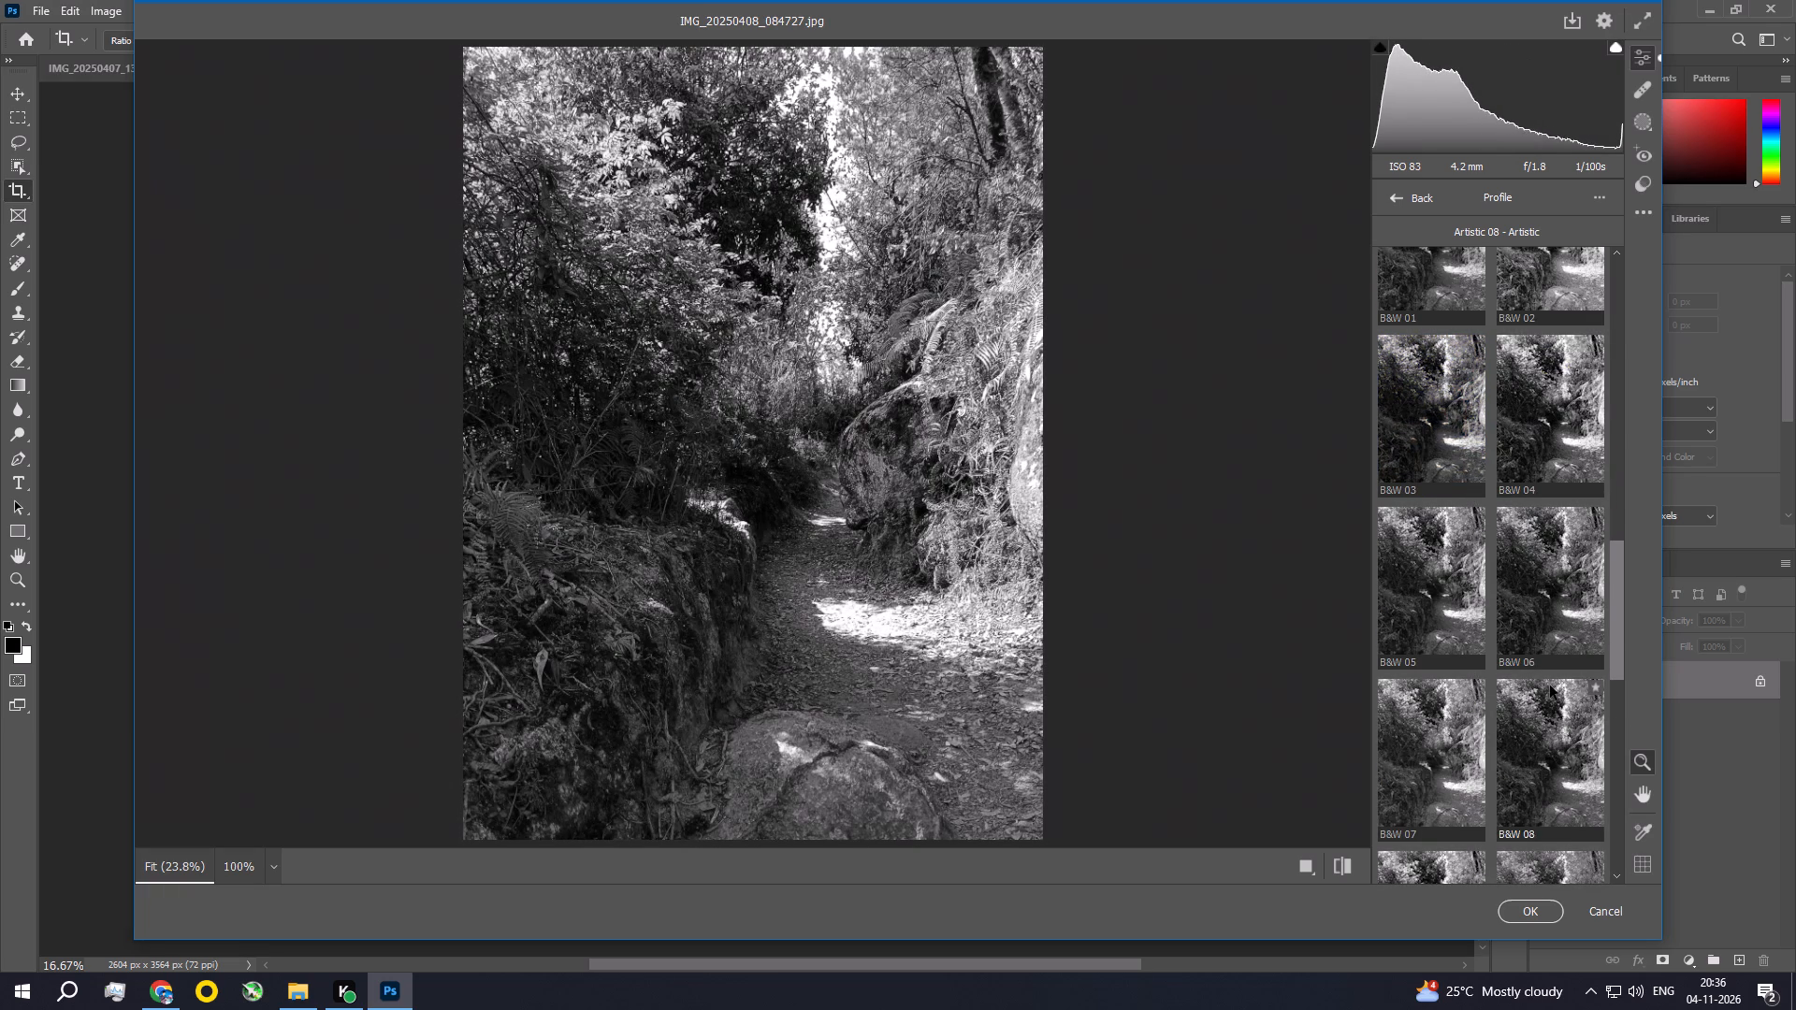
pyautogui.scroll(-2, 1547, 684)
pyautogui.scroll(1, 1547, 684)
pyautogui.scroll(-7, 1547, 684)
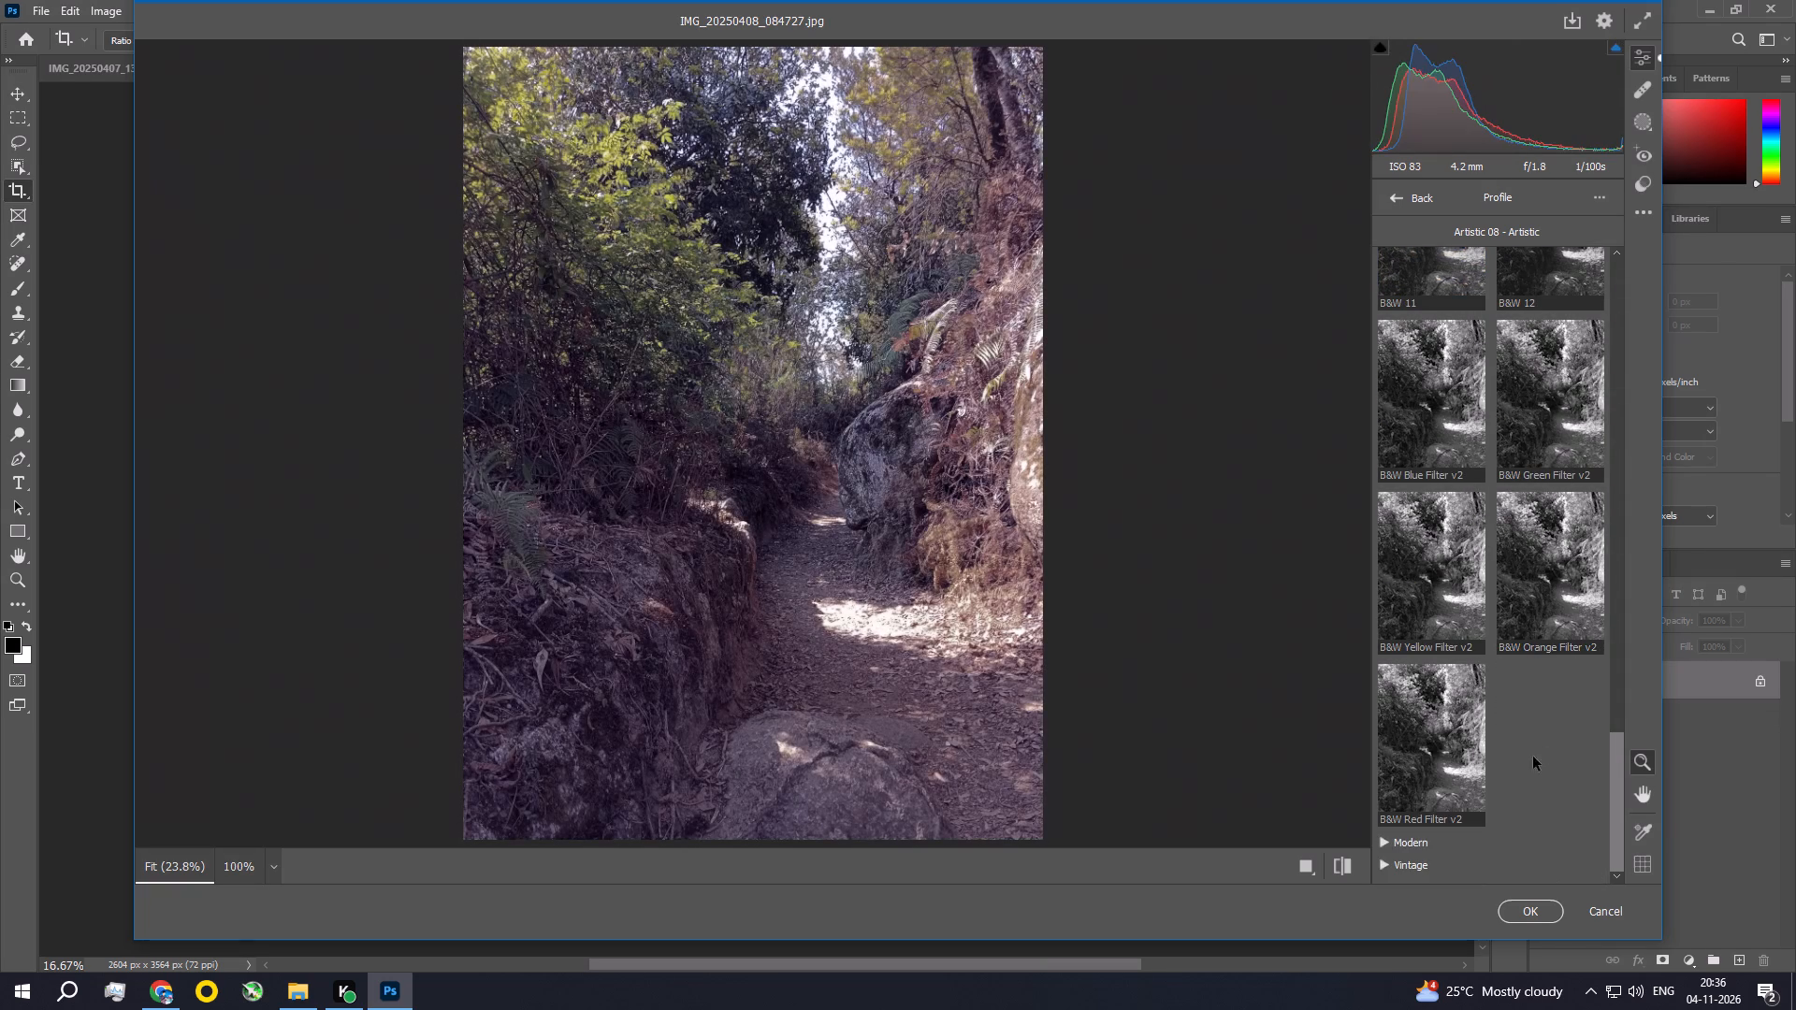
pyautogui.scroll(-1, 1528, 775)
# Compare the Modern profiles, apply Modern 04 at Amount 100, and return to the edit settings.
pyautogui.click(1383, 843)
pyautogui.scroll(-1, 1434, 783)
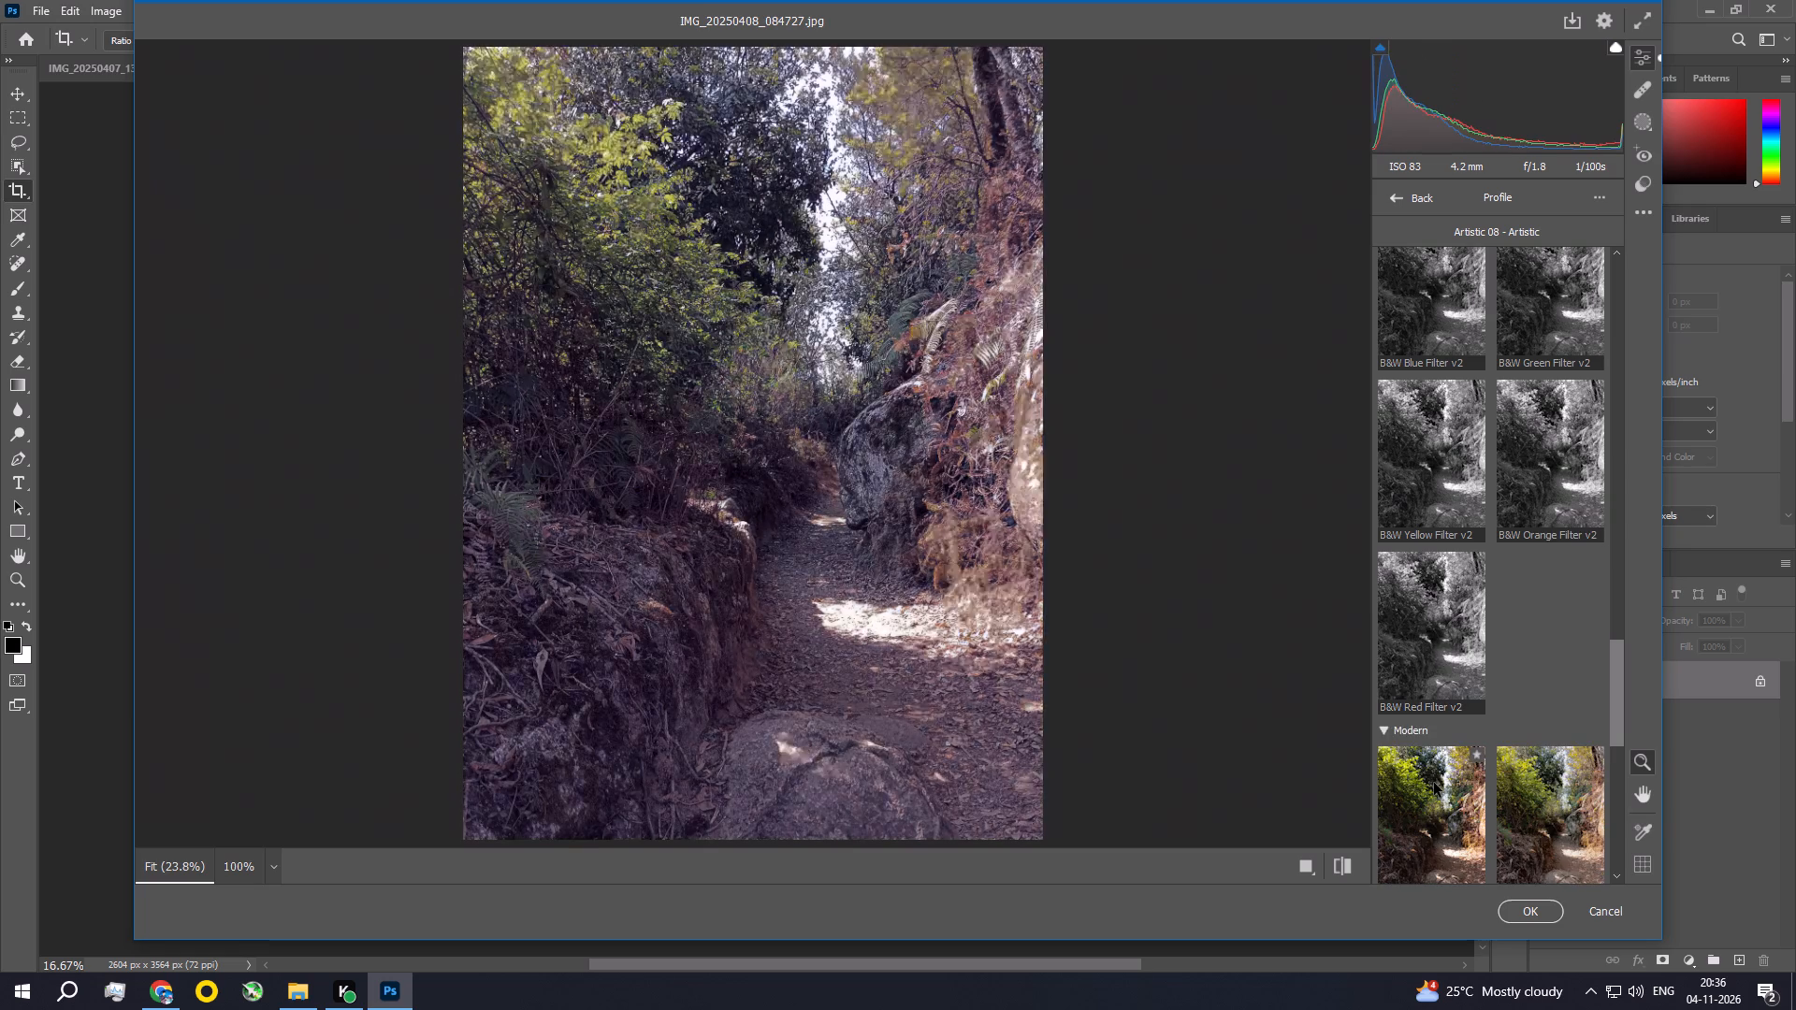
pyautogui.scroll(-1, 1539, 809)
pyautogui.scroll(1, 1539, 809)
pyautogui.scroll(-1, 1539, 809)
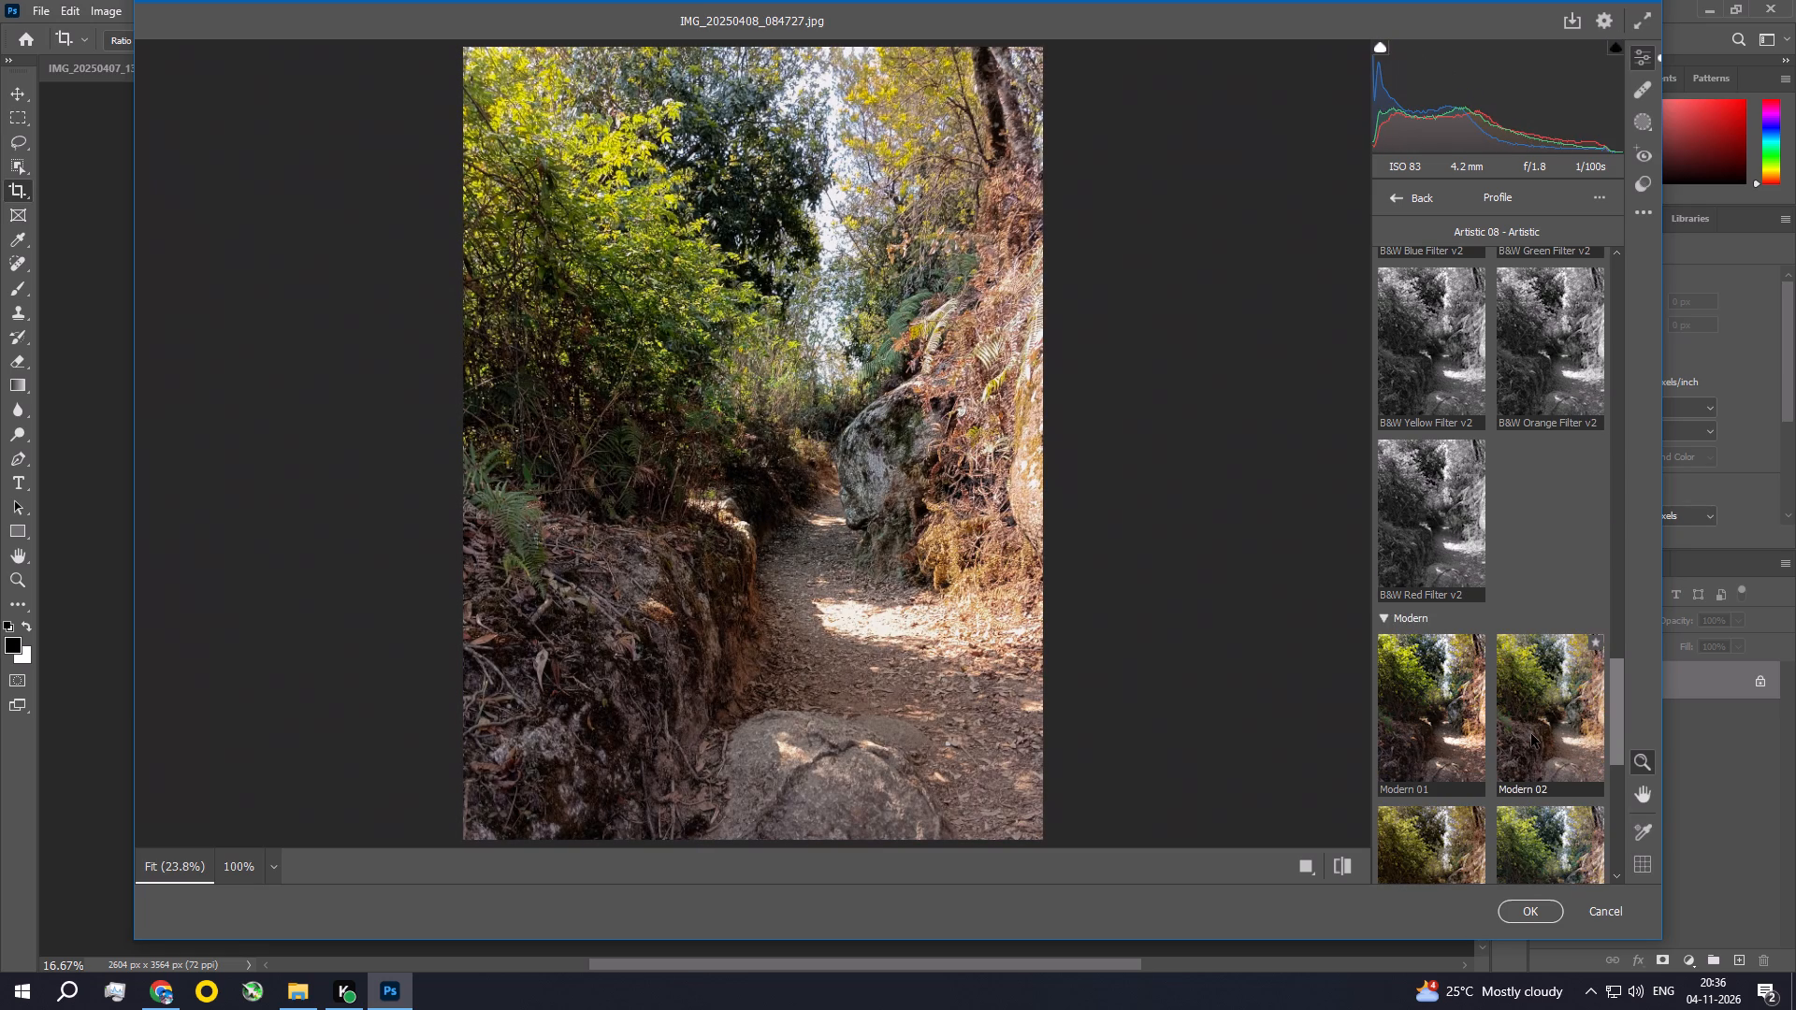
pyautogui.scroll(-1, 1531, 734)
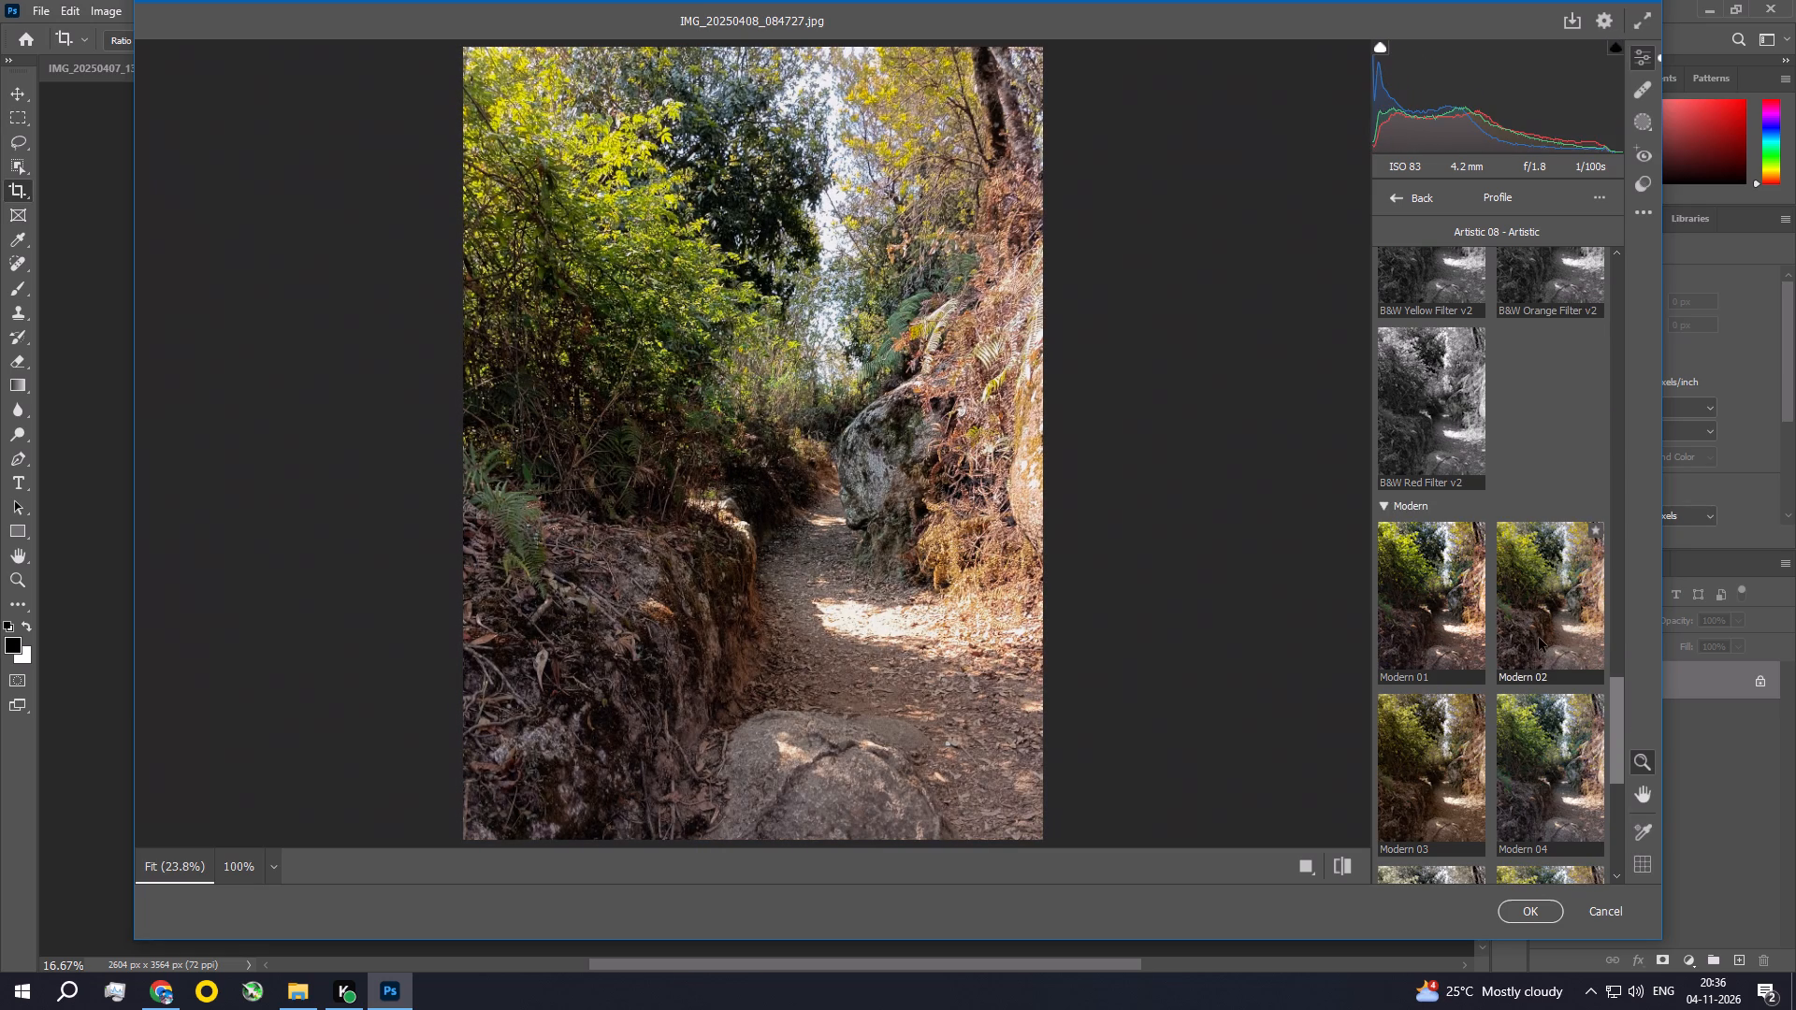
pyautogui.scroll(-2, 1530, 643)
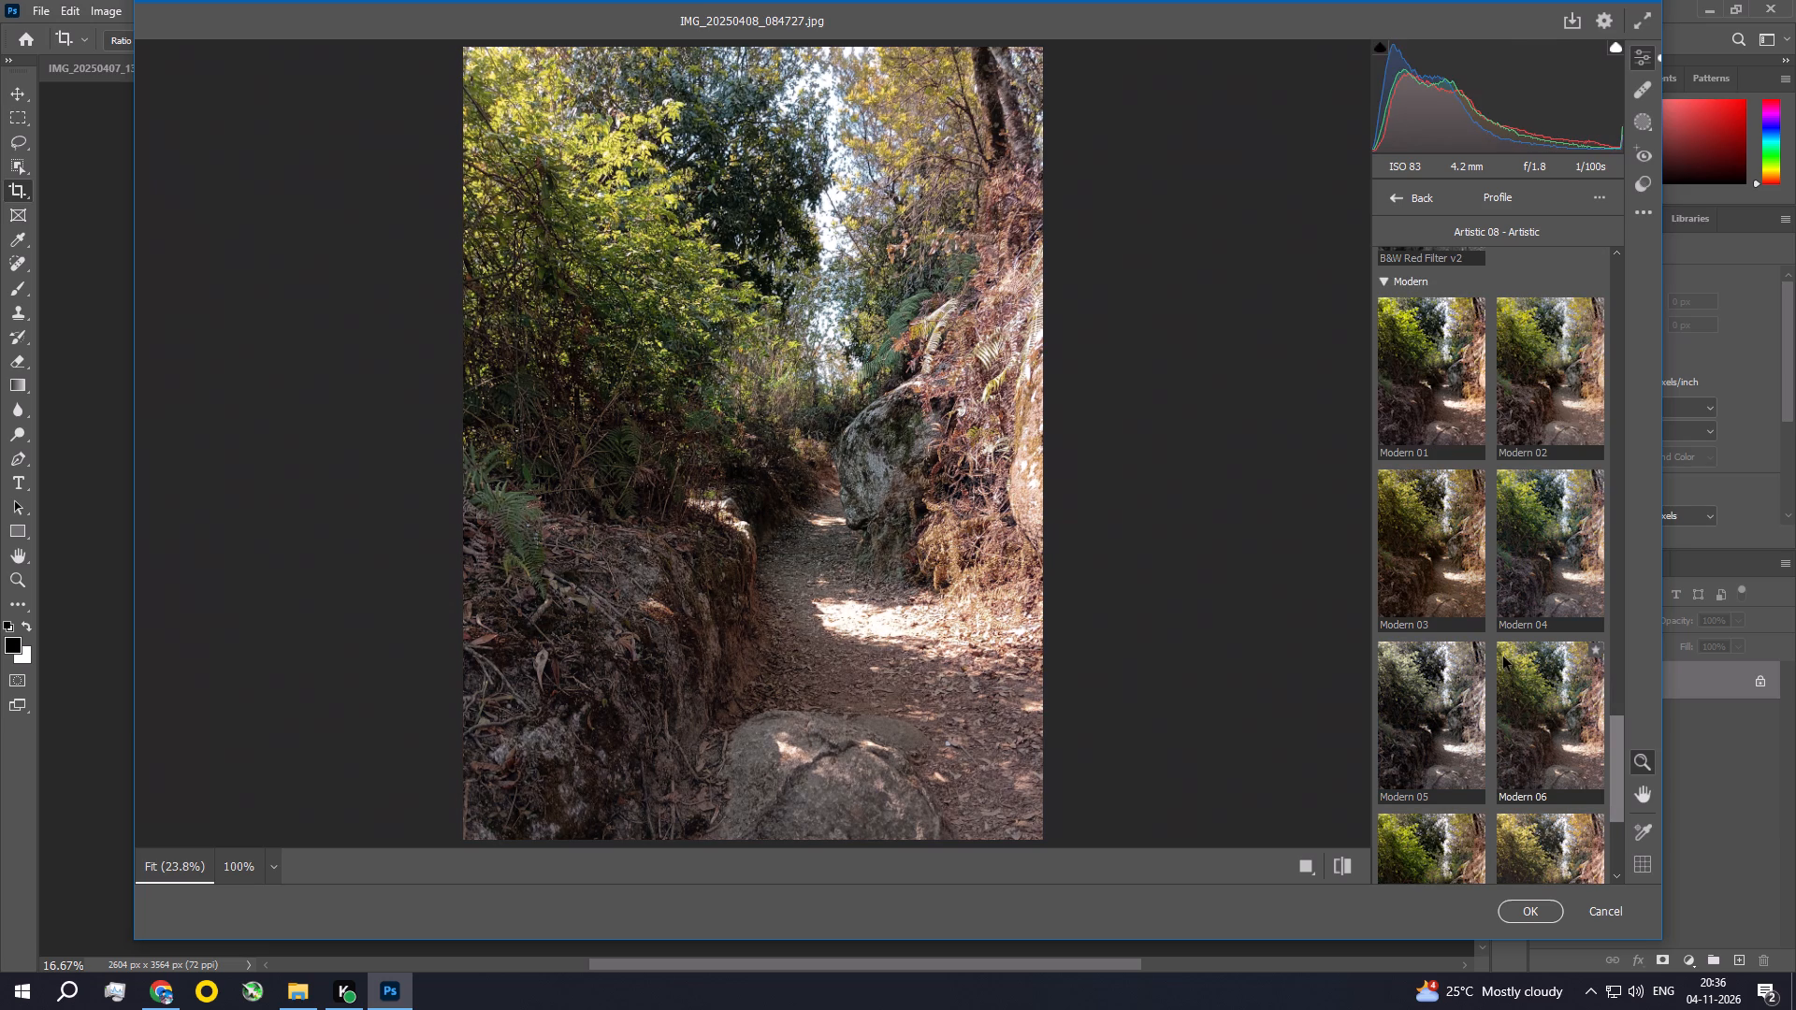
pyautogui.click(1544, 564)
pyautogui.scroll(-5, 1542, 664)
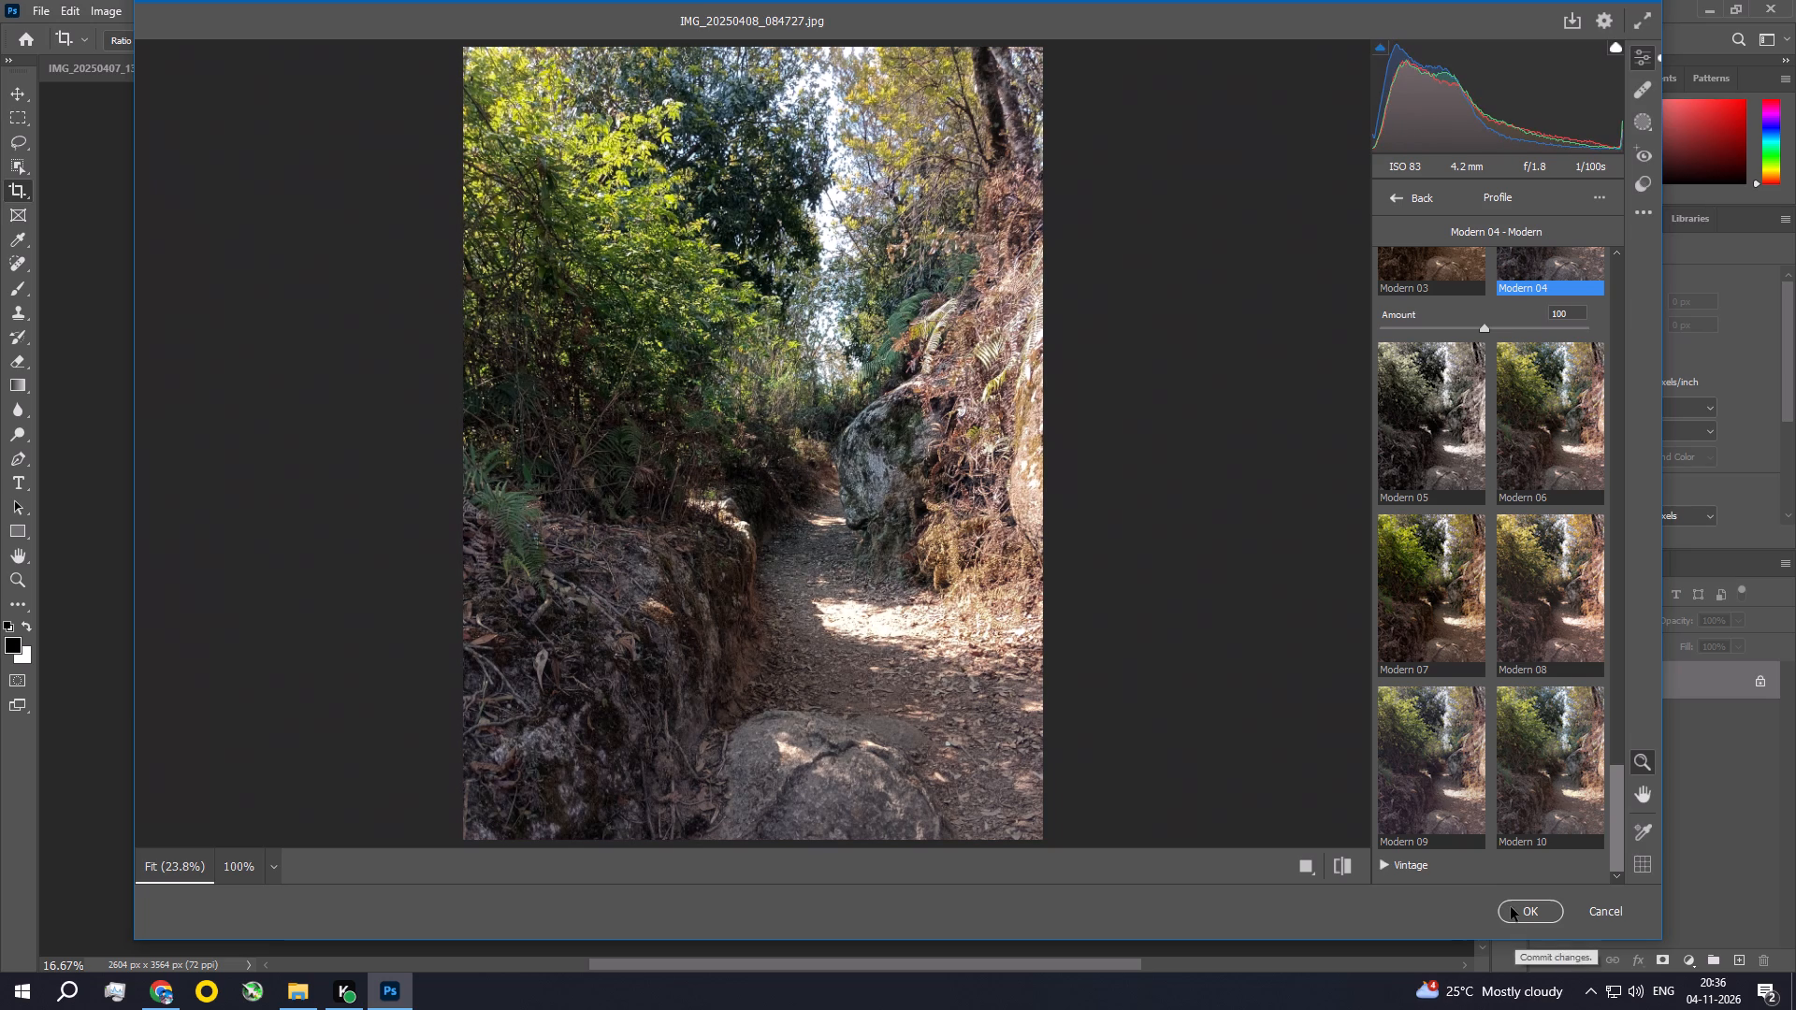
pyautogui.moveTo(1624, 817); pyautogui.dragTo(1622, 570)
pyautogui.moveTo(1622, 570); pyautogui.dragTo(1629, 413)
pyautogui.moveTo(1615, 850); pyautogui.dragTo(1622, 307)
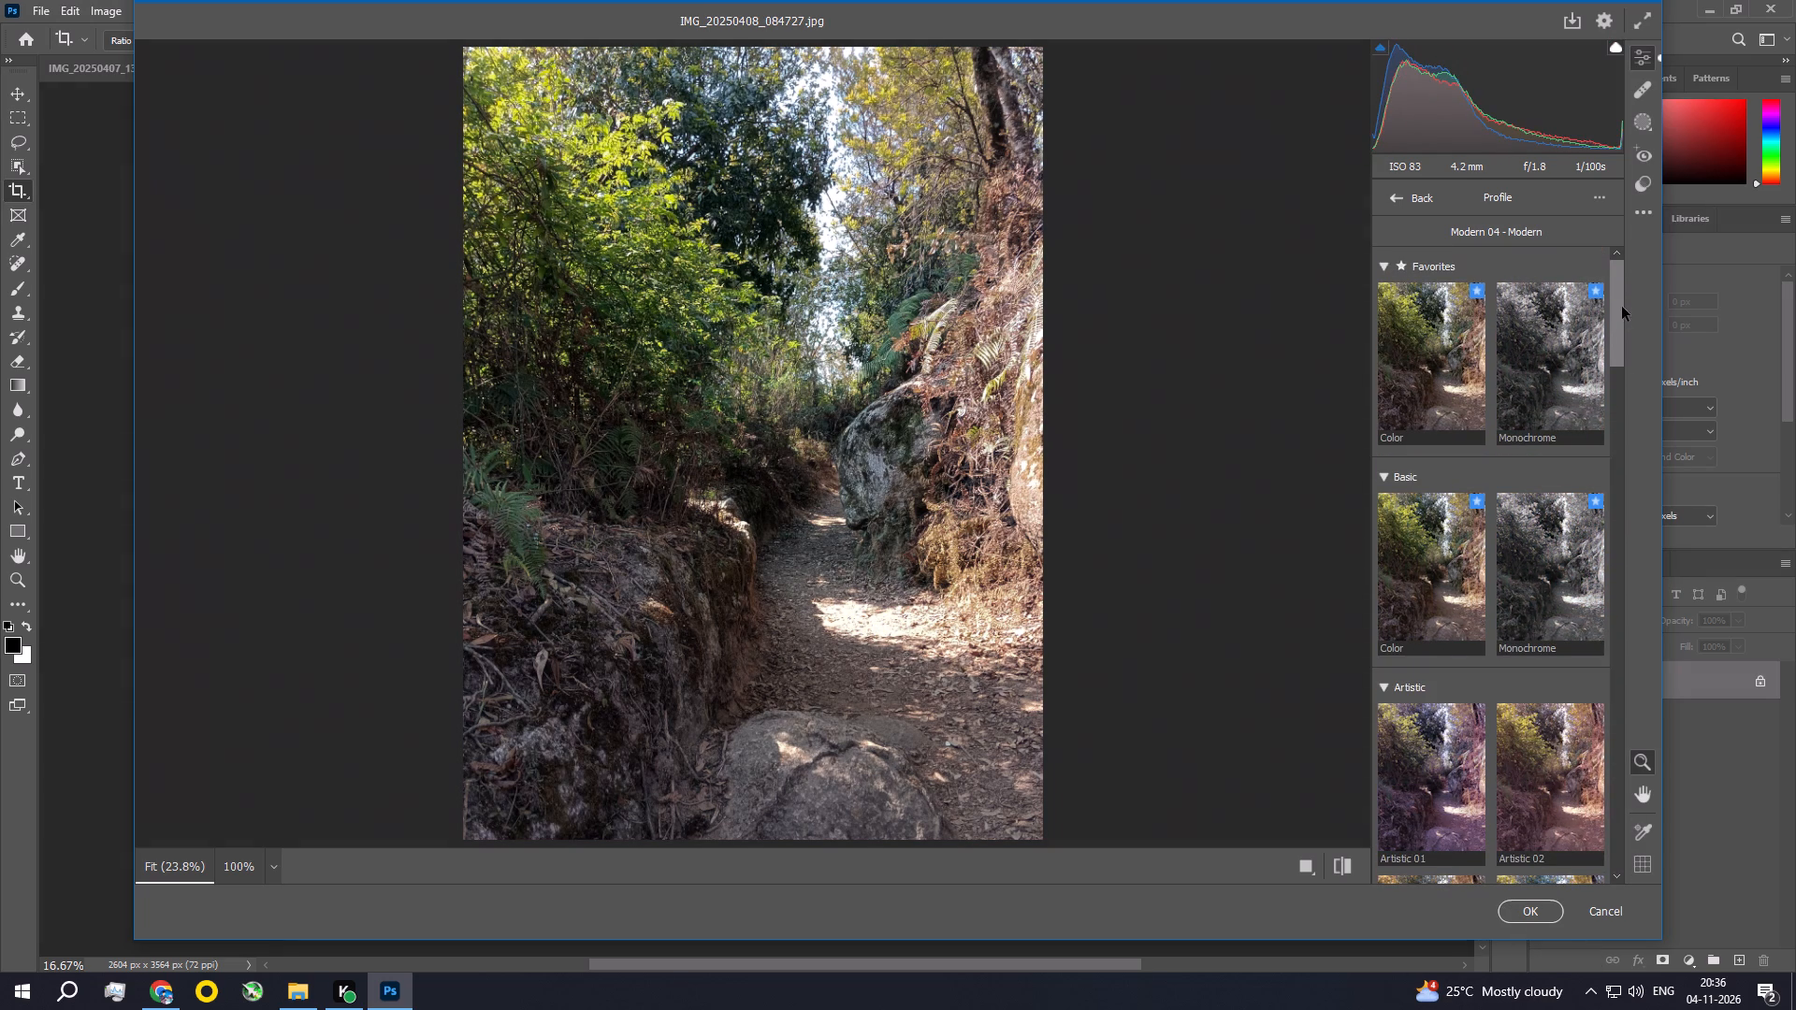
pyautogui.moveTo(1622, 307); pyautogui.dragTo(1622, 294)
pyautogui.click(1403, 194)
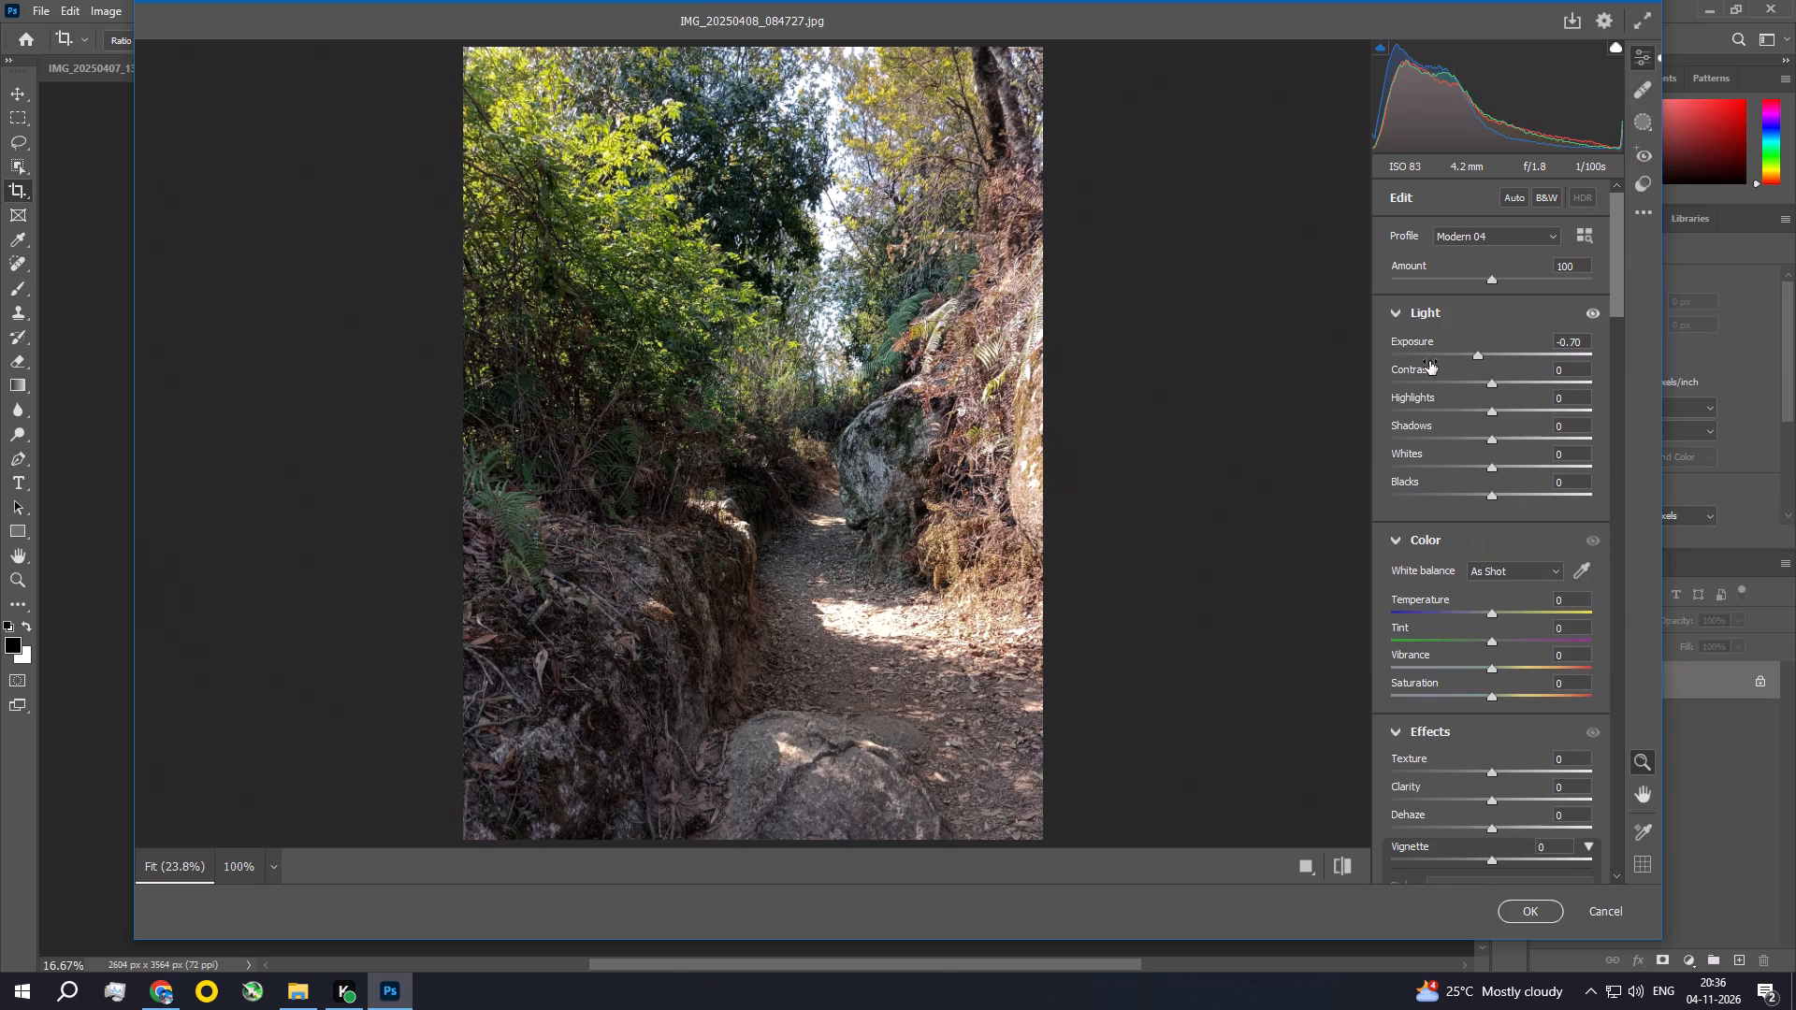
# Set Contrast to +15, Highlights to -35, Shadows to +23, Whites to -31 and Blacks to +12.
pyautogui.moveTo(1490, 382); pyautogui.dragTo(1502, 382)
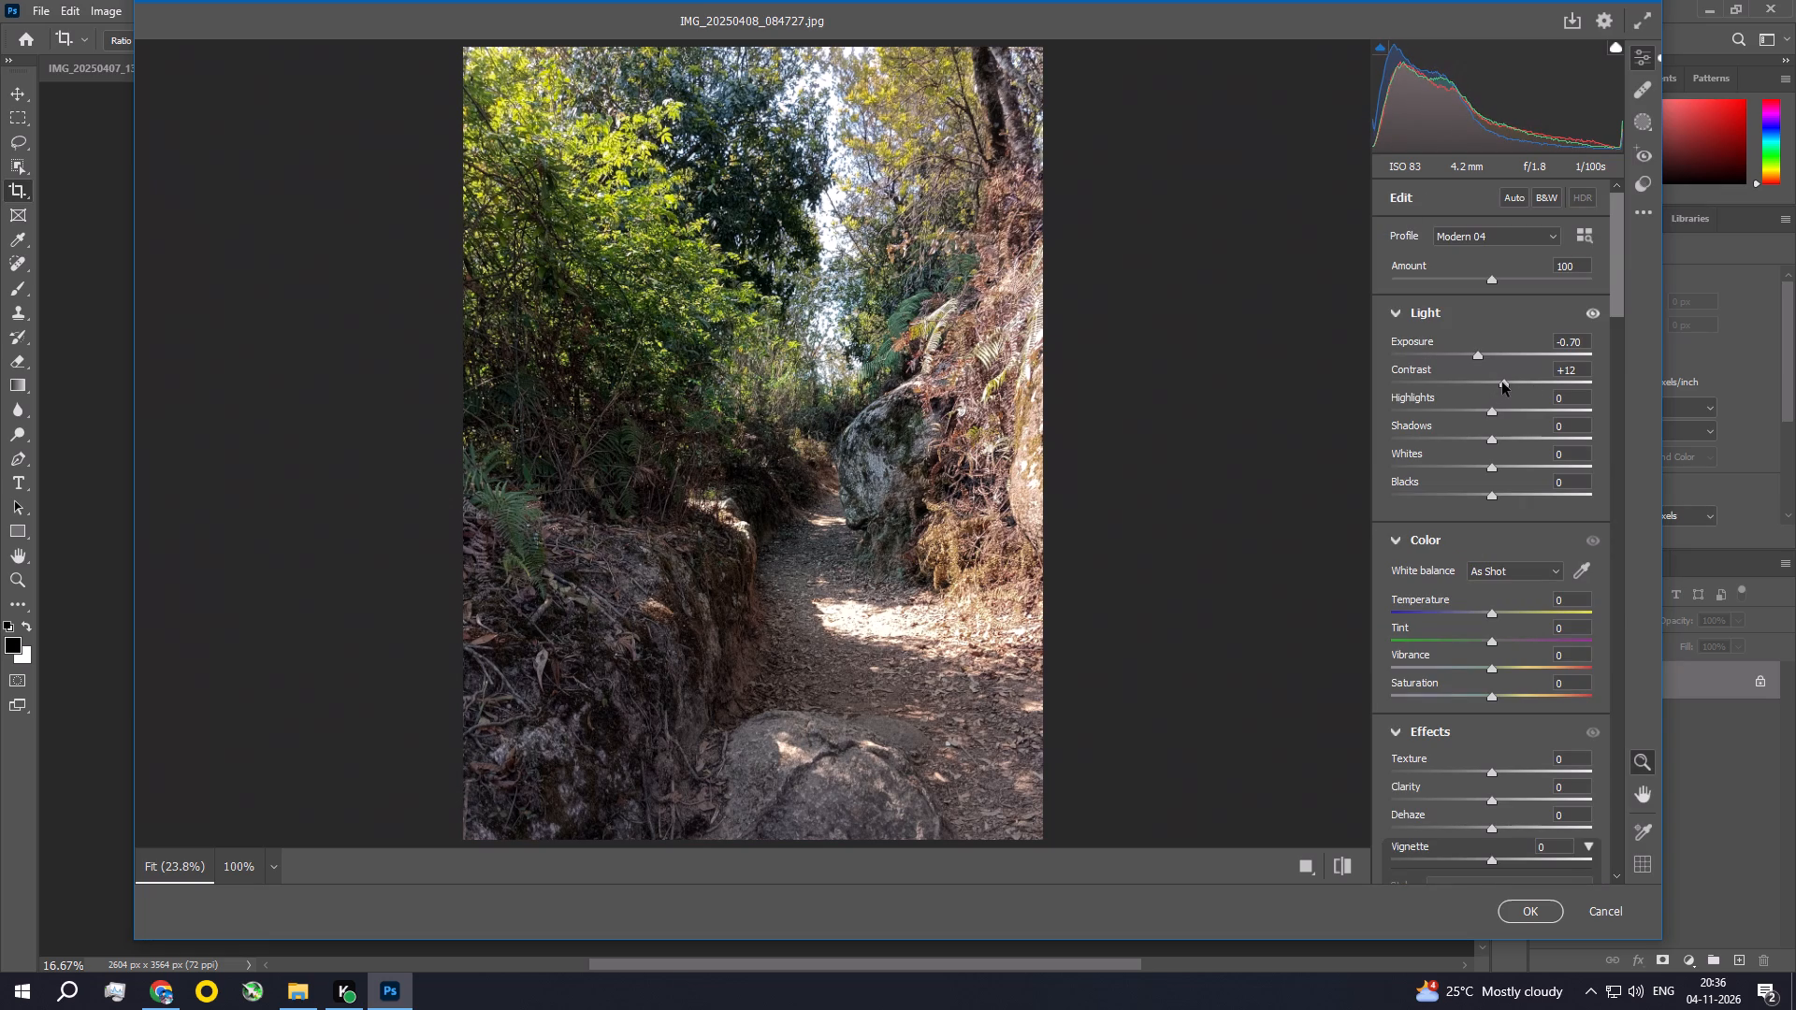
pyautogui.moveTo(1502, 382); pyautogui.dragTo(1505, 382)
pyautogui.moveTo(1480, 411); pyautogui.dragTo(1456, 411)
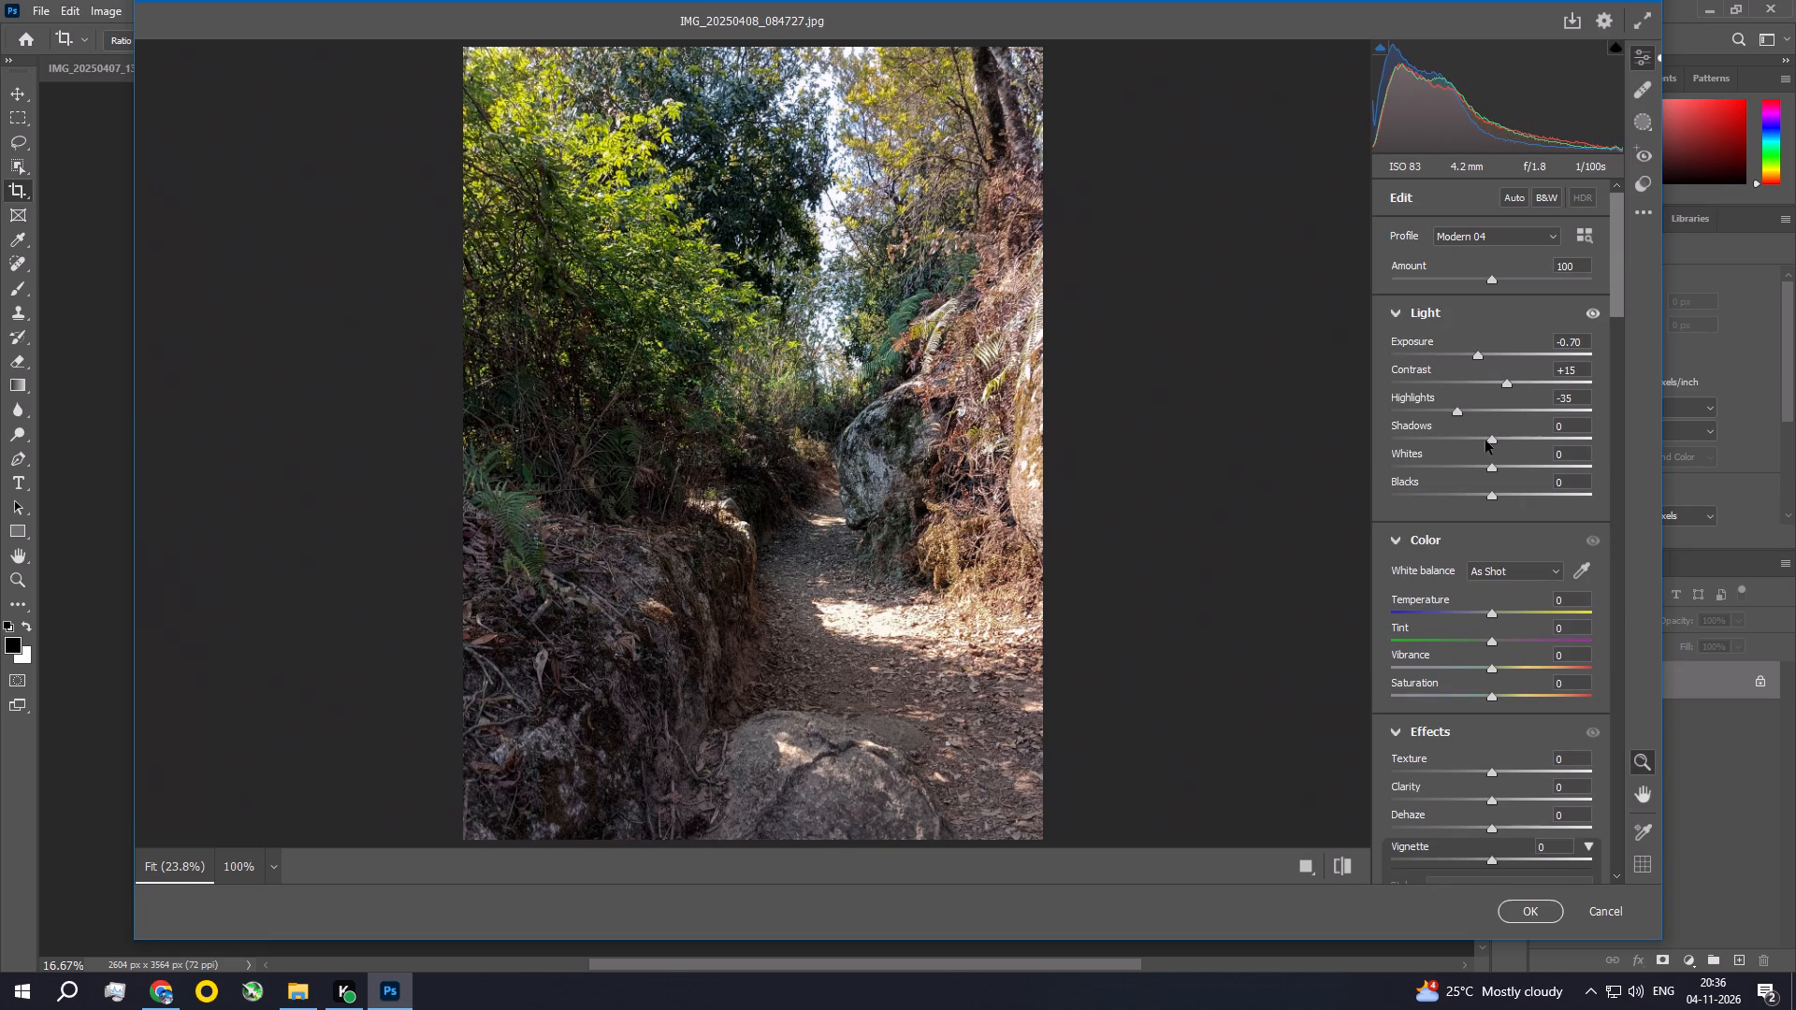
pyautogui.moveTo(1494, 440); pyautogui.dragTo(1520, 444)
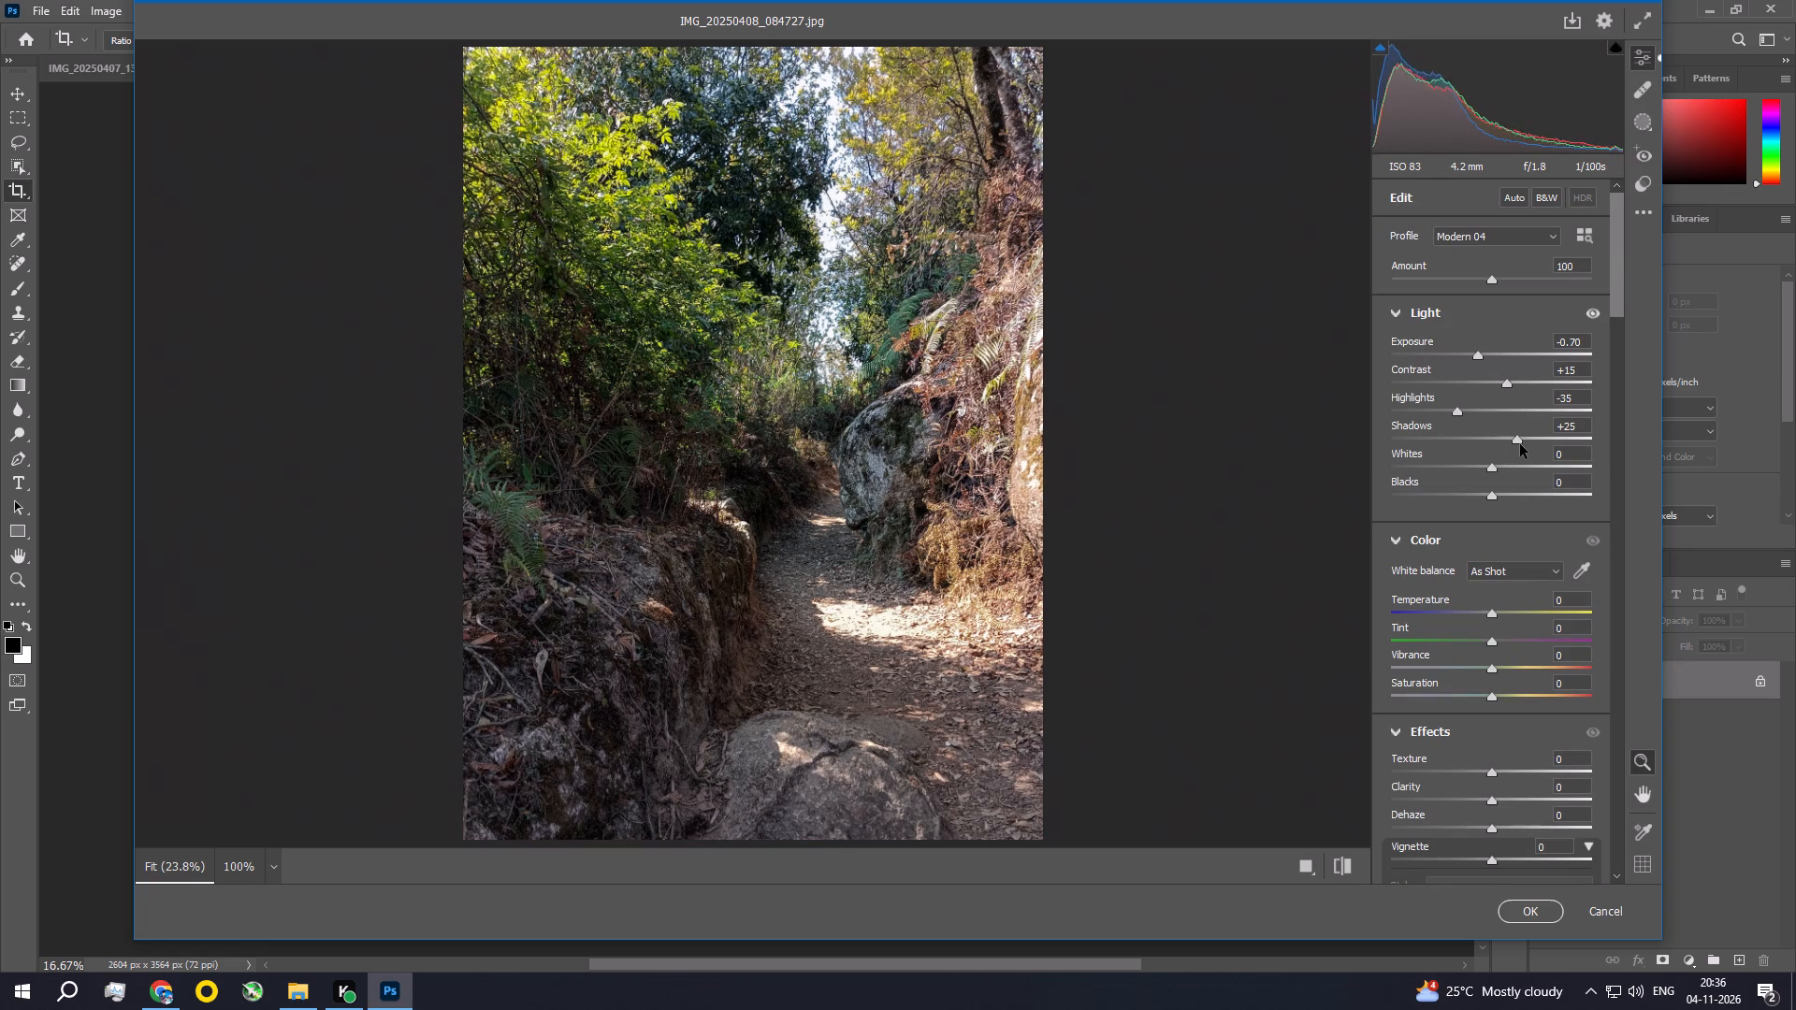
pyautogui.moveTo(1520, 444); pyautogui.dragTo(1517, 444)
pyautogui.moveTo(1490, 469); pyautogui.dragTo(1490, 469)
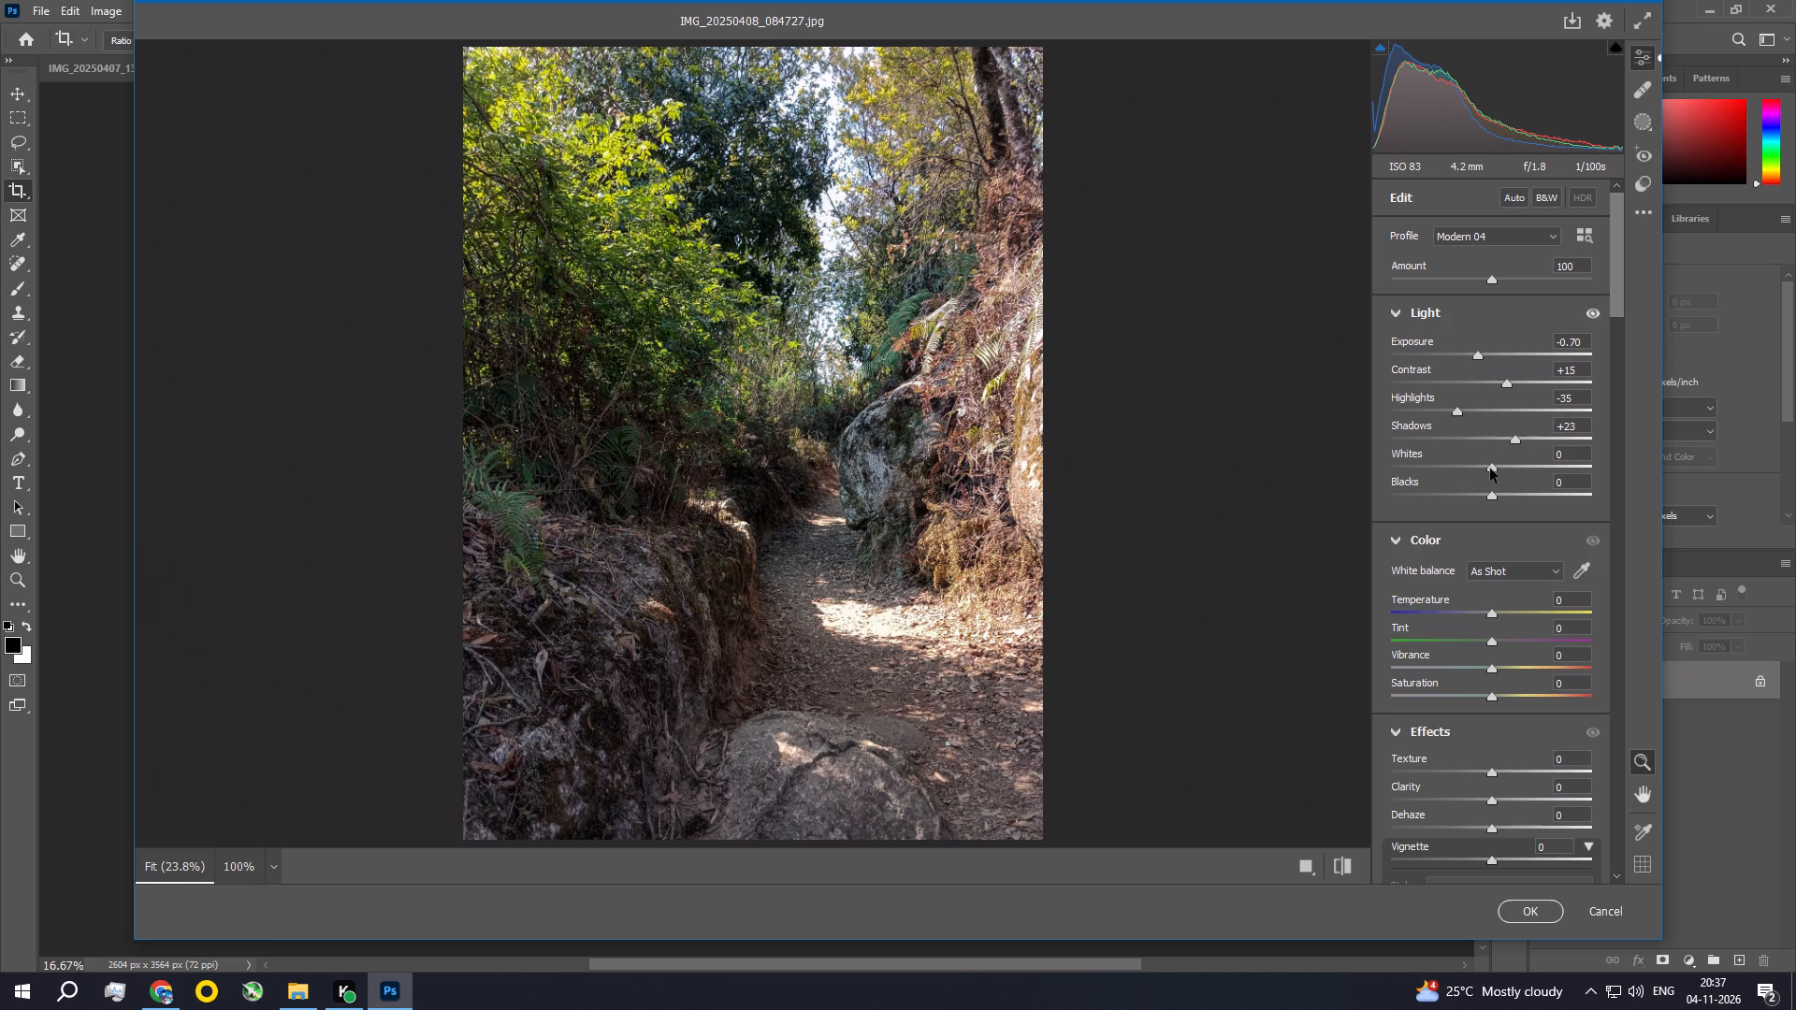
pyautogui.moveTo(1490, 469); pyautogui.dragTo(1459, 462)
pyautogui.moveTo(1489, 493); pyautogui.dragTo(1511, 506)
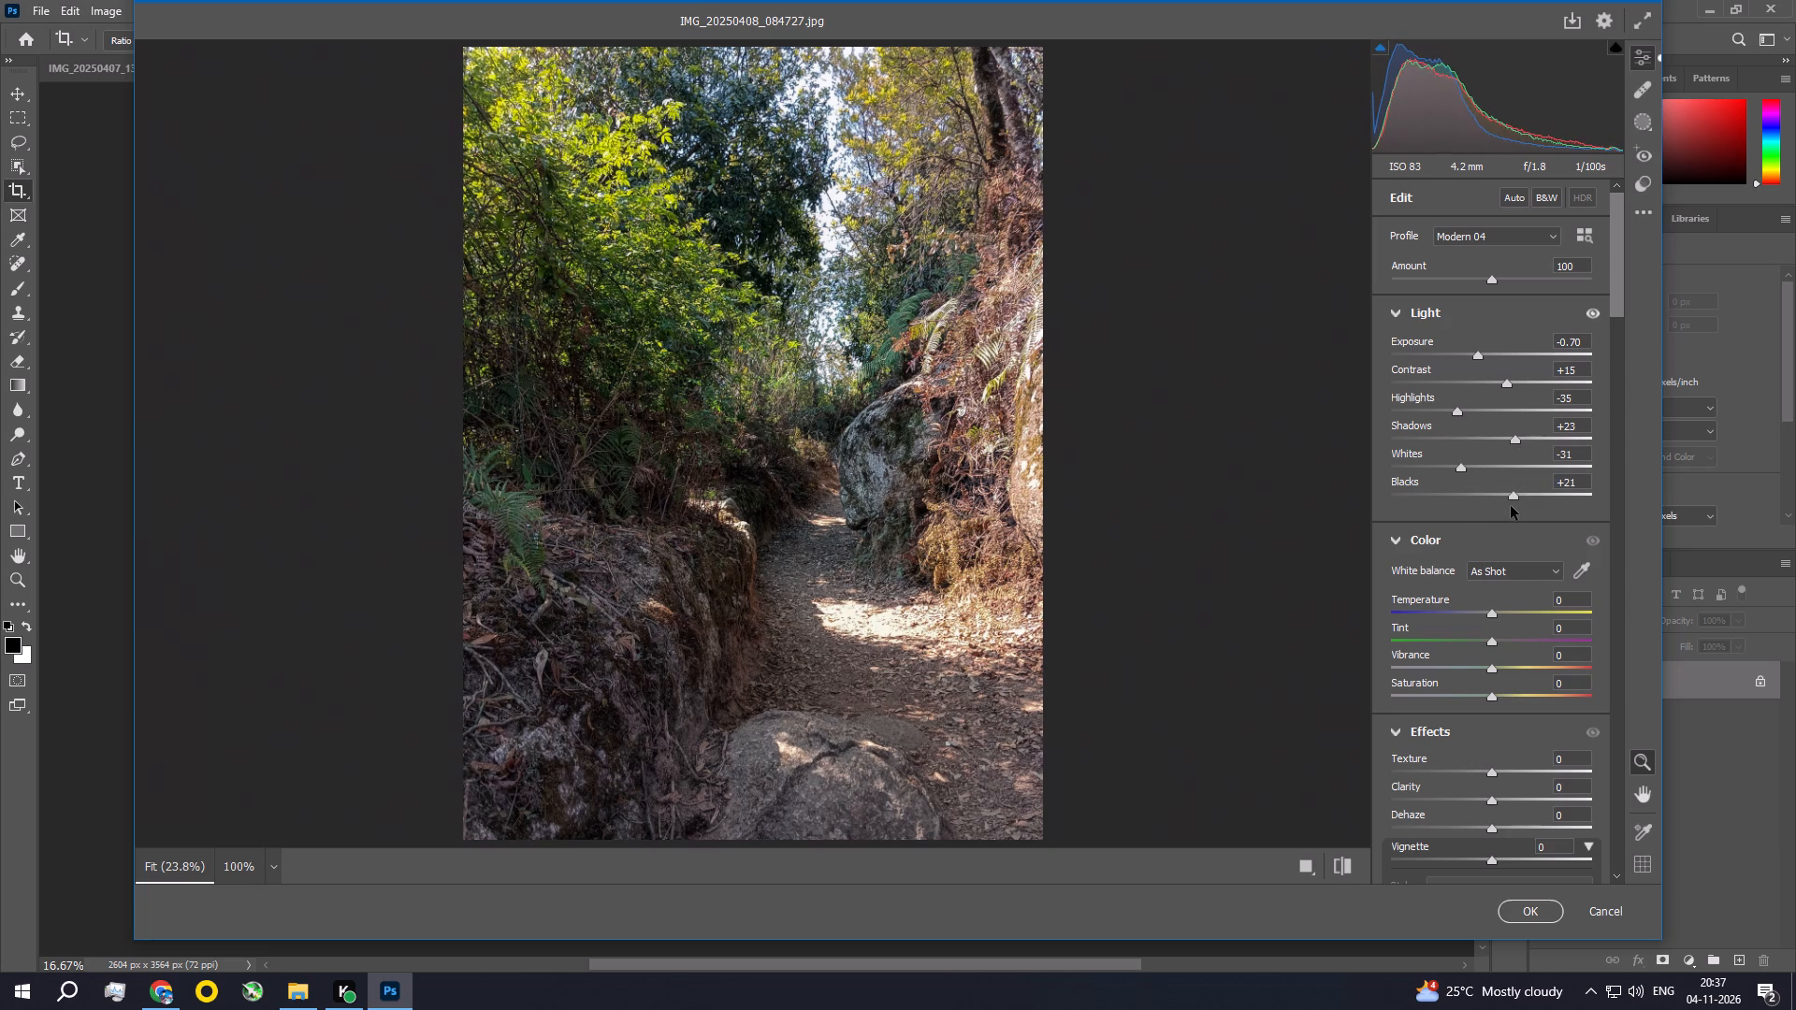
pyautogui.moveTo(1511, 506); pyautogui.dragTo(1501, 508)
pyautogui.moveTo(1616, 275); pyautogui.dragTo(1616, 315)
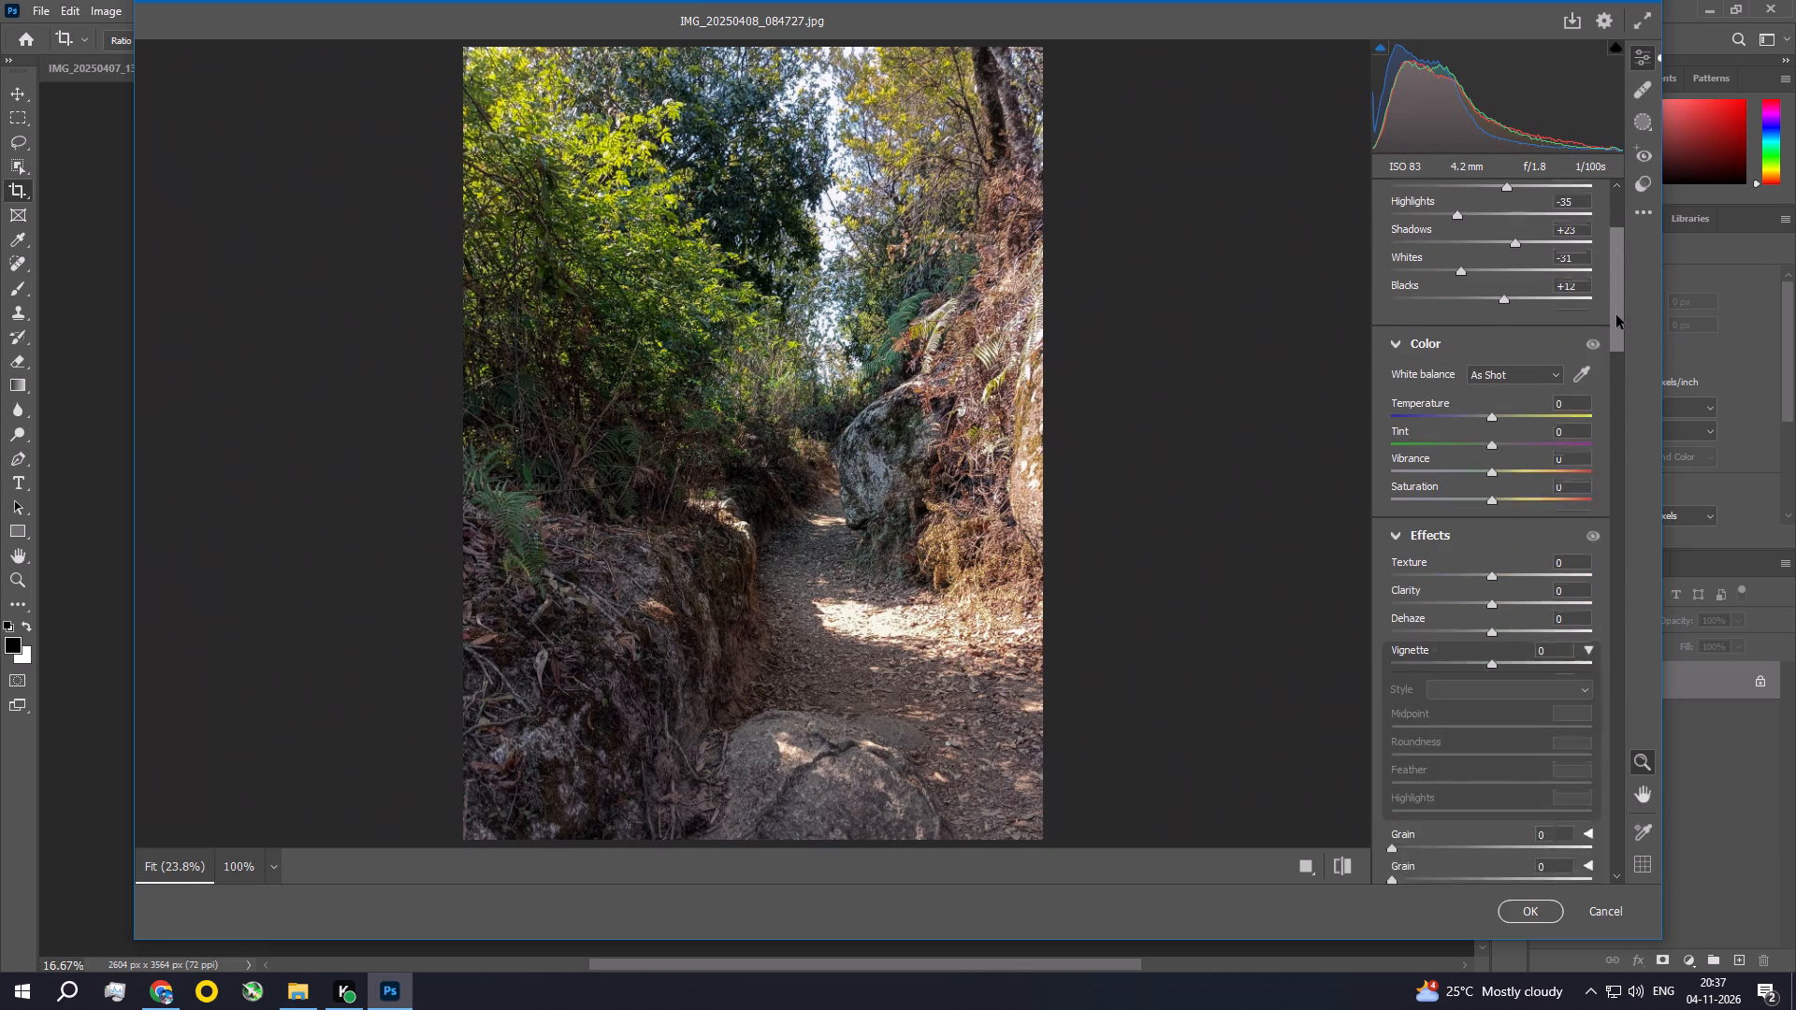
# Set the photo's Vibrance to +2 and Saturation to +12 in the Color settings.
pyautogui.moveTo(1616, 315); pyautogui.dragTo(1616, 317)
pyautogui.moveTo(1495, 429); pyautogui.dragTo(1505, 433)
pyautogui.moveTo(1496, 456); pyautogui.dragTo(1515, 464)
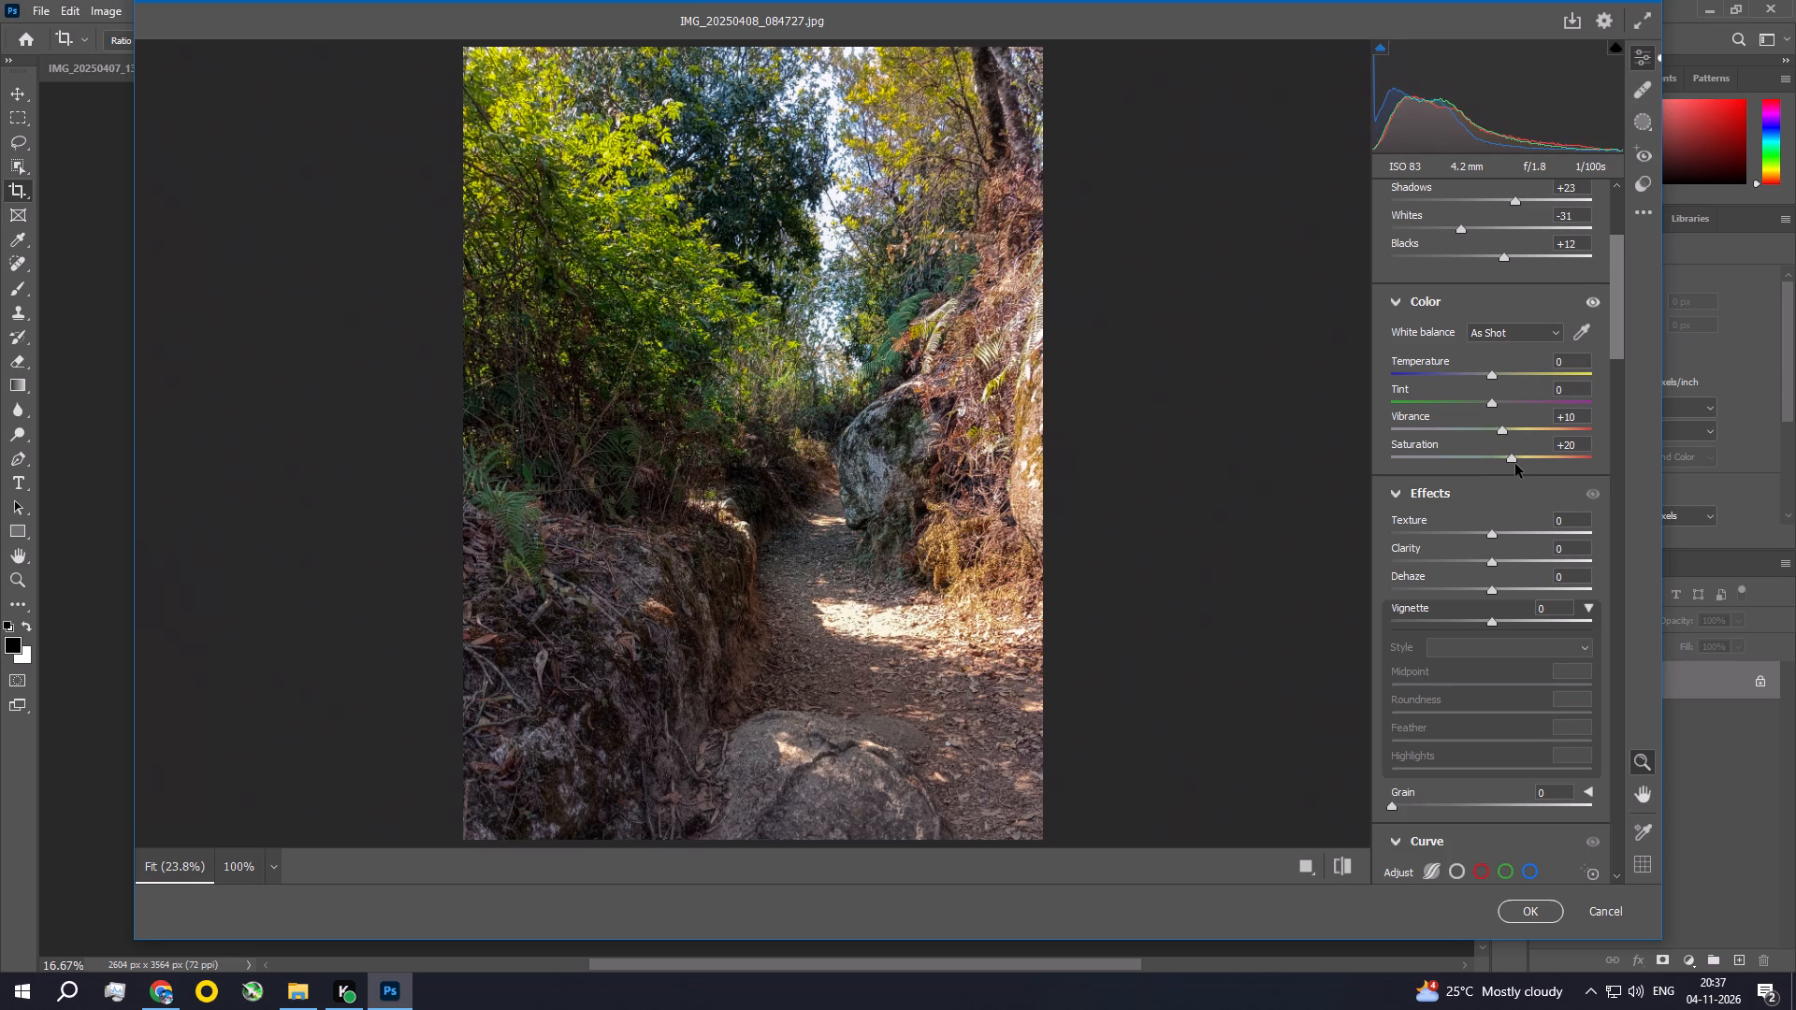
pyautogui.moveTo(1515, 464); pyautogui.dragTo(1508, 464)
pyautogui.moveTo(1506, 431); pyautogui.dragTo(1498, 432)
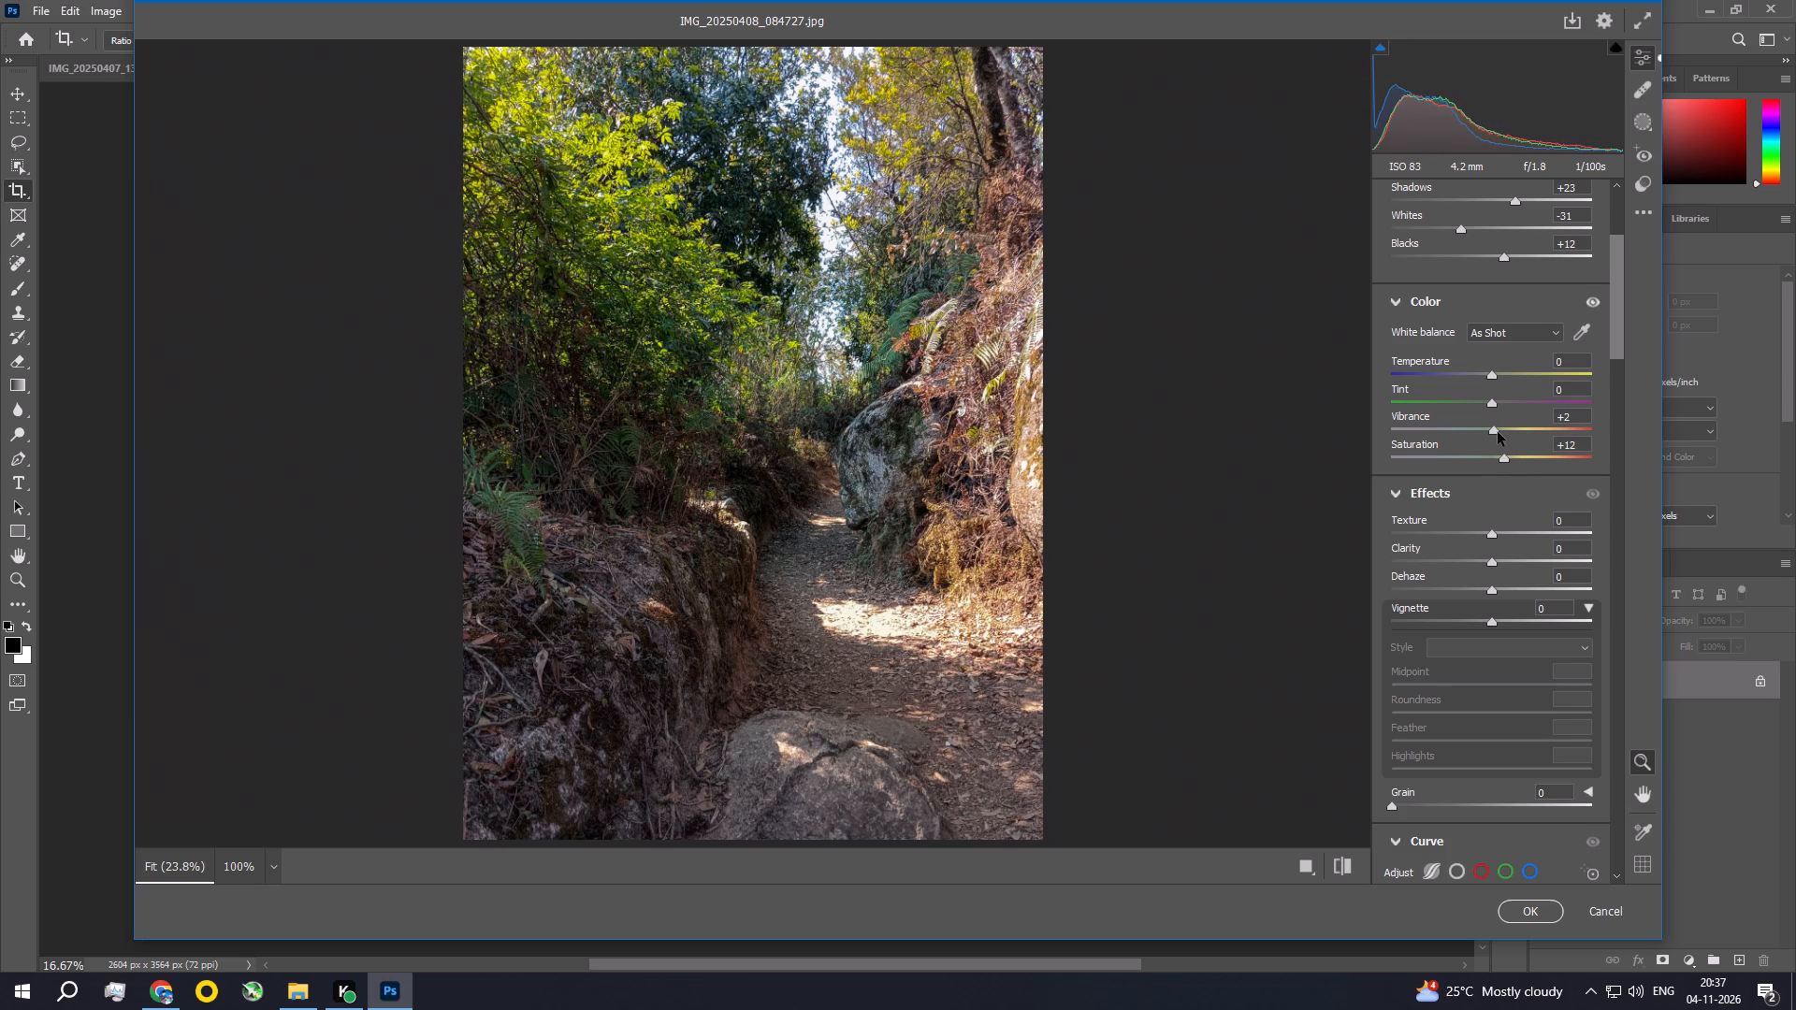
pyautogui.moveTo(1498, 432); pyautogui.dragTo(1491, 434)
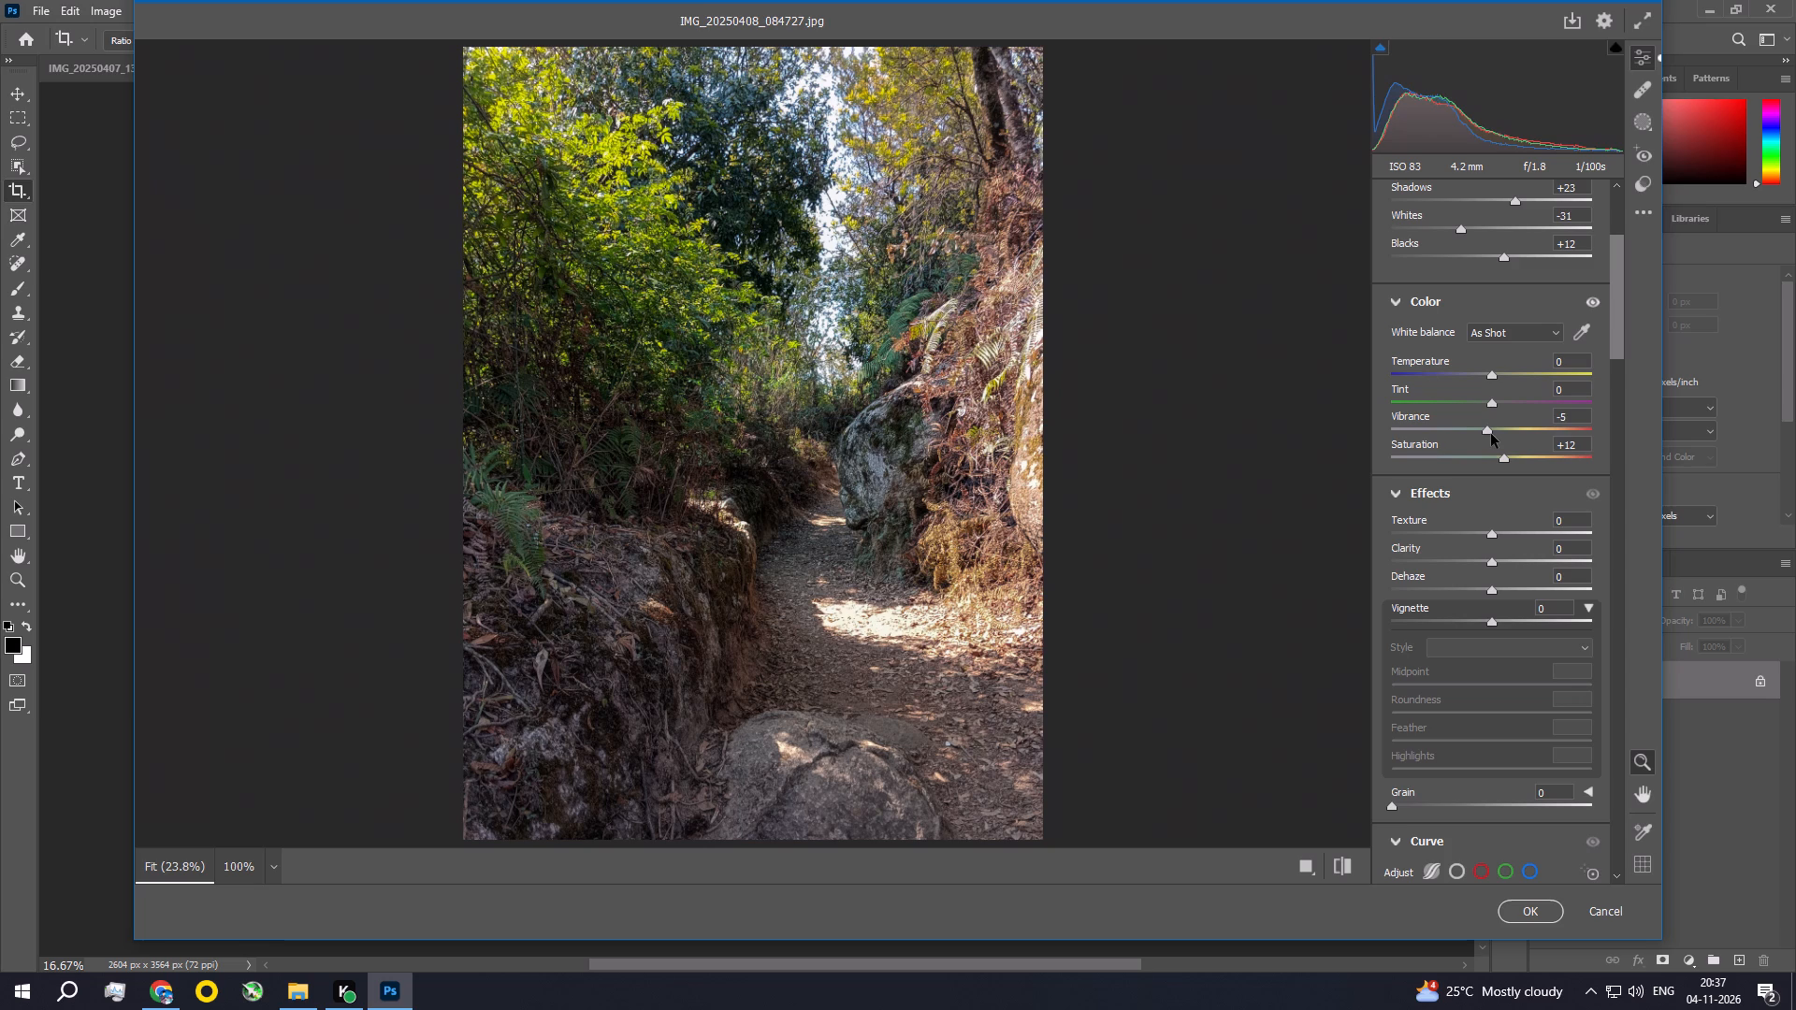
pyautogui.moveTo(1491, 434); pyautogui.dragTo(1498, 437)
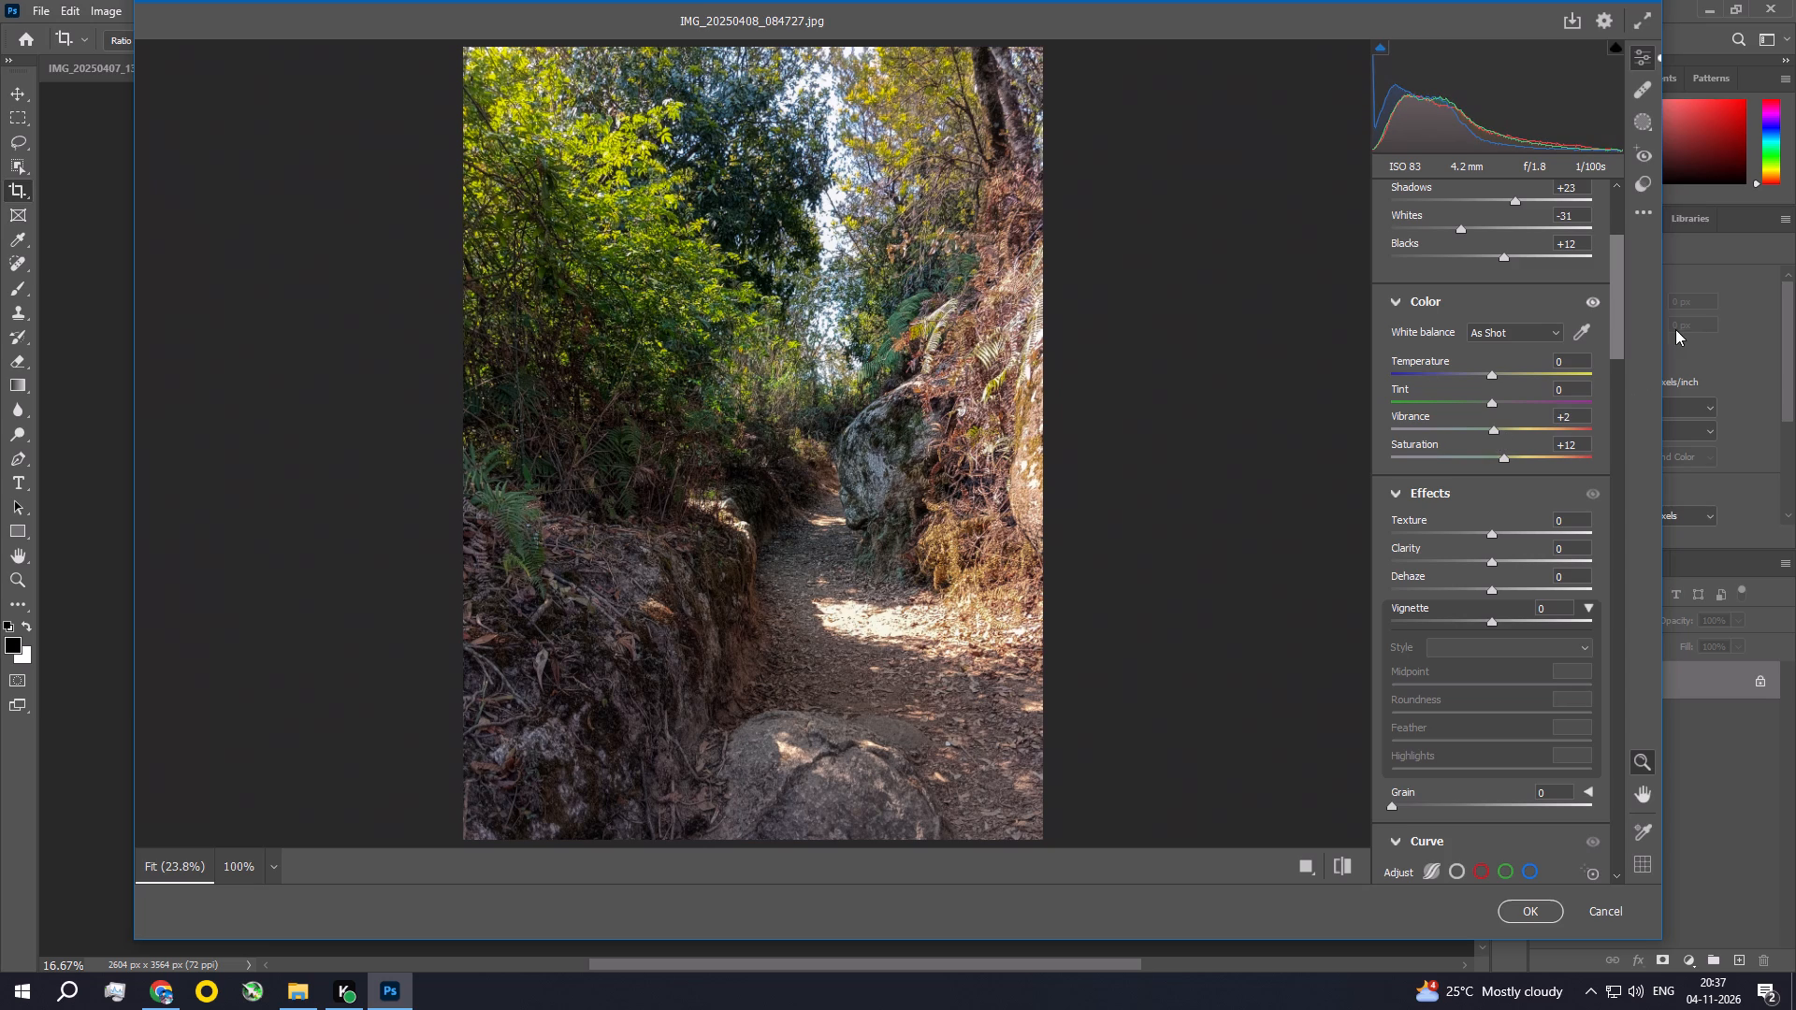
# Set Texture to +13, Clarity to +9 and Dehaze to +11 in the Effects settings.
pyautogui.moveTo(1617, 301); pyautogui.dragTo(1624, 330)
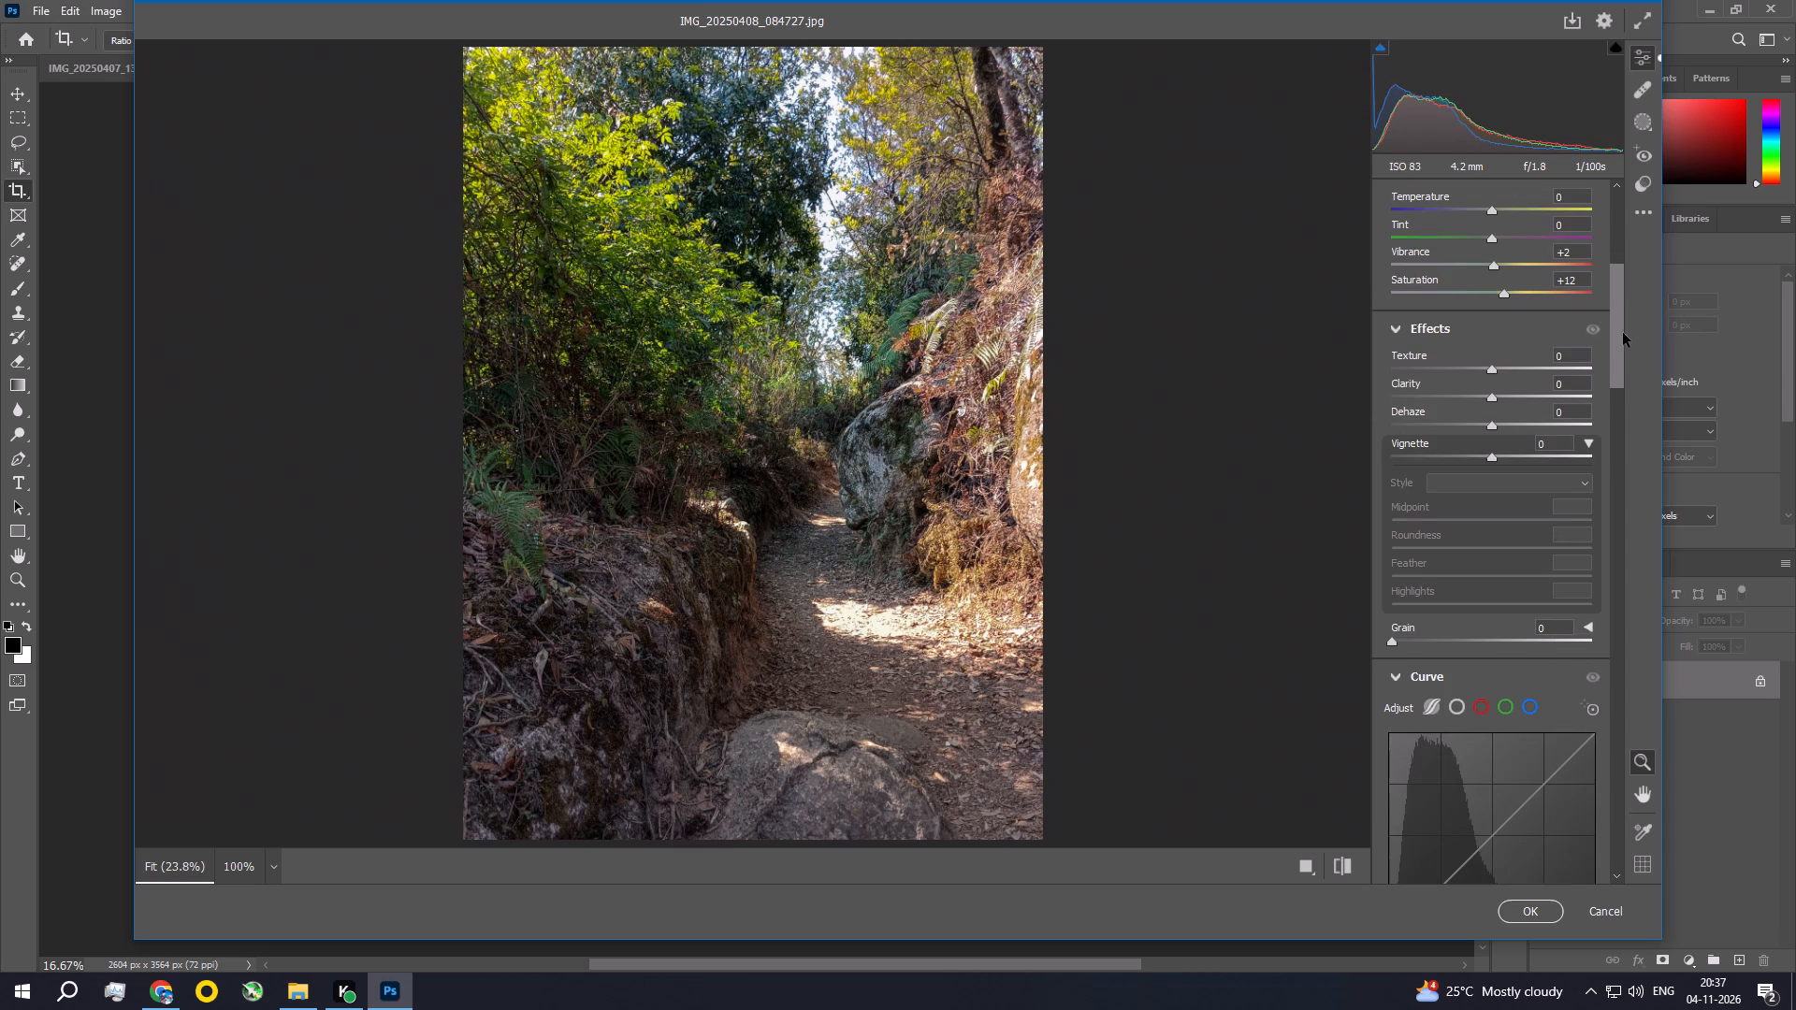
pyautogui.moveTo(1485, 368); pyautogui.dragTo(1499, 377)
pyautogui.moveTo(1492, 397); pyautogui.dragTo(1501, 398)
pyautogui.moveTo(1493, 426); pyautogui.dragTo(1498, 426)
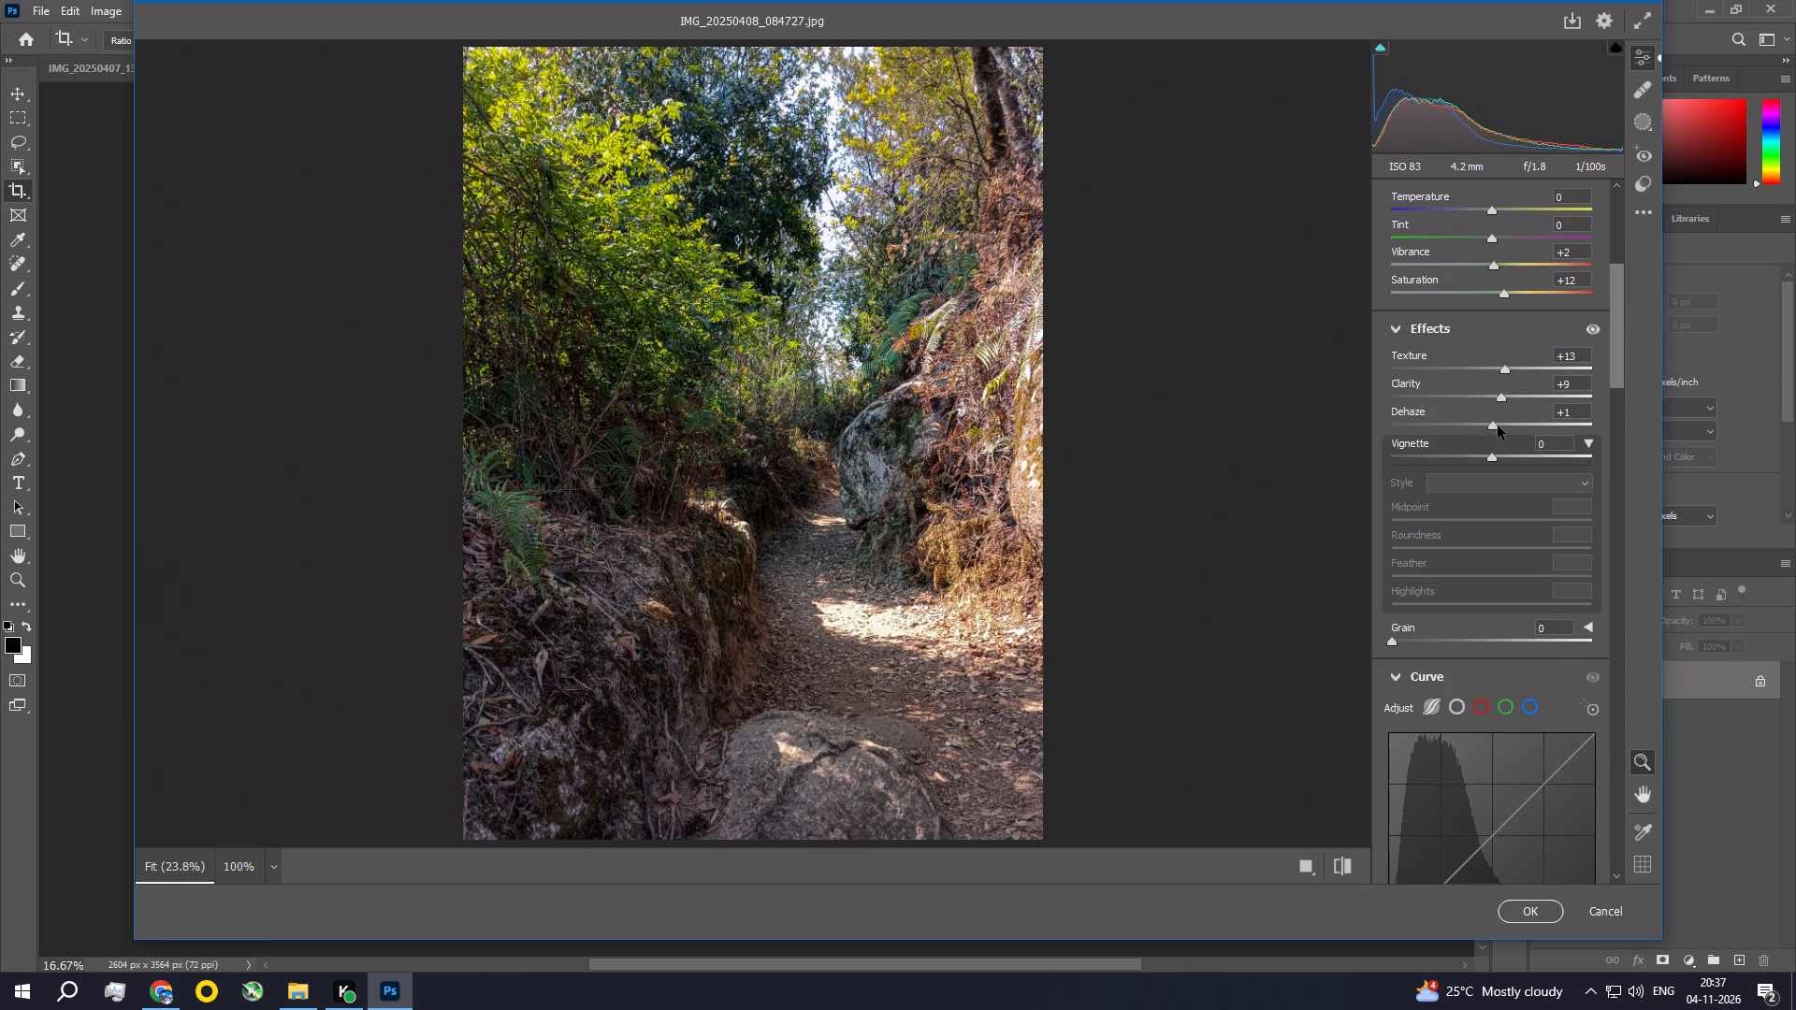
pyautogui.moveTo(1498, 426); pyautogui.dragTo(1477, 426)
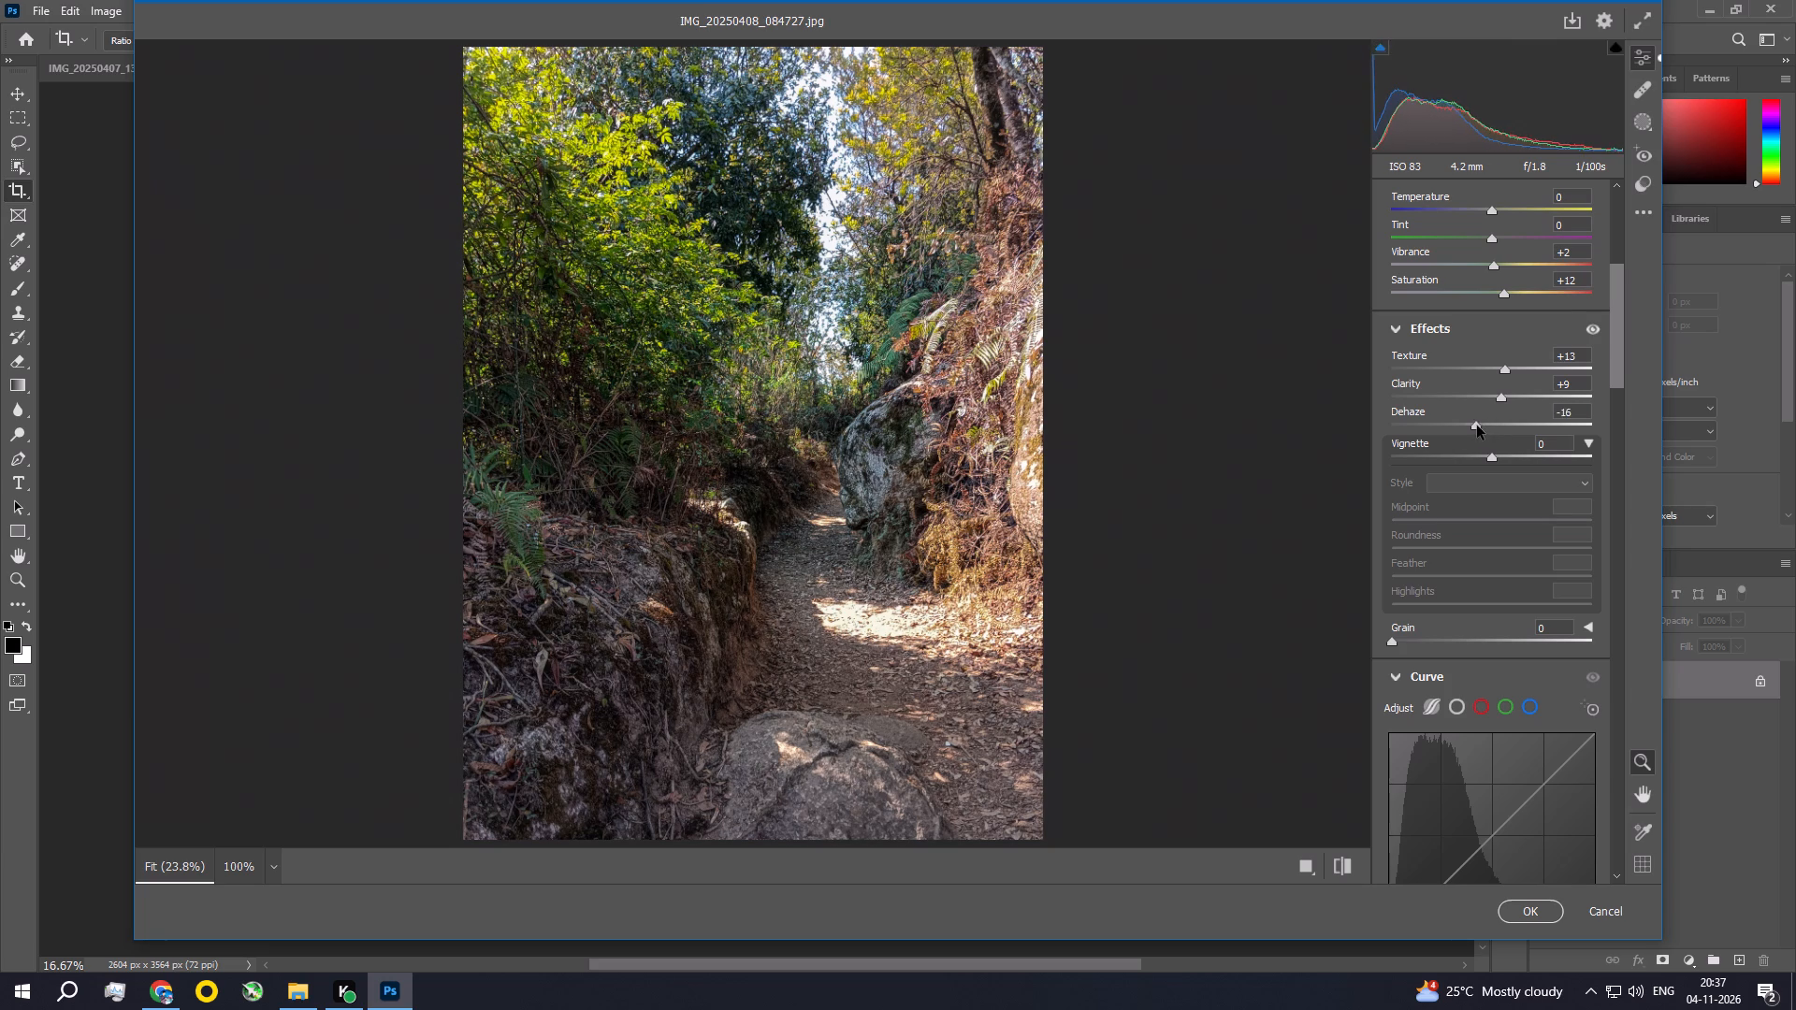
pyautogui.moveTo(1477, 426); pyautogui.dragTo(1504, 426)
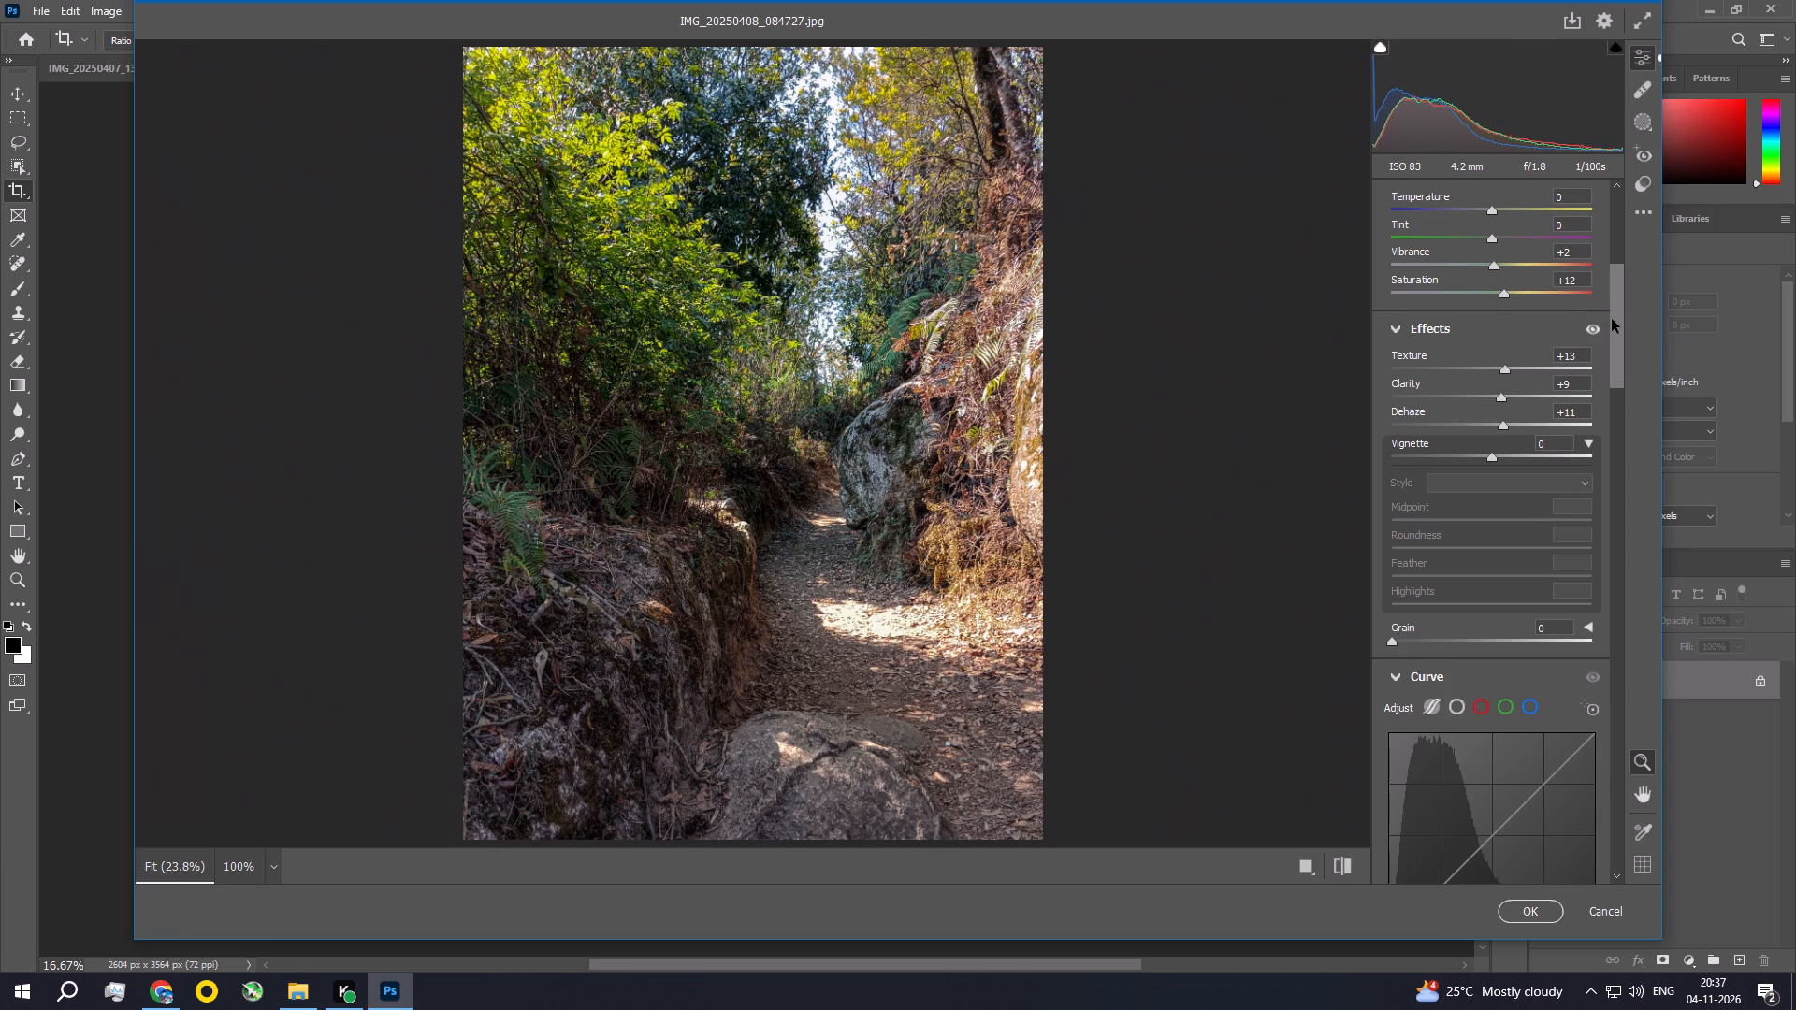
# Lower the parametric curve's Highlights to -42 and Lights to -30.
pyautogui.moveTo(1619, 325); pyautogui.dragTo(1619, 403)
pyautogui.click(1455, 569)
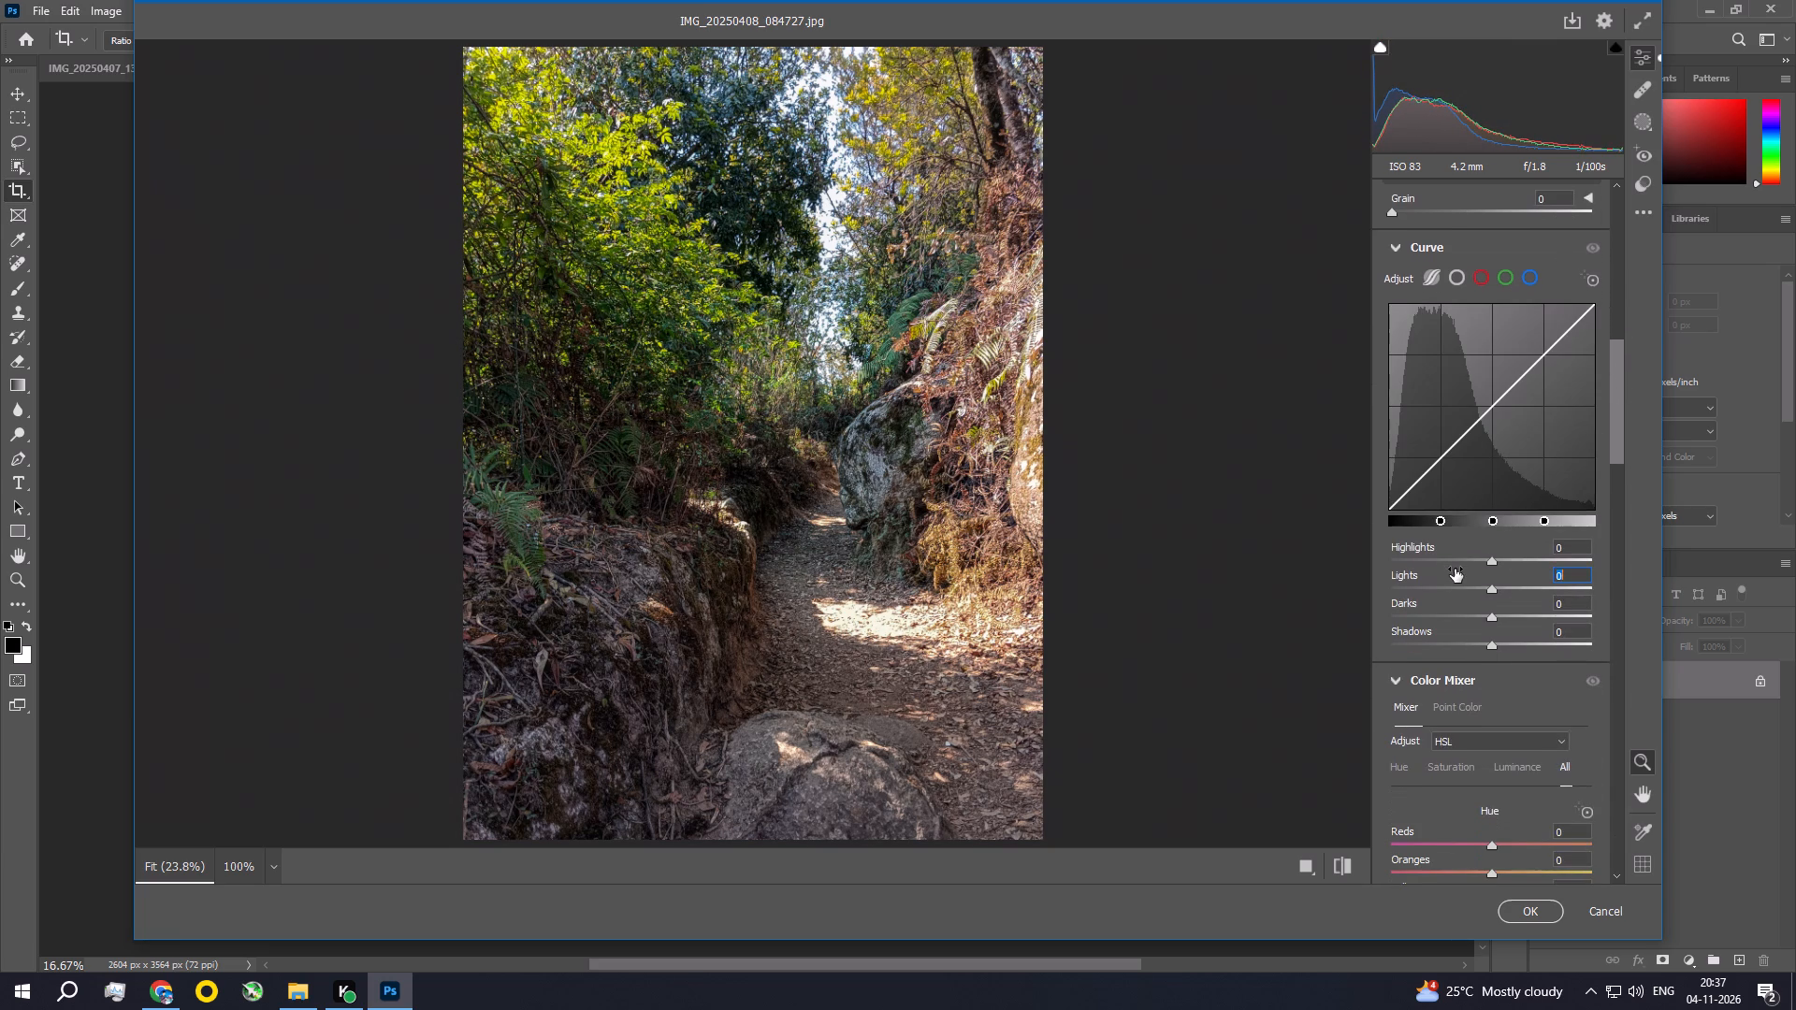
pyautogui.click(1455, 557)
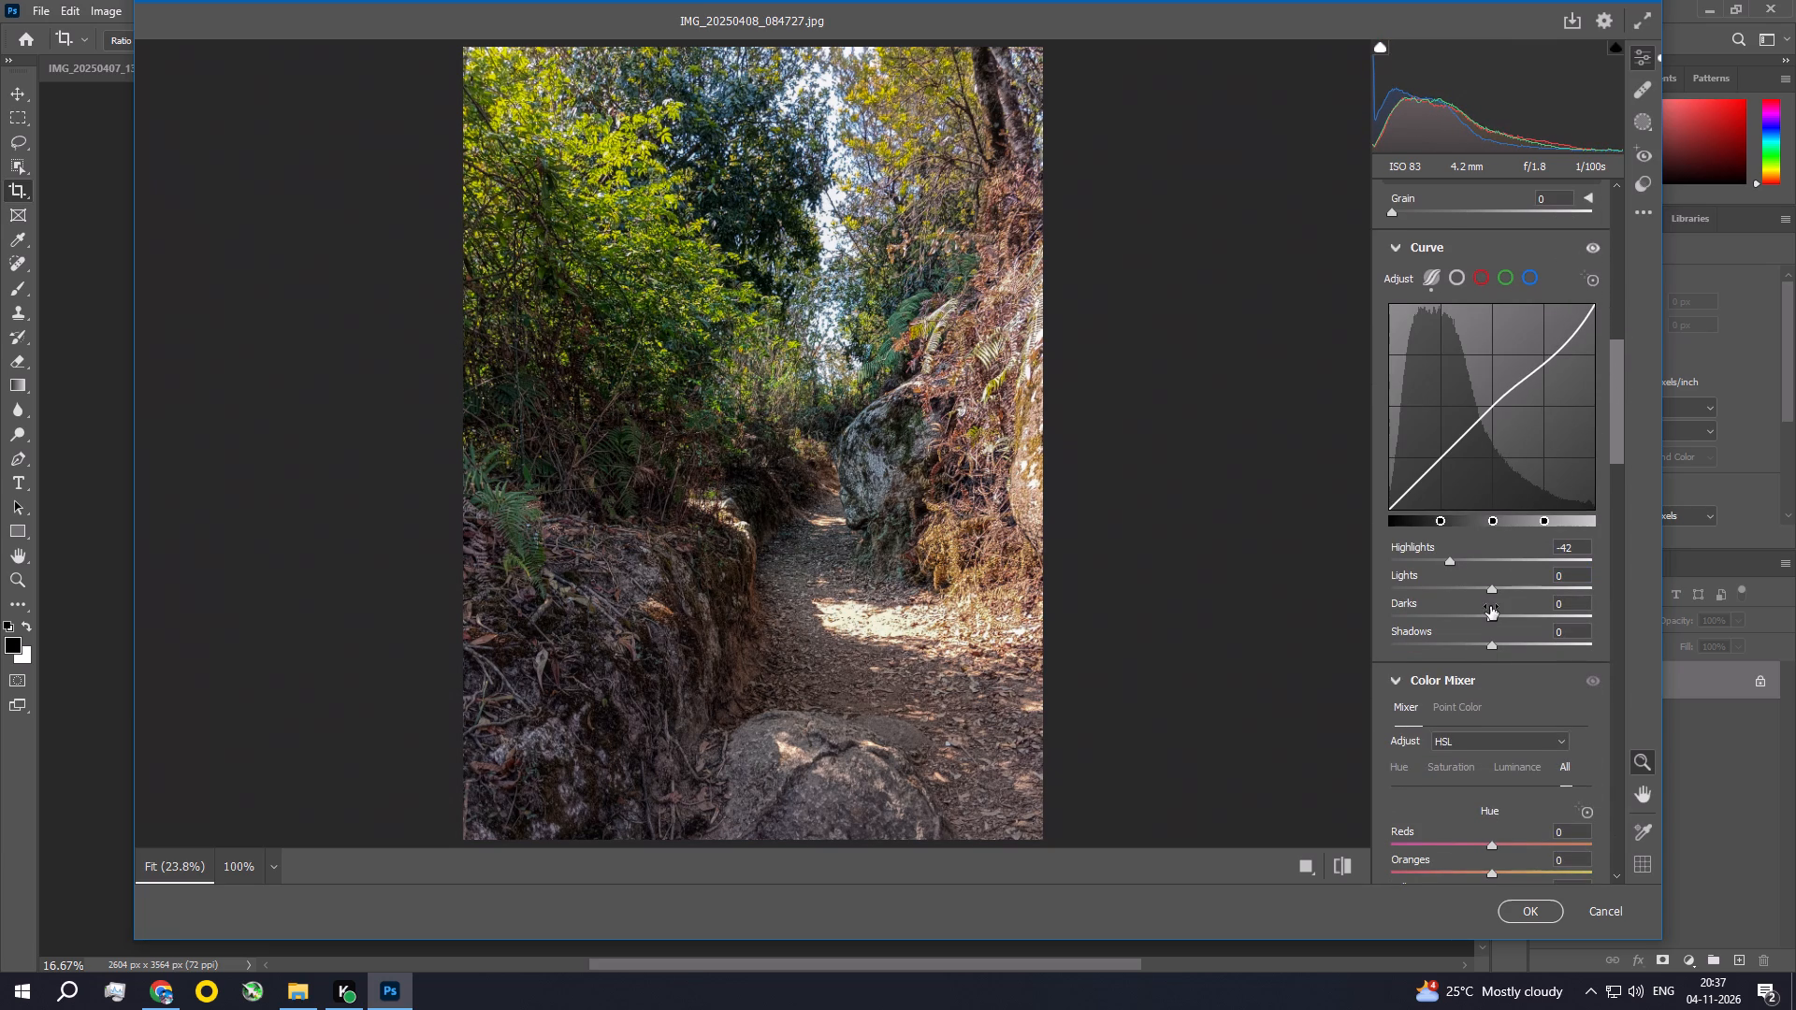
pyautogui.moveTo(1489, 591); pyautogui.dragTo(1459, 589)
# Set Color Mixer saturation to Reds +11, Oranges +10, Yellows +10, Greens +17 and Aquas +14, and apply the Camera Raw edits.
pyautogui.moveTo(1615, 416); pyautogui.dragTo(1616, 435)
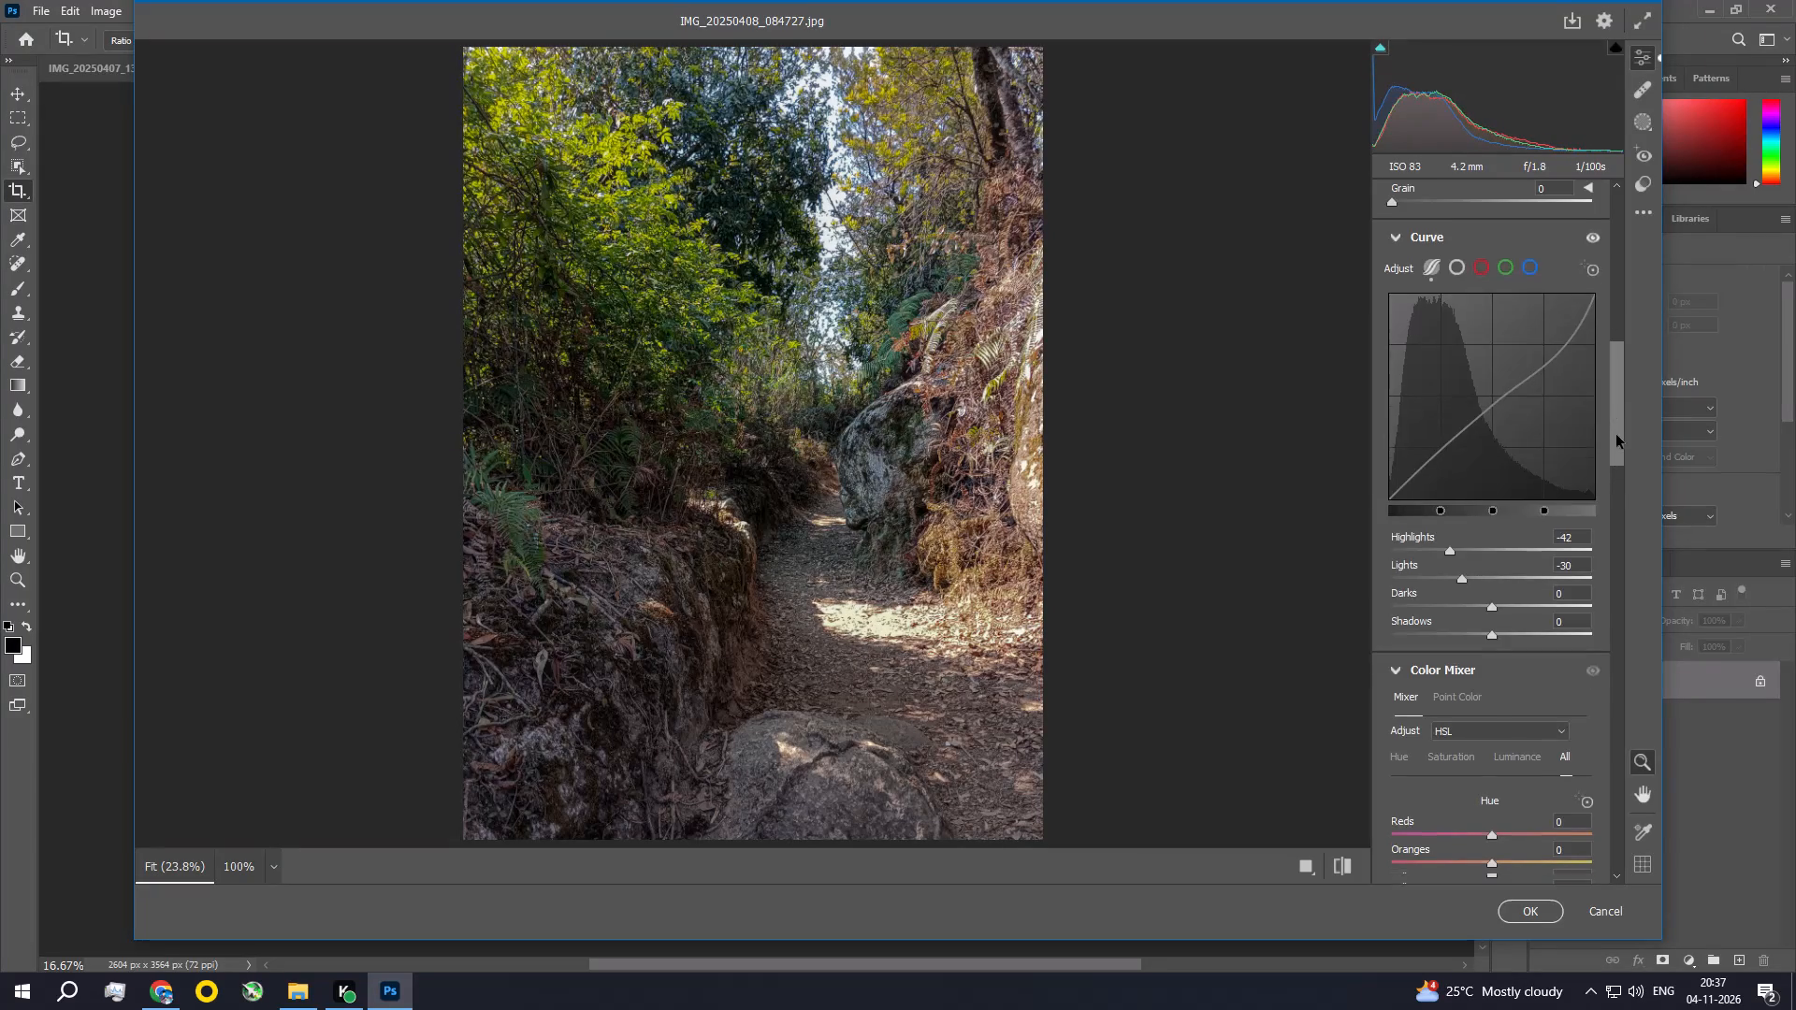
pyautogui.moveTo(1616, 435); pyautogui.dragTo(1608, 541)
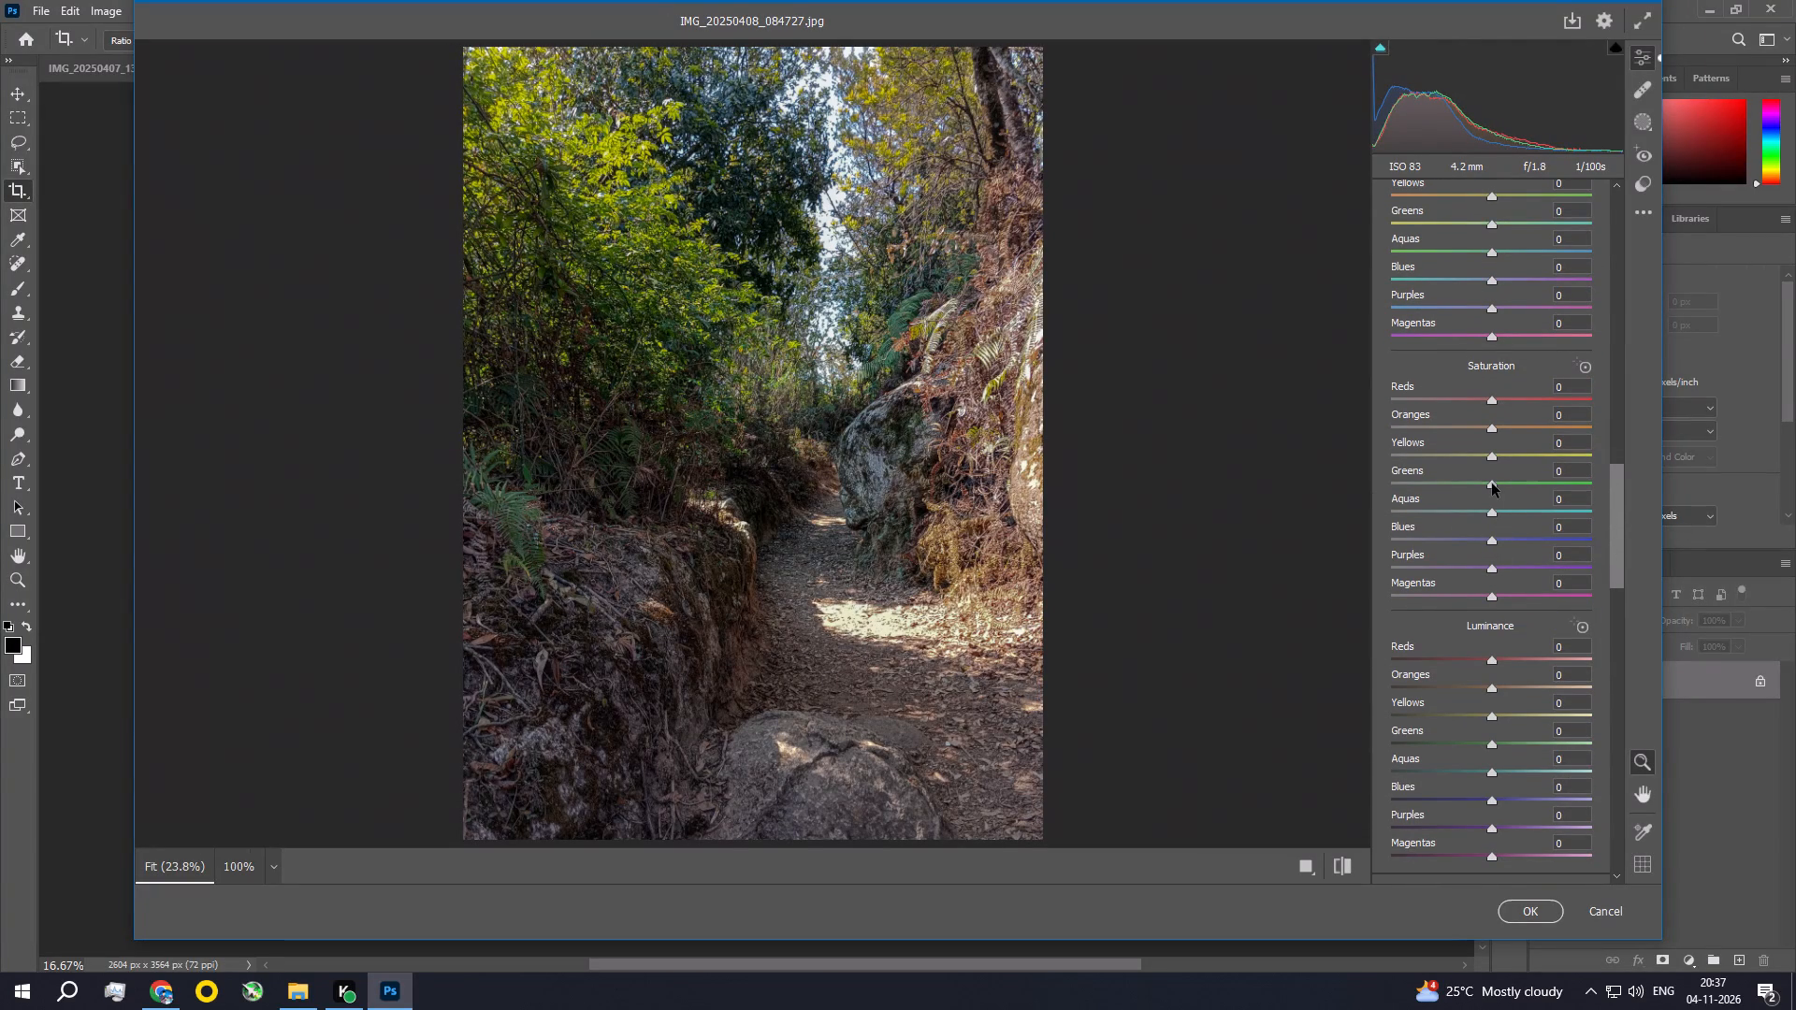
pyautogui.moveTo(1492, 483); pyautogui.dragTo(1509, 487)
pyautogui.moveTo(1493, 511); pyautogui.dragTo(1507, 512)
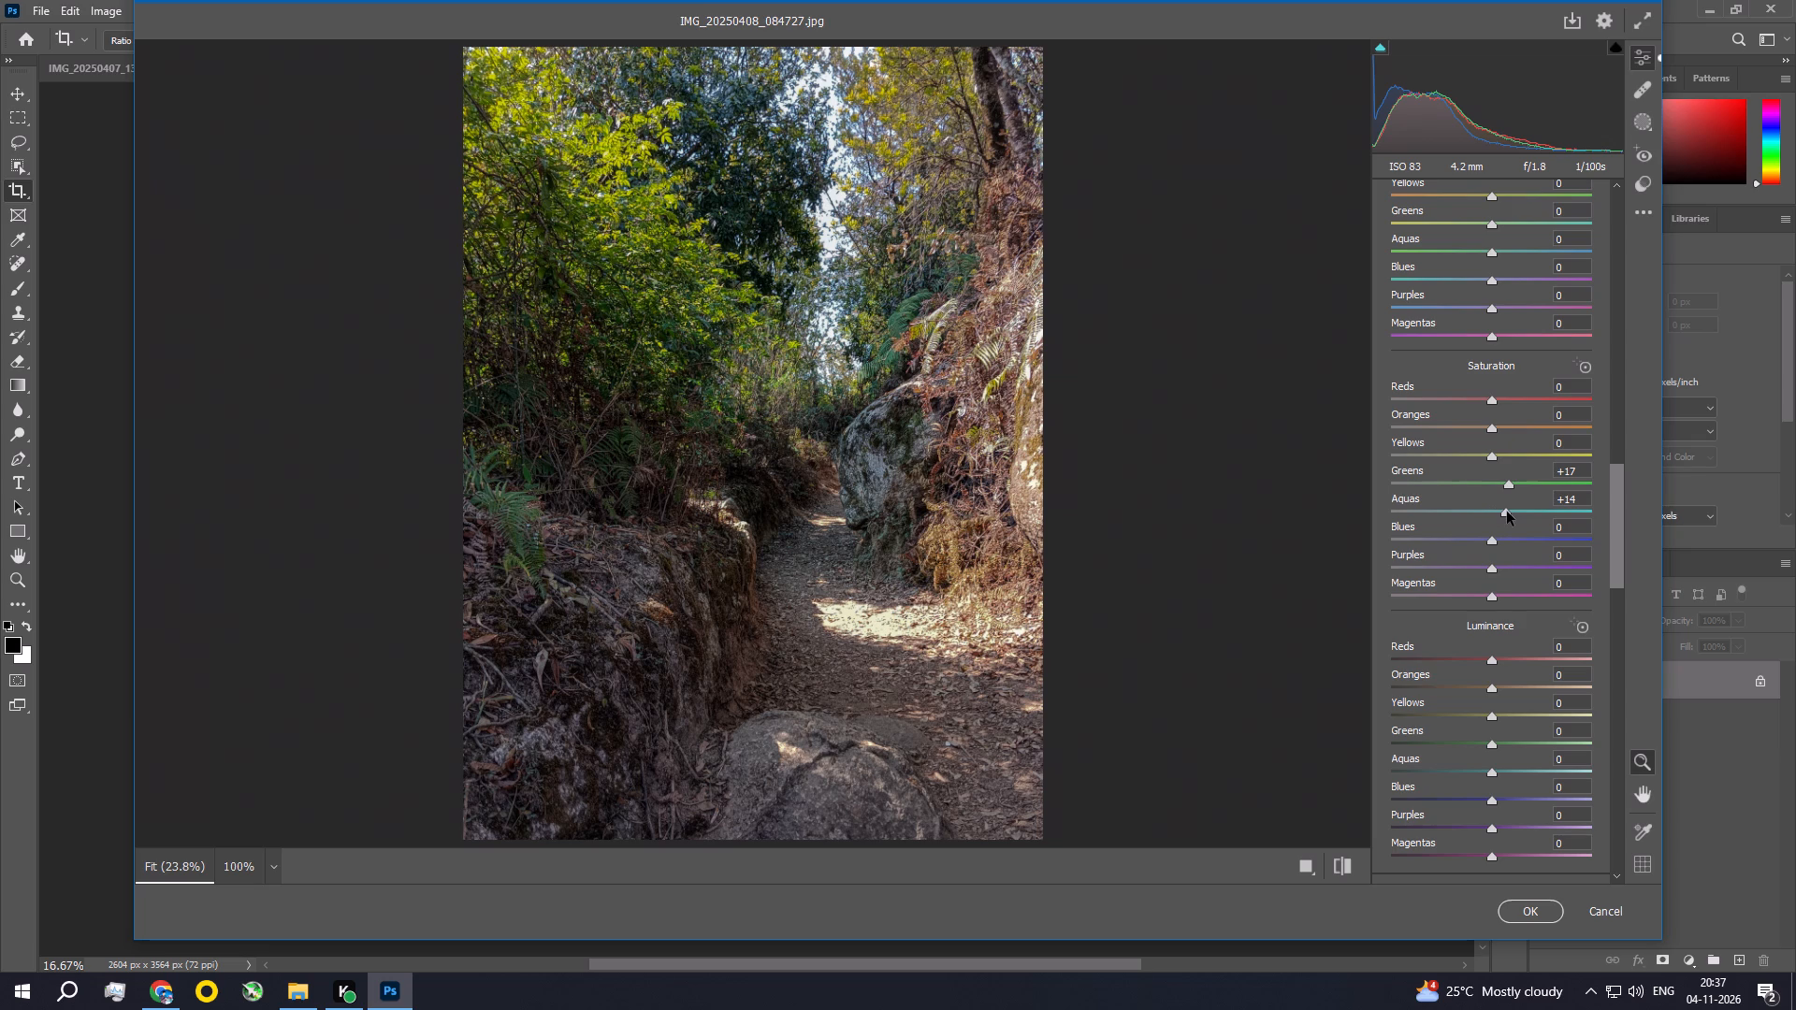
pyautogui.moveTo(1484, 454); pyautogui.dragTo(1500, 462)
pyautogui.moveTo(1500, 462); pyautogui.dragTo(1501, 463)
pyautogui.moveTo(1489, 426); pyautogui.dragTo(1499, 431)
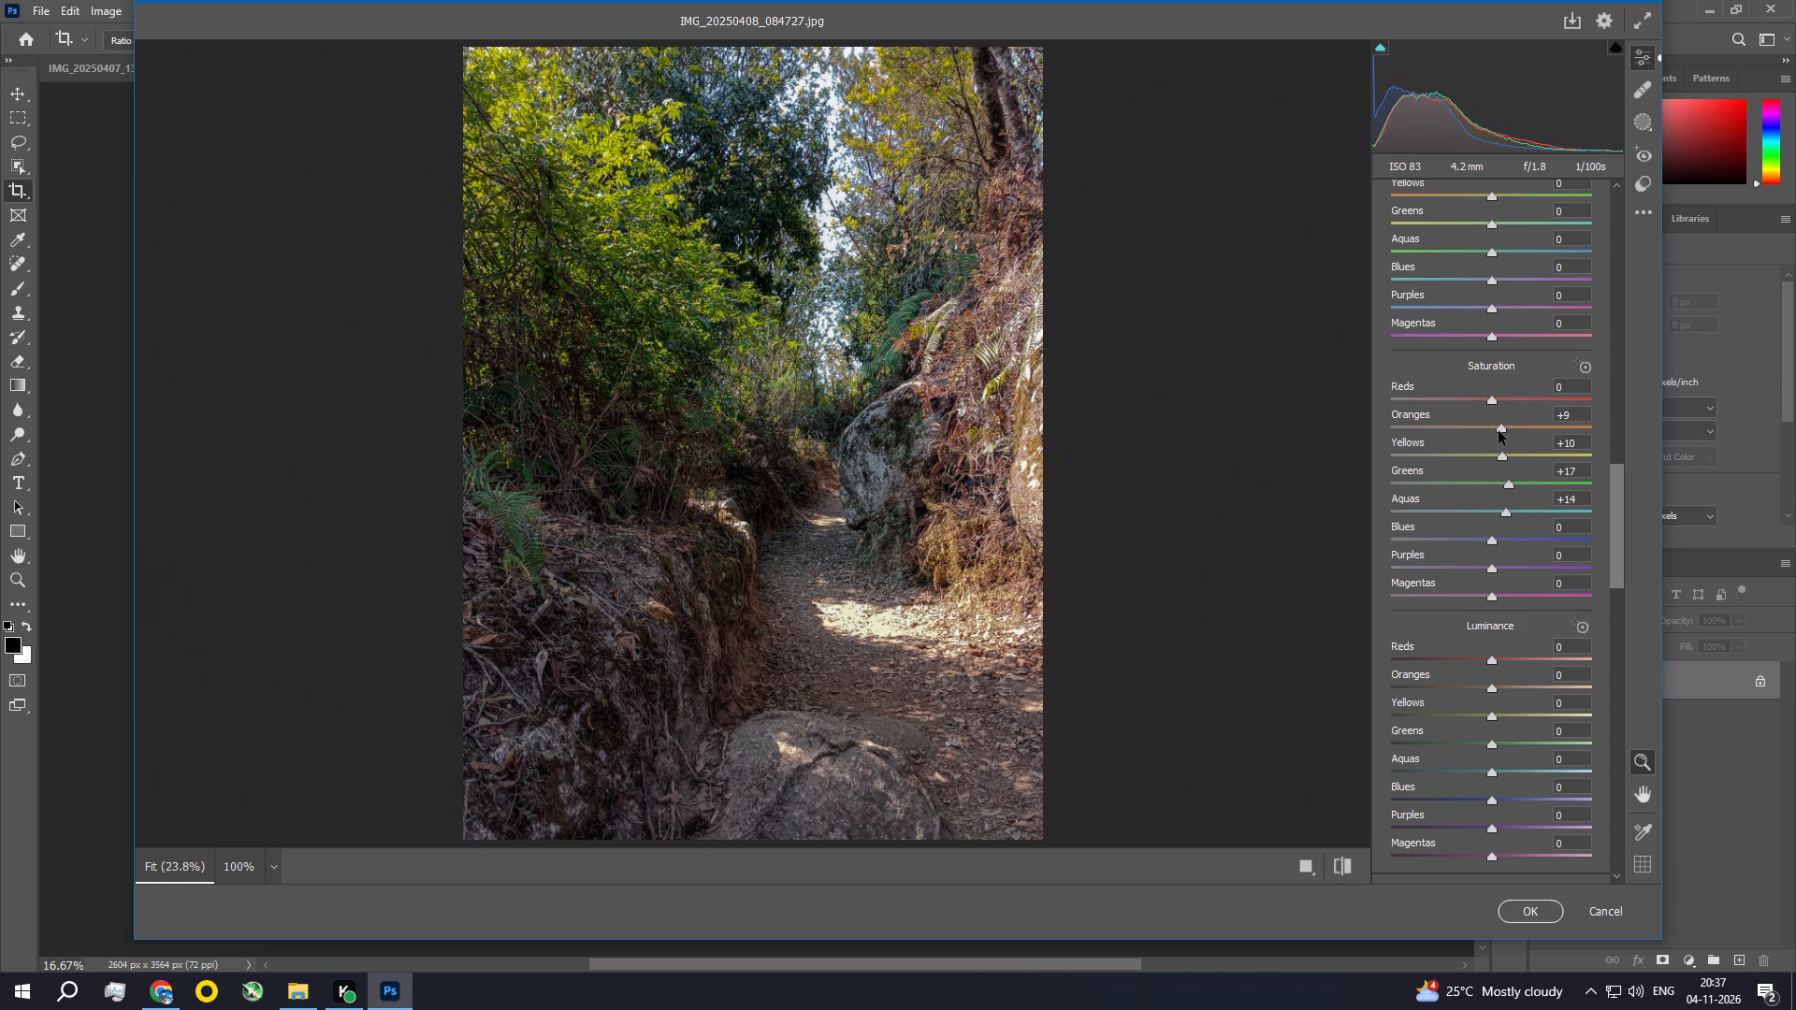
pyautogui.moveTo(1499, 431); pyautogui.dragTo(1499, 432)
pyautogui.moveTo(1489, 400); pyautogui.dragTo(1498, 407)
pyautogui.moveTo(1498, 407); pyautogui.dragTo(1500, 411)
pyautogui.moveTo(1620, 520); pyautogui.dragTo(1621, 545)
pyautogui.click(1514, 908)
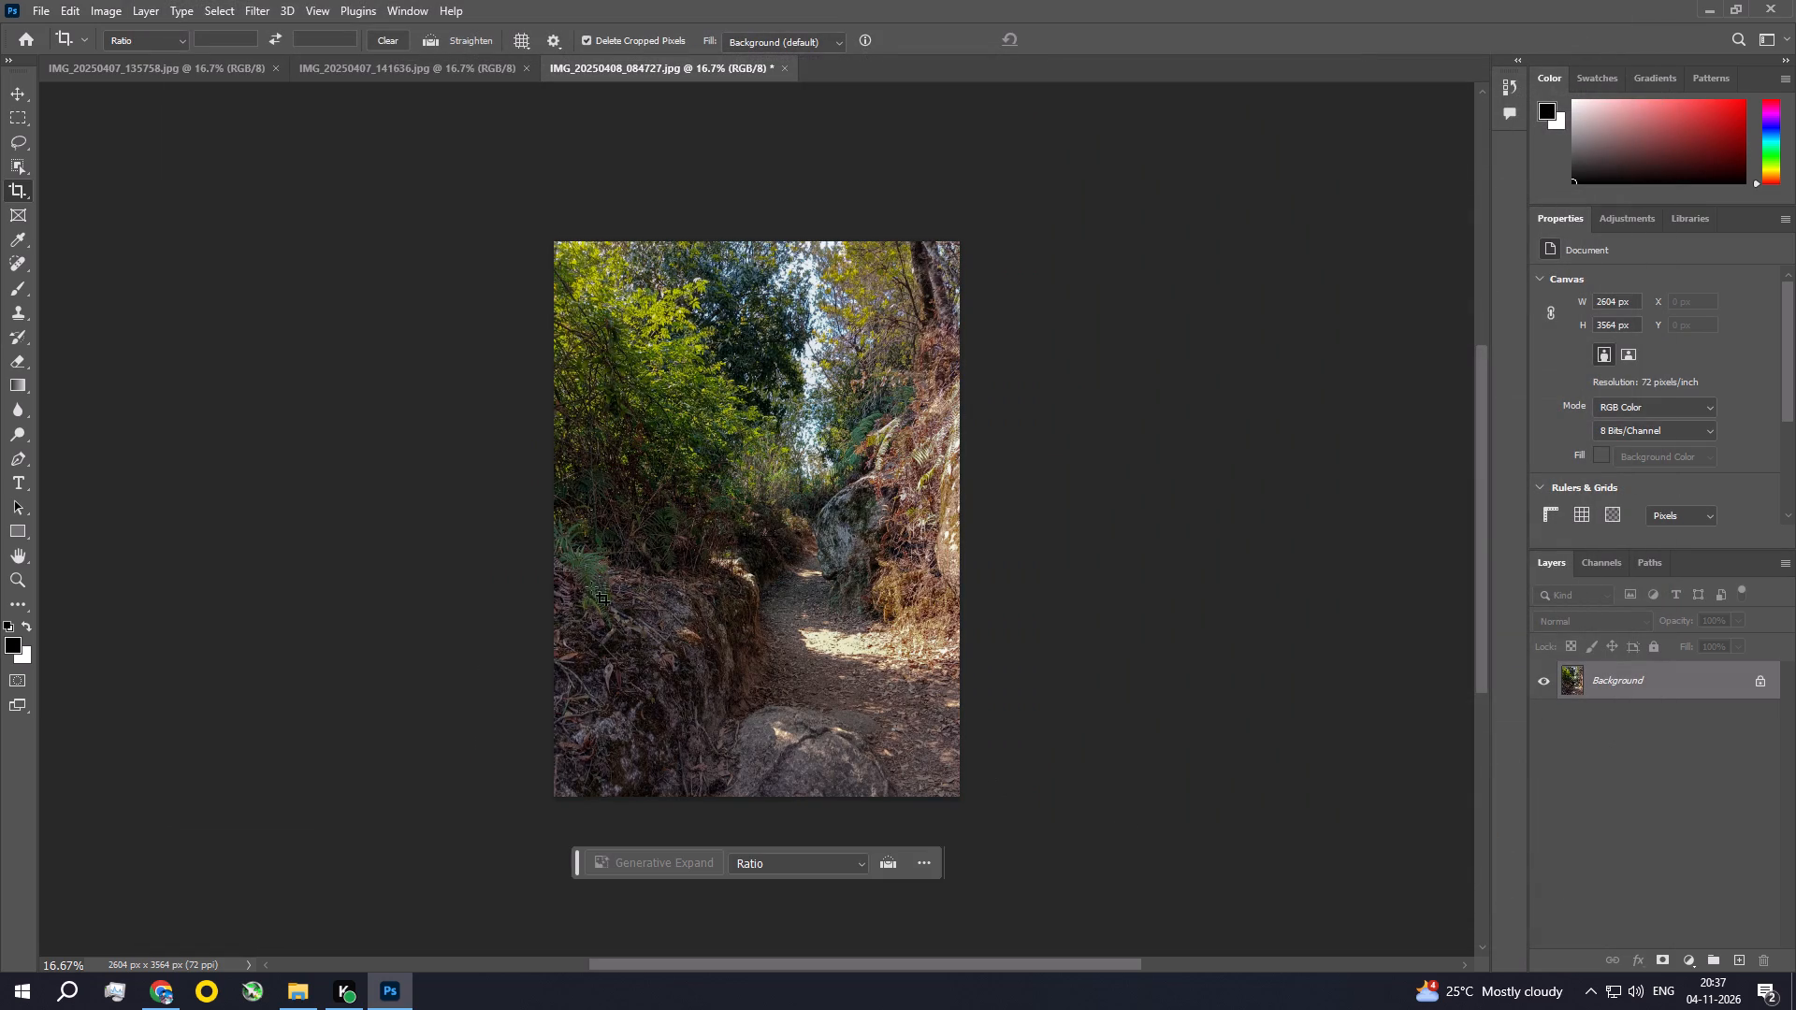
# Apply a Photo Filter to the path photo using Warming Filter (85) at 25% density with luminosity preserved.
pyautogui.click(94, 6)
pyautogui.click(134, 55)
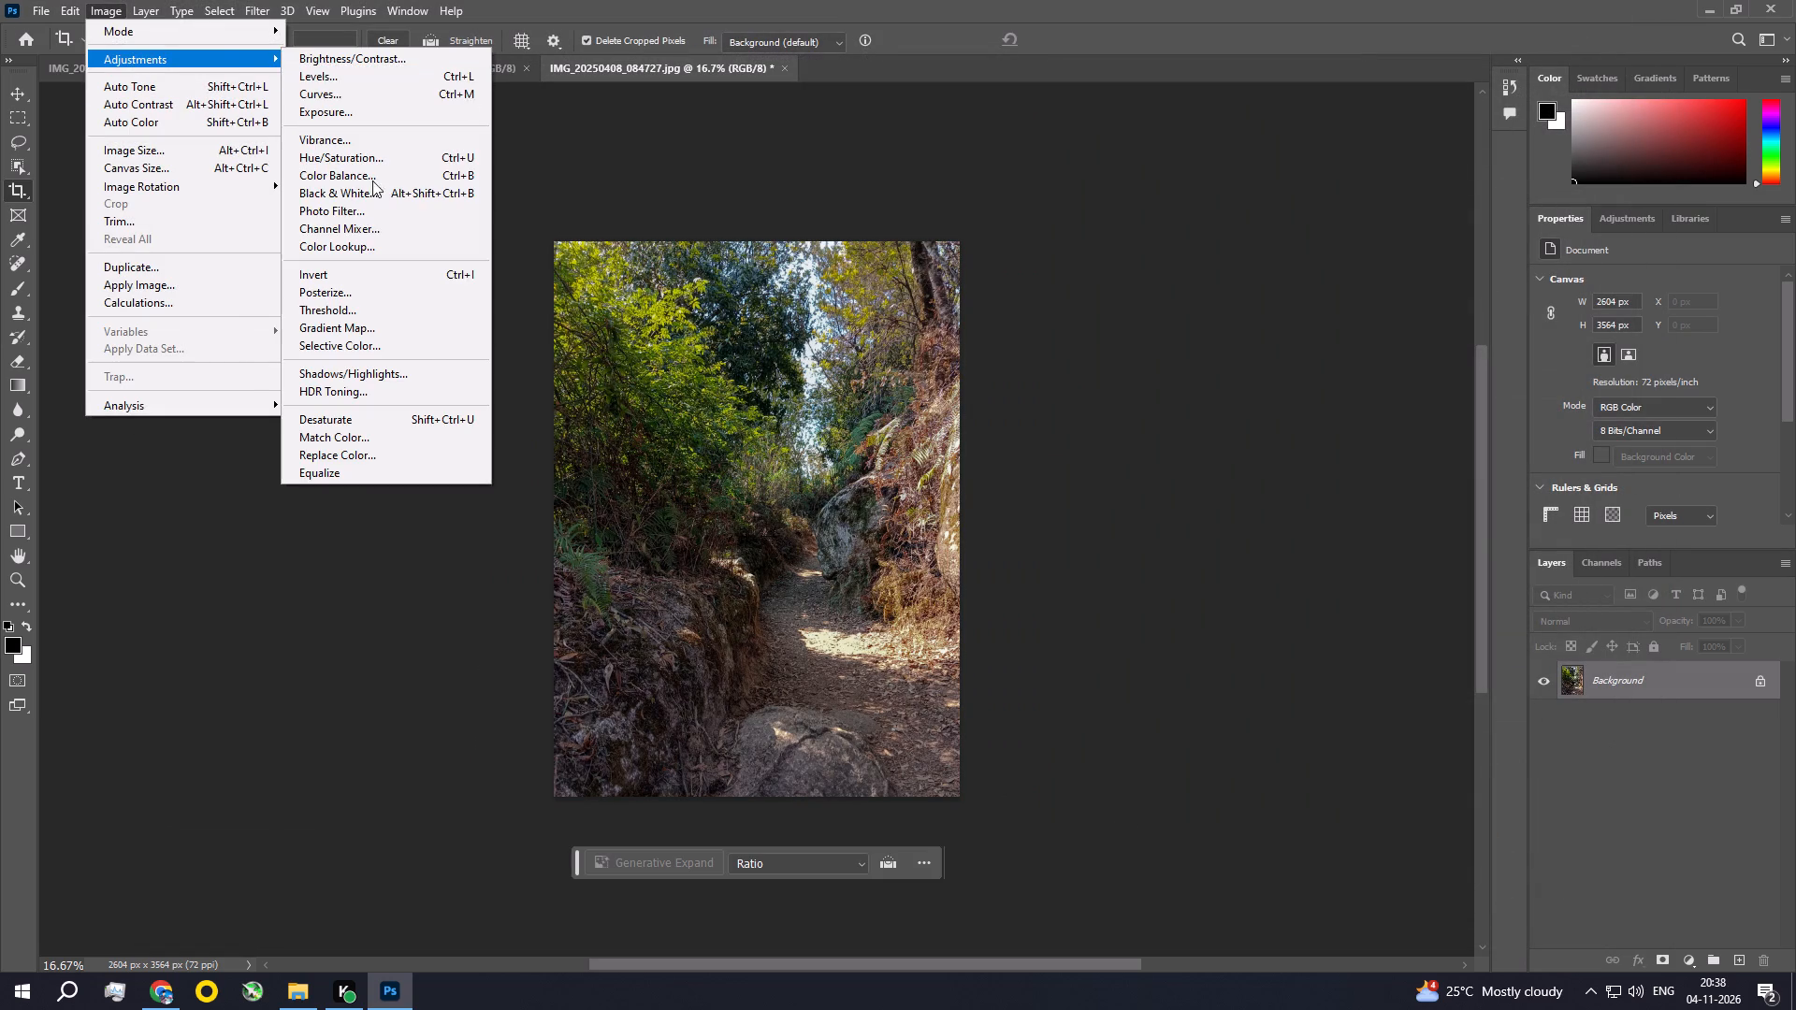
pyautogui.click(350, 217)
pyautogui.click(1382, 205)
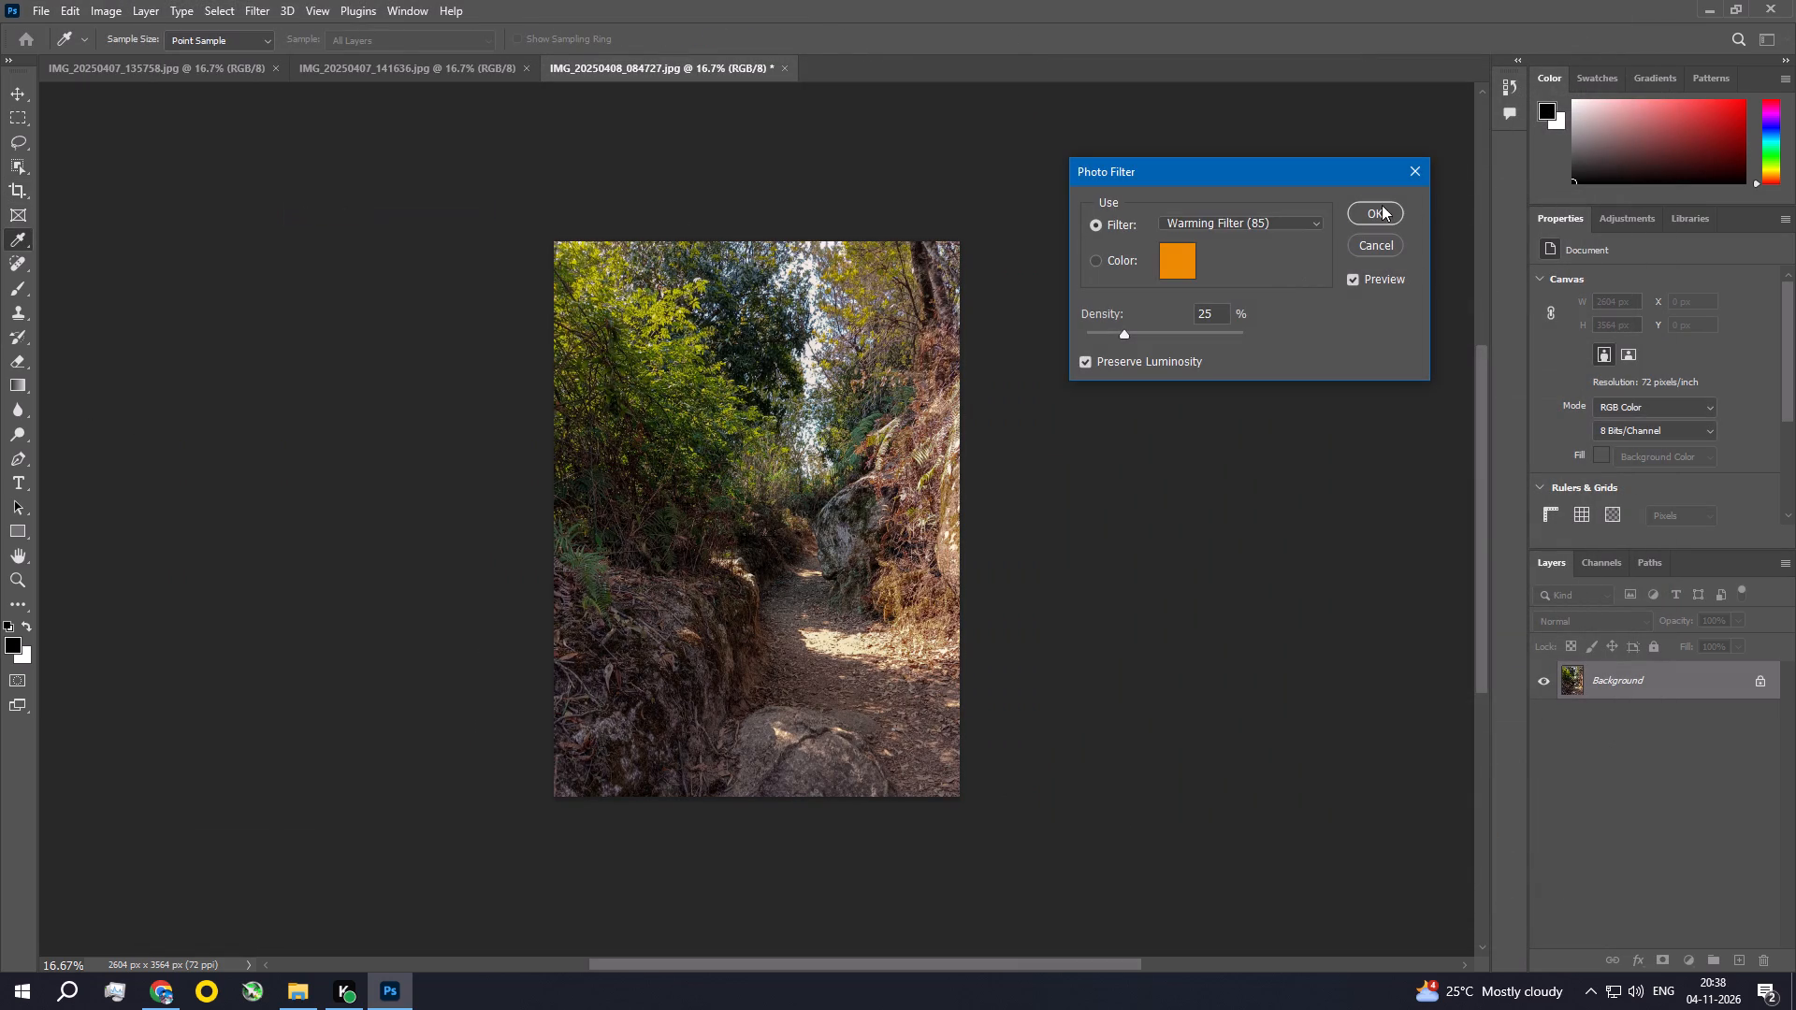
# Apply an Exposure adjustment to the path photo with the Offset set to 0.0050.
pyautogui.click(98, 9)
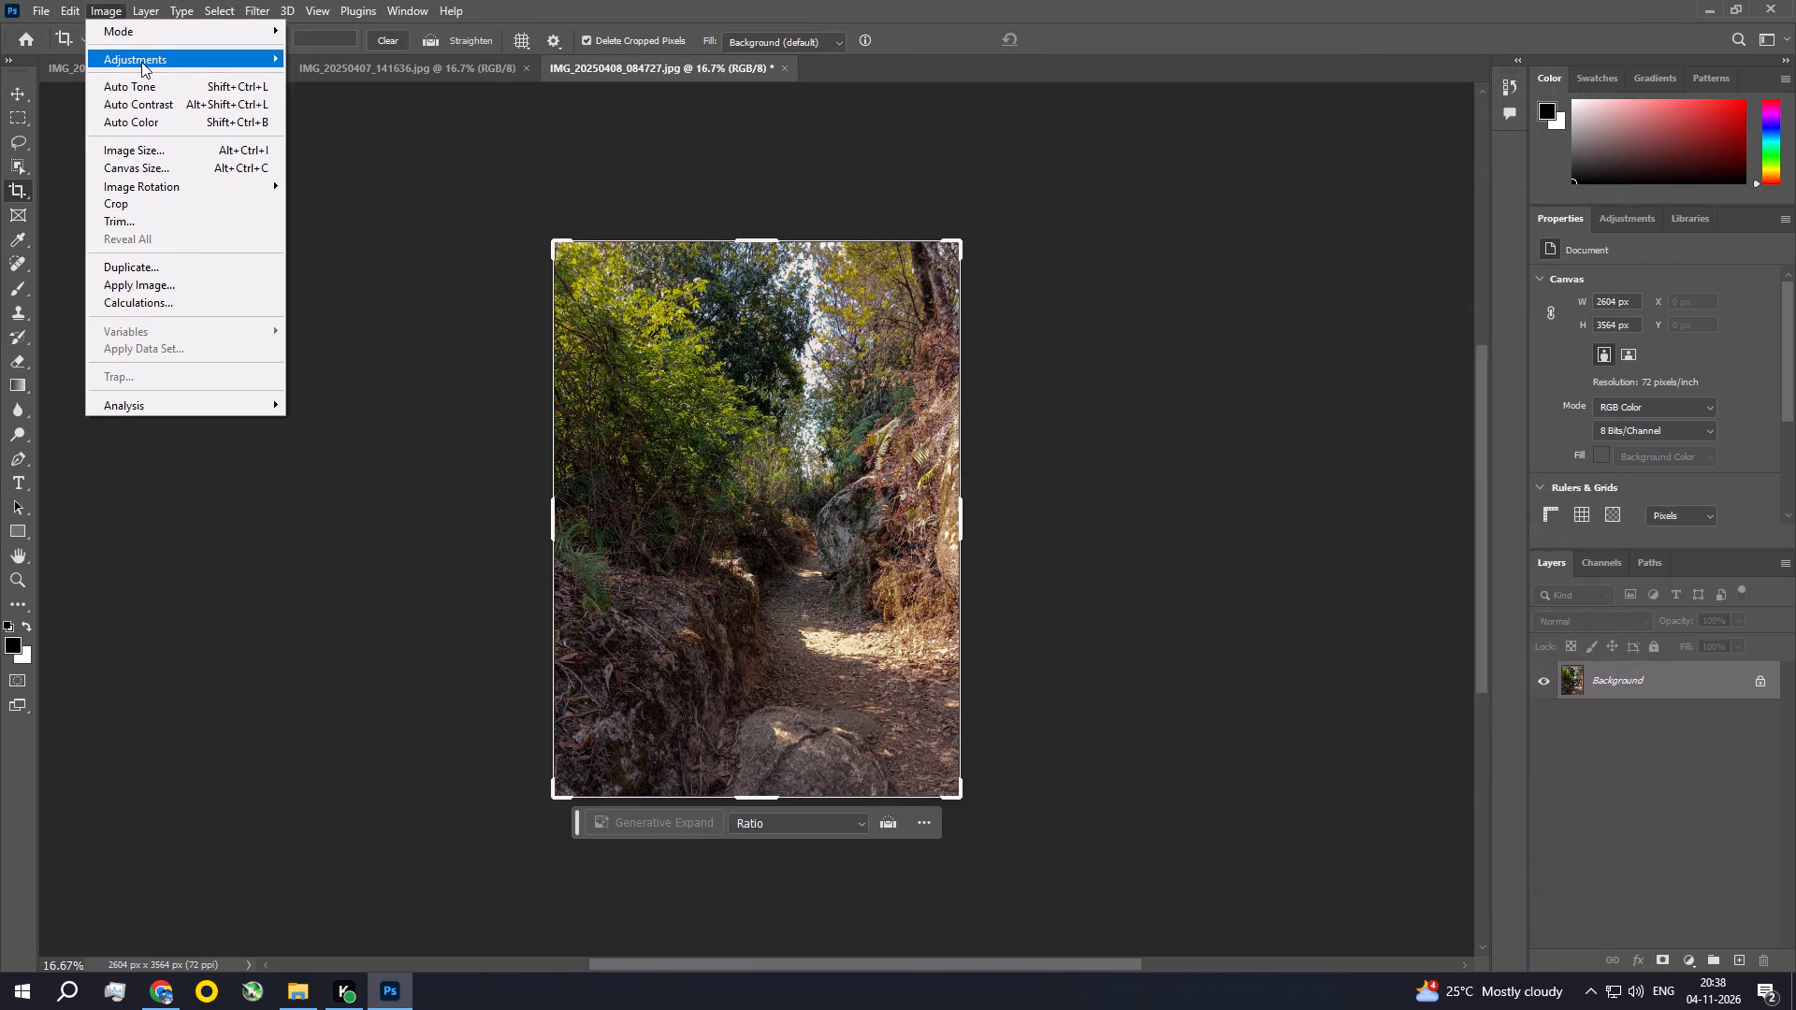
pyautogui.click(141, 62)
pyautogui.click(446, 106)
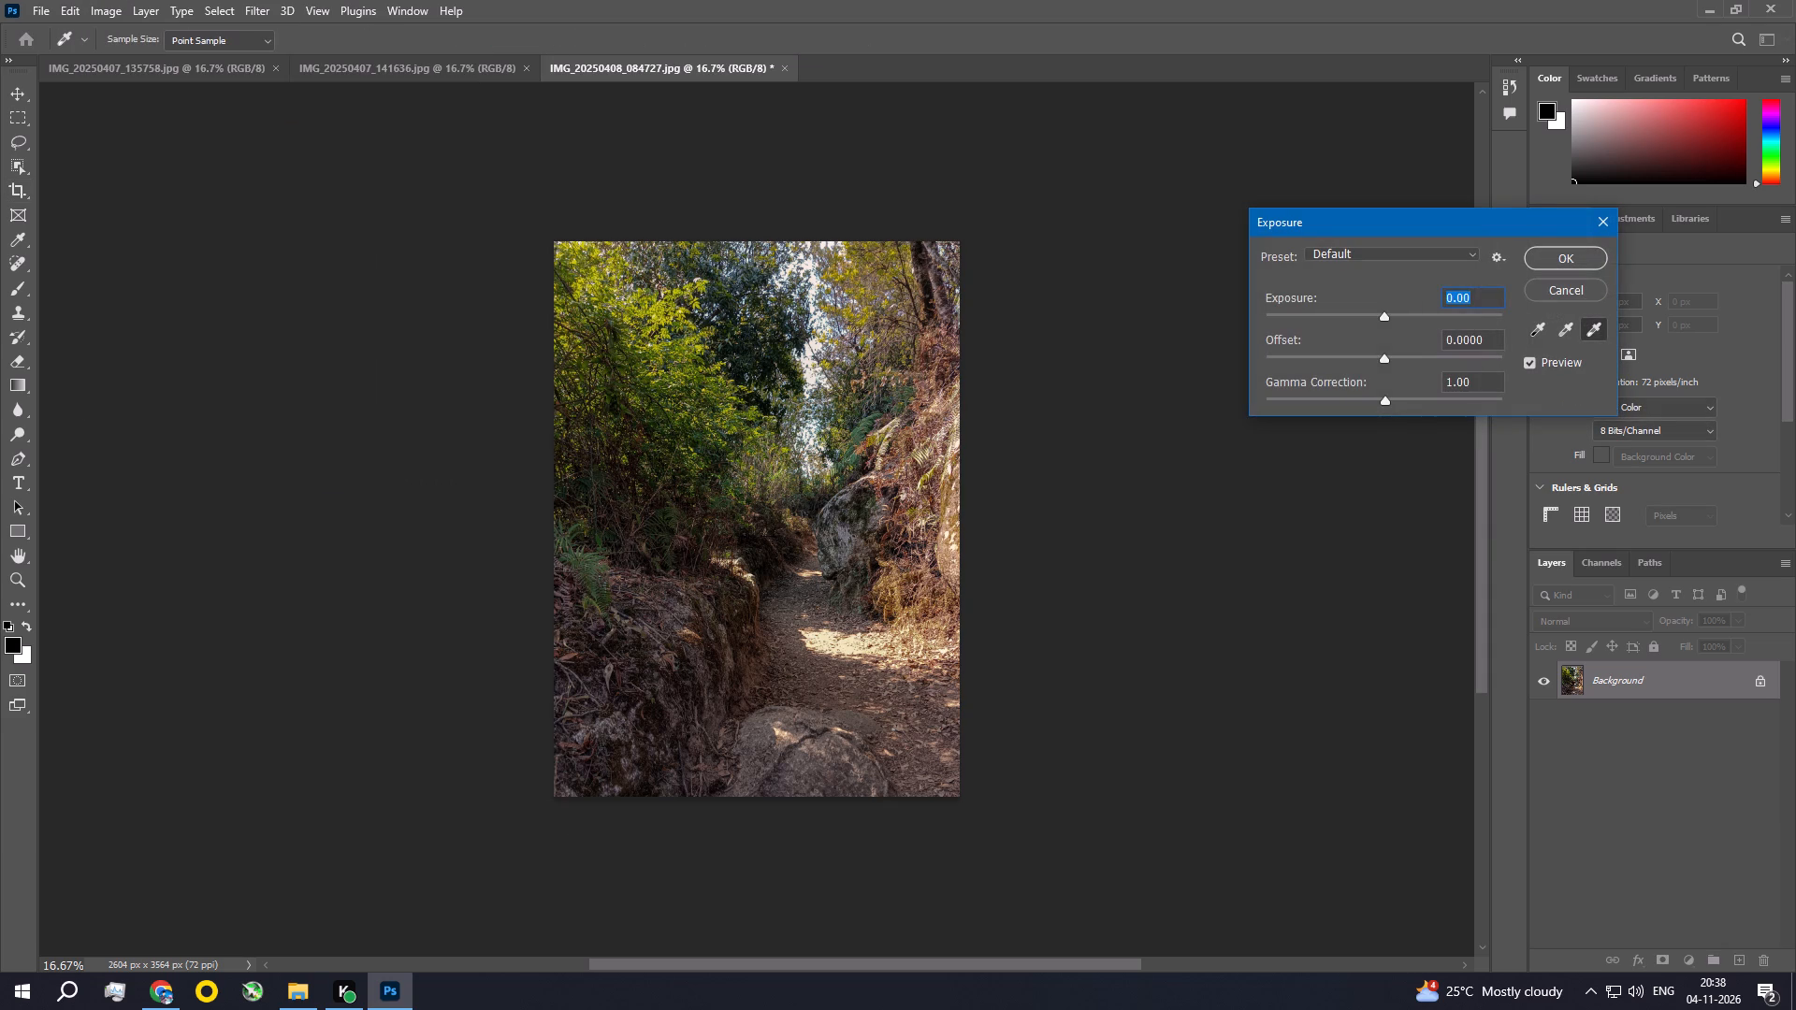
pyautogui.click(1488, 342)
pyautogui.press('BackSpace')
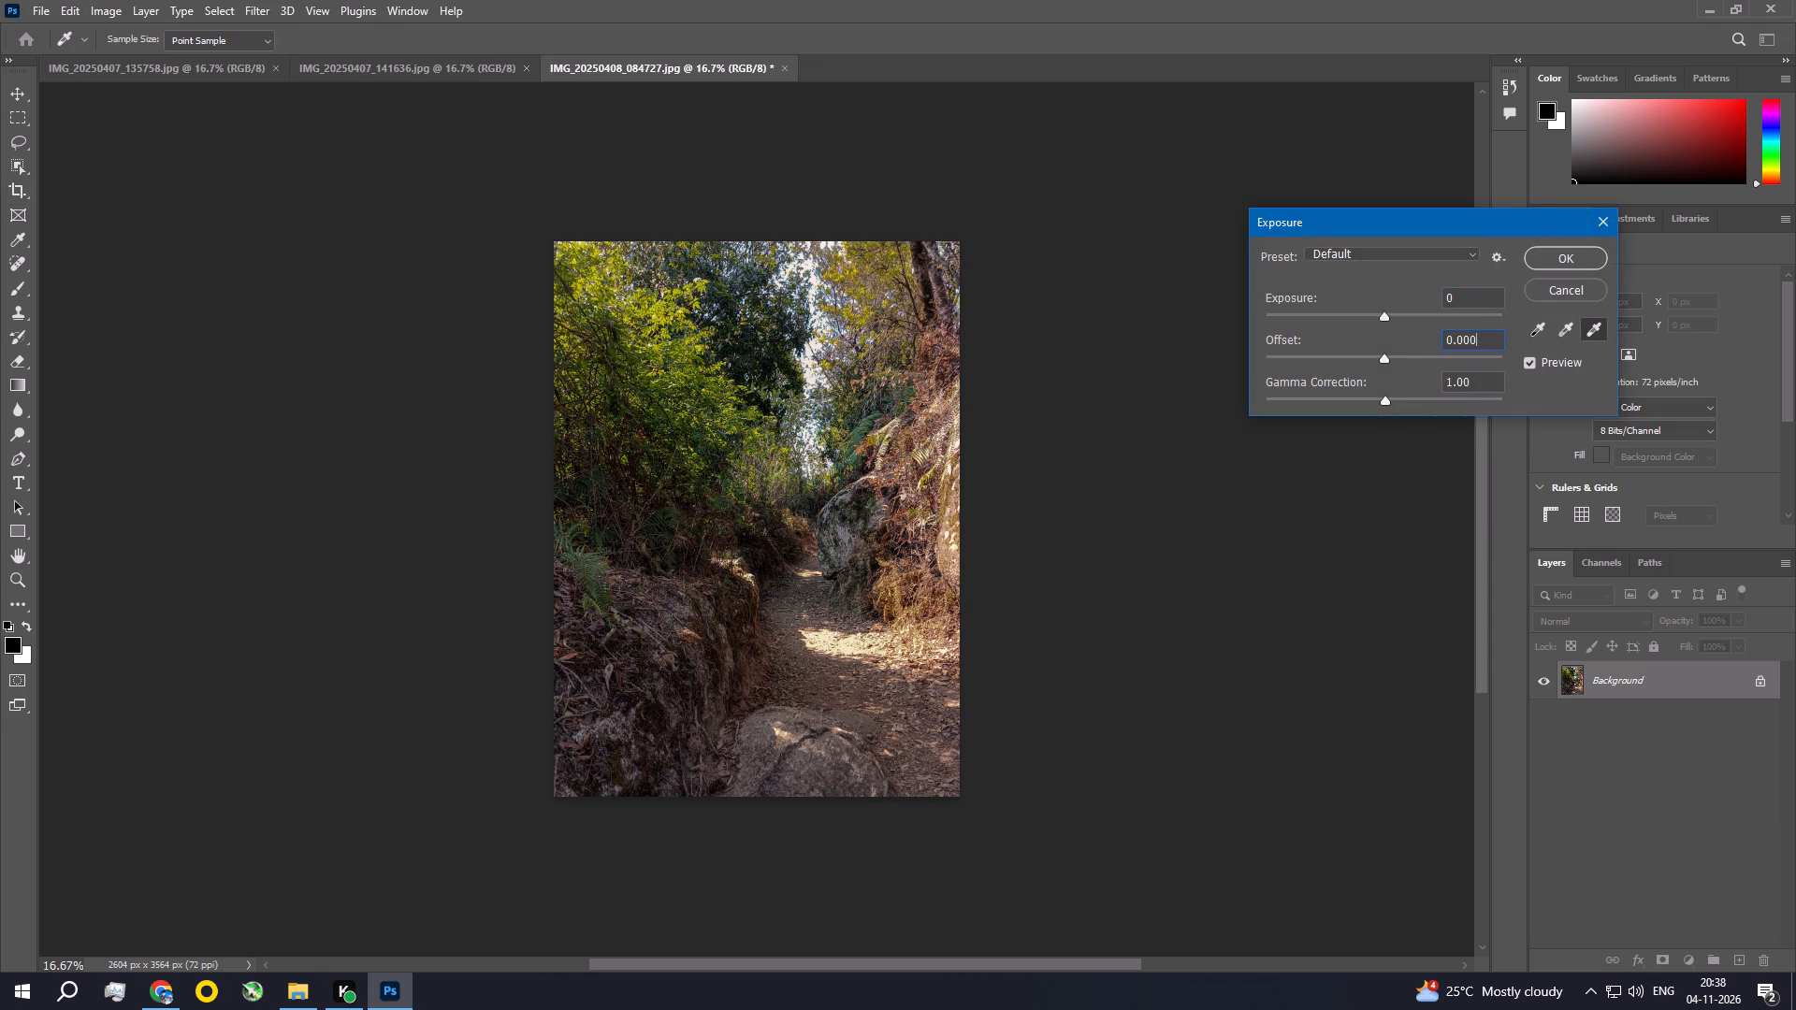
pyautogui.press('BackSpace')
pyautogui.write('50')
pyautogui.press('Return')
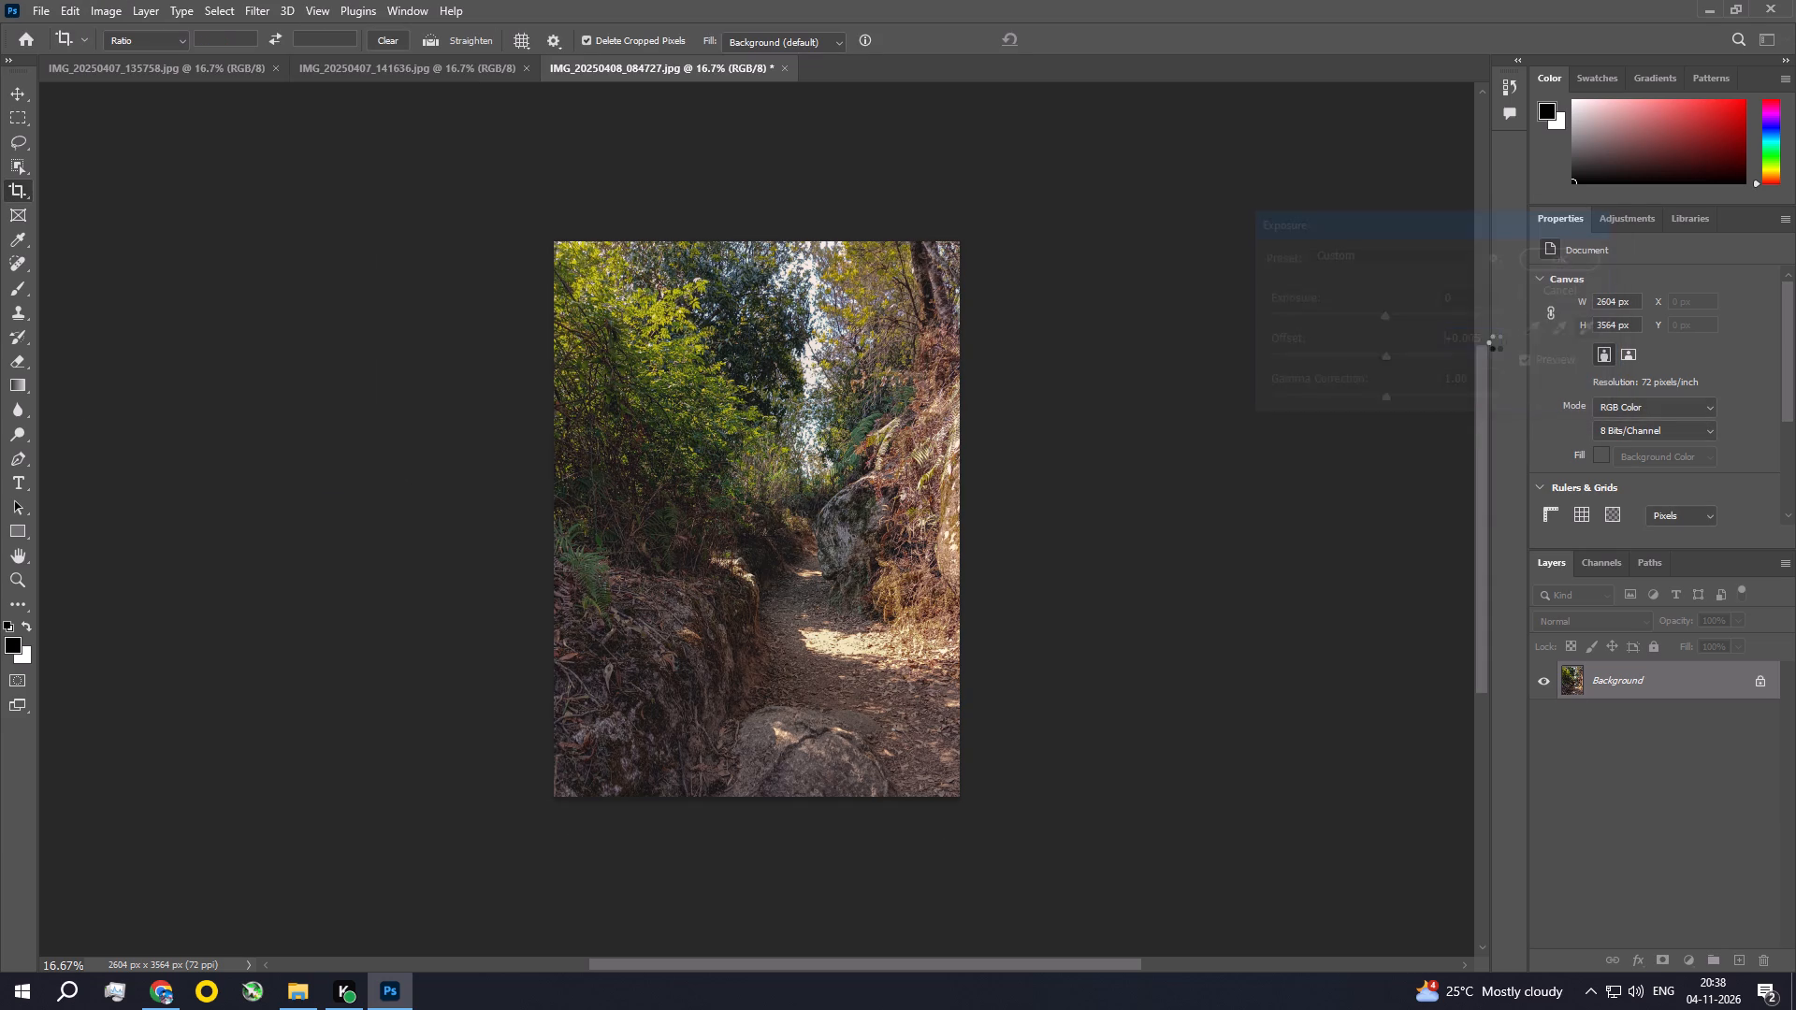
# Examine the corrected path photo's foliage, bank and trail in close detail and as a whole.
pyautogui.hotkey('ctrl', 'space')
pyautogui.hotkey('ctrl', 'space')
pyautogui.hotkey('ctrl', 'space')
pyautogui.hotkey('ctrl', 'space')
pyautogui.hotkey('ctrl', 'space')
pyautogui.hotkey('ctrl', 'space')
pyautogui.hotkey('ctrl', 'space')
pyautogui.hotkey('ctrl', 'space')
pyautogui.hotkey('ctrl', 'space')
pyautogui.hotkey('ctrl', 'space')
pyautogui.hotkey('ctrl', 'space')
pyautogui.hotkey('ctrl', 'space')
pyautogui.hotkey('ctrl', 'space')
pyautogui.hotkey('ctrl', 'space')
pyautogui.hotkey('ctrl', 'space')
pyautogui.hotkey('ctrl', 'space')
pyautogui.hotkey('ctrl', 'space')
pyautogui.hotkey('ctrl', 'space')
pyautogui.hotkey('ctrl', 'space')
pyautogui.hotkey('ctrl', 'space')
pyautogui.keyDown('ctrl'); pyautogui.click(687, 549); pyautogui.keyUp('ctrl')
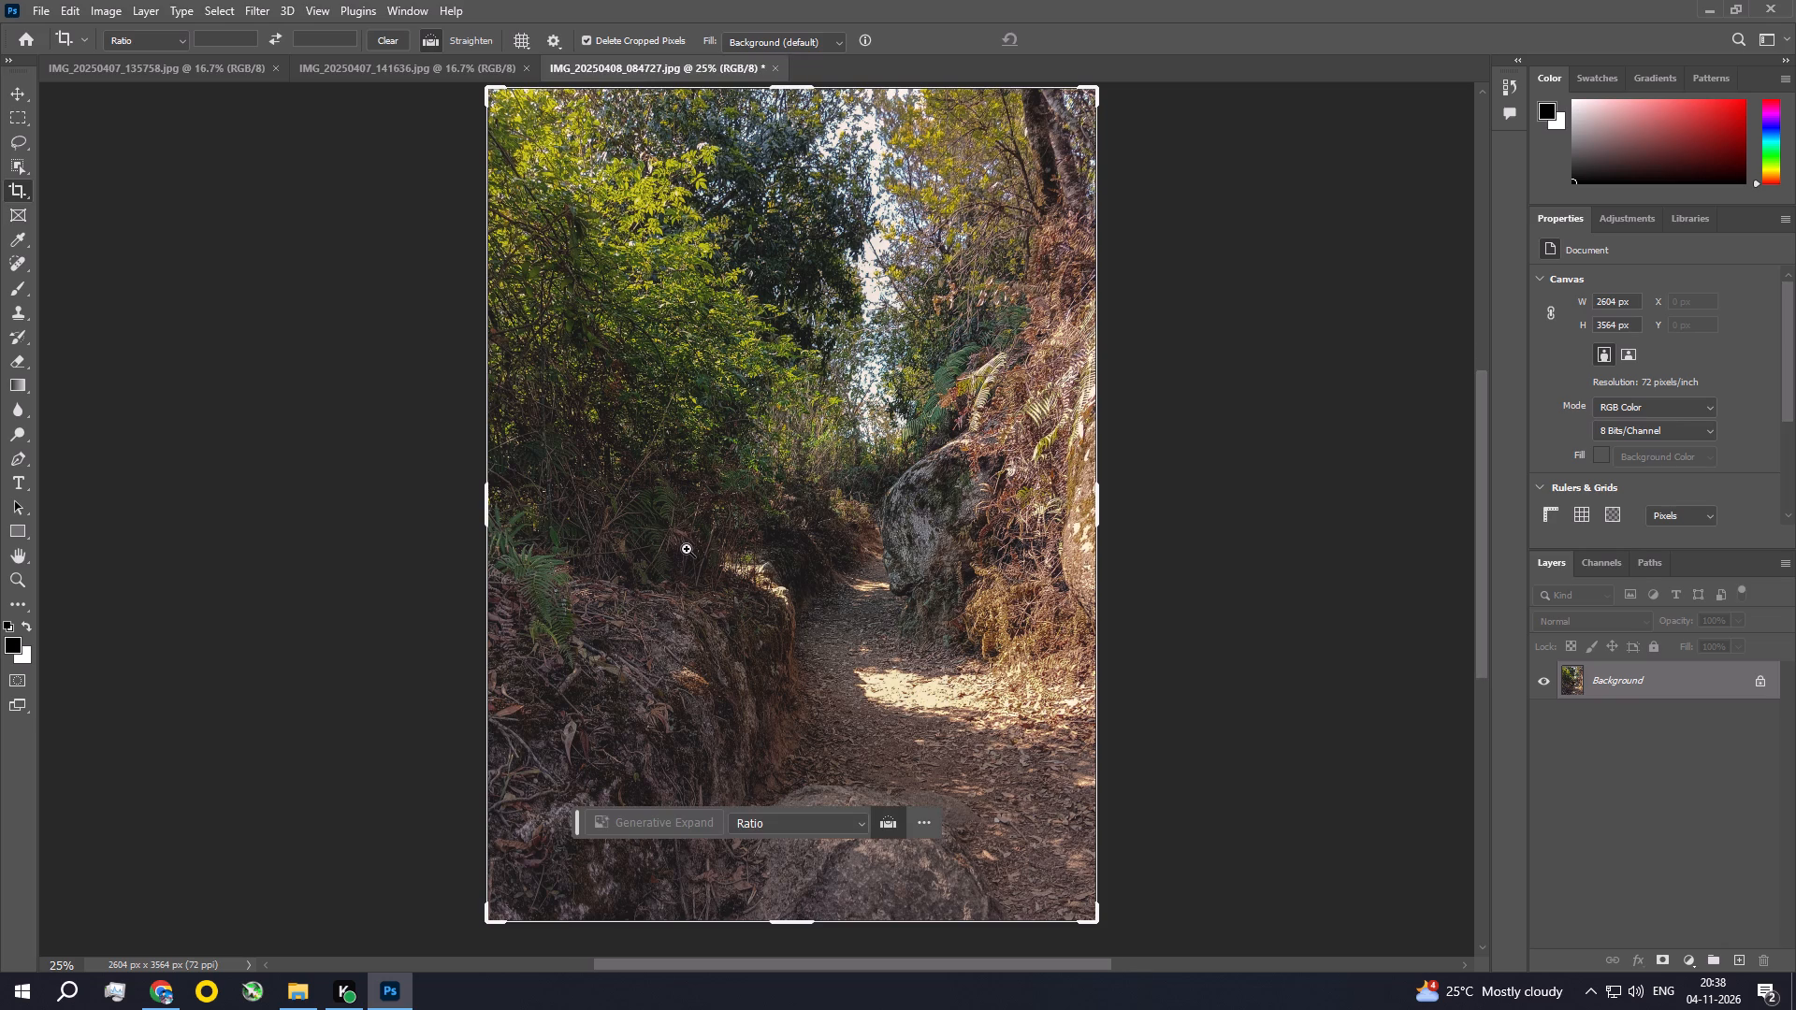
pyautogui.keyDown('ctrl'); pyautogui.click(687, 549); pyautogui.keyUp('ctrl')
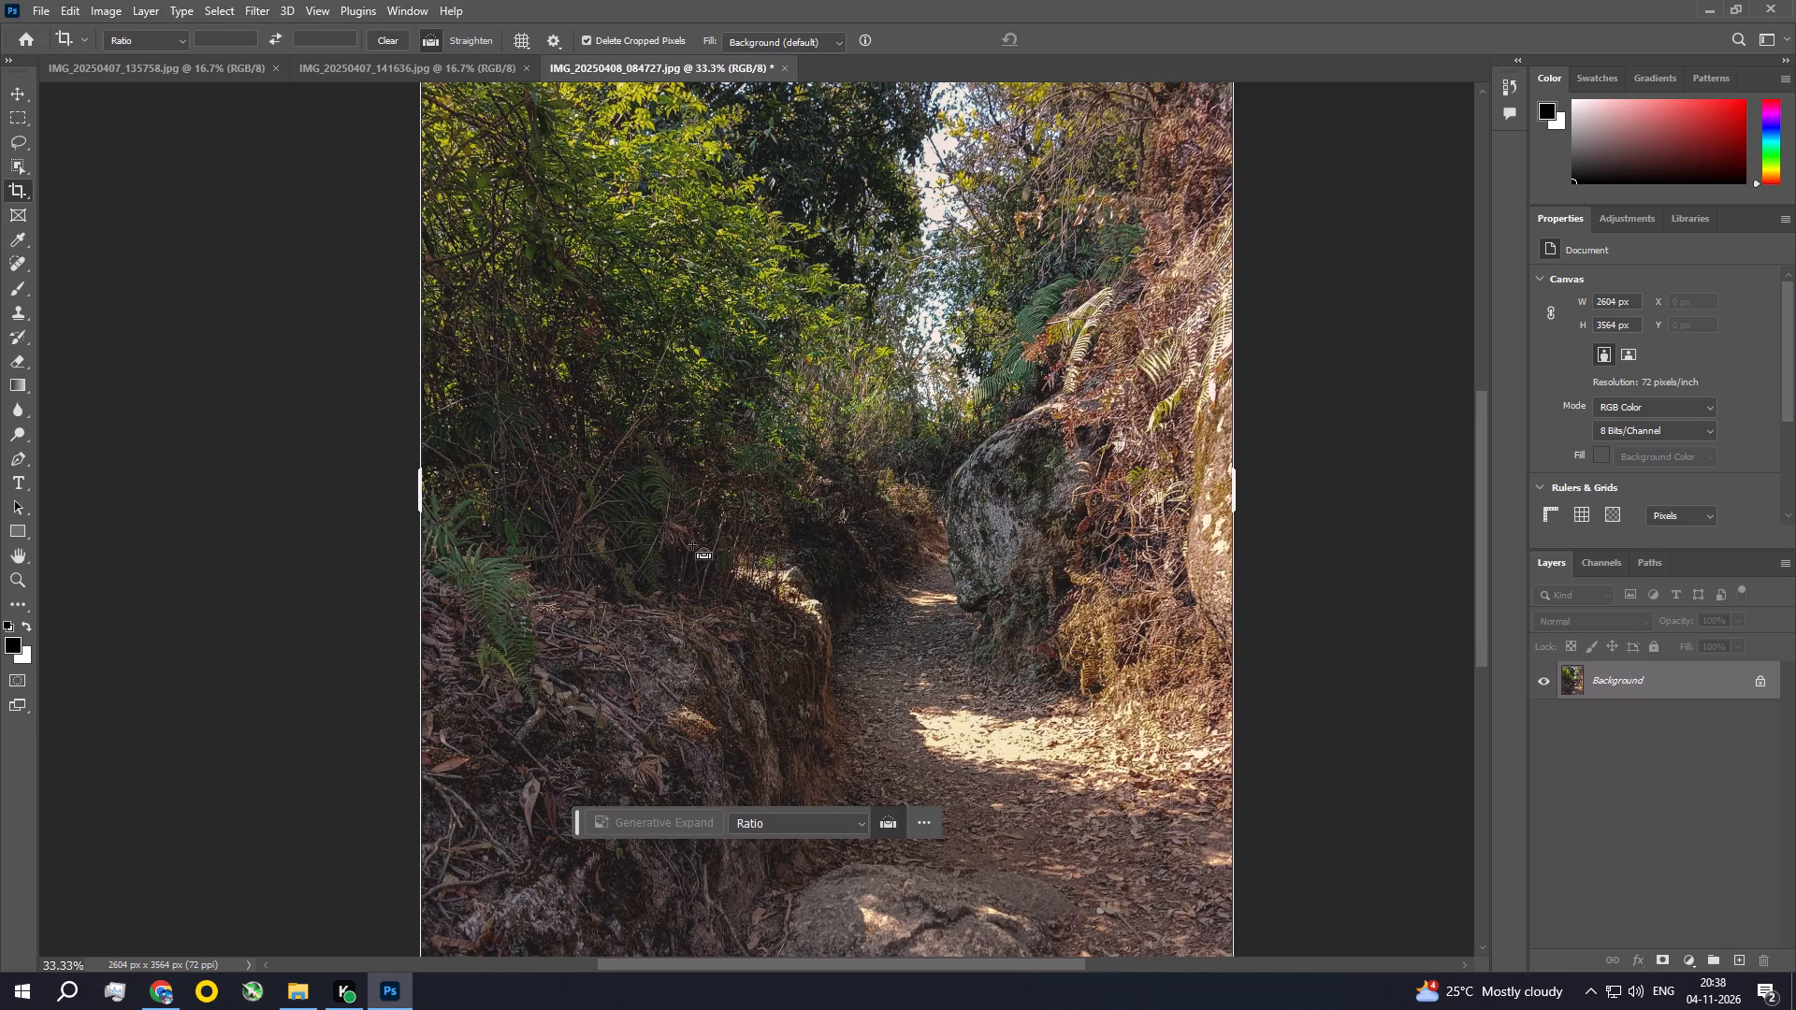
pyautogui.hotkey('ctrl', '0')
# Save the path photo as a JPEG at quality 12, Baseline ("Standard"), and close it.
pyautogui.click(14, 87)
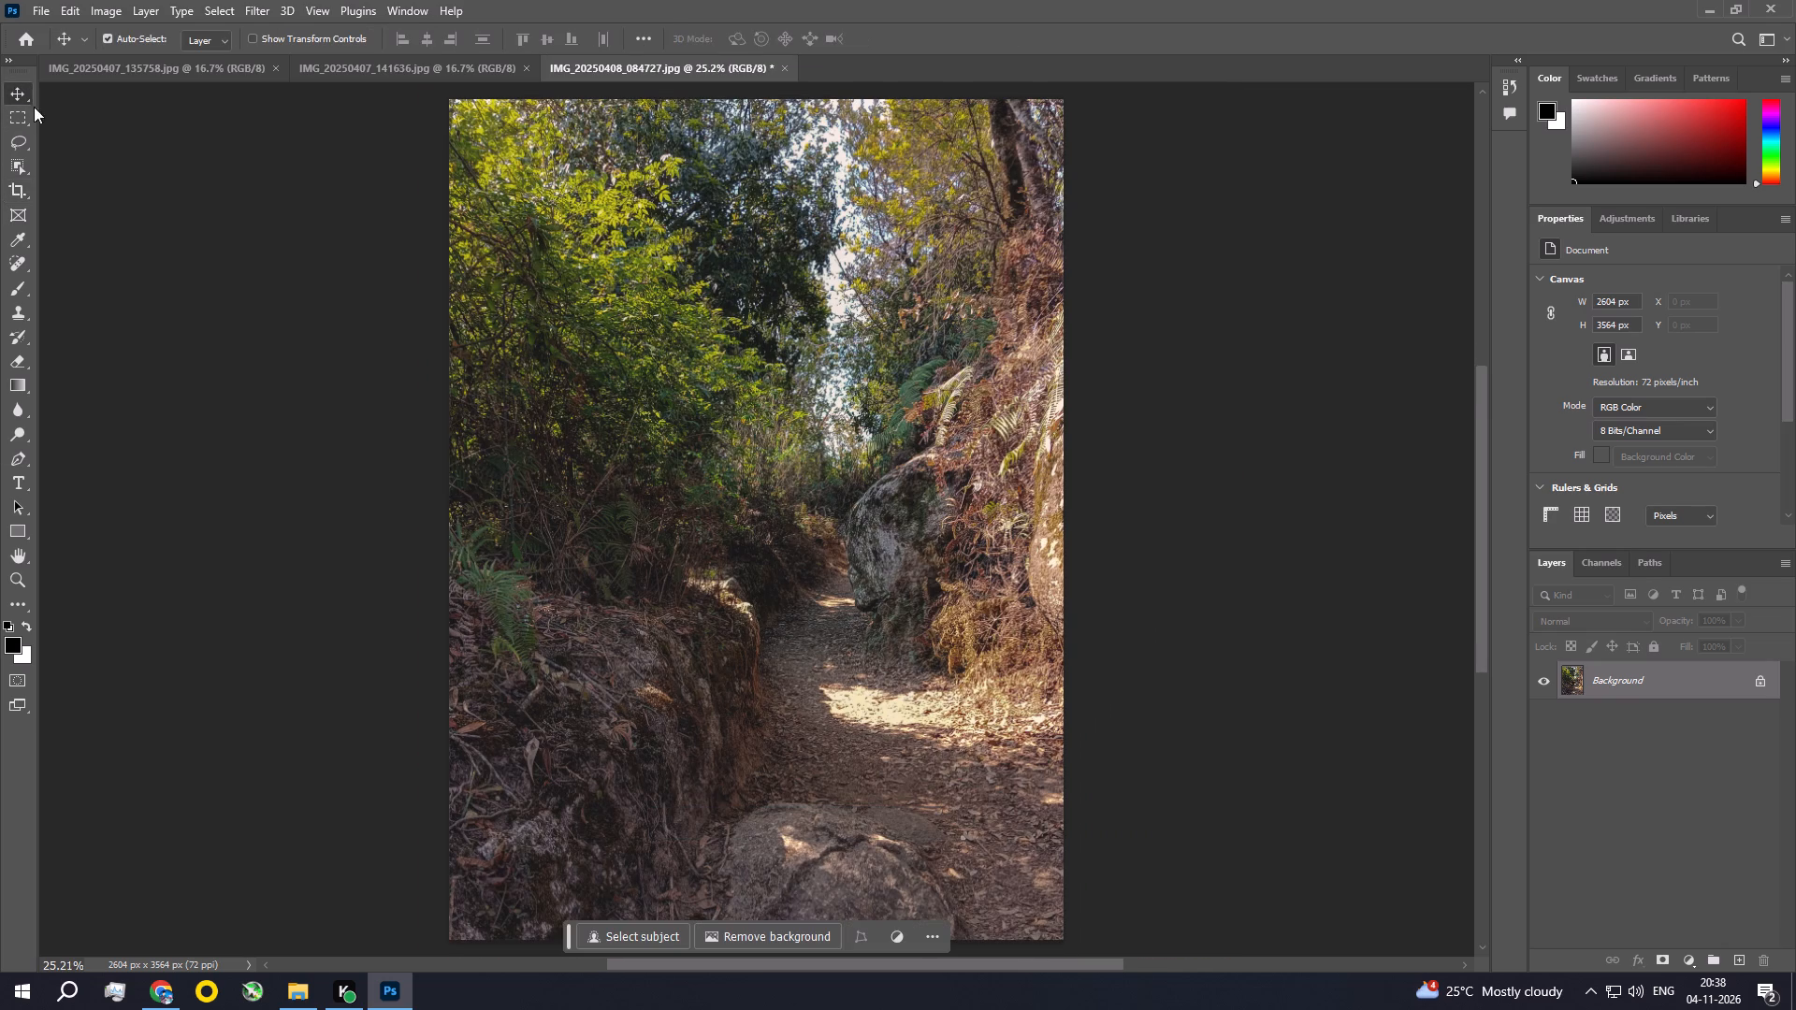
pyautogui.hotkey('ctrl', 's')
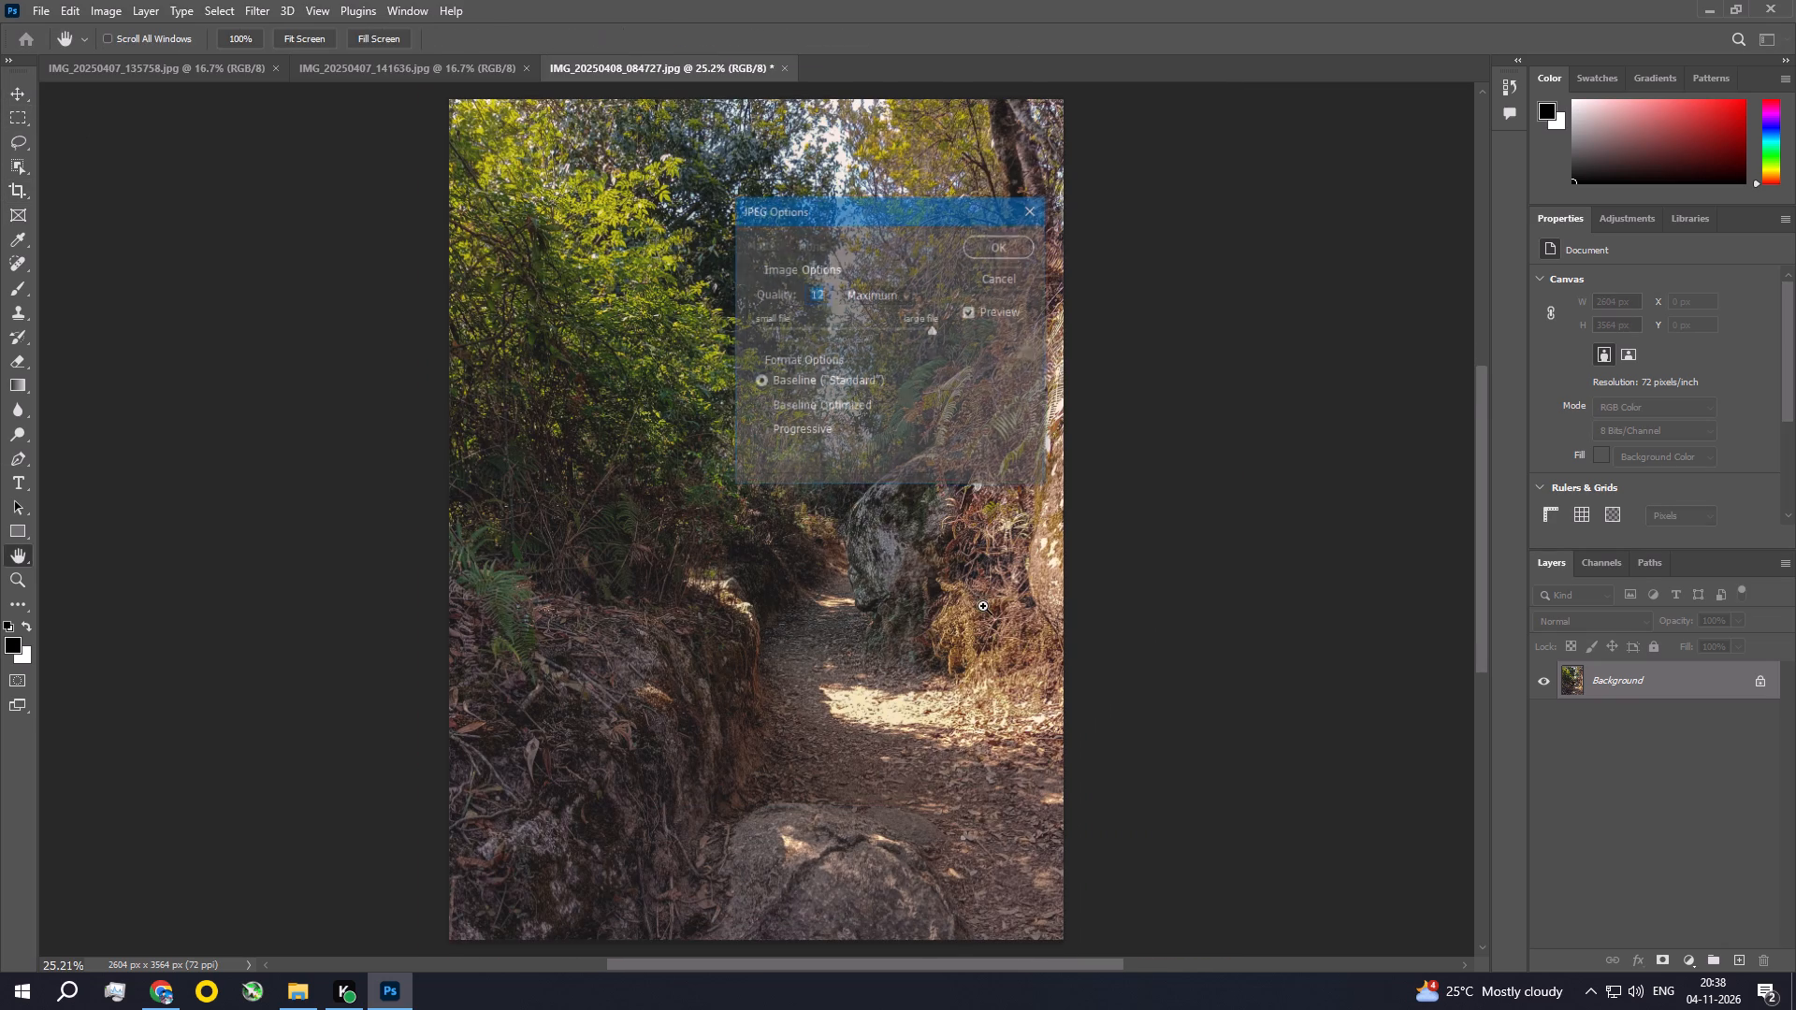
pyautogui.click(1009, 247)
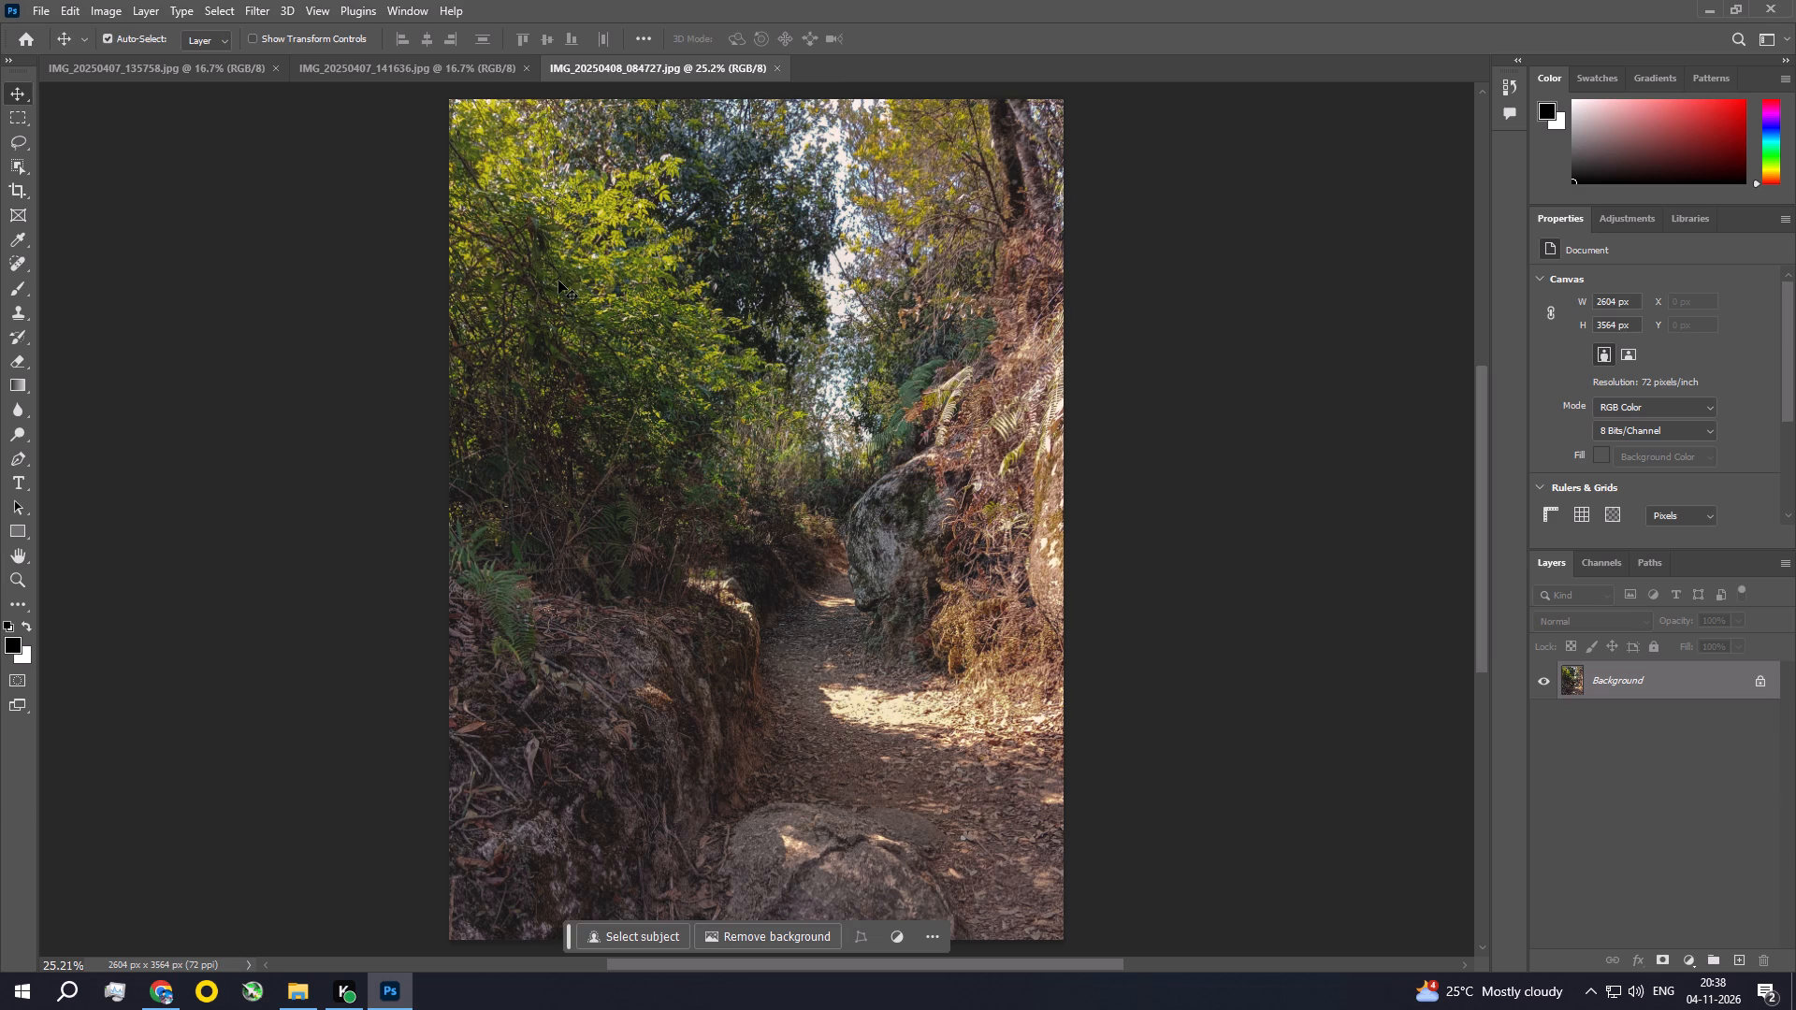
pyautogui.click(778, 71)
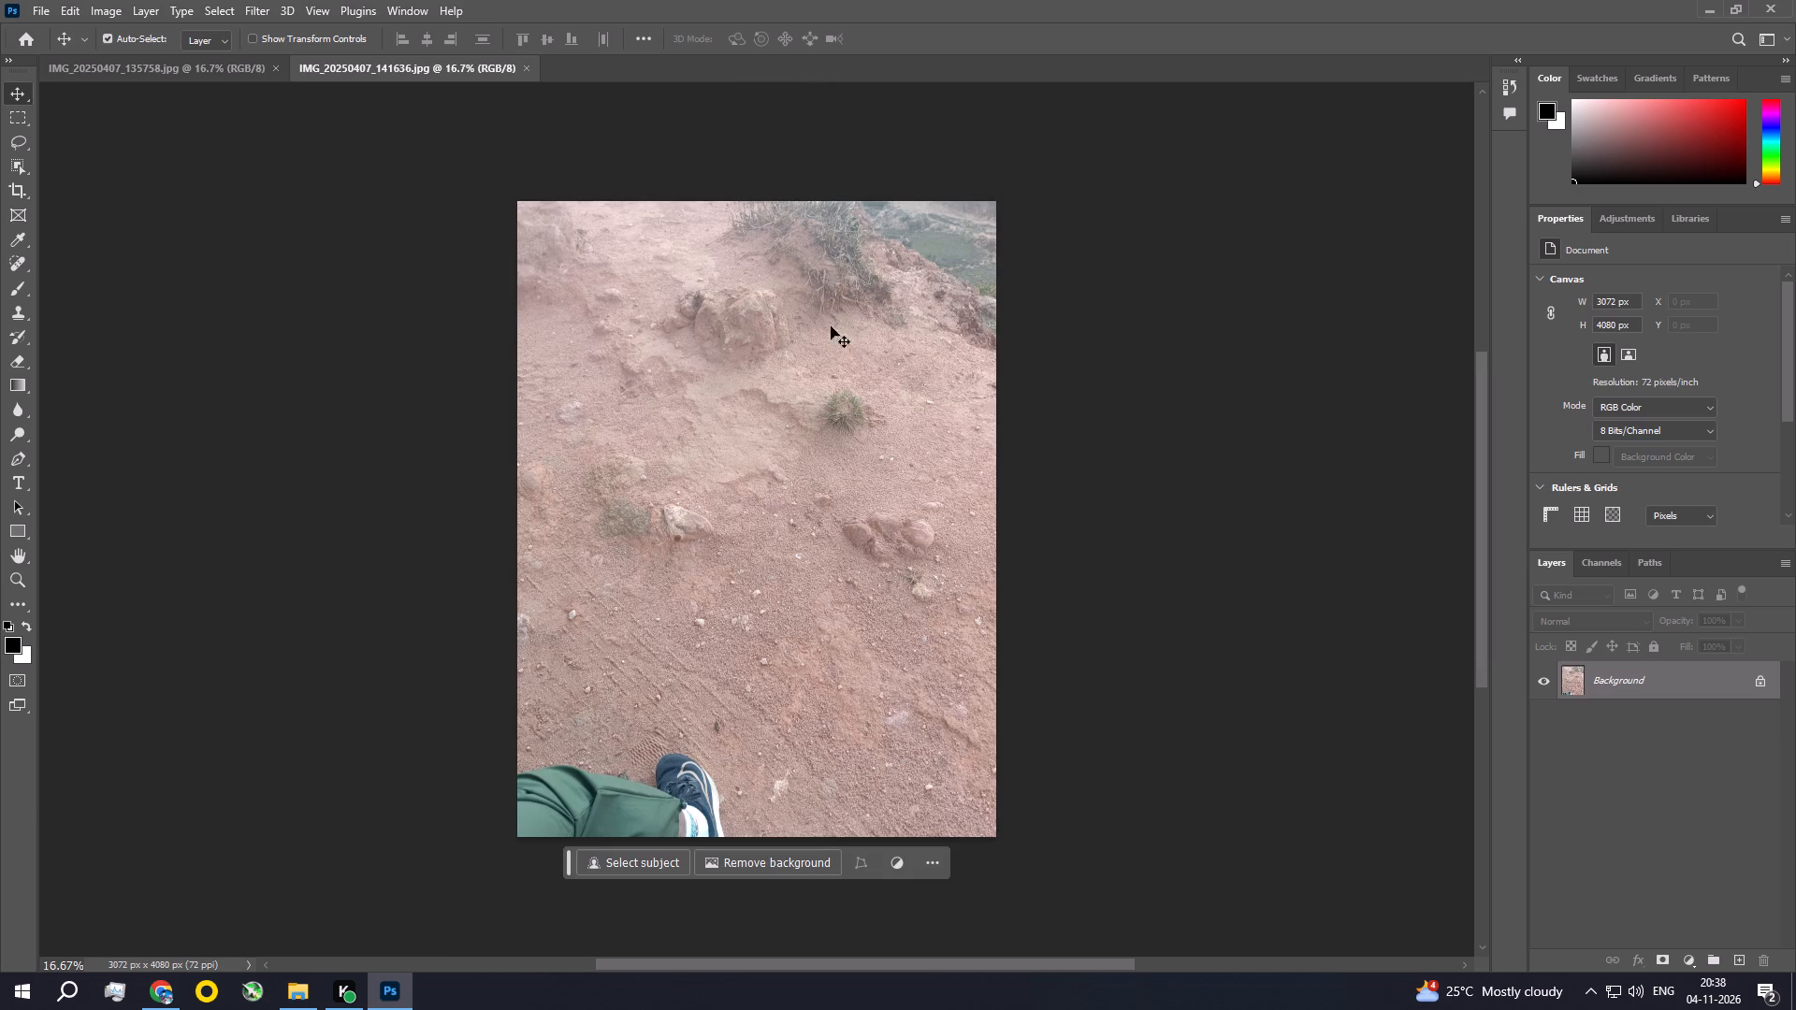
# Crop the reddish ground photo to about 3072 × 3480 px at full width, cutting off the leg and shoe along its bottom.
pyautogui.click(17, 207)
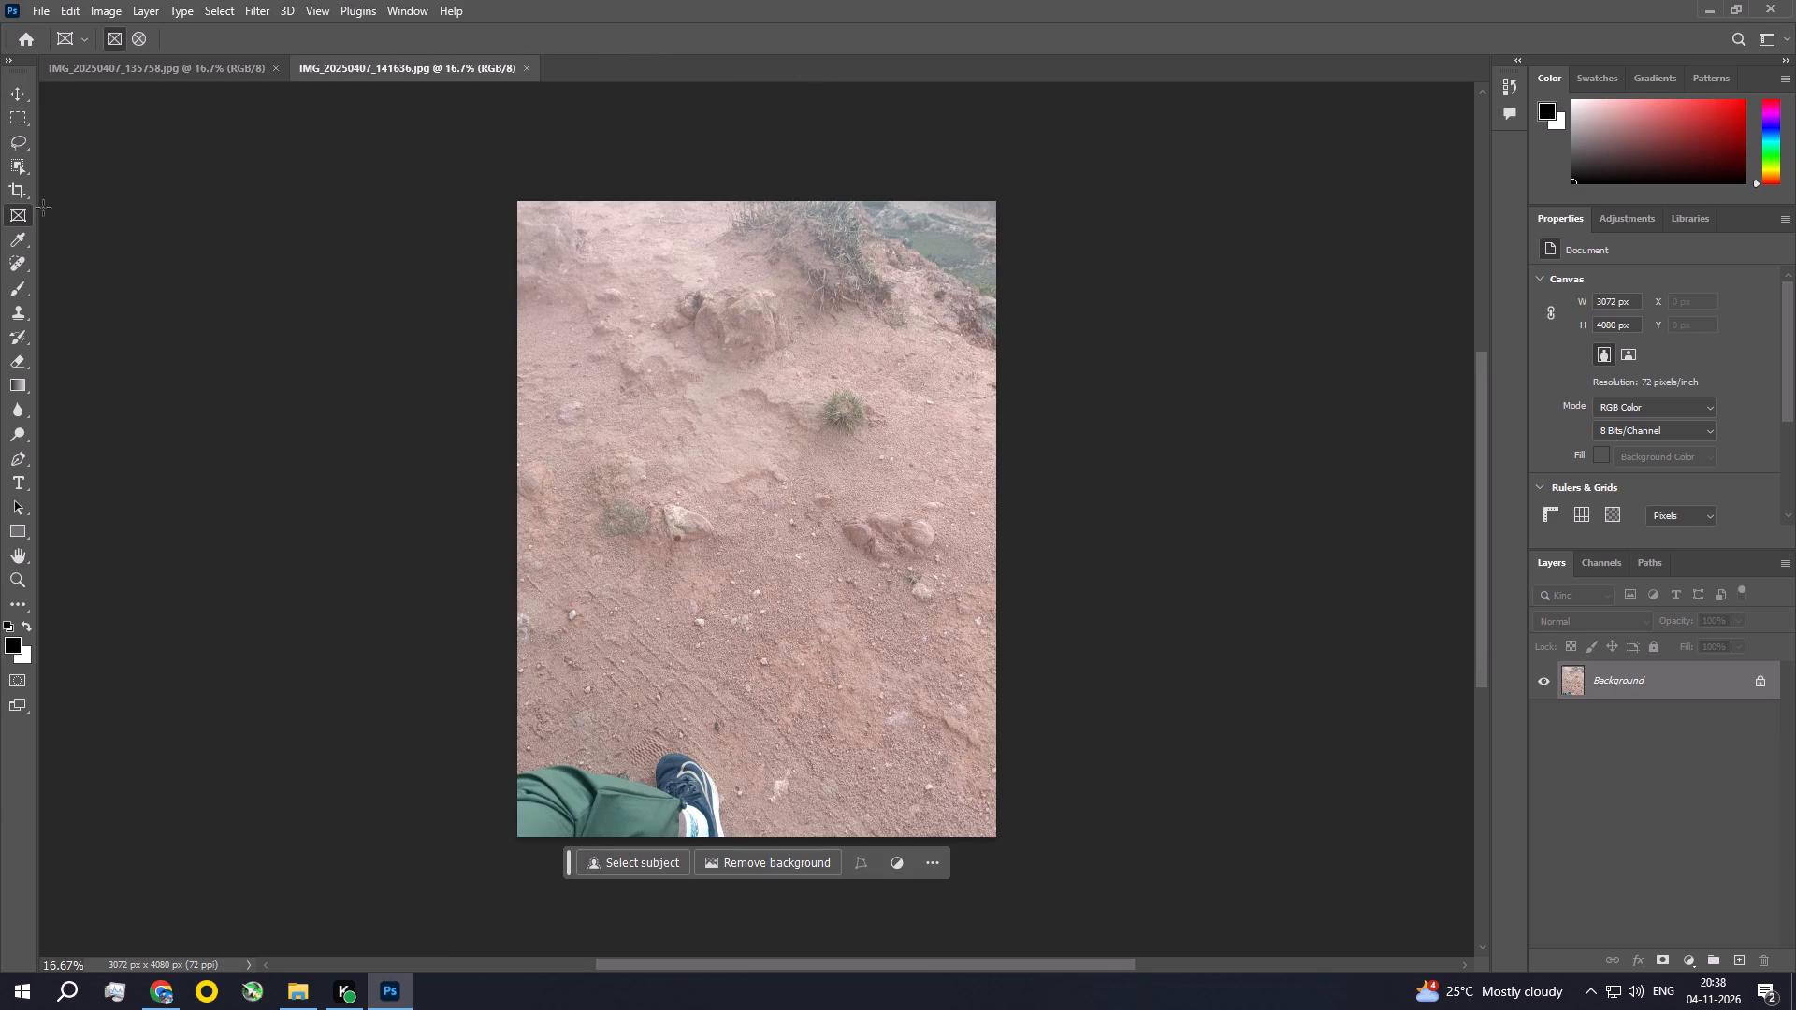
pyautogui.click(5, 184)
pyautogui.moveTo(518, 838); pyautogui.dragTo(560, 791)
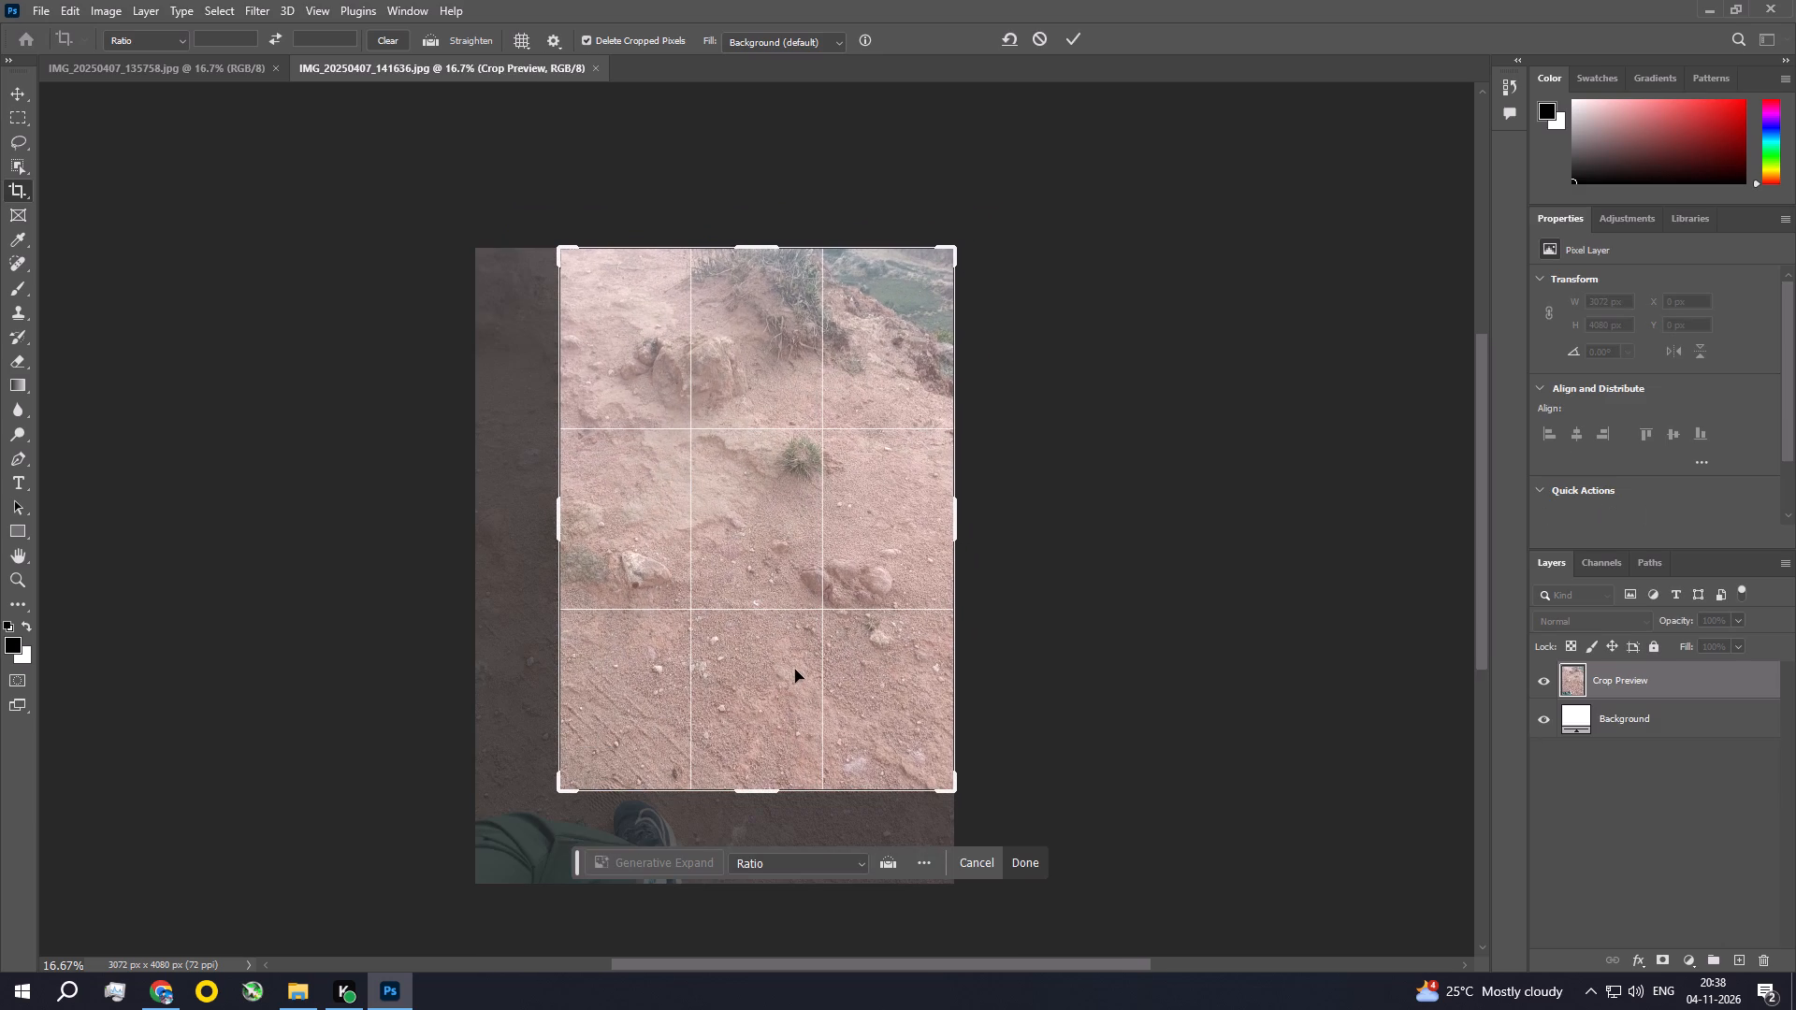
pyautogui.moveTo(557, 502); pyautogui.dragTo(508, 522)
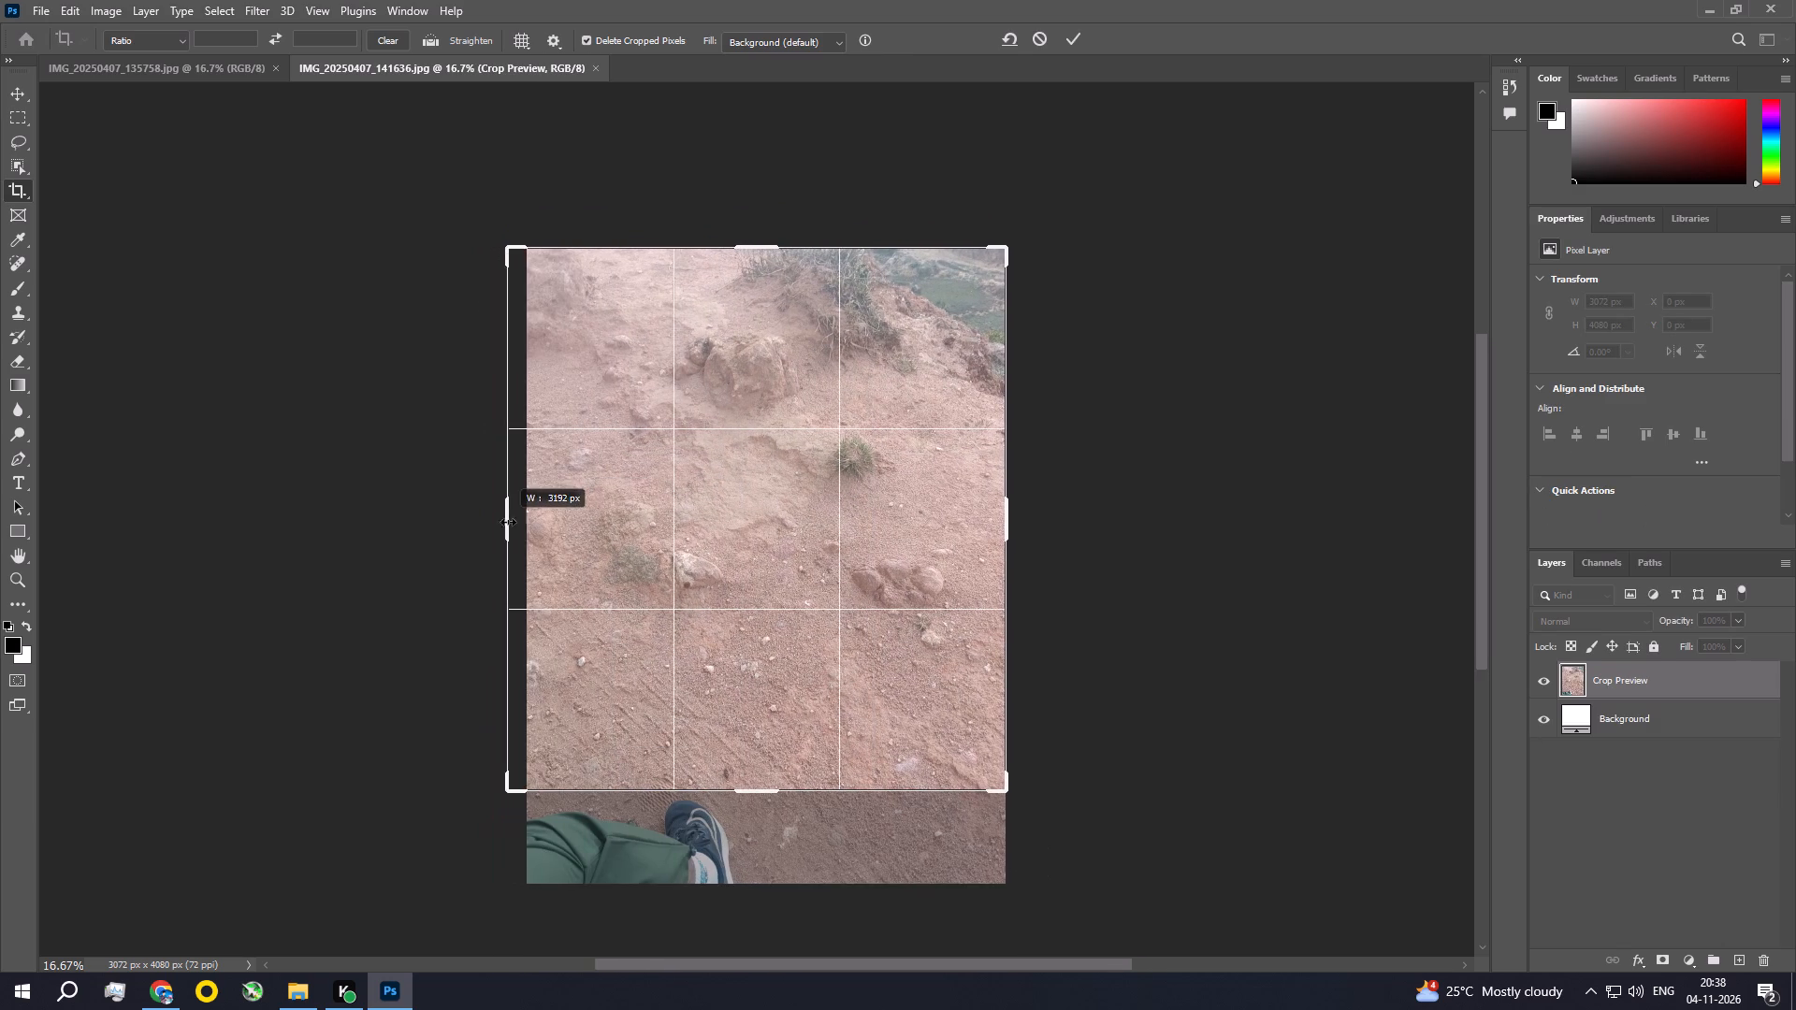
pyautogui.moveTo(508, 522); pyautogui.dragTo(513, 530)
pyautogui.doubleClick(666, 534)
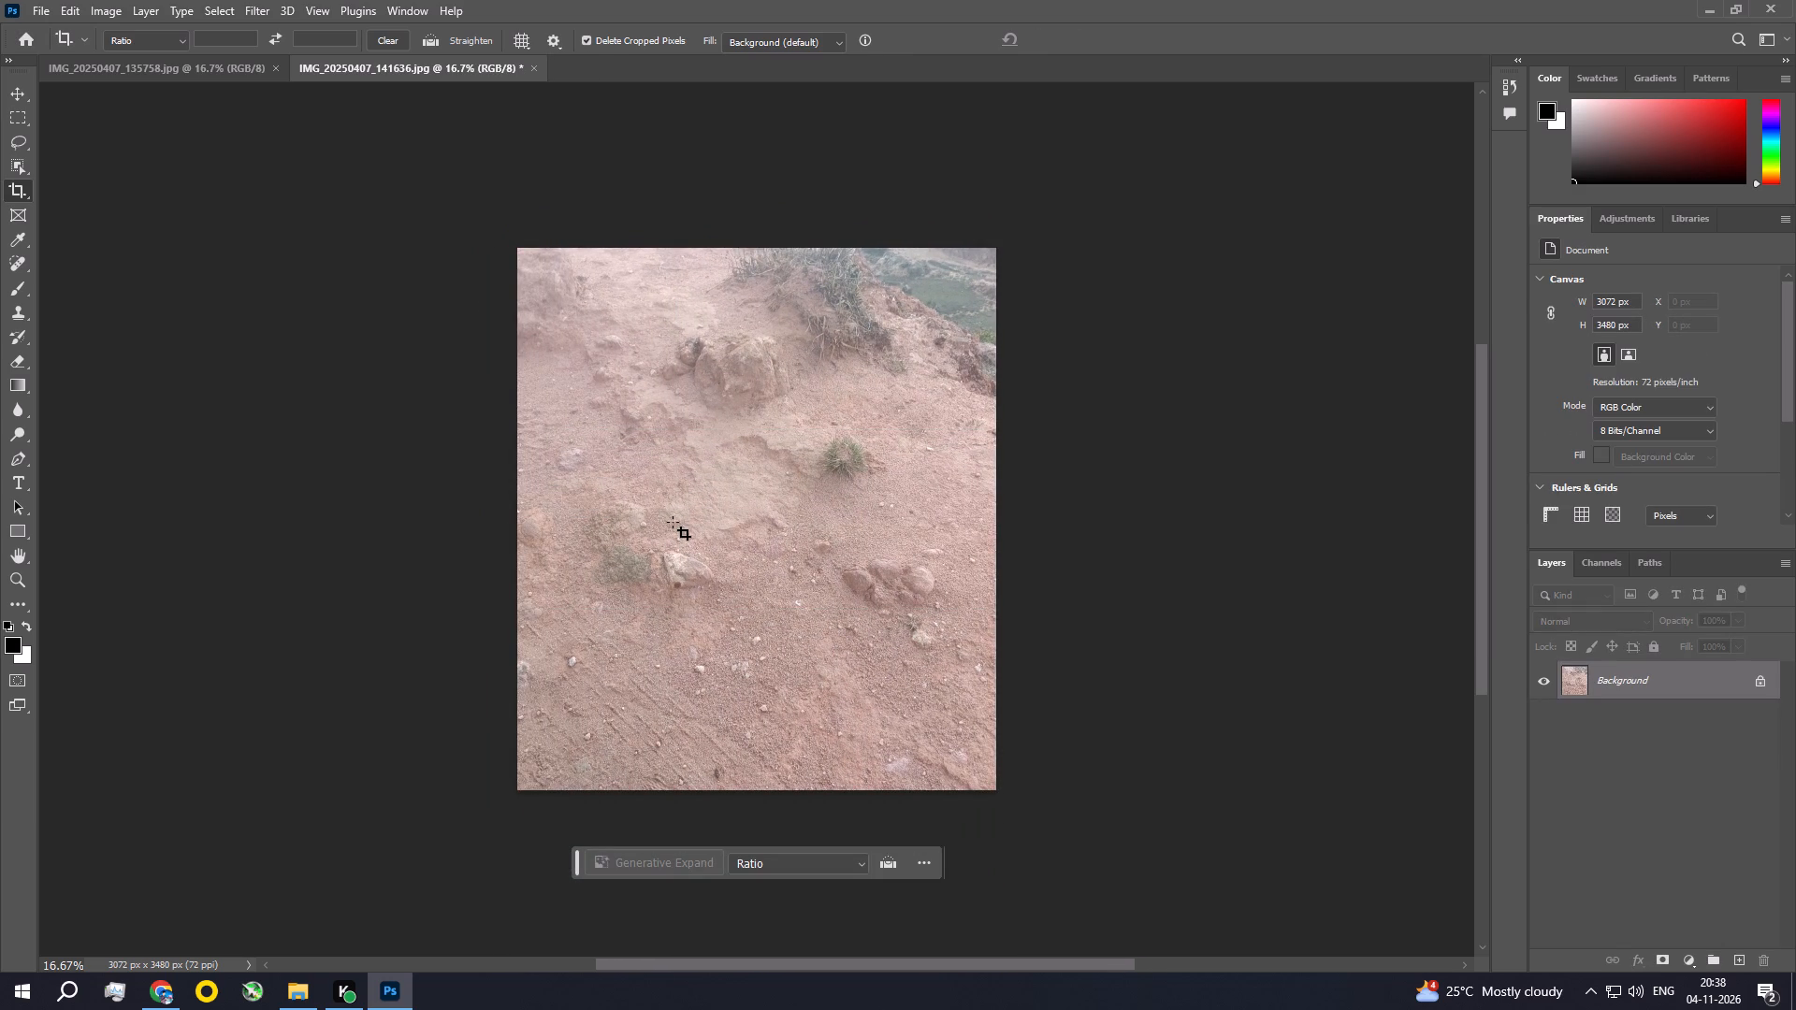
# In the Camera Raw Filter, set the ground photo's Exposure to -0.70, Contrast +22, Highlights -21, Shadows +15, Whites -17 and Blacks -12.
pyautogui.click(101, 3)
pyautogui.click(123, 59)
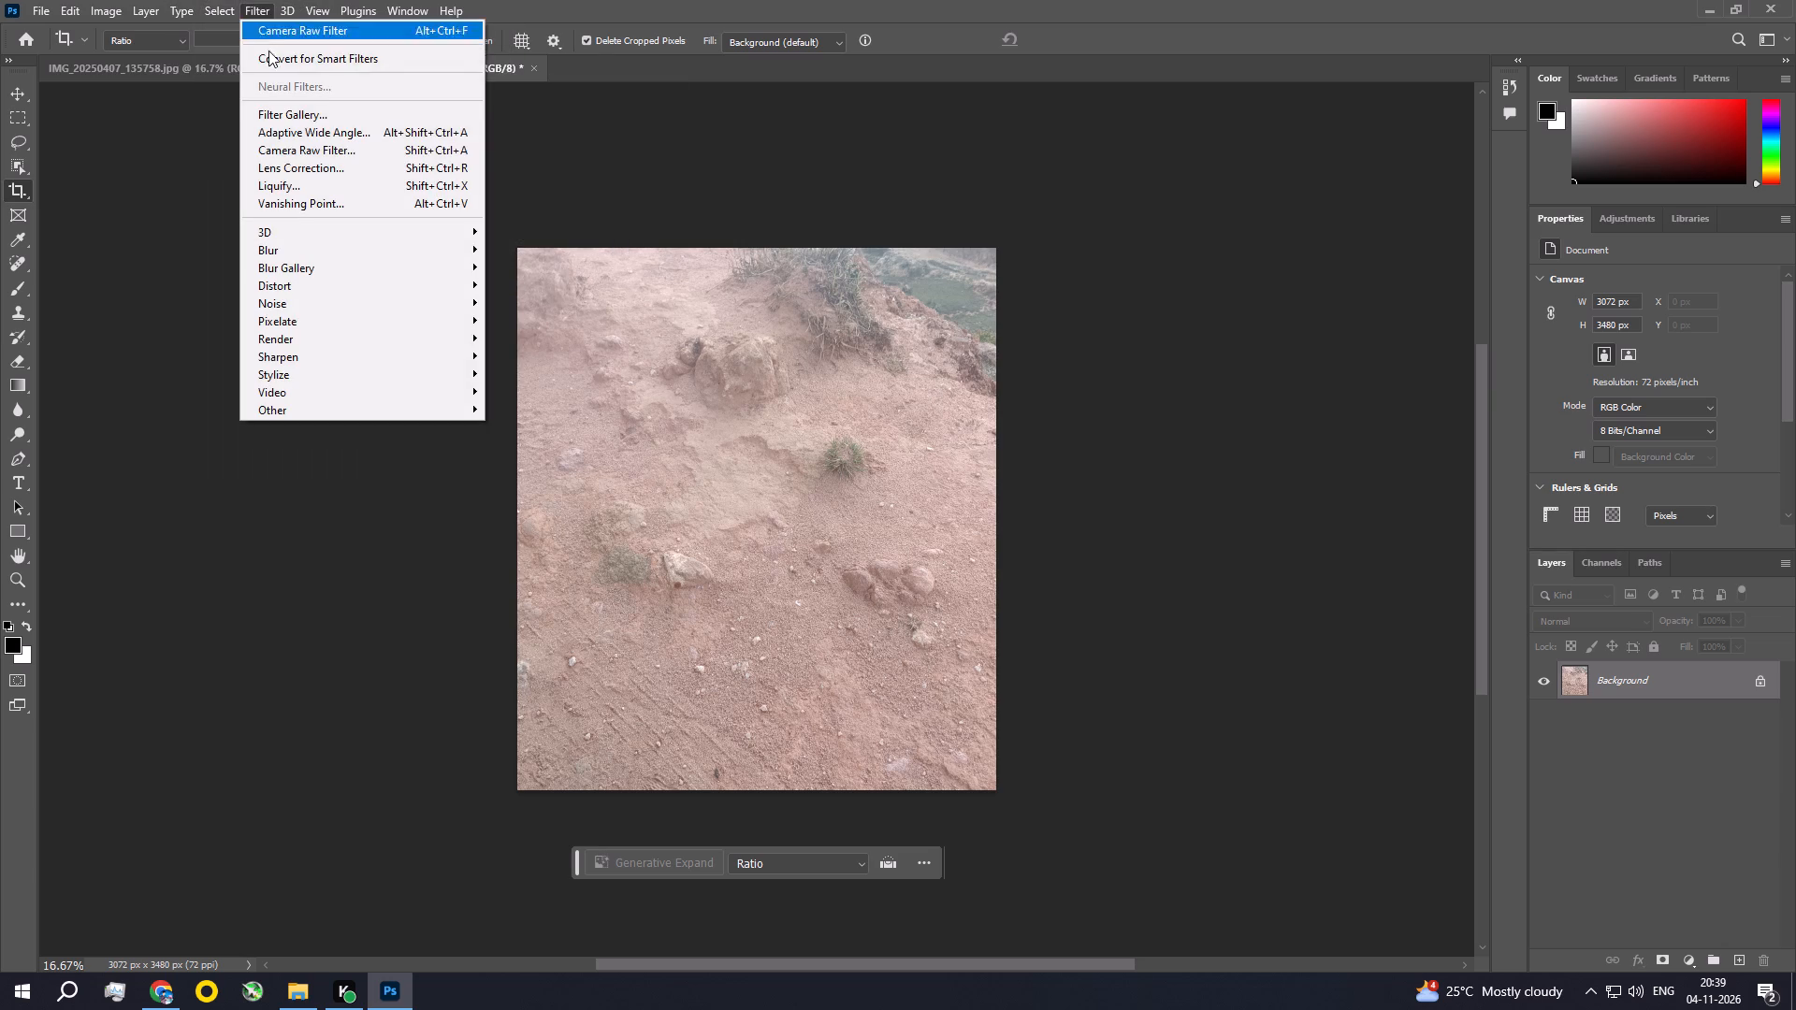
pyautogui.click(305, 151)
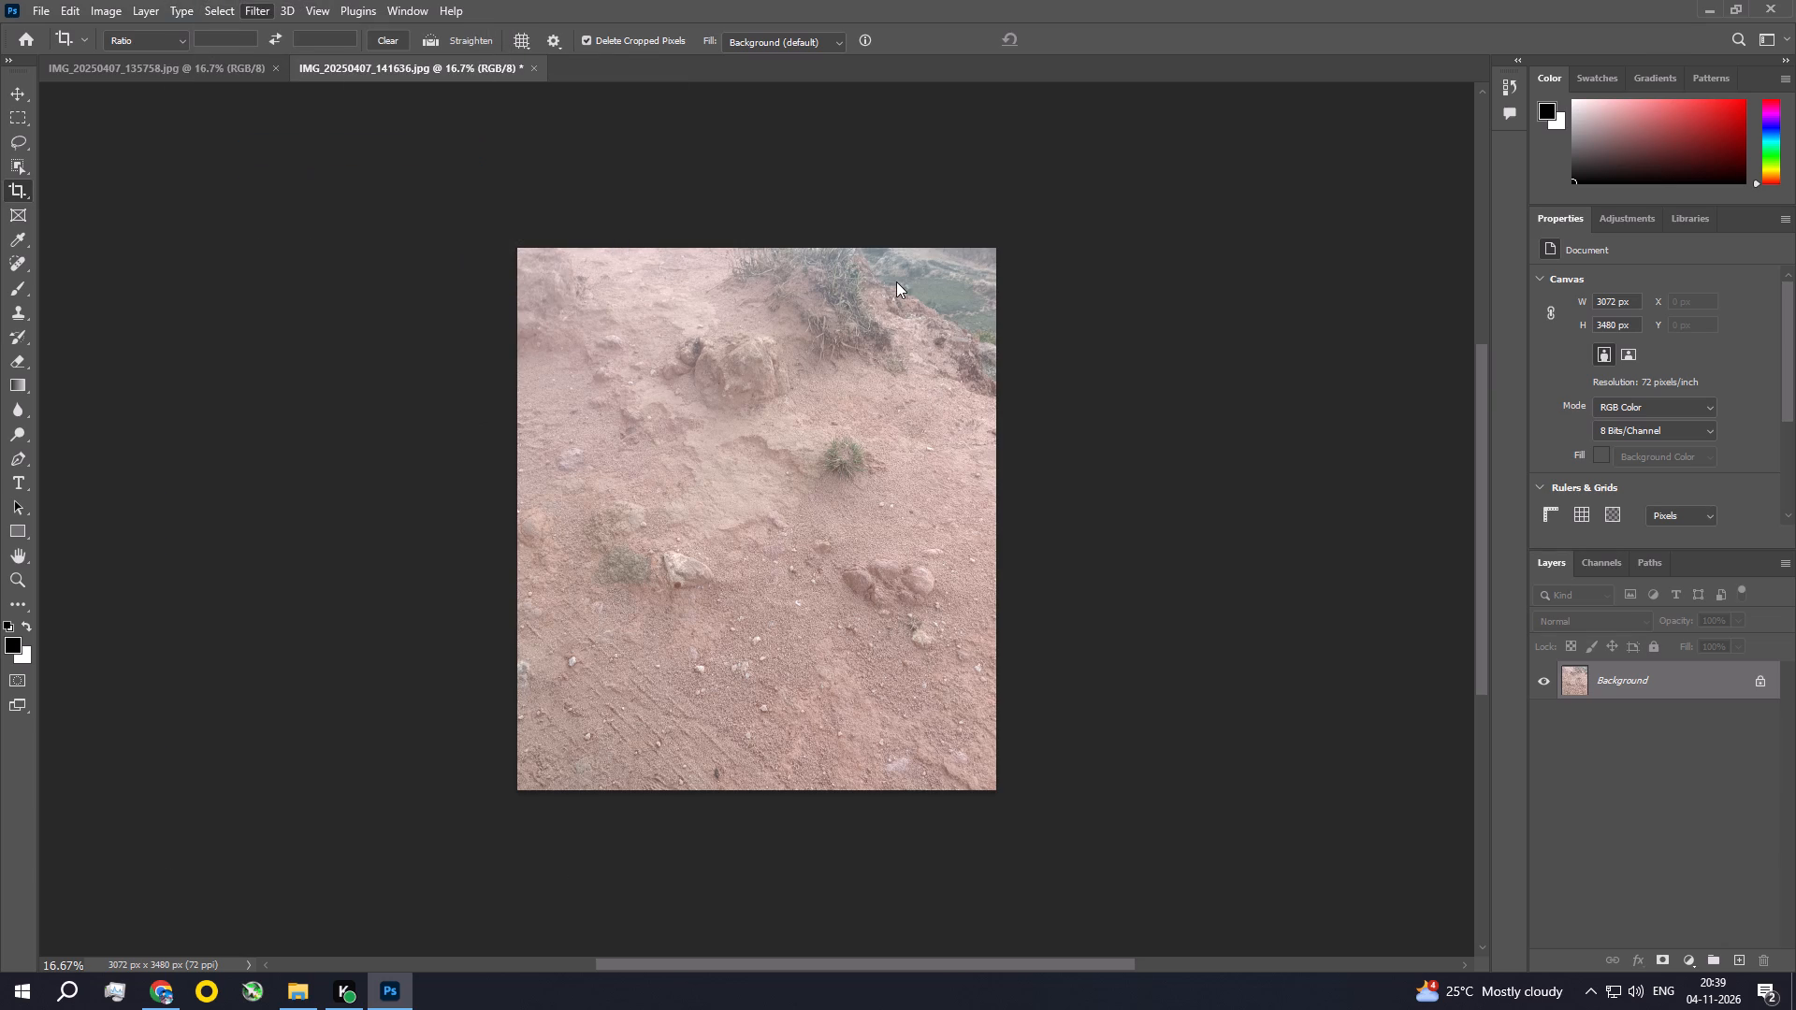
pyautogui.moveTo(1496, 310); pyautogui.dragTo(1486, 310)
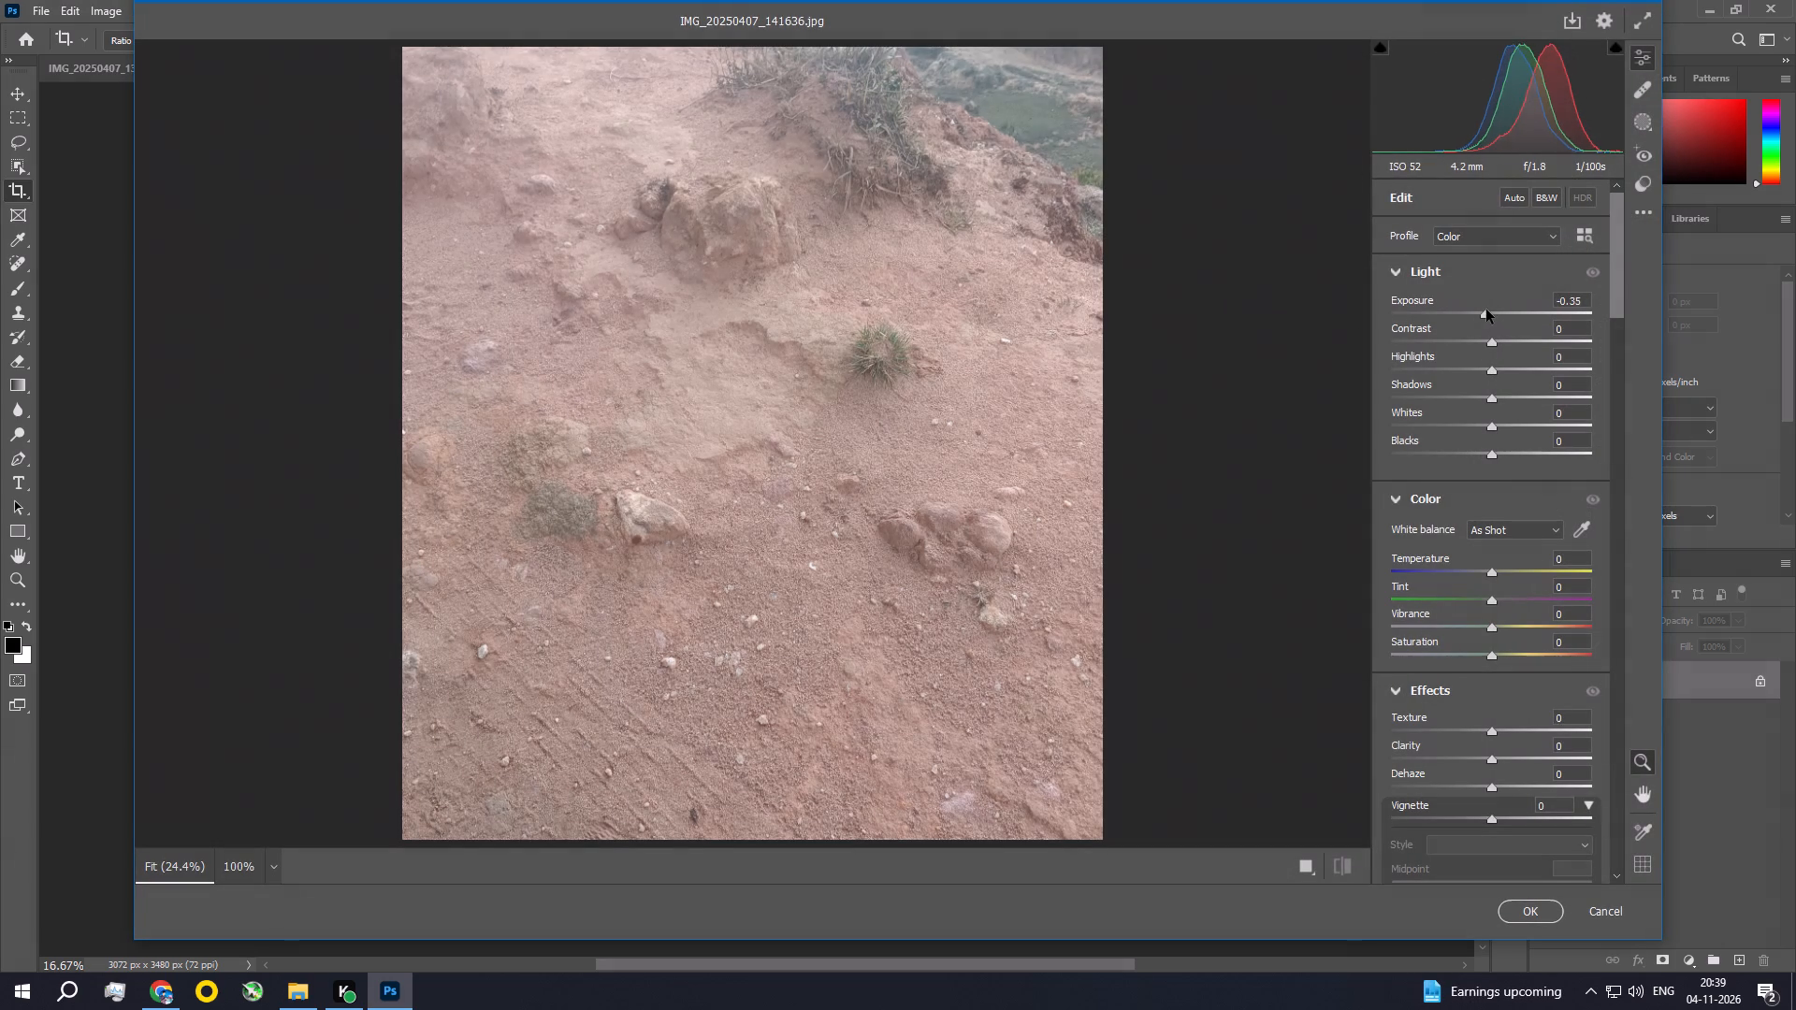
pyautogui.moveTo(1486, 310); pyautogui.dragTo(1482, 311)
pyautogui.moveTo(1497, 343); pyautogui.dragTo(1516, 346)
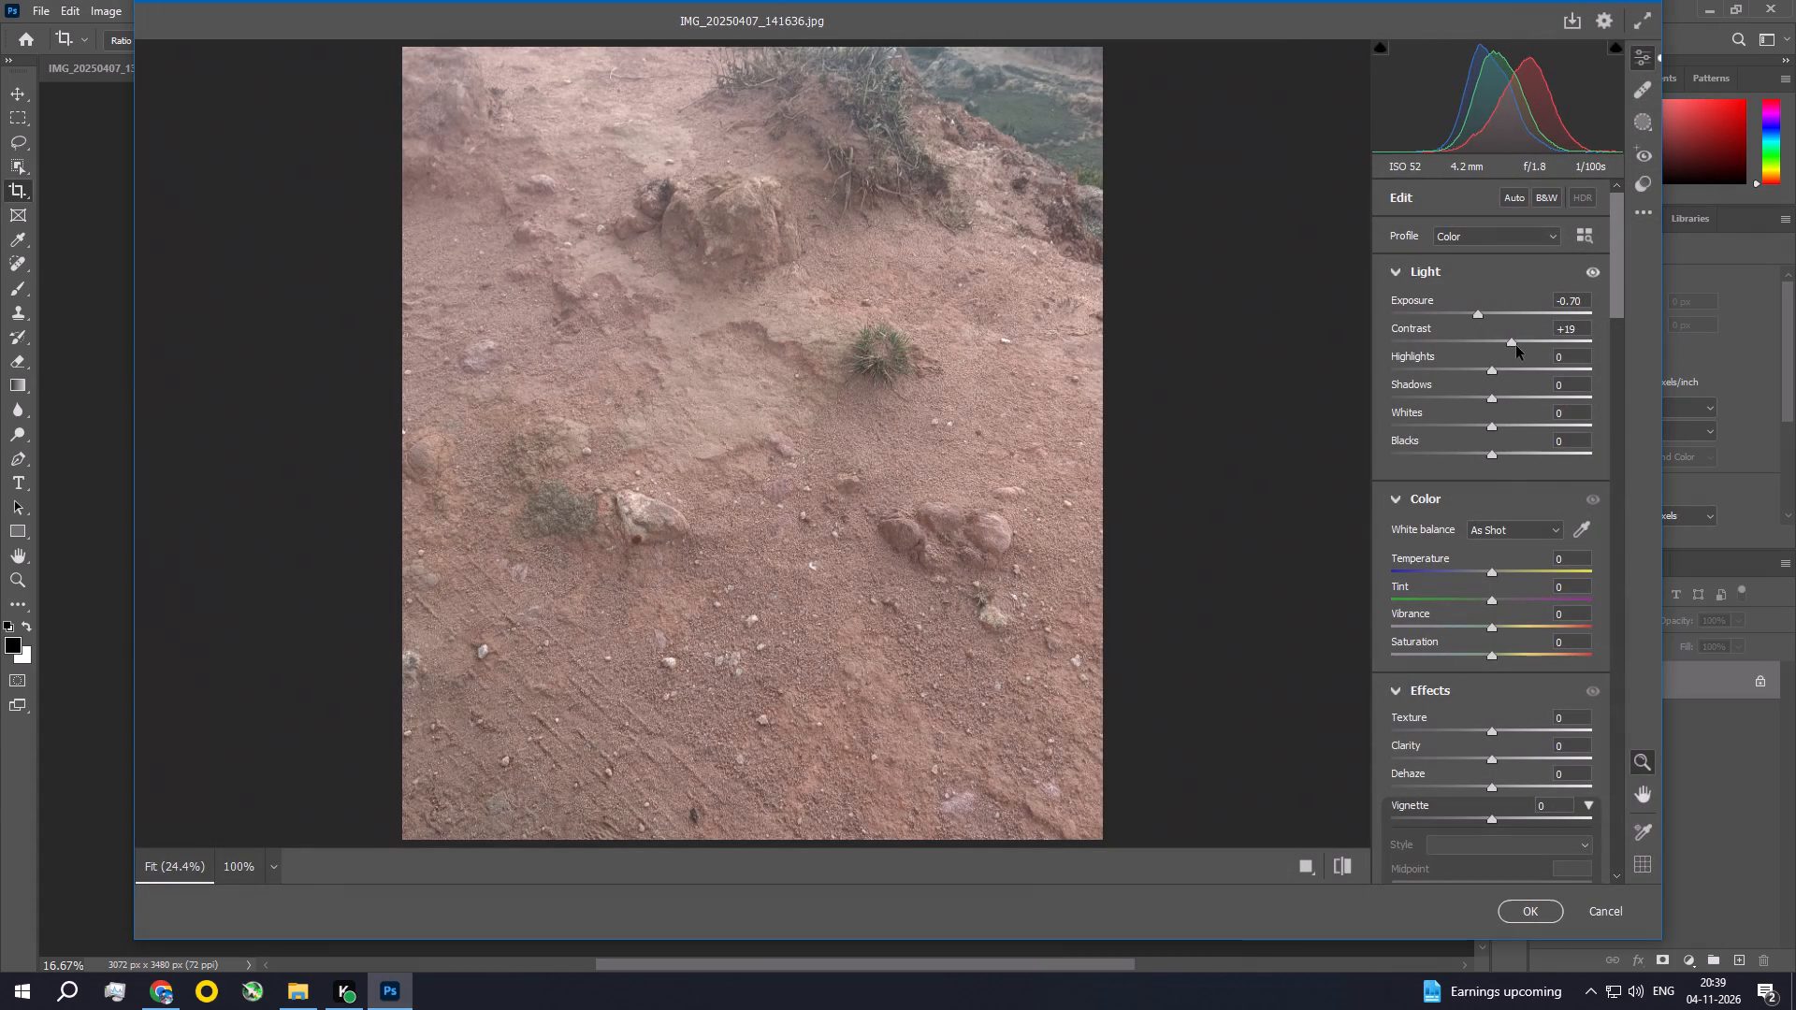
pyautogui.moveTo(1516, 346); pyautogui.dragTo(1519, 348)
pyautogui.moveTo(1490, 371); pyautogui.dragTo(1470, 370)
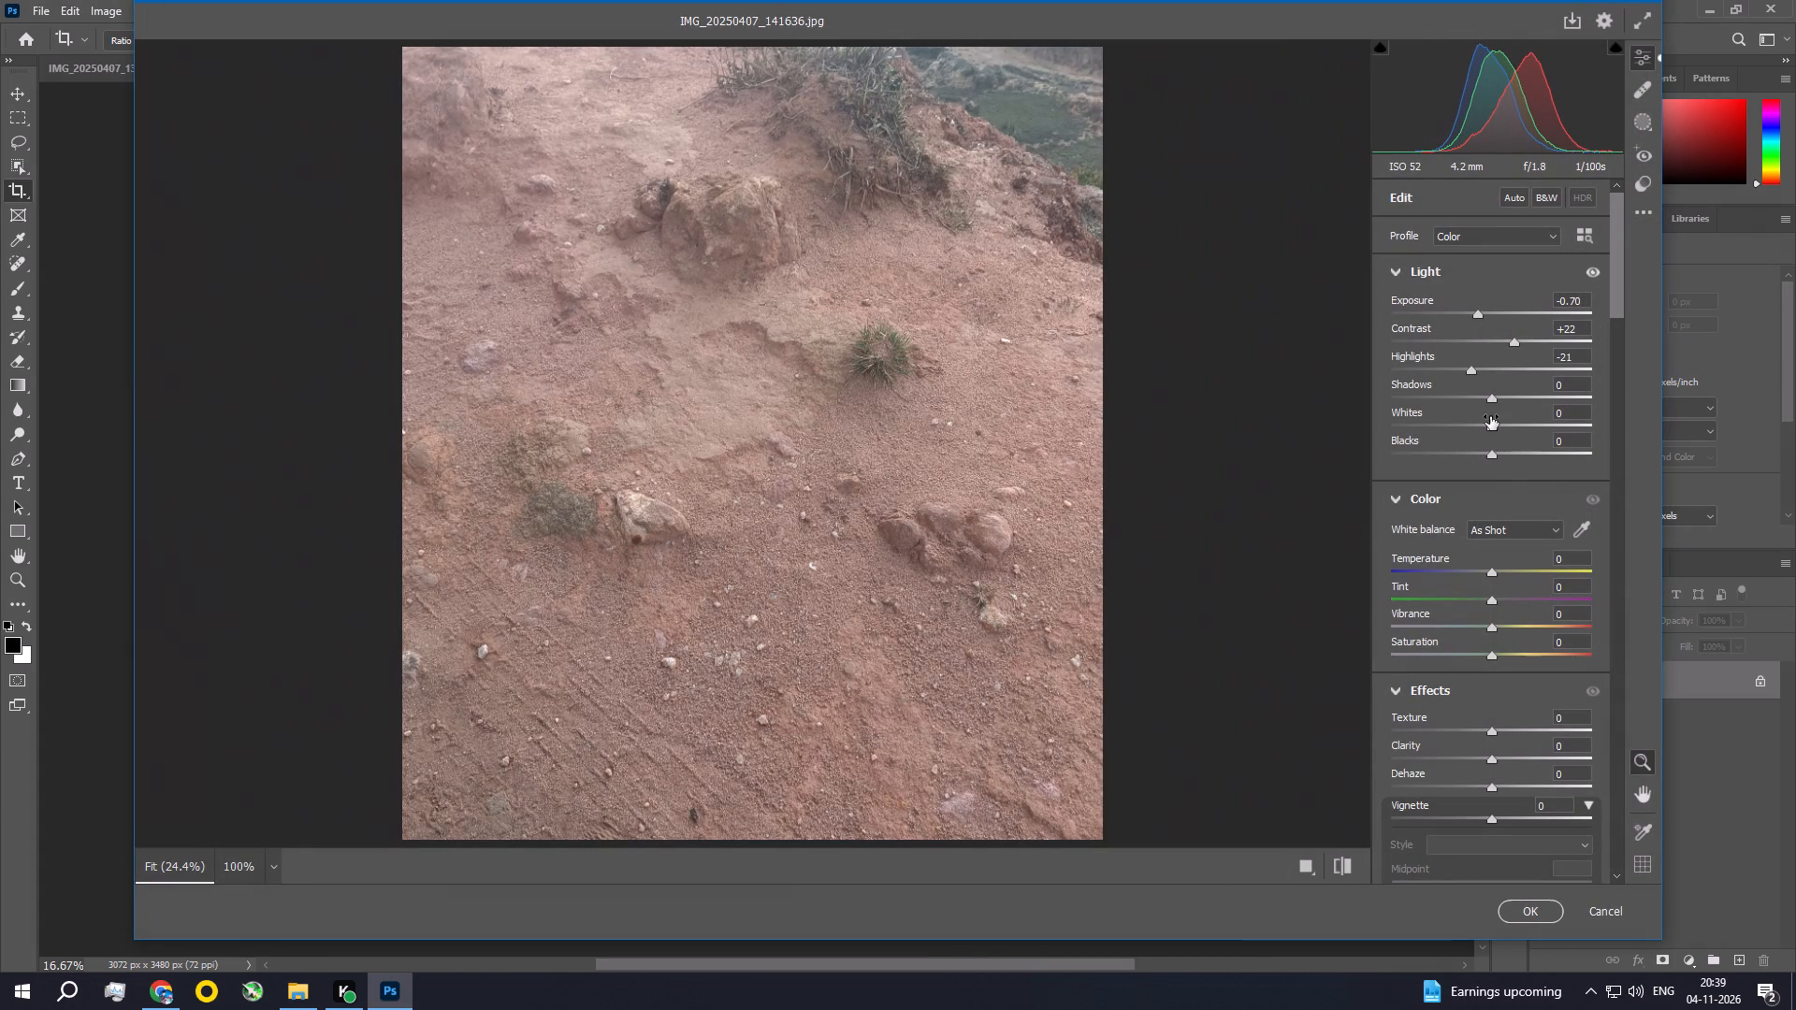
pyautogui.moveTo(1490, 399); pyautogui.dragTo(1476, 408)
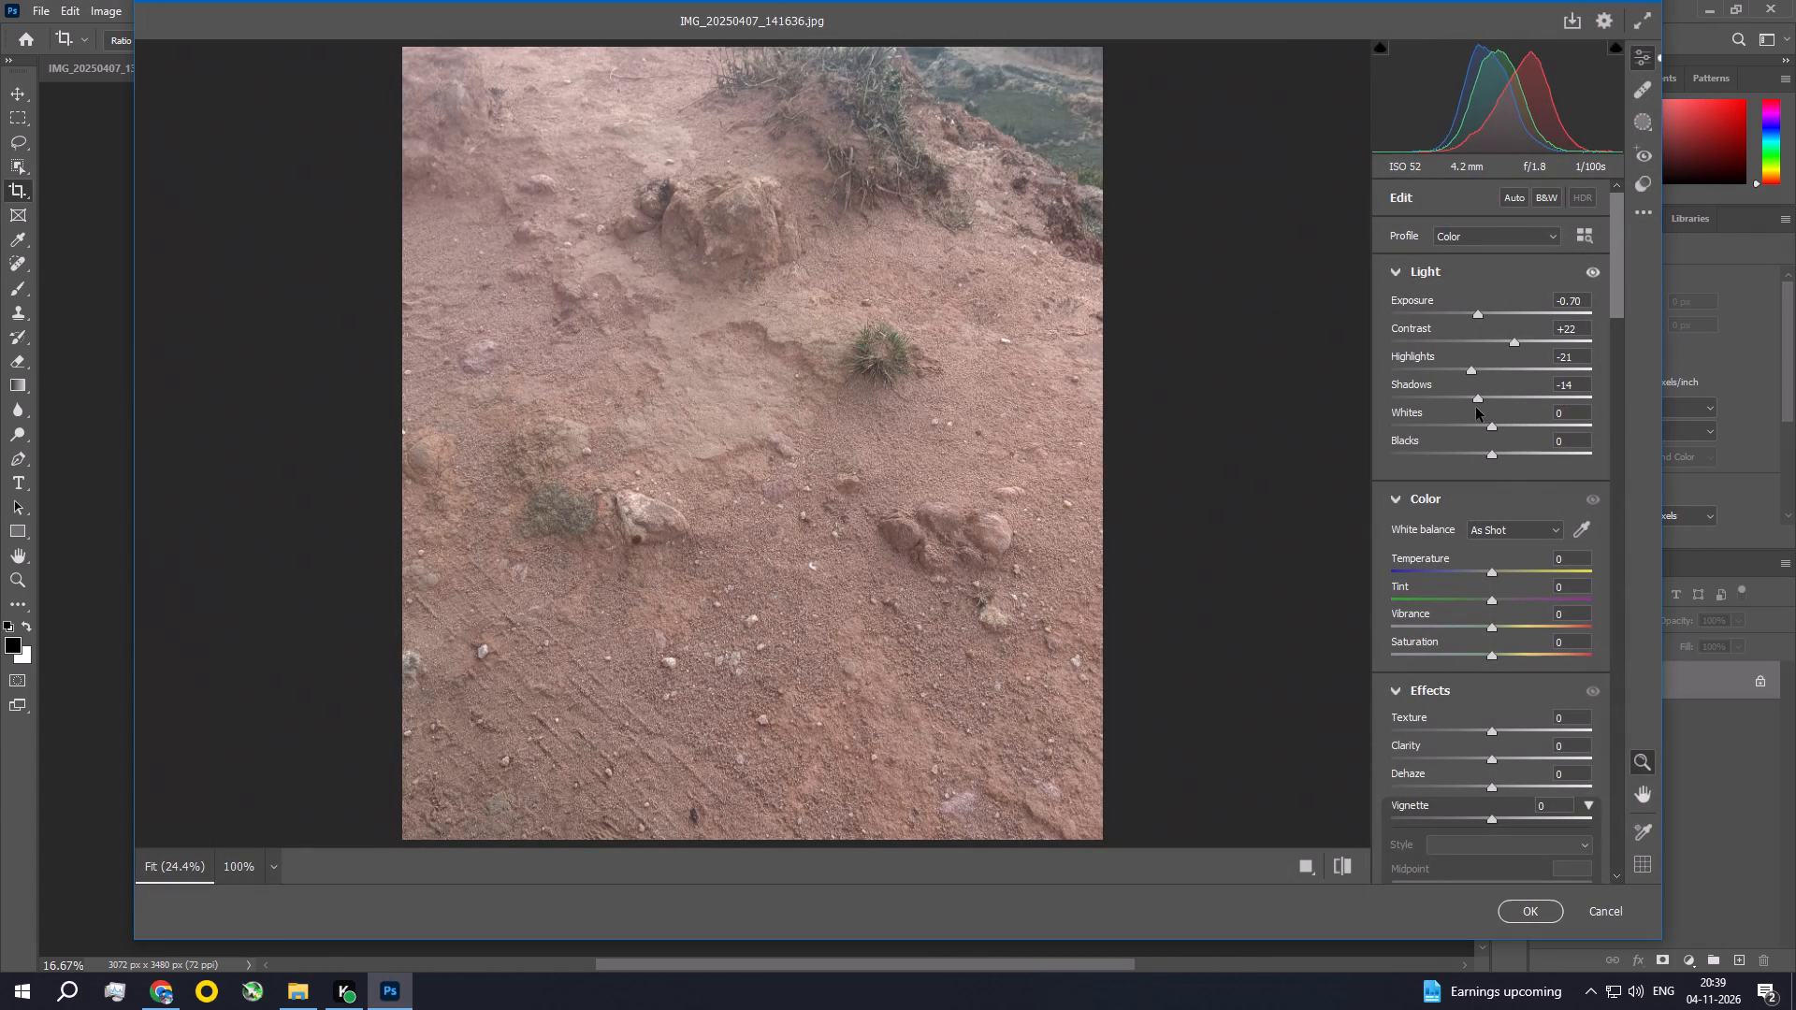
pyautogui.moveTo(1476, 408); pyautogui.dragTo(1505, 410)
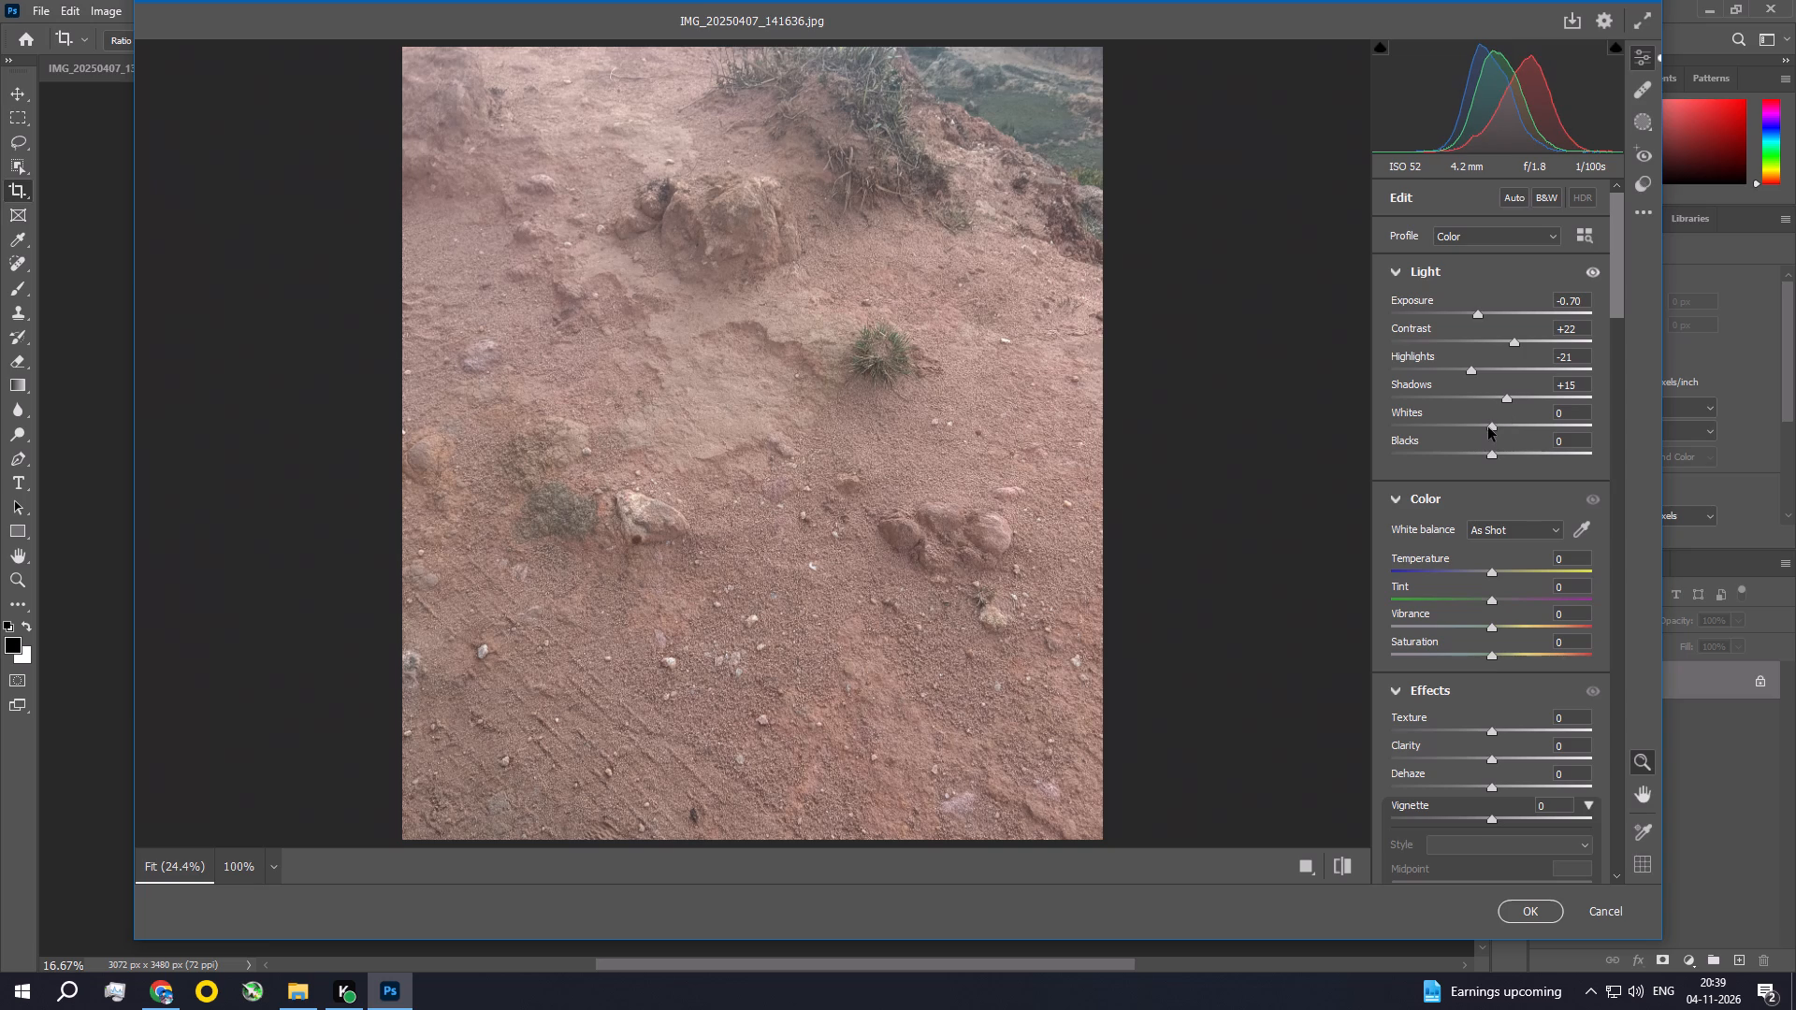
pyautogui.moveTo(1488, 427); pyautogui.dragTo(1471, 429)
pyautogui.moveTo(1489, 456); pyautogui.dragTo(1477, 444)
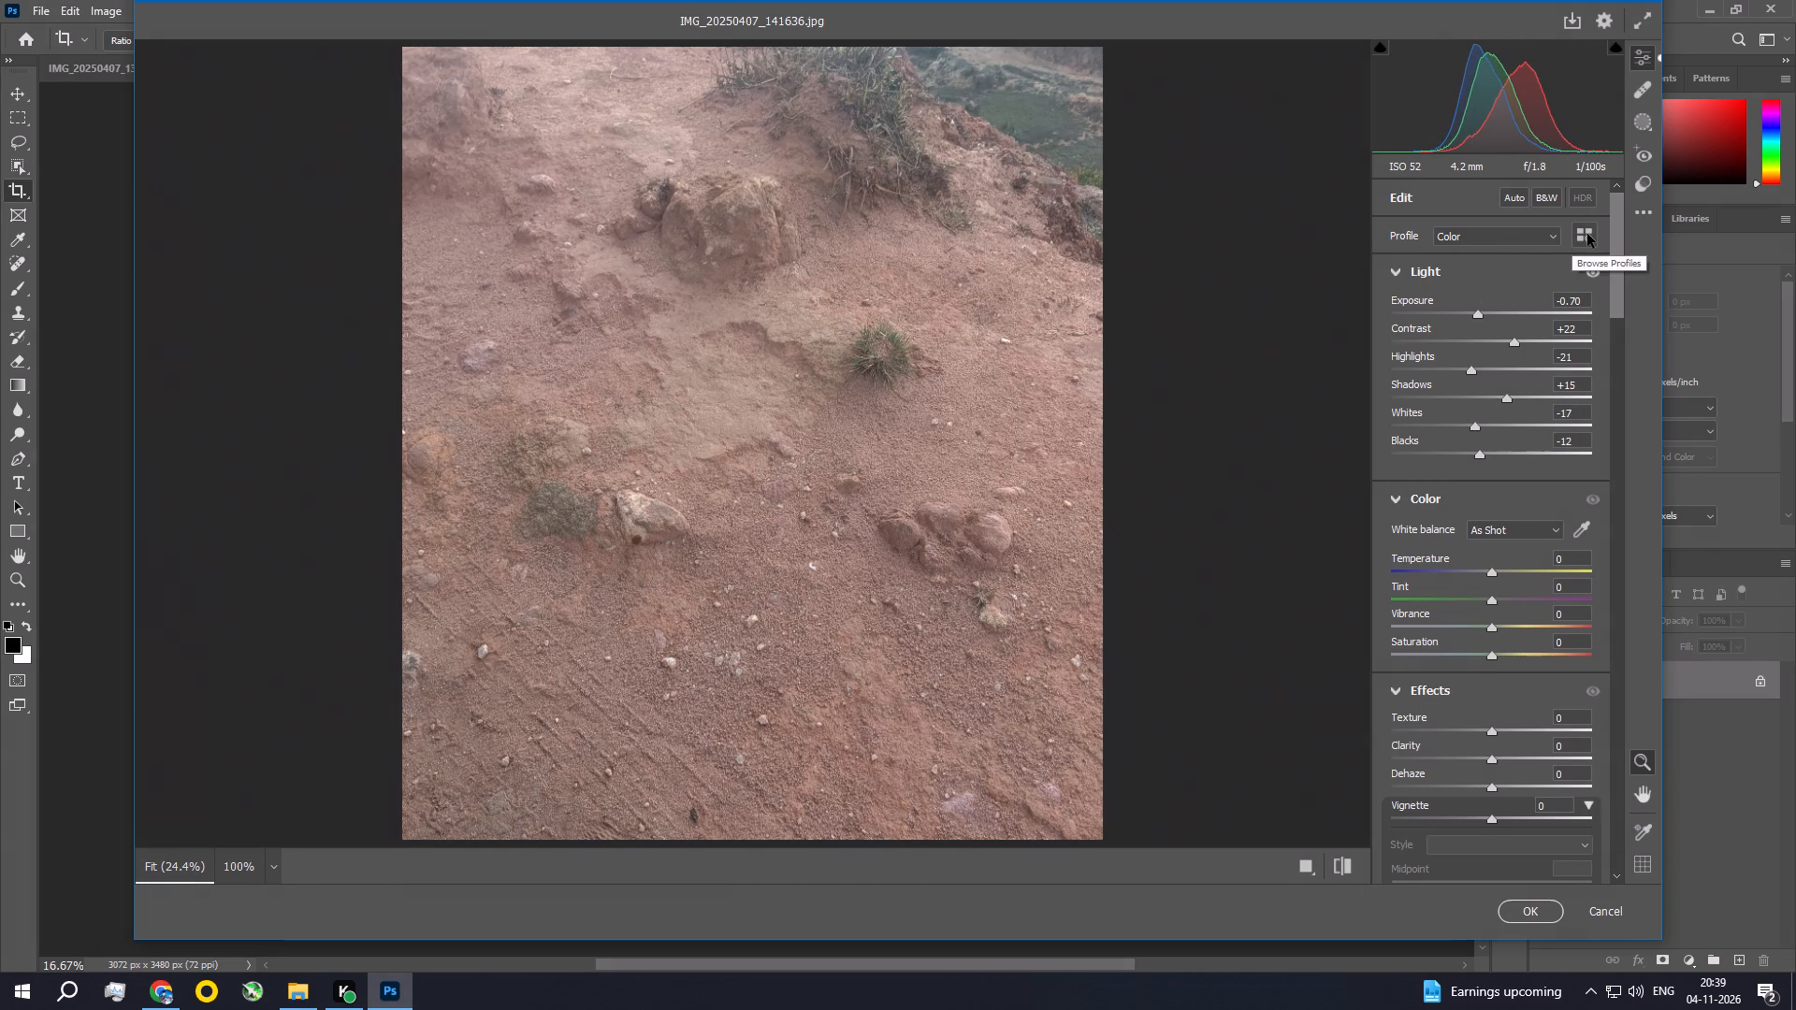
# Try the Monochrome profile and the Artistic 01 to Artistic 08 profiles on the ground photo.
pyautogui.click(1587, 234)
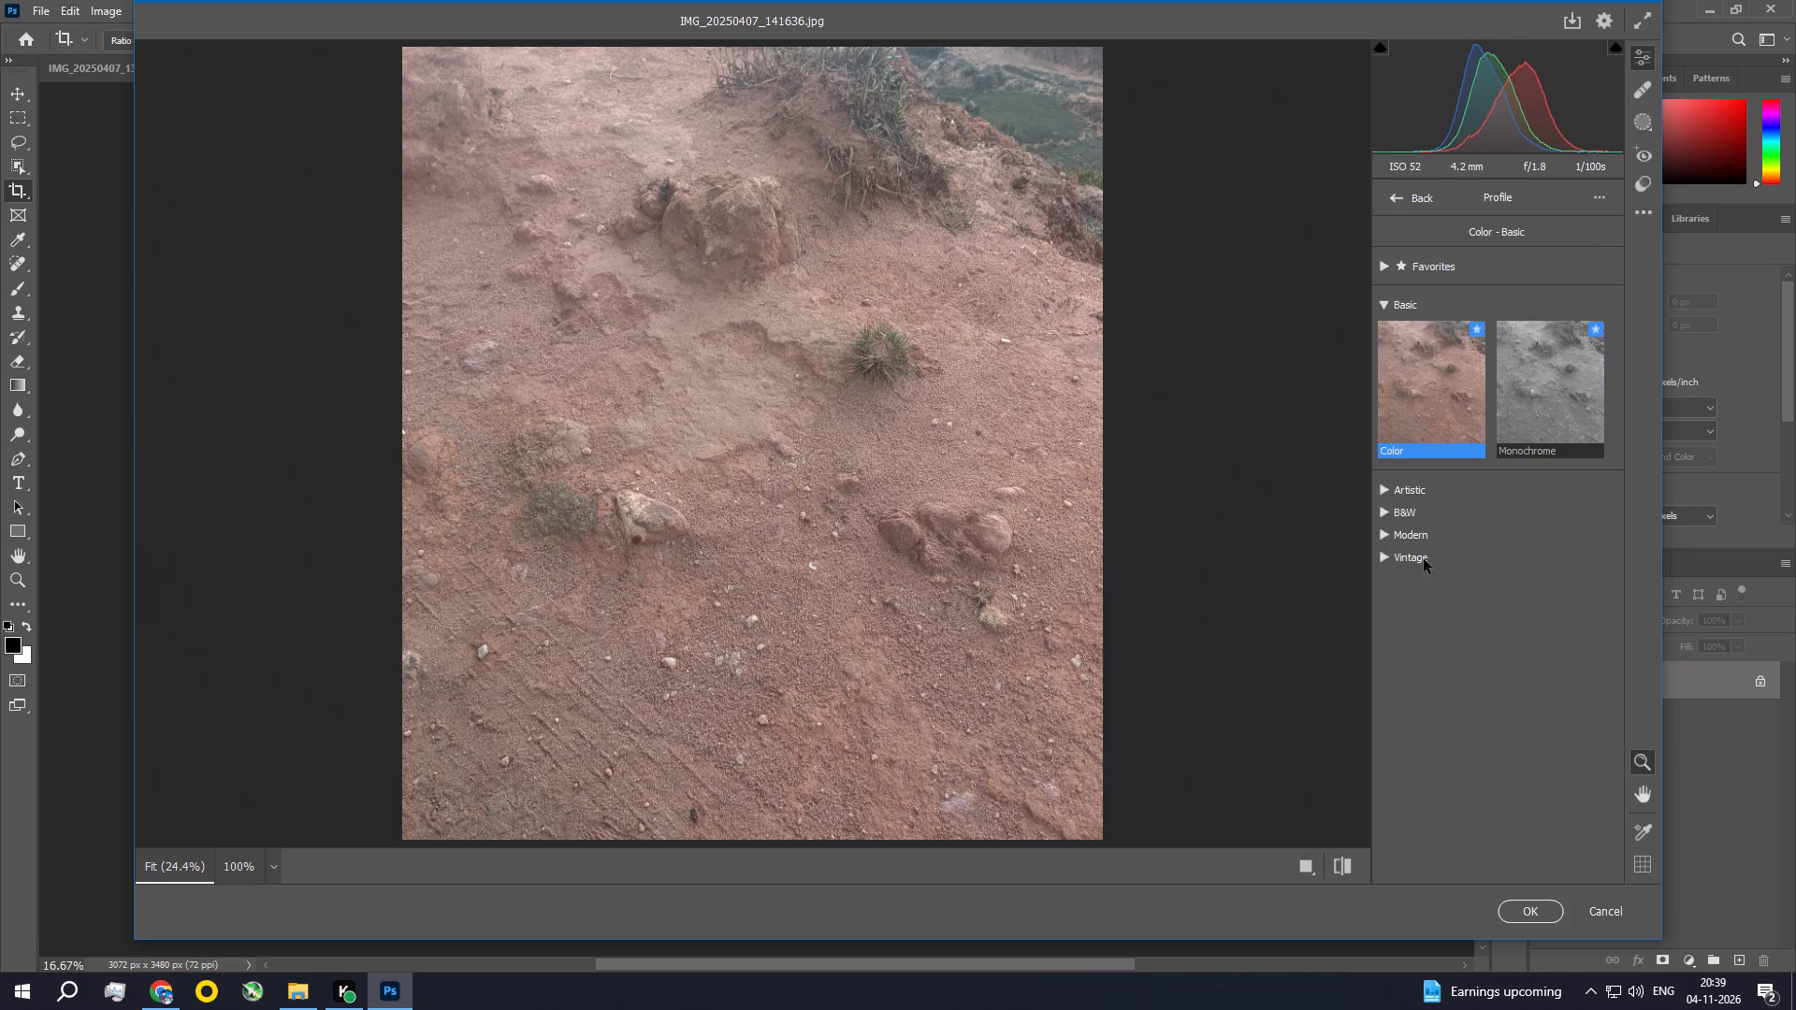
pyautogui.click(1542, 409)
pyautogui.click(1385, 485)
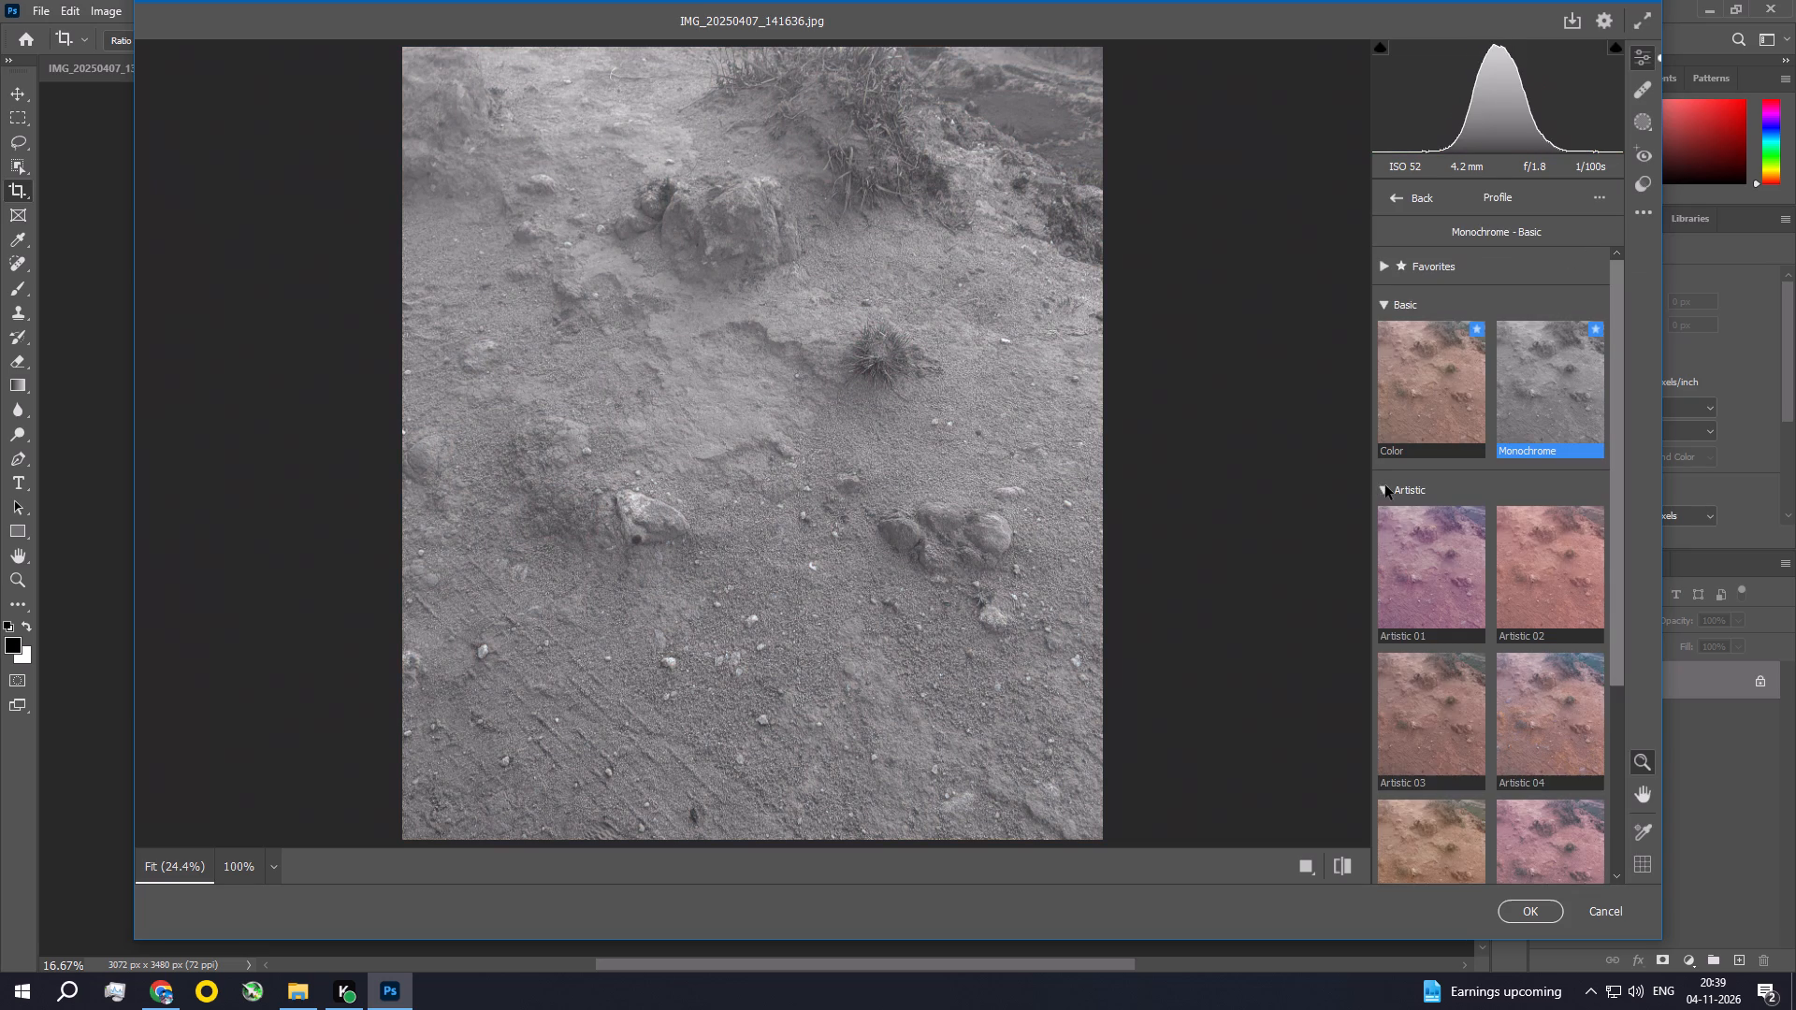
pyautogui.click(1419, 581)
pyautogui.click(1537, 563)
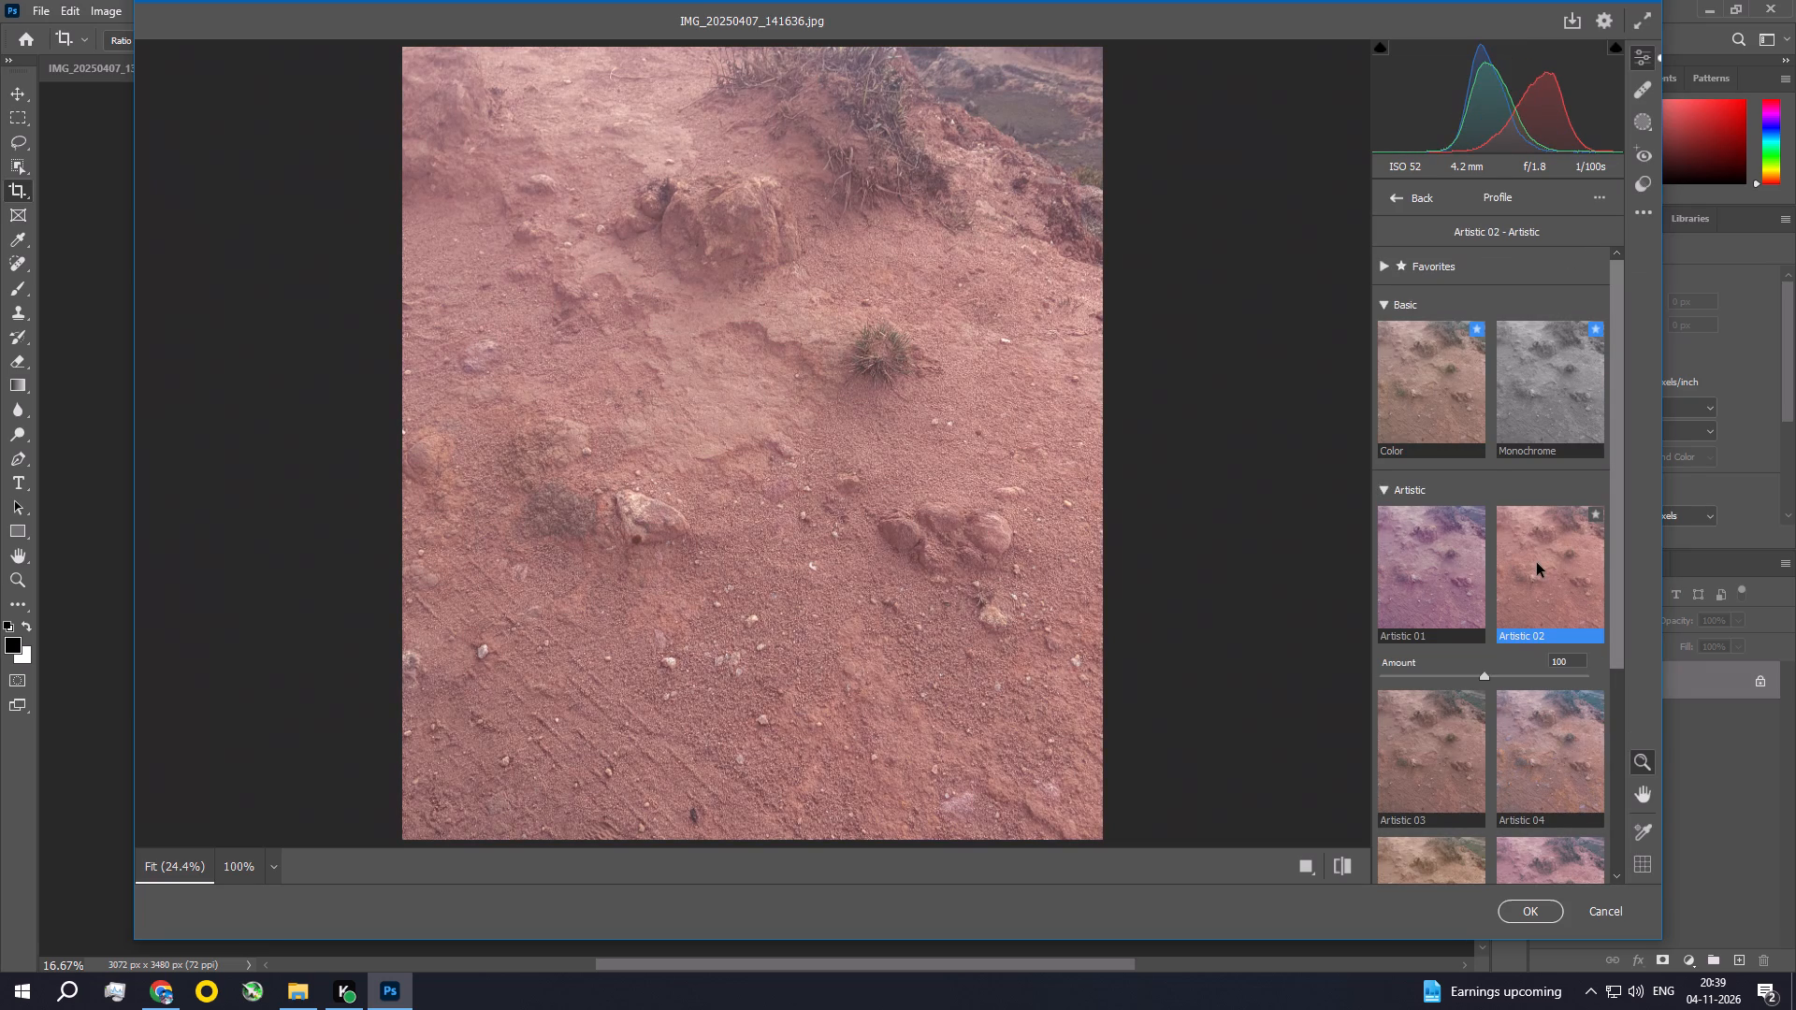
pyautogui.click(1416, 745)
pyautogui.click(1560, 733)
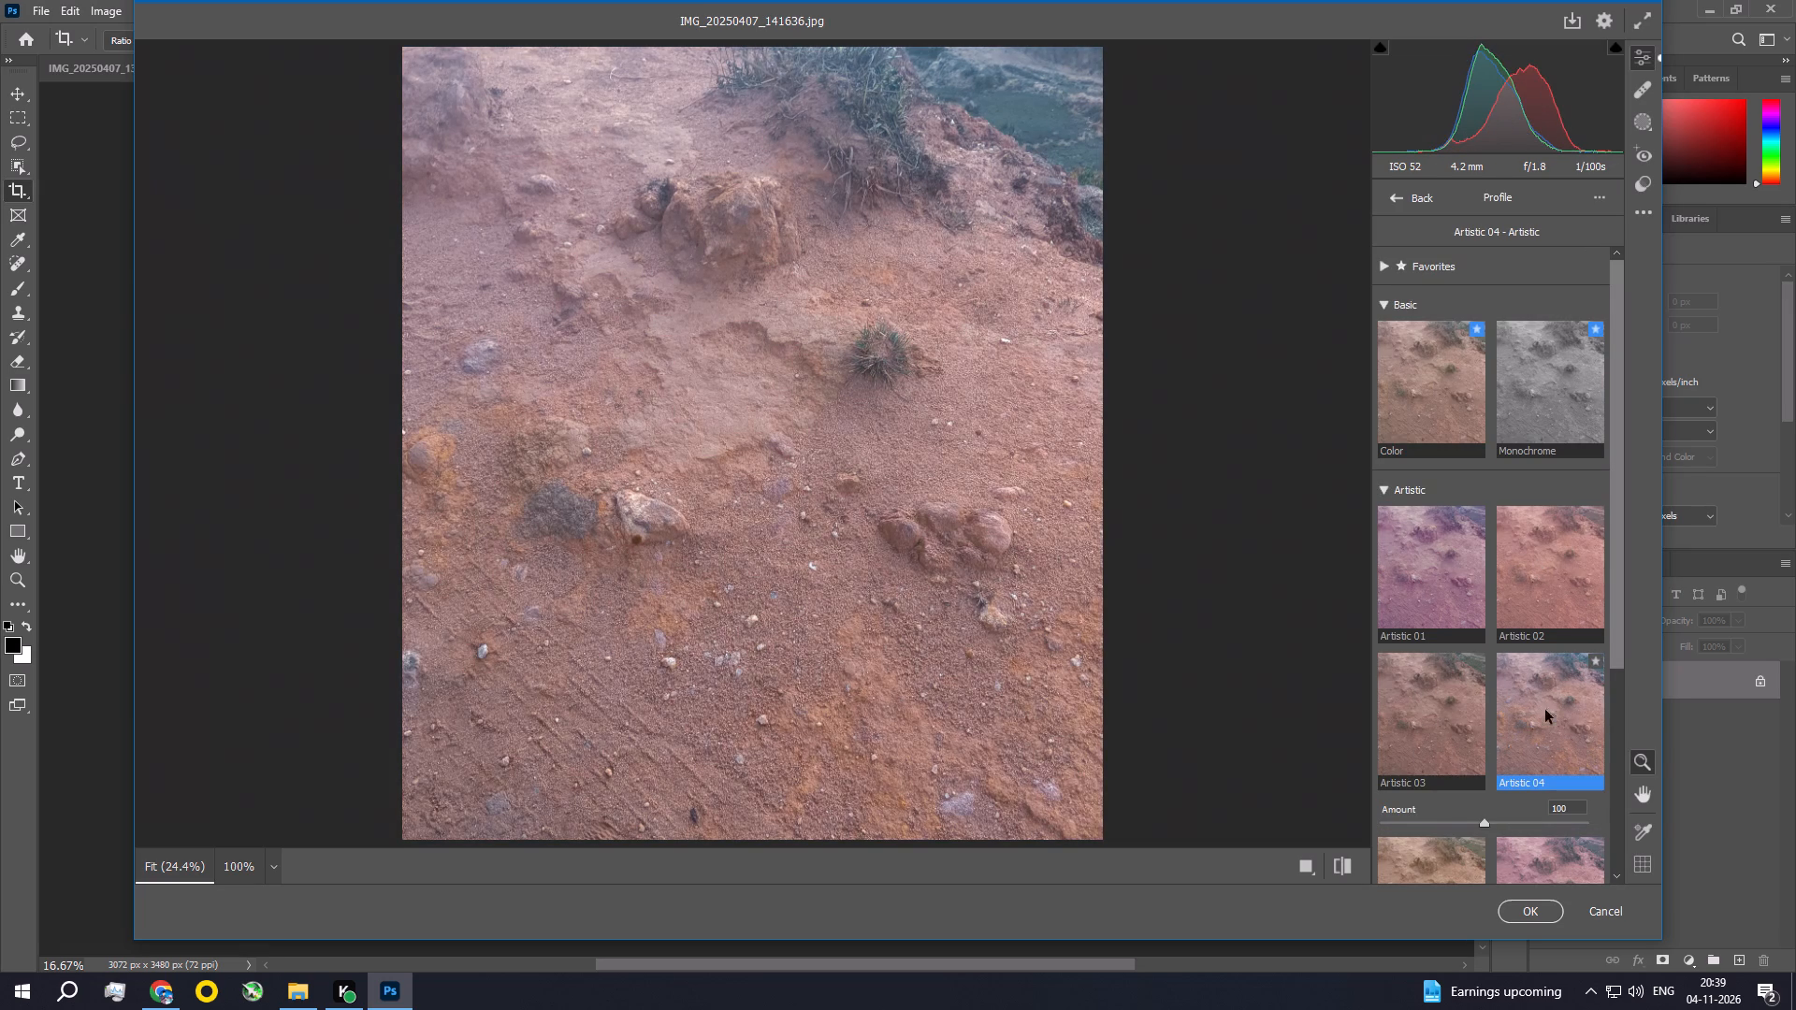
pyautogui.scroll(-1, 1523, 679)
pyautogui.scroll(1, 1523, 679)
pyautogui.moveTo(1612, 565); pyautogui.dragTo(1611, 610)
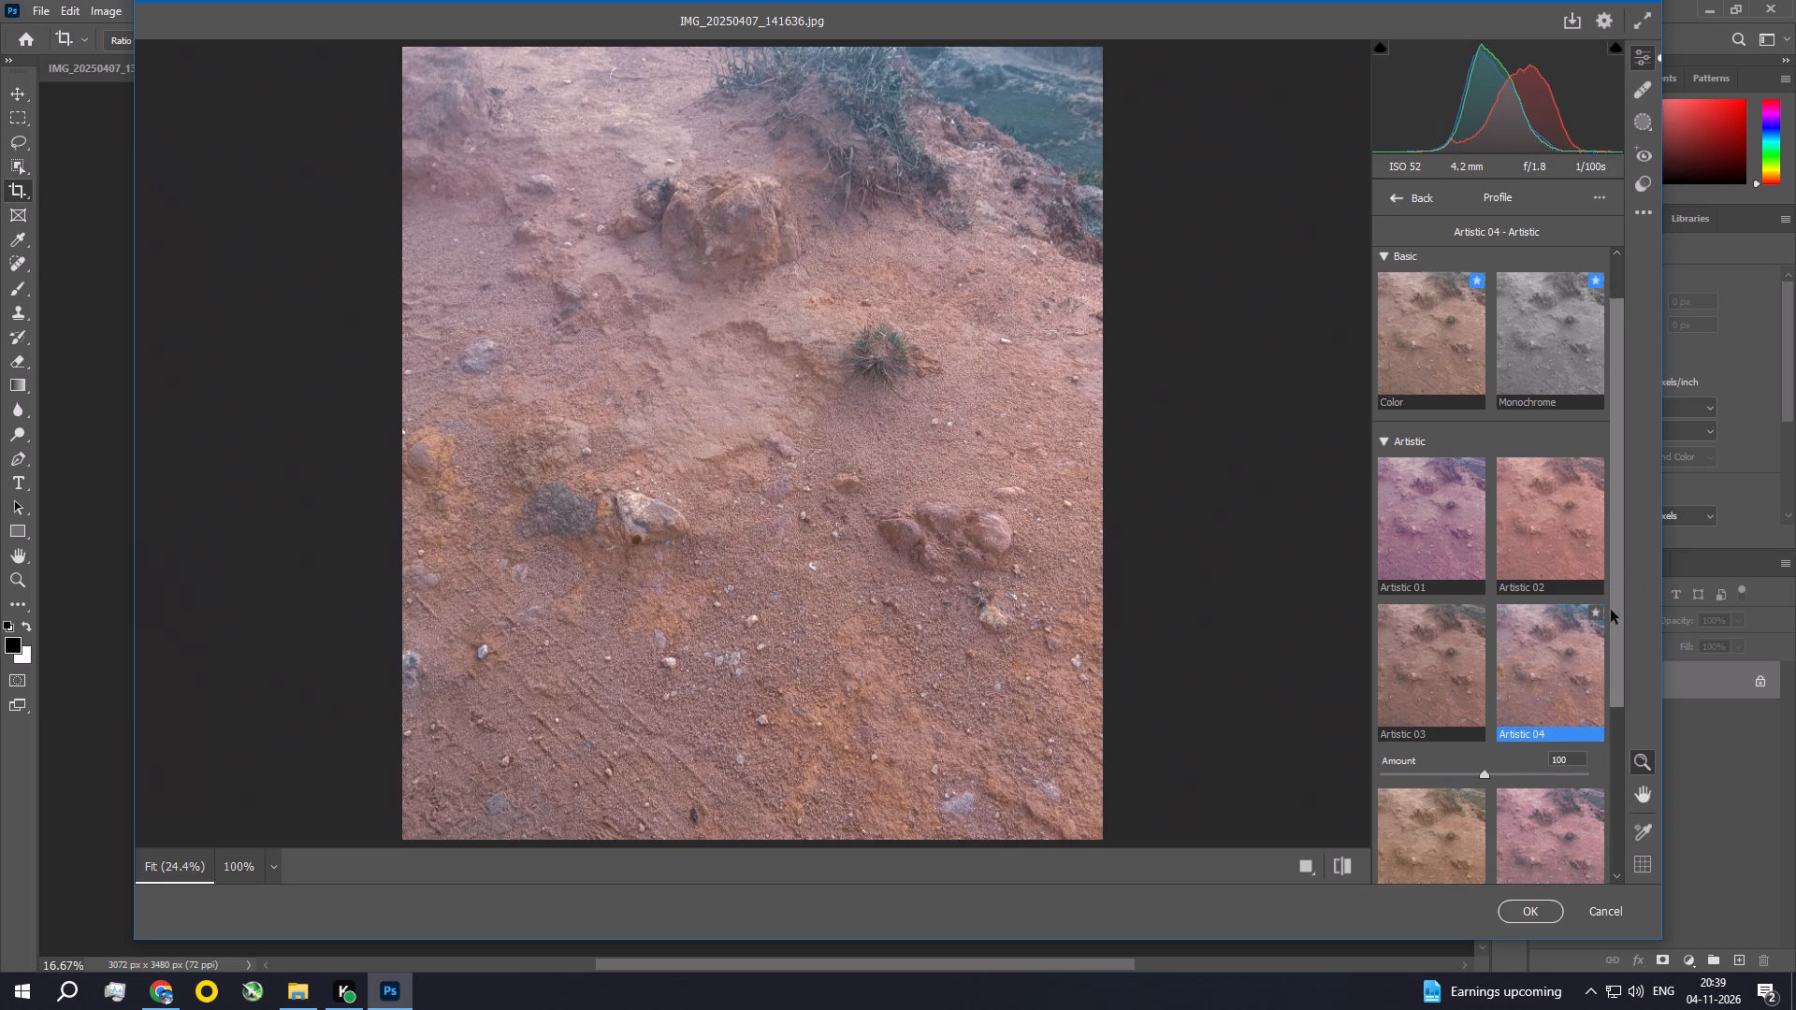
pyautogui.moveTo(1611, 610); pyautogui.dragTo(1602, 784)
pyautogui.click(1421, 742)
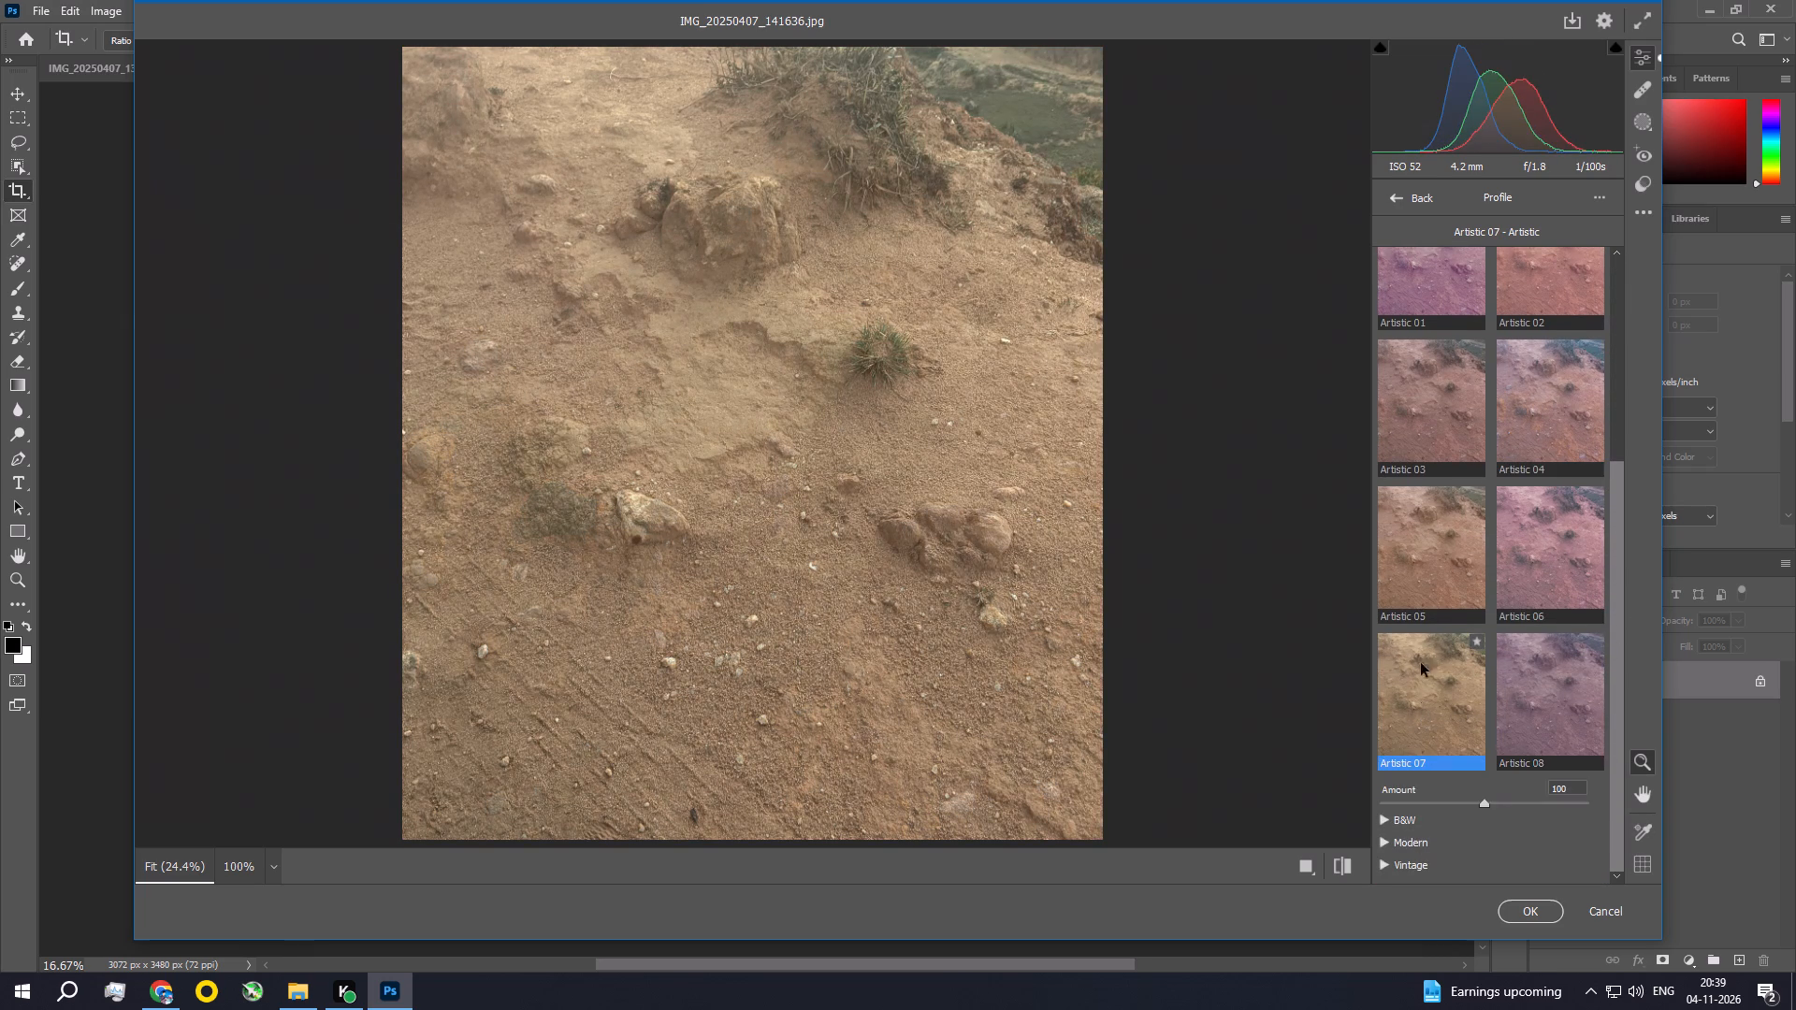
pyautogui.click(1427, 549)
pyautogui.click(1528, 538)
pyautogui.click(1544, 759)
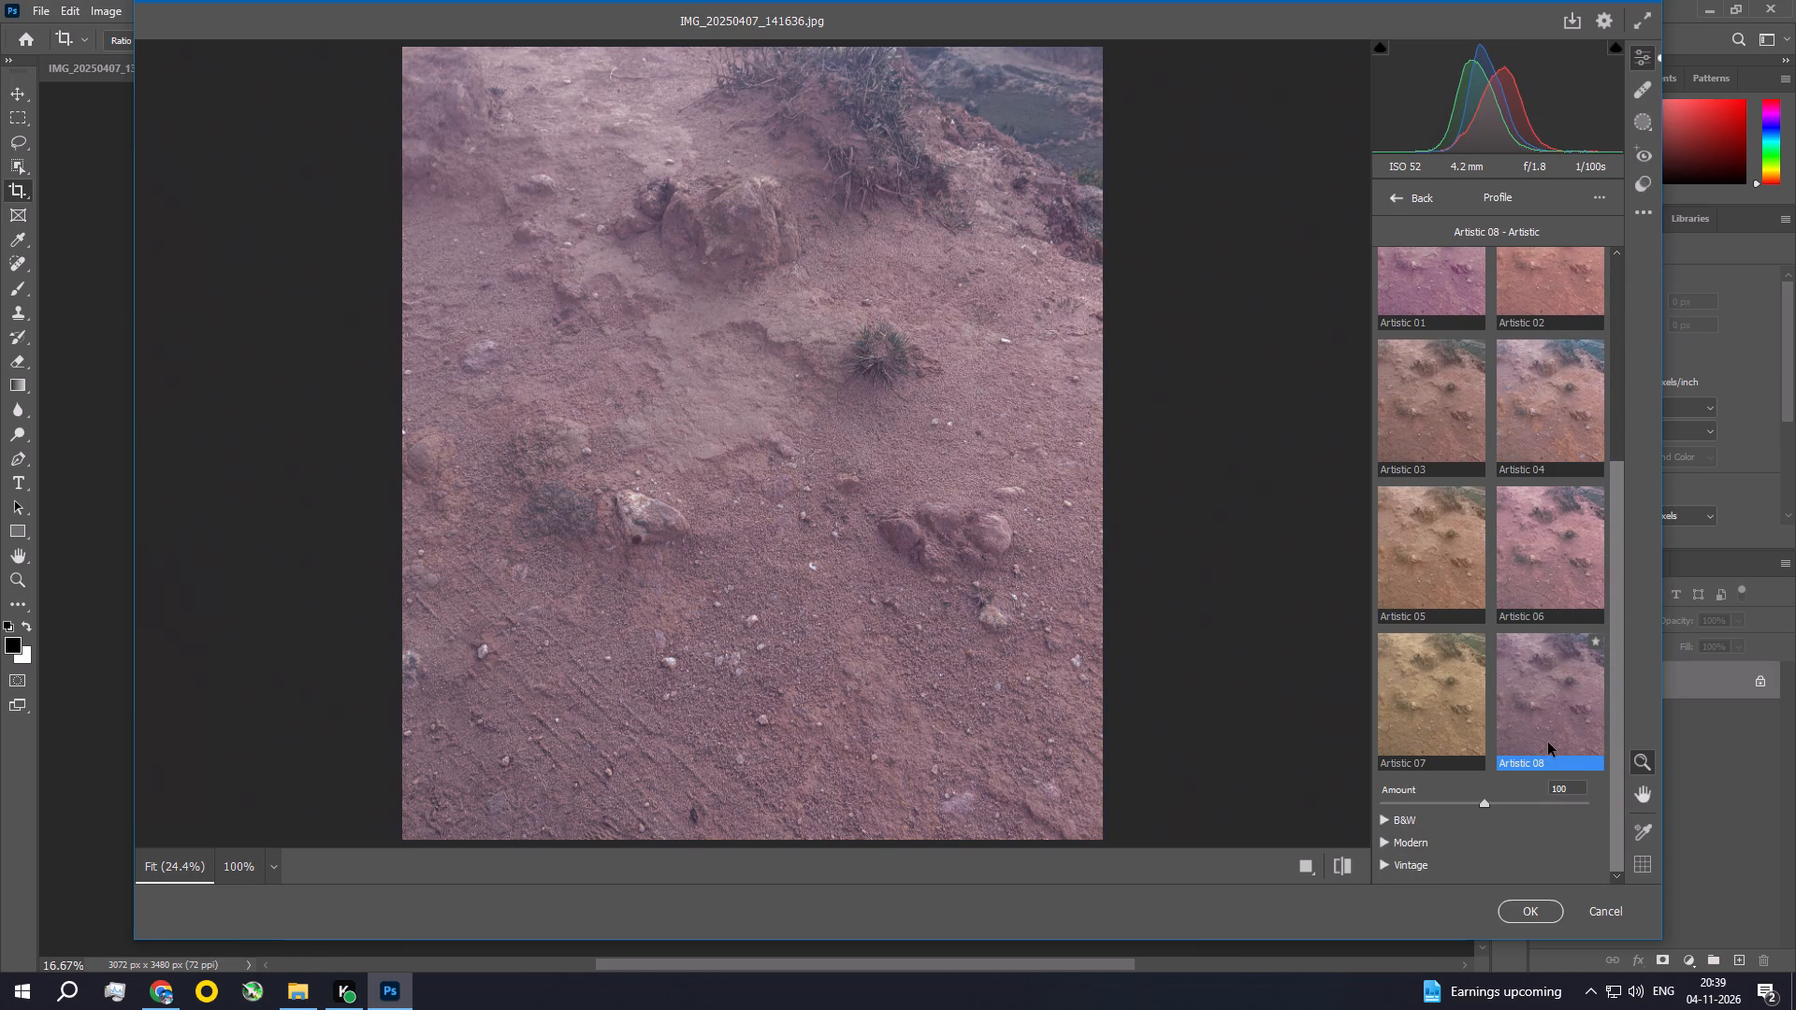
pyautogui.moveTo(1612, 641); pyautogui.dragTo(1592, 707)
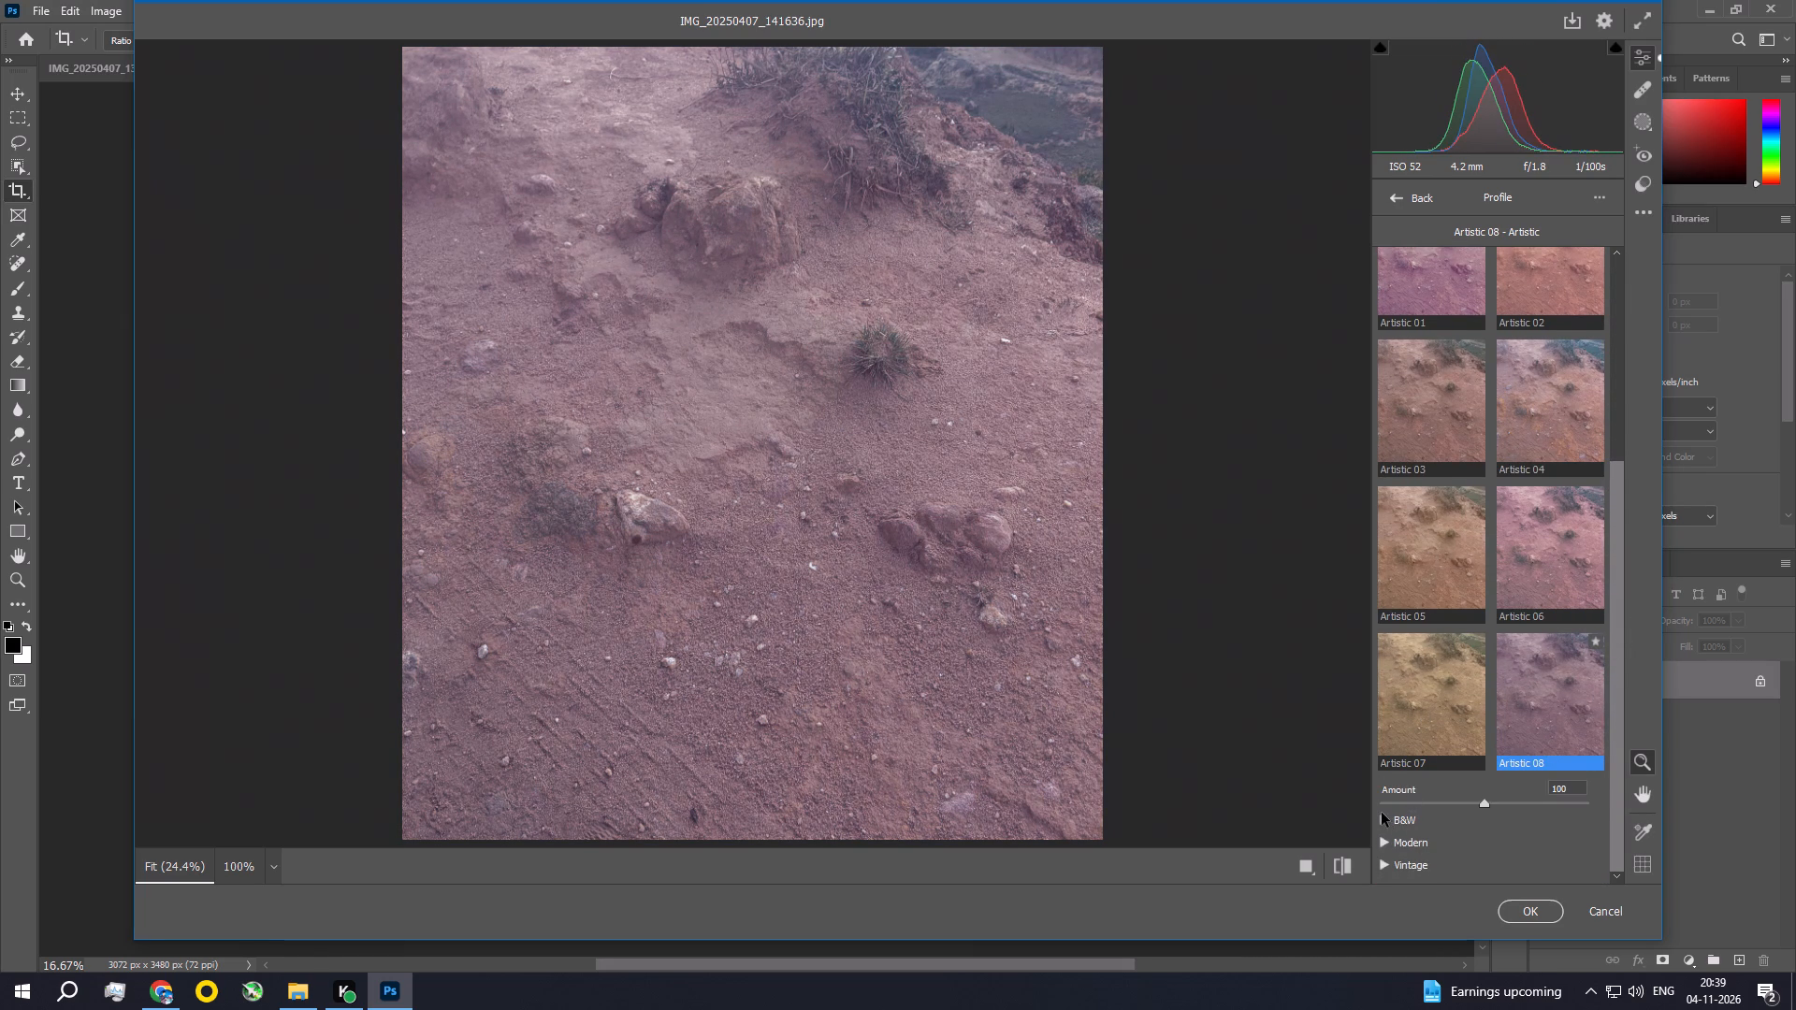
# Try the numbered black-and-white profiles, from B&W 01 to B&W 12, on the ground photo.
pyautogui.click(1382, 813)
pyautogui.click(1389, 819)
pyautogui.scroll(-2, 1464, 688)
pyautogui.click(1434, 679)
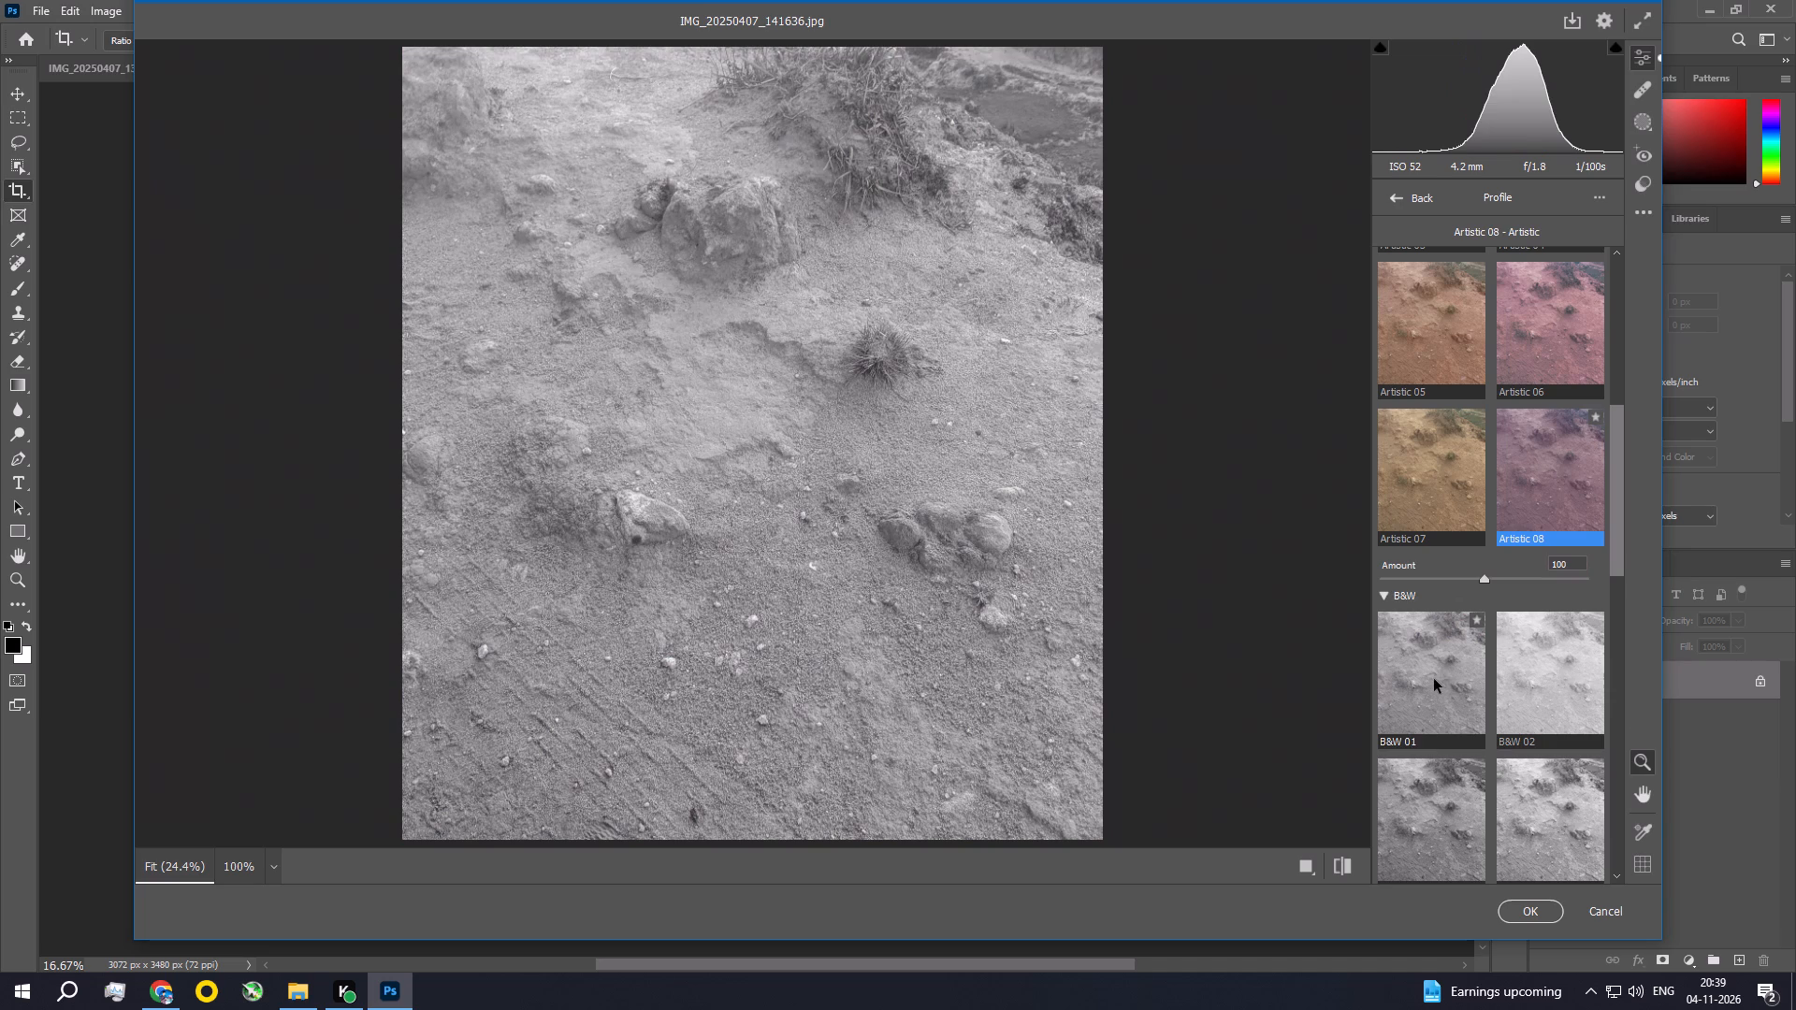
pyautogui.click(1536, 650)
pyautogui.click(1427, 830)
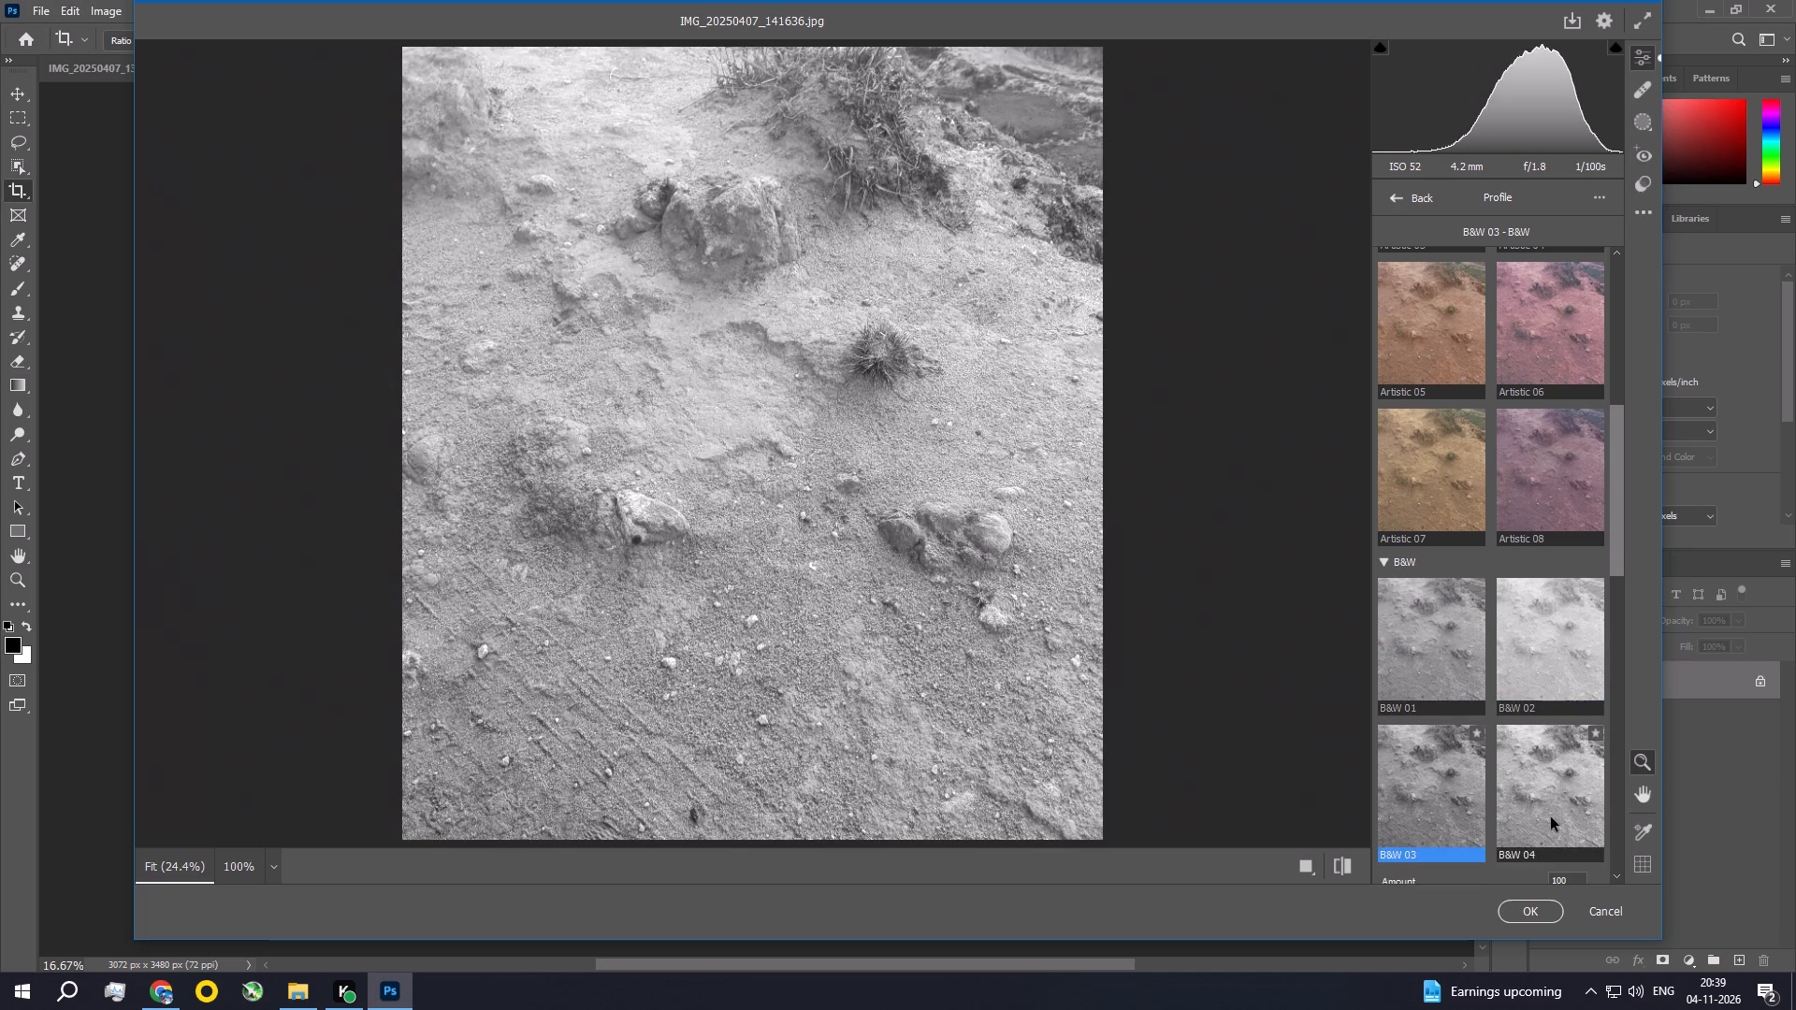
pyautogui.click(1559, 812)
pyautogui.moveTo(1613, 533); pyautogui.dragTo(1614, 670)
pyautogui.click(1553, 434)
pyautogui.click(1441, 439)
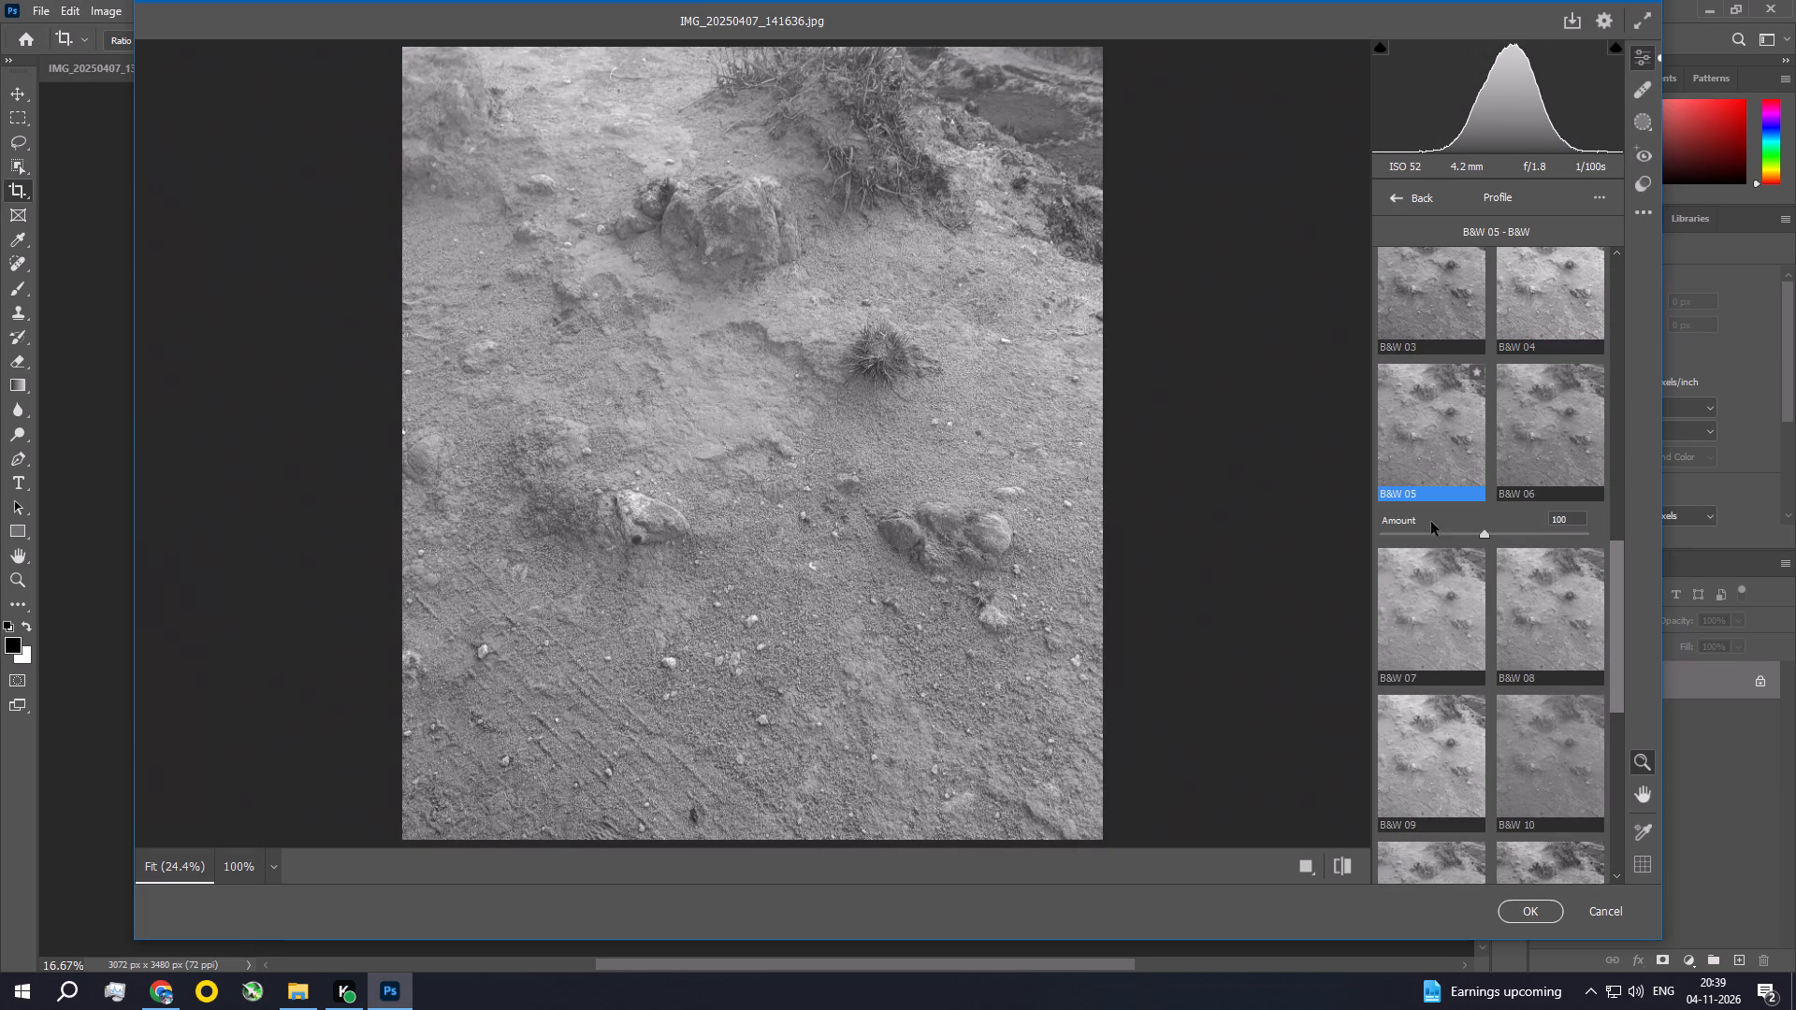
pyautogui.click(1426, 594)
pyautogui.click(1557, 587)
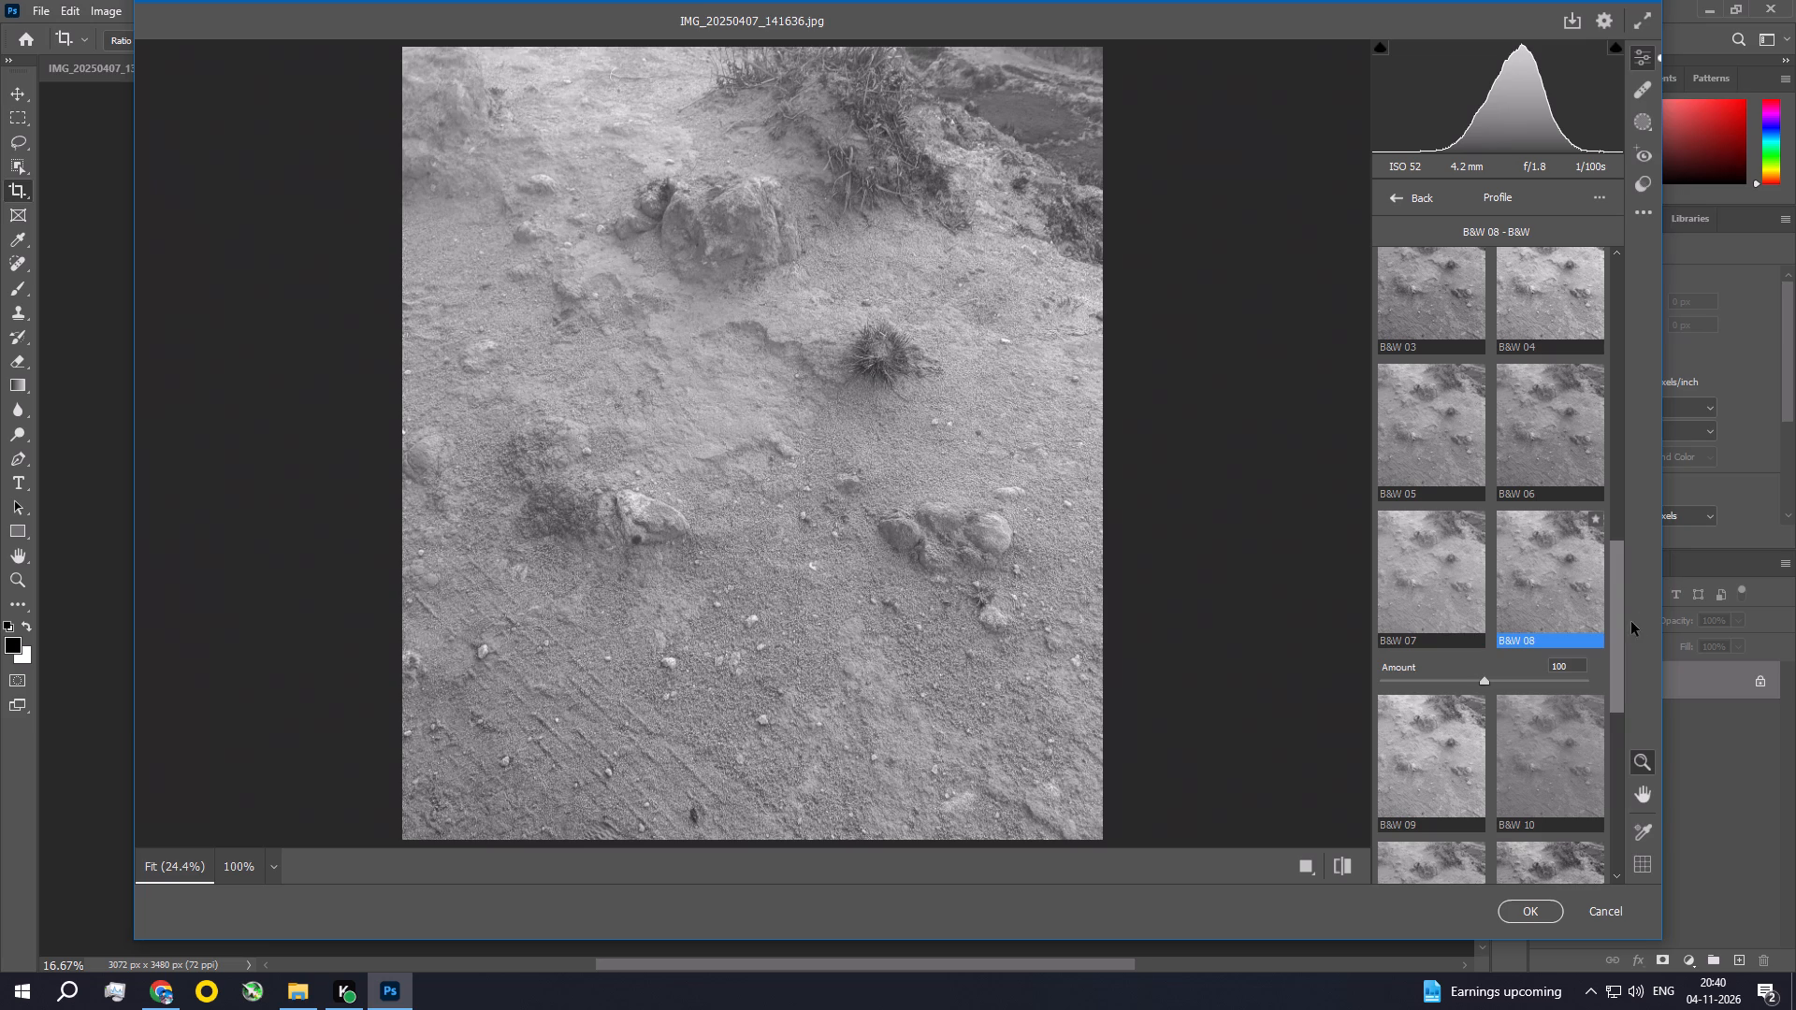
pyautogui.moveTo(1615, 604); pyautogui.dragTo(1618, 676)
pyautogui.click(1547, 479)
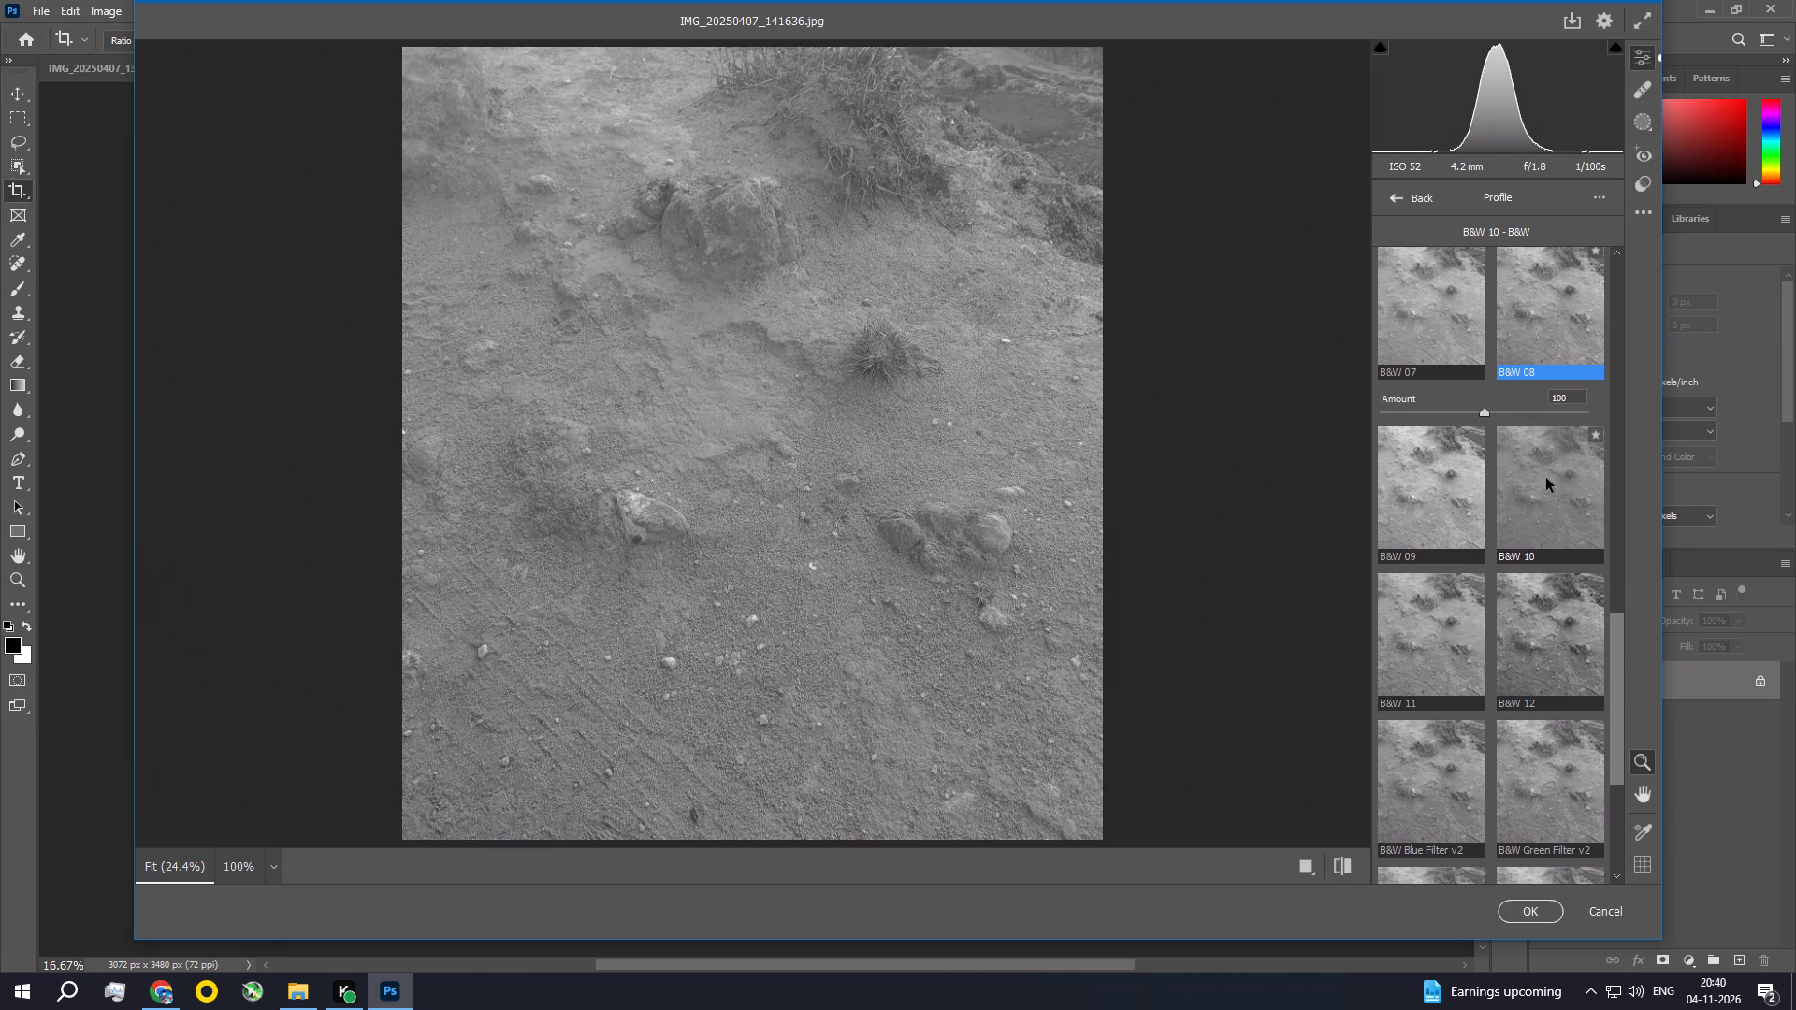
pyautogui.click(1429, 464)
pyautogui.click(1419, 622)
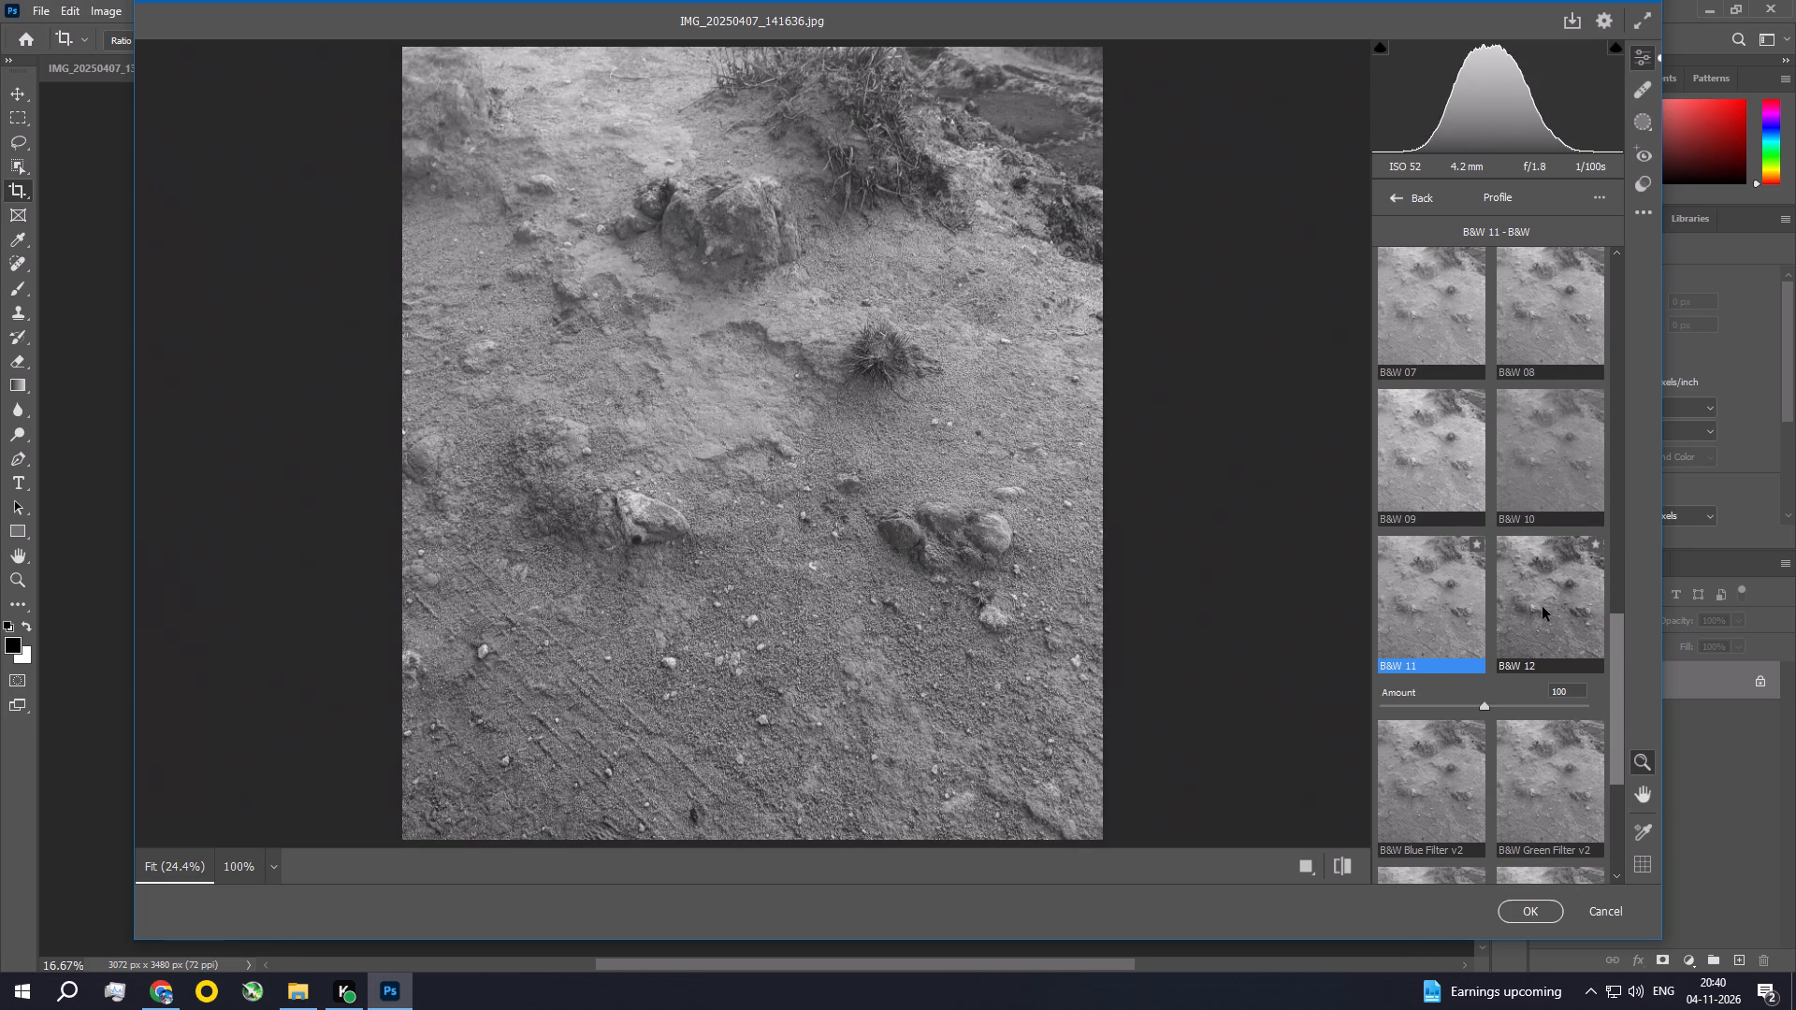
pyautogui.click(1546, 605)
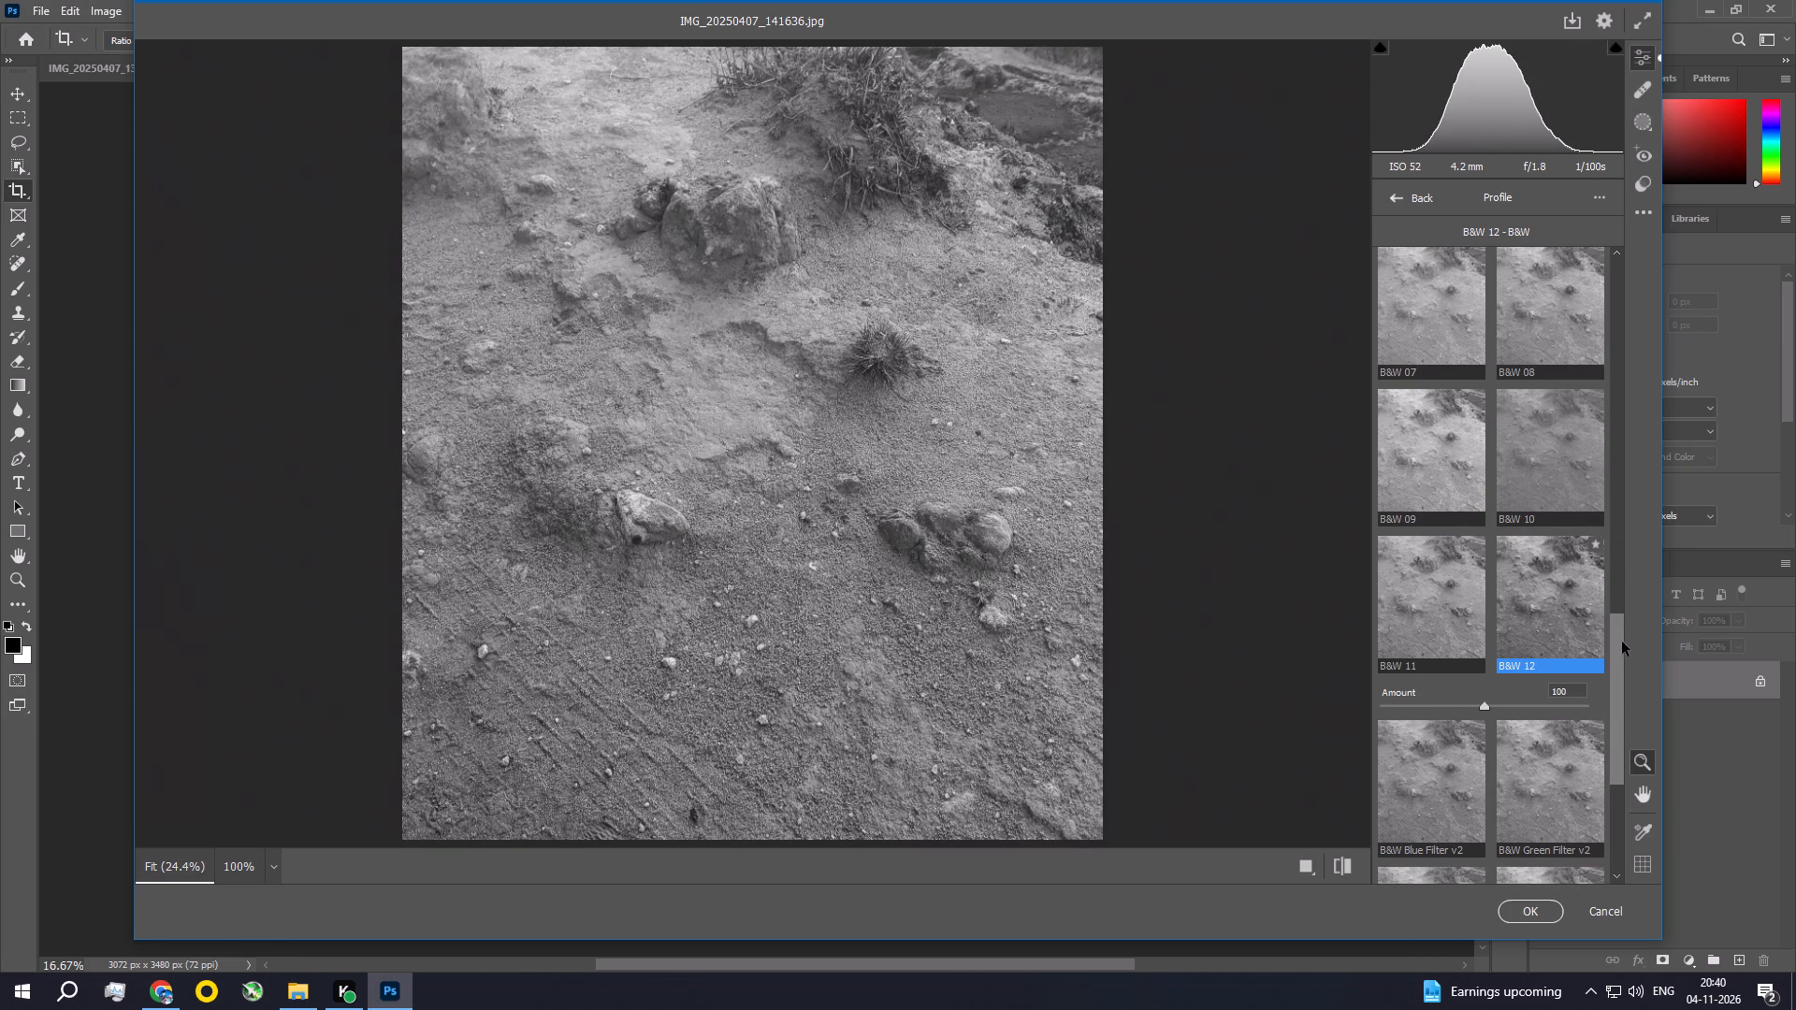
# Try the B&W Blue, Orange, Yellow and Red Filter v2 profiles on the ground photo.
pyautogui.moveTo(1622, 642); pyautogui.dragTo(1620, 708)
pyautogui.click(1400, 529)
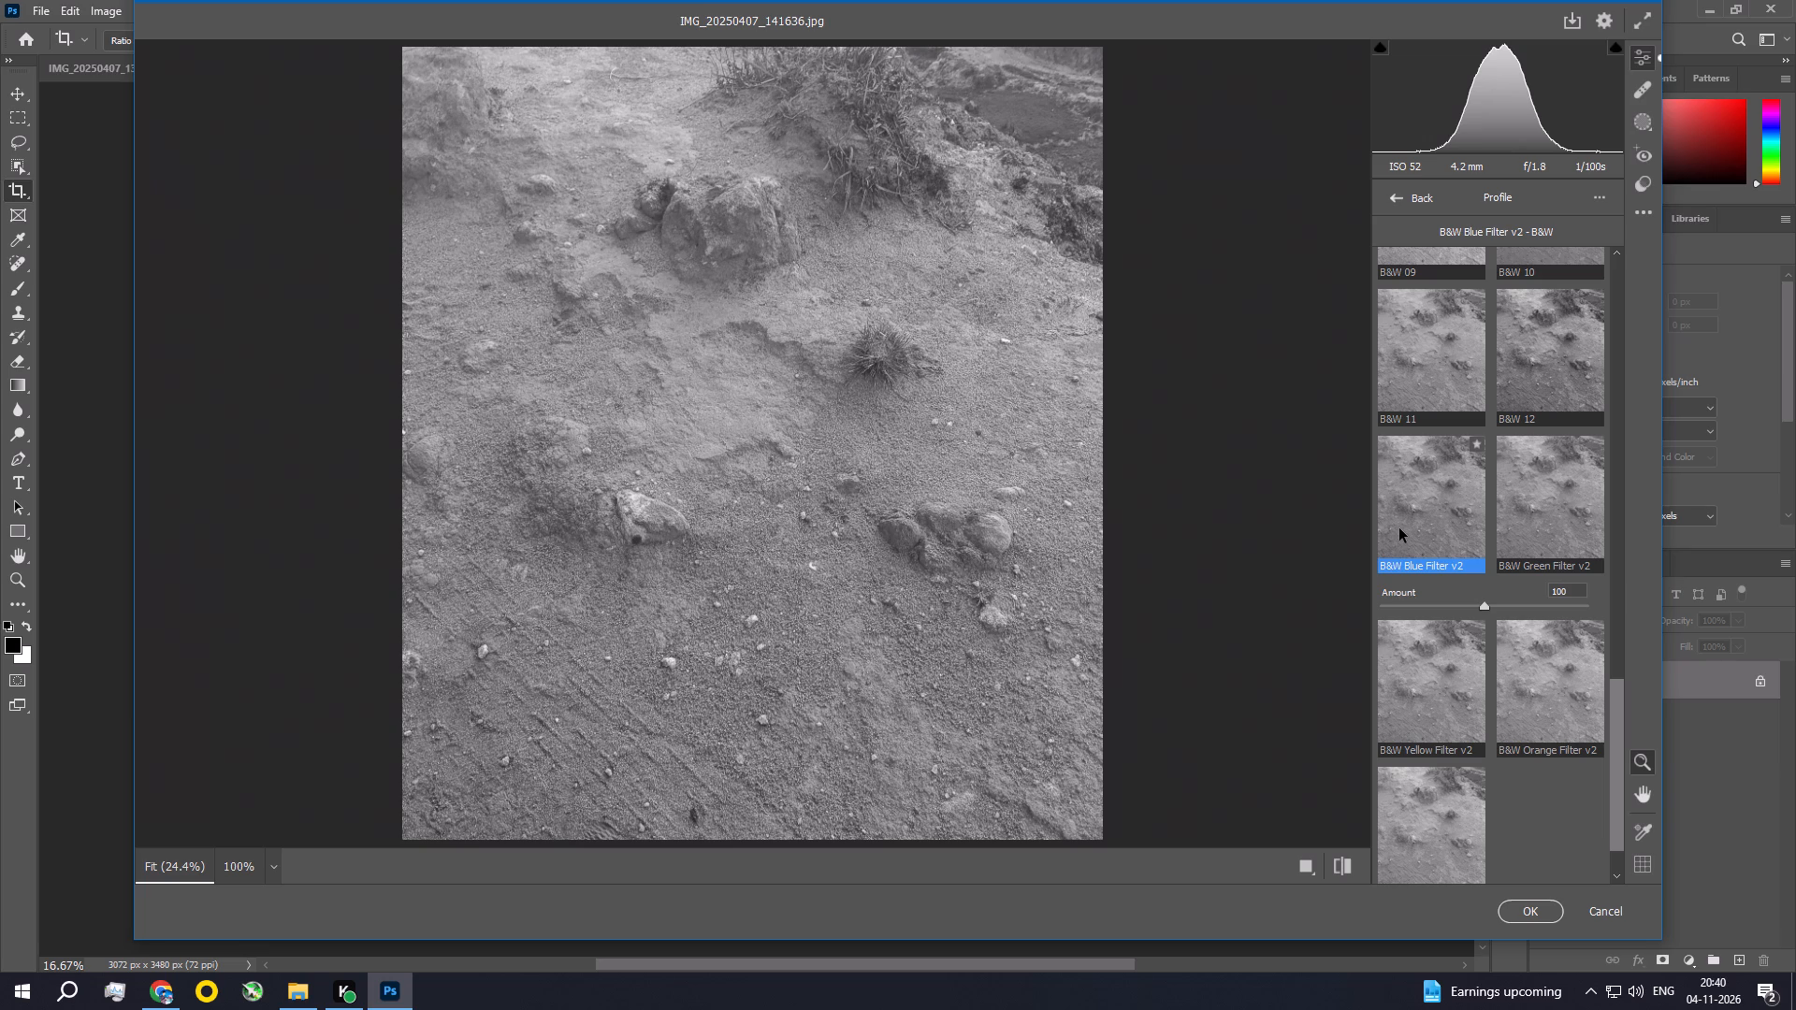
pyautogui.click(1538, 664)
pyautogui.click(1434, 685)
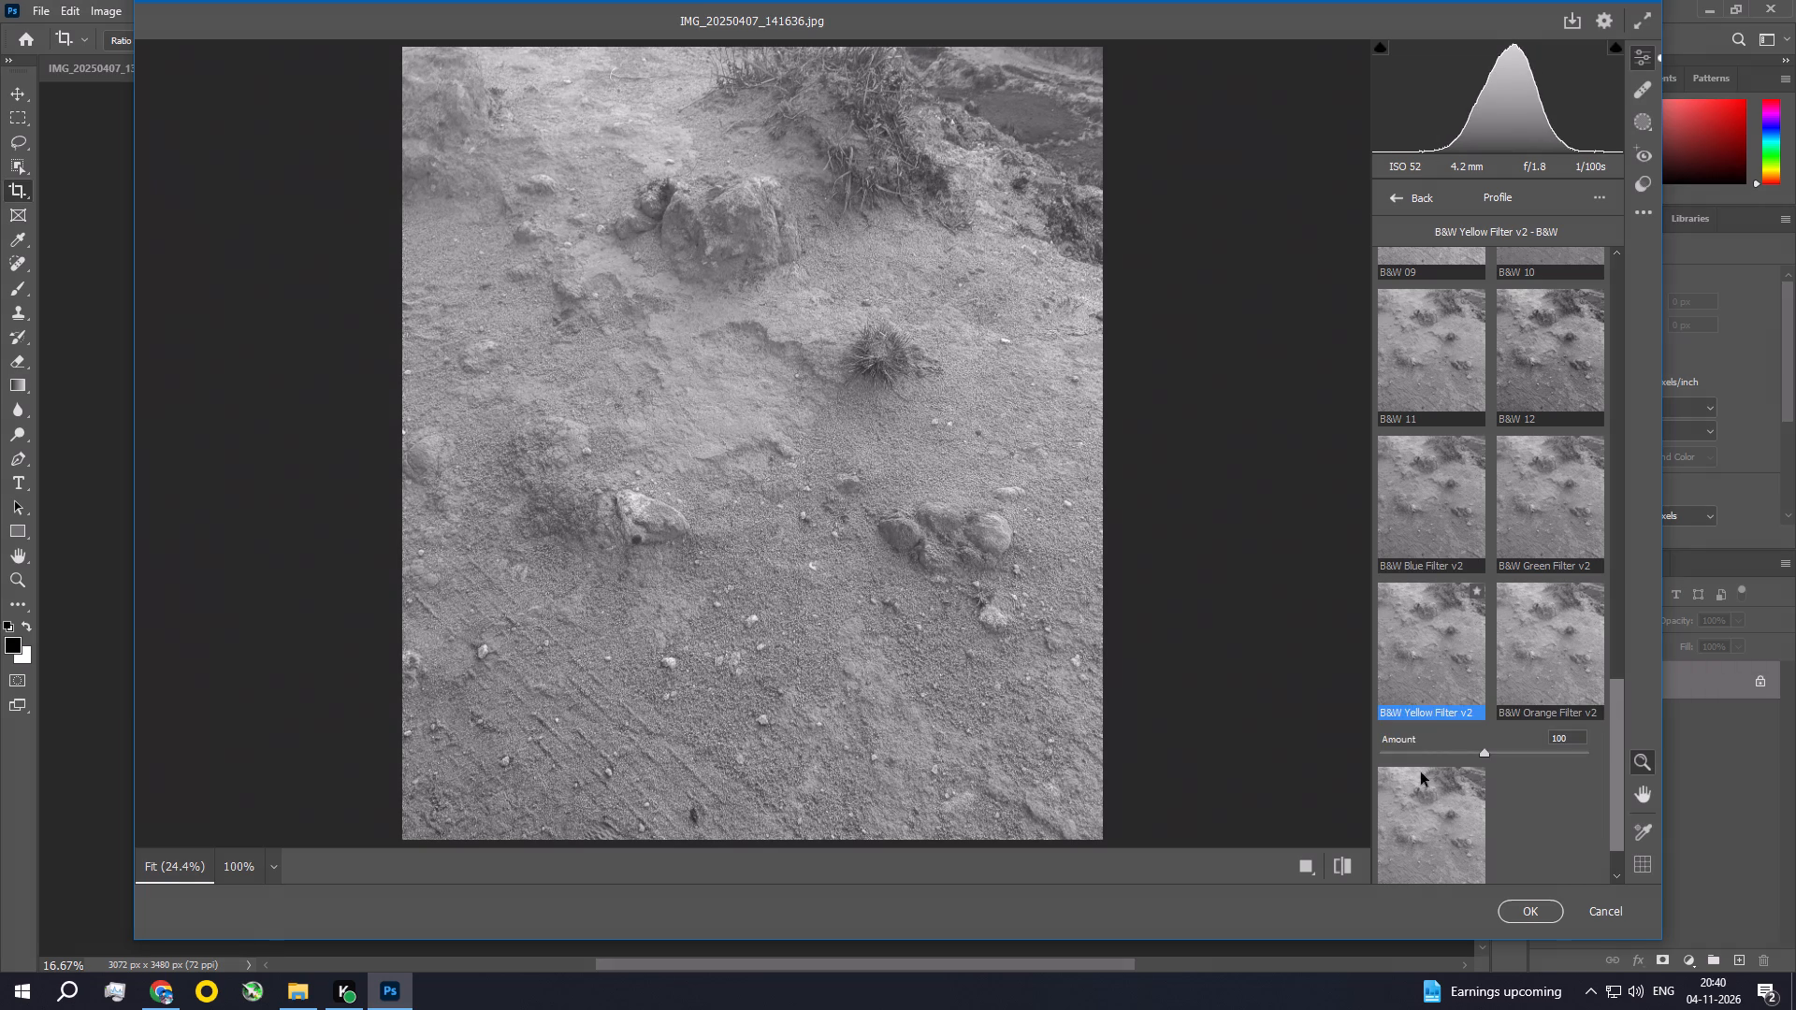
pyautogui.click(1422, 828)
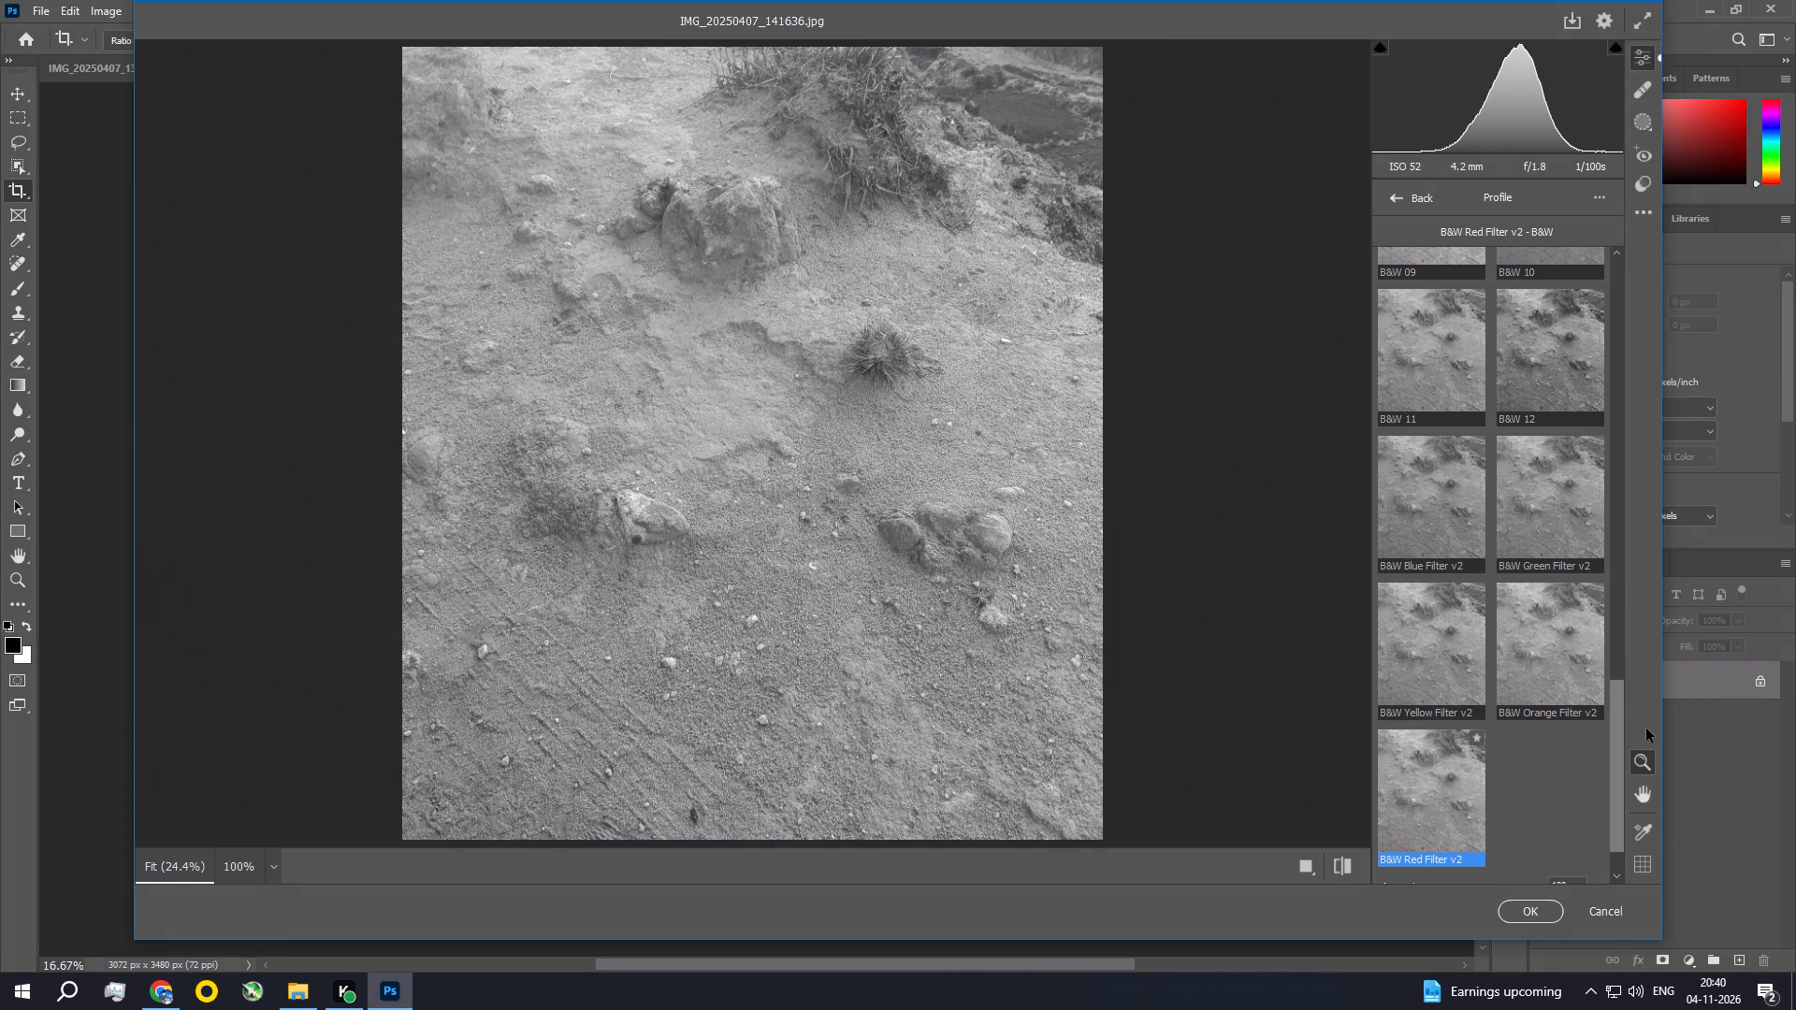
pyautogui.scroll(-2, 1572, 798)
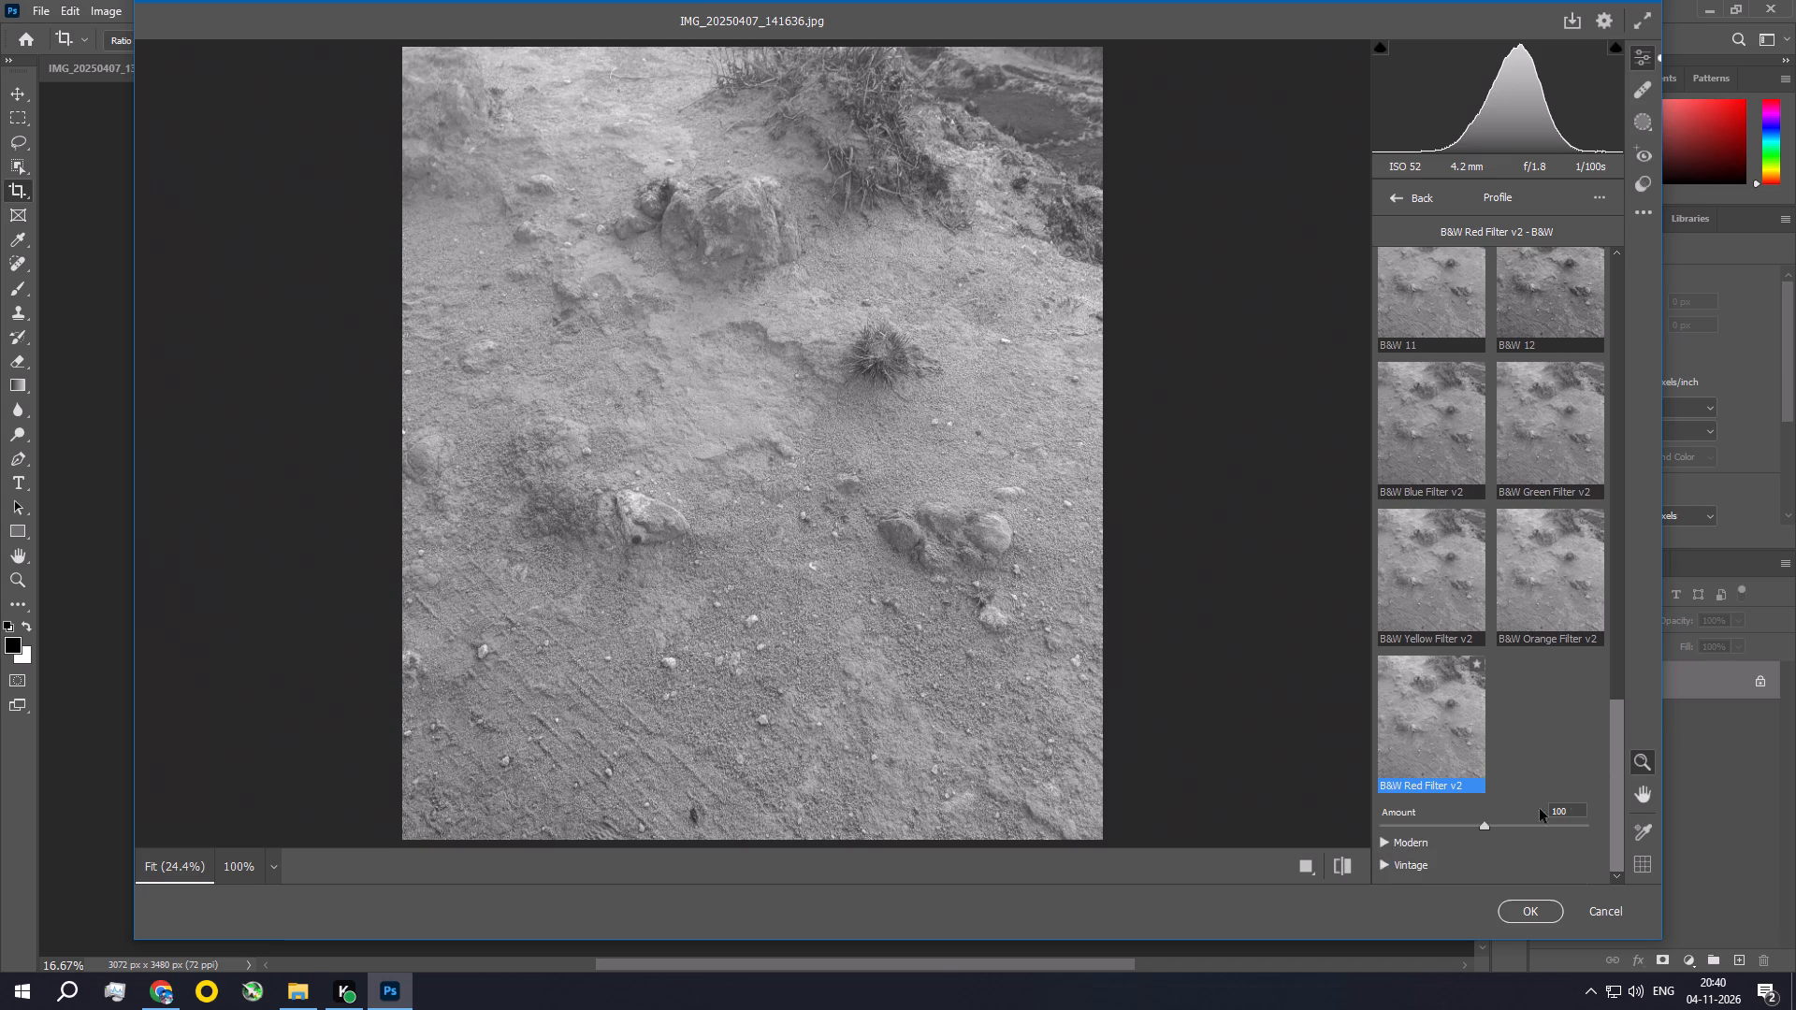
# Apply the Modern 01 profile to the ground photo and return to the edit settings.
pyautogui.click(1408, 842)
pyautogui.scroll(-1, 1415, 821)
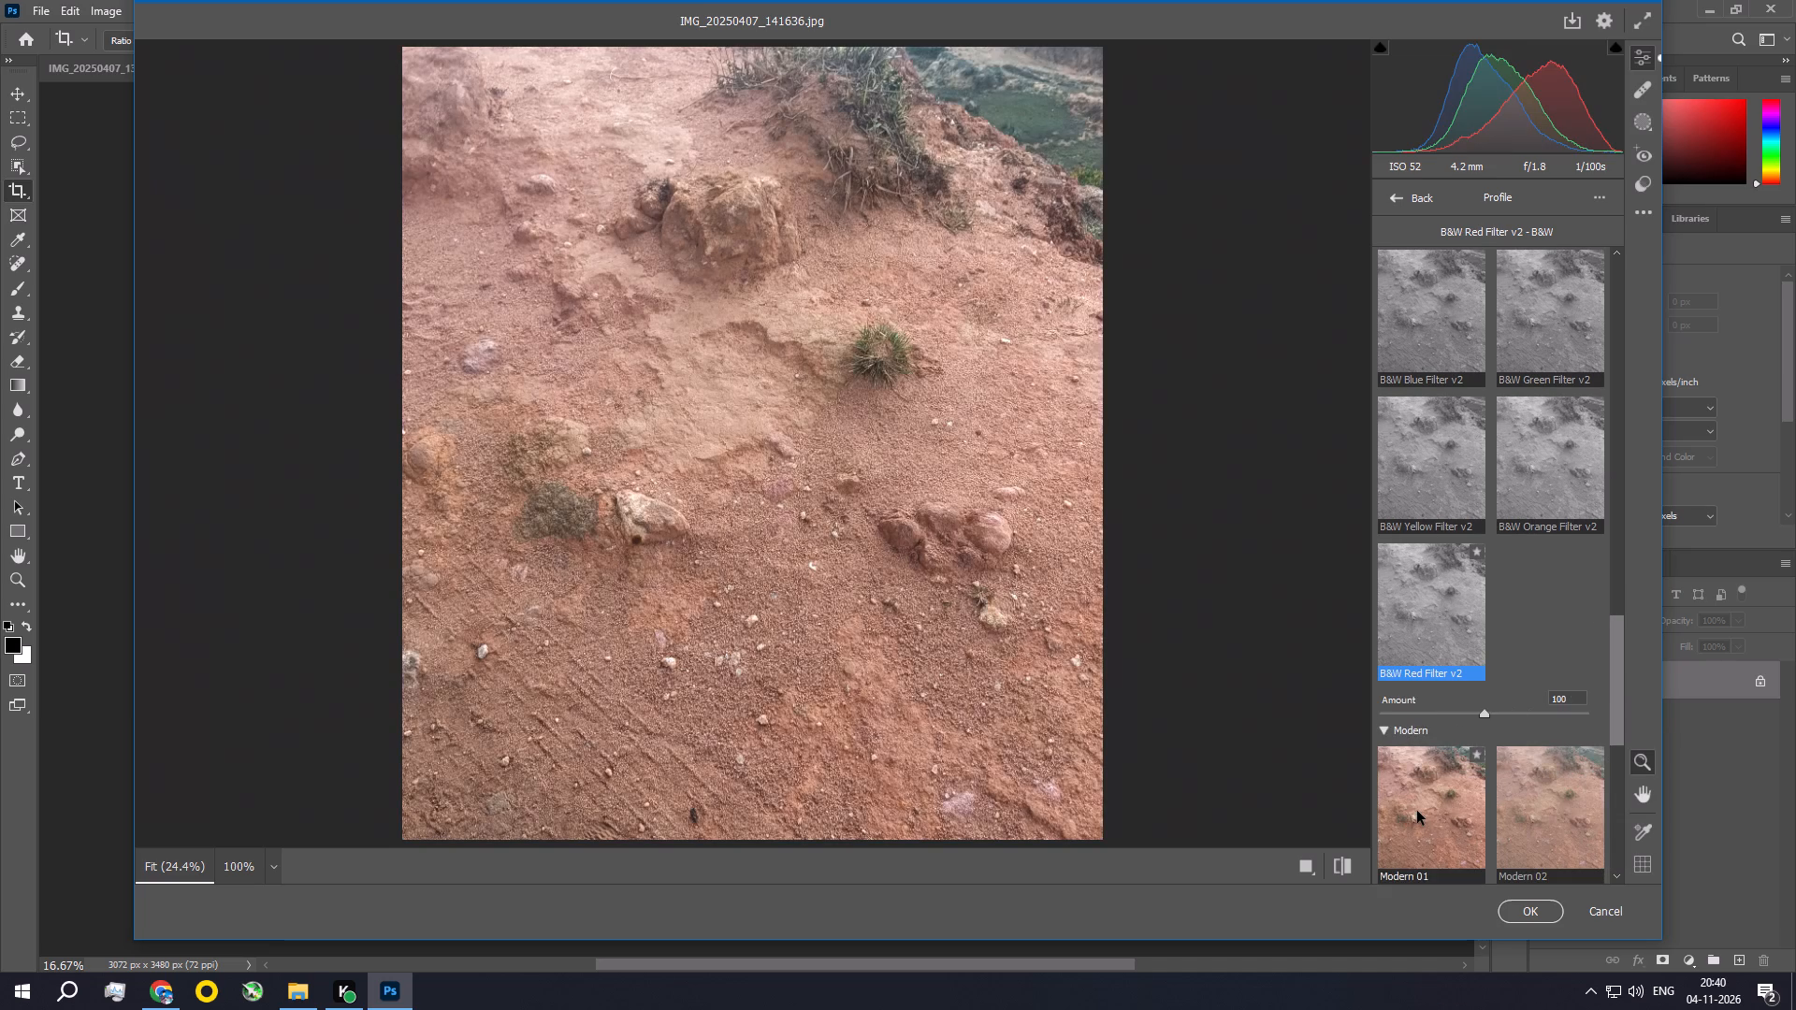
pyautogui.click(1417, 810)
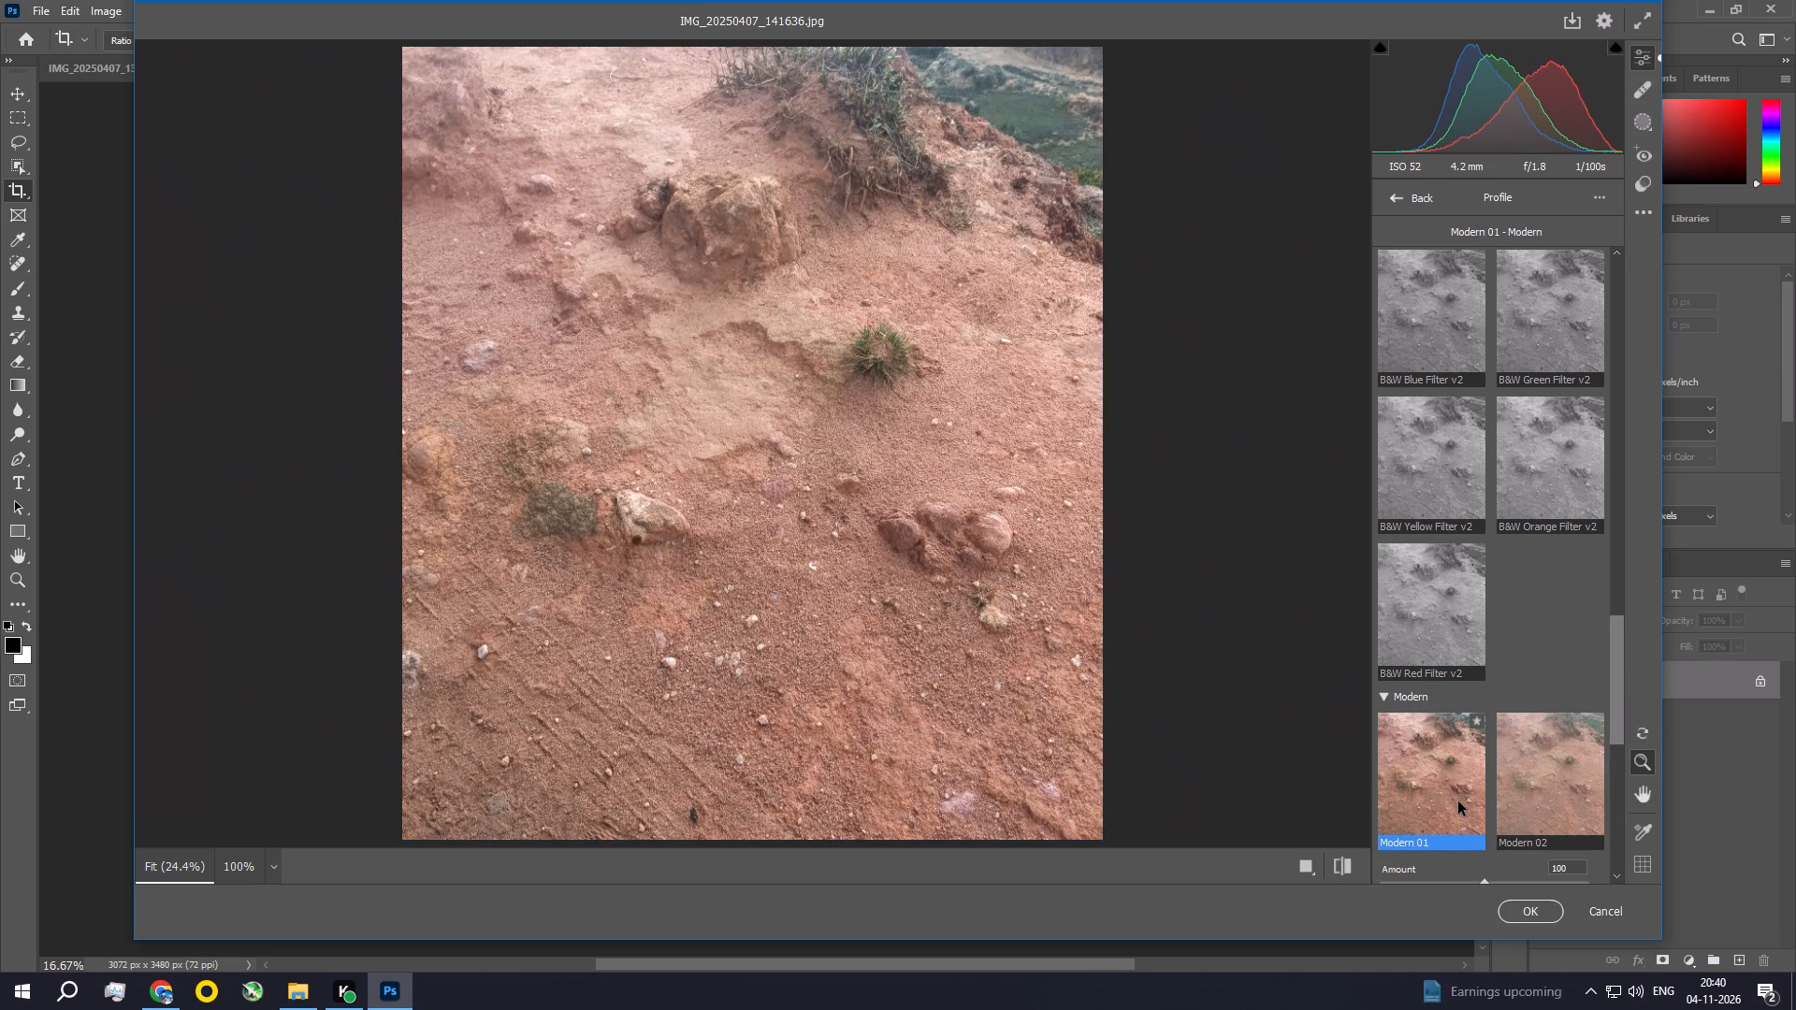
pyautogui.click(1458, 801)
pyautogui.scroll(-2, 1456, 804)
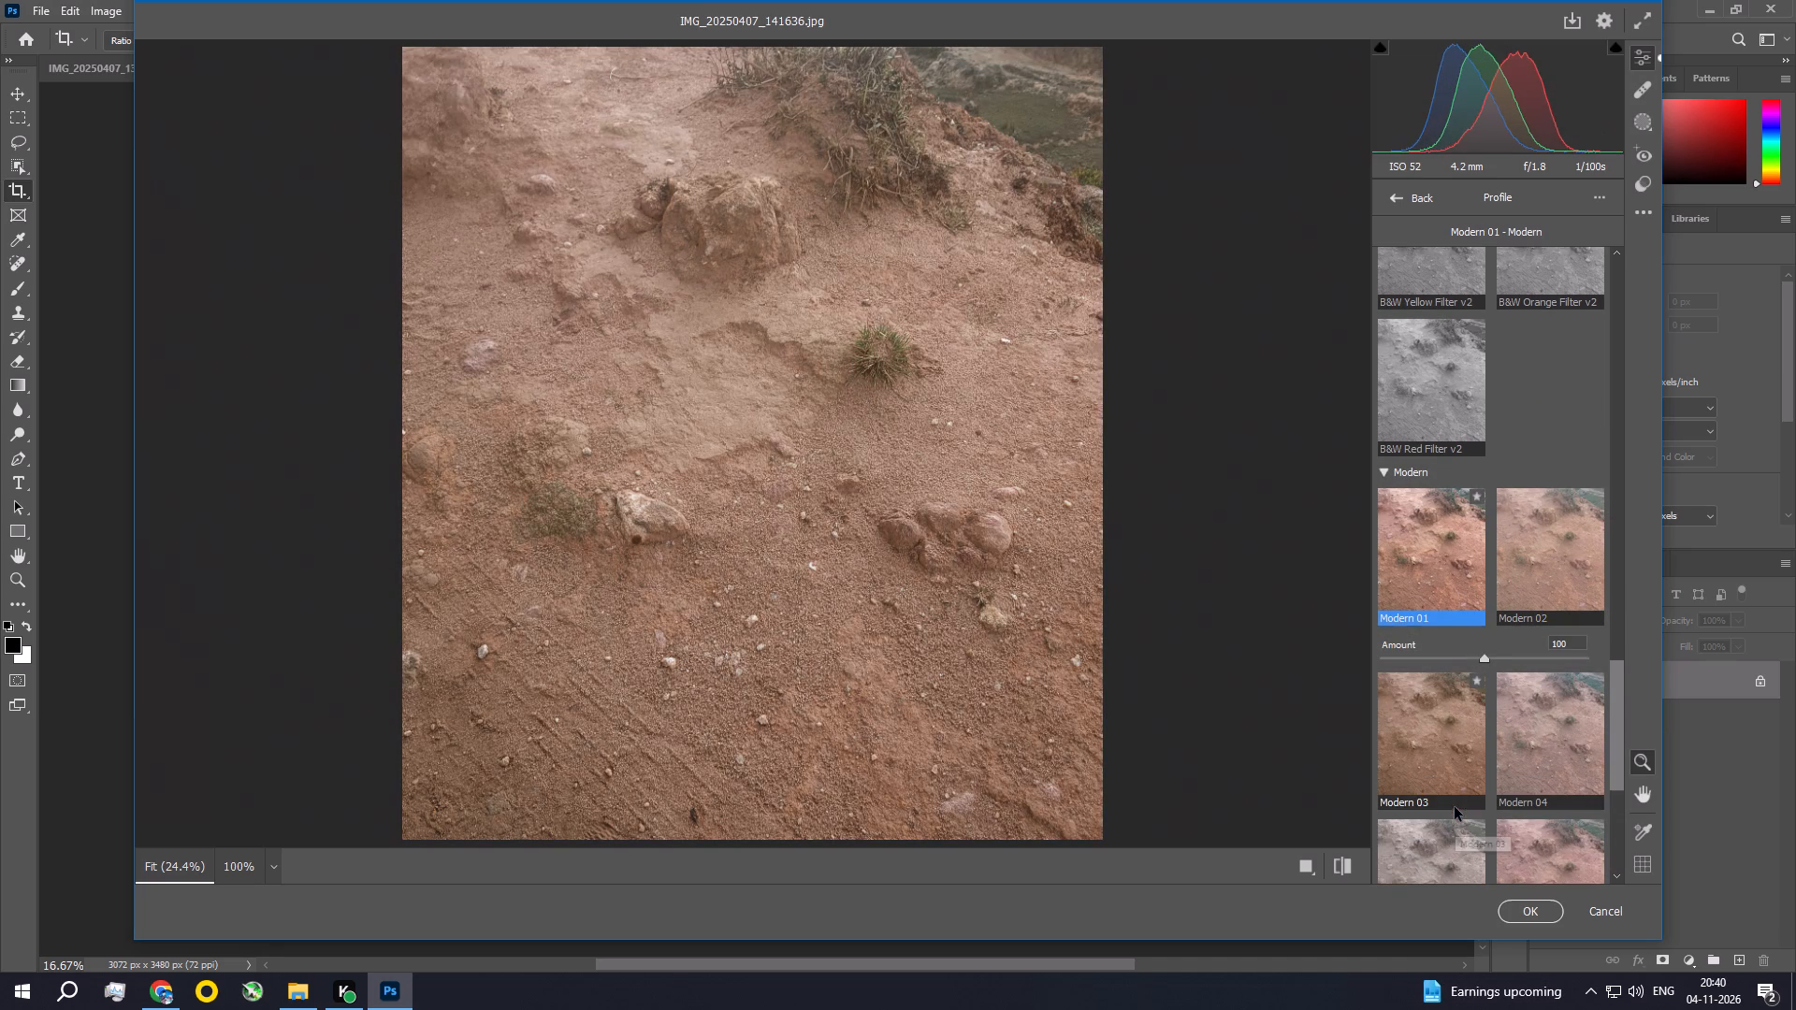
pyautogui.scroll(-1, 1563, 801)
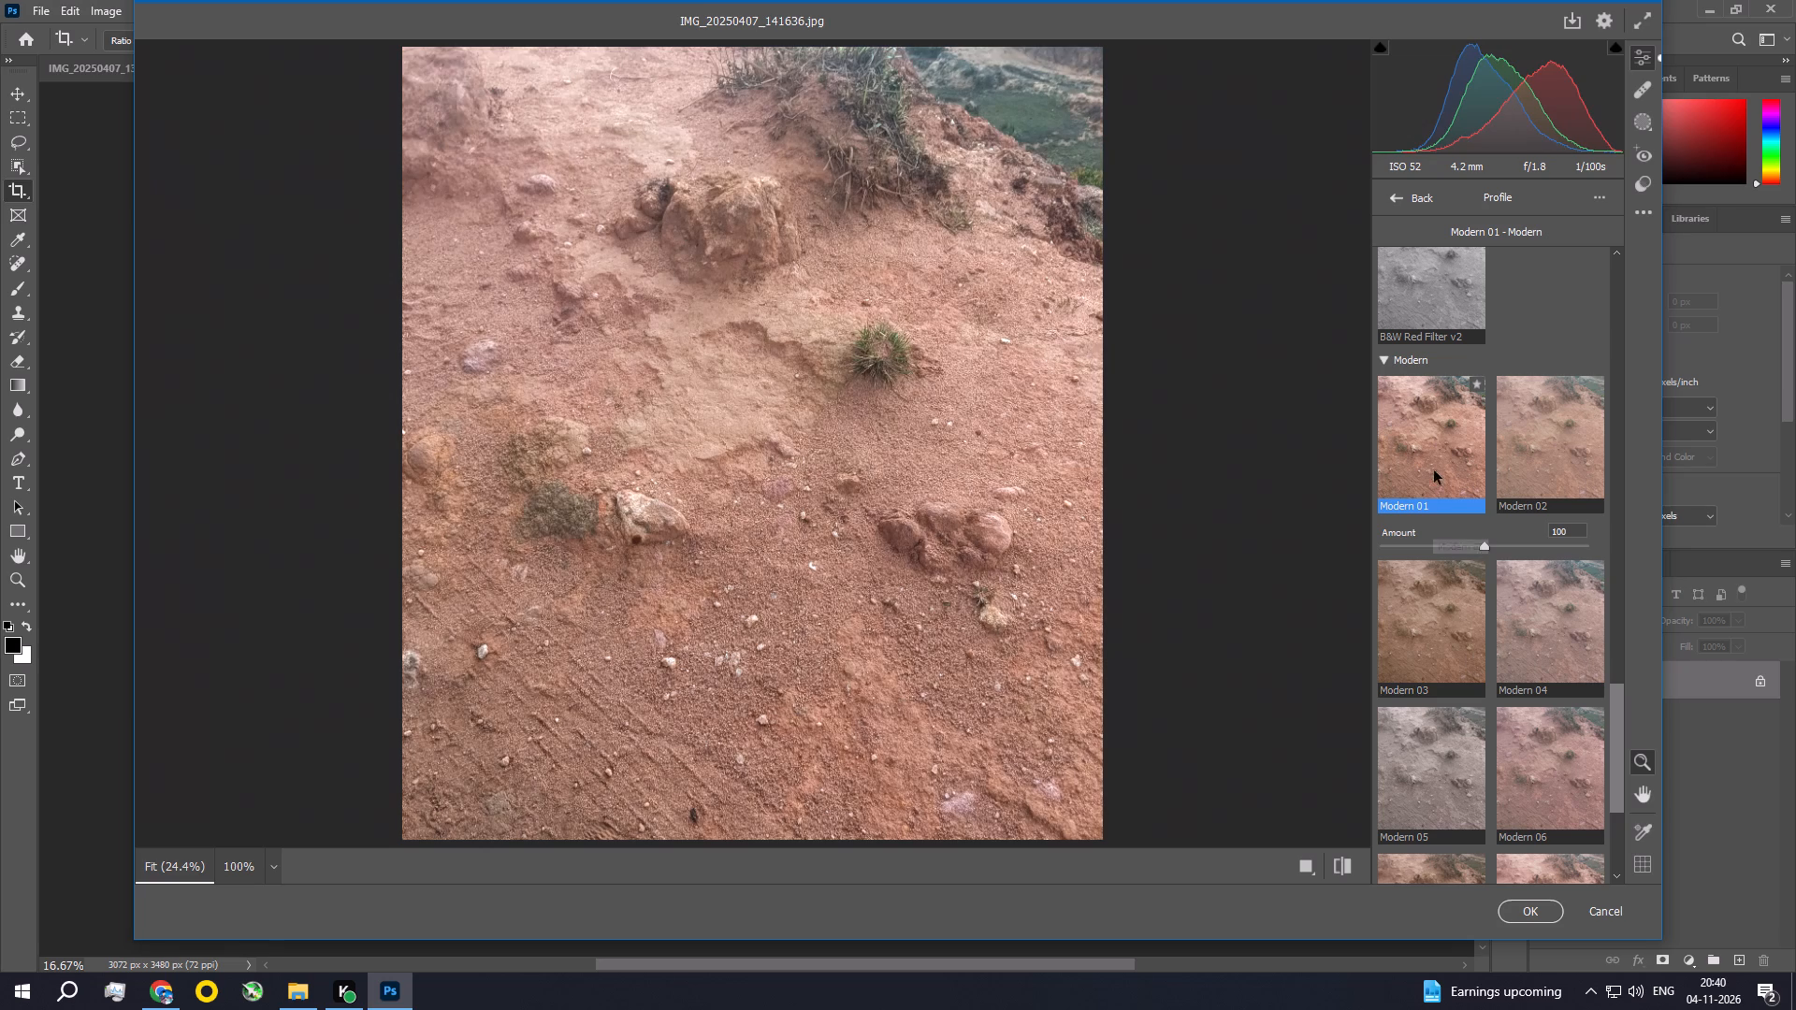
pyautogui.click(1435, 462)
pyautogui.doubleClick(1435, 462)
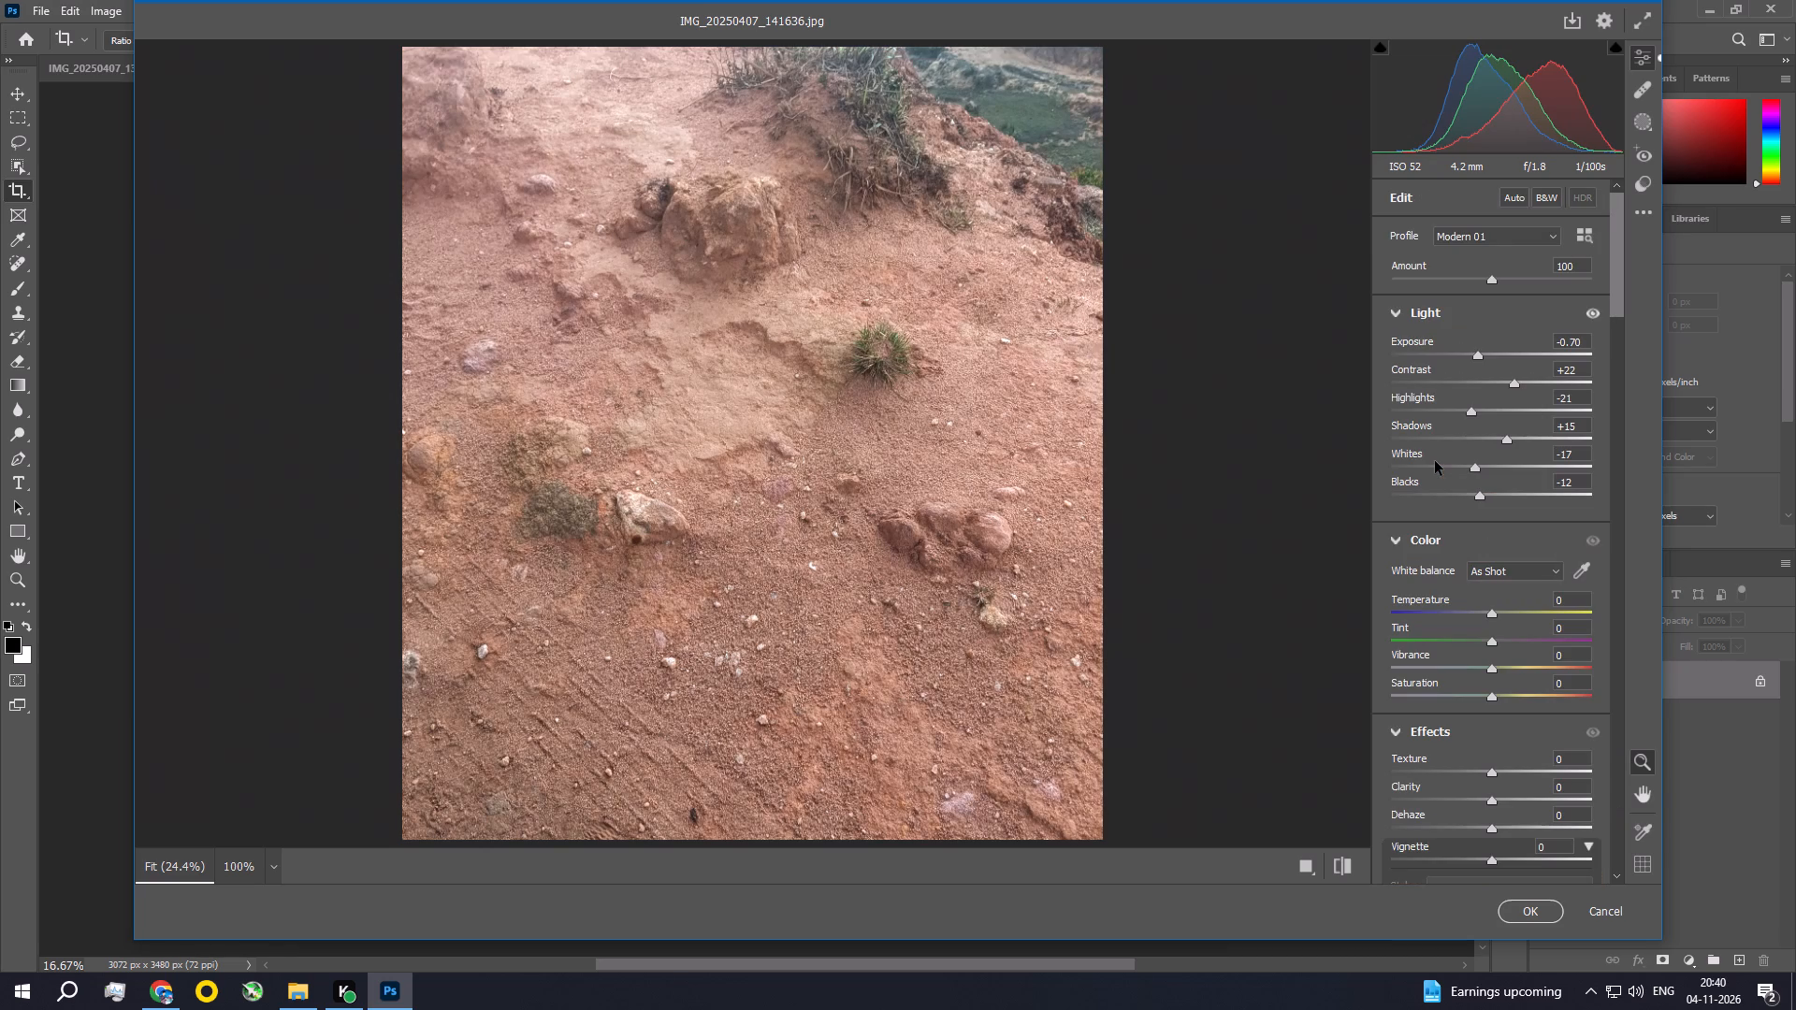
# Lower the ground photo's Exposure to -0.95 in Camera Raw.
pyautogui.click(1480, 355)
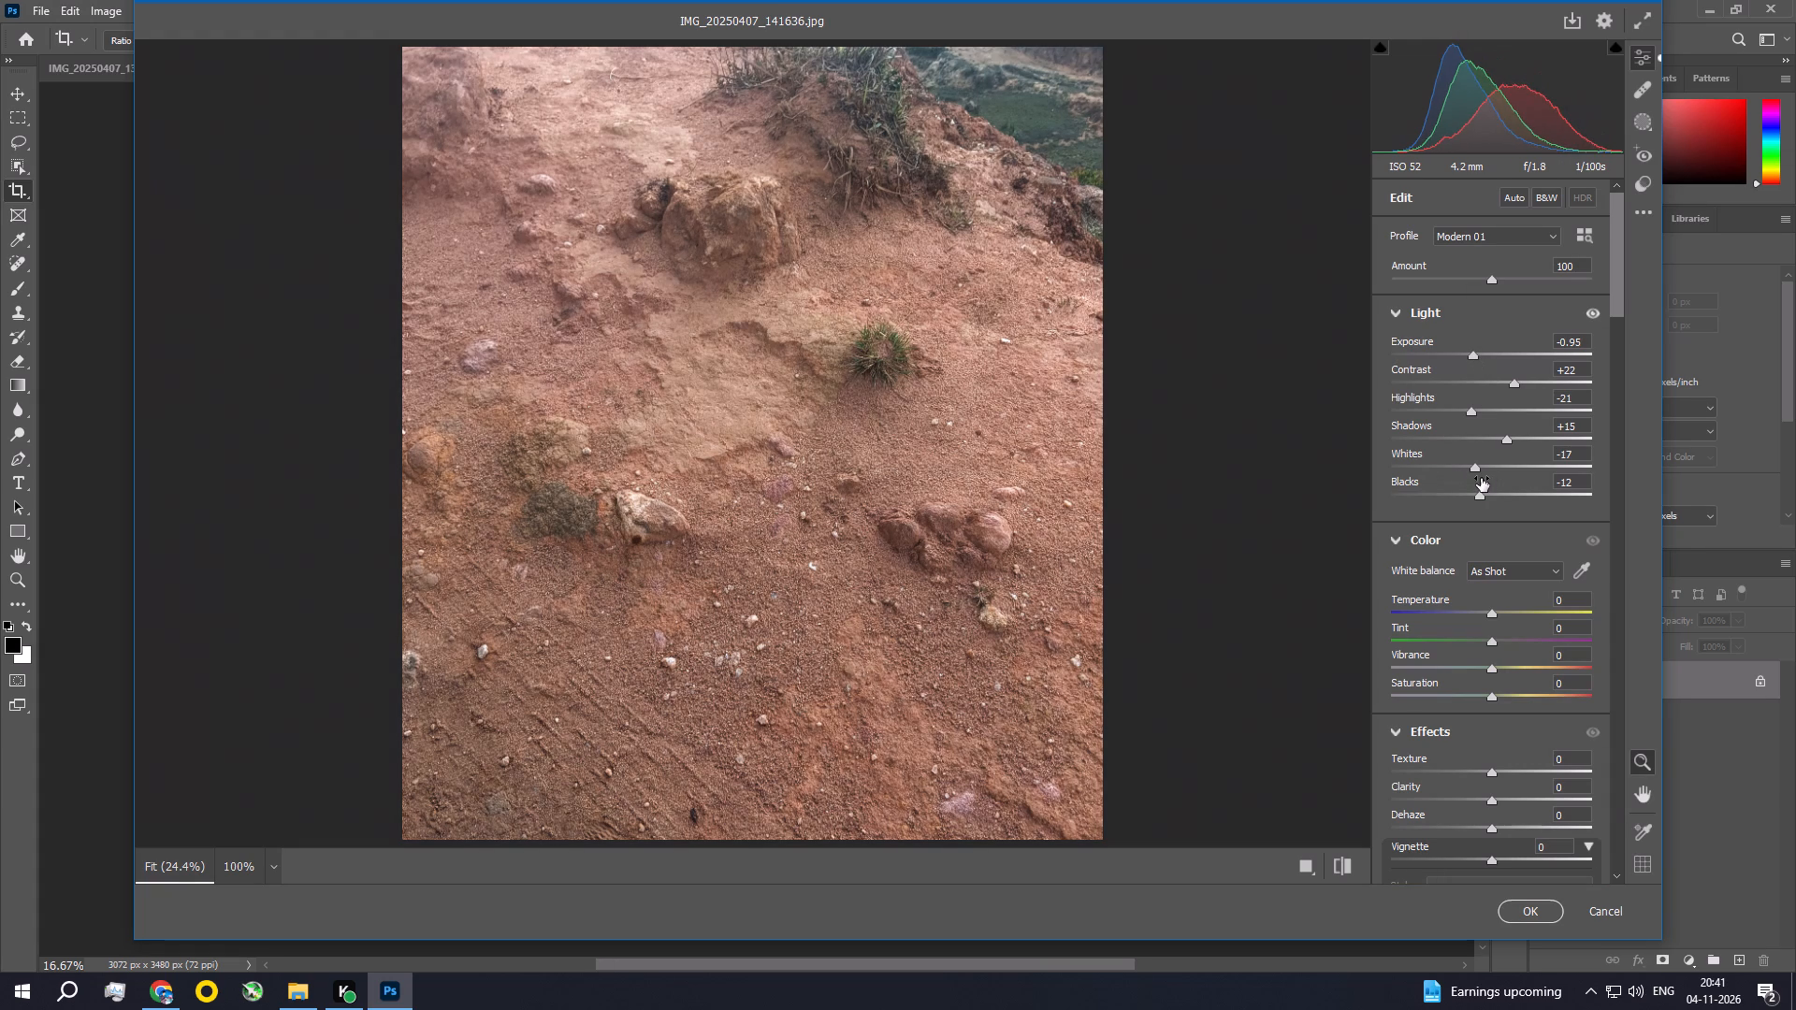
# Set the ground photo's colour to Vibrance +10, Saturation +20 and Temperature -1.
pyautogui.moveTo(1619, 275); pyautogui.dragTo(1615, 304)
pyautogui.moveTo(1490, 503); pyautogui.dragTo(1496, 504)
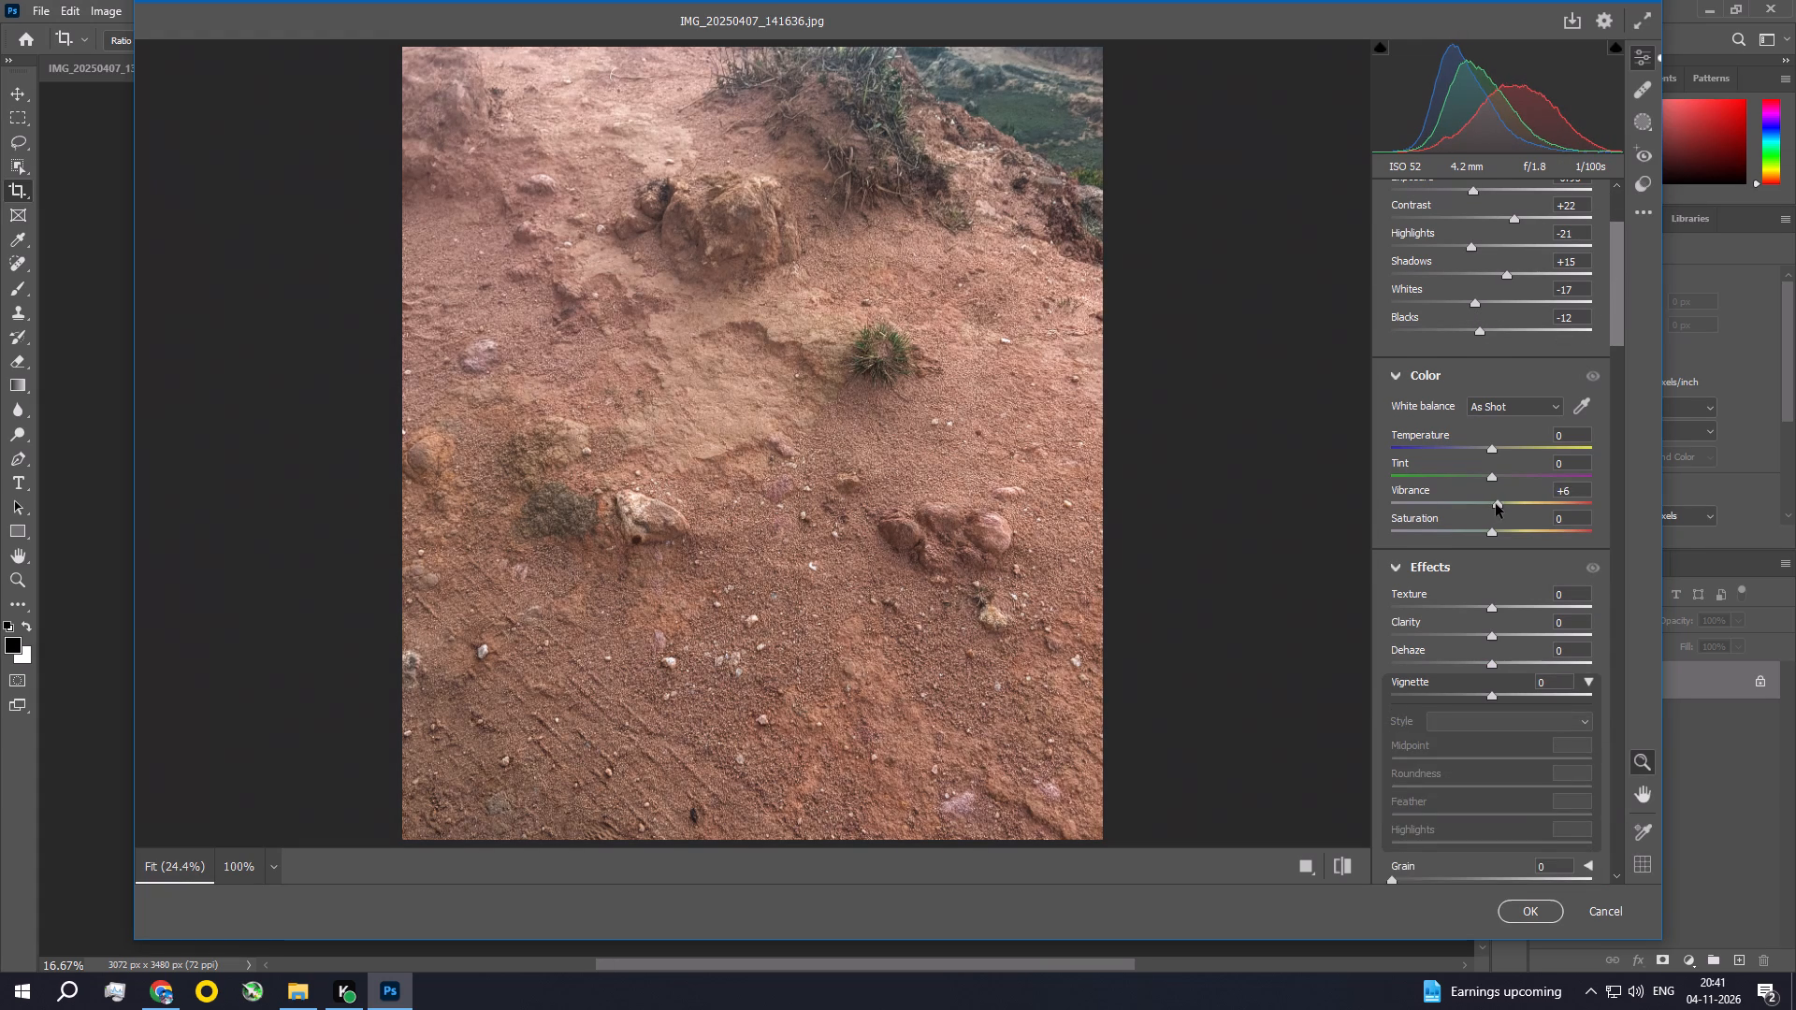
pyautogui.moveTo(1496, 504); pyautogui.dragTo(1500, 506)
pyautogui.moveTo(1494, 534); pyautogui.dragTo(1514, 540)
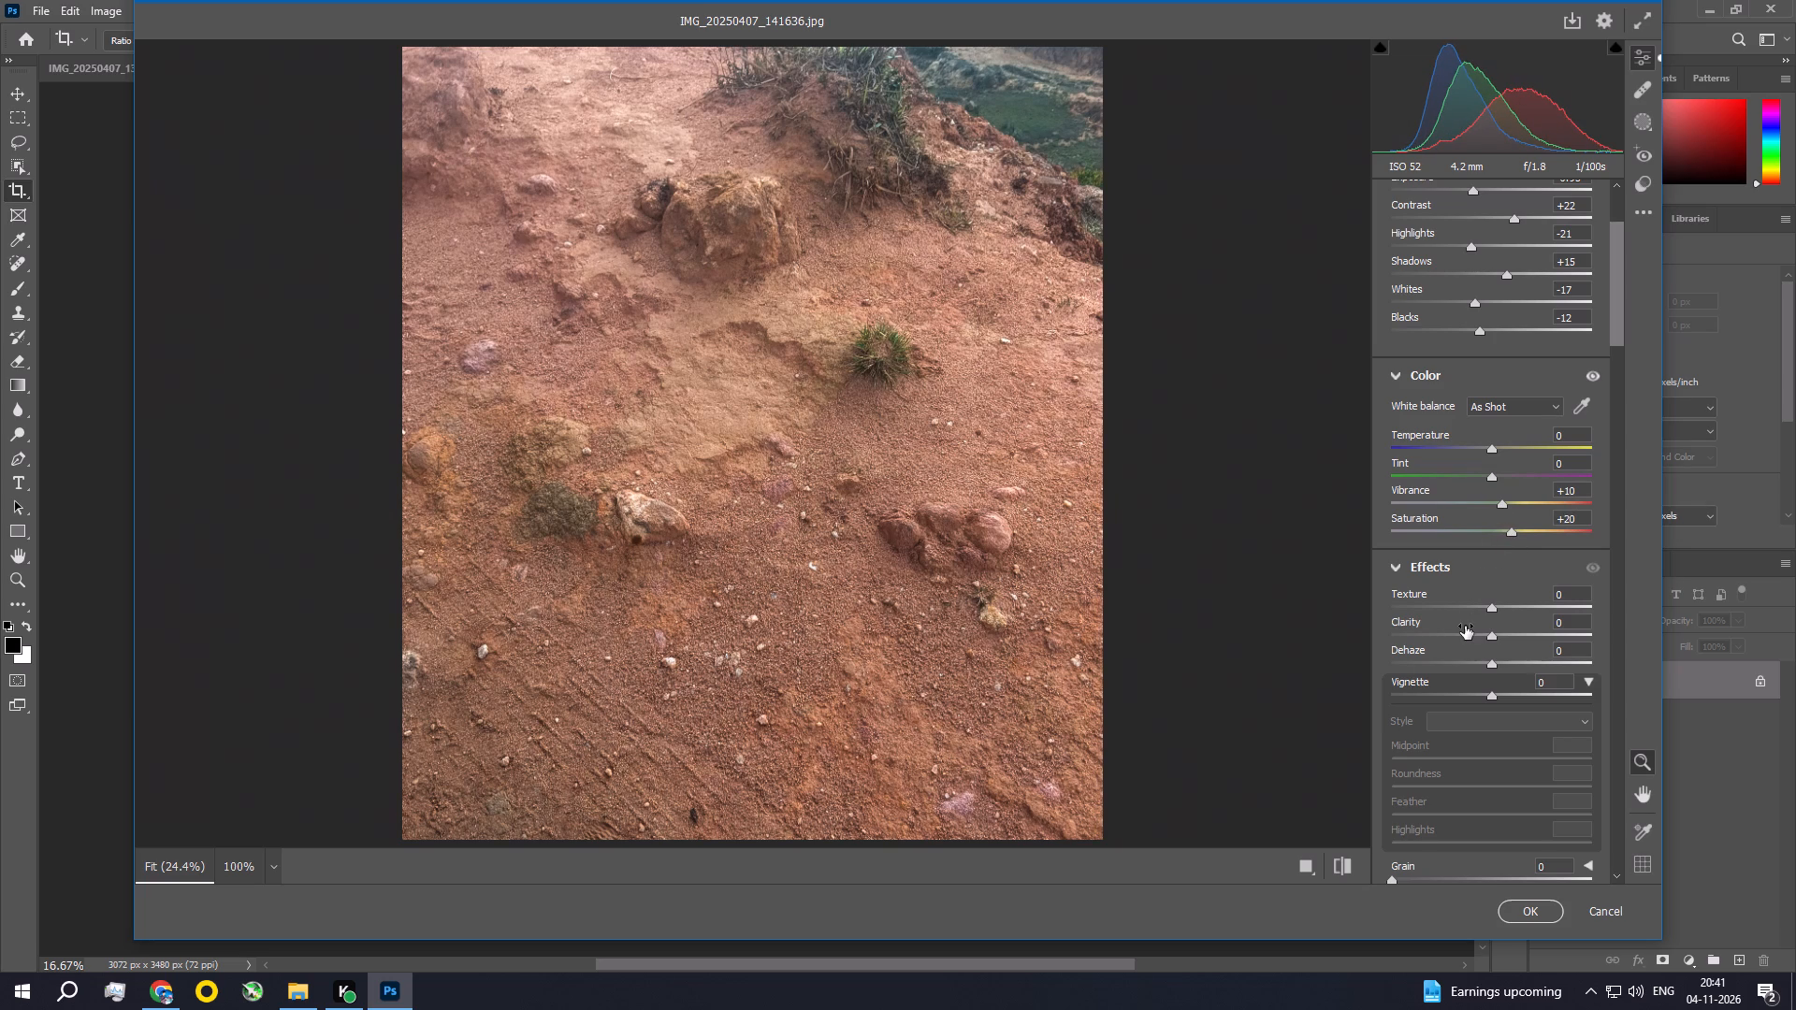
pyautogui.click(1493, 448)
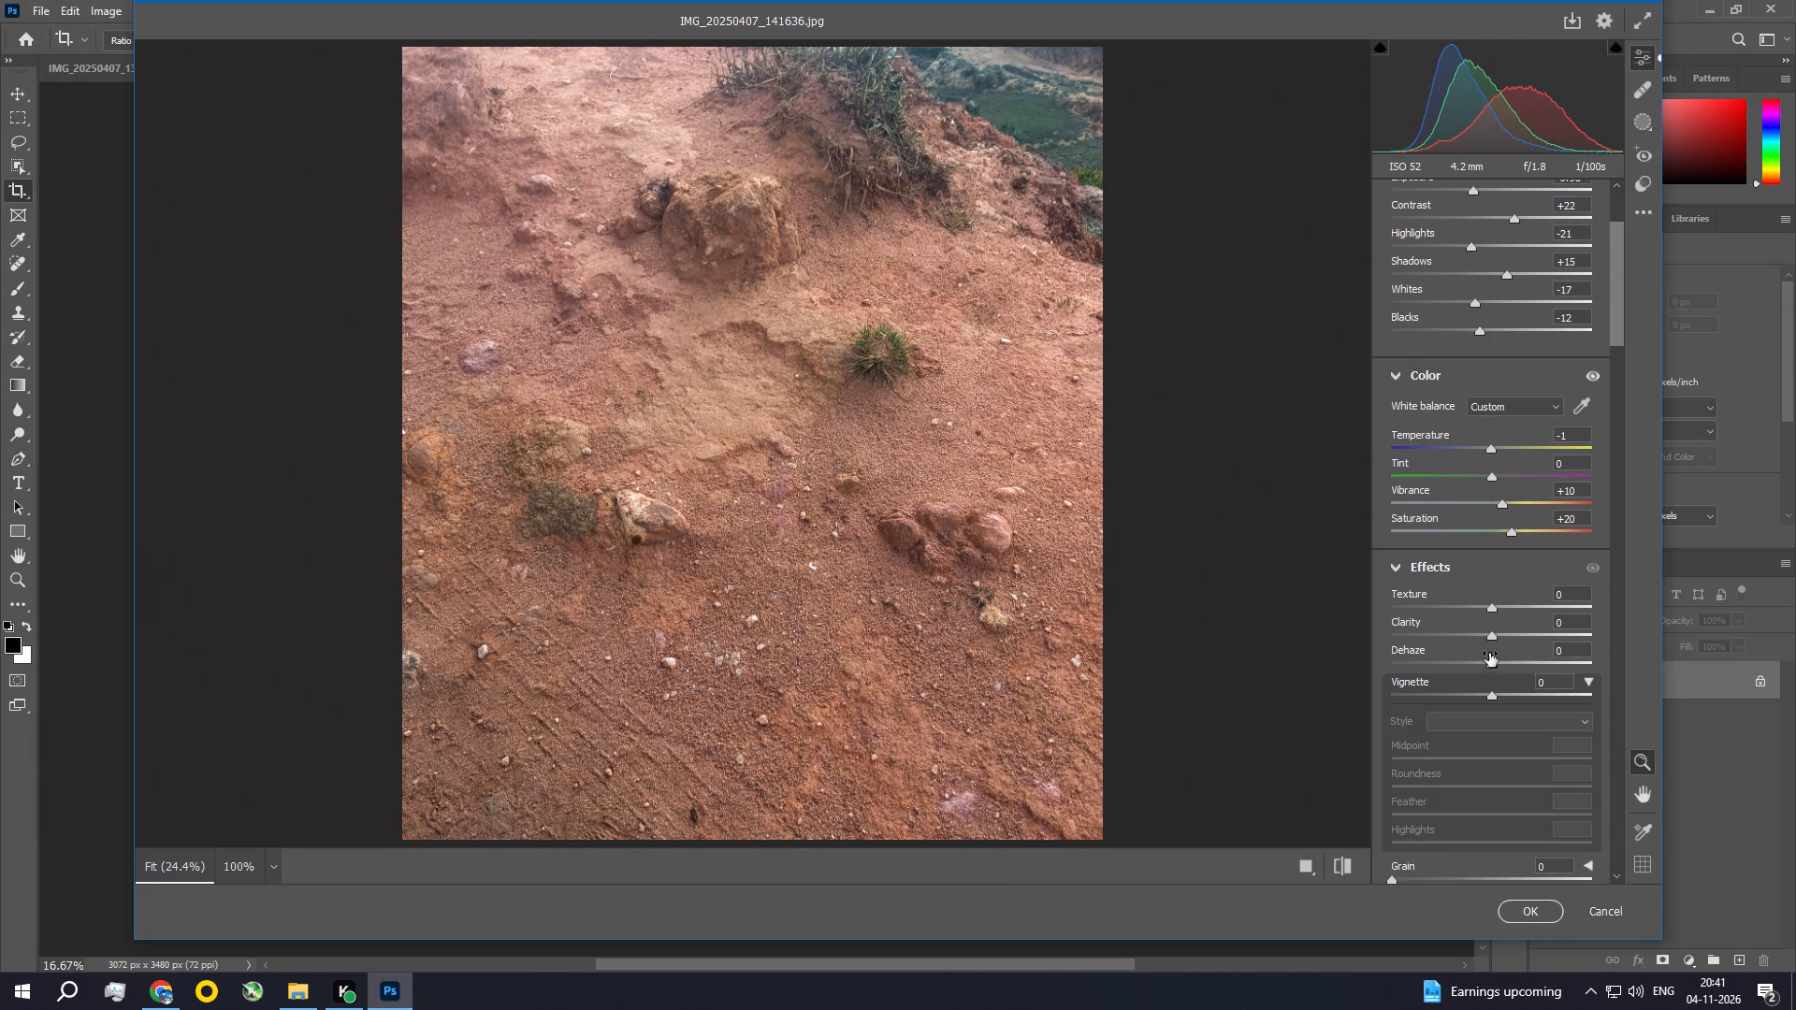
# Set the effects to Texture +31, Clarity +10 and Dehaze +13.
pyautogui.moveTo(1487, 610); pyautogui.dragTo(1506, 614)
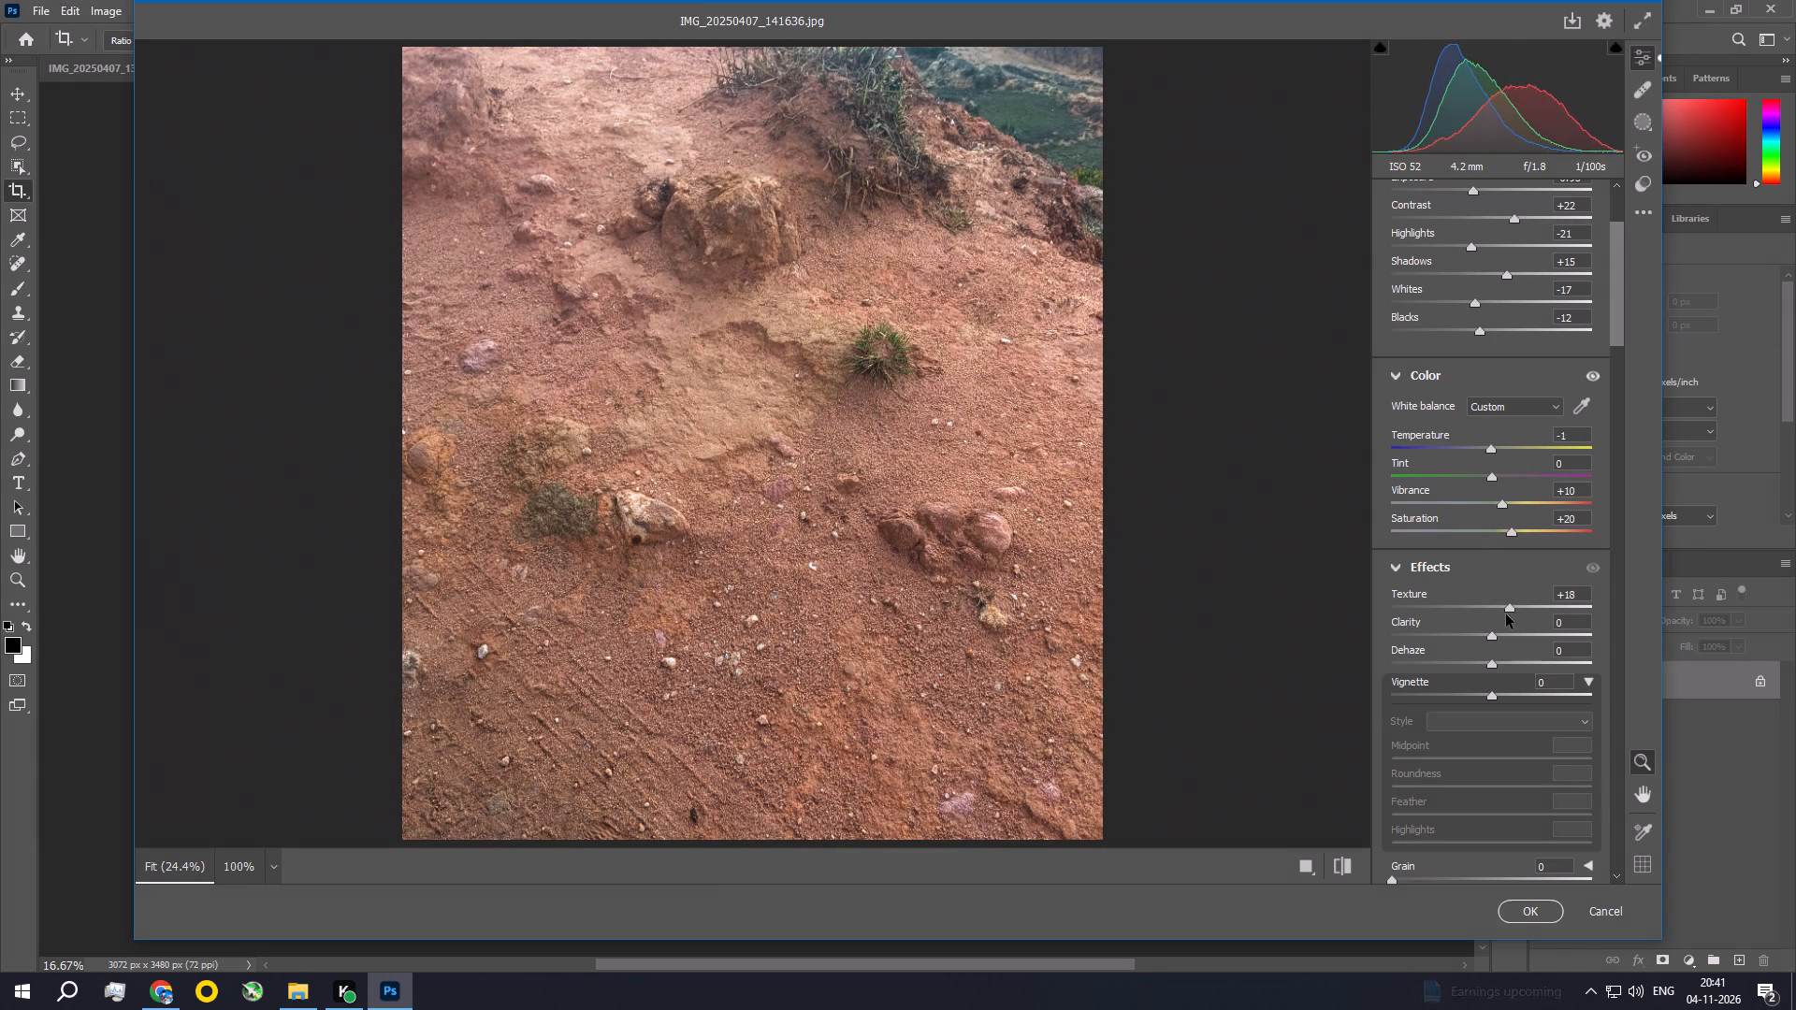
pyautogui.moveTo(1506, 614); pyautogui.dragTo(1514, 619)
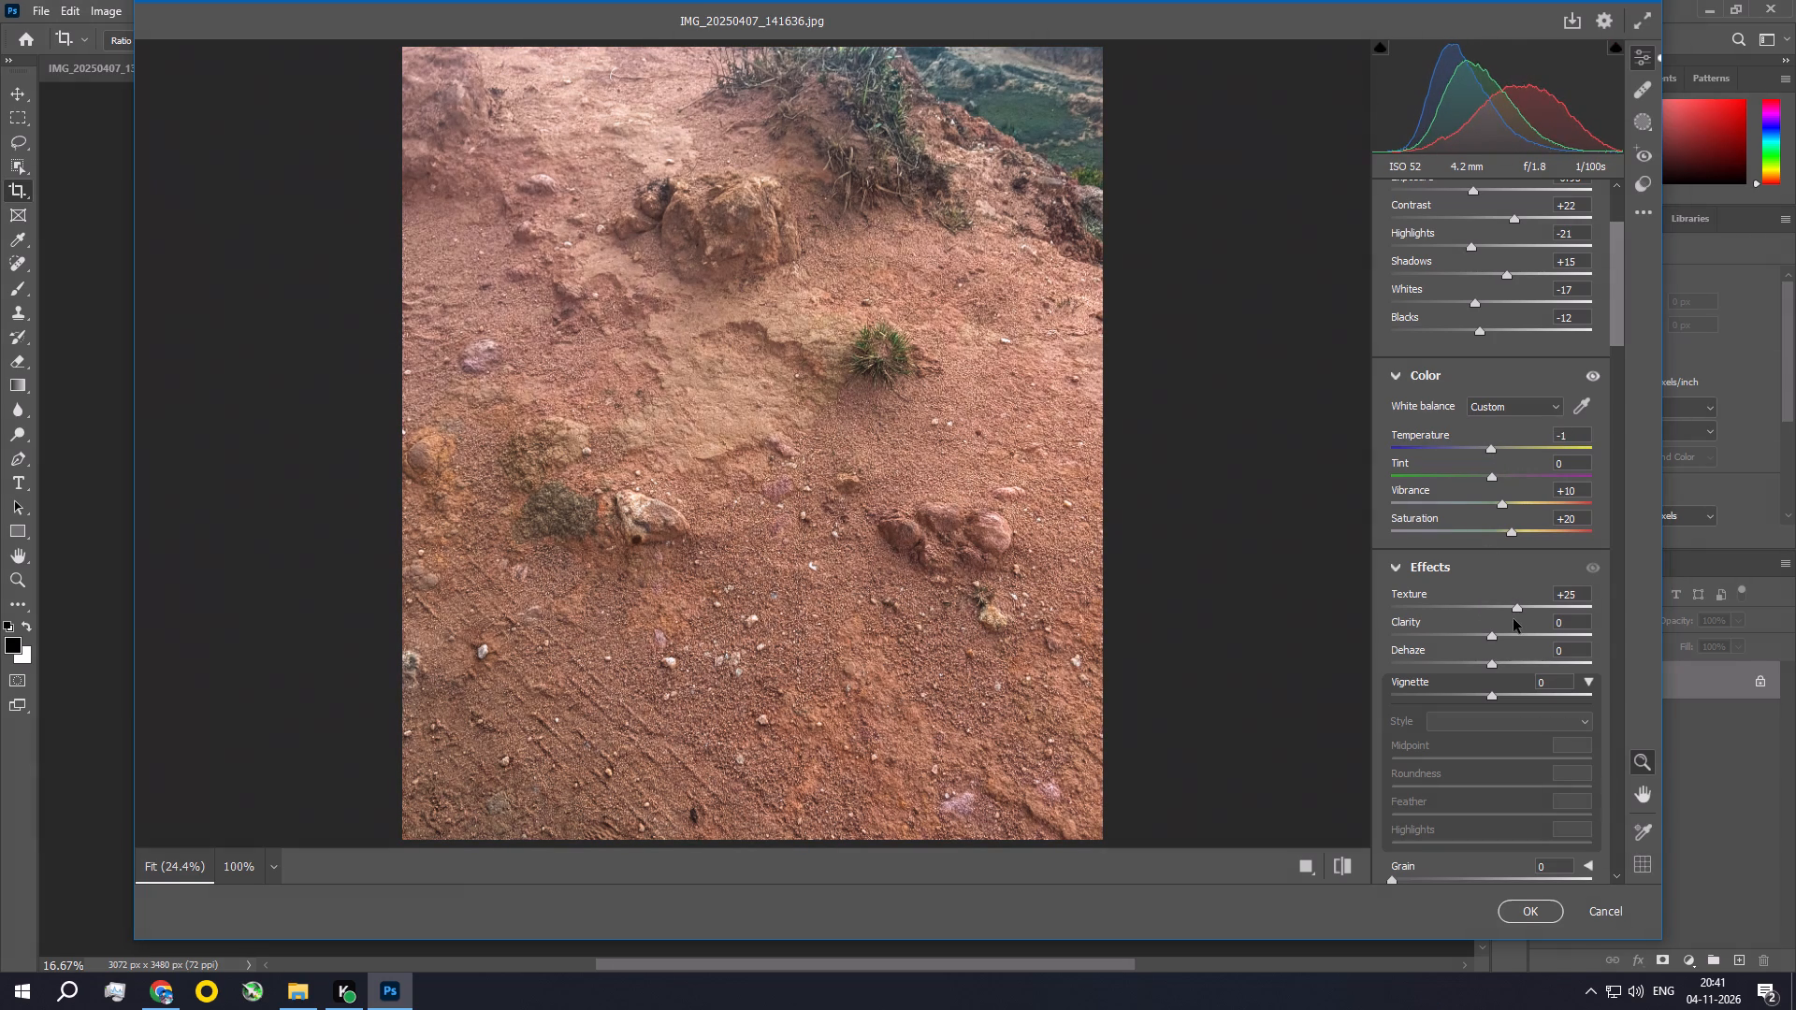
pyautogui.moveTo(1514, 619); pyautogui.dragTo(1518, 622)
pyautogui.moveTo(1489, 639); pyautogui.dragTo(1497, 639)
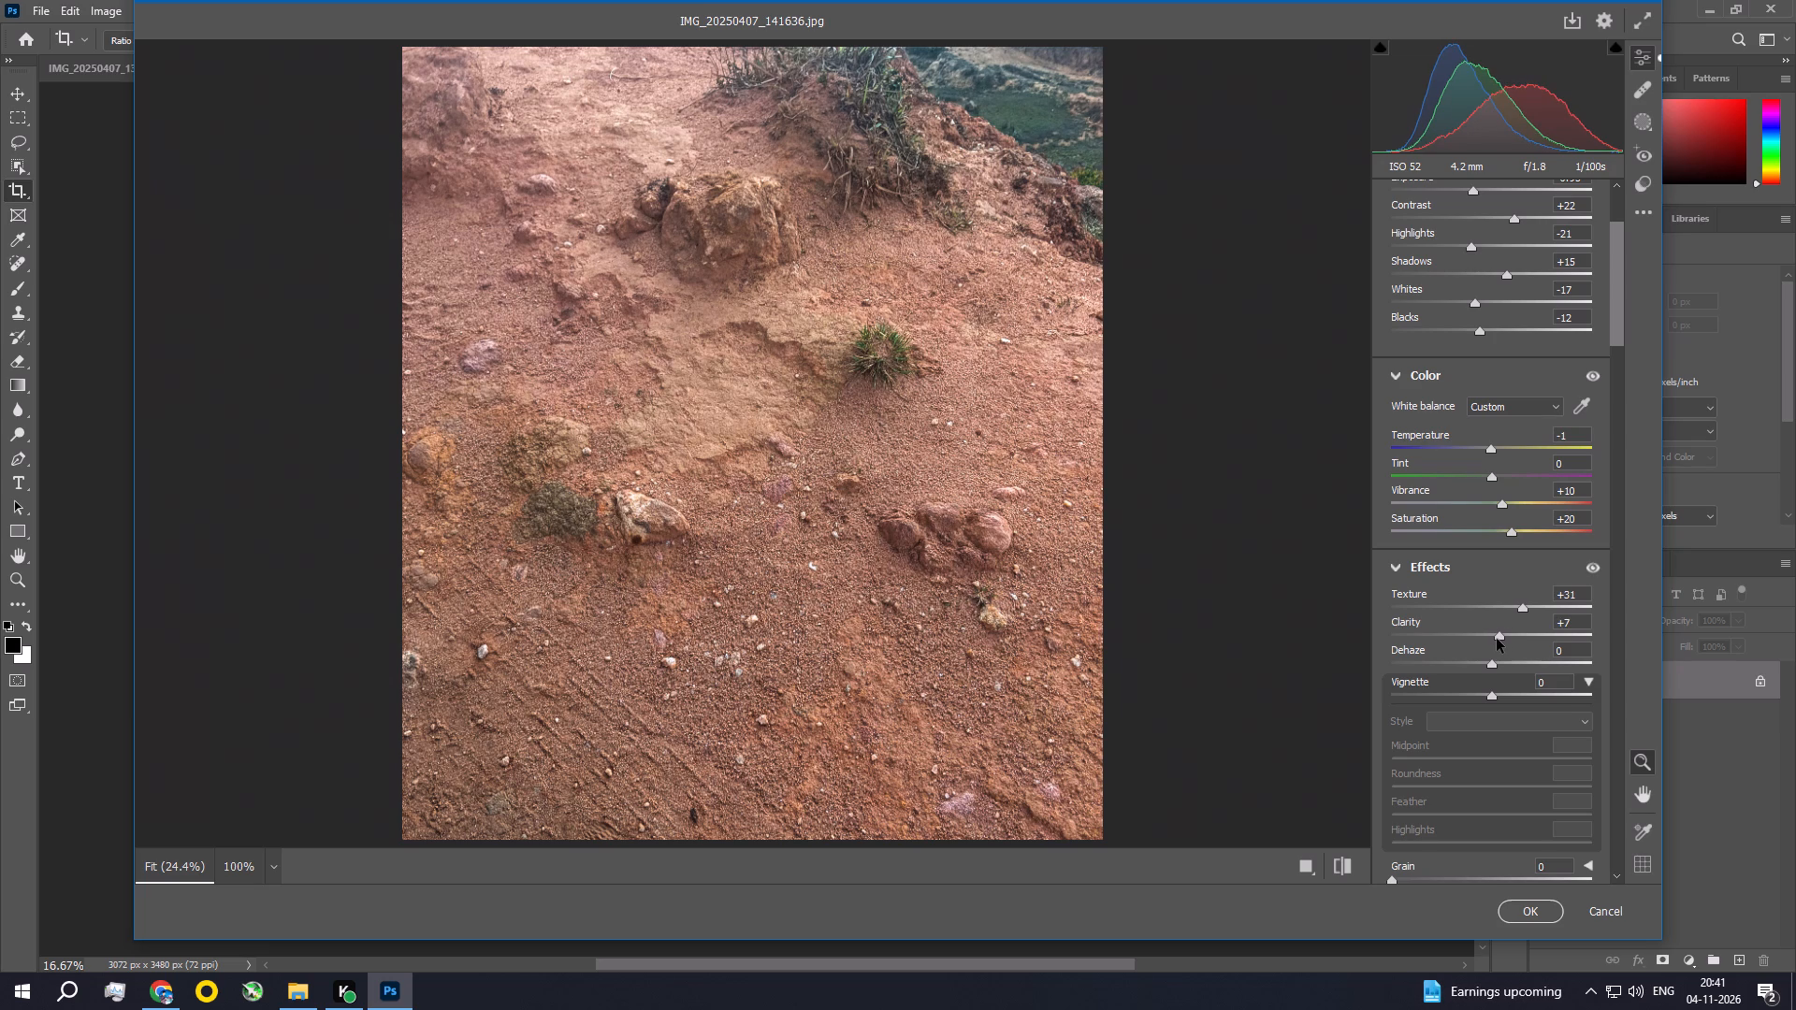
pyautogui.moveTo(1497, 639); pyautogui.dragTo(1499, 639)
pyautogui.moveTo(1494, 664); pyautogui.dragTo(1505, 675)
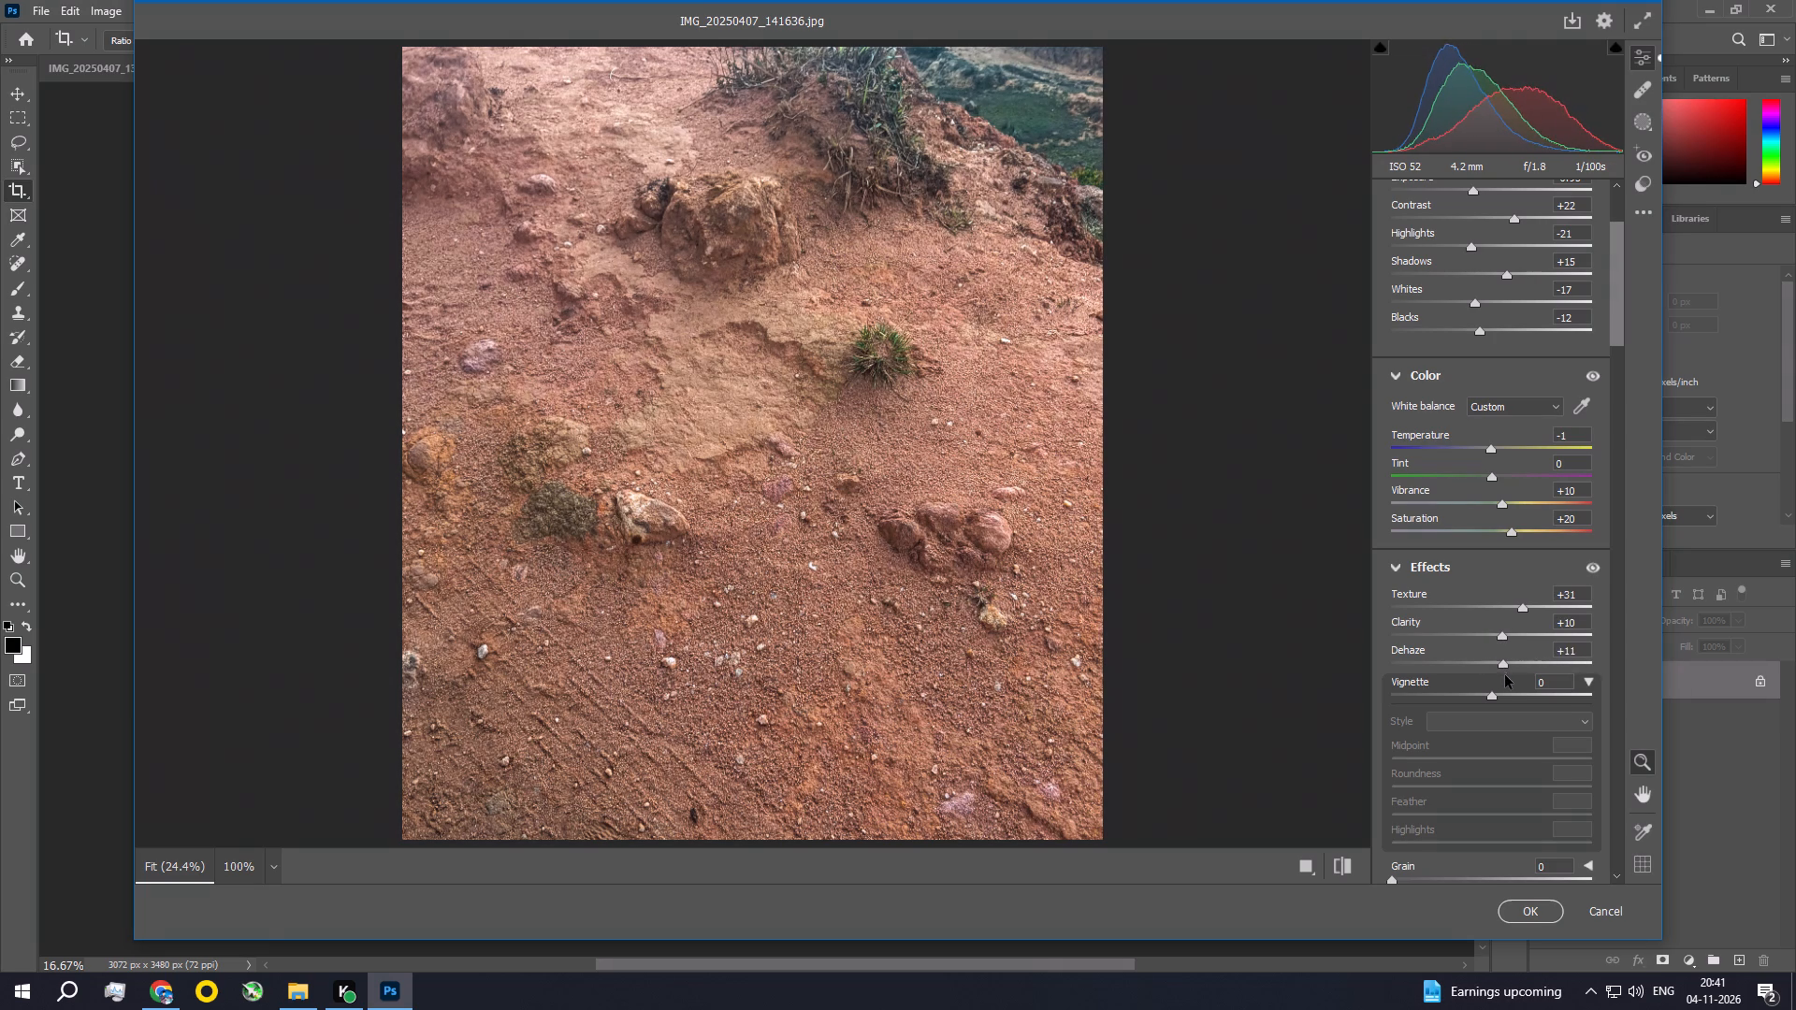
pyautogui.moveTo(1505, 675); pyautogui.dragTo(1507, 677)
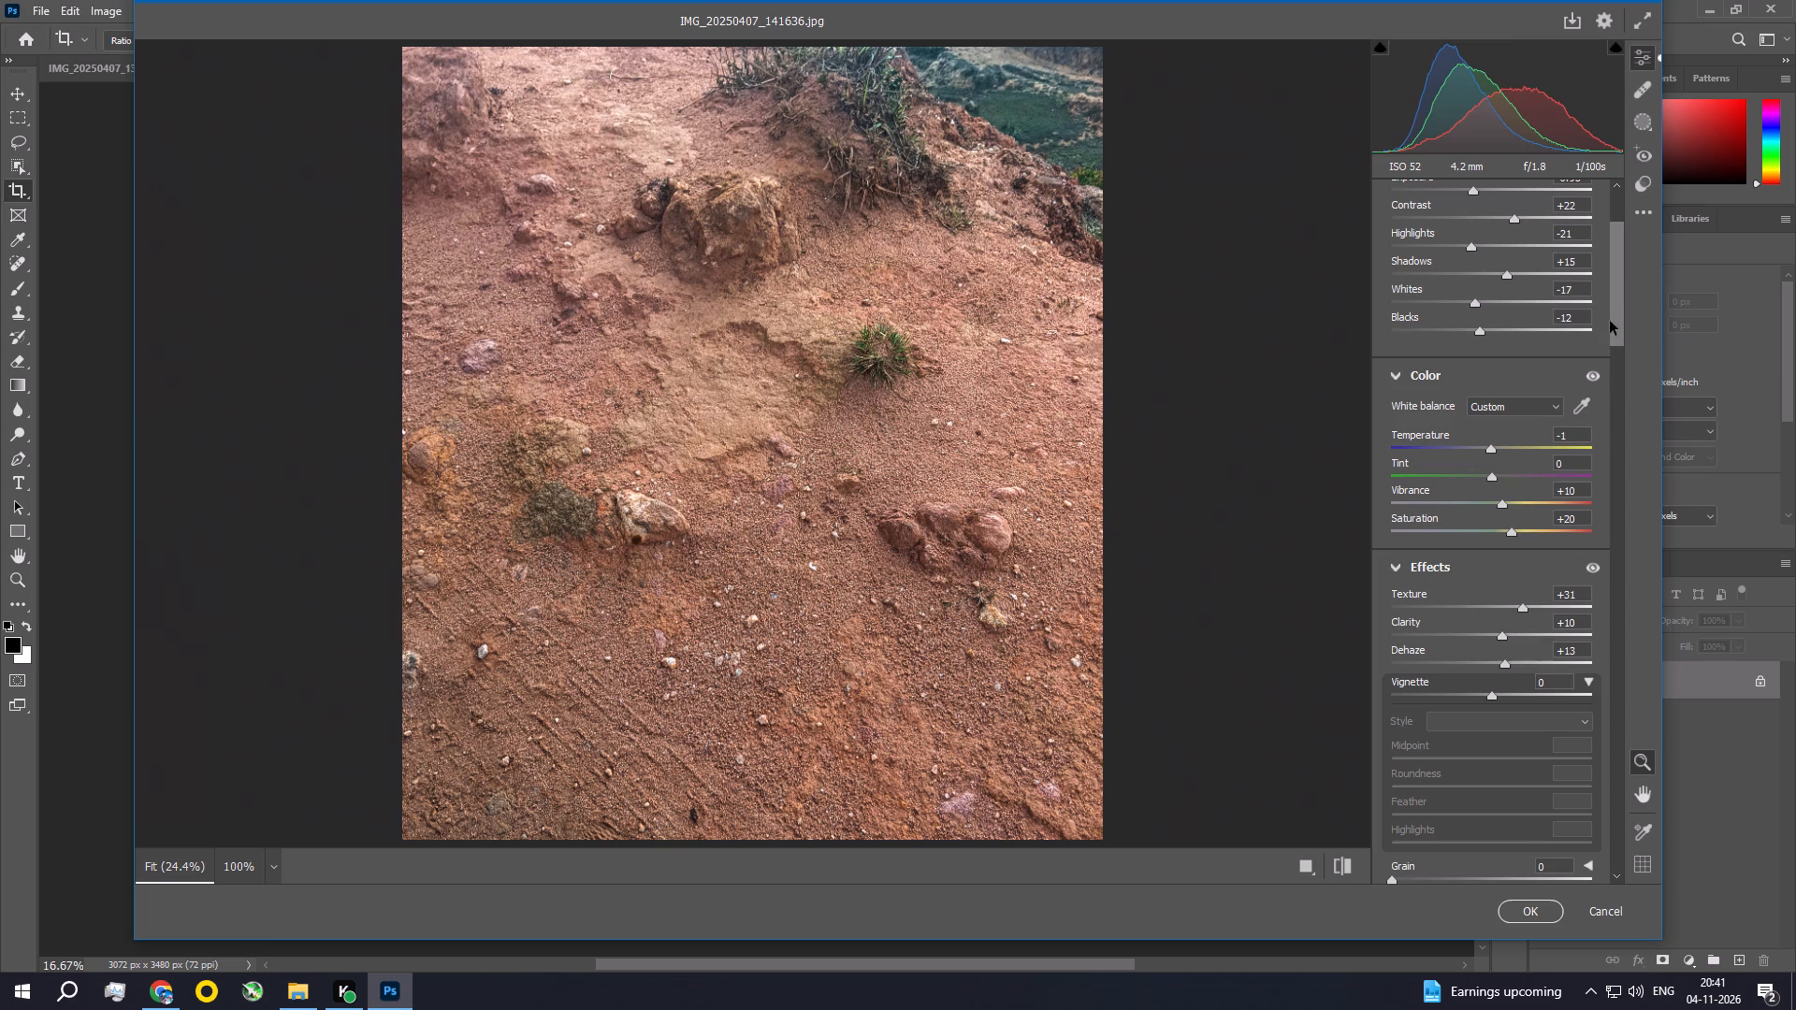
# Lower the parametric tone curve's Highlights to -28 and reduce its Lights slightly.
pyautogui.moveTo(1619, 301); pyautogui.dragTo(1623, 431)
pyautogui.moveTo(1492, 492); pyautogui.dragTo(1464, 491)
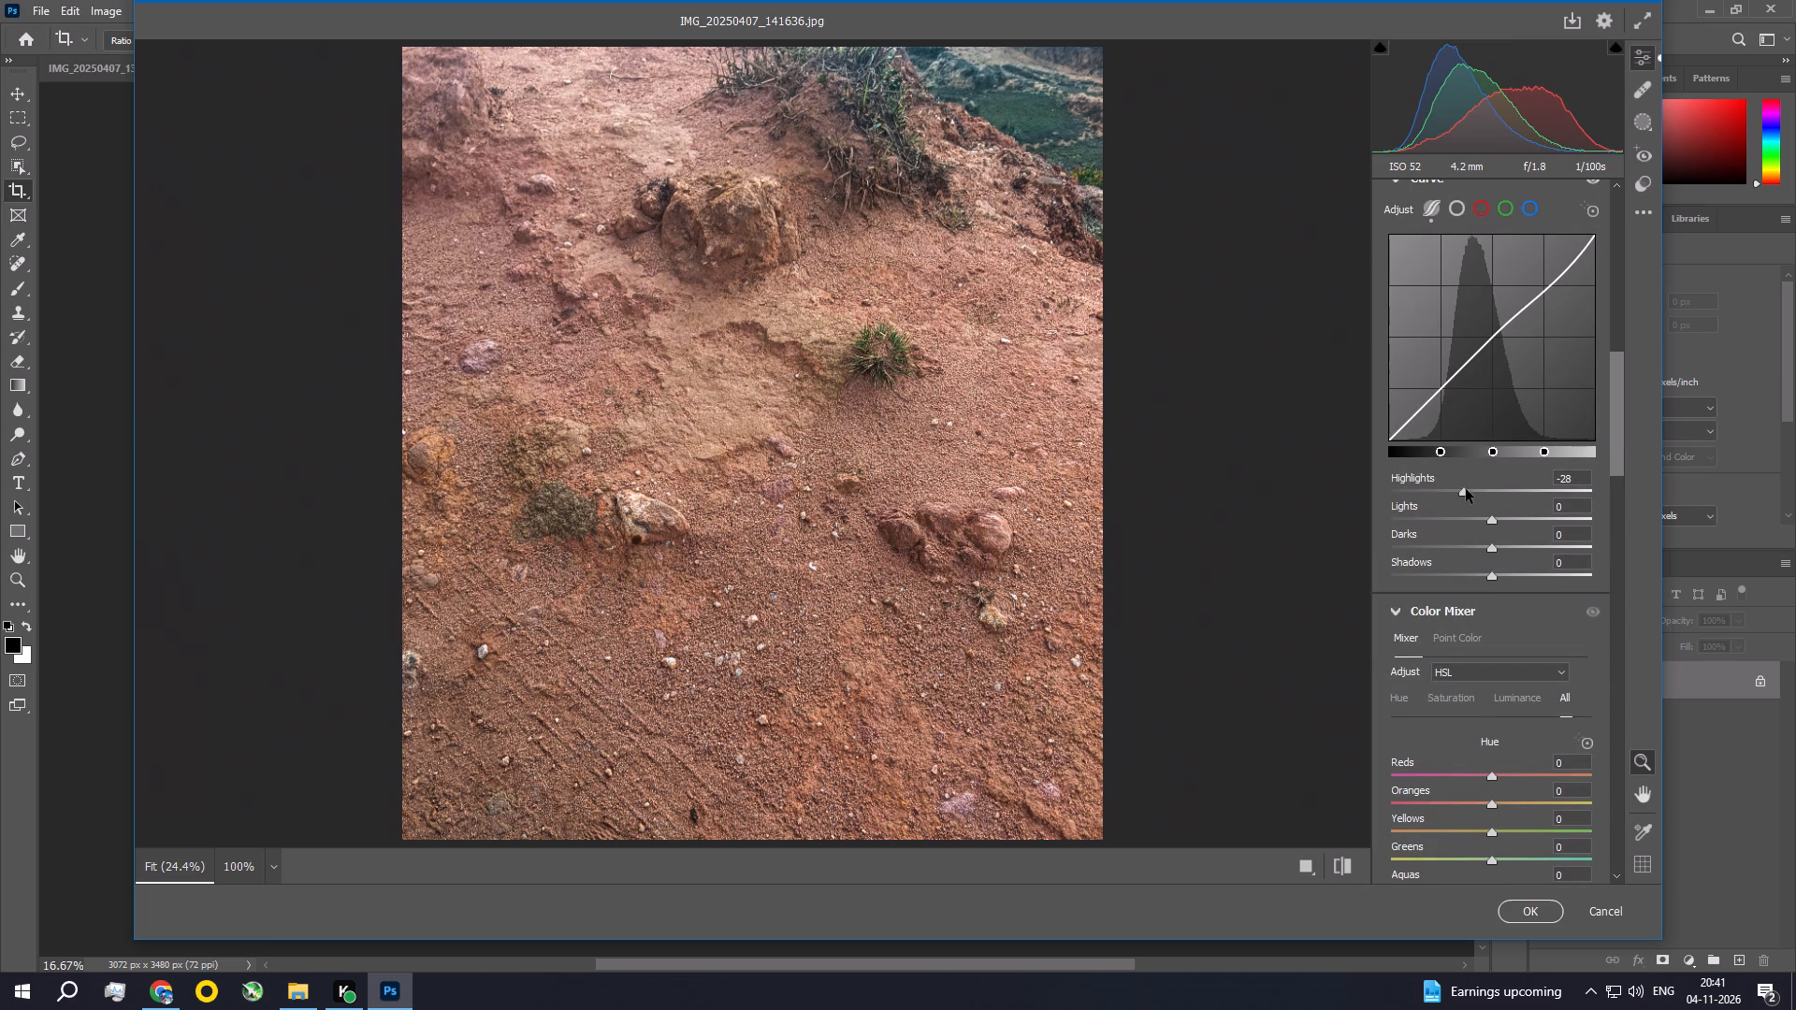
pyautogui.moveTo(1493, 523); pyautogui.dragTo(1477, 518)
# Set Sharpening to 15, Noise Reduction to 14 and Color Noise Reduction to 19, and apply the Camera Raw edits.
pyautogui.moveTo(1620, 397); pyautogui.dragTo(1601, 555)
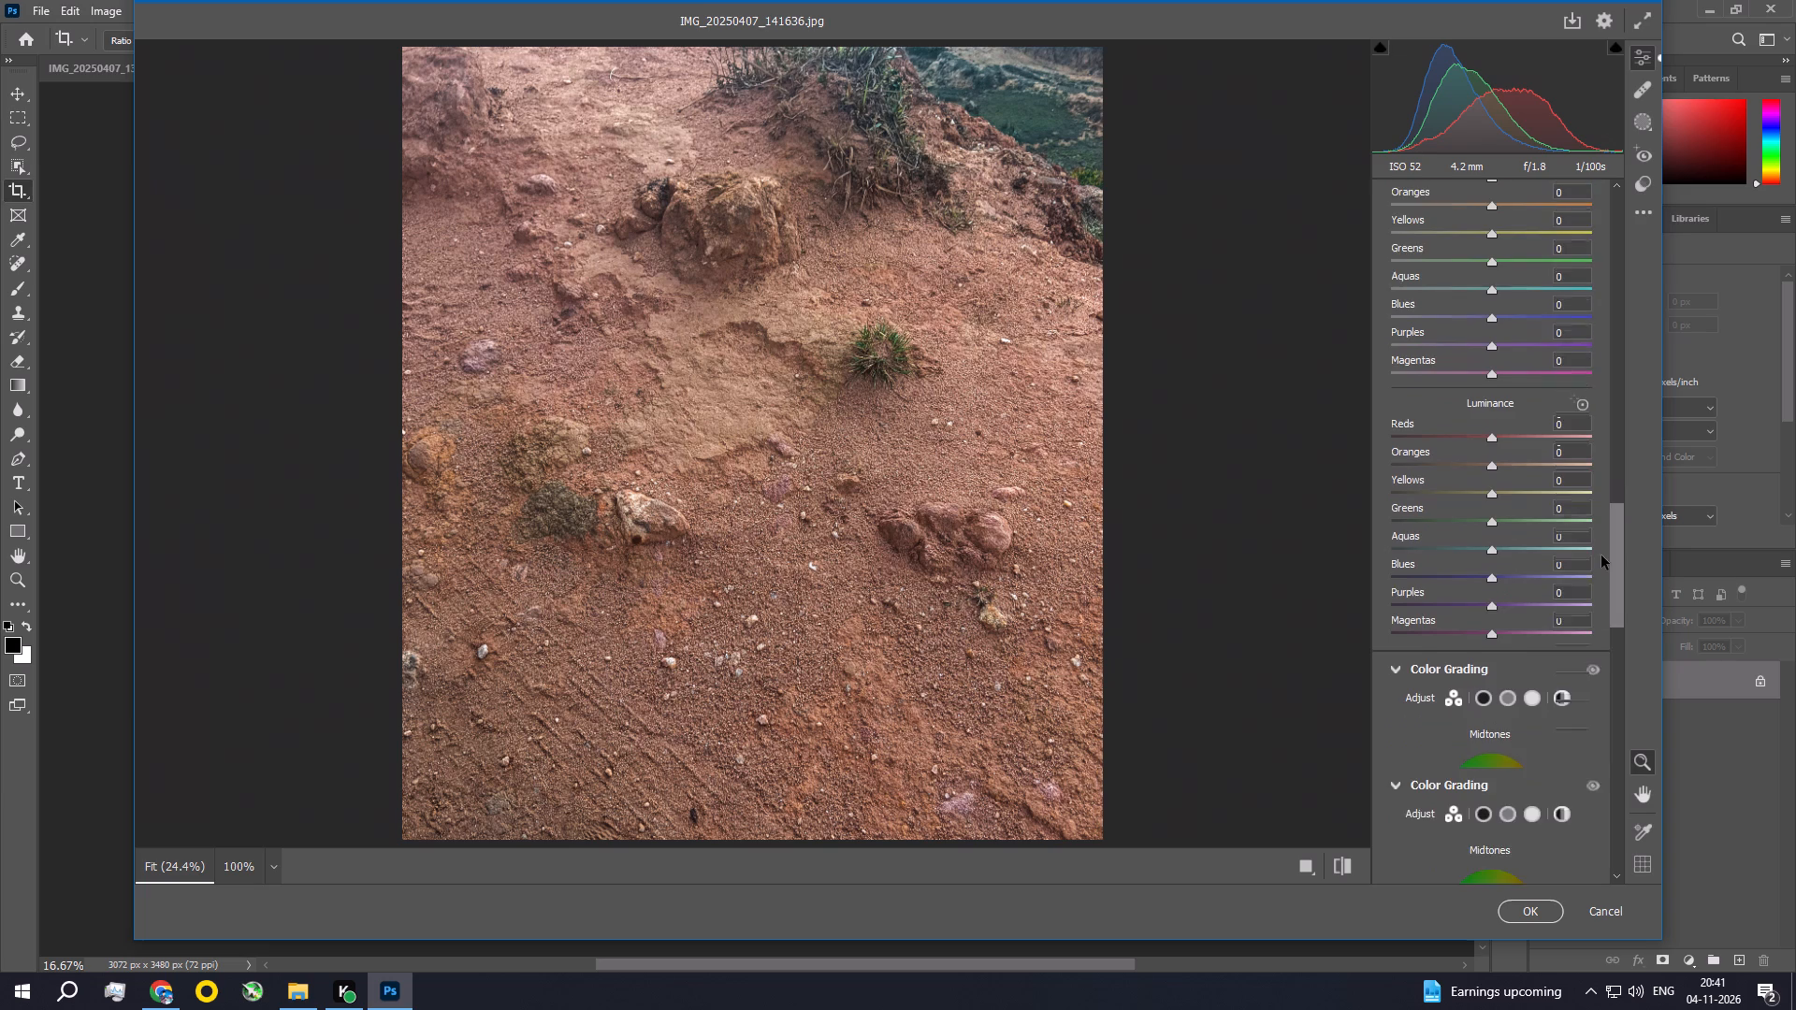
pyautogui.moveTo(1601, 555); pyautogui.dragTo(1590, 689)
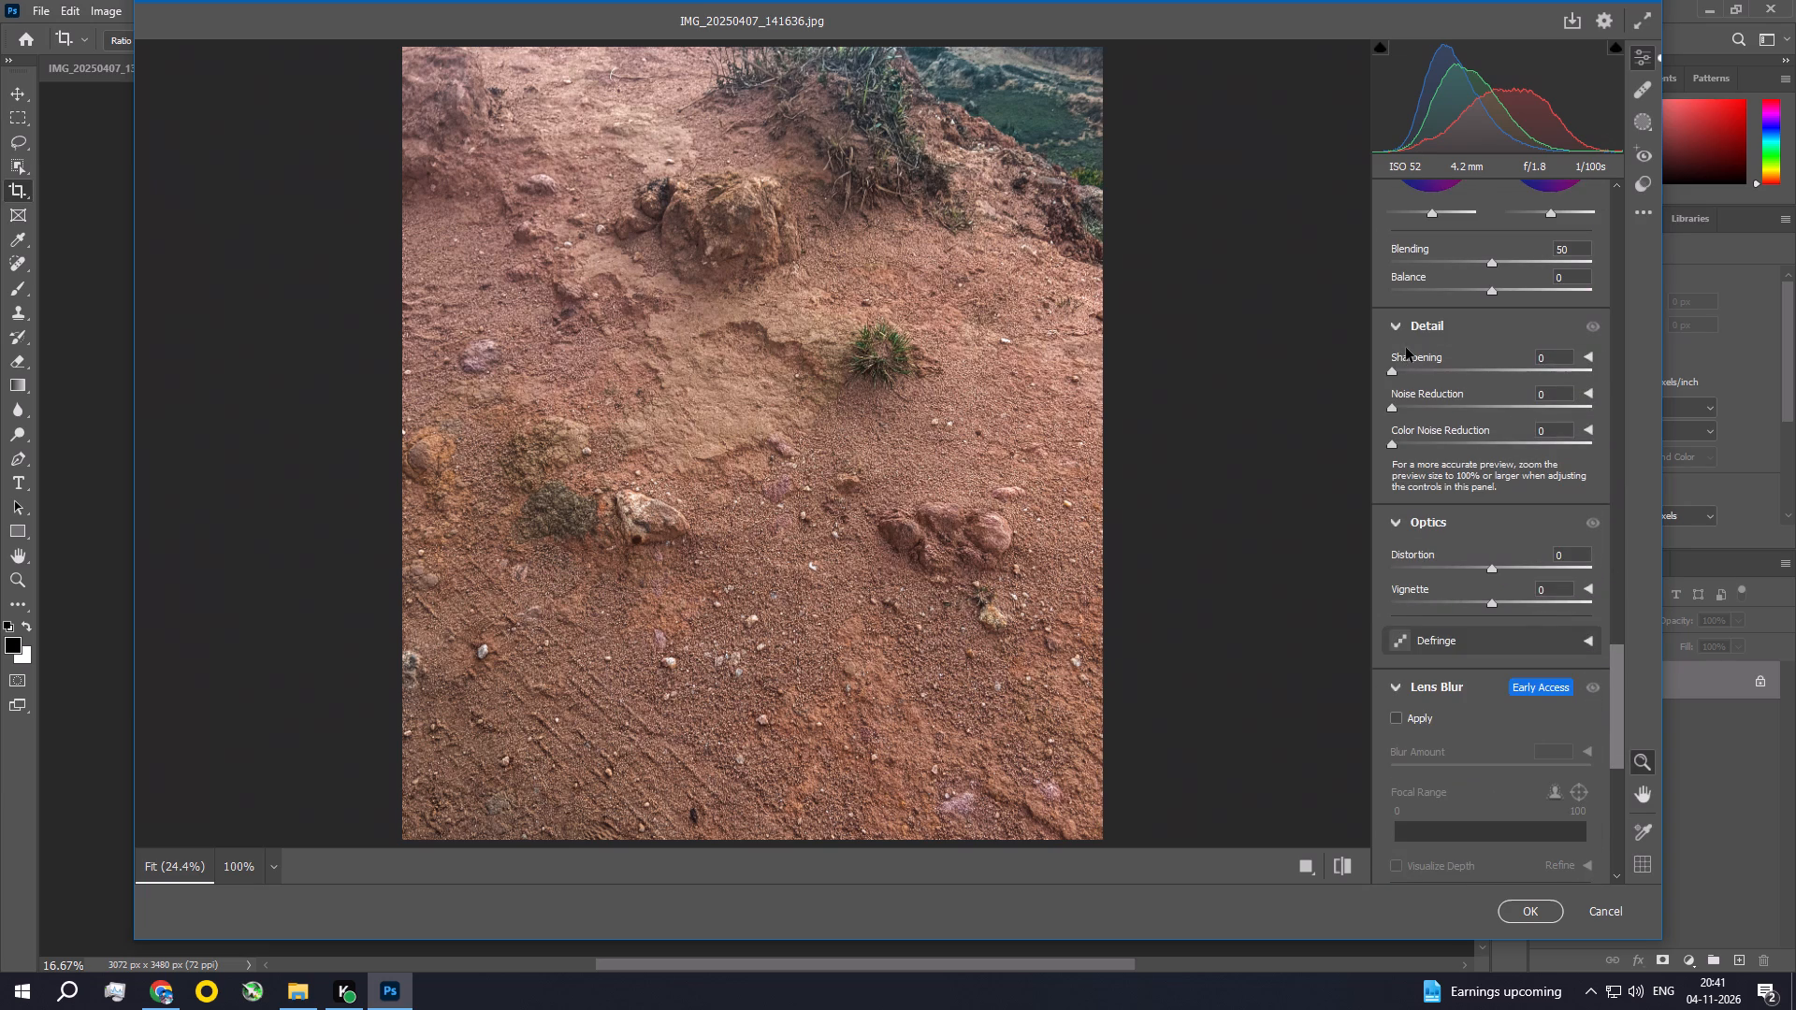
pyautogui.click(1409, 374)
pyautogui.moveTo(1411, 407); pyautogui.dragTo(1420, 413)
pyautogui.moveTo(1420, 442); pyautogui.dragTo(1428, 447)
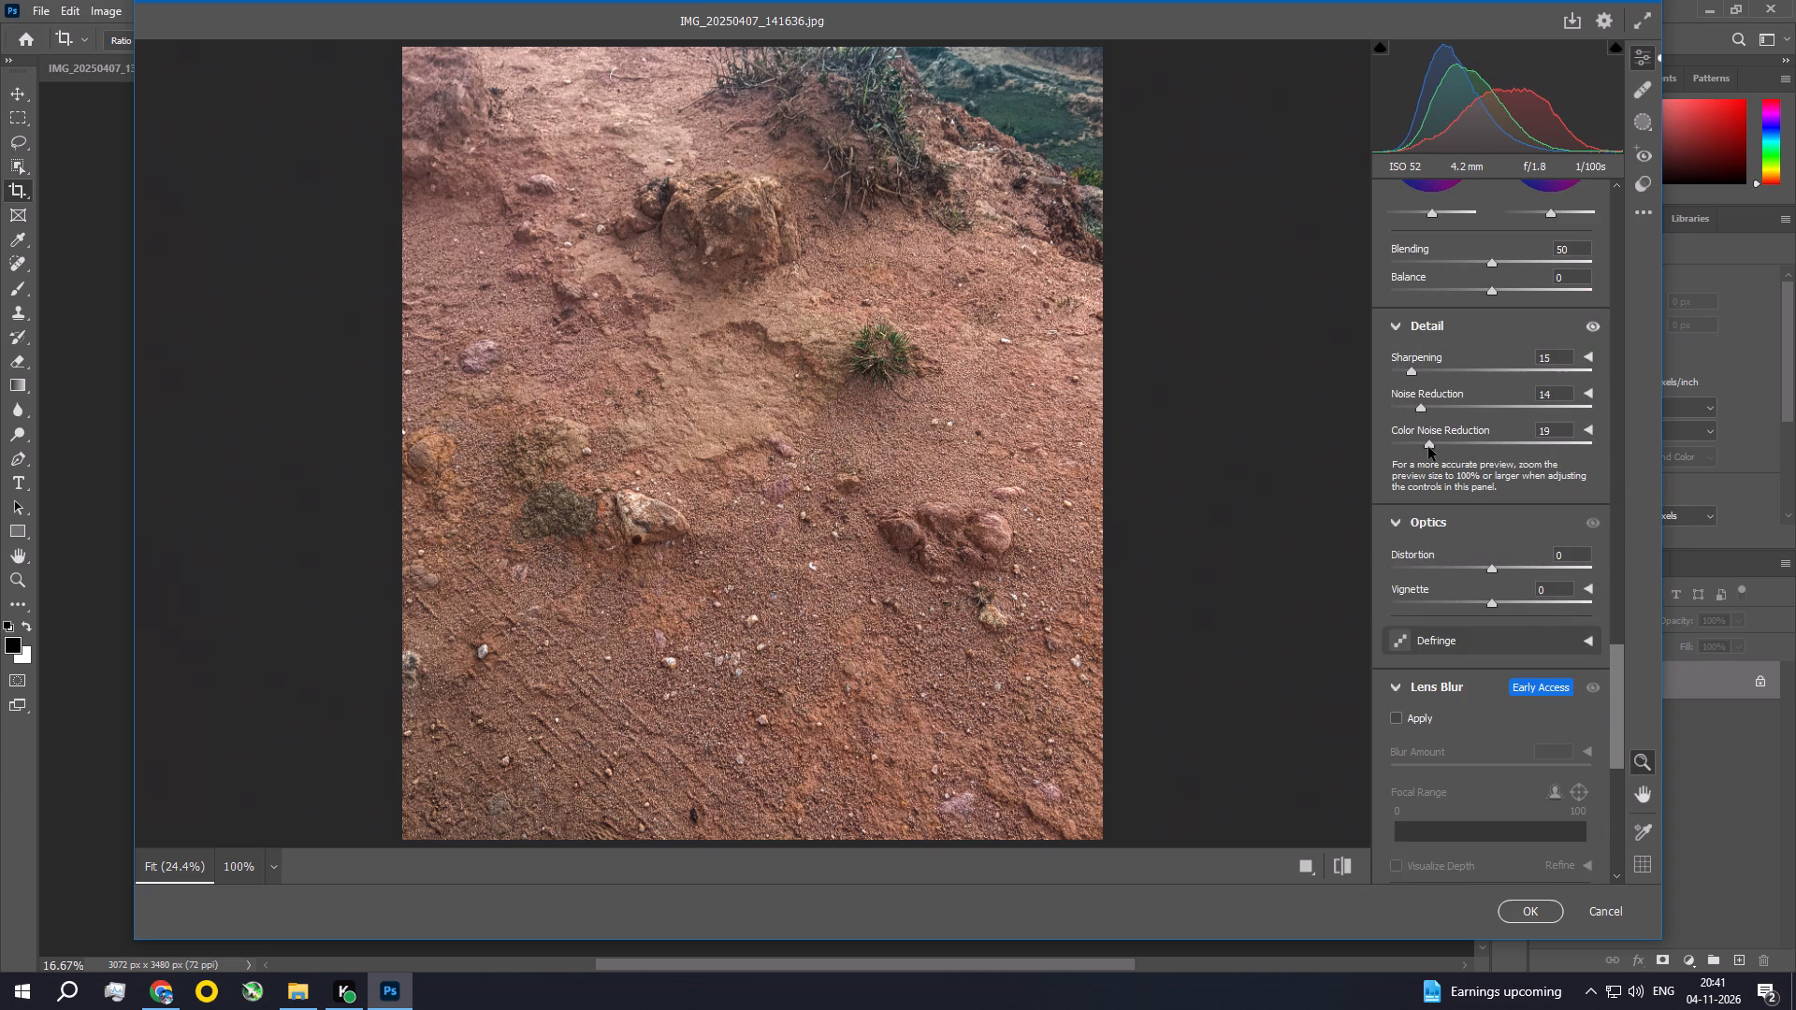
pyautogui.click(1514, 914)
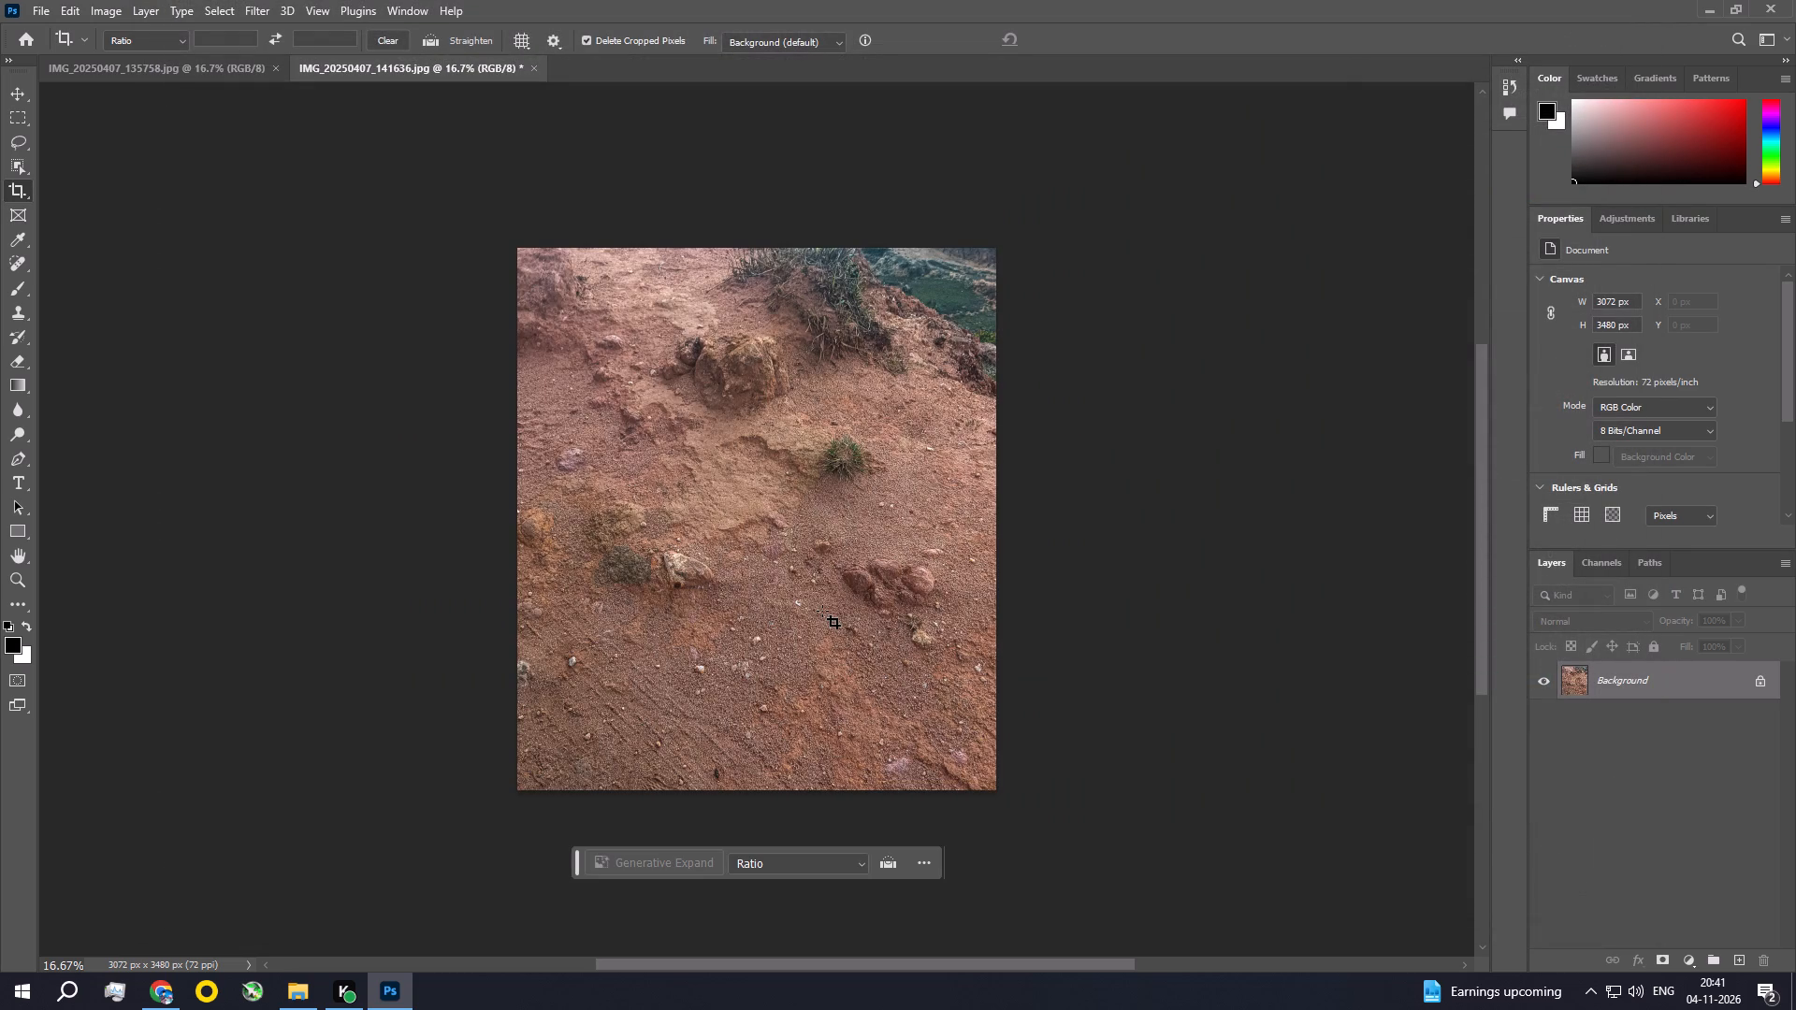
# Remove the small white fragment in the middle of the gravel with a rectangular selection and Content-Aware fill, and deselect.
pyautogui.hotkey('ctrl', 'space')
pyautogui.hotkey('ctrl', 'space')
pyautogui.hotkey('ctrl', 'space')
pyautogui.hotkey('ctrl', 'space')
pyautogui.hotkey('ctrl', 'space')
pyautogui.hotkey('ctrl', 'space')
pyautogui.hotkey('ctrl', 'space')
pyautogui.hotkey('ctrl', 'space')
pyautogui.hotkey('ctrl', 'space')
pyautogui.hotkey('ctrl', 'space')
pyautogui.hotkey('ctrl', 'space')
pyautogui.hotkey('ctrl', 'space')
pyautogui.hotkey('ctrl', 'space')
pyautogui.hotkey('ctrl', 'space')
pyautogui.hotkey('ctrl', 'space')
pyautogui.hotkey('ctrl', 'space')
pyautogui.hotkey('ctrl', 'space')
pyautogui.hotkey('ctrl', 'space')
pyautogui.hotkey('ctrl', 'space')
pyautogui.hotkey('ctrl', 'space')
pyautogui.keyDown('ctrl'); pyautogui.doubleClick(775, 551); pyautogui.keyUp('ctrl')
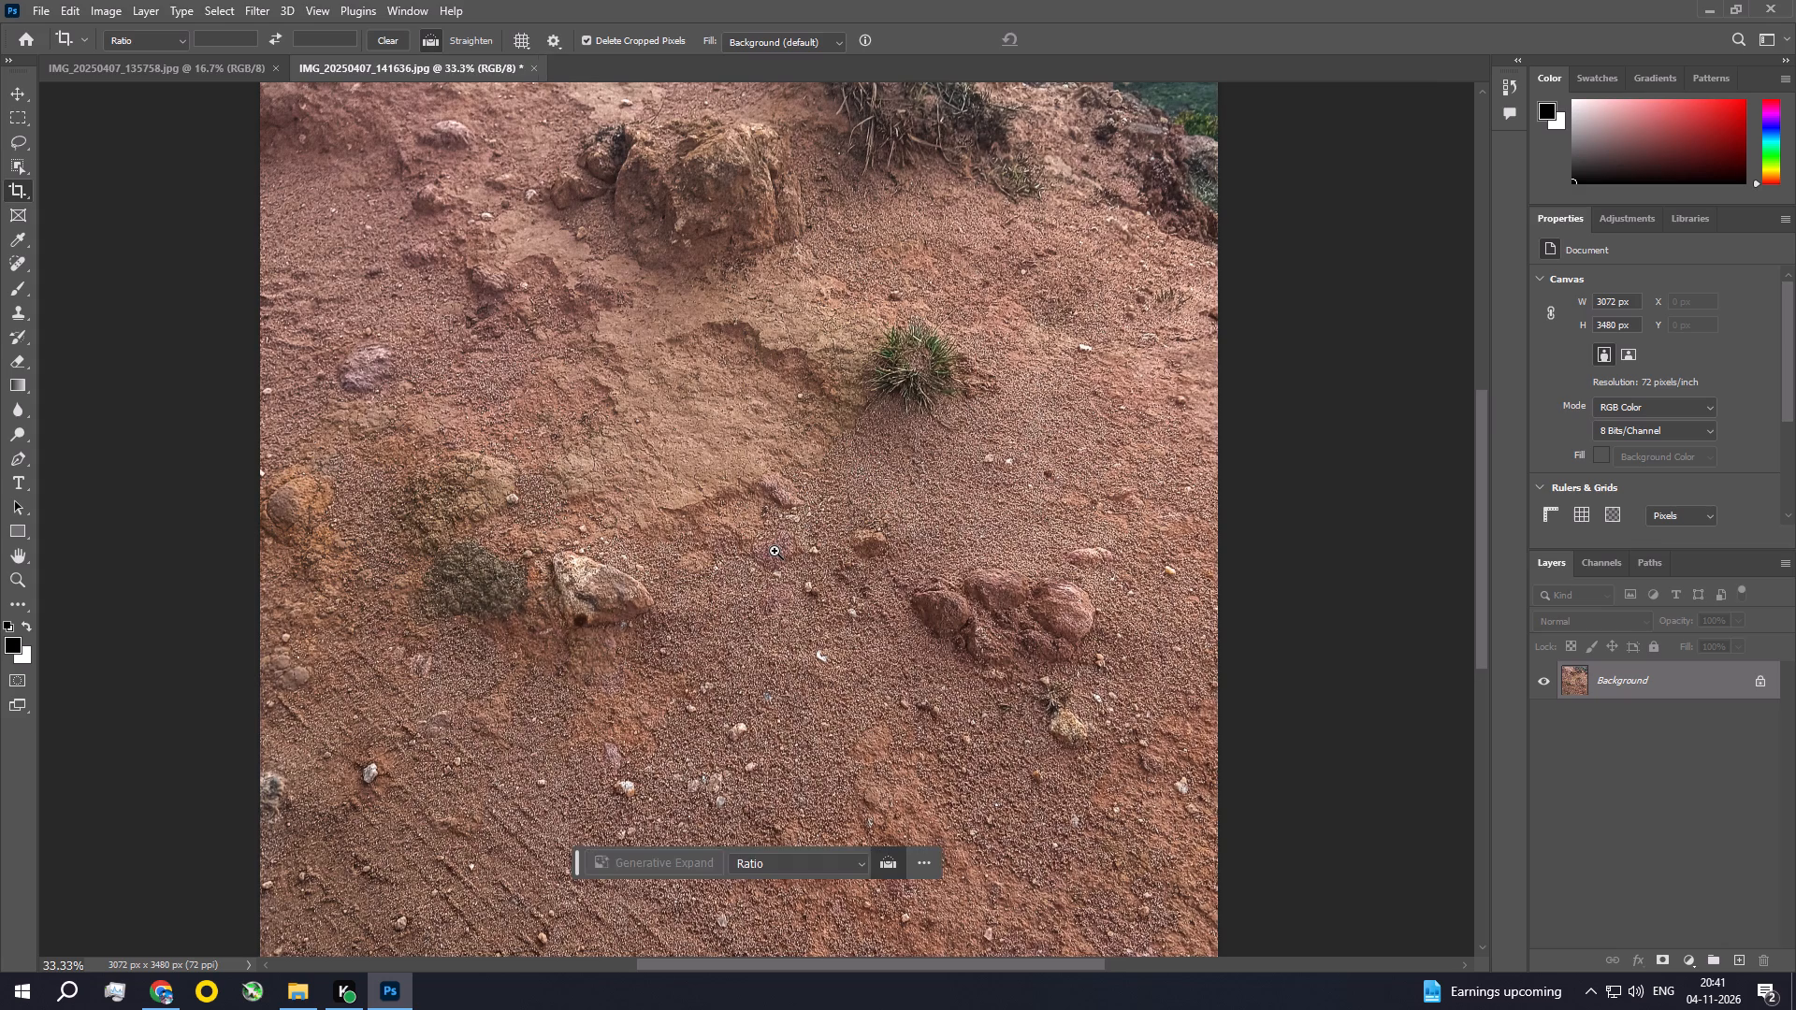
pyautogui.keyDown('ctrl'); pyautogui.click(775, 551); pyautogui.keyUp('ctrl')
pyautogui.moveTo(775, 693); pyautogui.dragTo(796, 473)
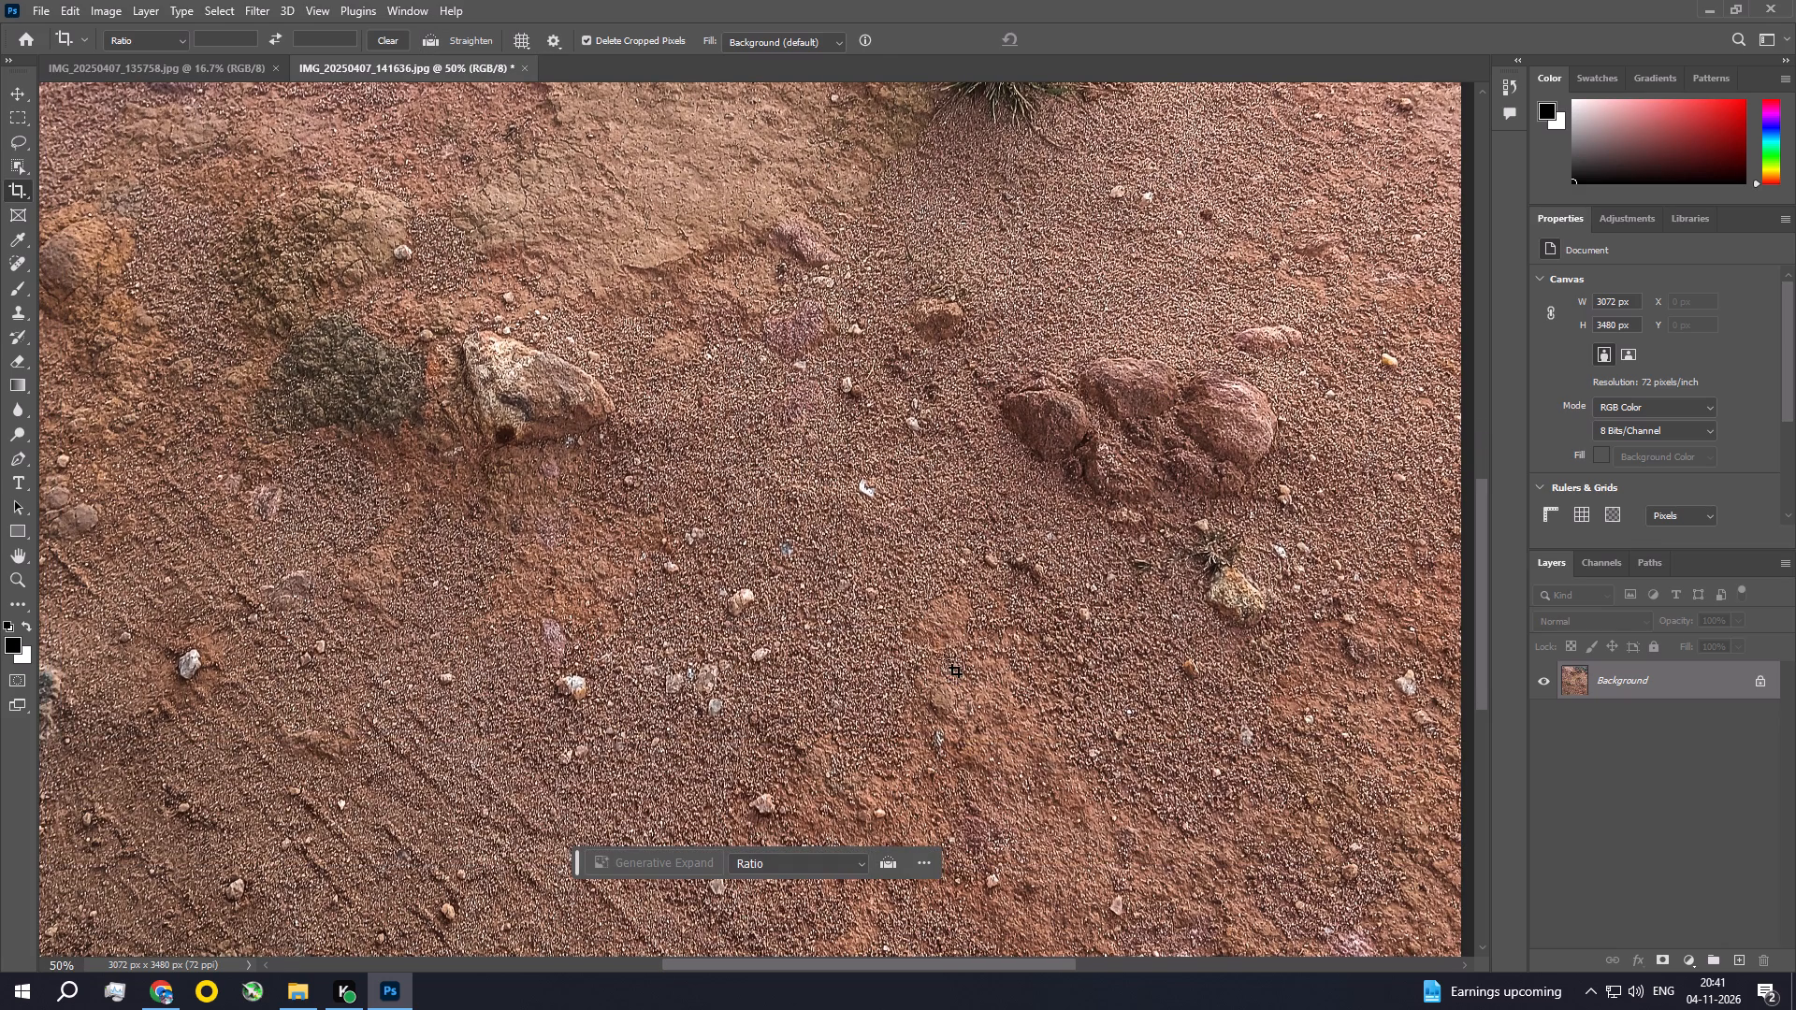
pyautogui.click(18, 109)
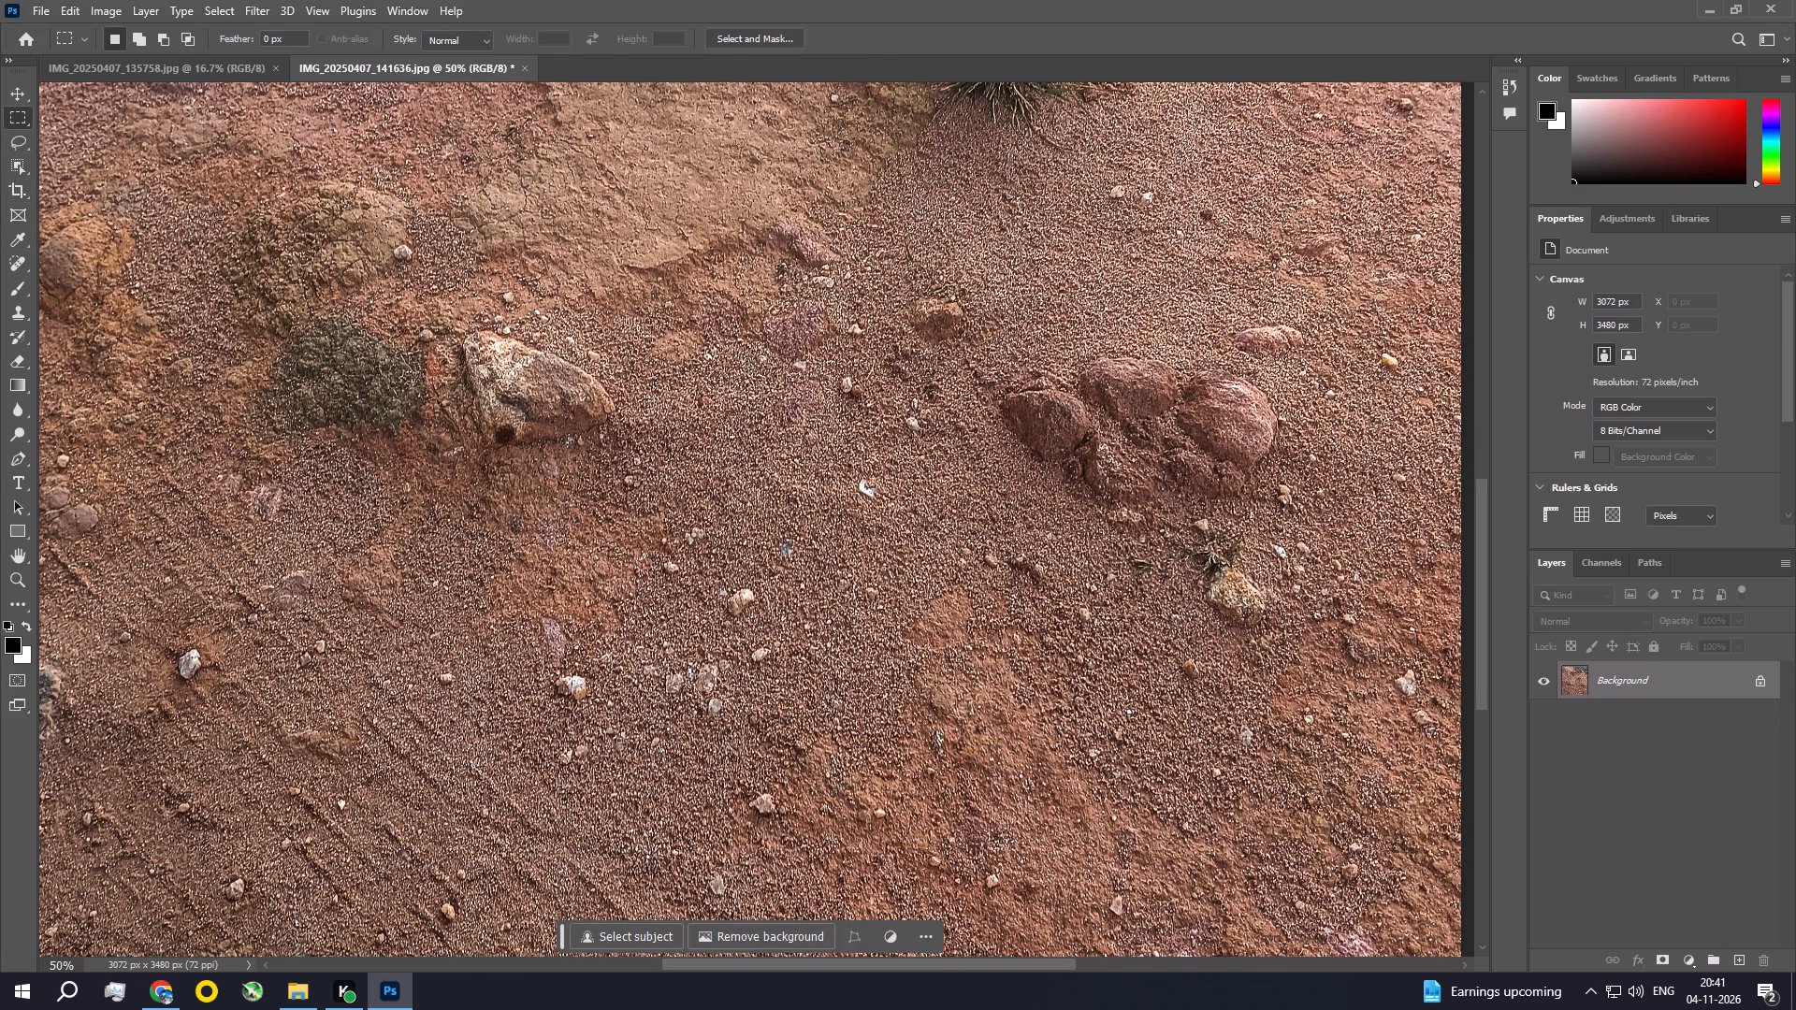
pyautogui.moveTo(852, 470); pyautogui.dragTo(876, 503)
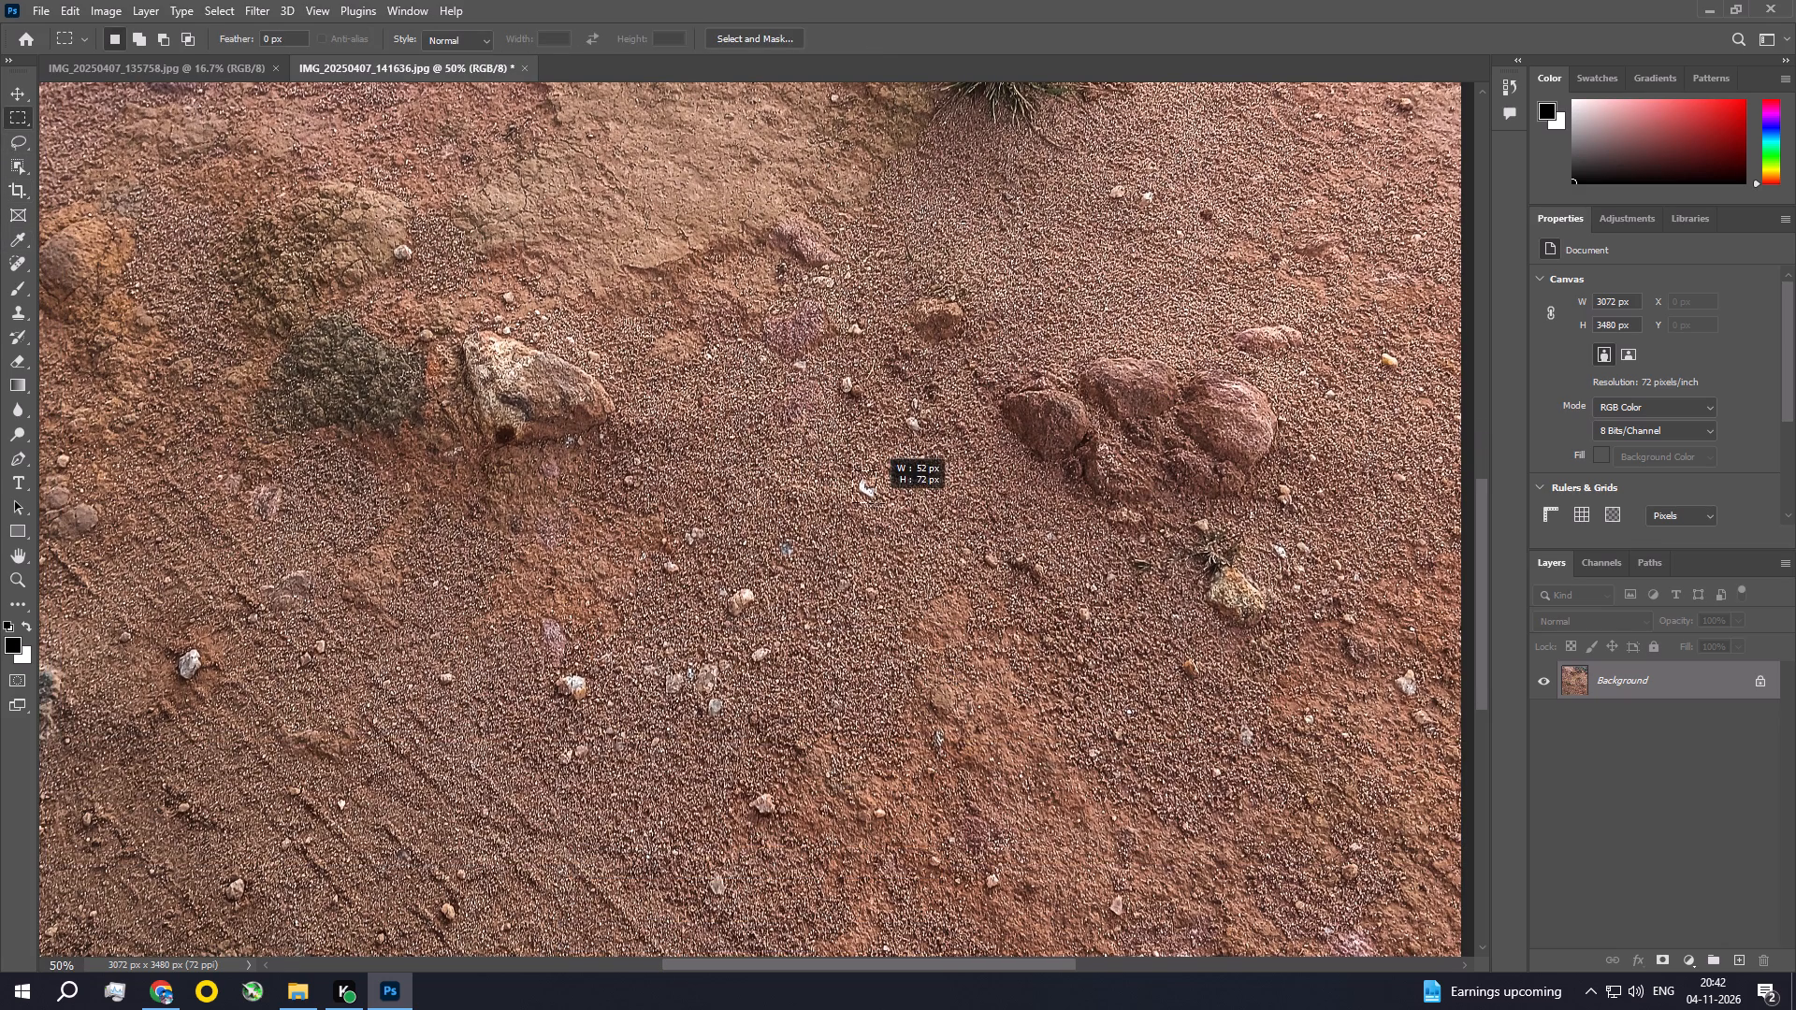
pyautogui.moveTo(876, 503); pyautogui.dragTo(882, 507)
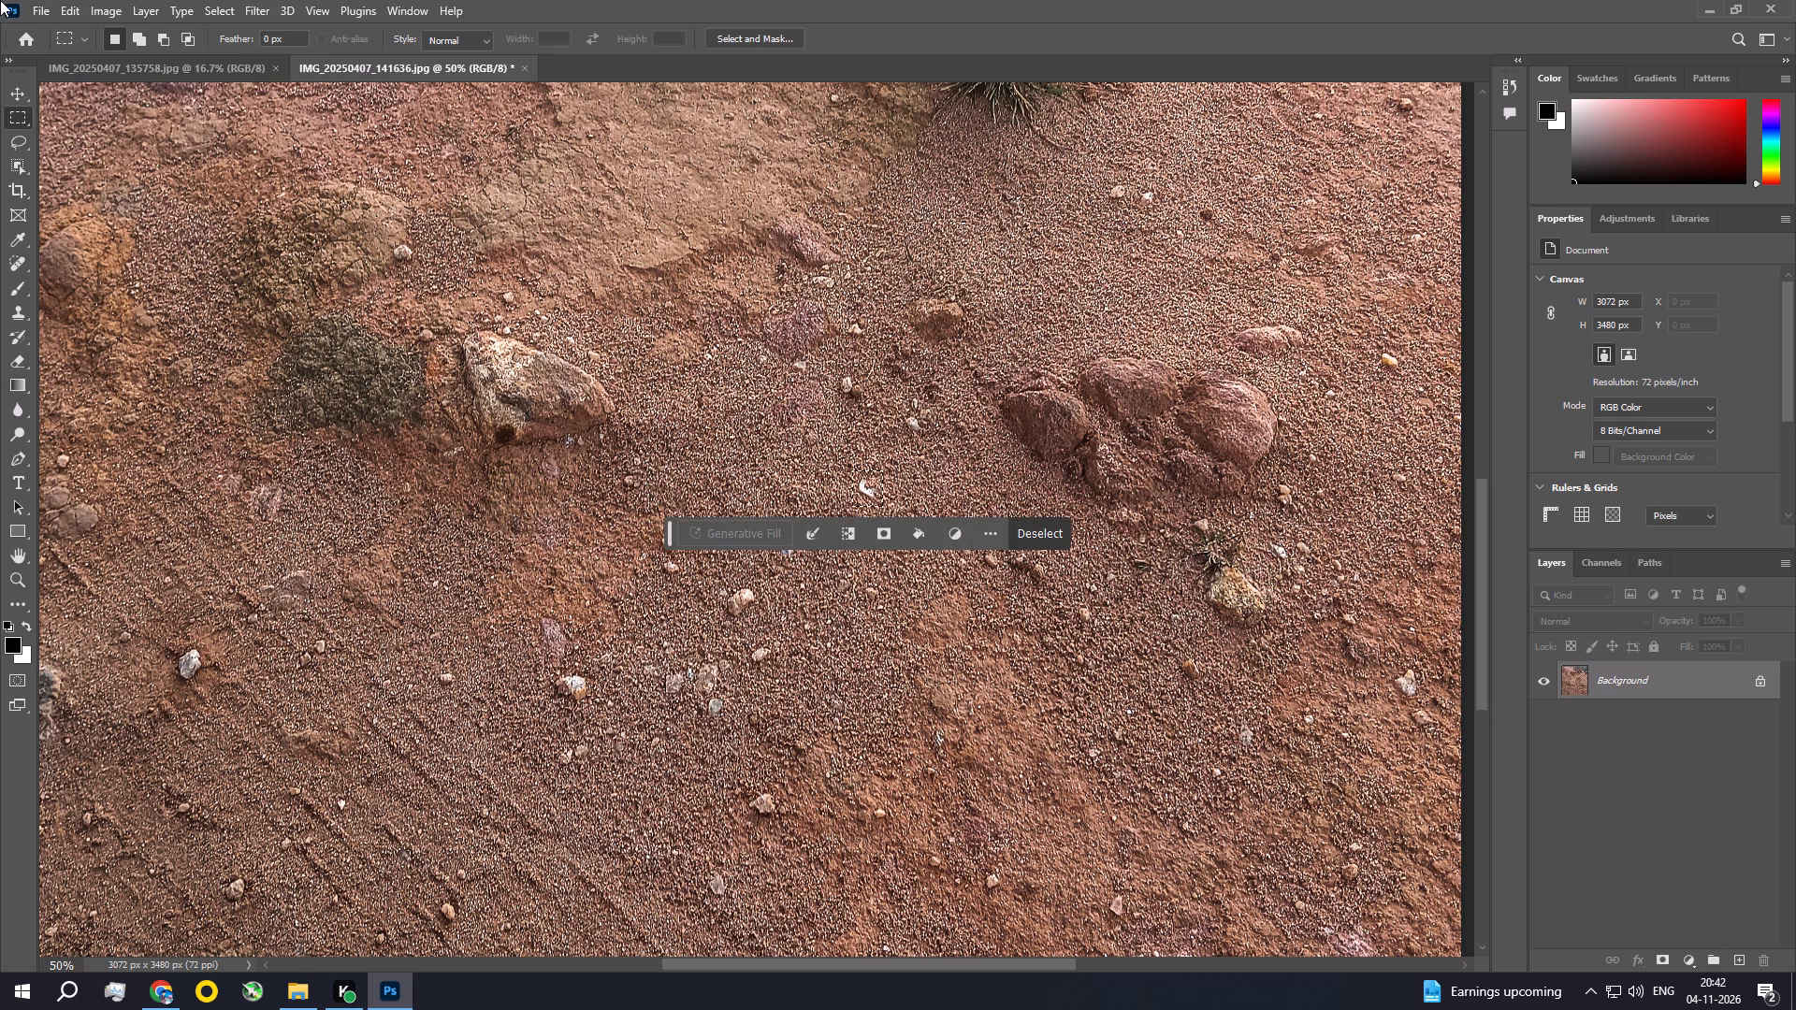
pyautogui.click(74, 0)
pyautogui.click(85, 294)
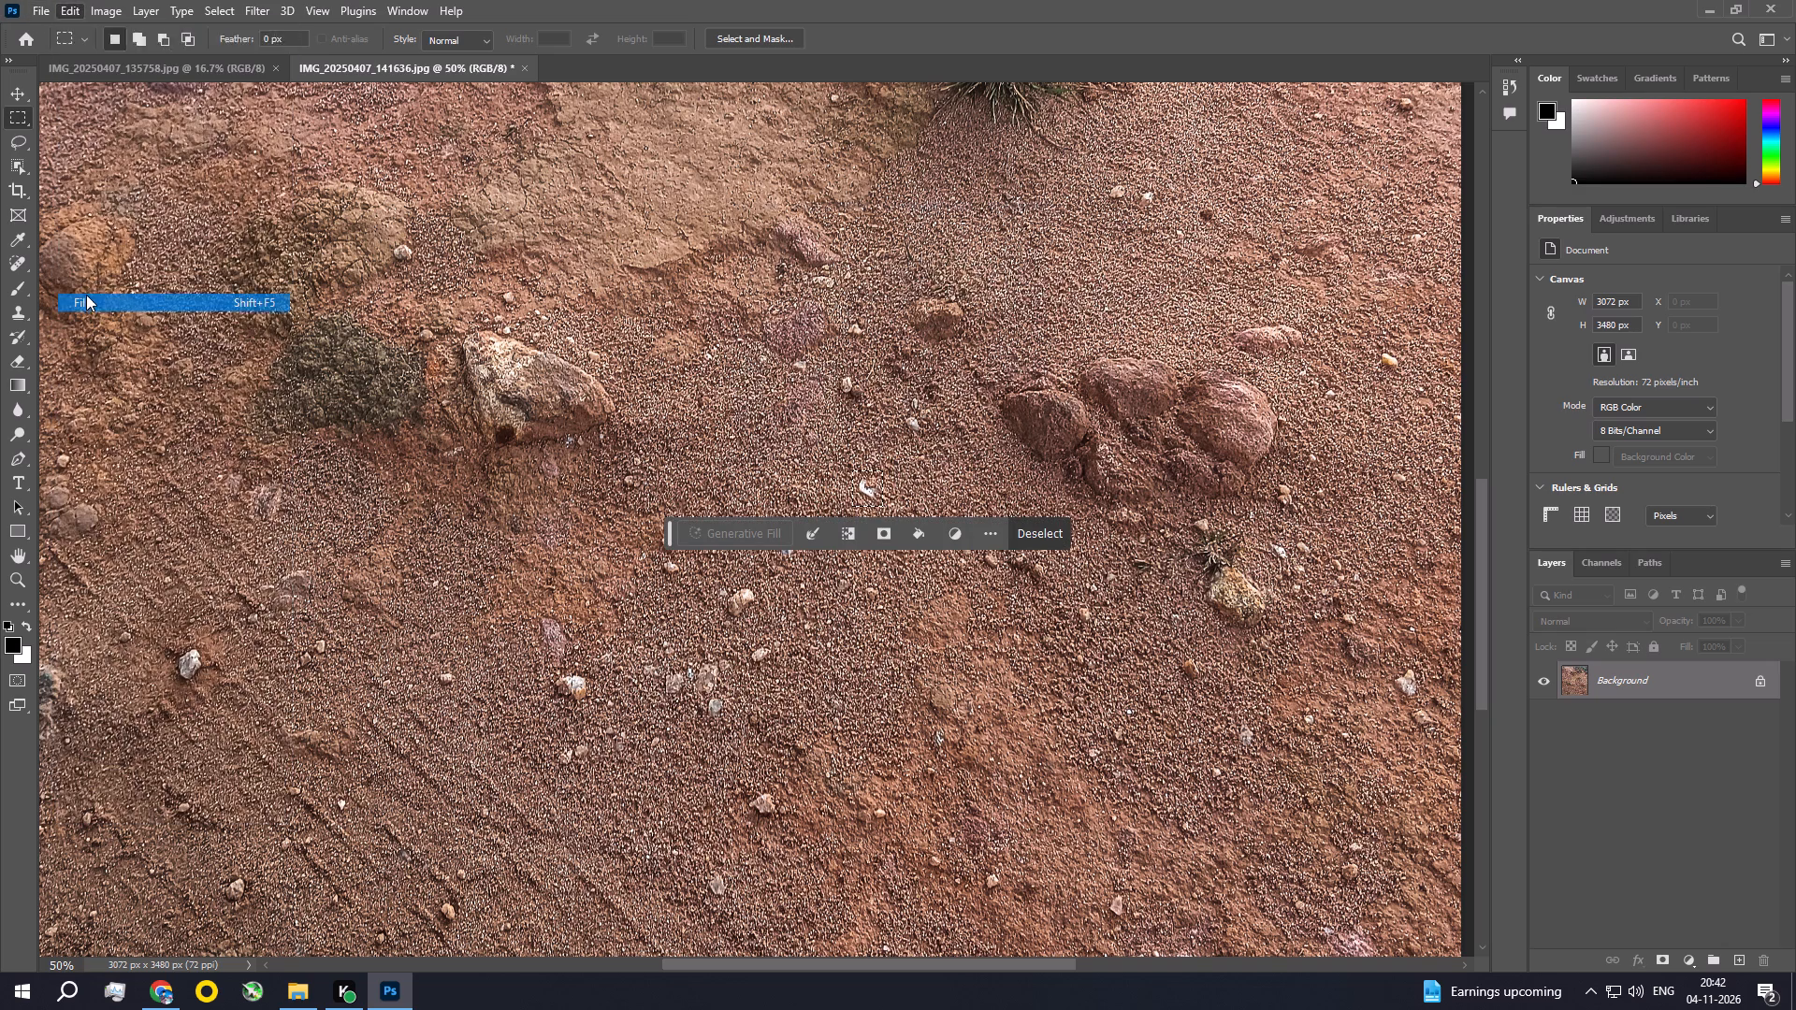
pyautogui.click(1028, 244)
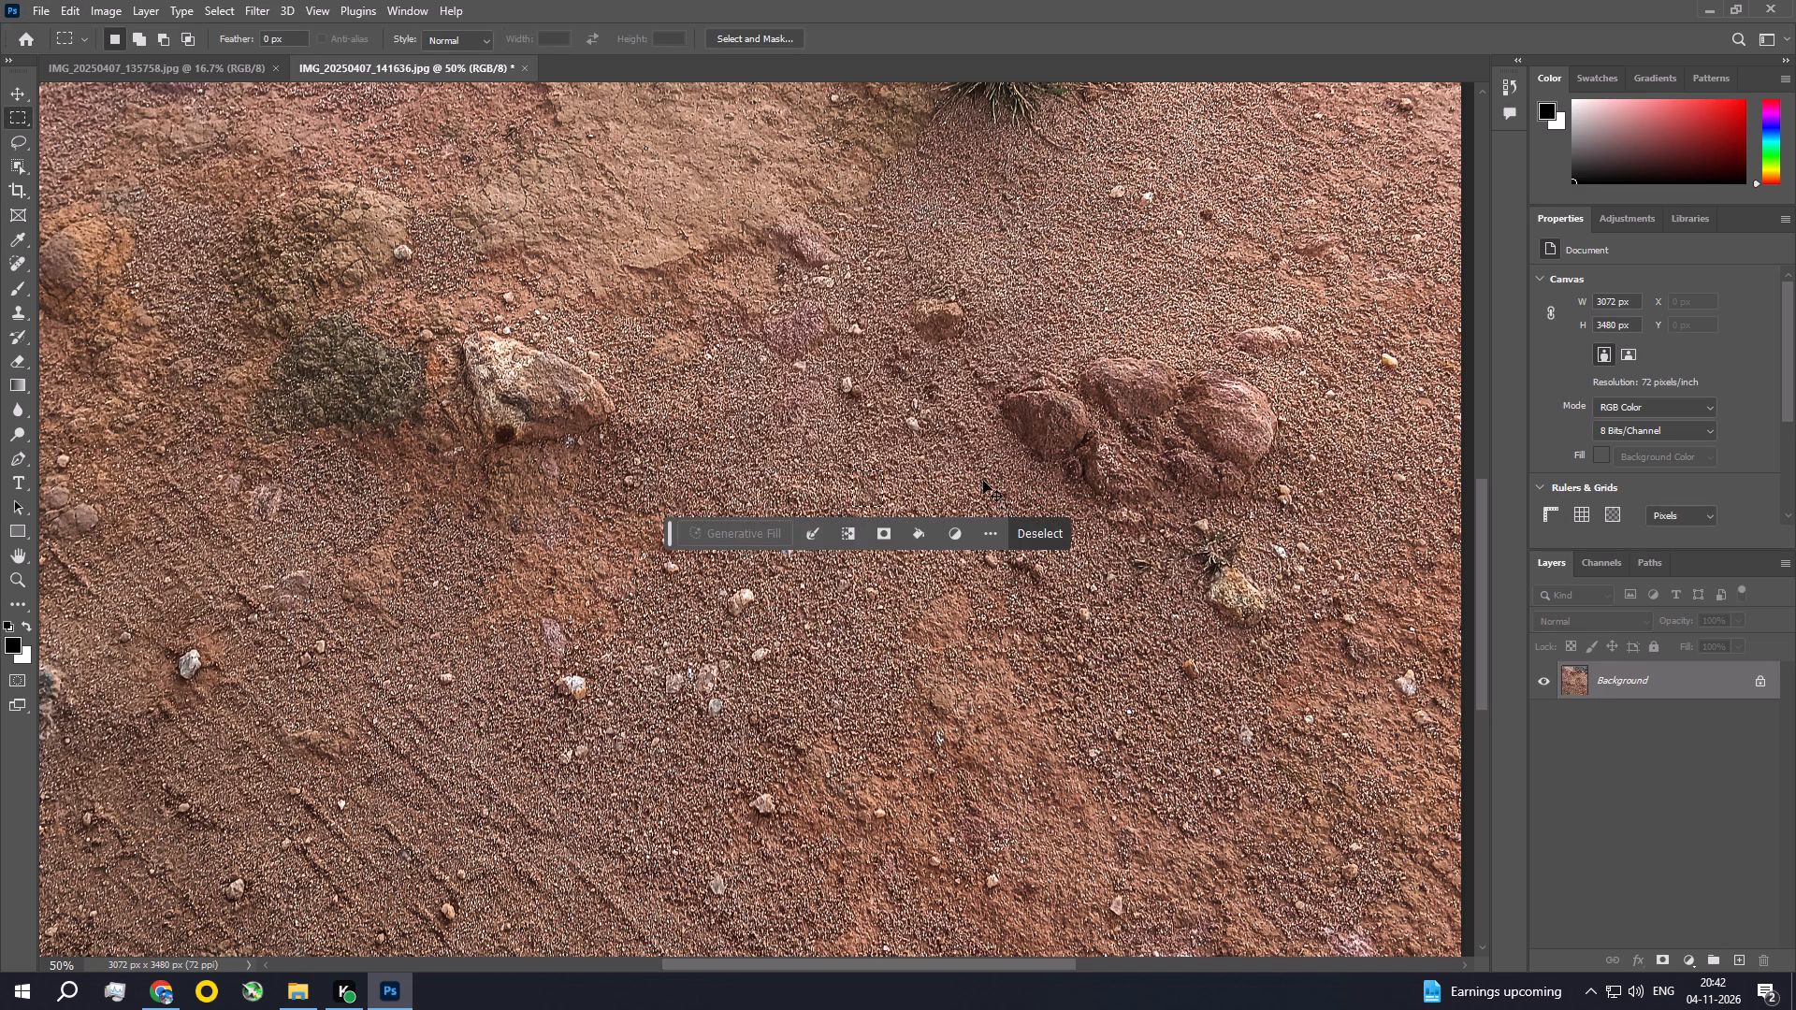
pyautogui.hotkey('ctrl', 'd')
# Remove the small dark object near the photo's lower edge with a rectangular selection and Content-Aware fill, and deselect.
pyautogui.press('space')
pyautogui.press('space')
pyautogui.press('space')
pyautogui.press('space')
pyautogui.press('space')
pyautogui.press('space')
pyautogui.press('space')
pyautogui.press('space')
pyautogui.press('space')
pyautogui.press('space')
pyautogui.press('space')
pyautogui.press('space')
pyautogui.press('space')
pyautogui.press('space')
pyautogui.press('space')
pyautogui.press('space')
pyautogui.press('space')
pyautogui.press('space')
pyautogui.press('space')
pyautogui.press('space')
pyautogui.moveTo(1087, 607); pyautogui.dragTo(847, 517)
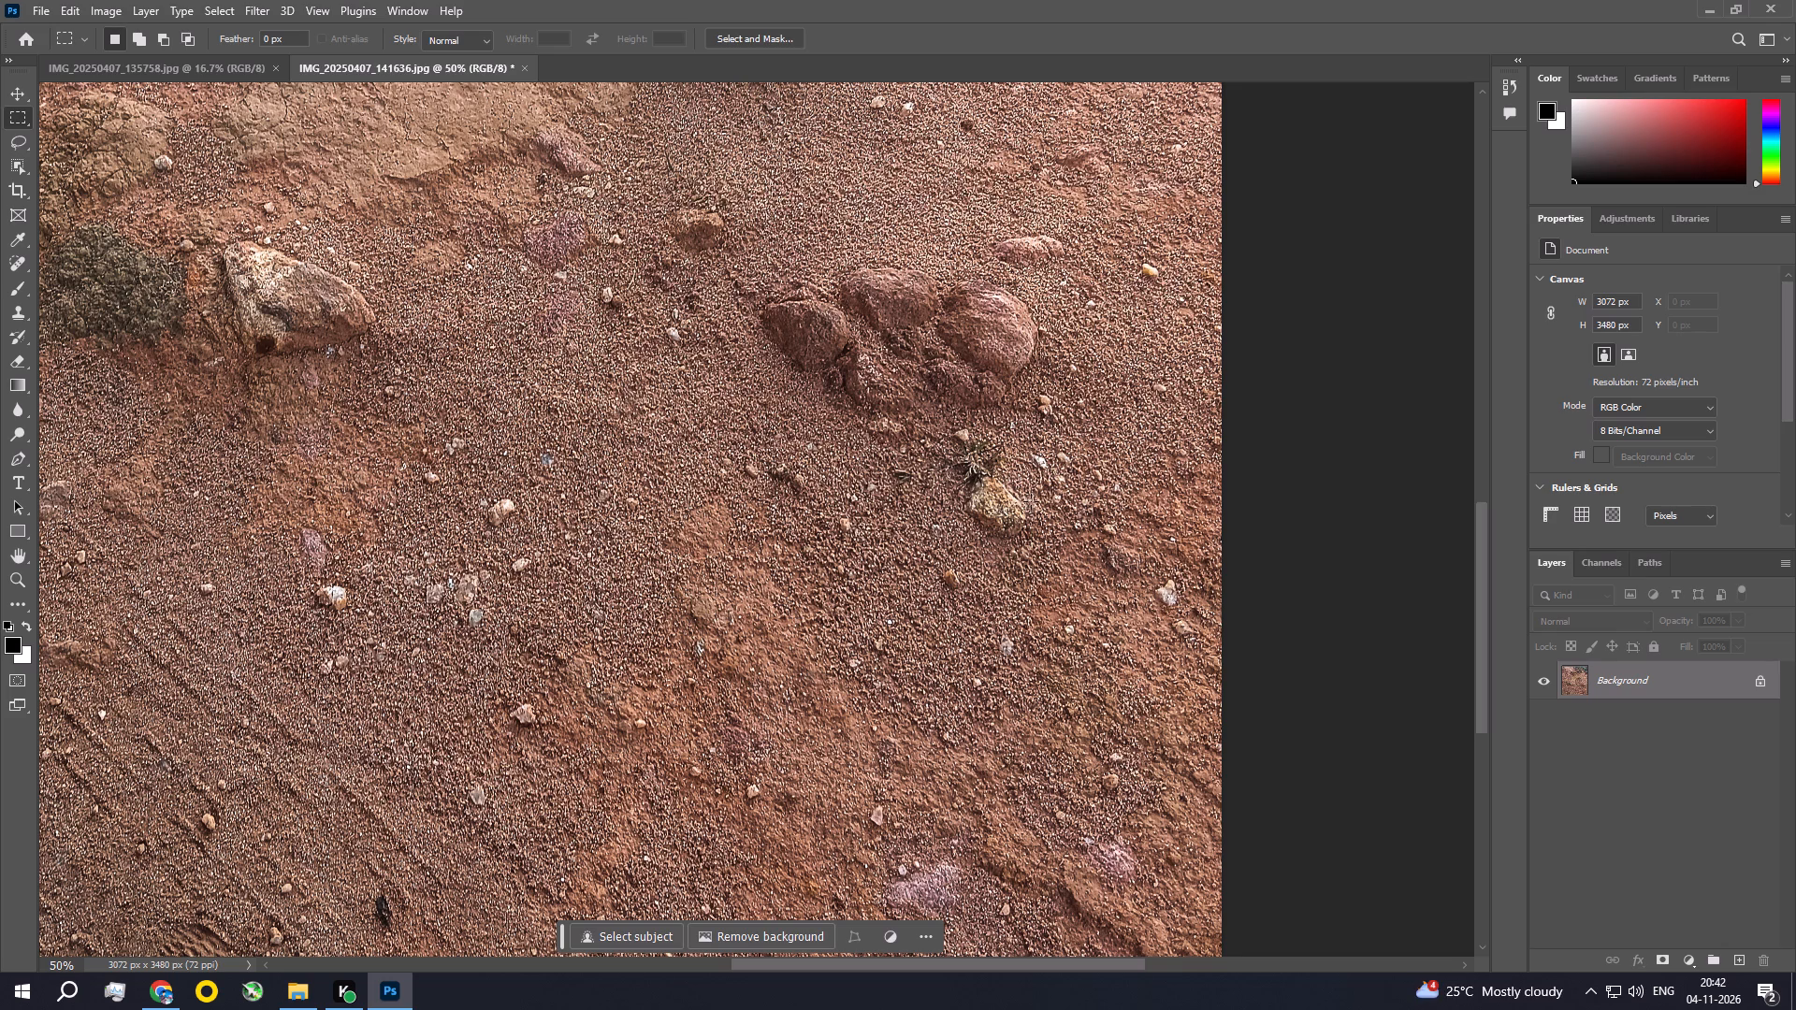
pyautogui.press('space')
pyautogui.press('space')
pyautogui.press('space')
pyautogui.press('space')
pyautogui.press('space')
pyautogui.press('space')
pyautogui.press('space')
pyautogui.press('space')
pyautogui.press('space')
pyautogui.press('space')
pyautogui.press('space')
pyautogui.press('space')
pyautogui.press('space')
pyautogui.press('space')
pyautogui.press('space')
pyautogui.press('space')
pyautogui.press('space')
pyautogui.press('space')
pyautogui.press('space')
pyautogui.press('space')
pyautogui.moveTo(907, 806); pyautogui.dragTo(1094, 701)
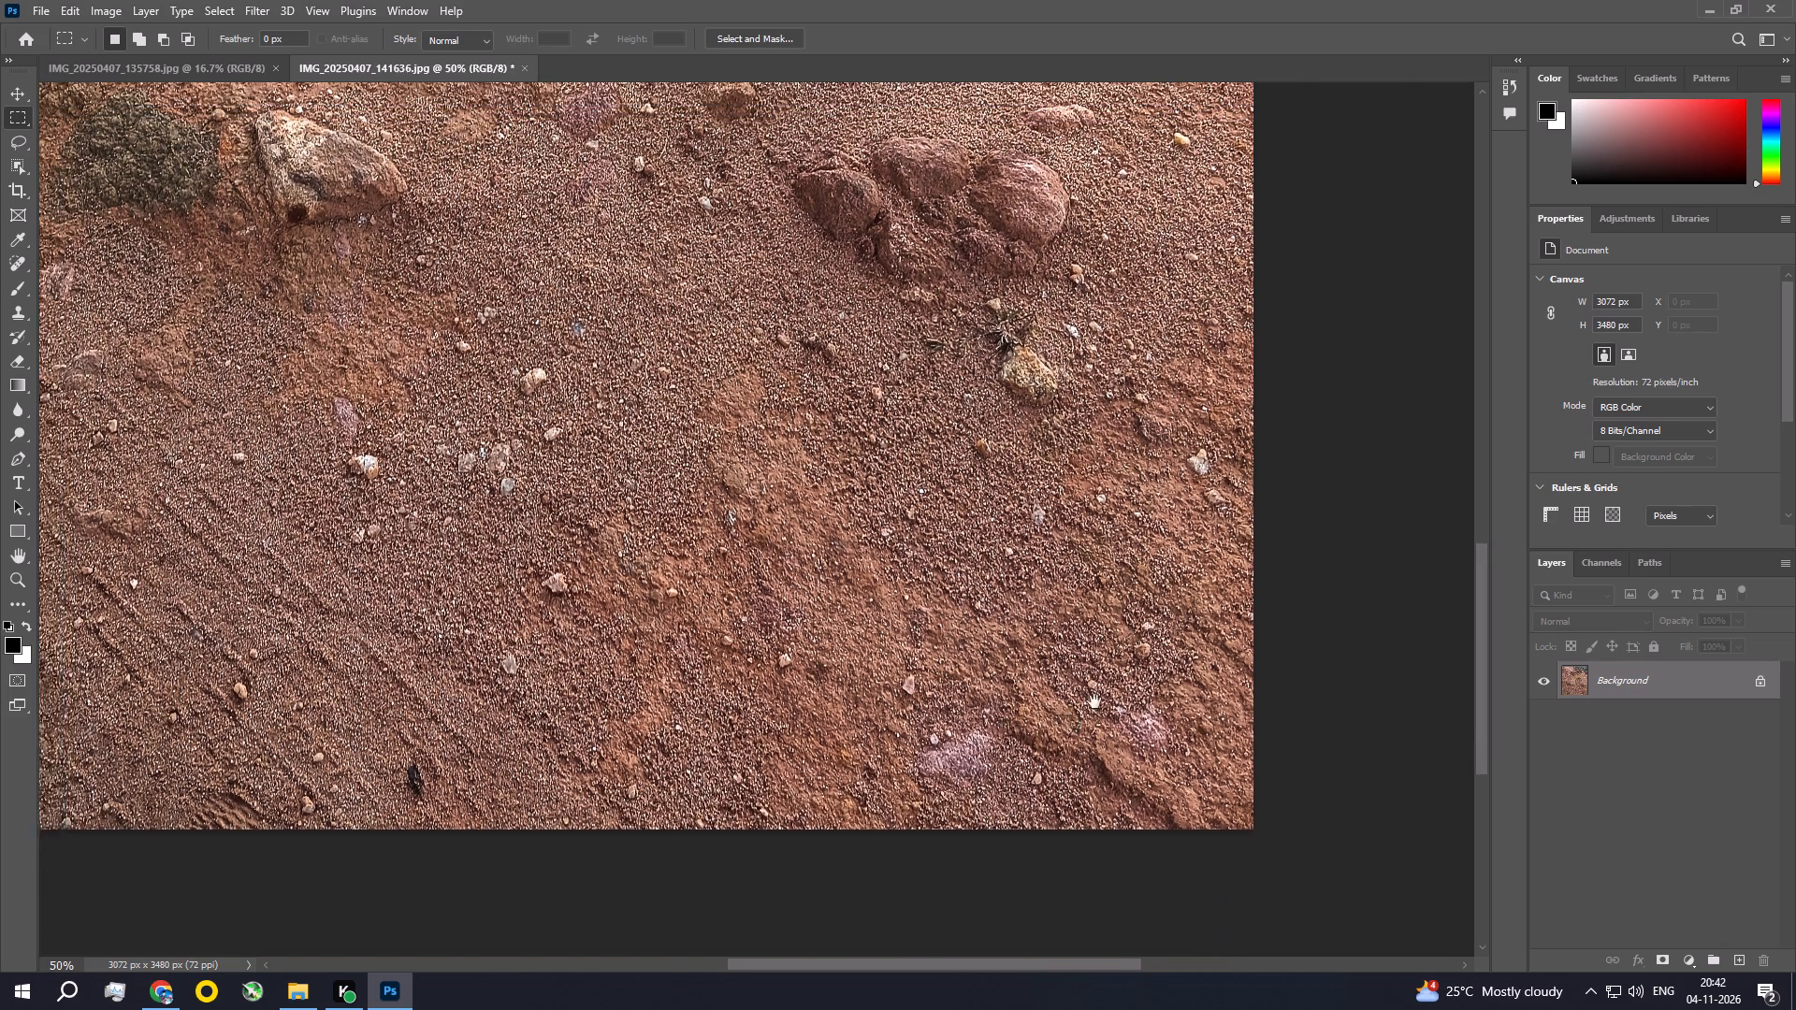
pyautogui.moveTo(1094, 701); pyautogui.dragTo(1102, 701)
pyautogui.moveTo(558, 780); pyautogui.dragTo(597, 827)
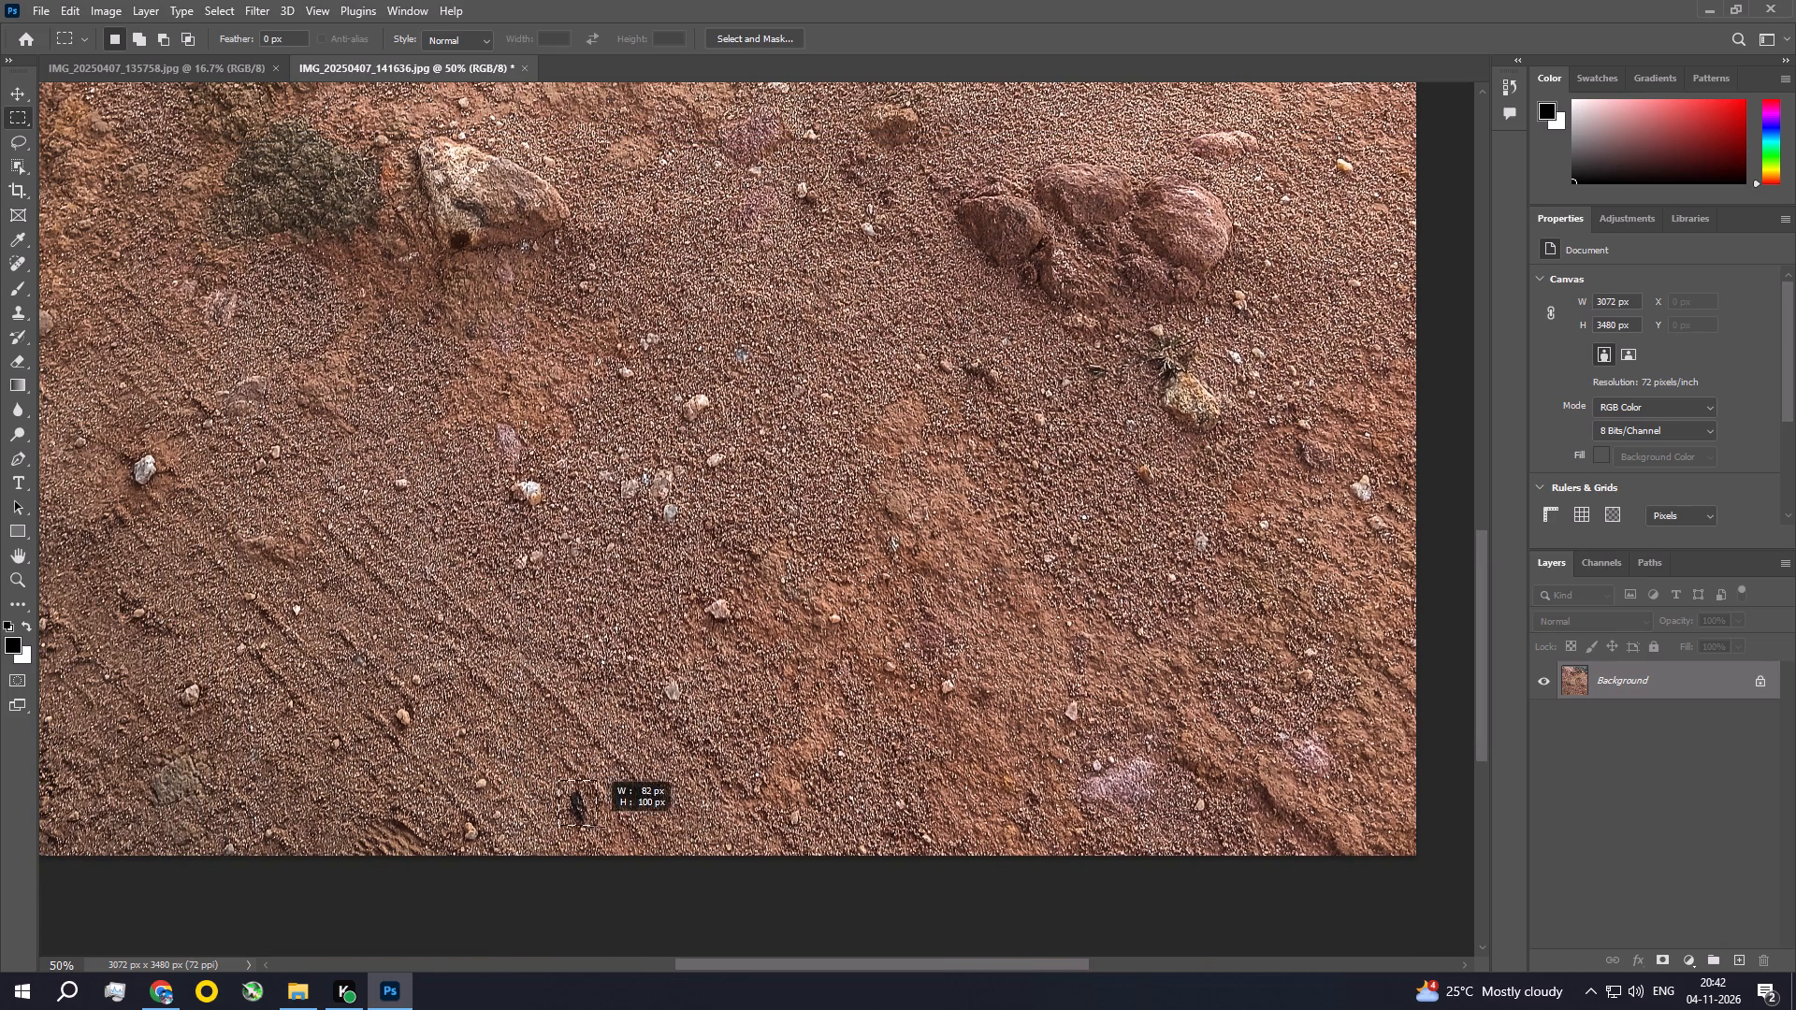
pyautogui.moveTo(597, 827); pyautogui.dragTo(602, 833)
pyautogui.click(80, 1)
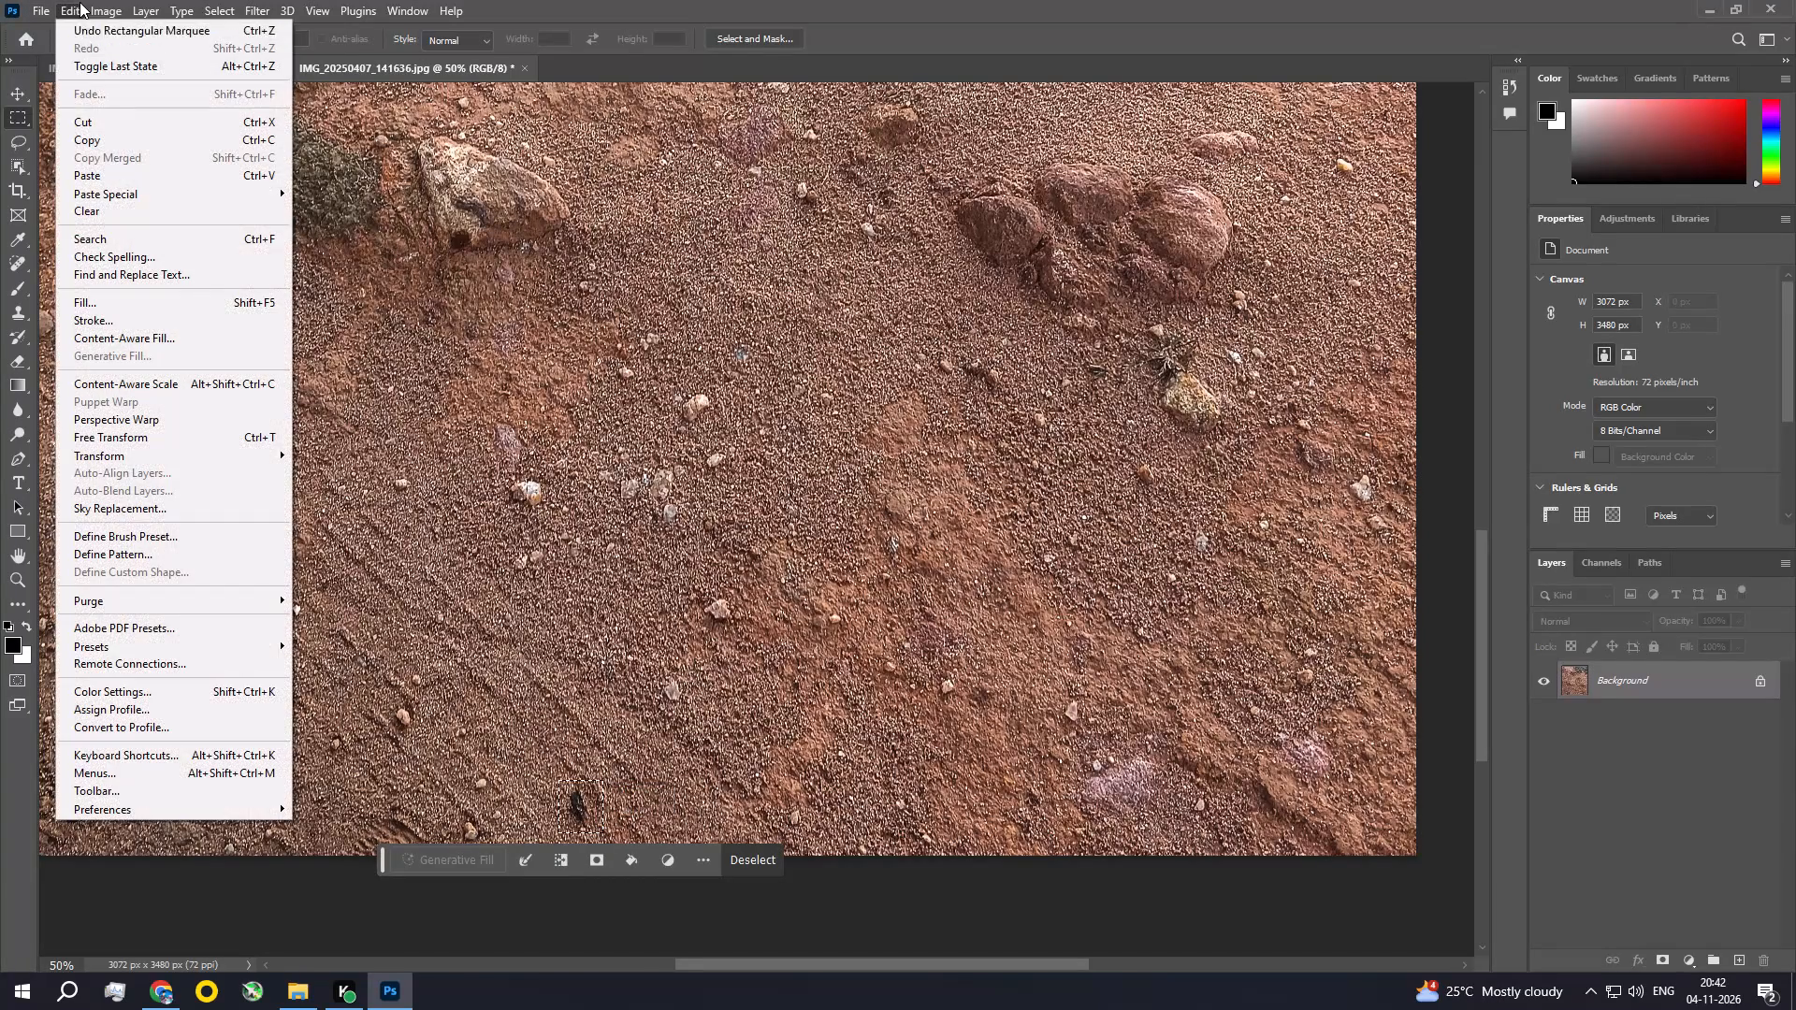
pyautogui.click(115, 309)
pyautogui.click(1018, 245)
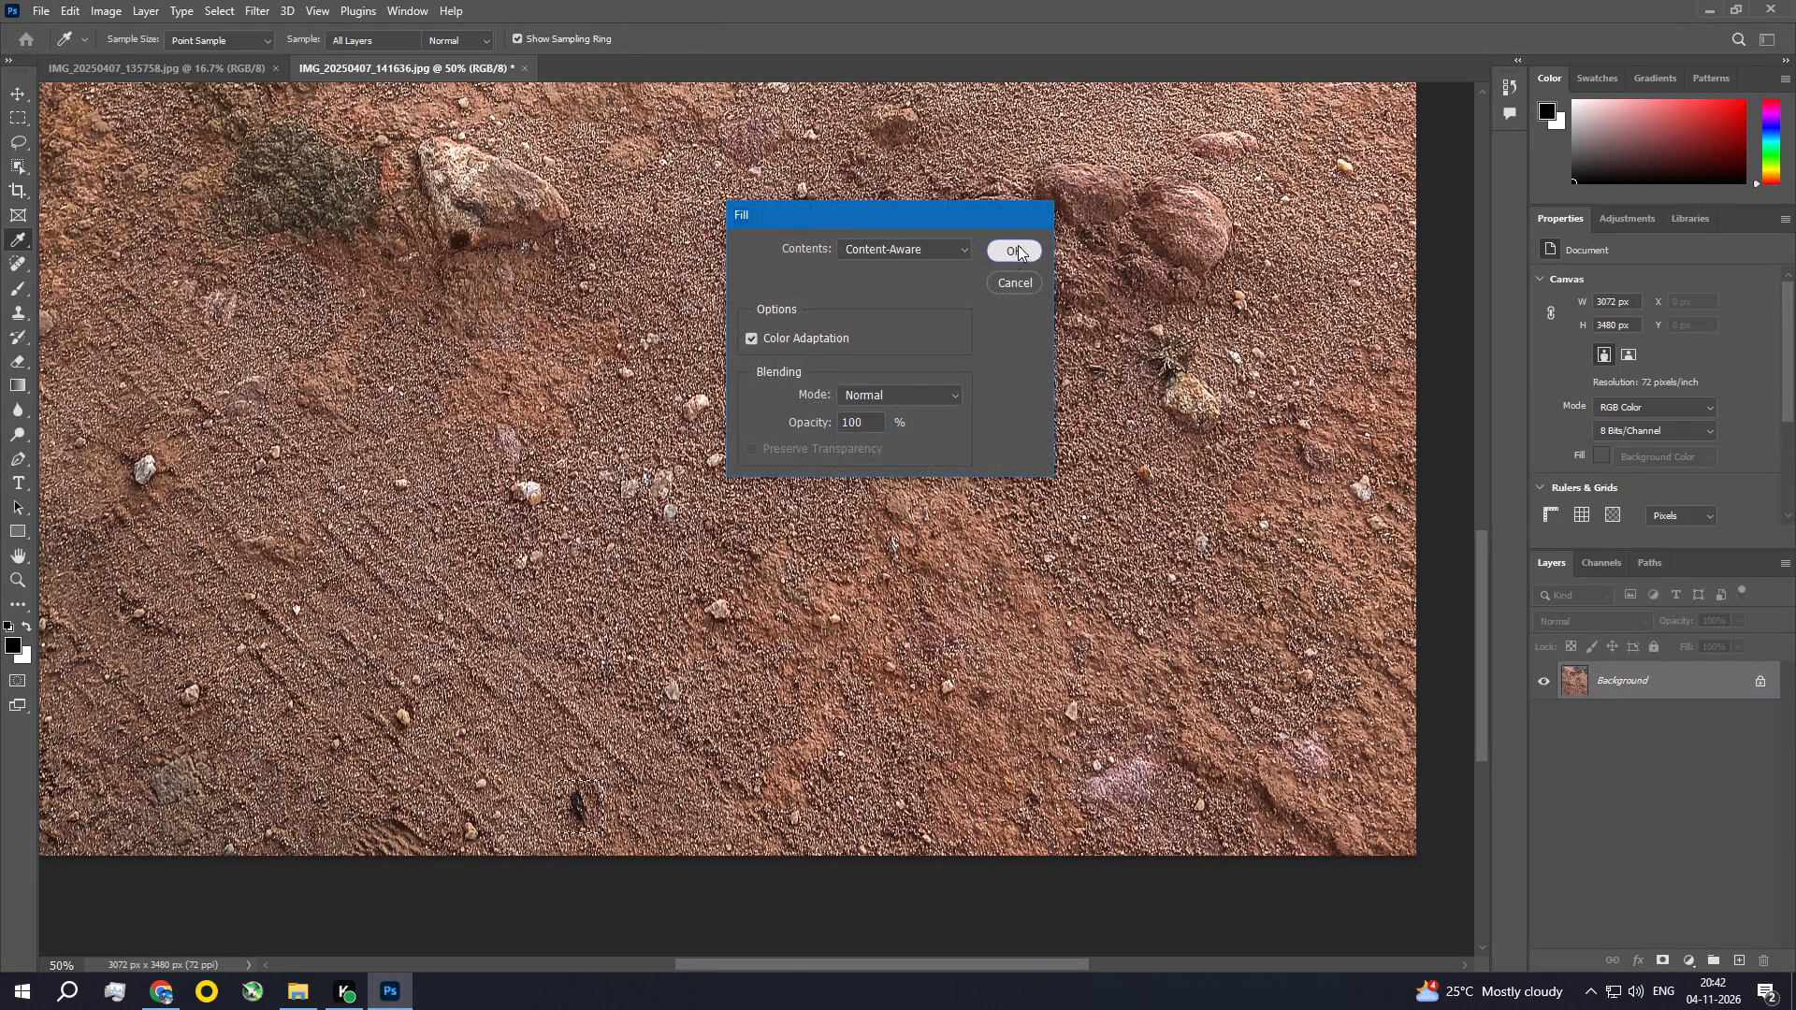
pyautogui.hotkey('ctrl', 'd')
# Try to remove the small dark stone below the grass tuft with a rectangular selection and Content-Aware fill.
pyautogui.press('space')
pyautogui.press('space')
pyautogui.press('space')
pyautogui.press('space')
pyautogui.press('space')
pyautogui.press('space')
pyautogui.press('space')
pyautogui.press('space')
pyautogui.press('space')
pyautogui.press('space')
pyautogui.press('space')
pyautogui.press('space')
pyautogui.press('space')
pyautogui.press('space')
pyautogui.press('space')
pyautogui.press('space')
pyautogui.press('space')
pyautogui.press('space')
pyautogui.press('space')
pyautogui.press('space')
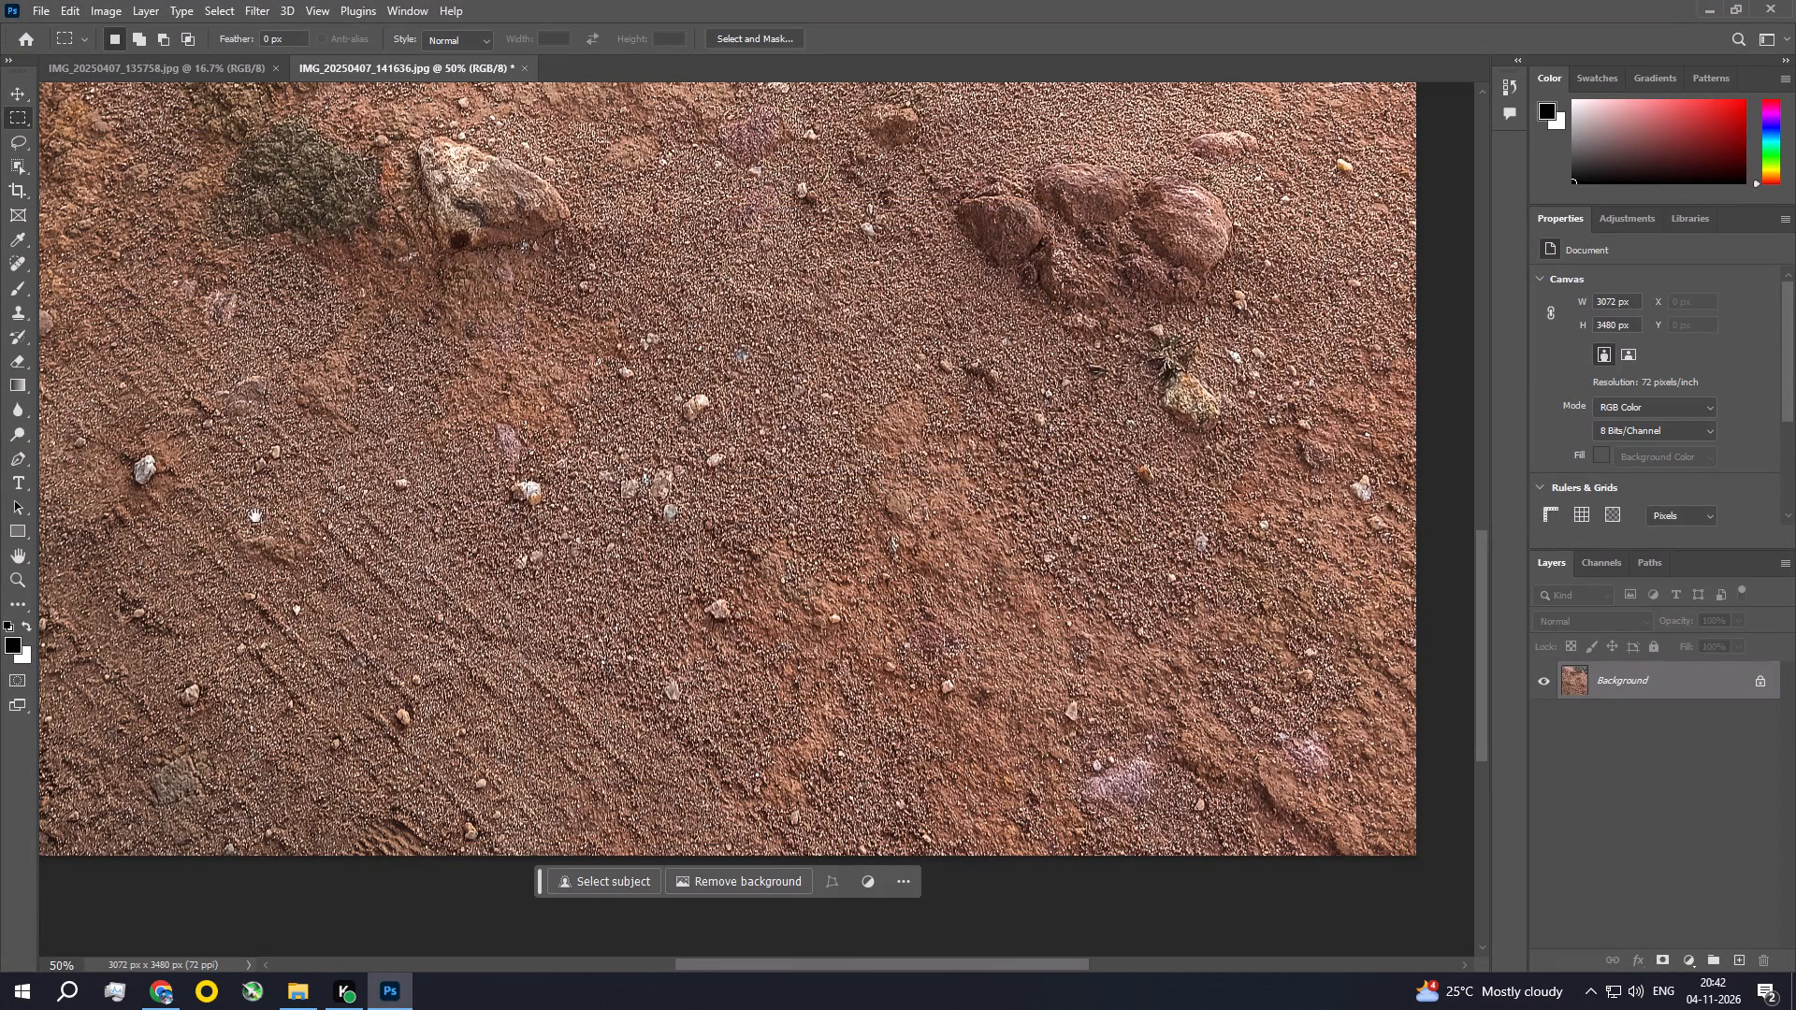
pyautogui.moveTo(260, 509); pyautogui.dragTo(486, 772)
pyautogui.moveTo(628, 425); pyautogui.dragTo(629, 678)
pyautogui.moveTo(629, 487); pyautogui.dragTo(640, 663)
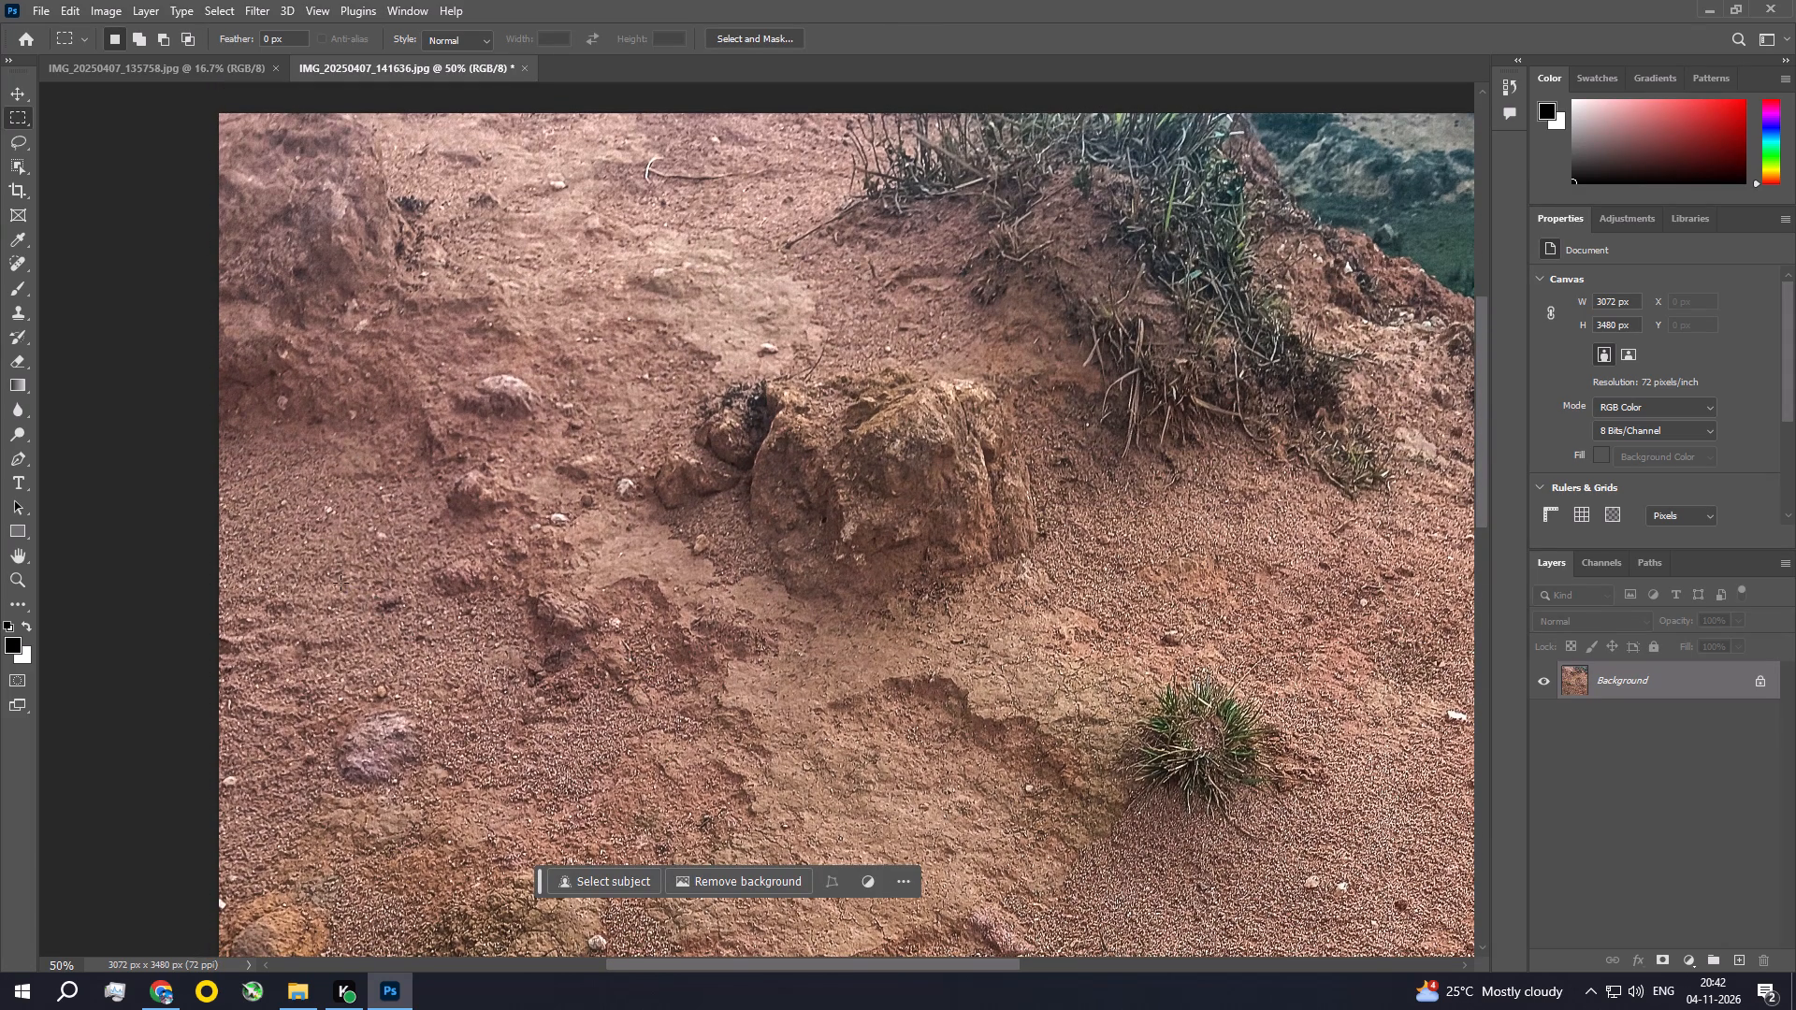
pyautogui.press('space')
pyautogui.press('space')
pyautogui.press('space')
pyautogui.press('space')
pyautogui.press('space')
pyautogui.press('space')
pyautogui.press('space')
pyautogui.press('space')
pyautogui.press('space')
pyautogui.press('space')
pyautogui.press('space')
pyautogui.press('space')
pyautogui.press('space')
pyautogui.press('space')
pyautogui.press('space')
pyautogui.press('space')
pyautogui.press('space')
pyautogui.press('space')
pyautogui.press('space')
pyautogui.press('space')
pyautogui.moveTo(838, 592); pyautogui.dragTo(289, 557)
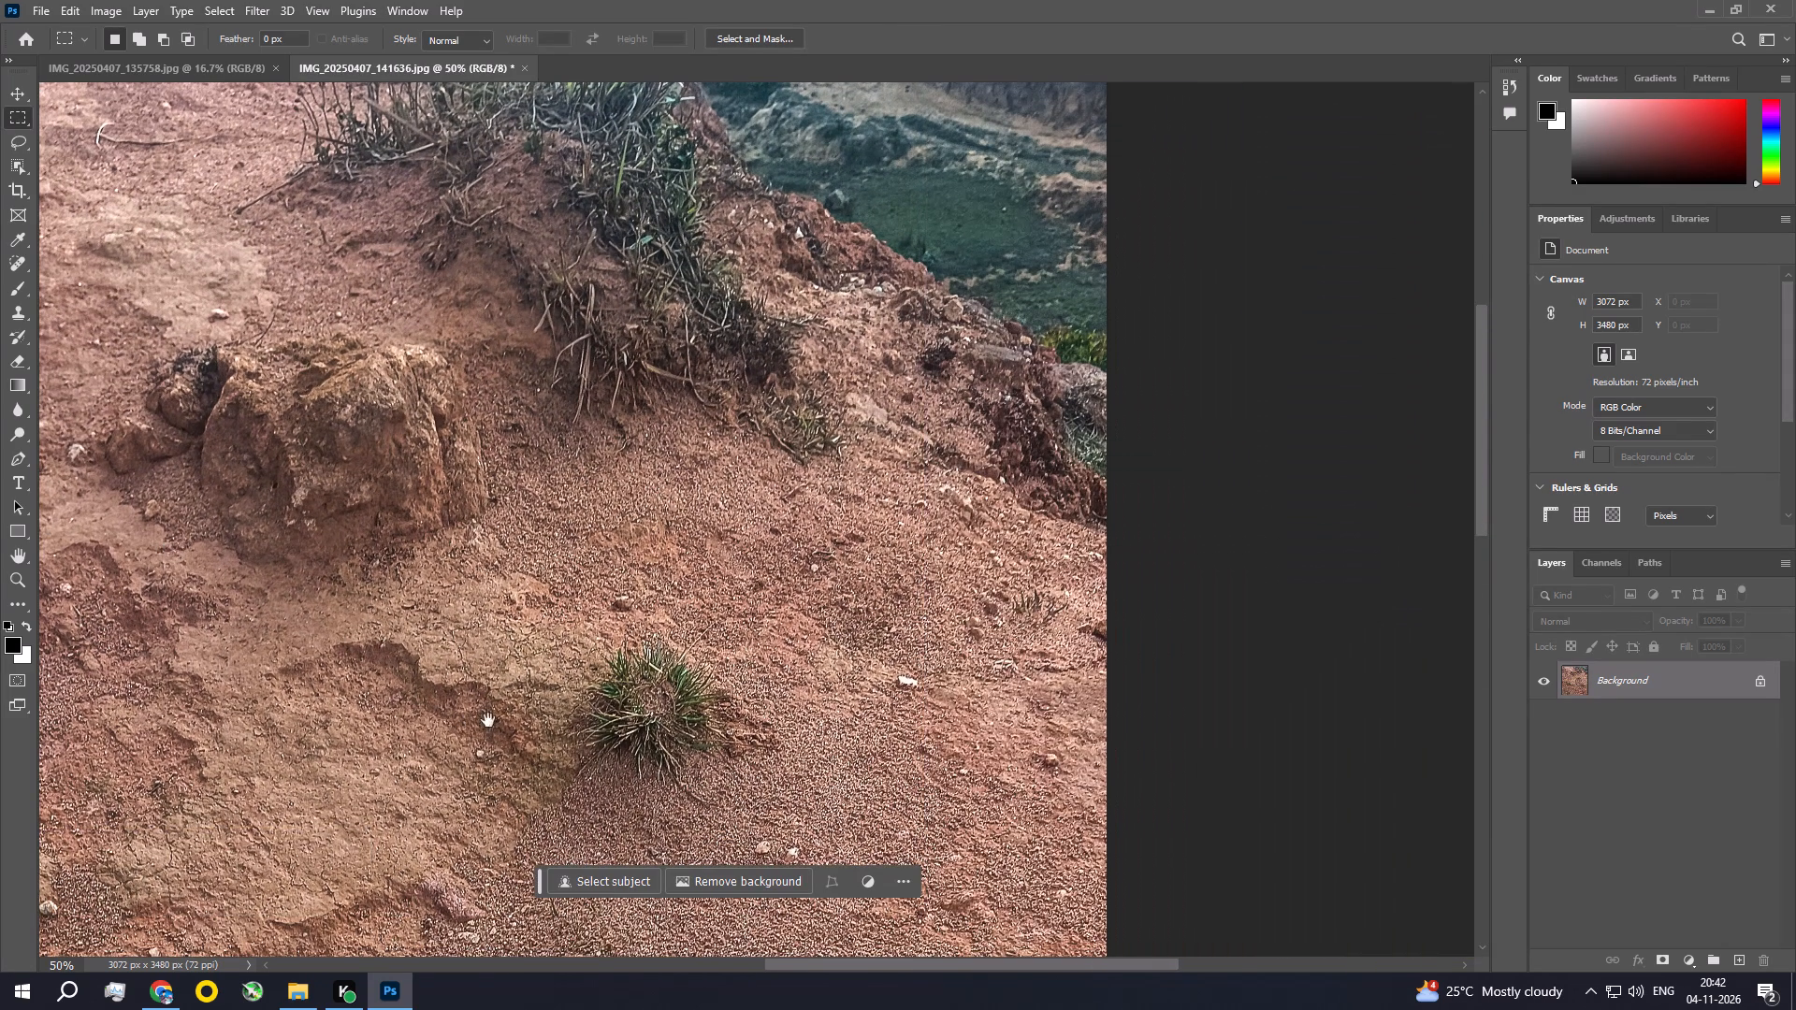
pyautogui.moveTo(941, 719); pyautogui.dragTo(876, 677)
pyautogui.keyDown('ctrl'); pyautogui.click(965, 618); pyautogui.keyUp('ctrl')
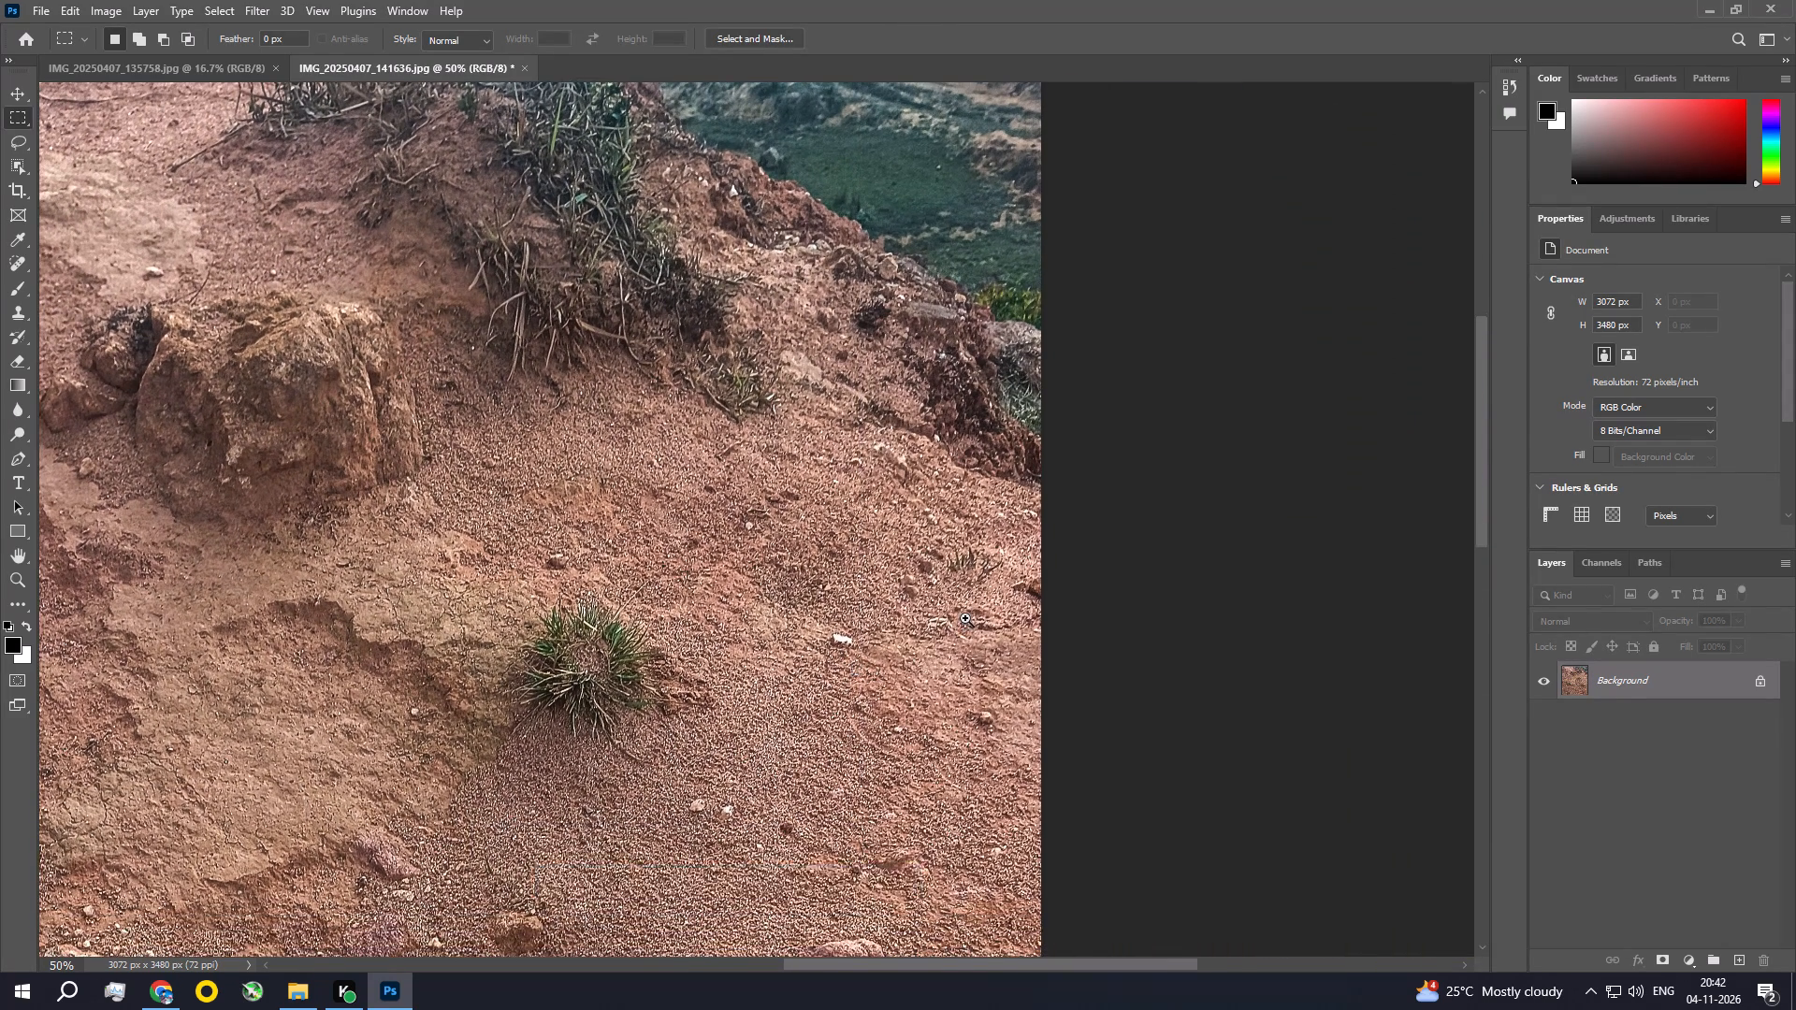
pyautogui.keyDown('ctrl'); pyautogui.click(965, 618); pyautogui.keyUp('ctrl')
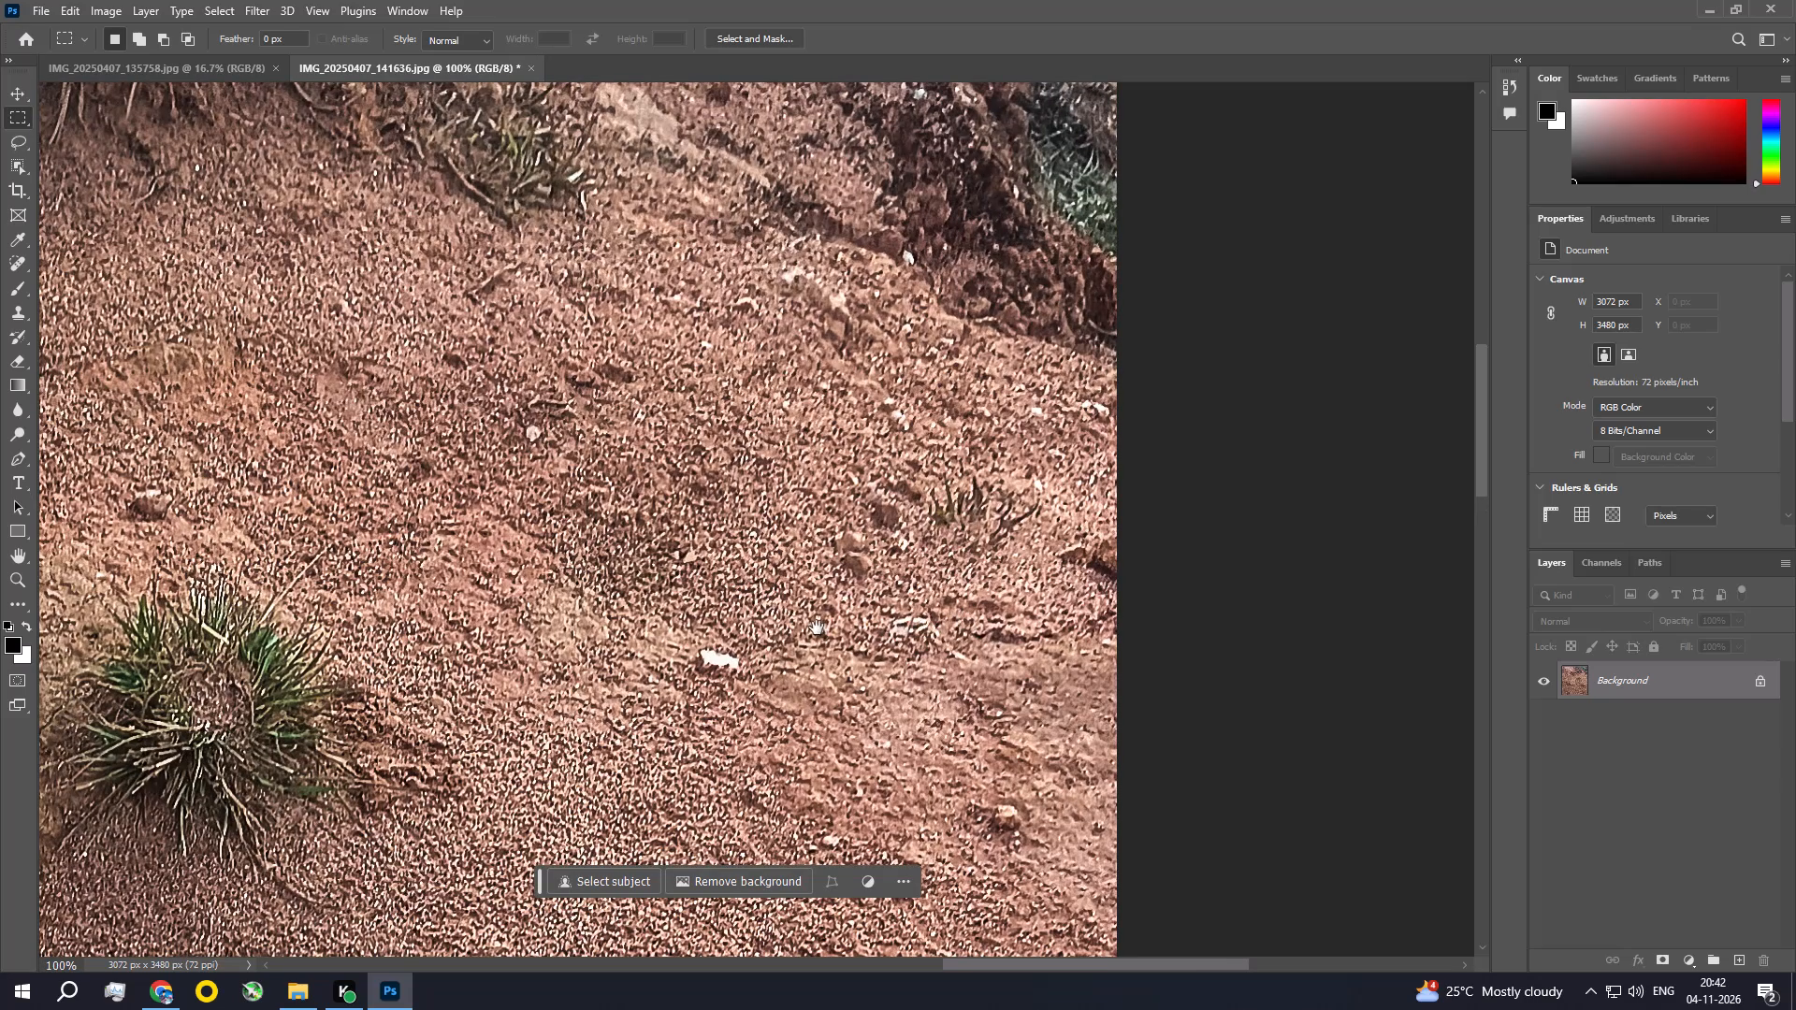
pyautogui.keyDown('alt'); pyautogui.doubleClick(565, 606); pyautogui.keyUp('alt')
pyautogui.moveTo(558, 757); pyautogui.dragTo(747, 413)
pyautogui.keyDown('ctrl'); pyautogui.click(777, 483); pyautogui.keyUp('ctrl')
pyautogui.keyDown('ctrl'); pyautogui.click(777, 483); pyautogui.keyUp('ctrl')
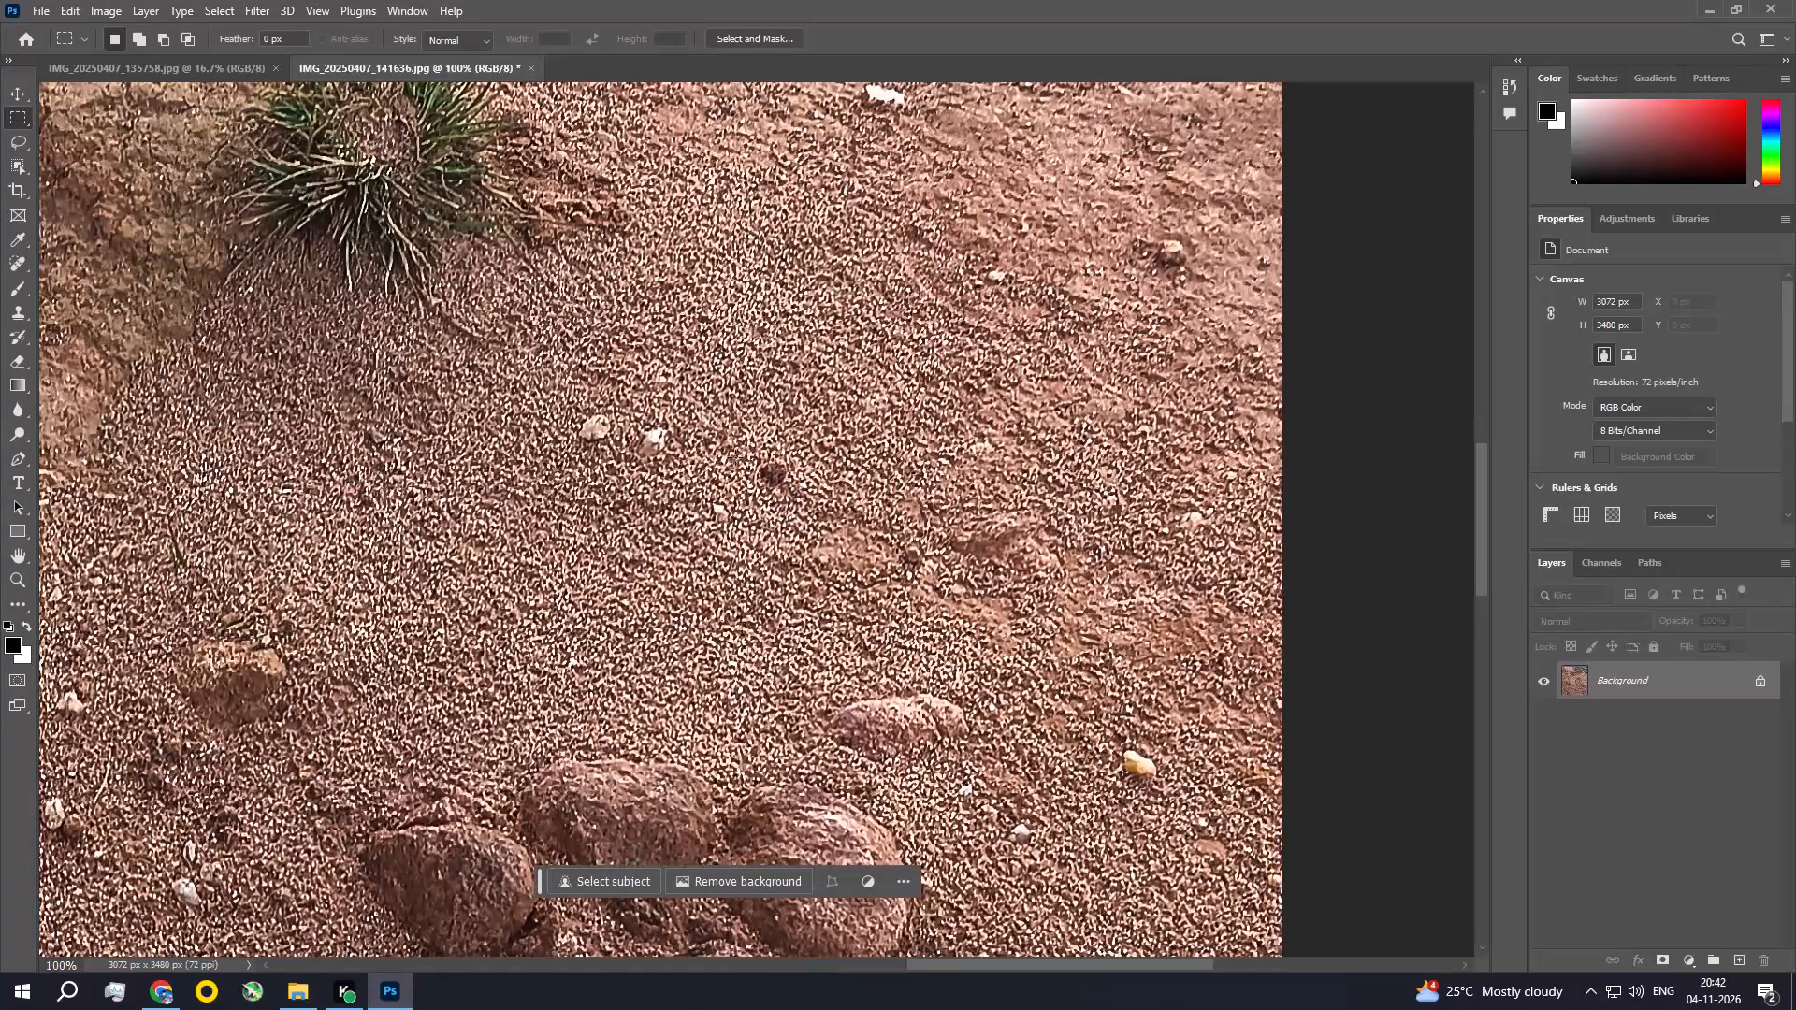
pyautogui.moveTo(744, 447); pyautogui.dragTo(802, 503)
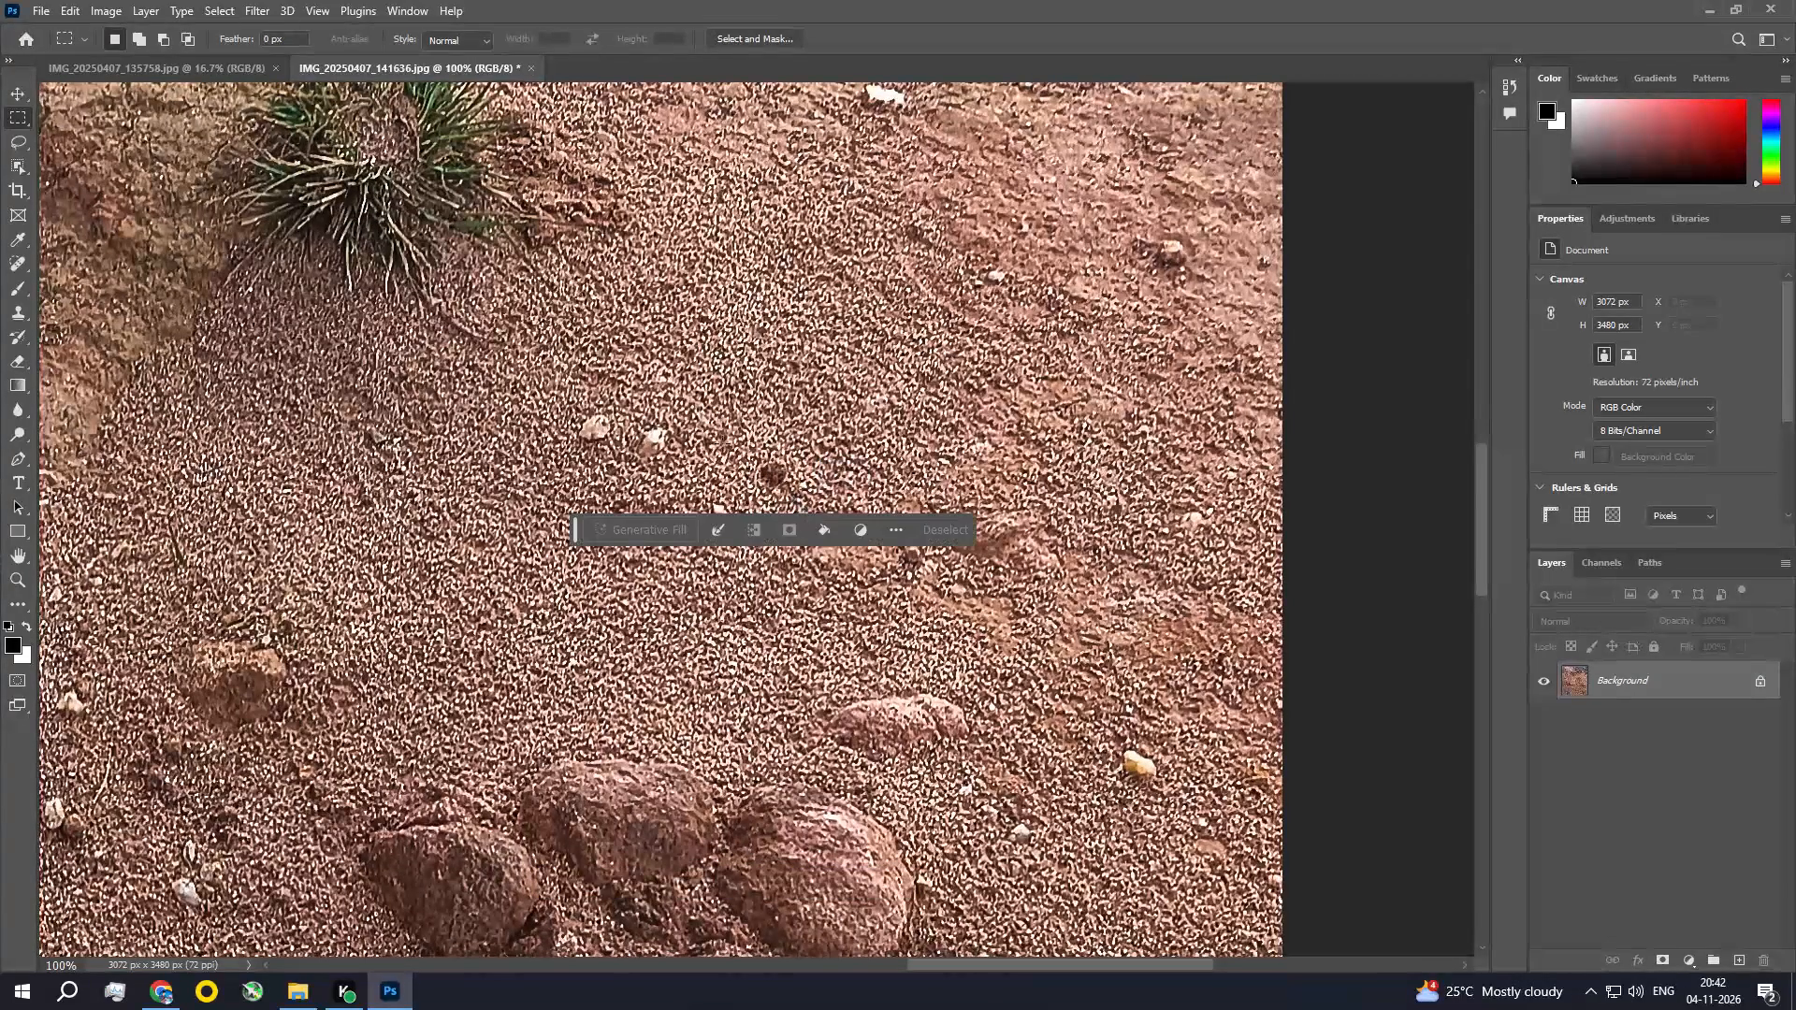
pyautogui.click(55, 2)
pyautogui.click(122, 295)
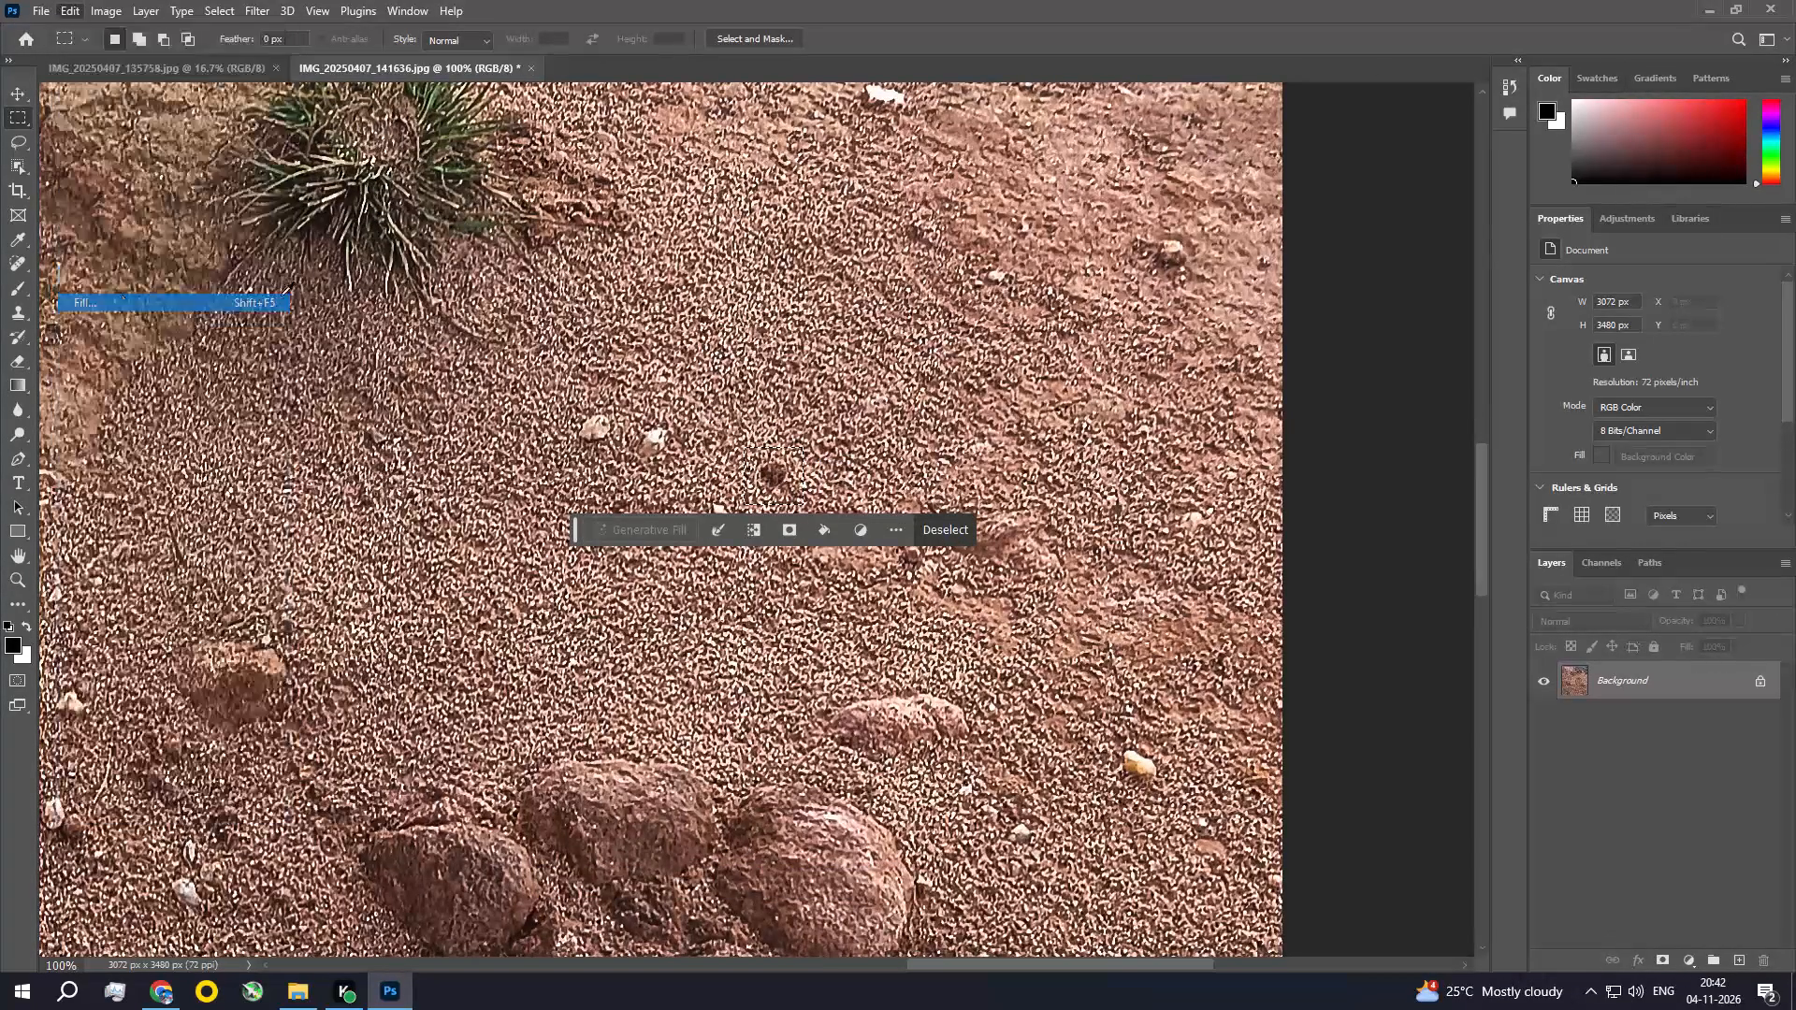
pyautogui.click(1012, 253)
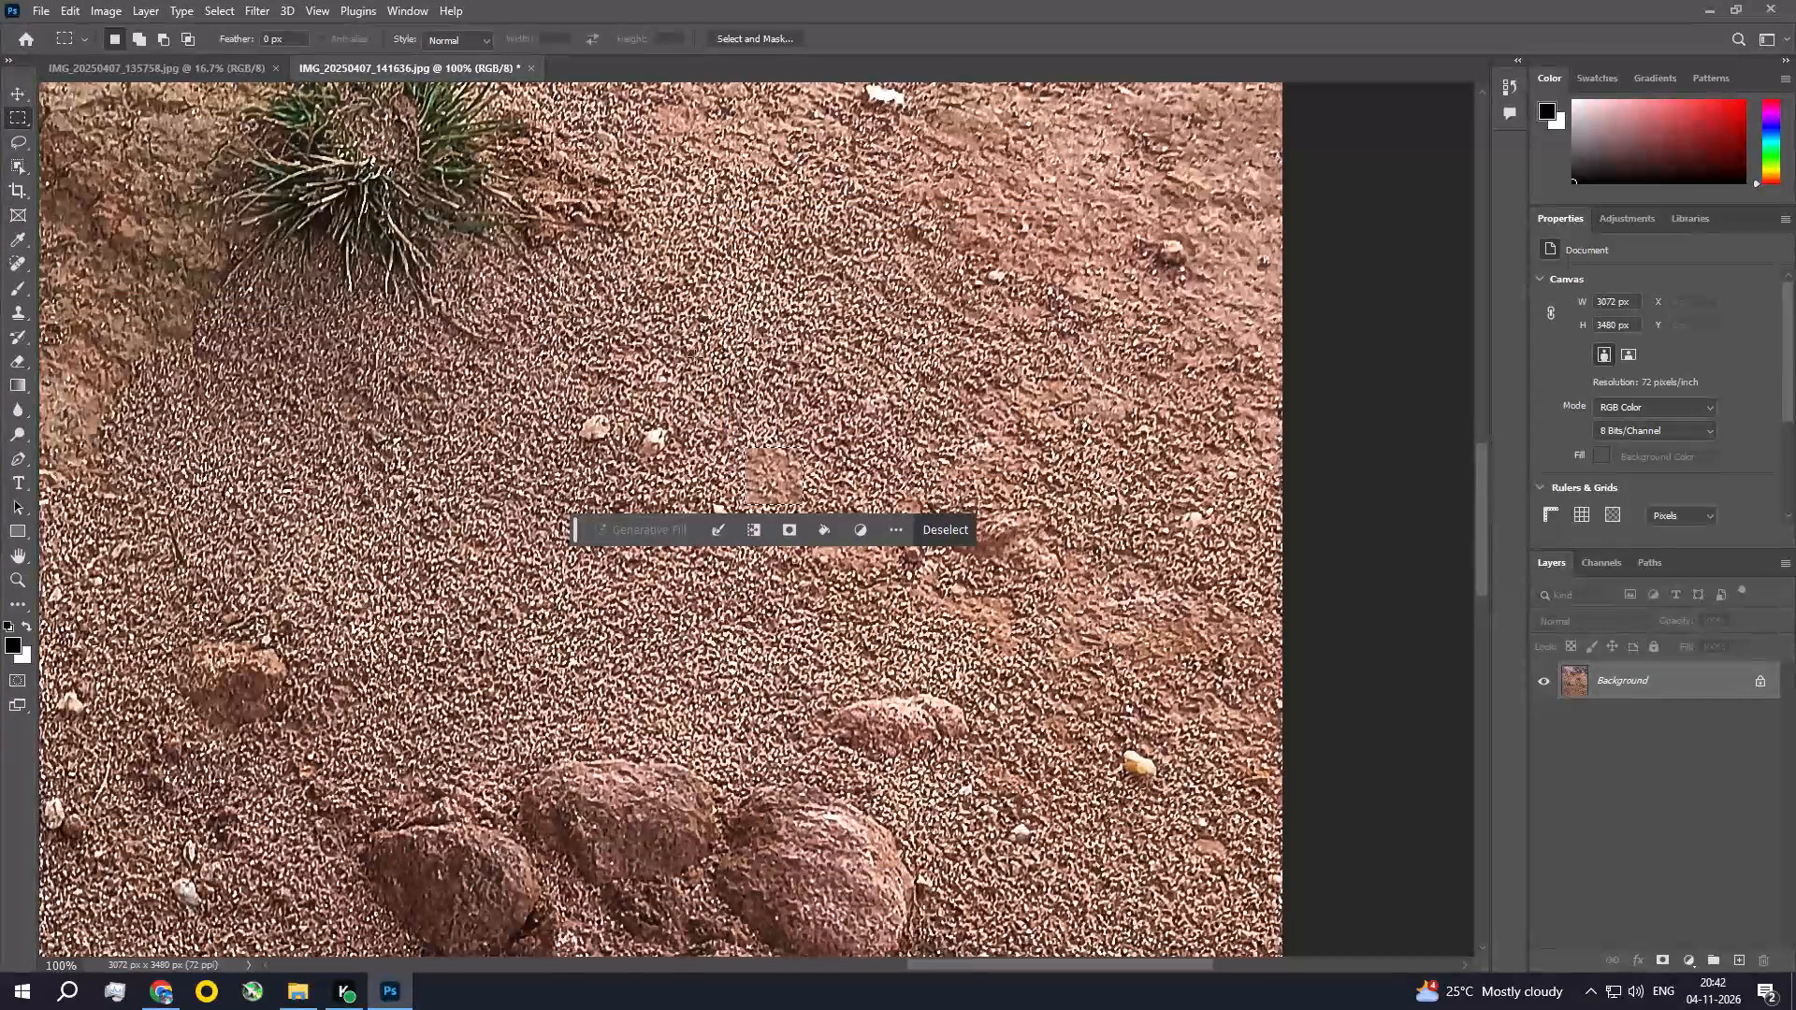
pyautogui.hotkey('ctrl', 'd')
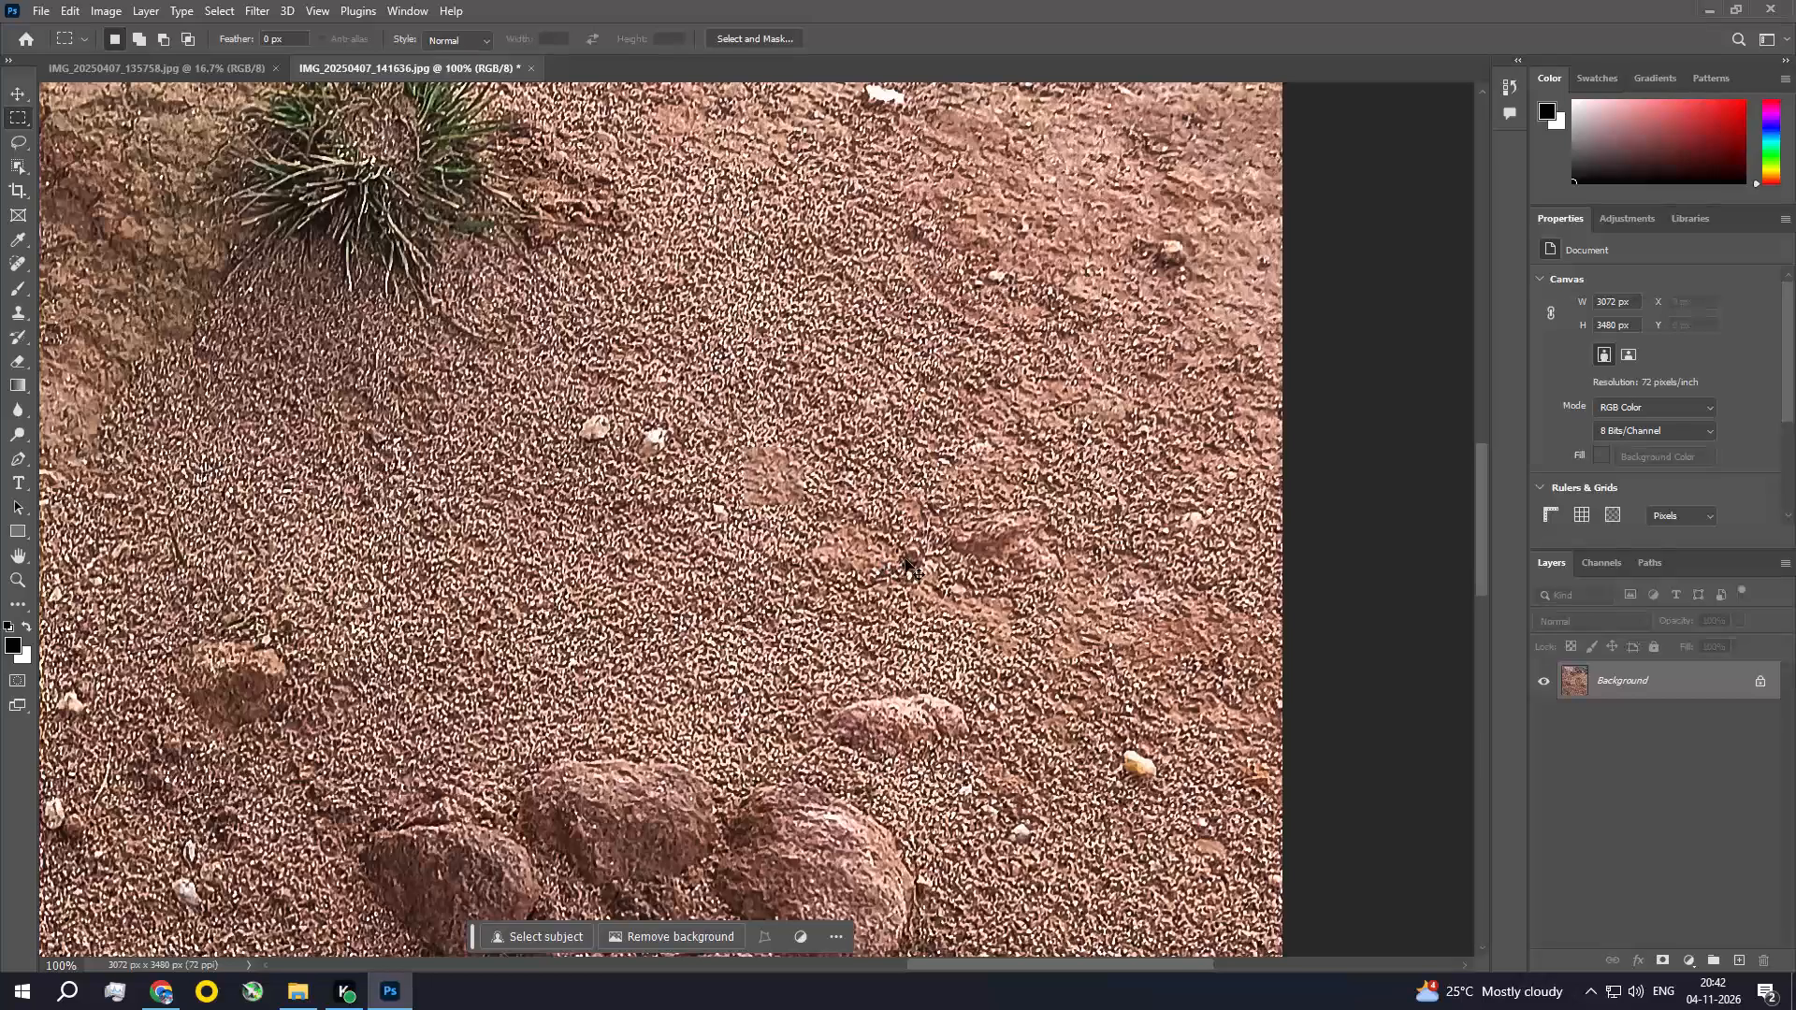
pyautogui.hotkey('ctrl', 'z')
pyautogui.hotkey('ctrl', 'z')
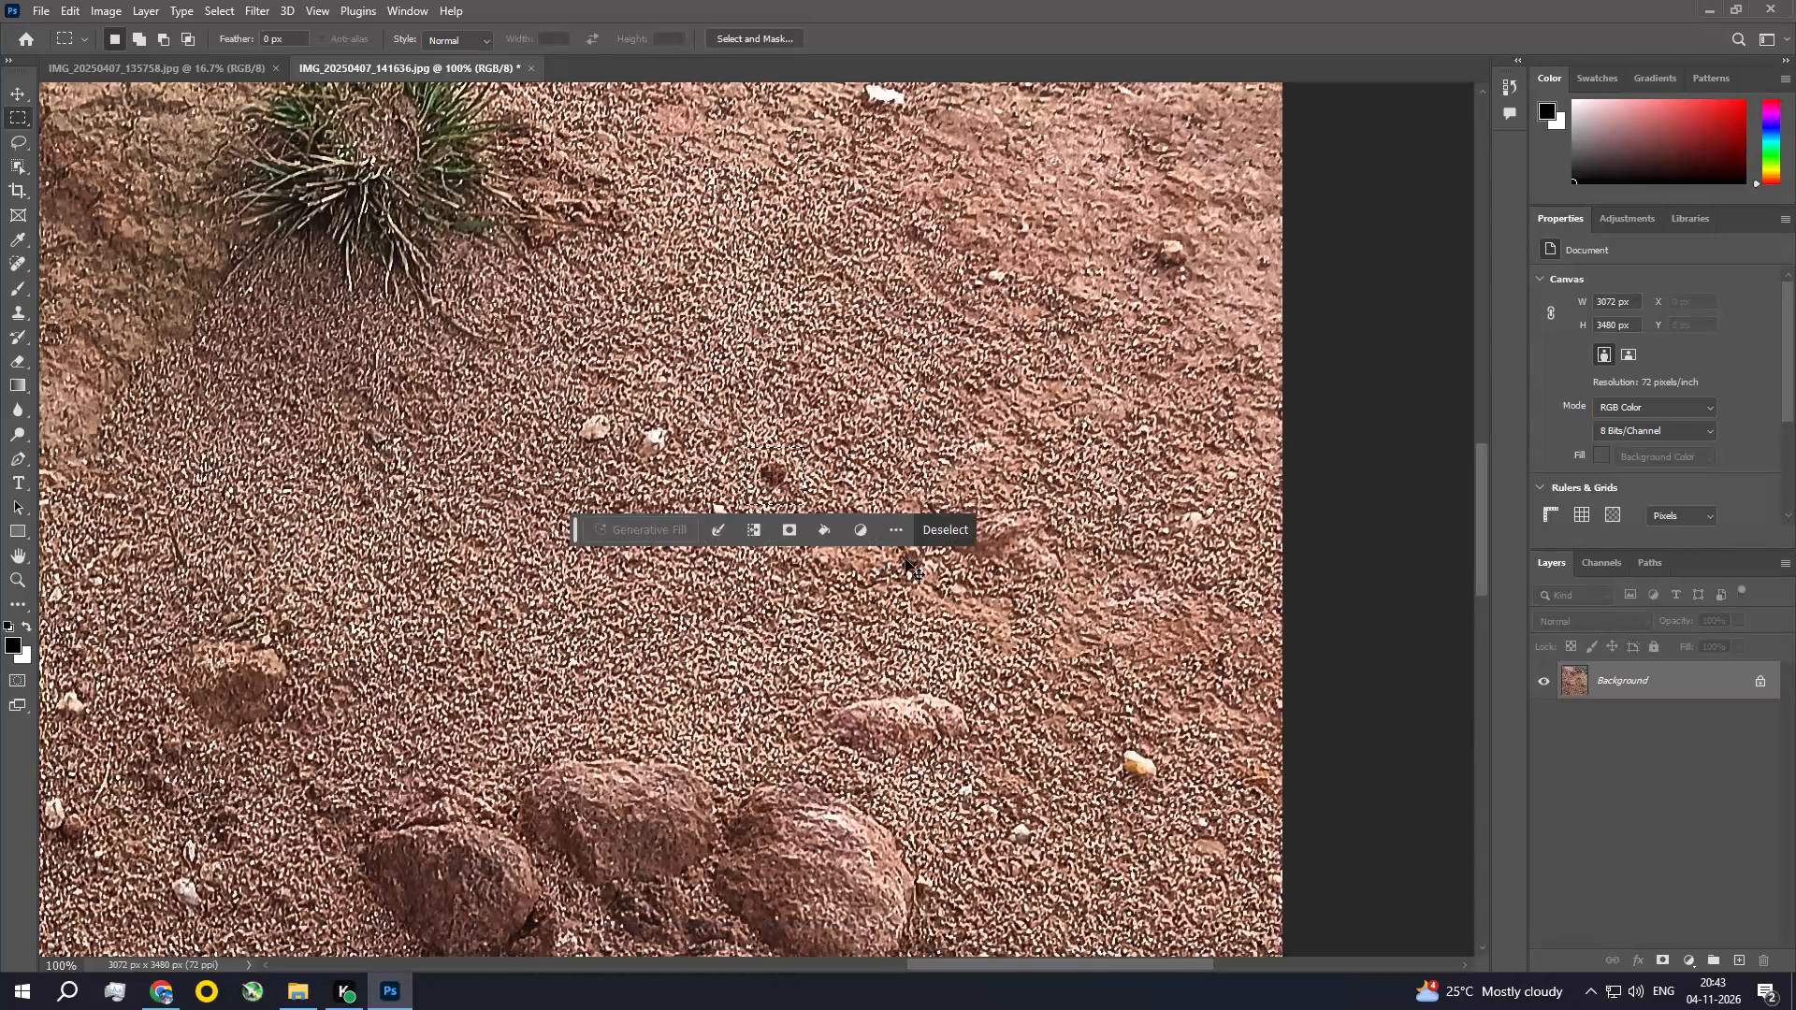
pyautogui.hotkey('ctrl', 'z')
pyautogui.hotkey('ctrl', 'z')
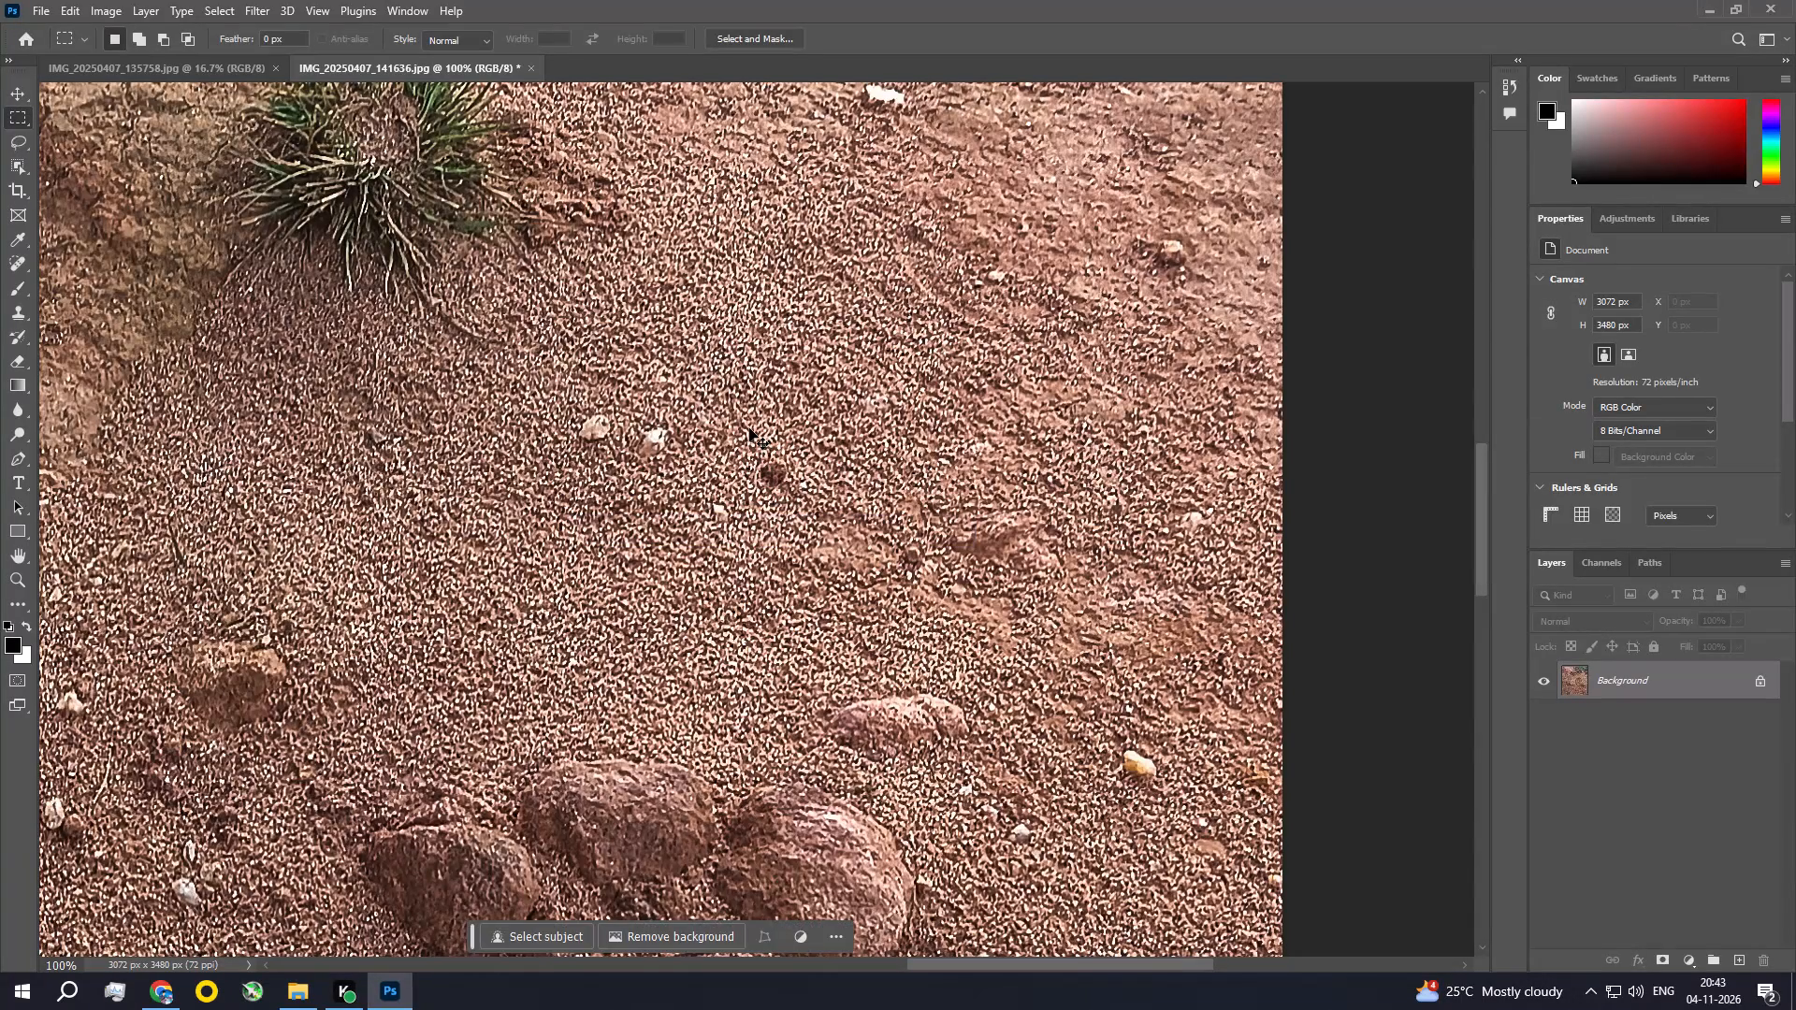
# Remove the bluish-white stone in the lower gravel with a rectangular selection about 49 by 57 px and Content-Aware fill, and deselect.
pyautogui.hotkey('ctrl', 'space')
pyautogui.hotkey('ctrl', 'space')
pyautogui.hotkey('ctrl', 'space')
pyautogui.hotkey('ctrl', 'space')
pyautogui.hotkey('ctrl', 'space')
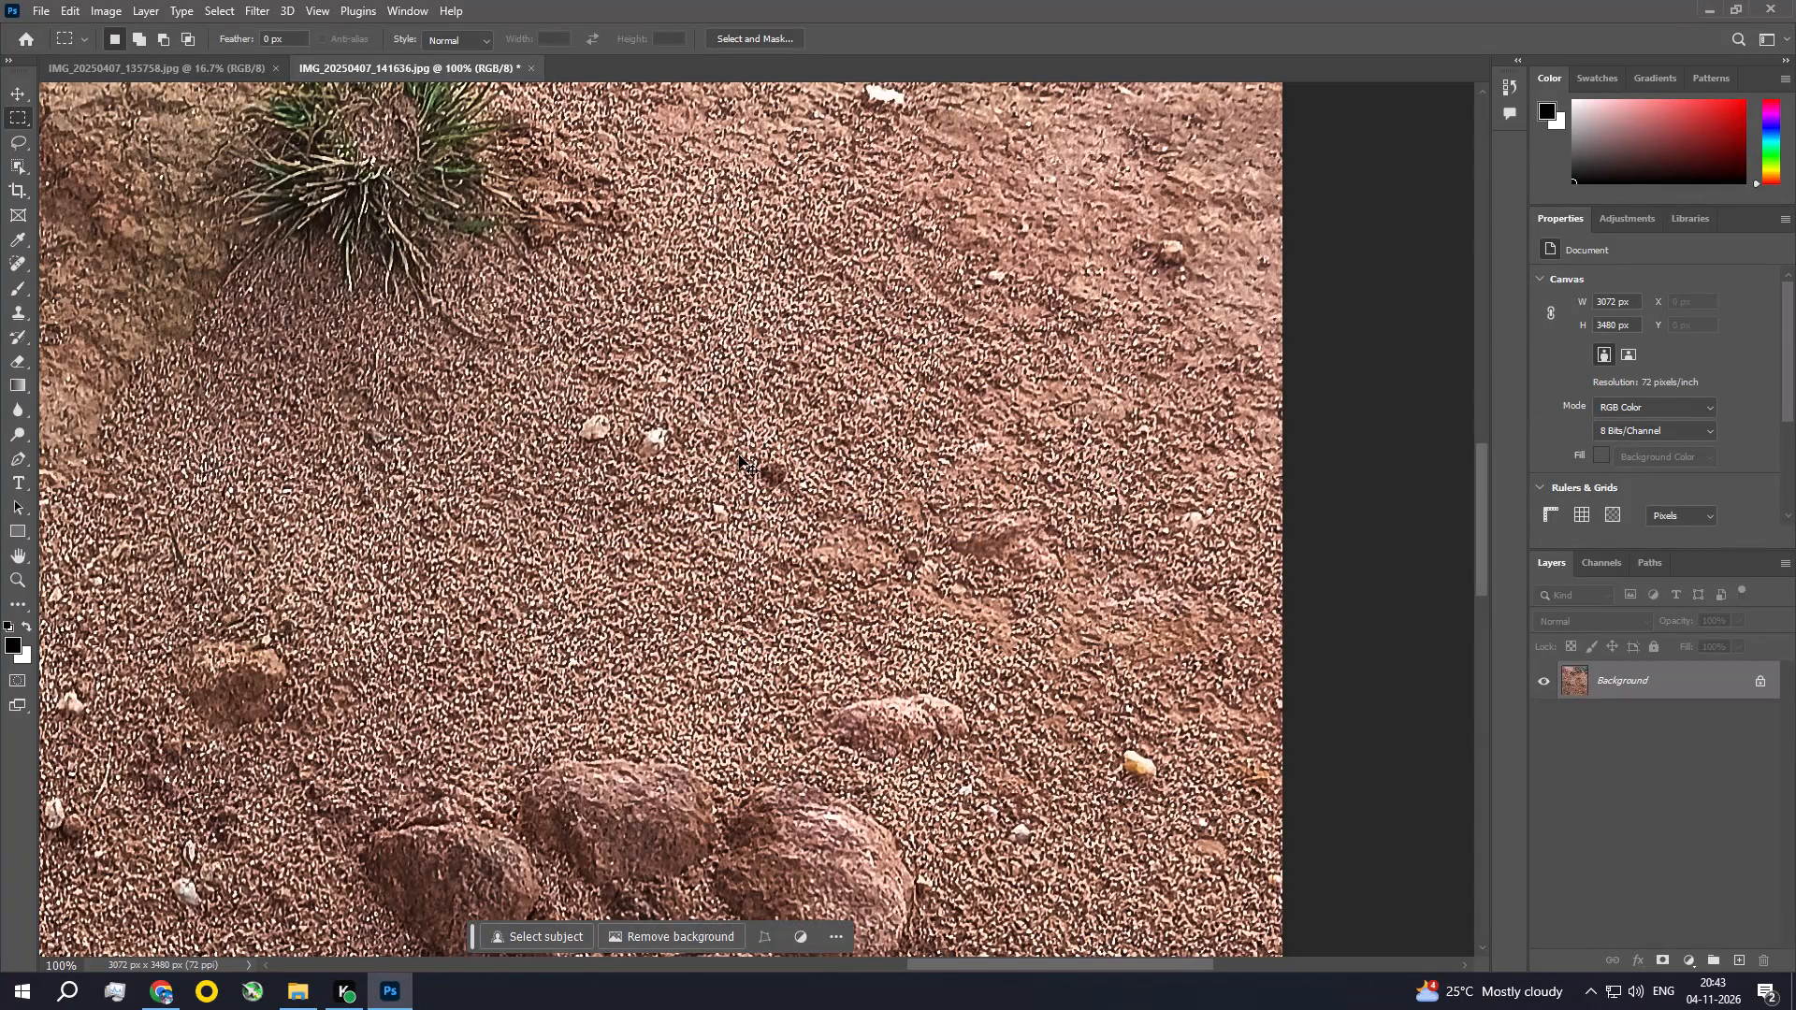
pyautogui.hotkey('ctrl', 'alt', 'space')
pyautogui.hotkey('ctrl', 'alt', 'space')
pyautogui.hotkey('ctrl', 'alt', 'space')
pyautogui.hotkey('ctrl', 'alt', 'space')
pyautogui.hotkey('ctrl', 'alt', 'space')
pyautogui.hotkey('ctrl', 'alt', 'space')
pyautogui.hotkey('ctrl', 'alt', 'space')
pyautogui.hotkey('ctrl', 'alt', 'space')
pyautogui.hotkey('ctrl', 'alt', 'space')
pyautogui.hotkey('ctrl', 'alt', 'space')
pyautogui.hotkey('ctrl', 'alt', 'space')
pyautogui.hotkey('ctrl', 'alt', 'space')
pyautogui.hotkey('ctrl', 'alt', 'space')
pyautogui.hotkey('ctrl', 'alt', 'space')
pyautogui.hotkey('ctrl', 'alt', 'space')
pyautogui.hotkey('ctrl', 'alt', 'space')
pyautogui.hotkey('ctrl', 'alt', 'space')
pyautogui.hotkey('ctrl', 'alt', 'space')
pyautogui.hotkey('ctrl', 'alt', 'space')
pyautogui.hotkey('ctrl', 'alt', 'space')
pyautogui.keyDown('ctrl'); pyautogui.keyDown('alt'); pyautogui.click(739, 455); pyautogui.keyUp('alt'); pyautogui.keyUp('ctrl')
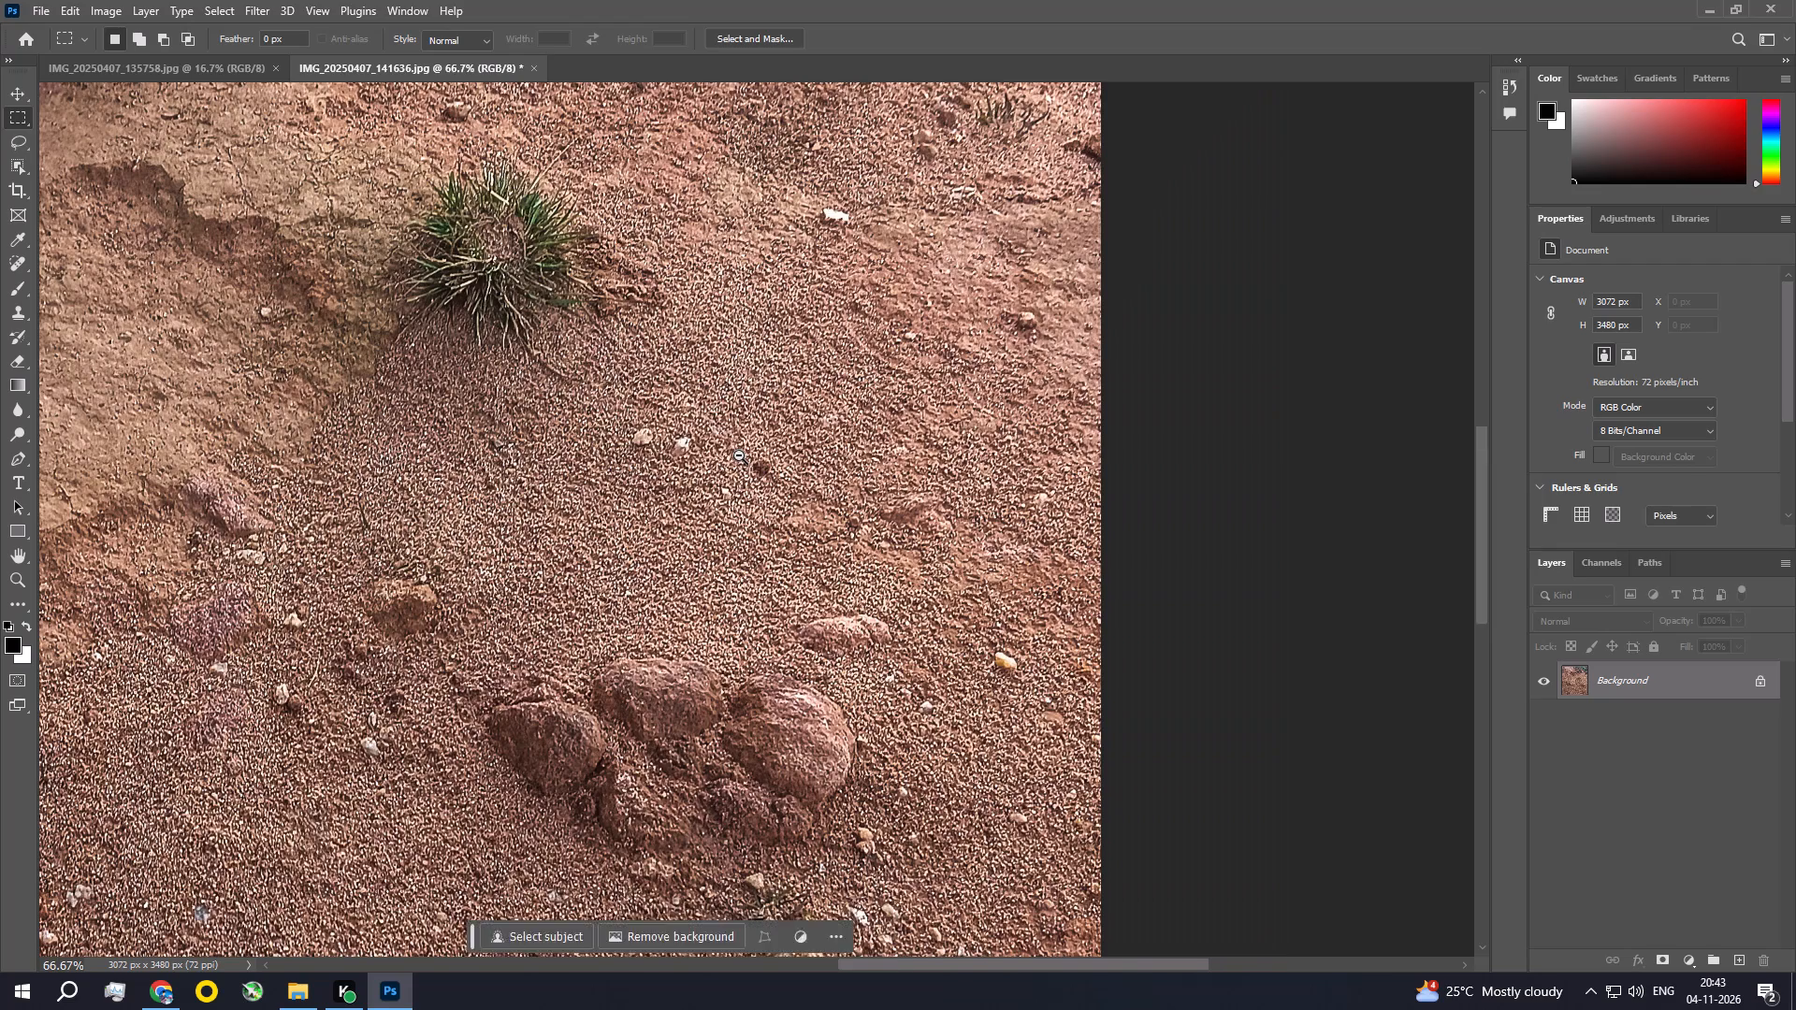
pyautogui.keyDown('ctrl'); pyautogui.keyDown('alt'); pyautogui.click(739, 455); pyautogui.keyUp('alt'); pyautogui.keyUp('ctrl')
pyautogui.moveTo(624, 502); pyautogui.dragTo(1037, 281)
pyautogui.keyDown('ctrl'); pyautogui.doubleClick(767, 574); pyautogui.keyUp('ctrl')
pyautogui.keyDown('ctrl'); pyautogui.click(767, 574); pyautogui.keyUp('ctrl')
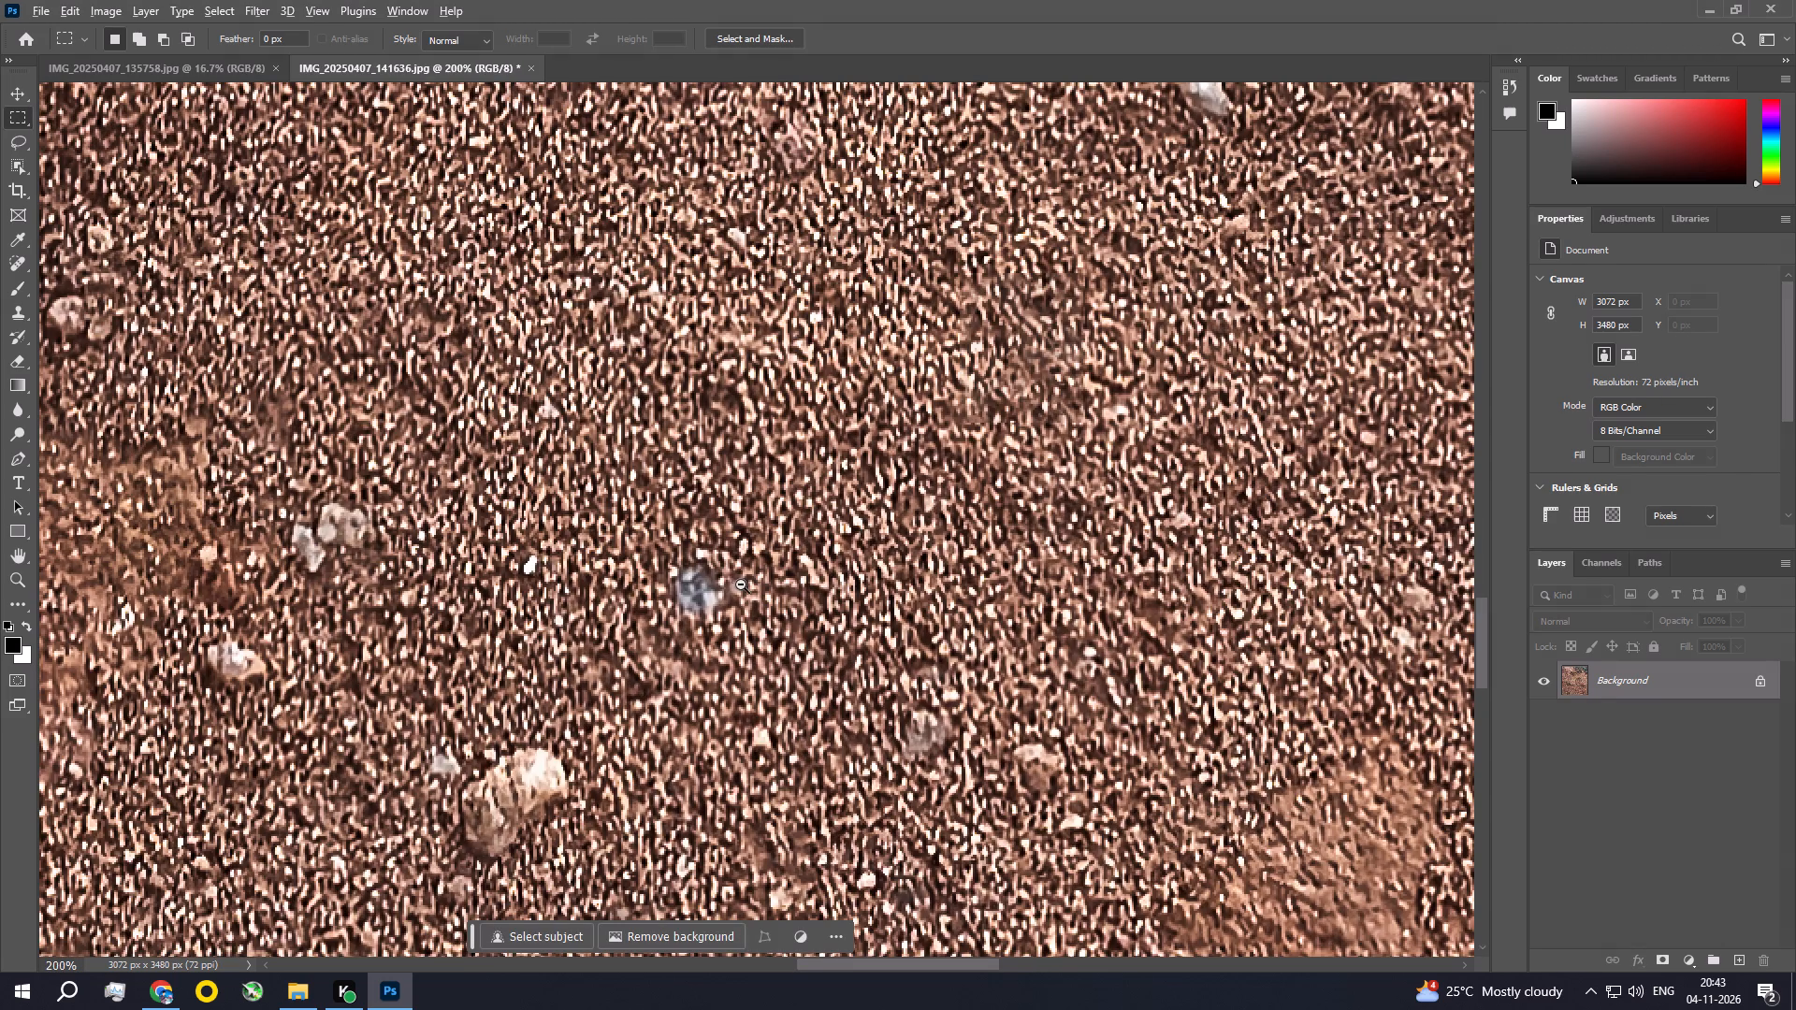
pyautogui.press('space')
pyautogui.moveTo(656, 547); pyautogui.dragTo(745, 651)
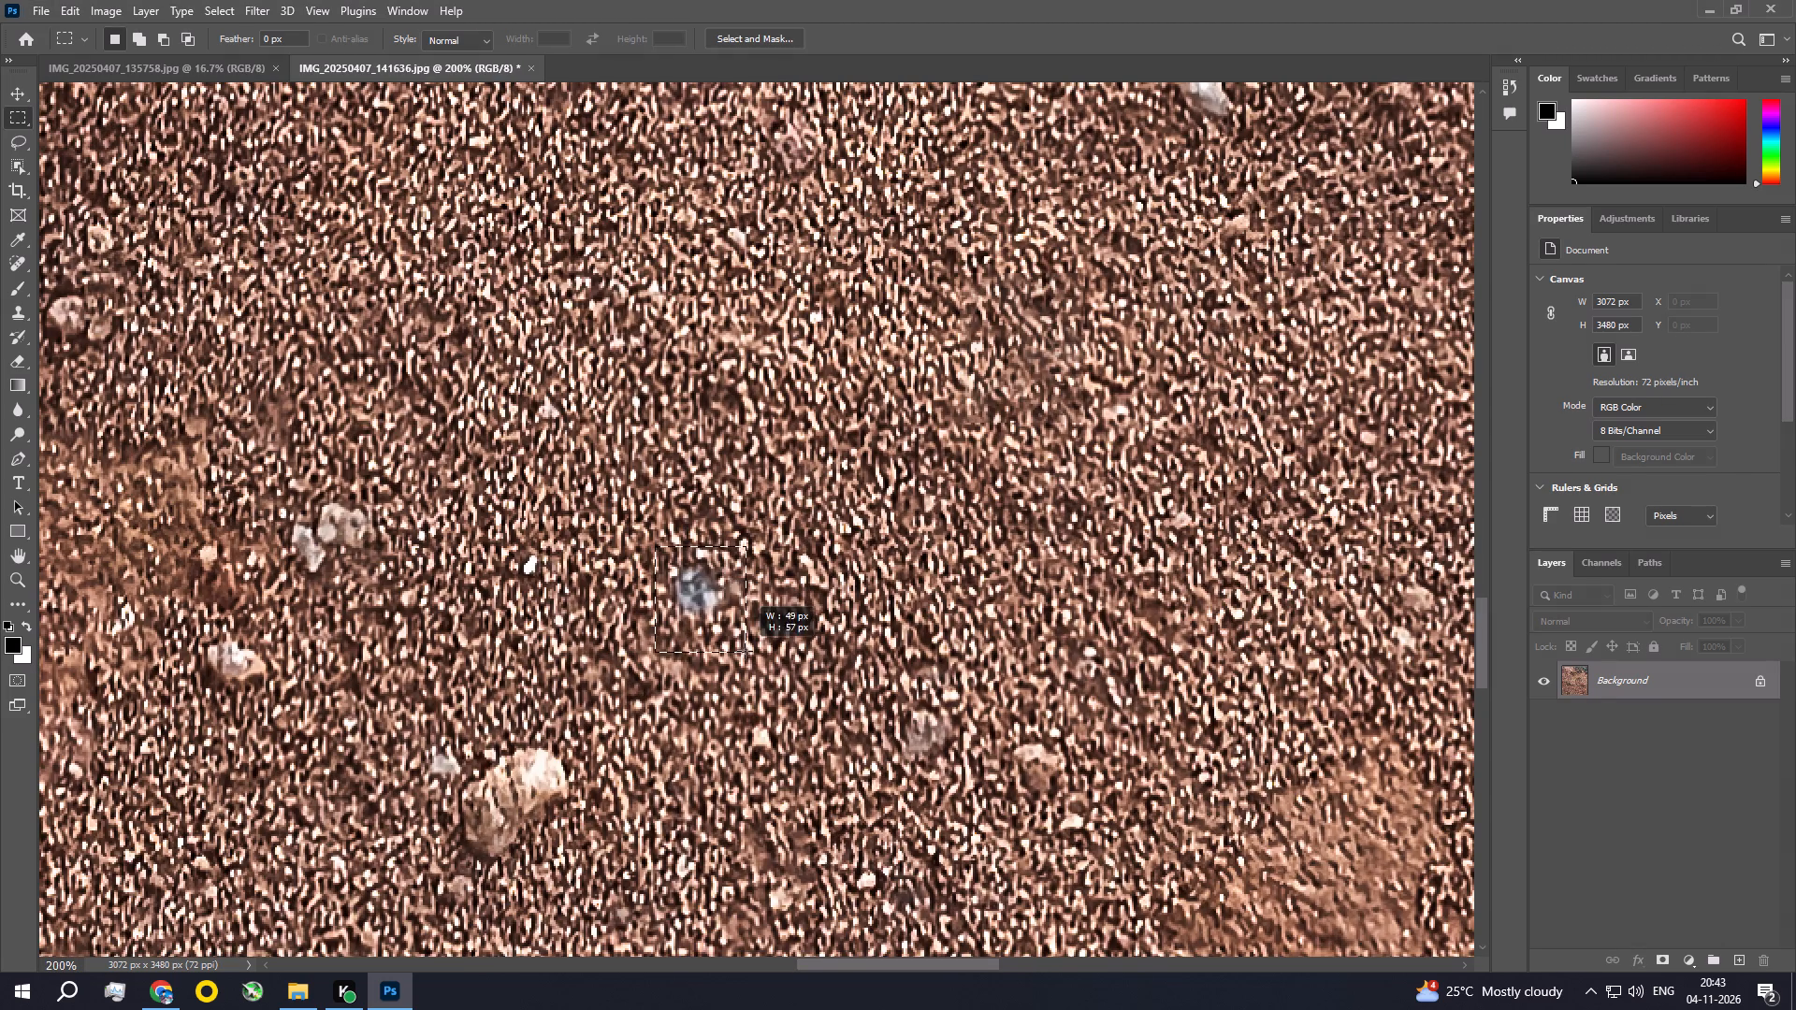
pyautogui.moveTo(745, 651); pyautogui.dragTo(745, 650)
pyautogui.click(59, 11)
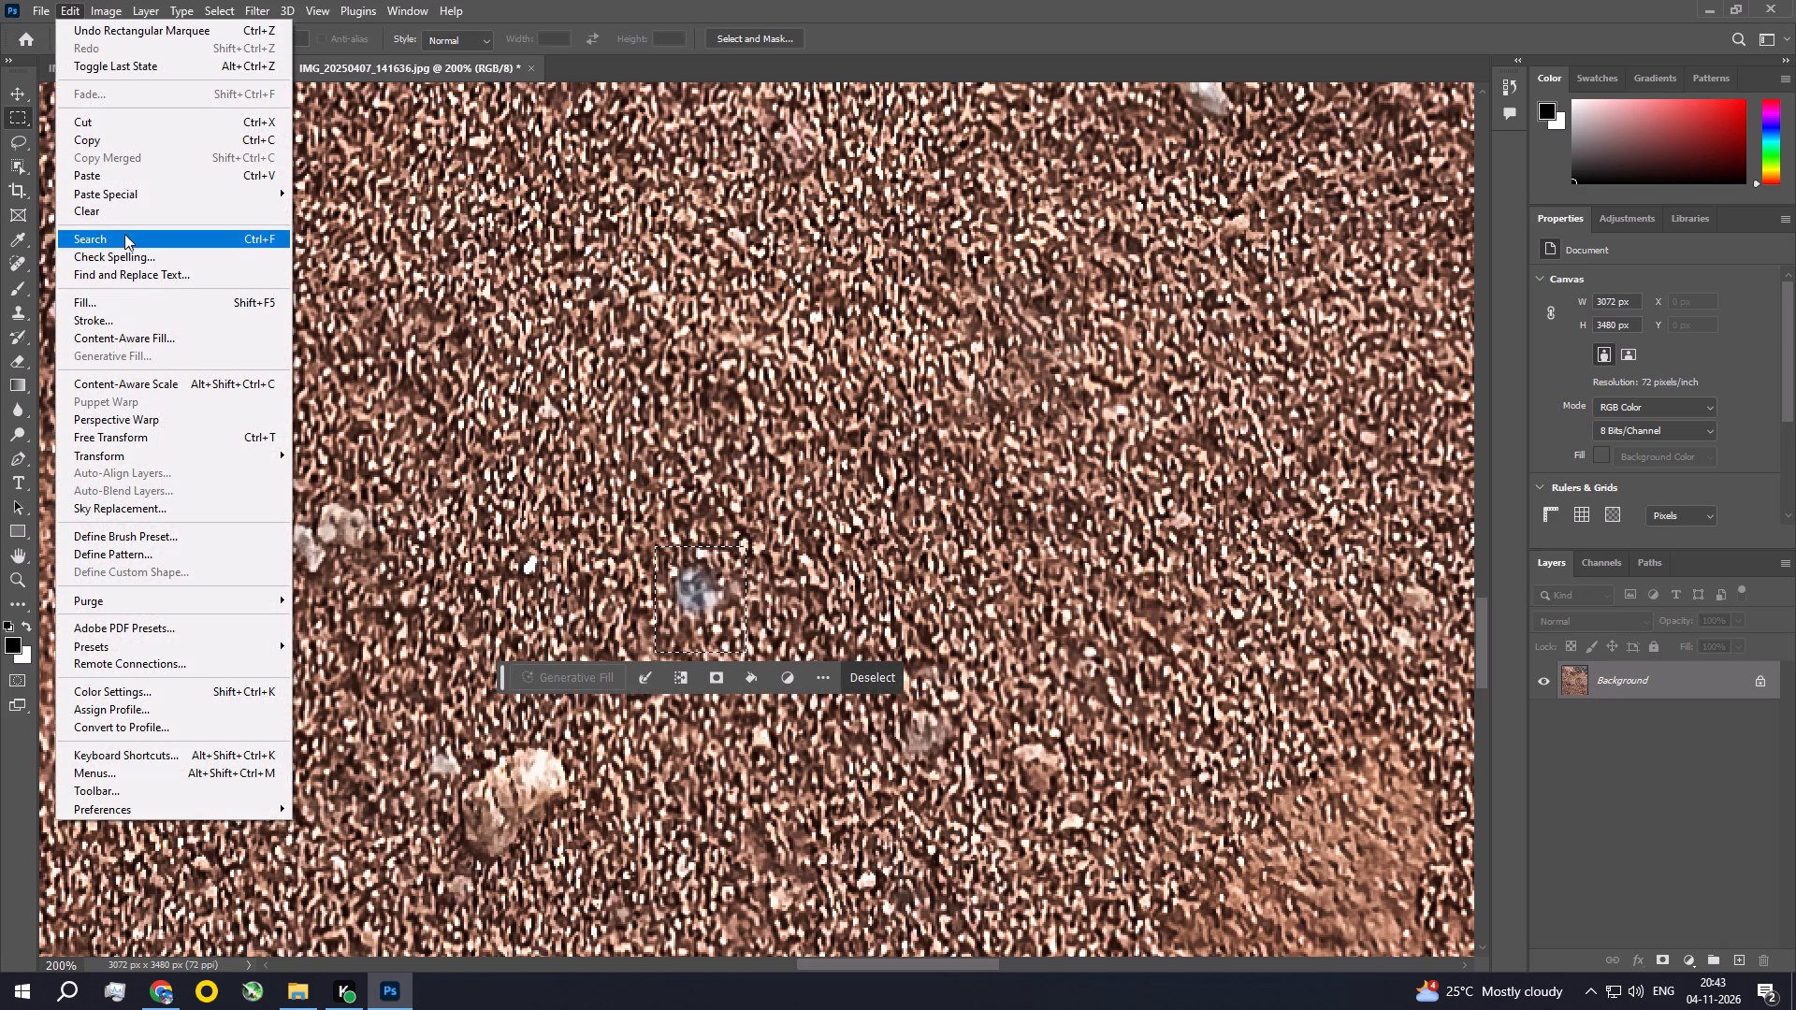
pyautogui.doubleClick(119, 291)
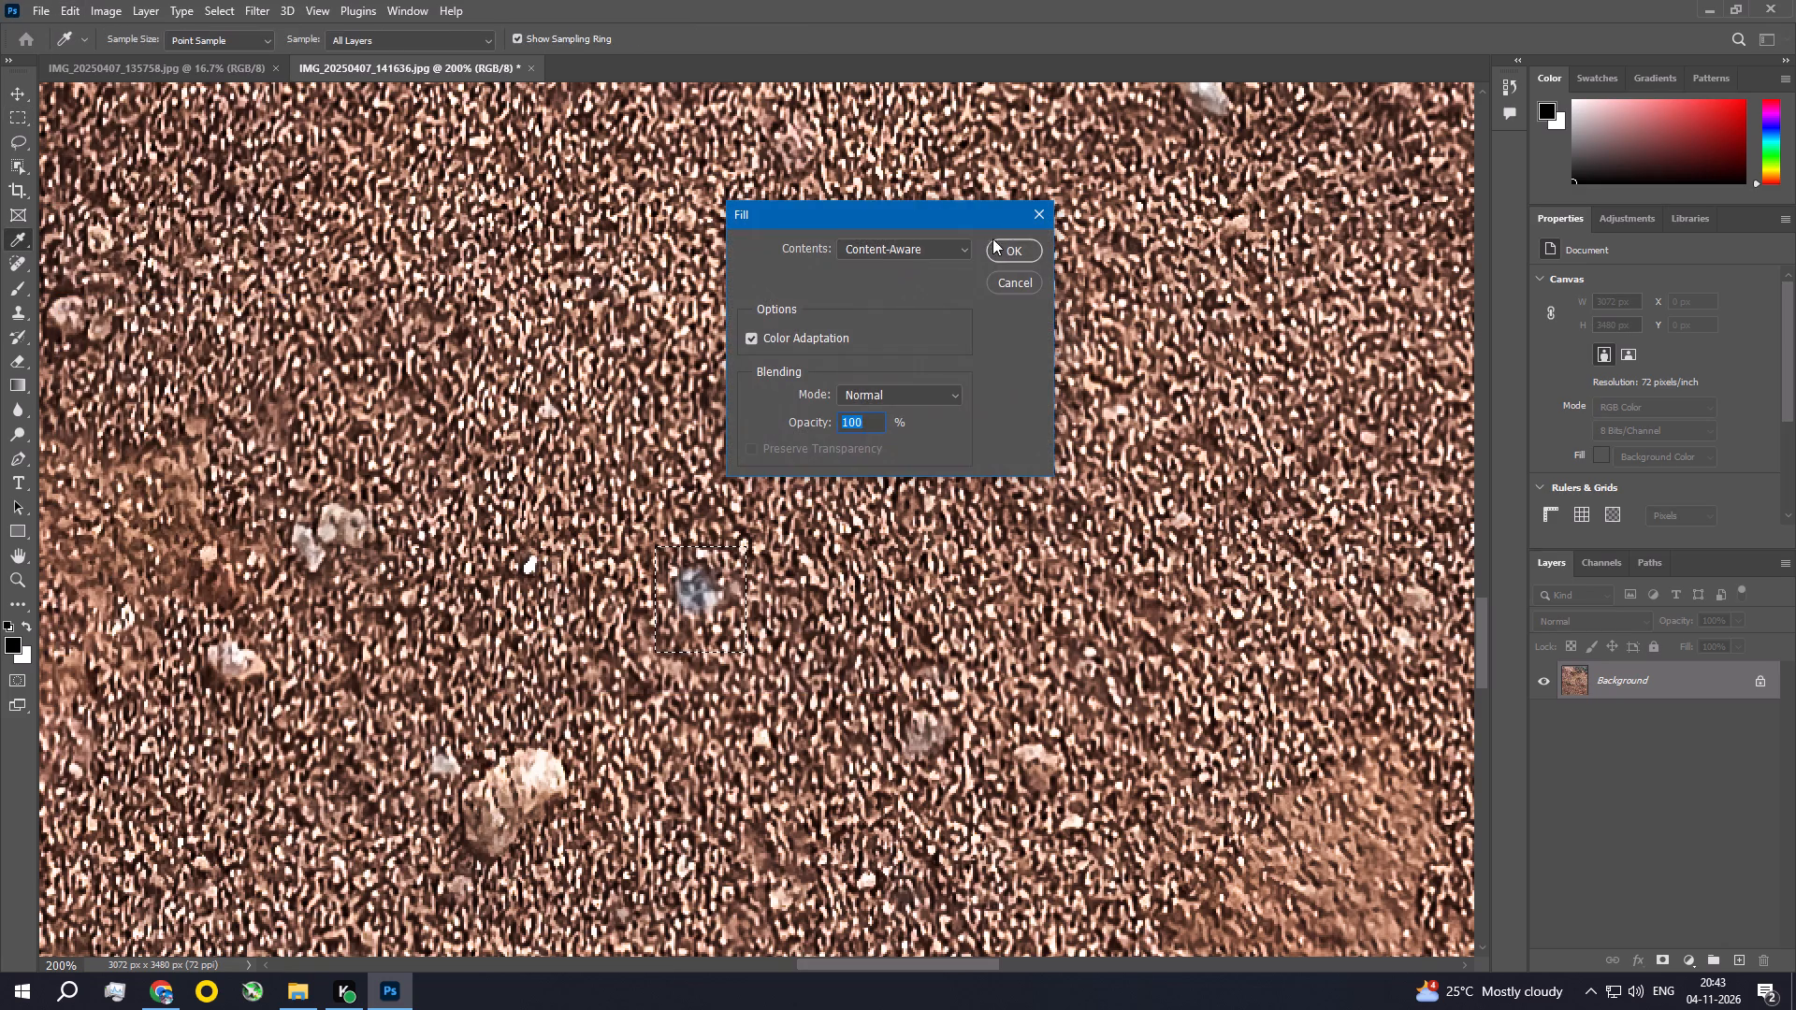
pyautogui.click(1003, 246)
pyautogui.hotkey('ctrl', 'd')
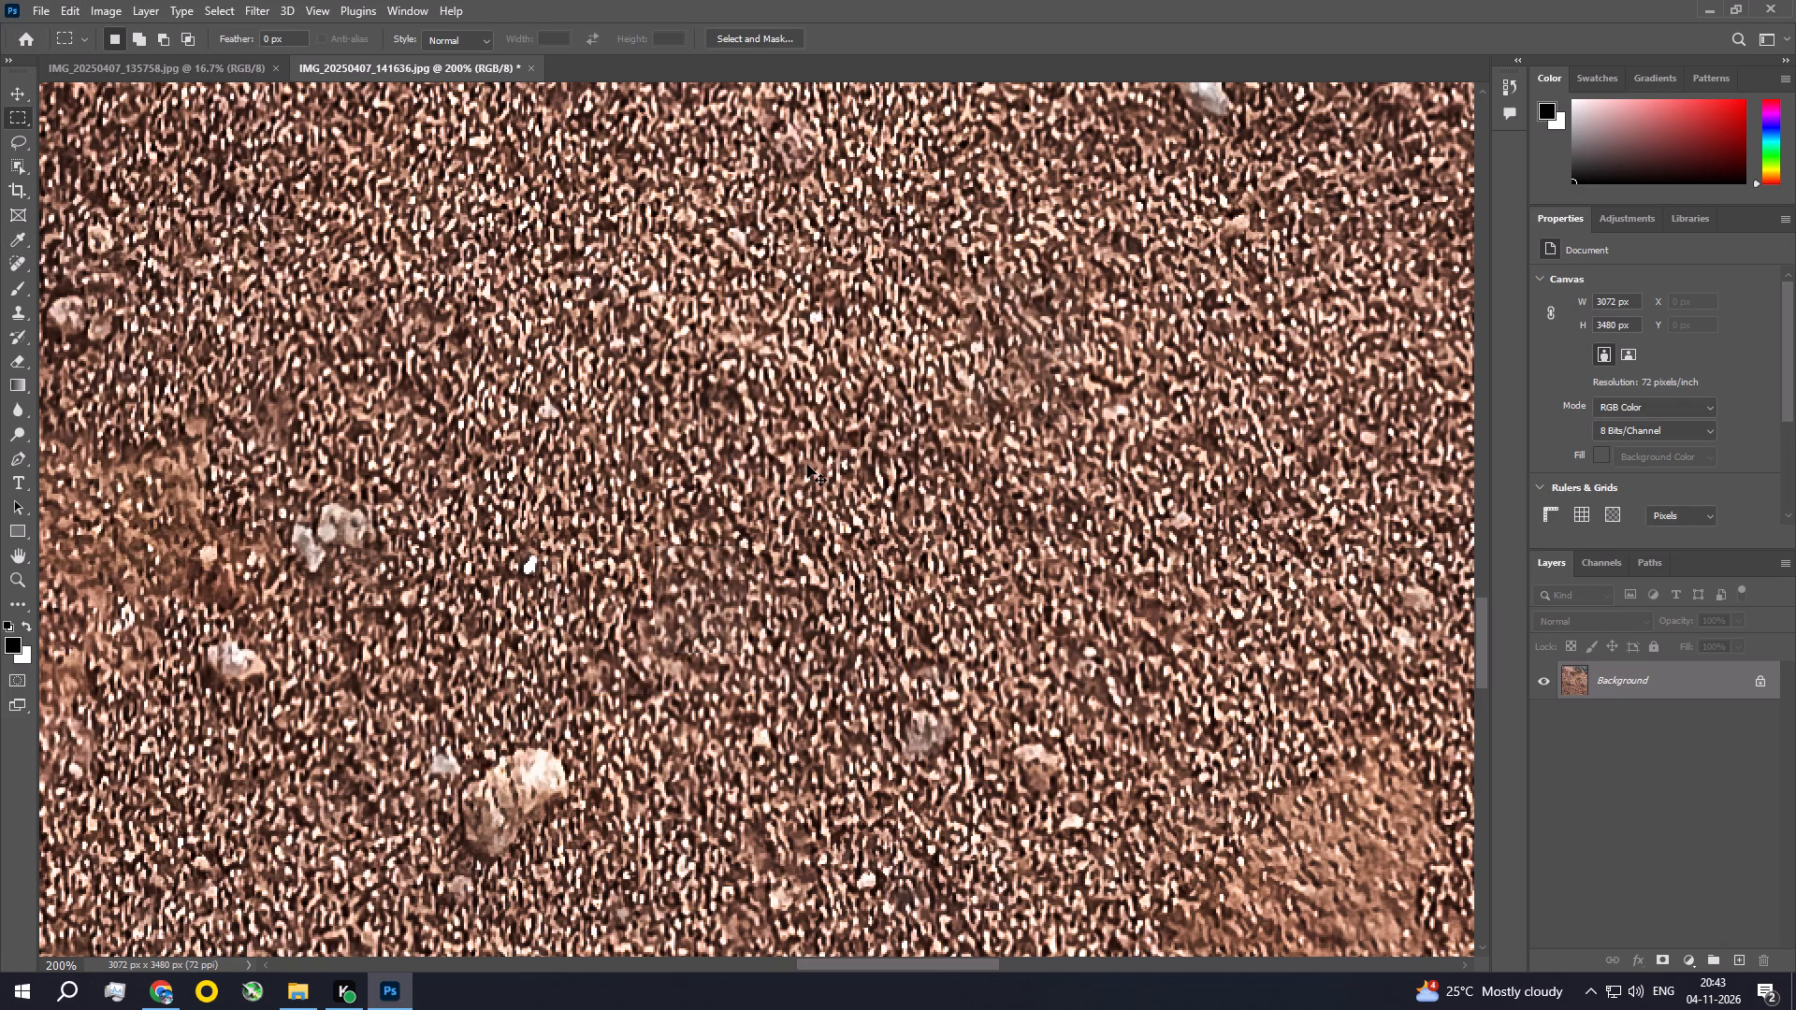
# Remove the tiny white stone among the diagonal ridges in the photo's lower-left gravel with a rectangular selection and Content-Aware fill, and deselect.
pyautogui.hotkey('ctrl', 'space')
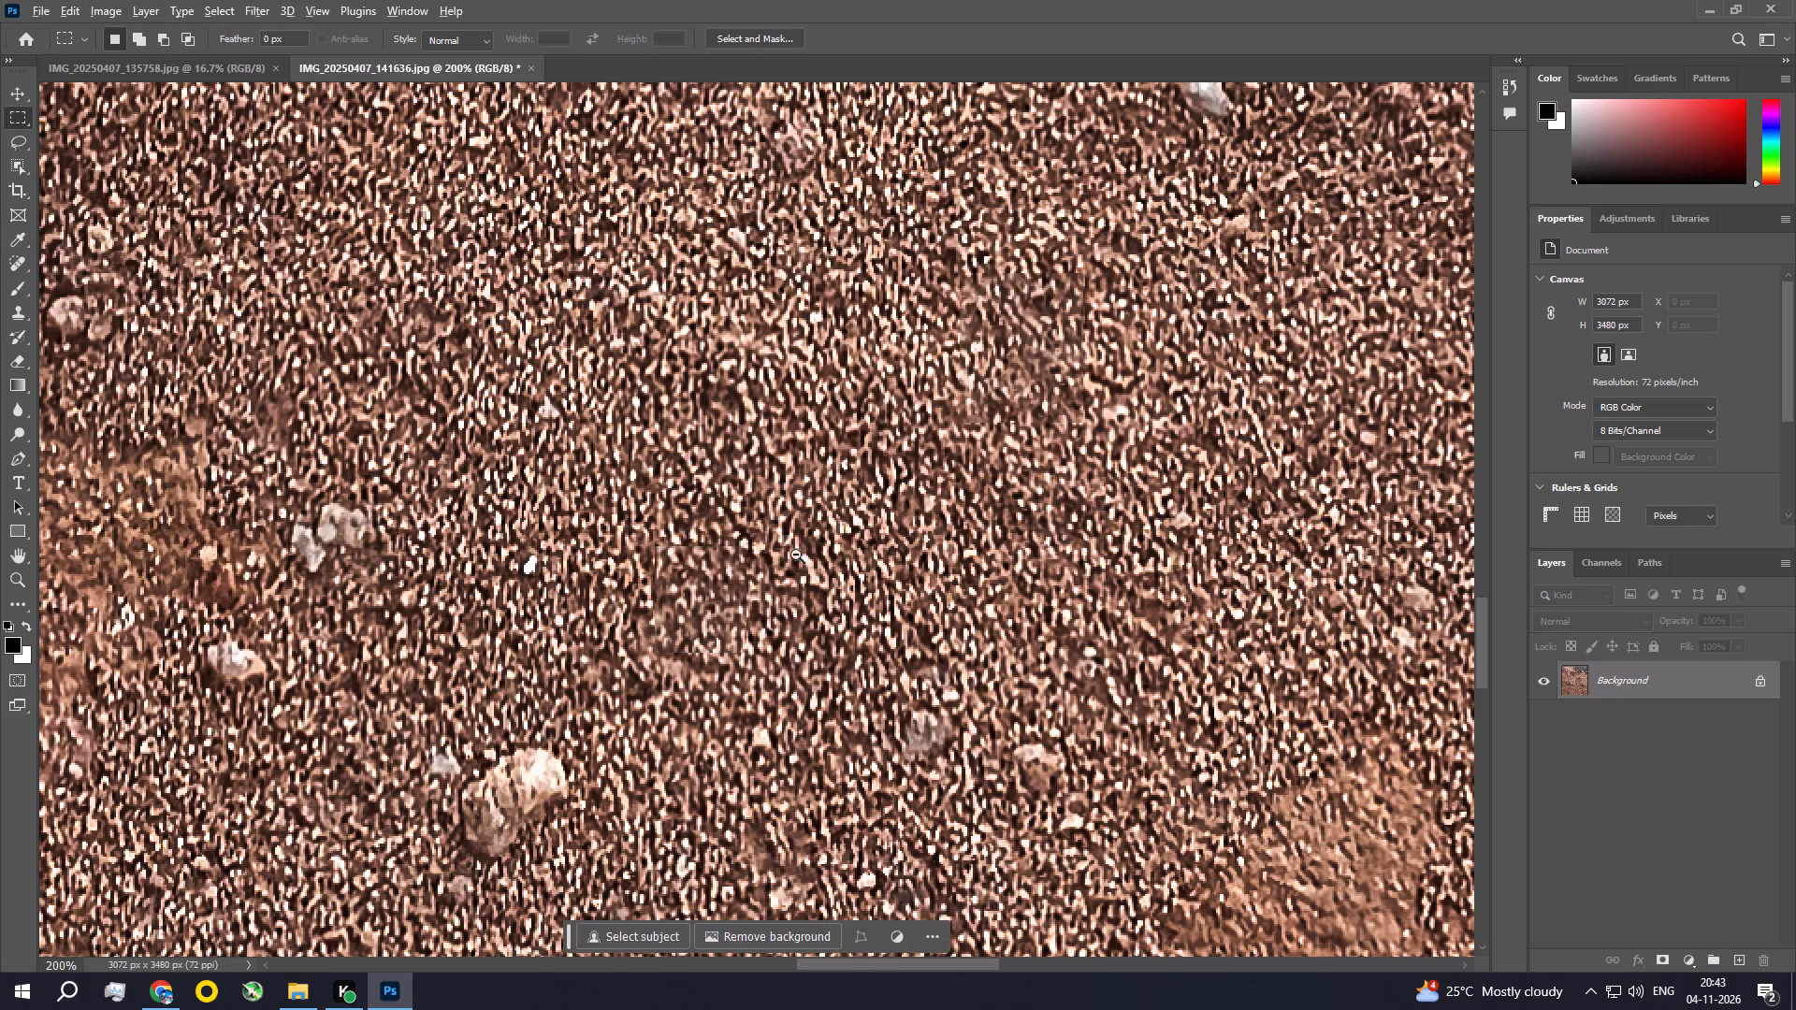
pyautogui.keyDown('alt'); pyautogui.doubleClick(777, 547); pyautogui.keyUp('alt')
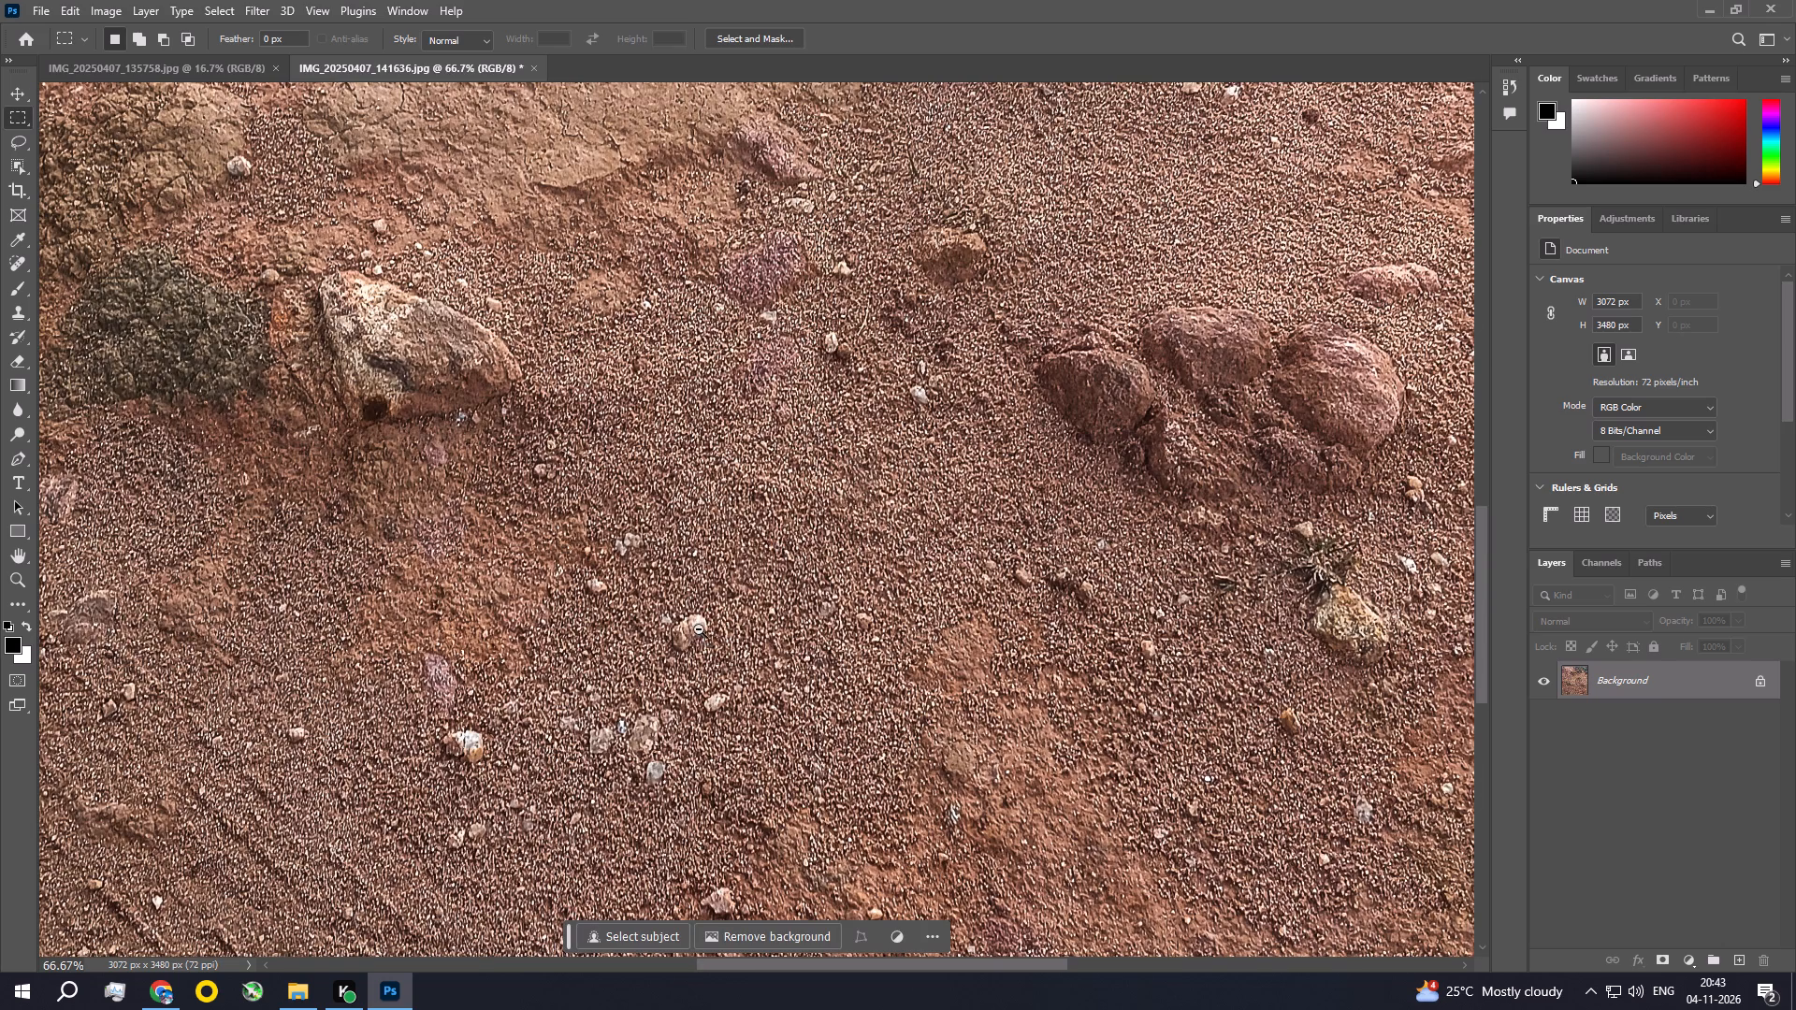
pyautogui.moveTo(726, 733); pyautogui.dragTo(767, 425)
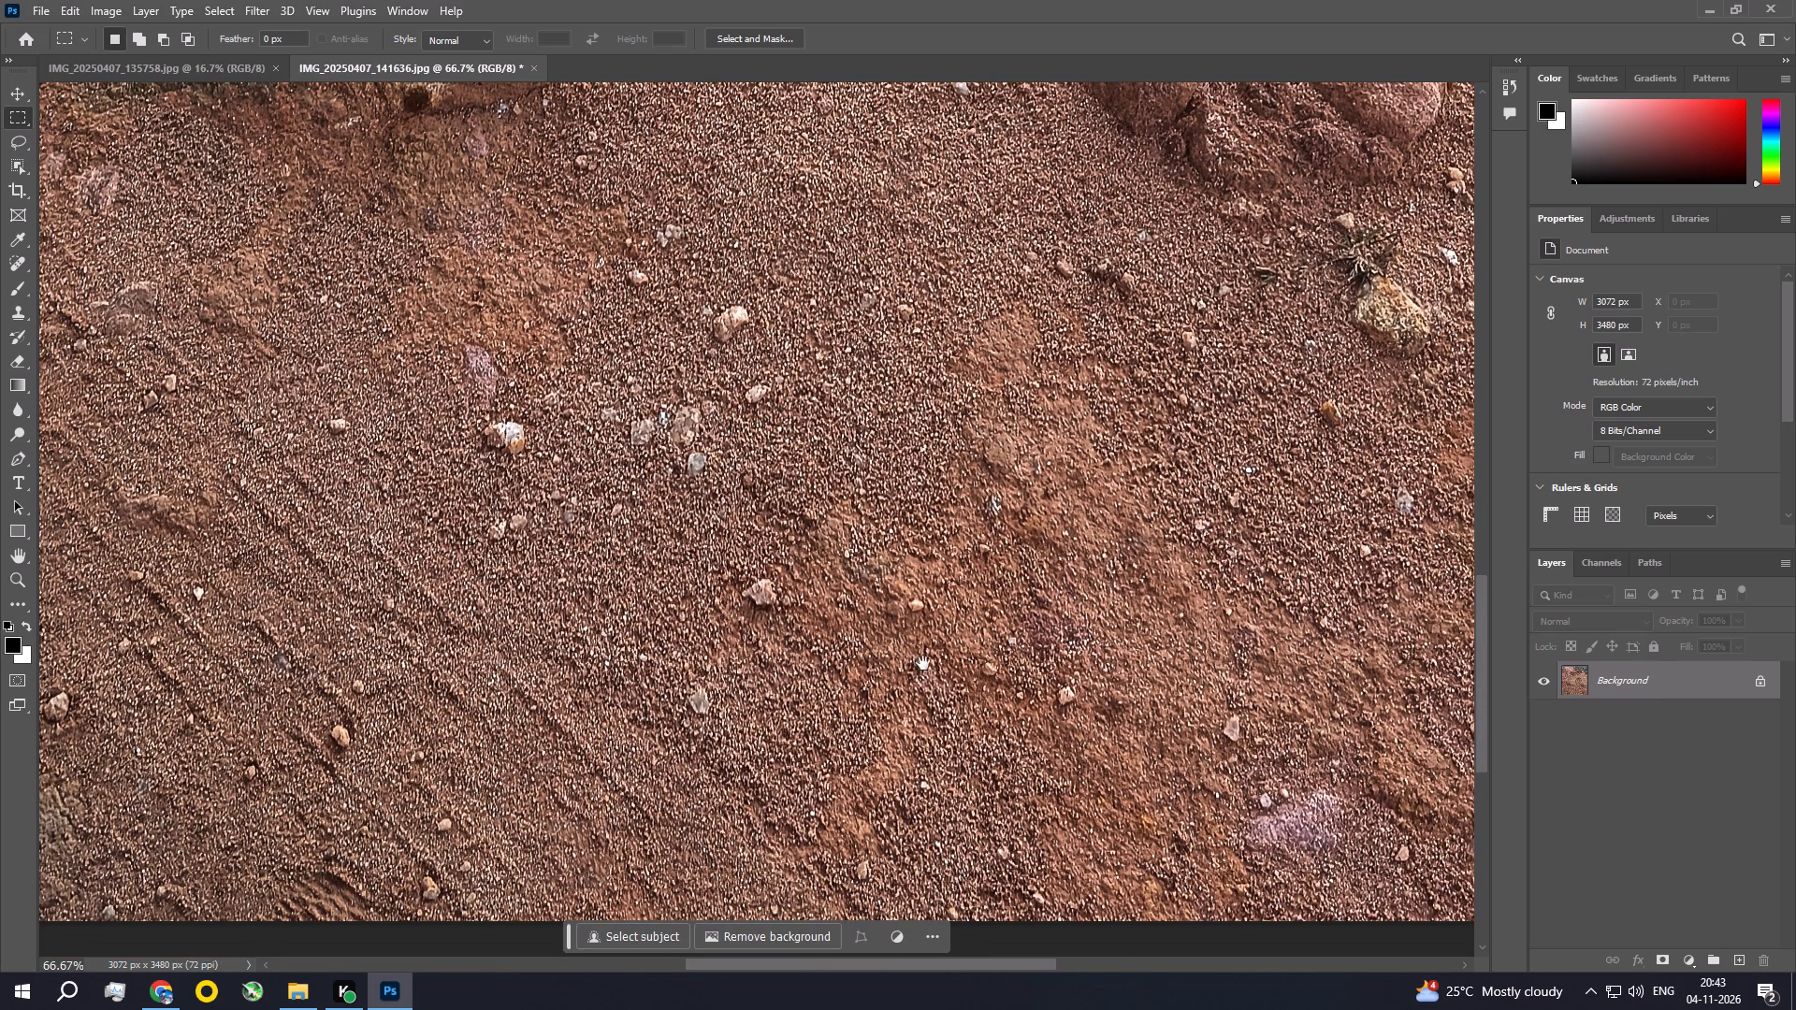
pyautogui.moveTo(299, 590); pyautogui.dragTo(538, 603)
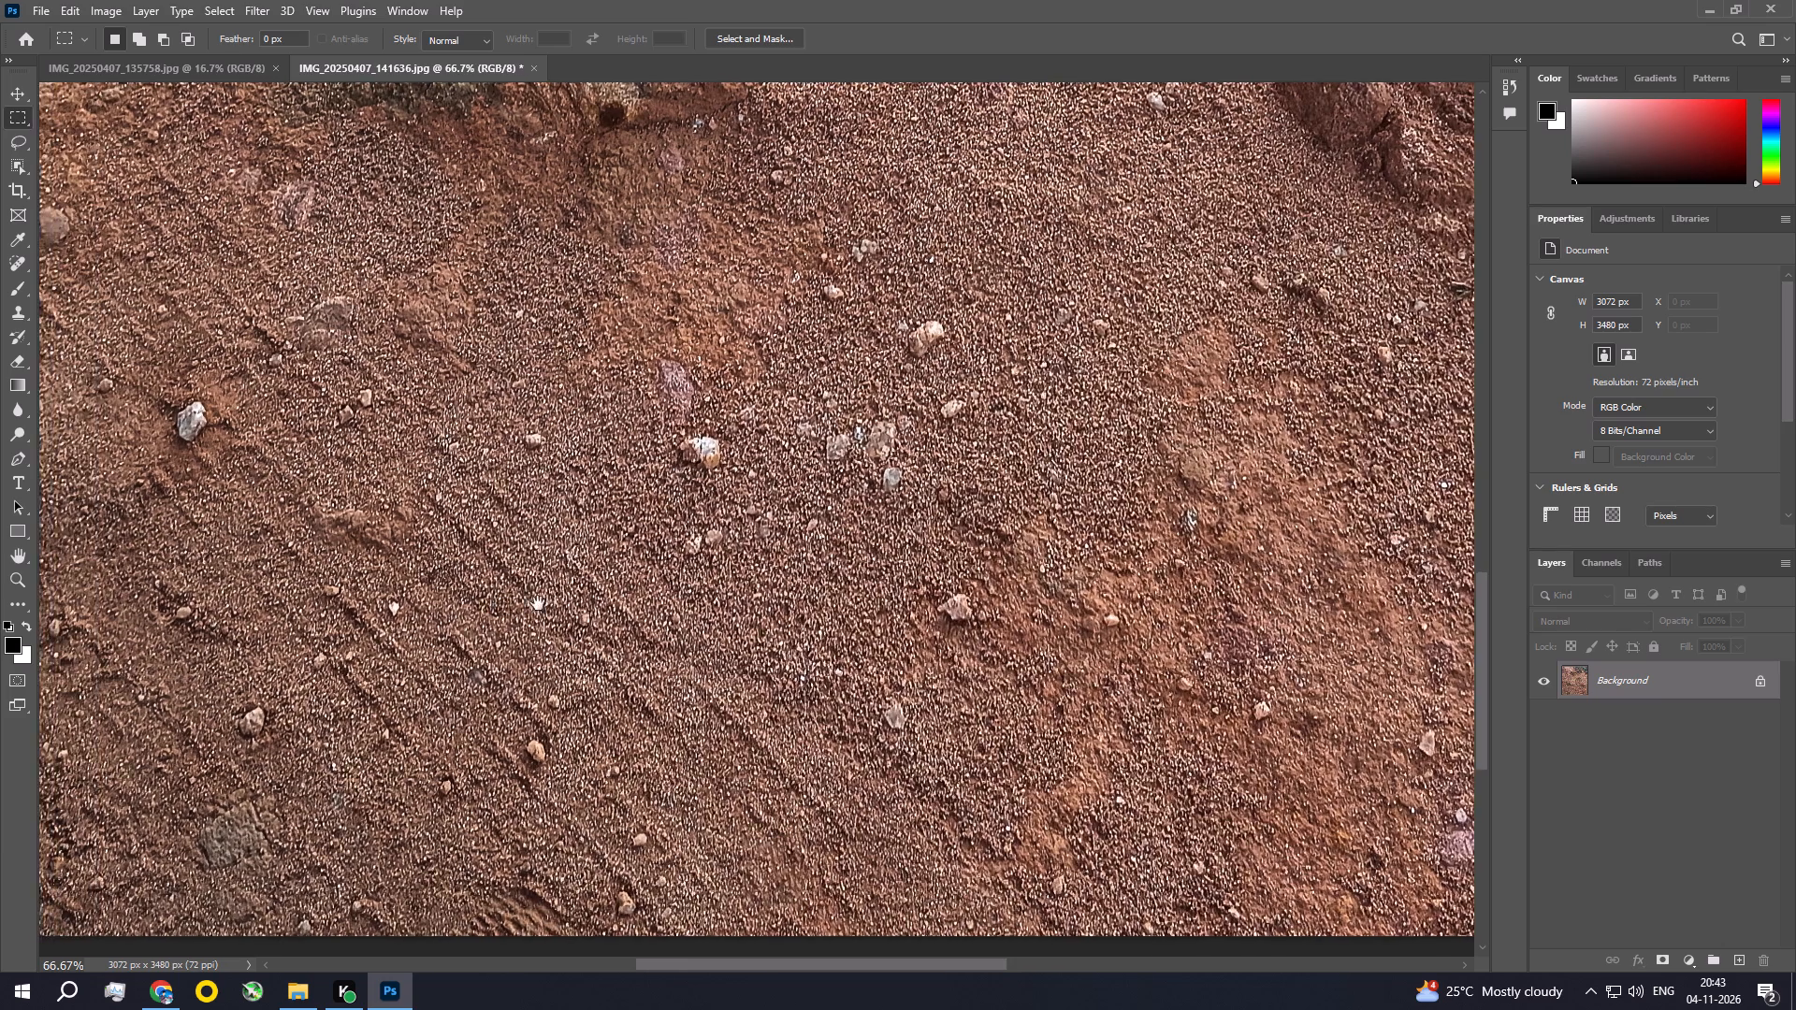
pyautogui.moveTo(538, 603); pyautogui.dragTo(638, 602)
pyautogui.keyDown('ctrl'); pyautogui.click(534, 612); pyautogui.keyUp('ctrl')
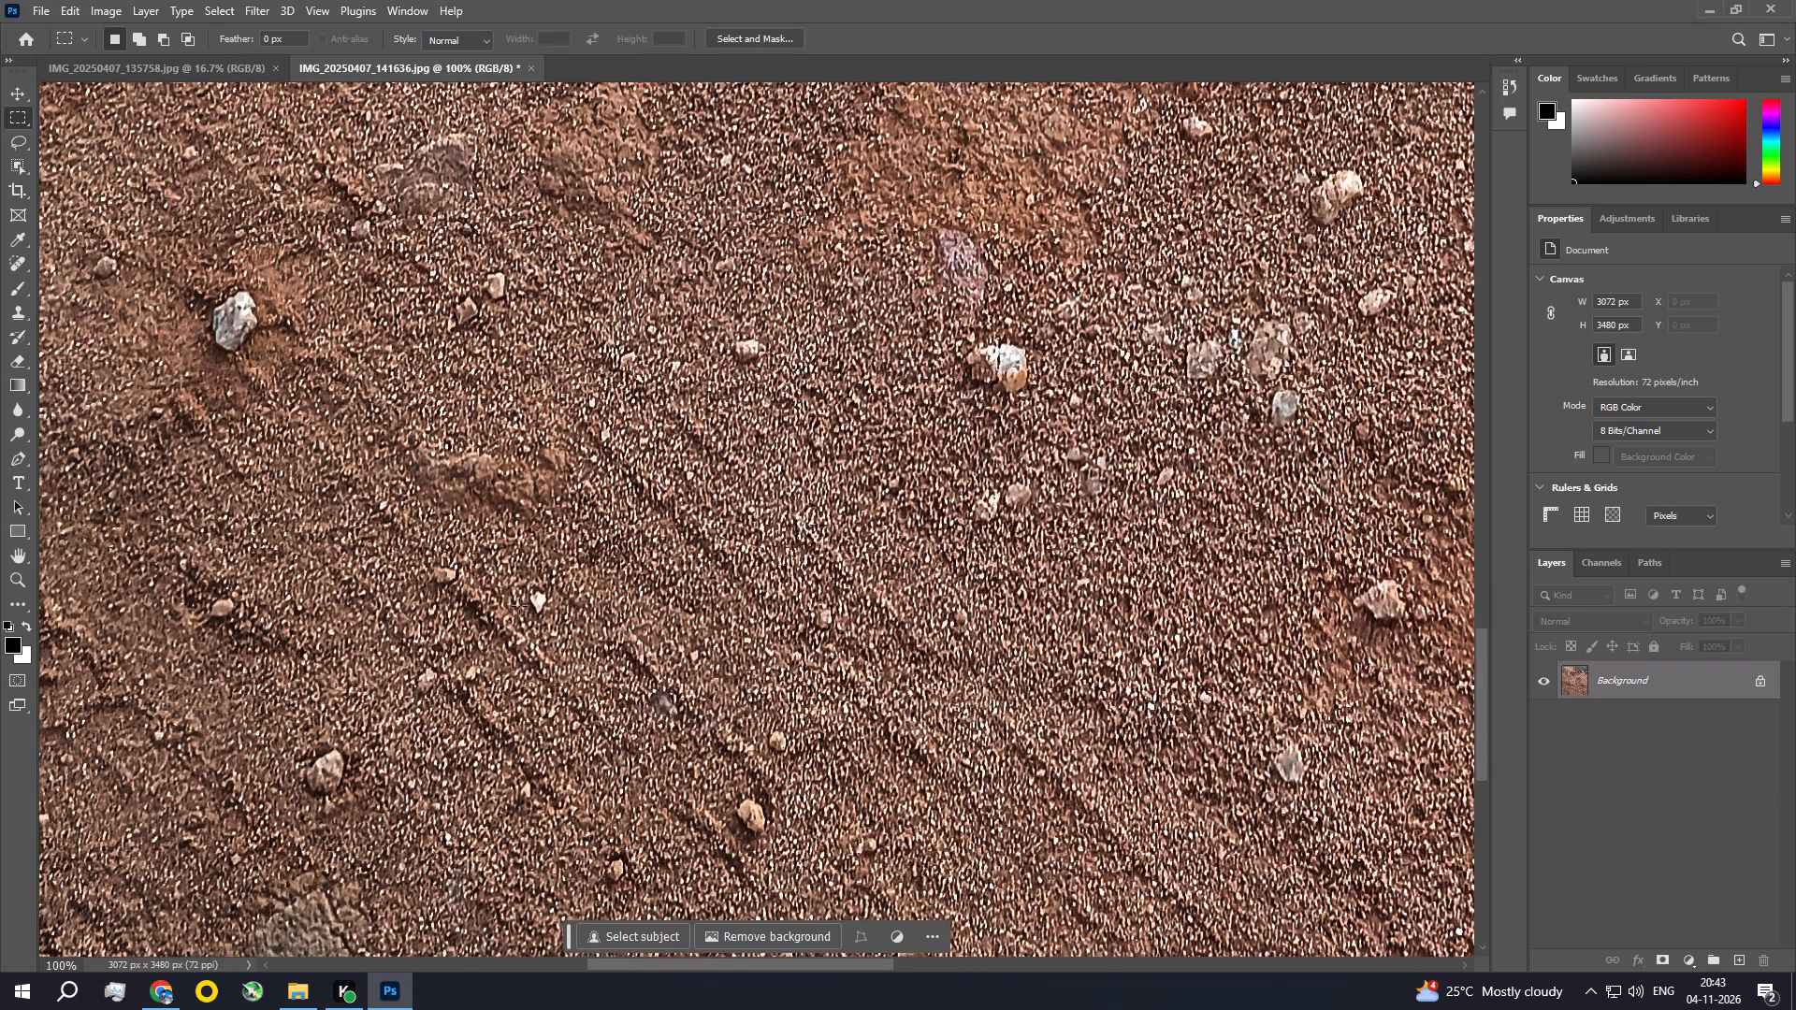
pyautogui.moveTo(514, 574); pyautogui.dragTo(557, 622)
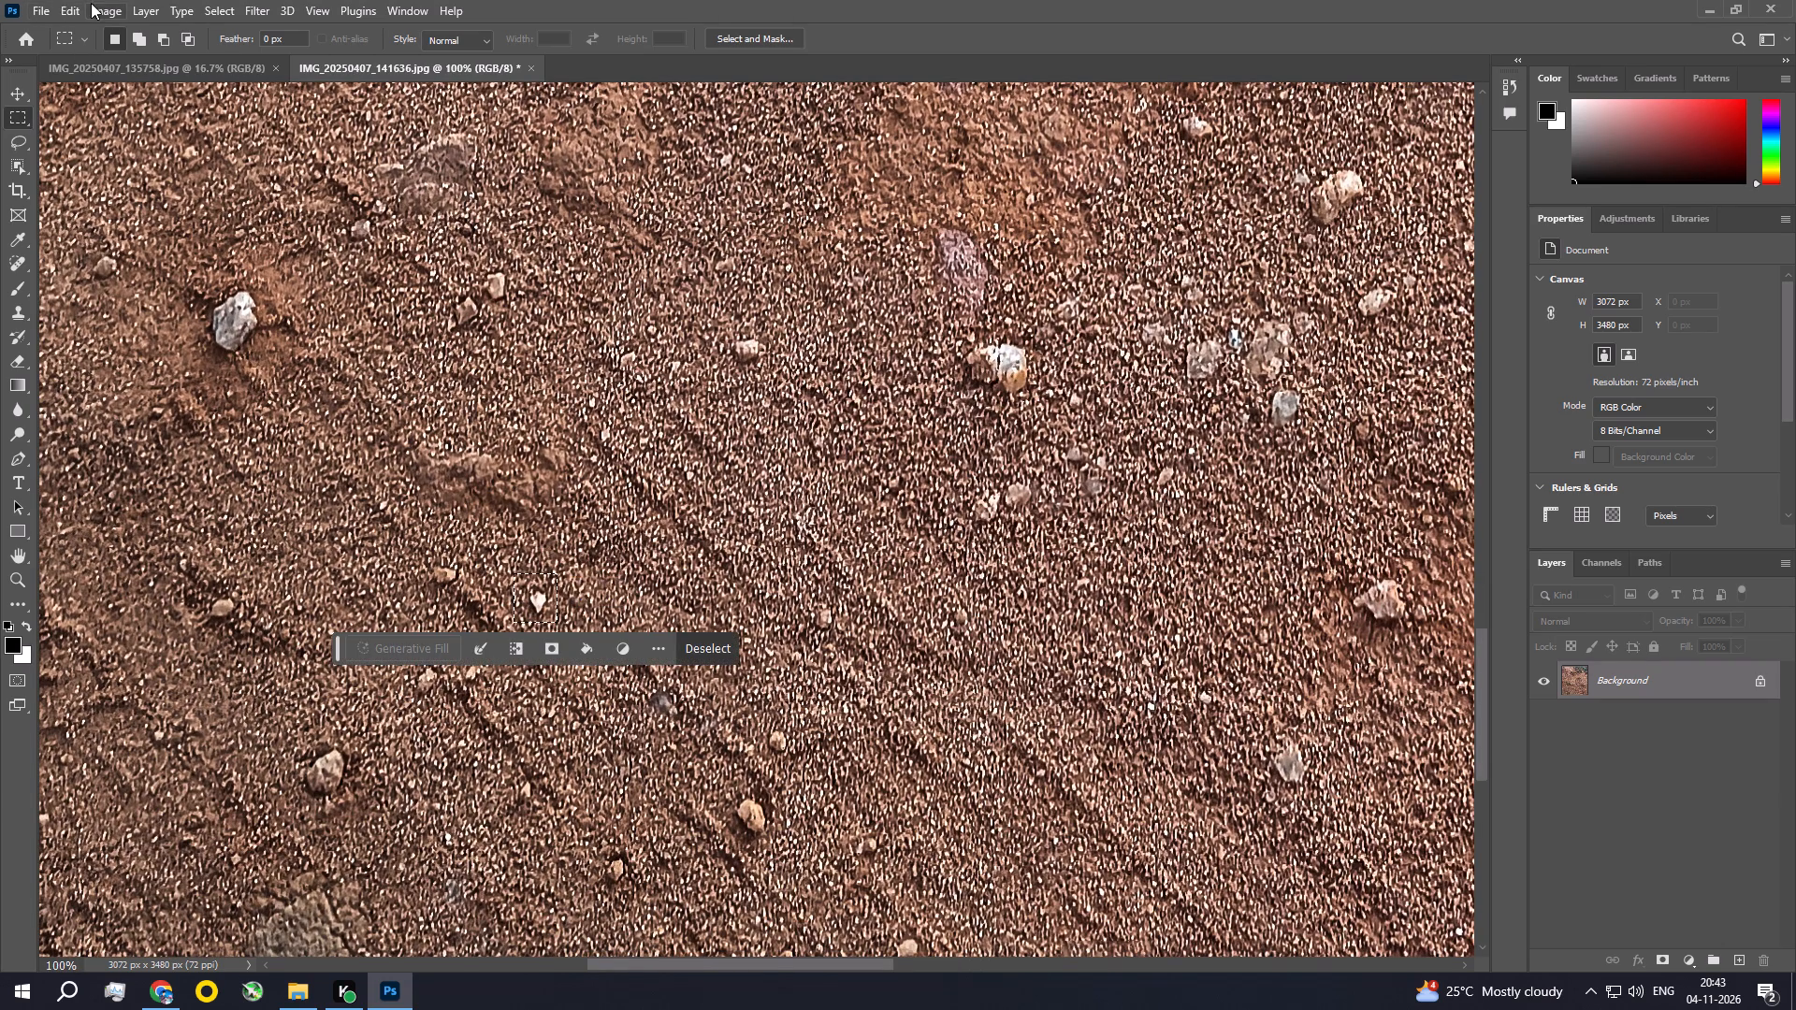
pyautogui.click(64, 7)
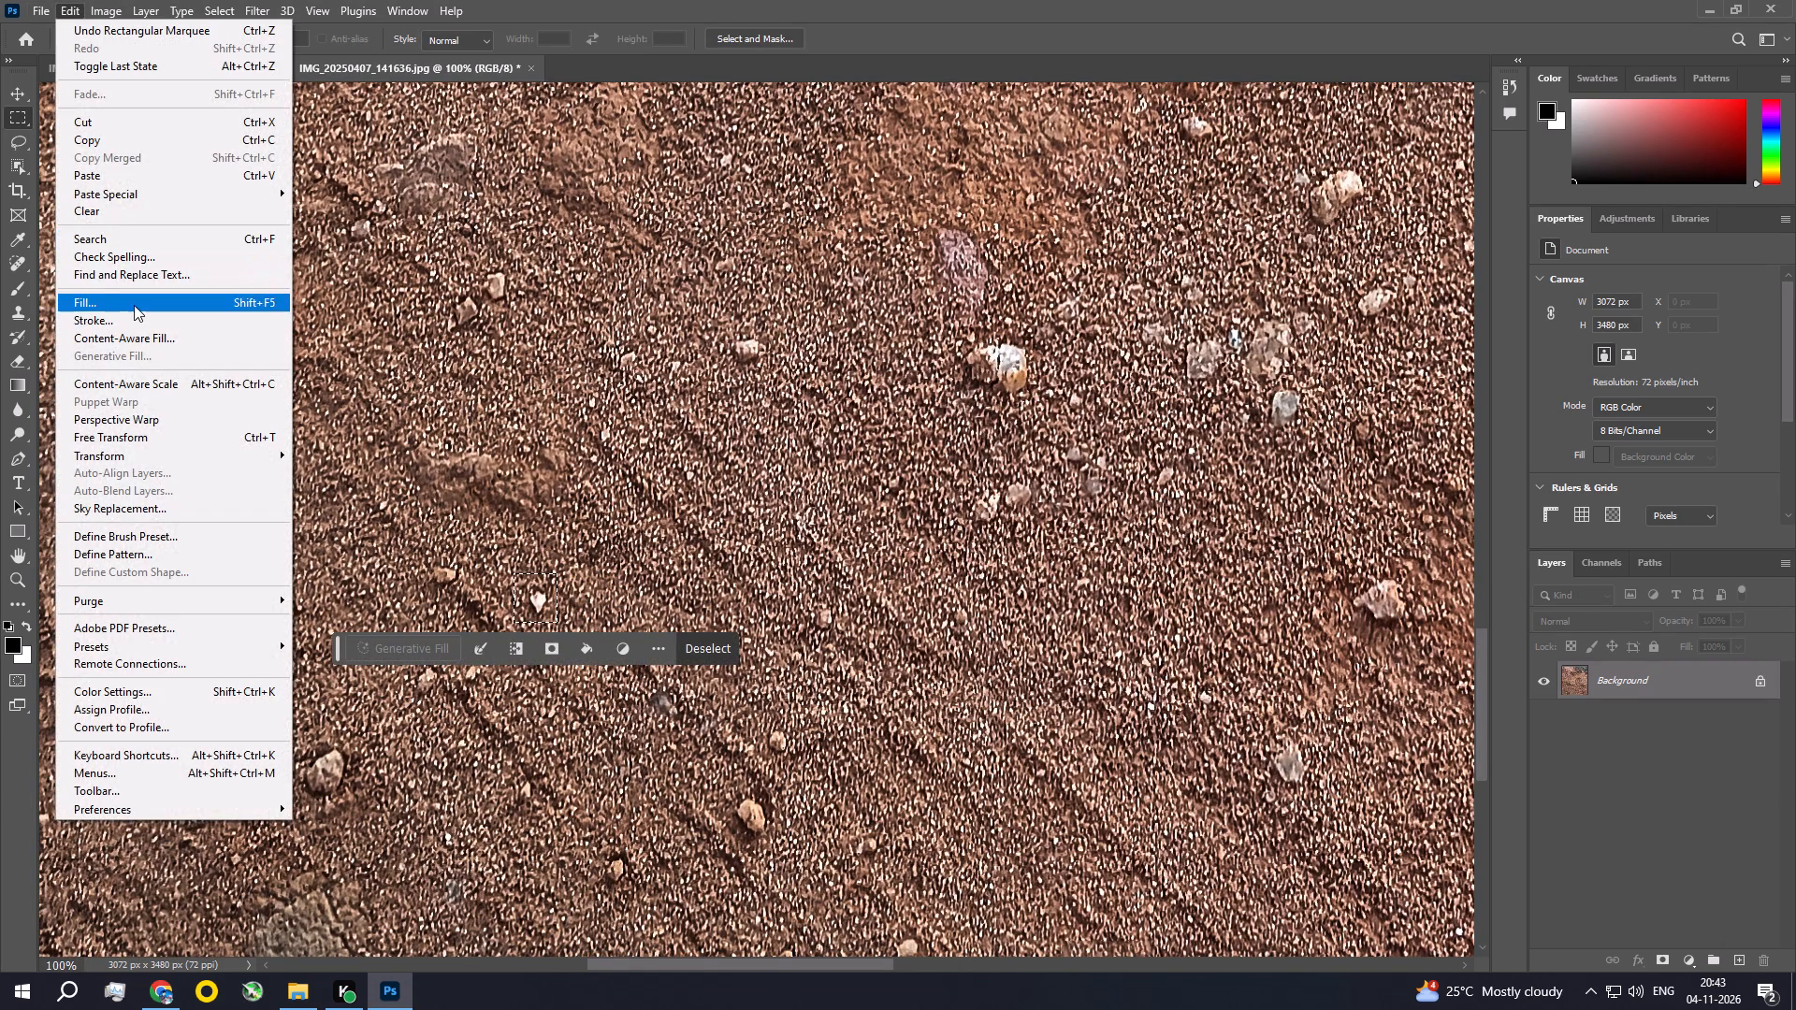
pyautogui.click(134, 305)
pyautogui.click(1021, 244)
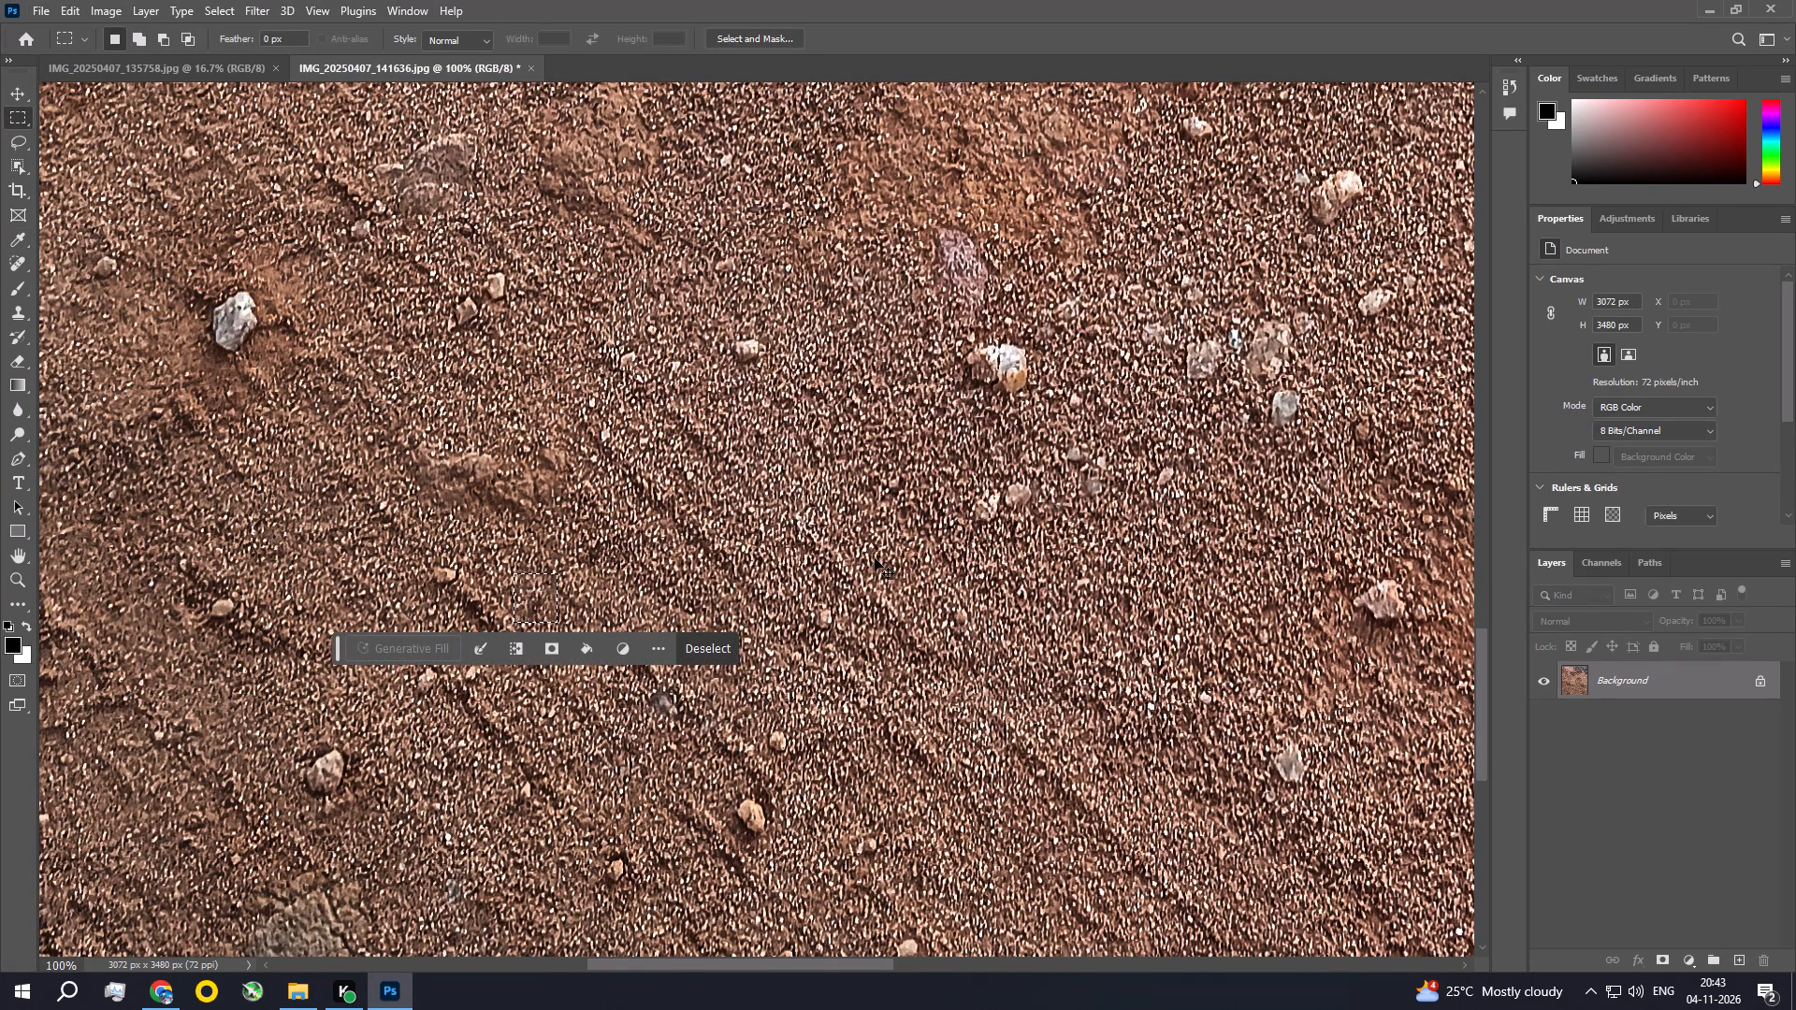
pyautogui.hotkey('ctrl', 'd')
# Remove the small pale stone at the photo's left edge, just below the flat rounded rocks, with a rectangular selection and Content-Aware fill.
pyautogui.press('space')
pyautogui.press('space')
pyautogui.press('space')
pyautogui.press('space')
pyautogui.press('space')
pyautogui.press('space')
pyautogui.press('space')
pyautogui.press('space')
pyautogui.press('space')
pyautogui.press('space')
pyautogui.press('space')
pyautogui.press('space')
pyautogui.press('space')
pyautogui.press('space')
pyautogui.press('space')
pyautogui.press('space')
pyautogui.press('space')
pyautogui.press('space')
pyautogui.press('space')
pyautogui.press('space')
pyautogui.moveTo(381, 598); pyautogui.dragTo(904, 559)
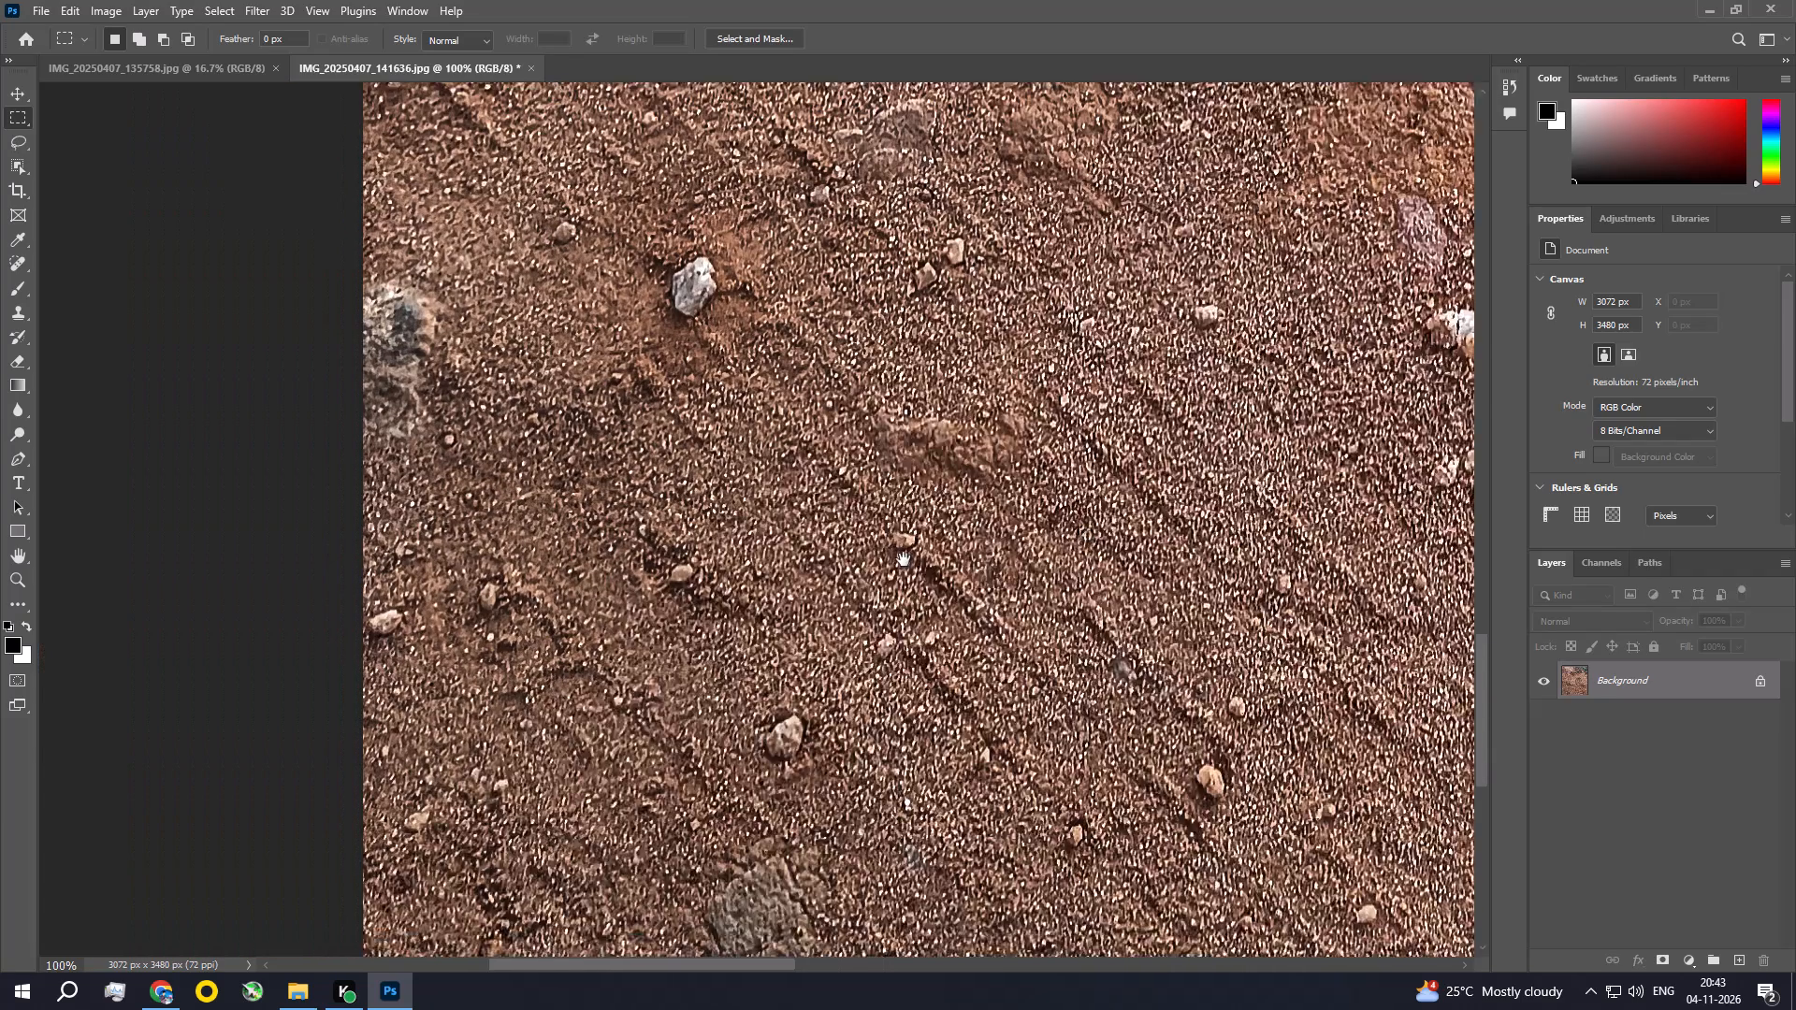
pyautogui.moveTo(904, 559); pyautogui.dragTo(863, 391)
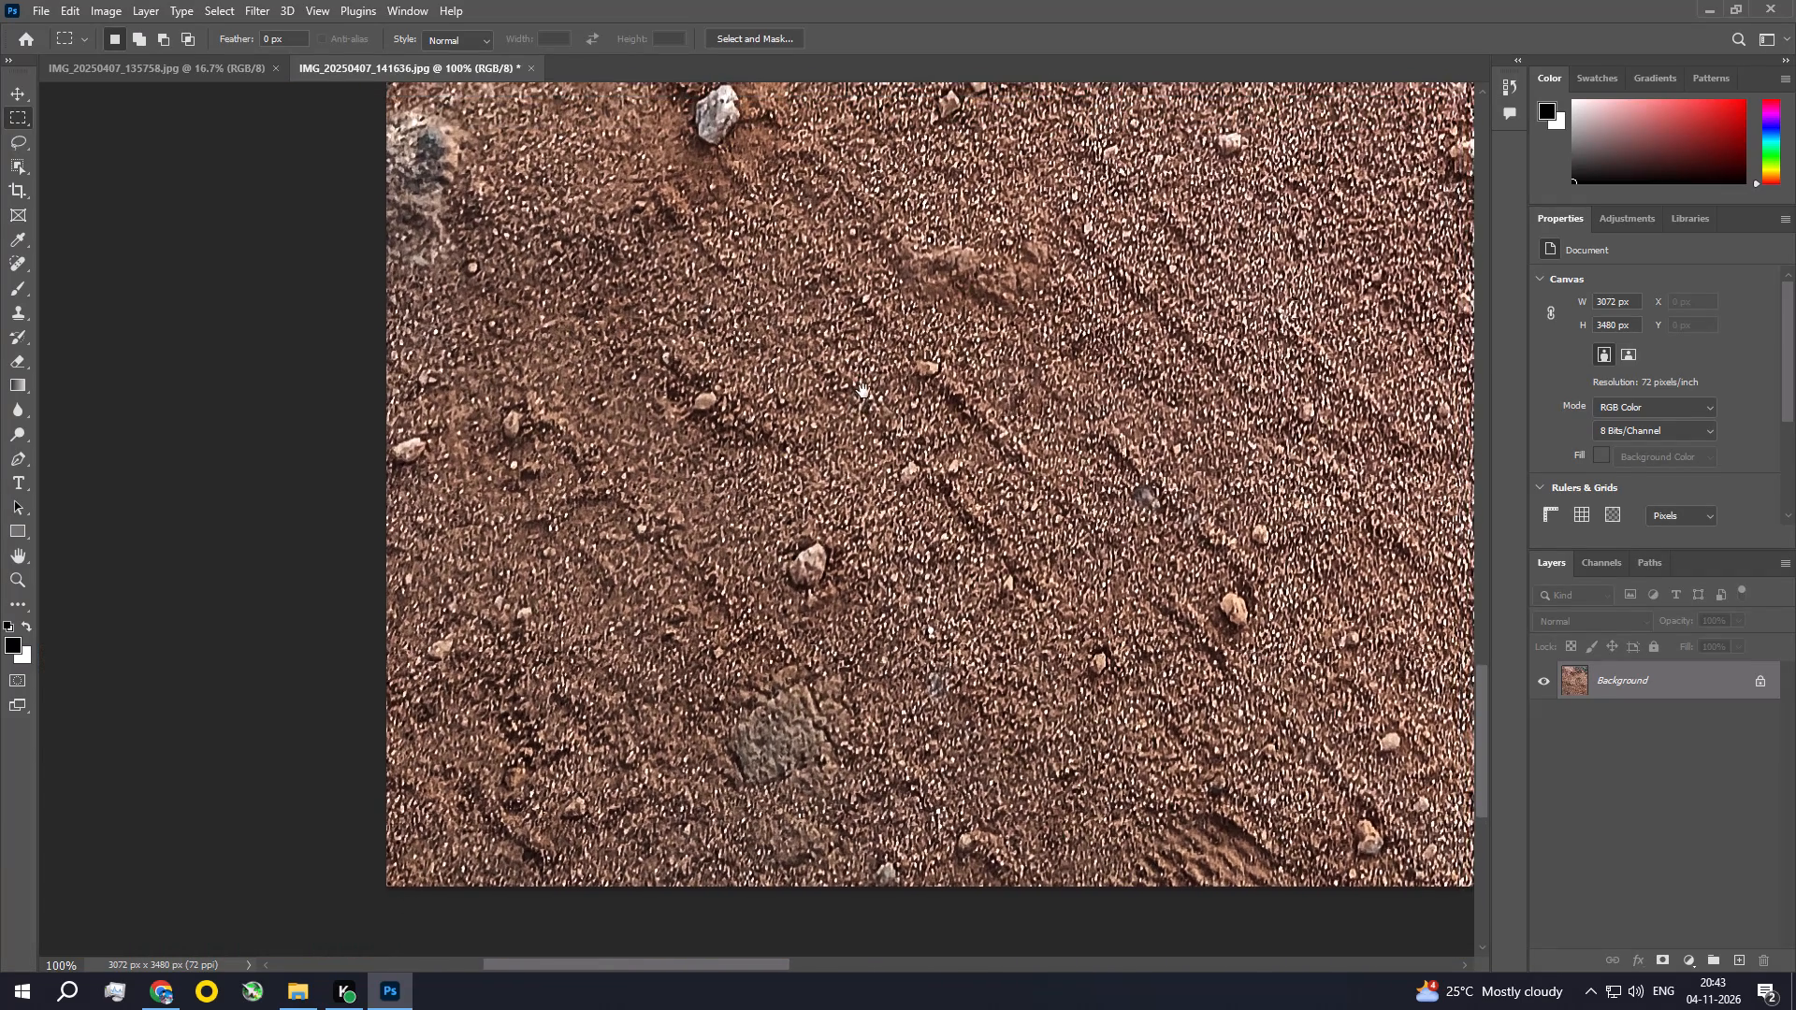
pyautogui.moveTo(863, 391); pyautogui.dragTo(852, 713)
pyautogui.moveTo(858, 526); pyautogui.dragTo(852, 680)
pyautogui.moveTo(839, 496); pyautogui.dragTo(839, 525)
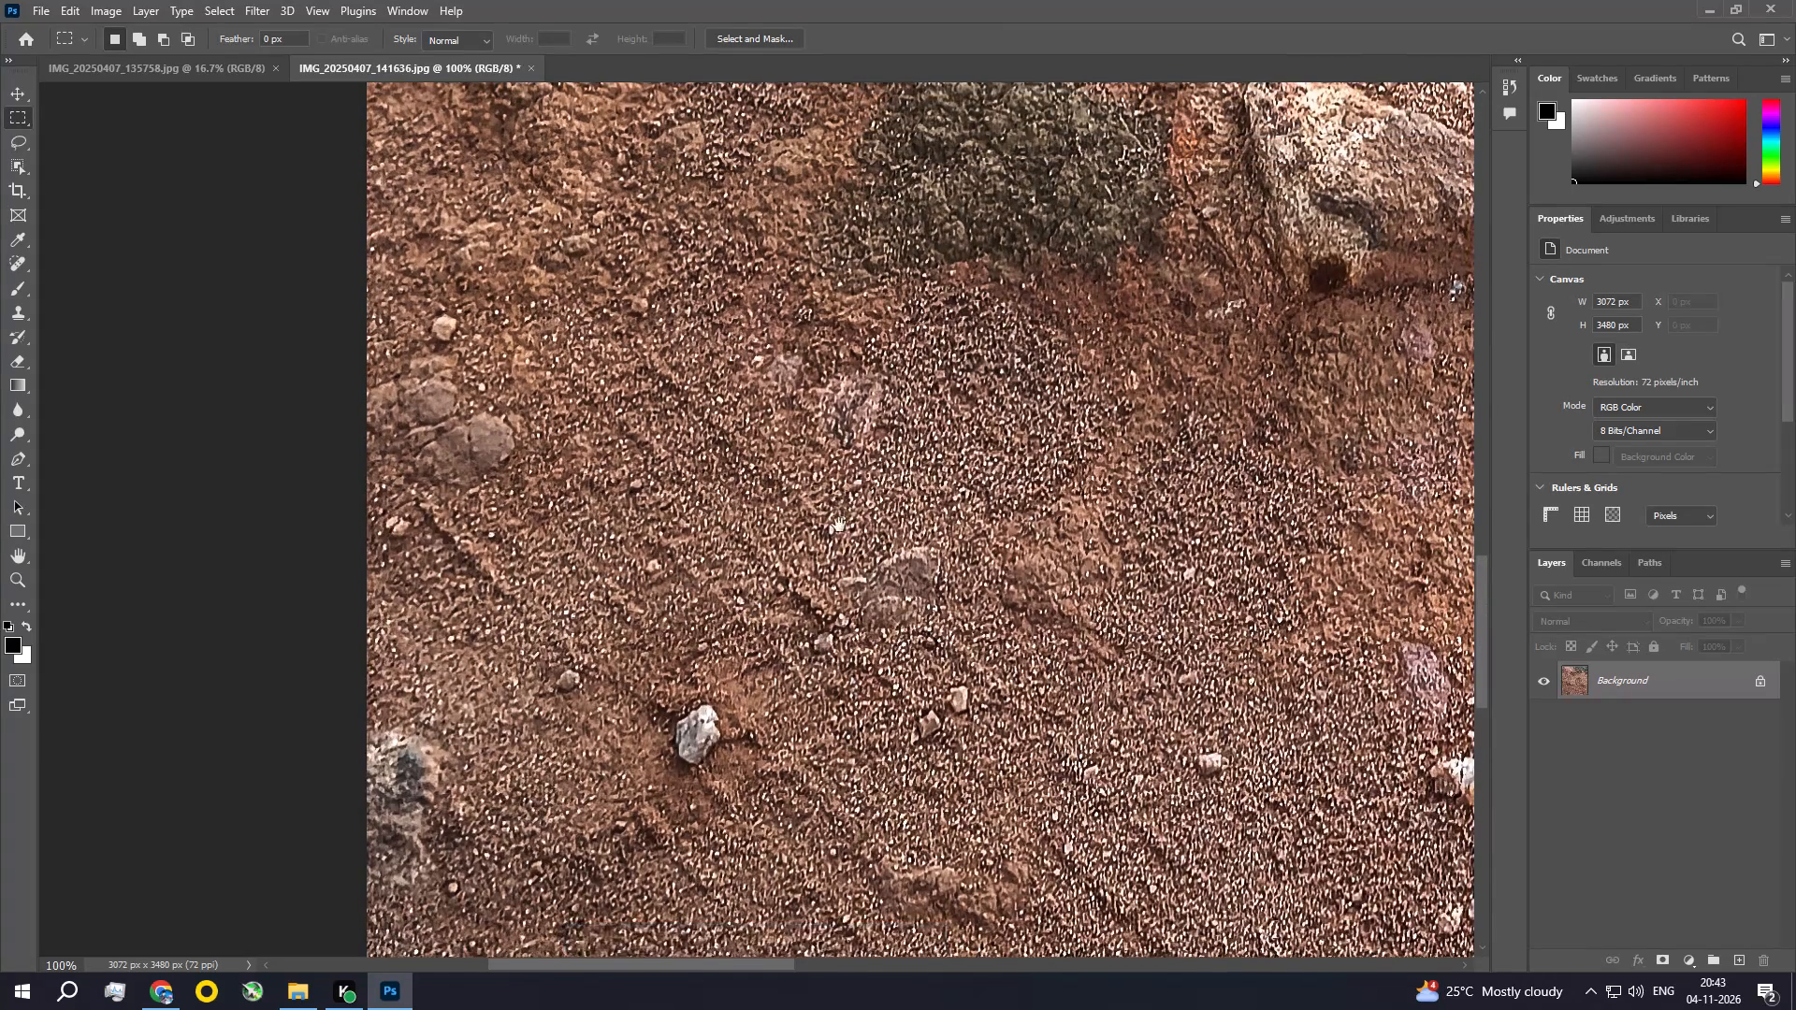
pyautogui.moveTo(839, 525); pyautogui.dragTo(839, 559)
pyautogui.moveTo(380, 564); pyautogui.dragTo(408, 596)
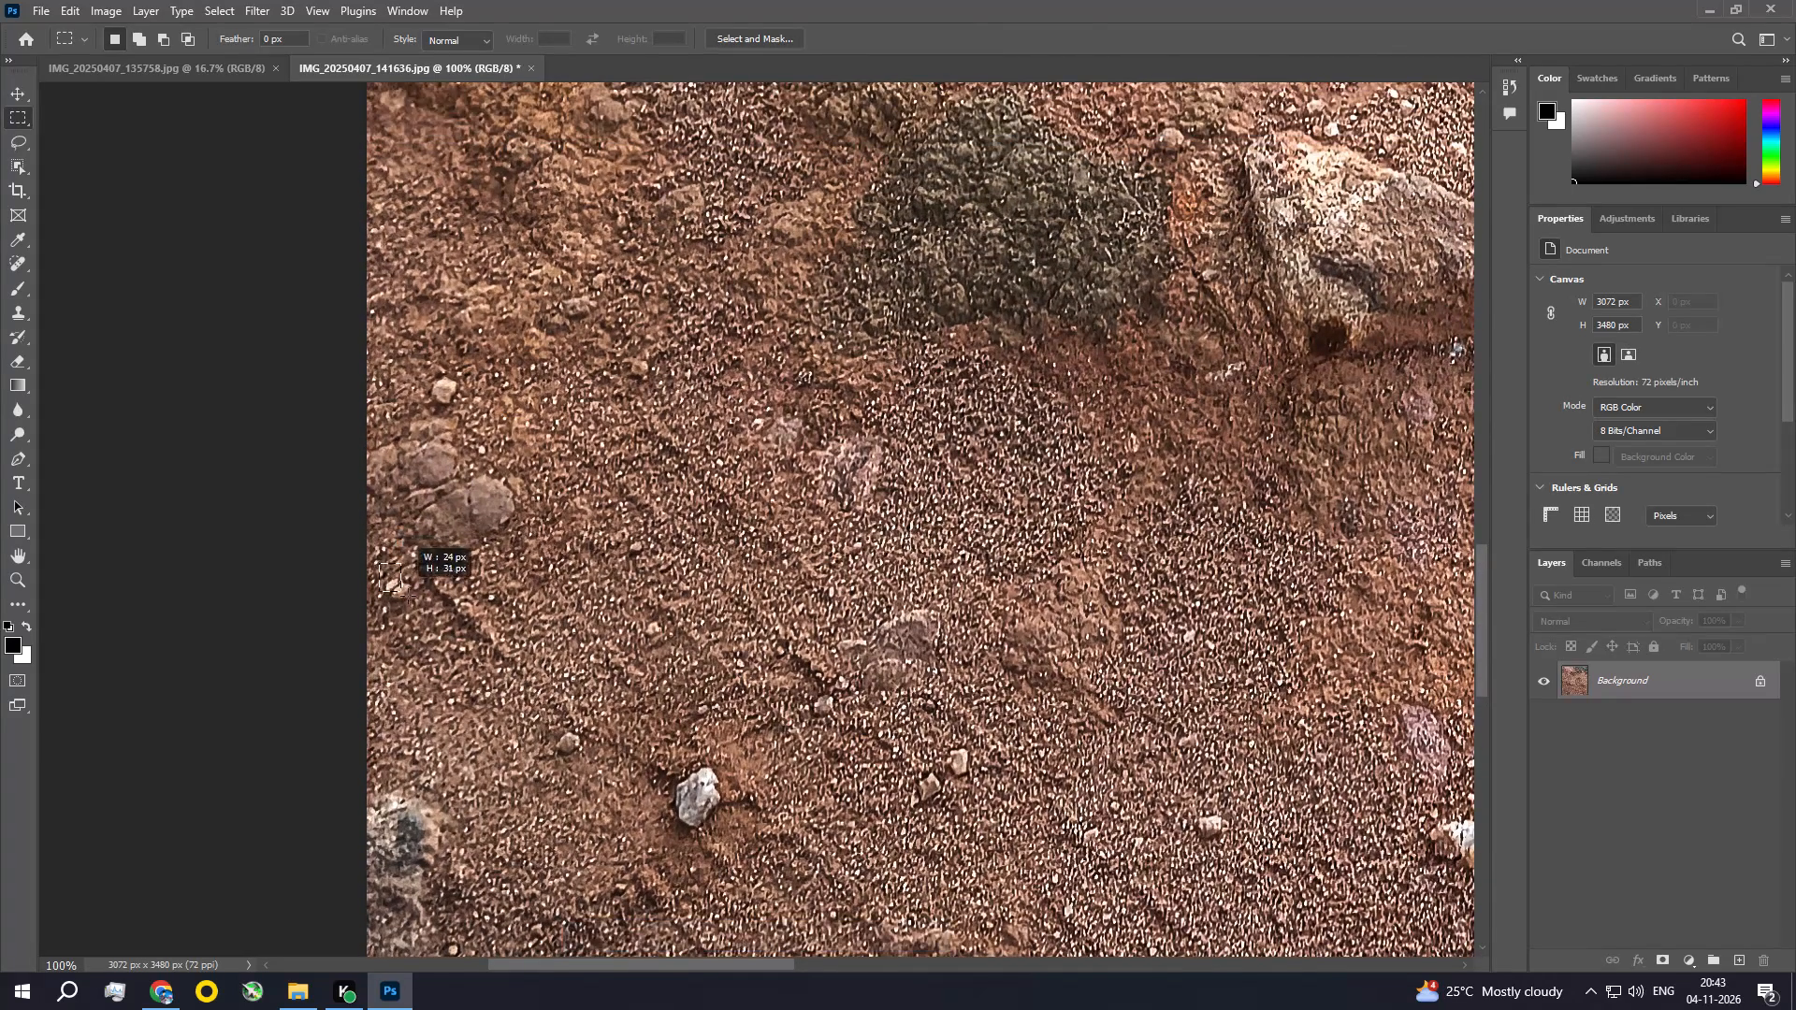
pyautogui.moveTo(408, 596); pyautogui.dragTo(414, 605)
pyautogui.click(71, 1)
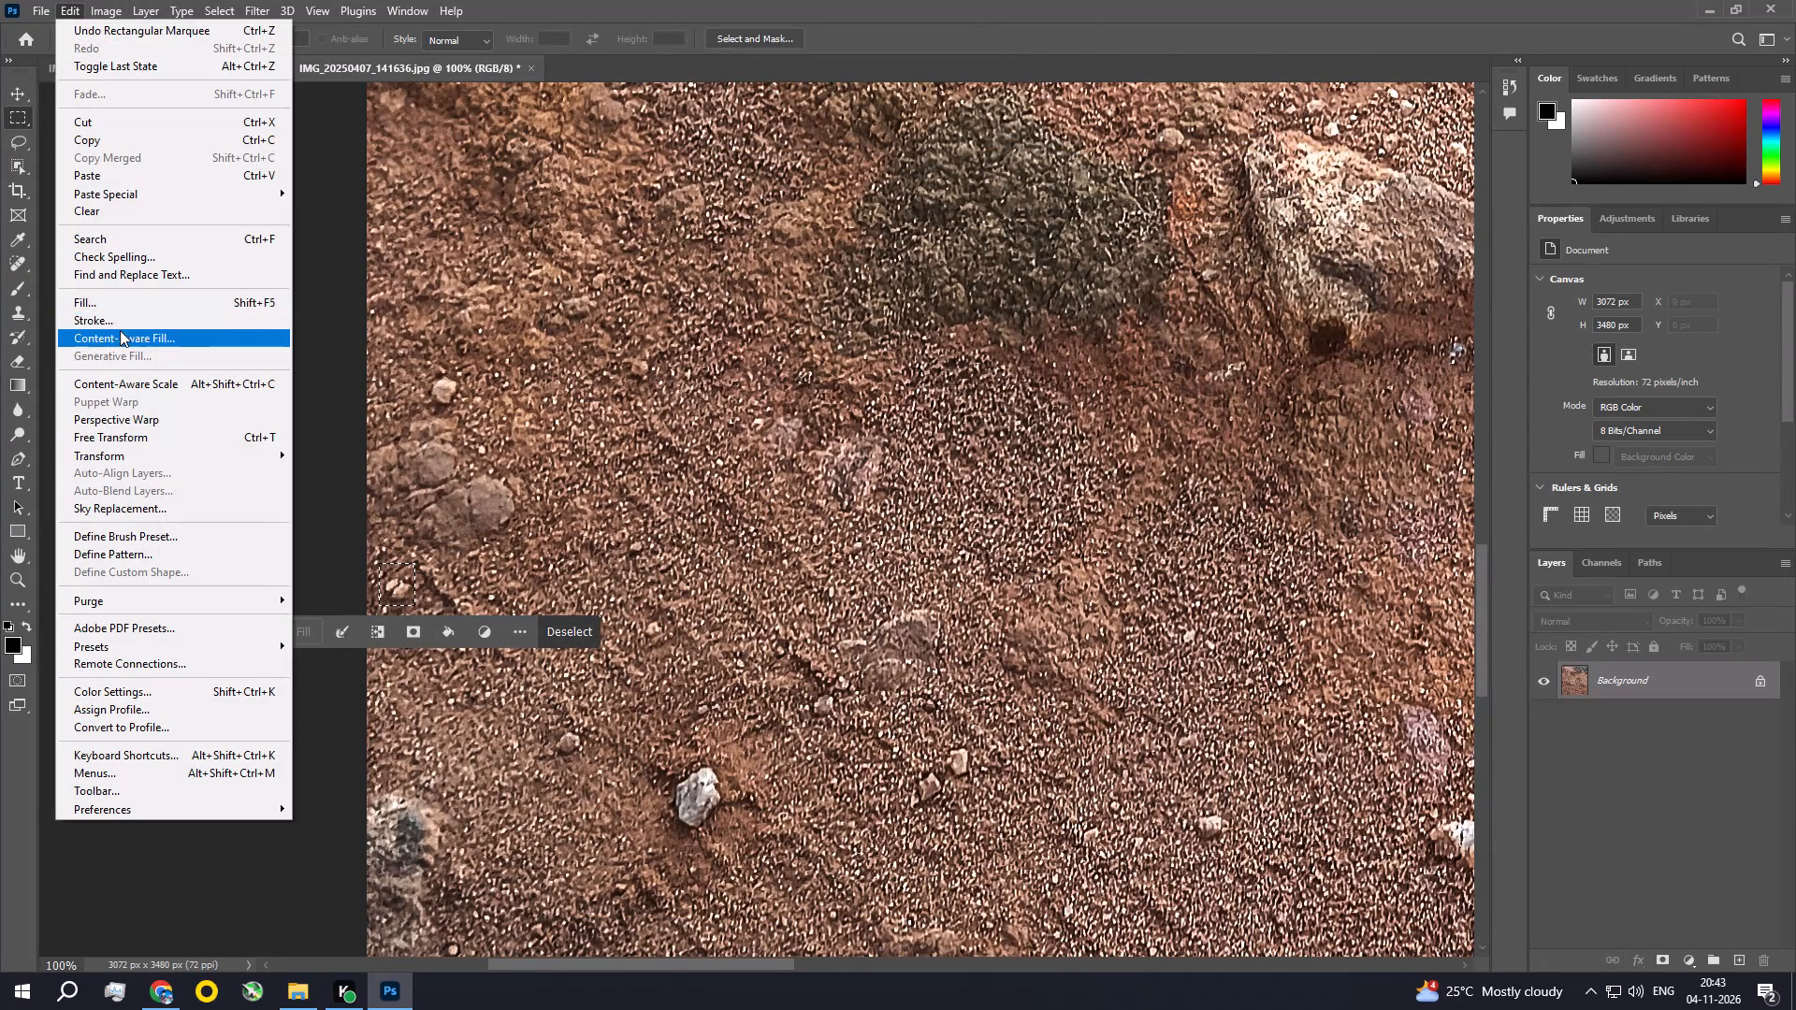
pyautogui.click(117, 297)
pyautogui.click(998, 243)
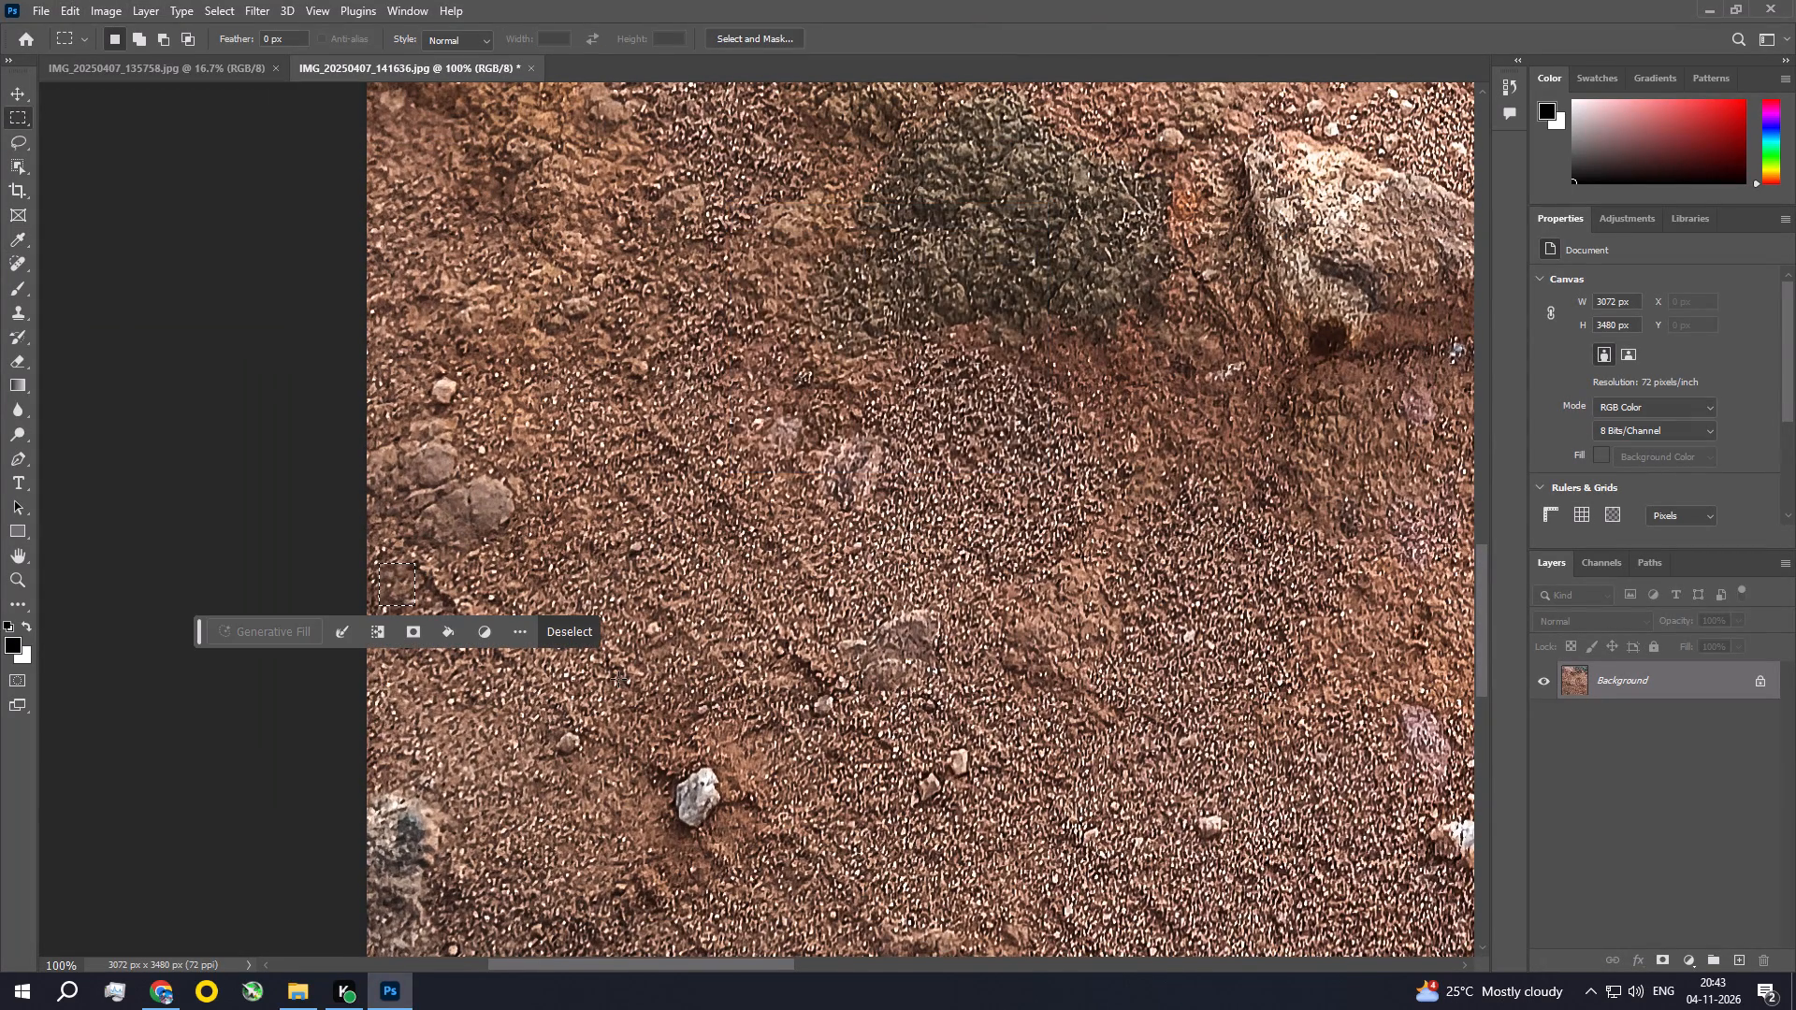
# Remove the white stone at the photo's left edge, above the orange rounded rock, with a selection about 18 by 56 px and Content-Aware fill, and deselect.
pyautogui.hotkey('ctrl', 'd')
pyautogui.press('space')
pyautogui.press('space')
pyautogui.press('space')
pyautogui.press('space')
pyautogui.press('space')
pyautogui.press('space')
pyautogui.press('space')
pyautogui.press('space')
pyautogui.press('space')
pyautogui.press('space')
pyautogui.press('space')
pyautogui.press('space')
pyautogui.press('space')
pyautogui.press('space')
pyautogui.press('space')
pyautogui.press('space')
pyautogui.press('space')
pyautogui.press('space')
pyautogui.press('space')
pyautogui.press('space')
pyautogui.moveTo(754, 417); pyautogui.dragTo(702, 710)
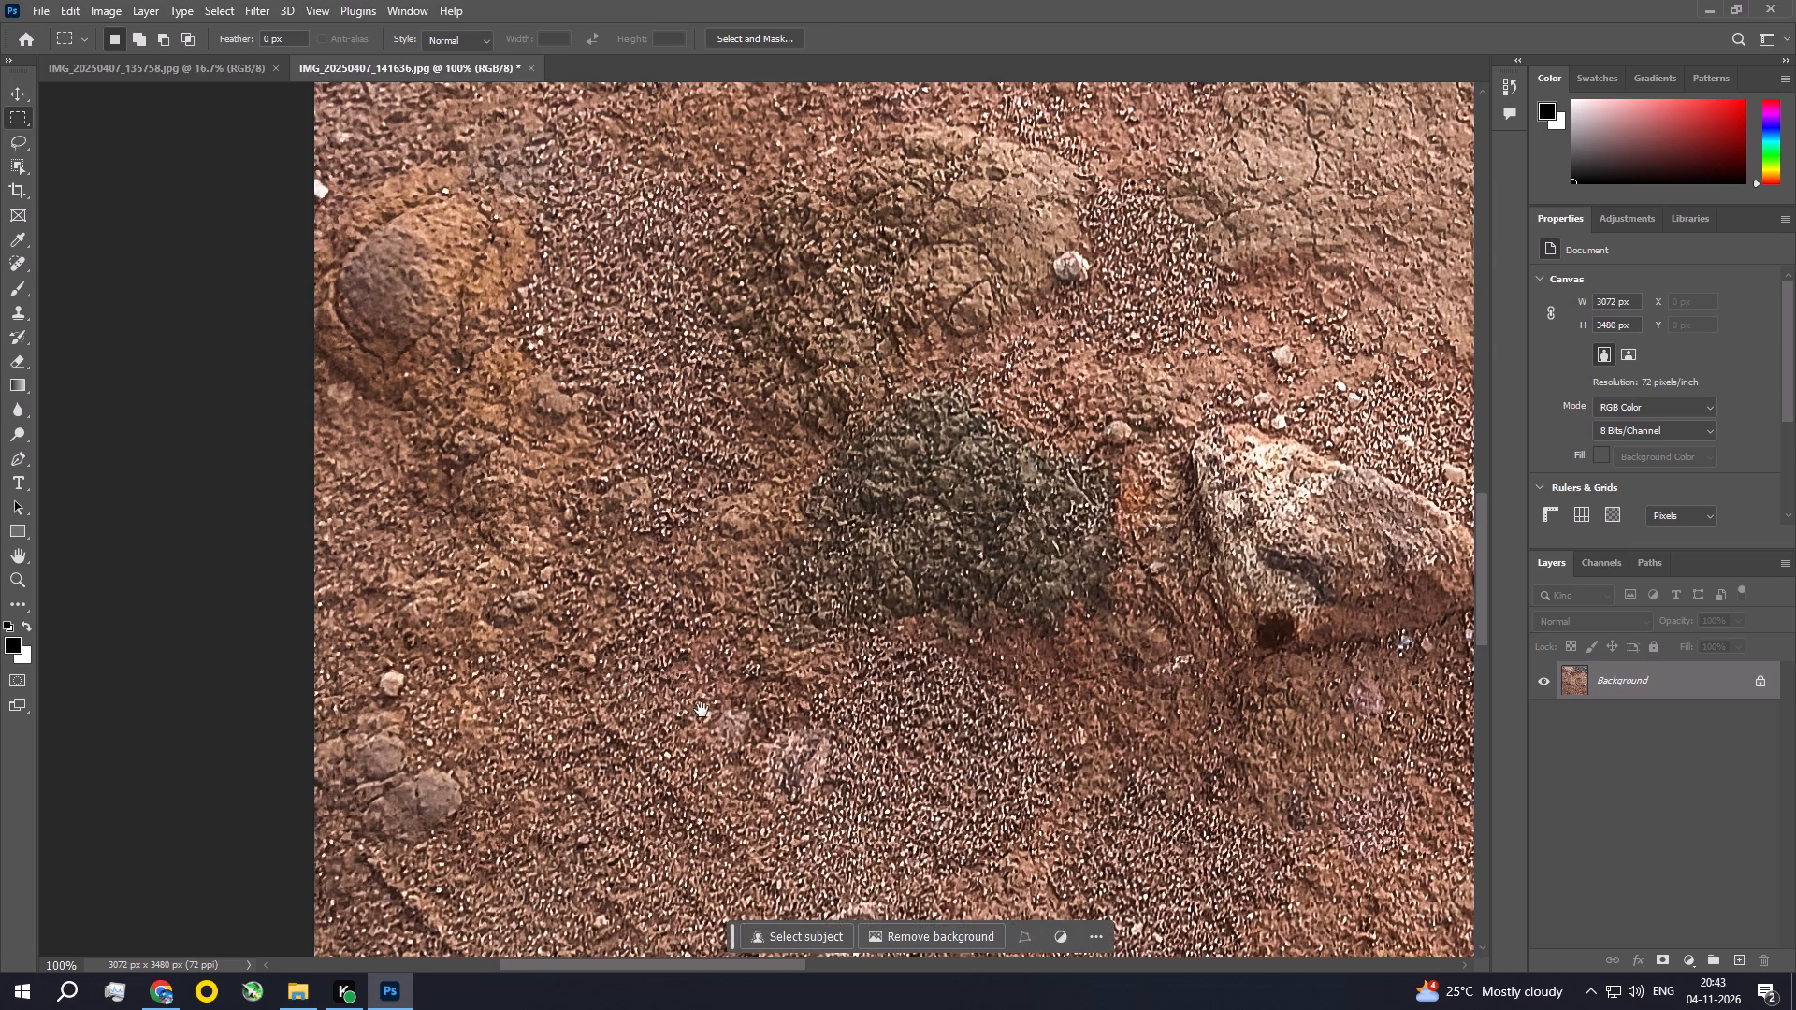
pyautogui.moveTo(671, 435); pyautogui.dragTo(700, 675)
pyautogui.moveTo(711, 643); pyautogui.dragTo(579, 652)
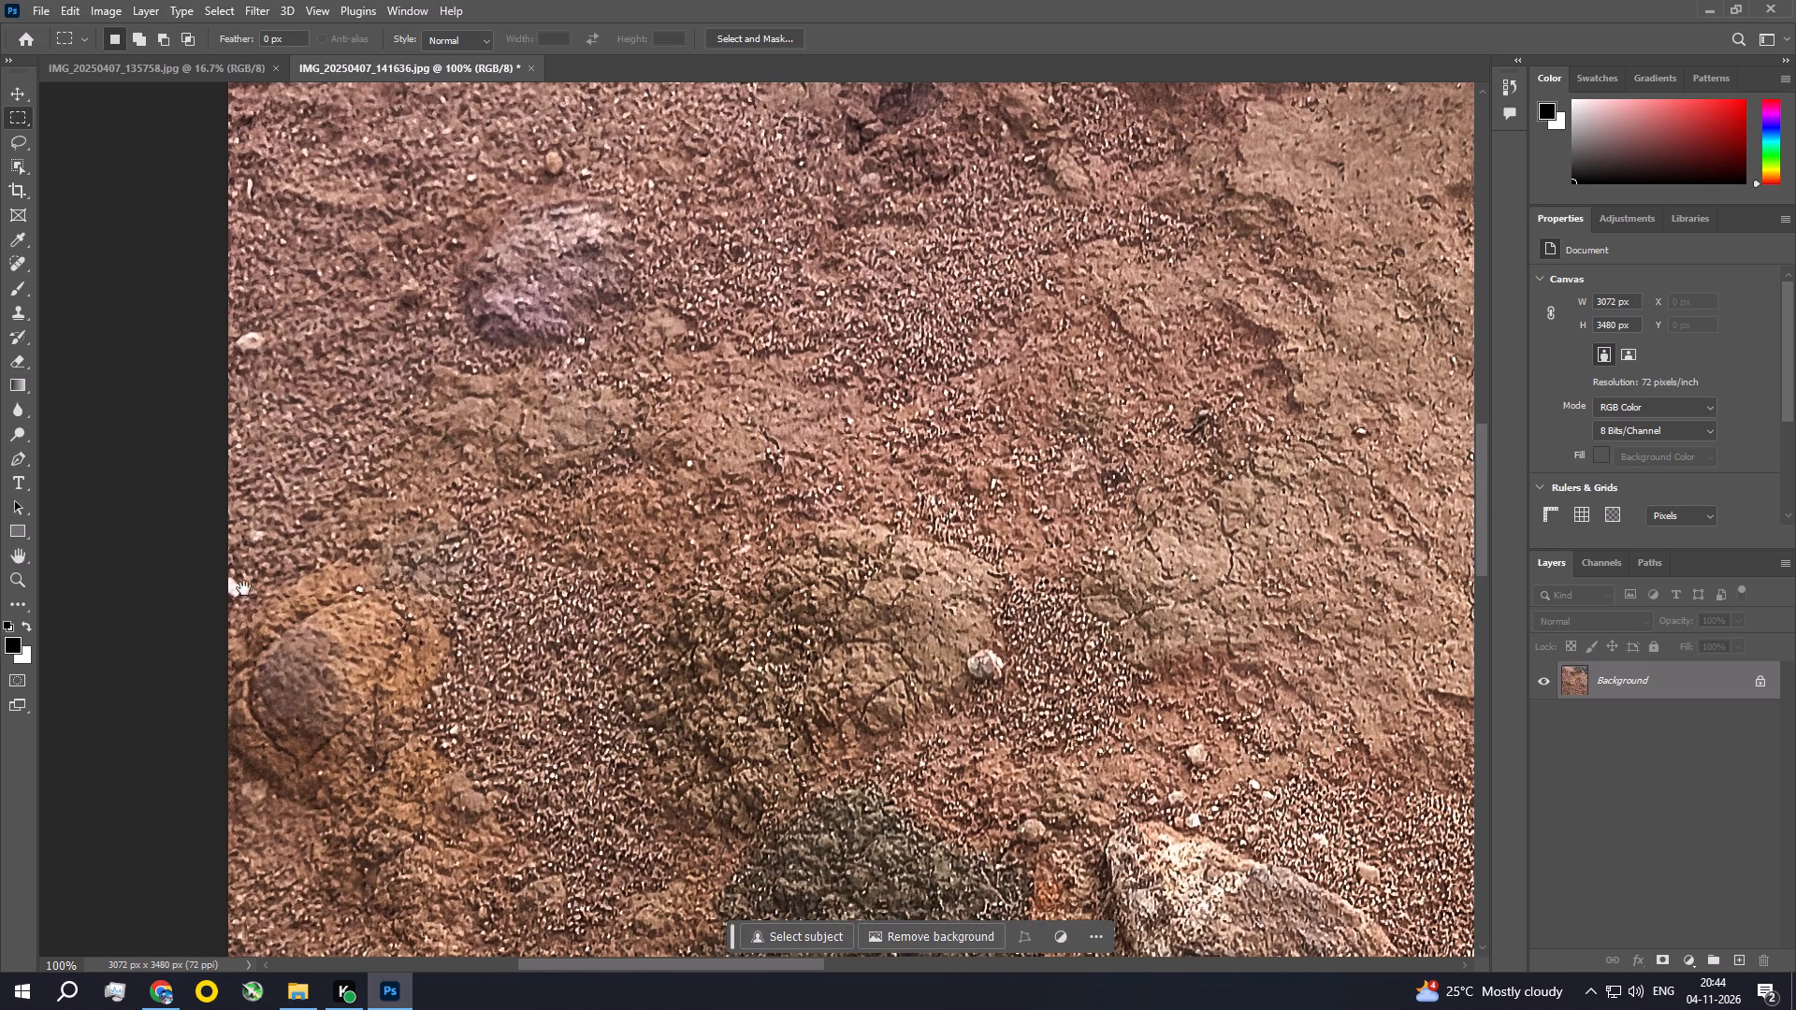
pyautogui.moveTo(243, 561); pyautogui.dragTo(218, 612)
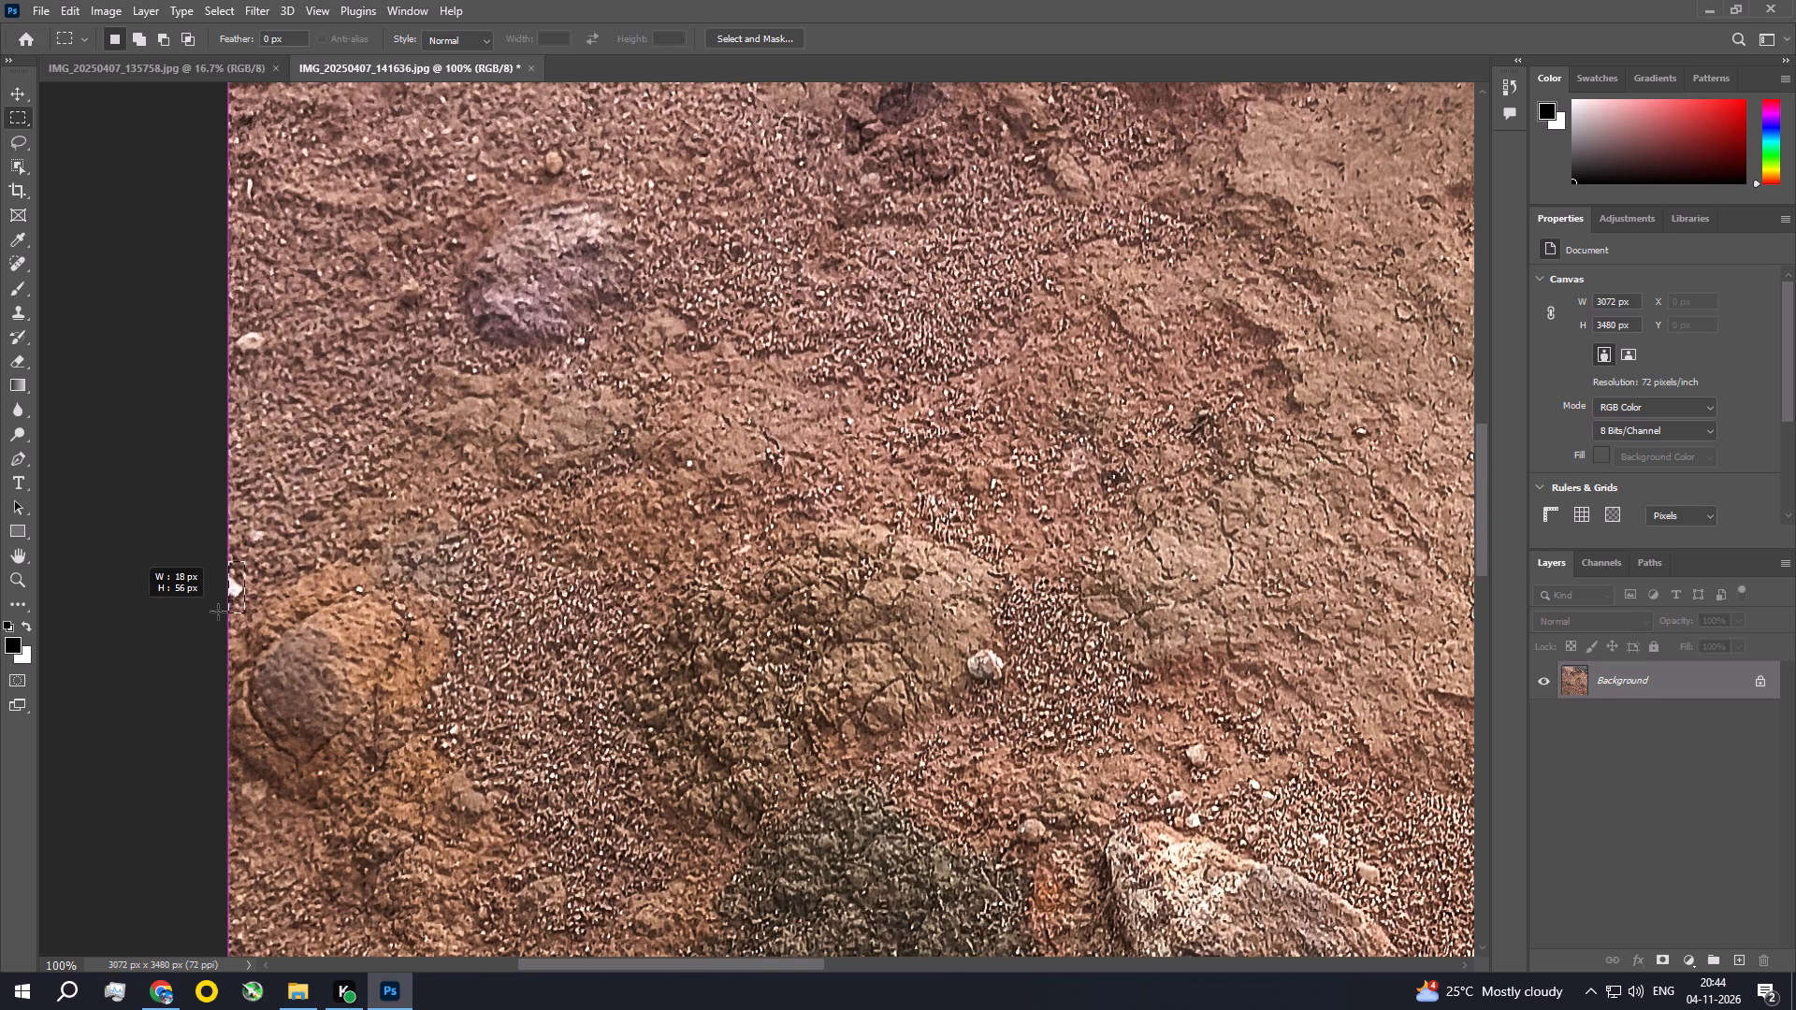
pyautogui.click(79, 8)
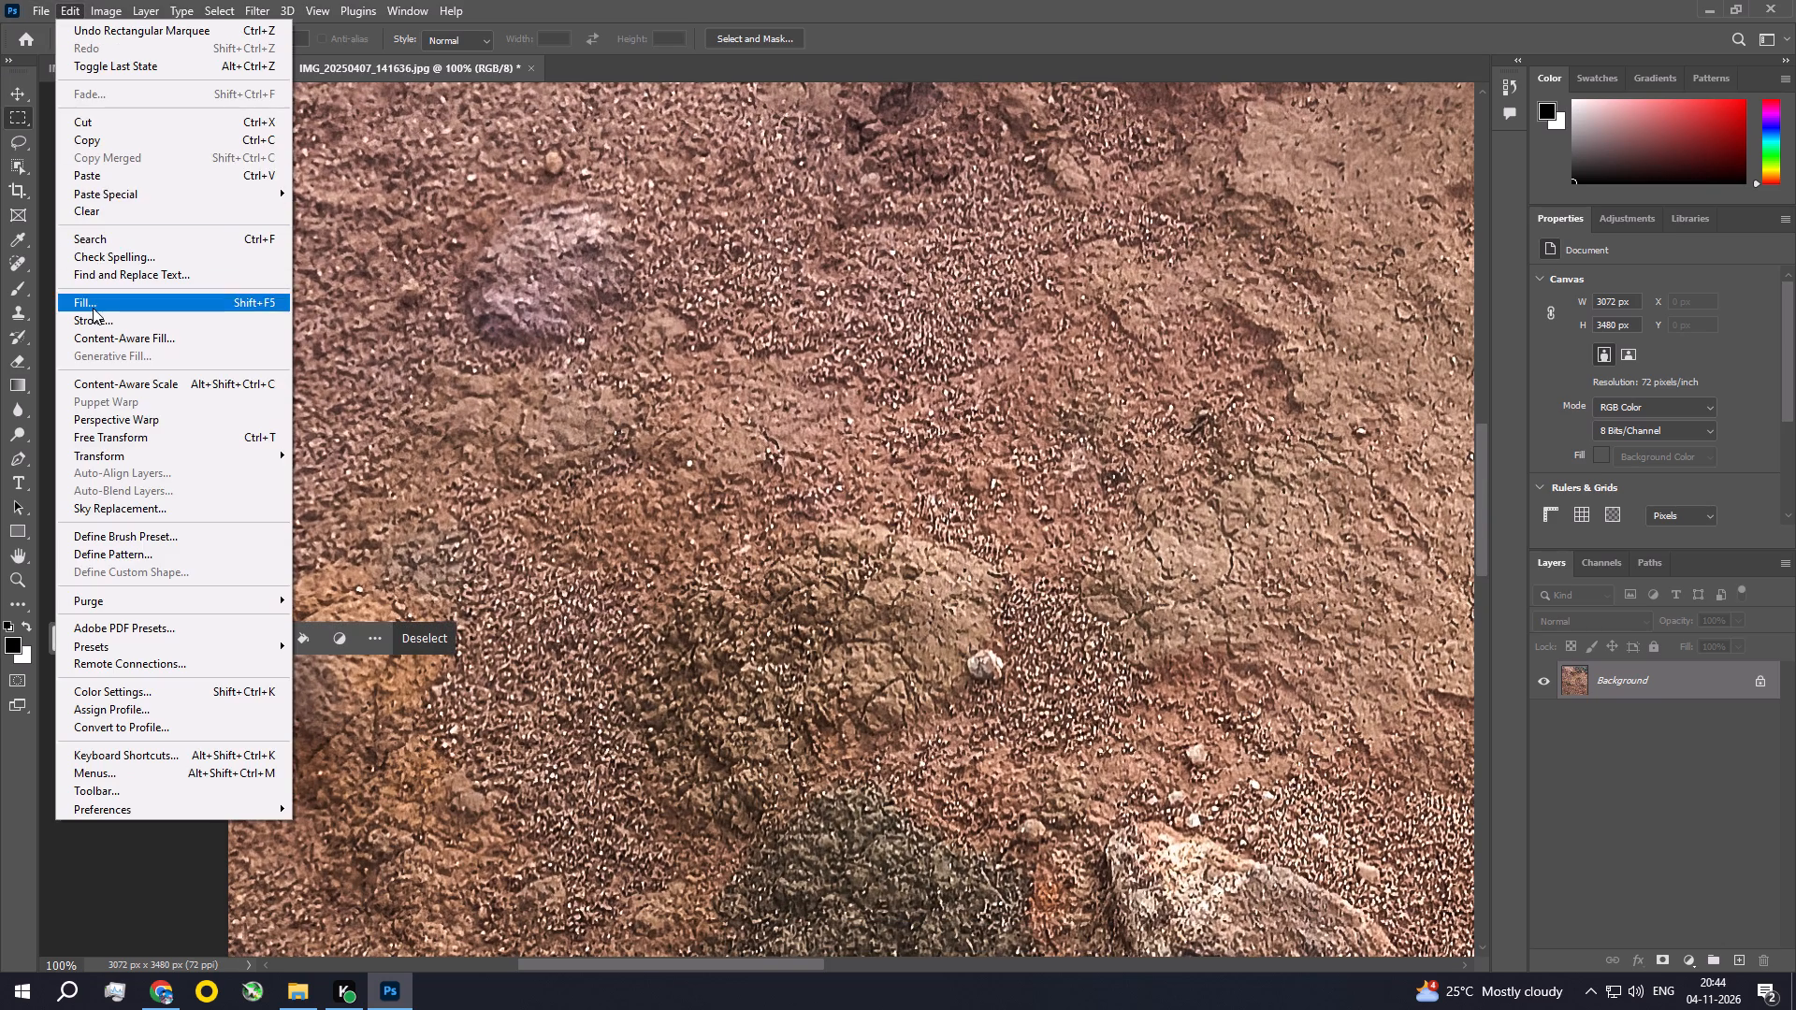
pyautogui.click(93, 308)
pyautogui.click(995, 242)
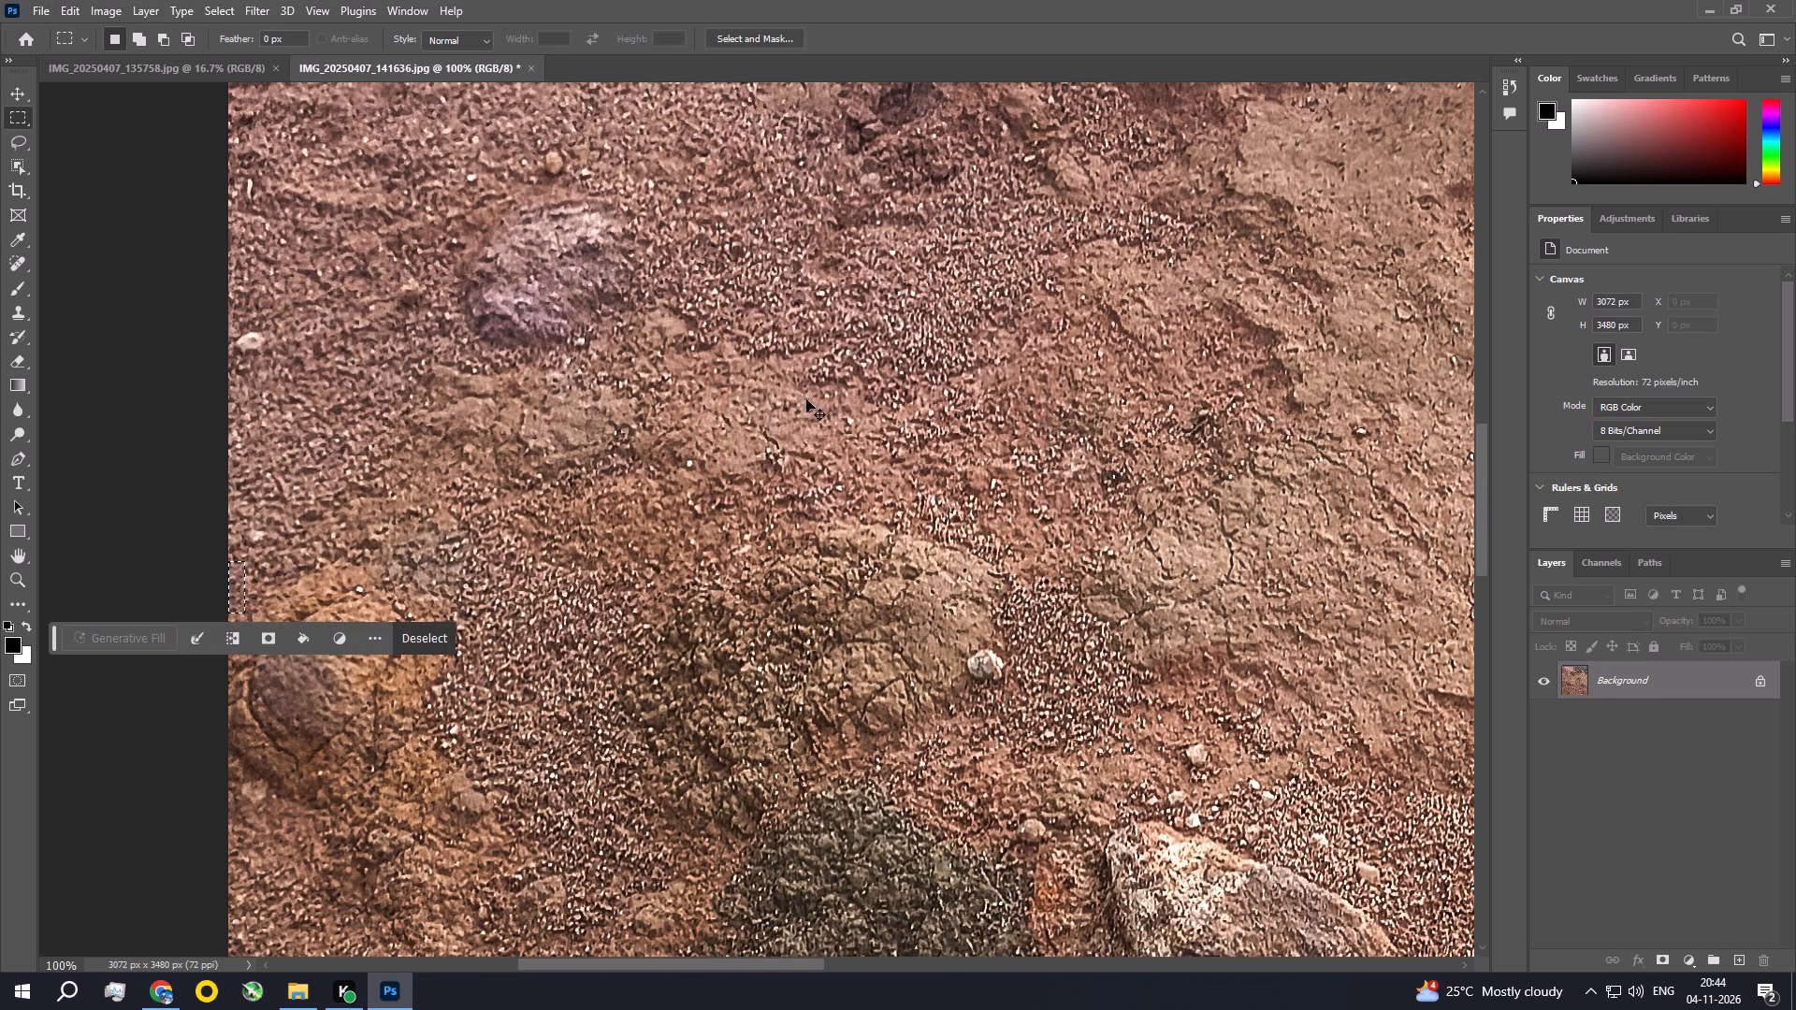
pyautogui.hotkey('ctrl', 'd')
# Remove the flat white stone on the path between the small reddish mound and the large boulder with a rectangular selection and Content-Aware fill, and deselect.
pyautogui.press('space')
pyautogui.press('space')
pyautogui.press('space')
pyautogui.press('space')
pyautogui.press('space')
pyautogui.press('space')
pyautogui.press('space')
pyautogui.press('space')
pyautogui.press('space')
pyautogui.press('space')
pyautogui.press('space')
pyautogui.press('space')
pyautogui.press('space')
pyautogui.press('space')
pyautogui.press('space')
pyautogui.press('space')
pyautogui.press('space')
pyautogui.press('space')
pyautogui.press('space')
pyautogui.press('space')
pyautogui.moveTo(831, 341); pyautogui.dragTo(780, 558)
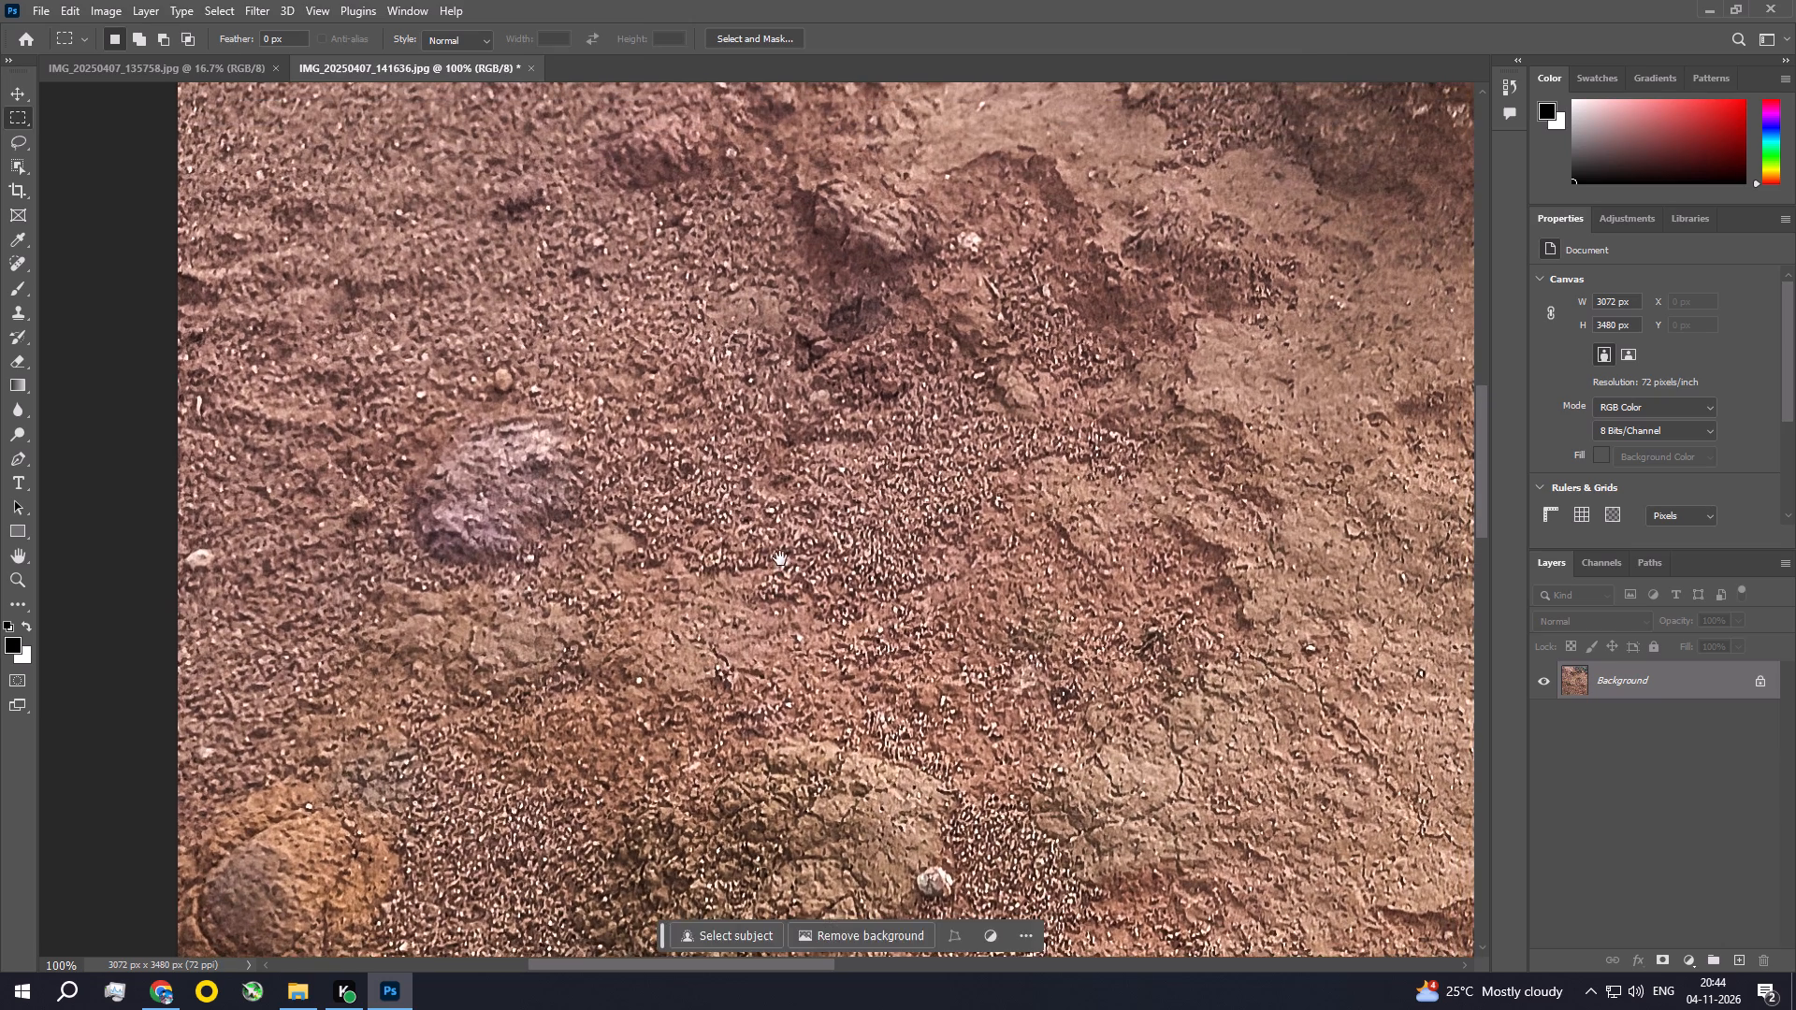
pyautogui.moveTo(647, 477); pyautogui.dragTo(761, 648)
pyautogui.moveTo(656, 441); pyautogui.dragTo(656, 655)
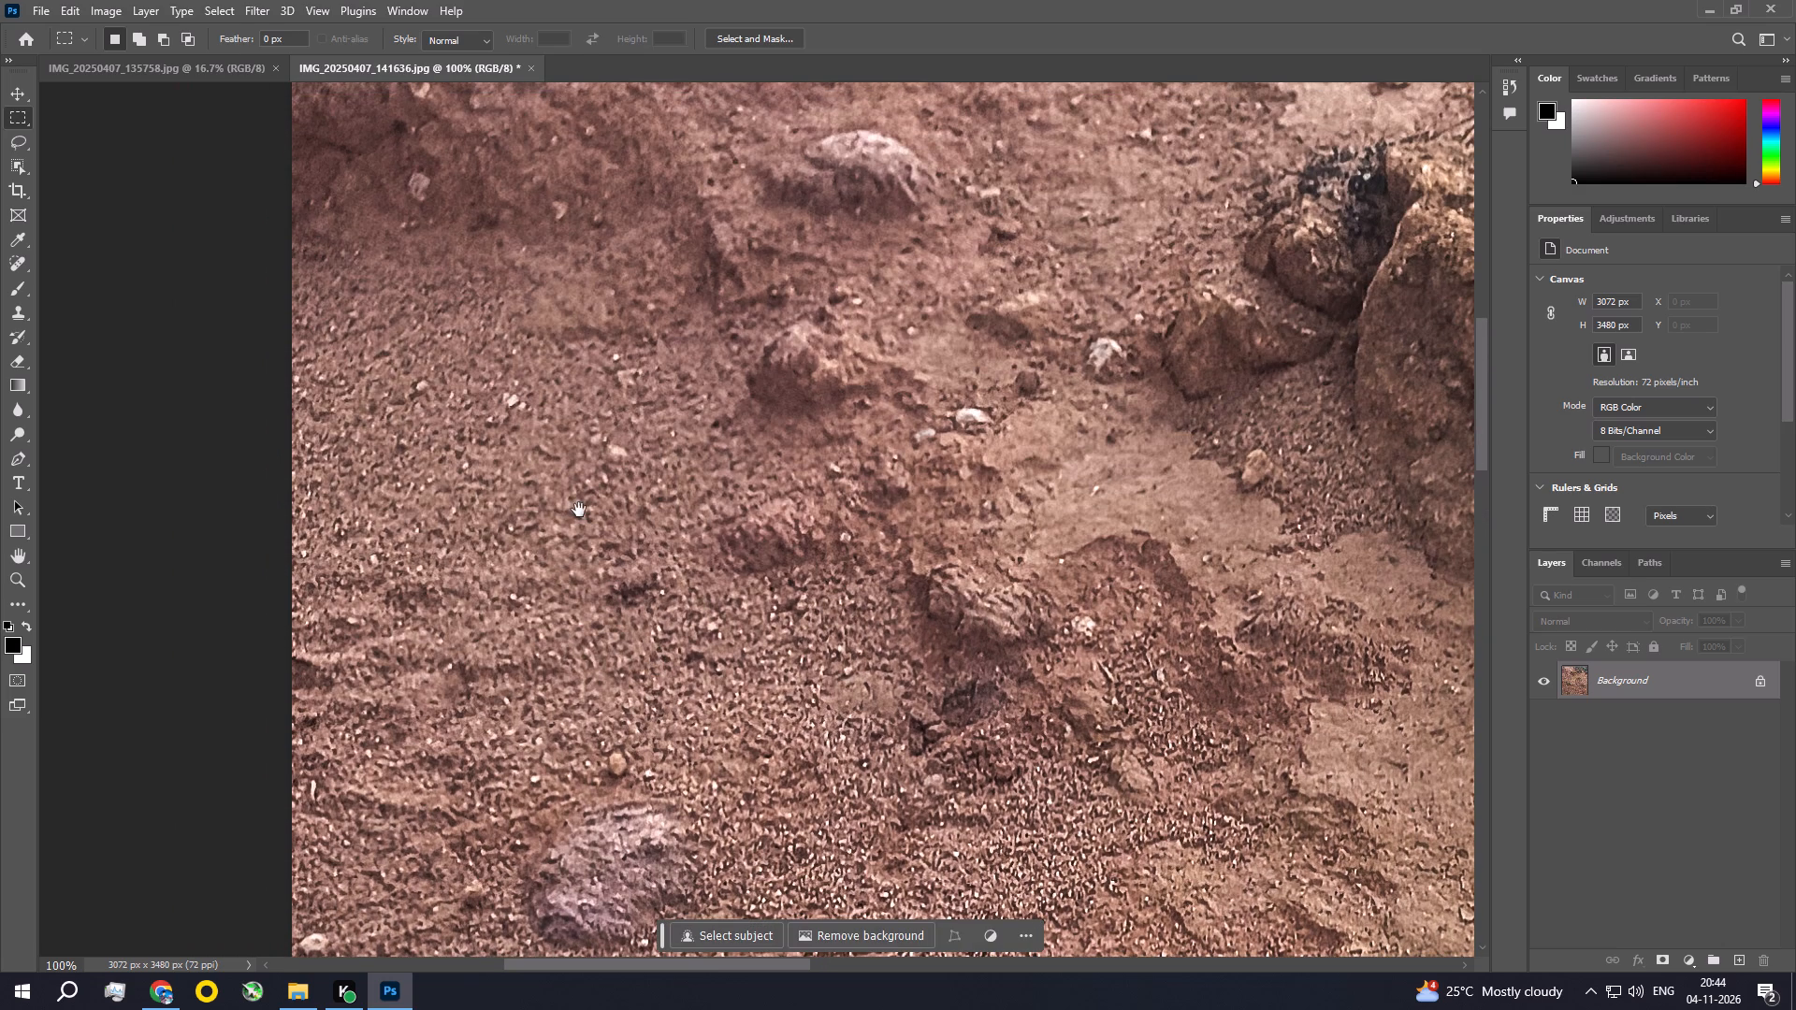
pyautogui.moveTo(923, 432); pyautogui.dragTo(691, 776)
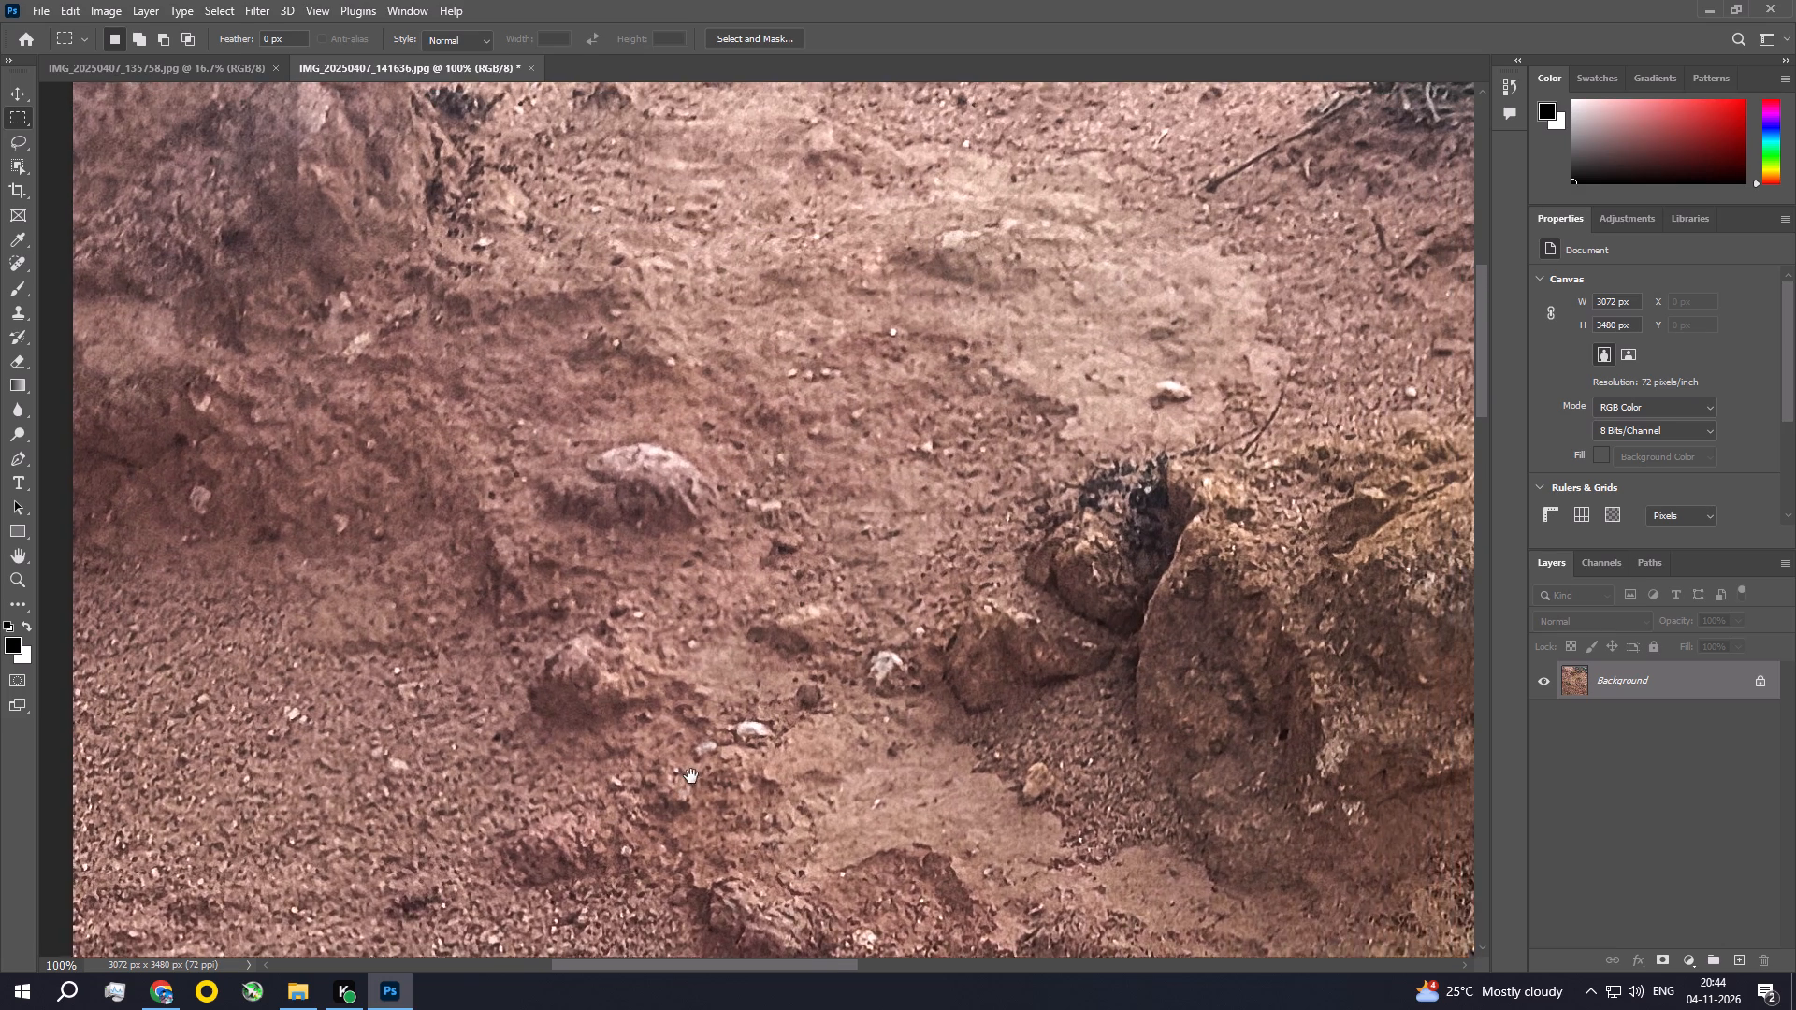
pyautogui.moveTo(691, 776); pyautogui.dragTo(716, 611)
pyautogui.moveTo(731, 576); pyautogui.dragTo(794, 615)
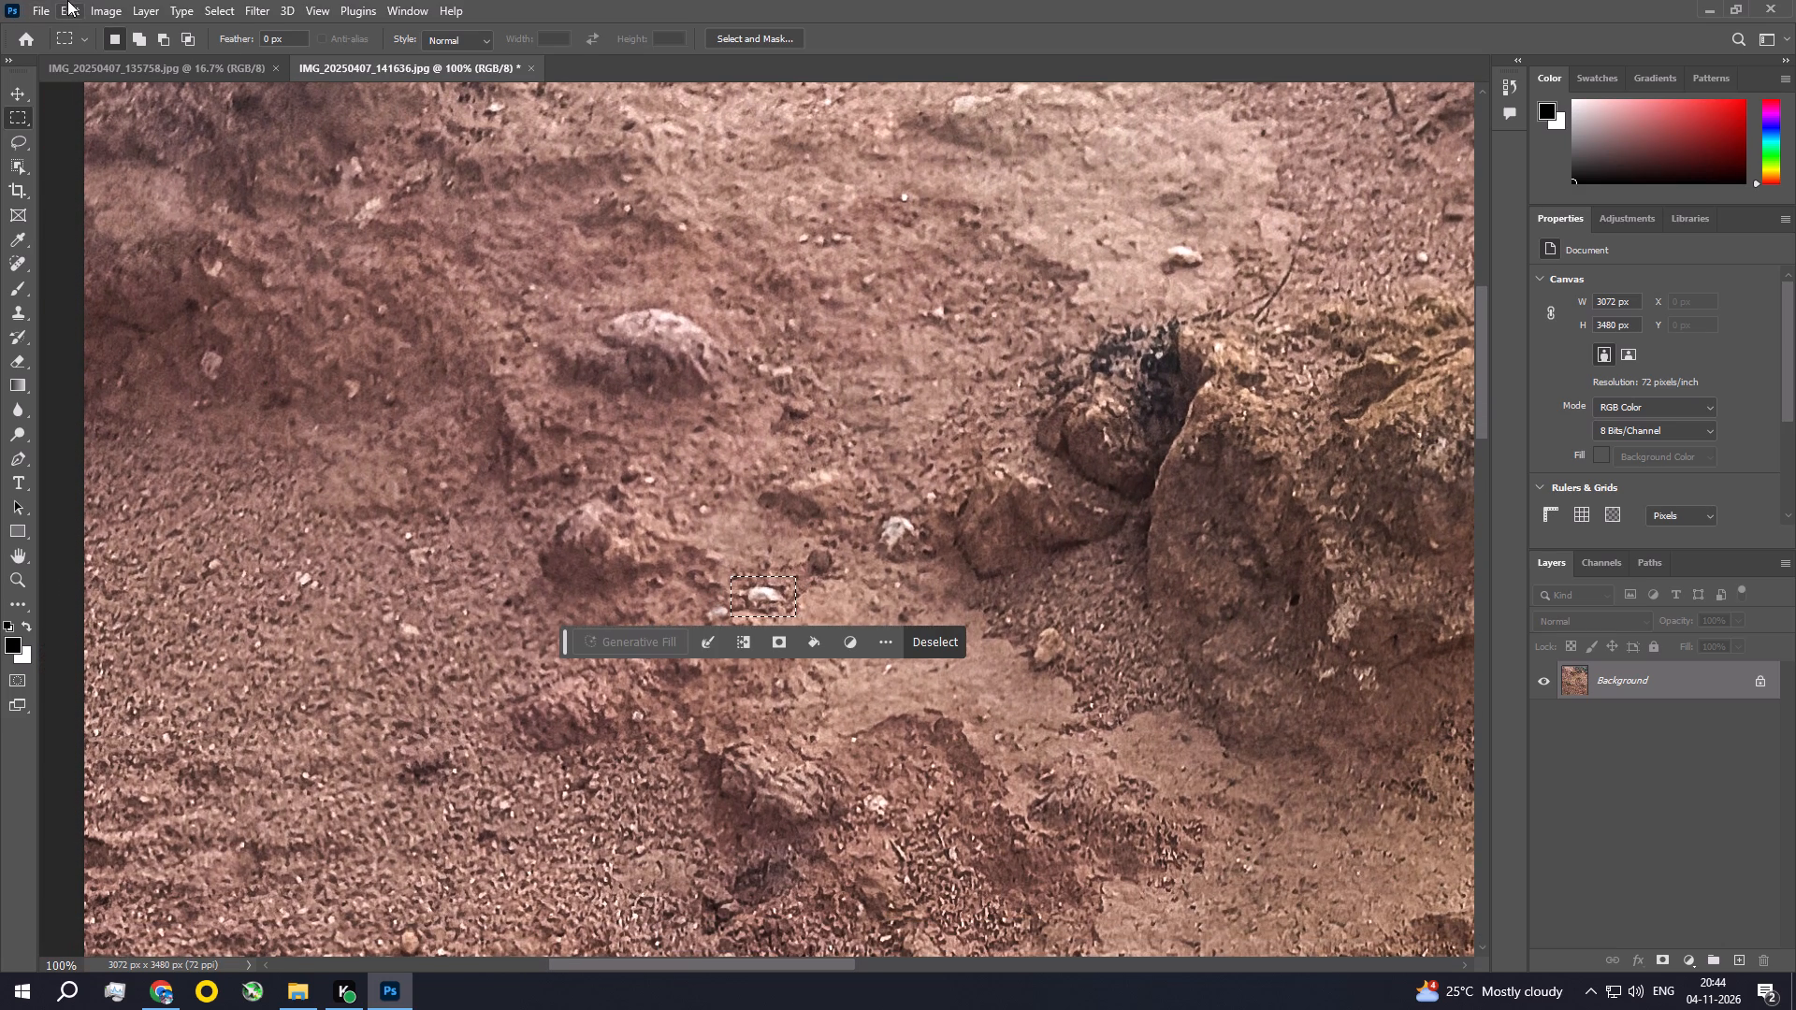
pyautogui.click(67, 0)
pyautogui.click(109, 306)
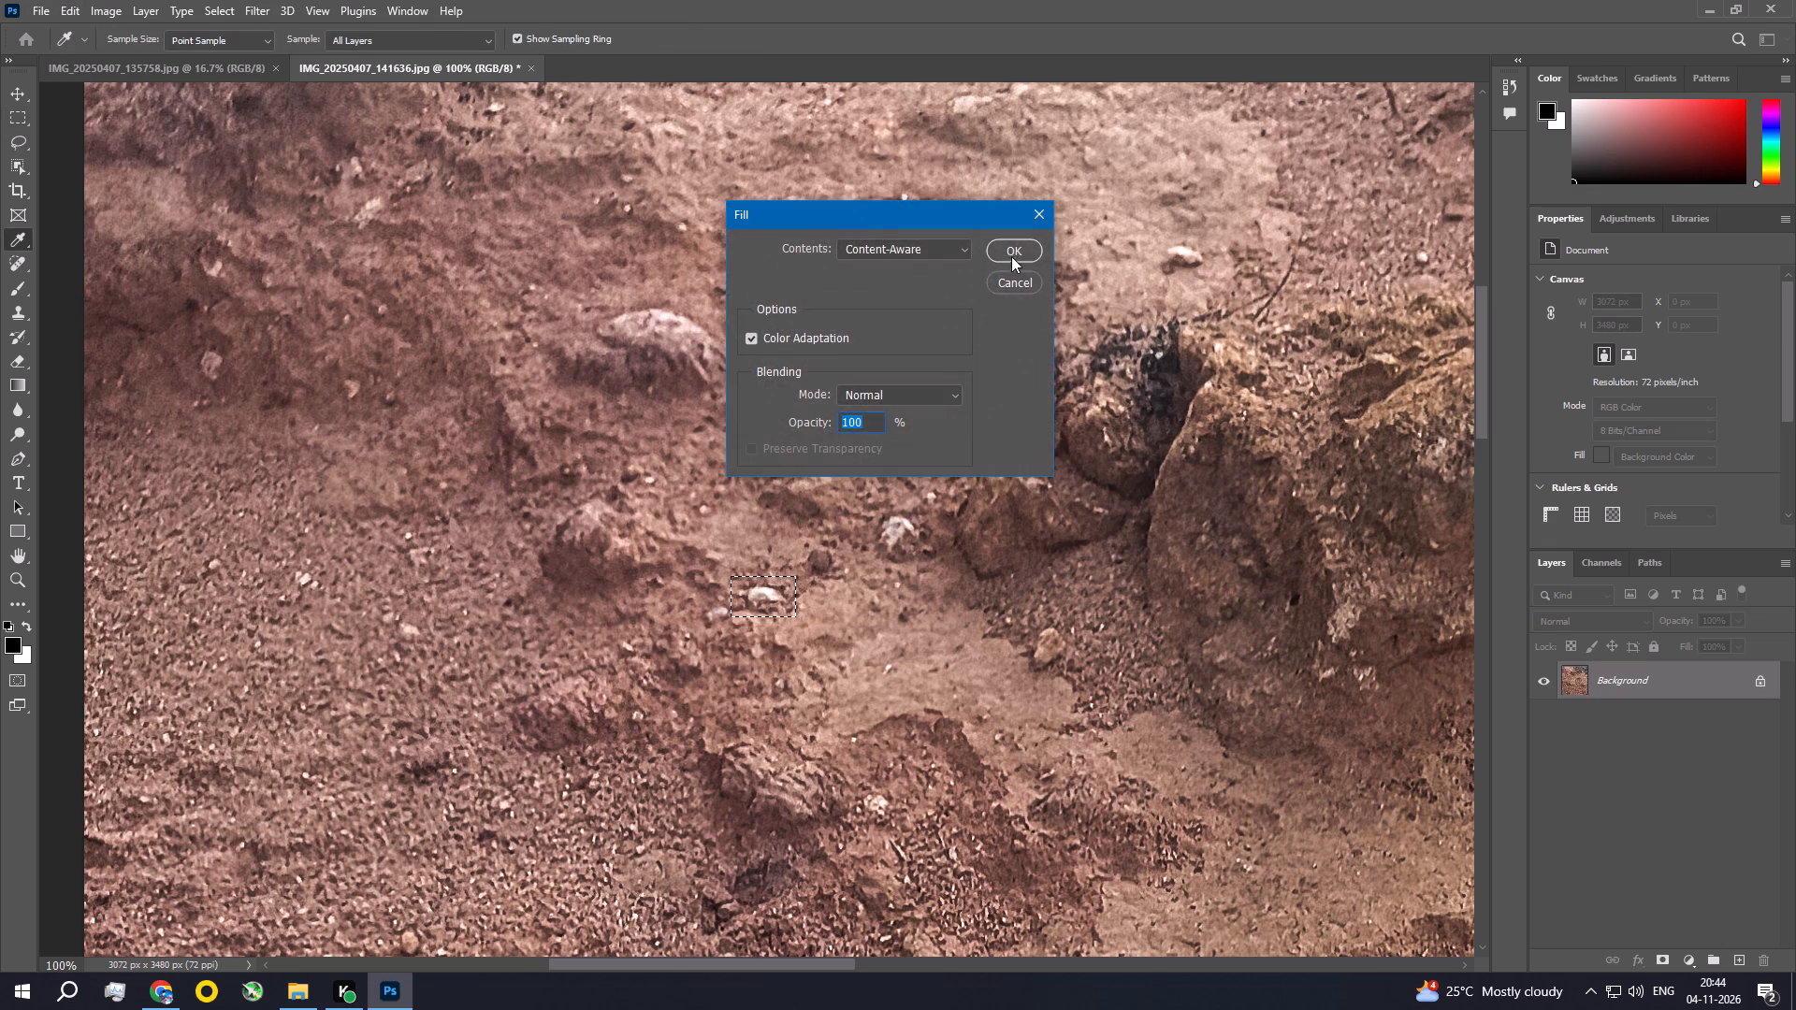
pyautogui.click(1021, 244)
pyautogui.hotkey('ctrl', 'd')
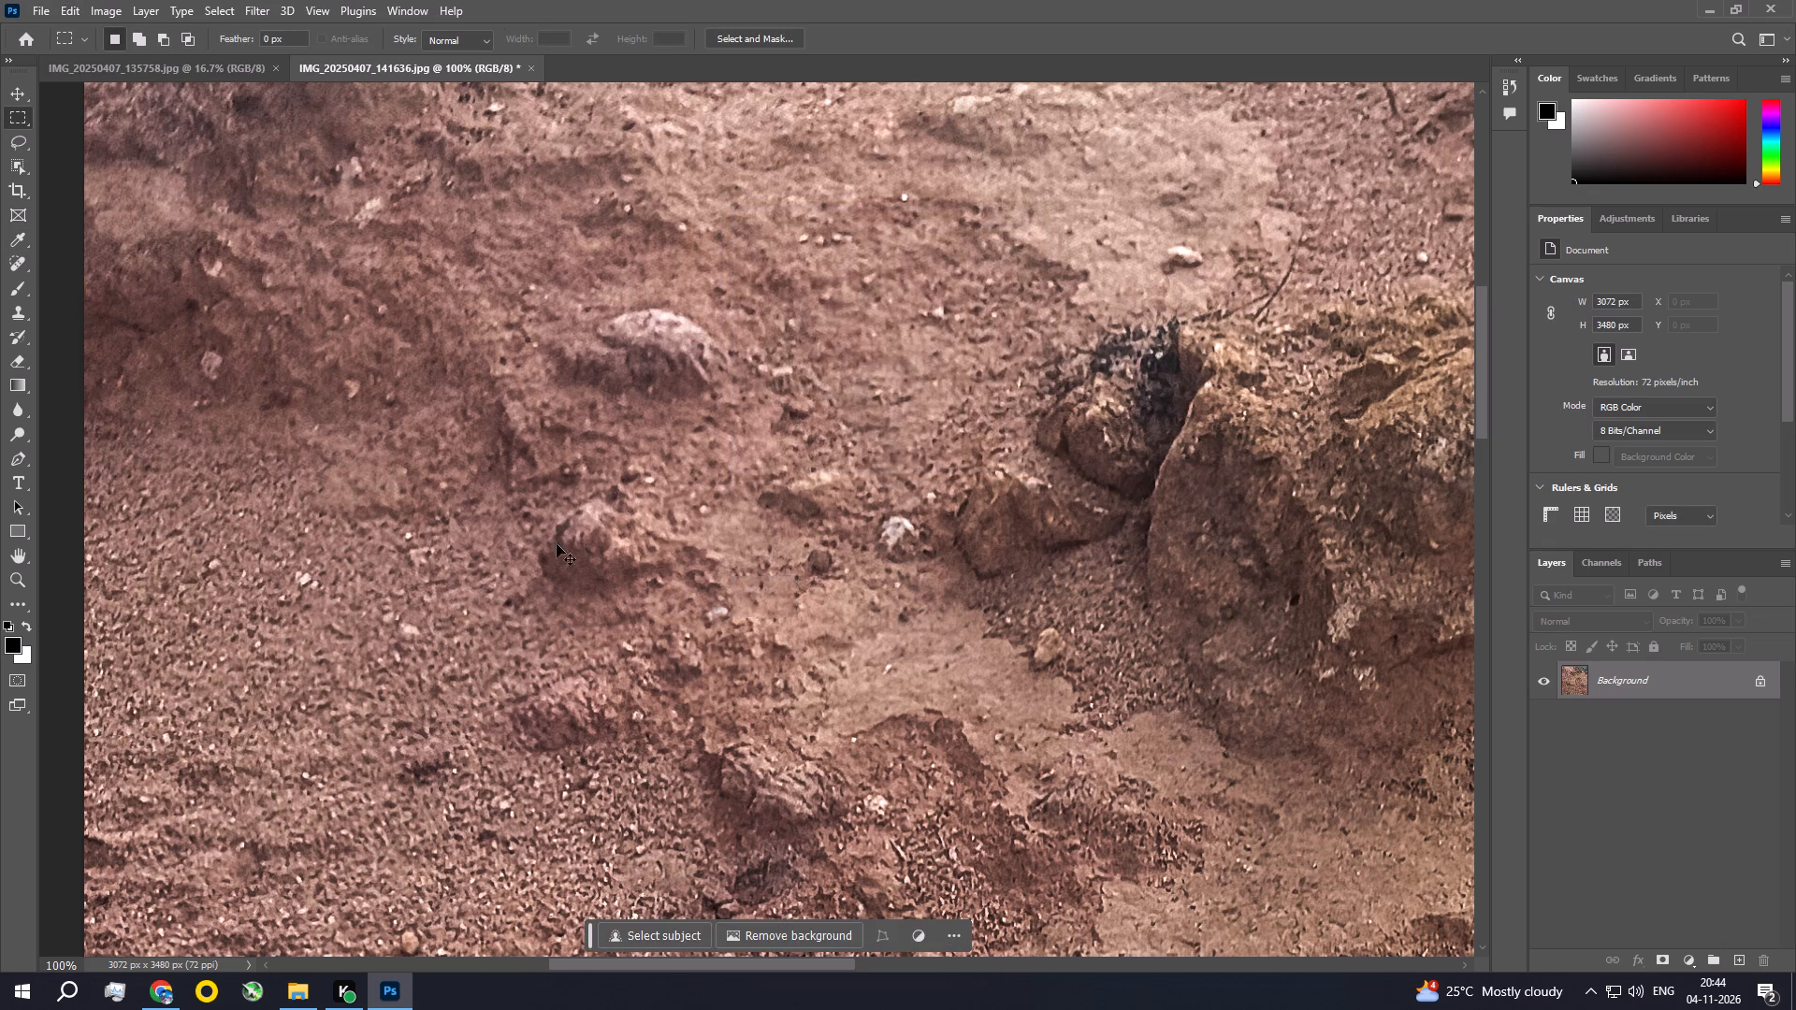
# Remove the bright white stone in the gravel to the right of the green grass tuft with a rectangular selection and Content-Aware fill, and deselect.
pyautogui.hotkey('ctrl', 'space')
pyautogui.hotkey('alt', 'space')
pyautogui.hotkey('alt', 'space')
pyautogui.hotkey('alt', 'space')
pyautogui.hotkey('alt', 'space')
pyautogui.hotkey('alt', 'space')
pyautogui.hotkey('alt', 'space')
pyautogui.hotkey('alt', 'space')
pyautogui.click(896, 0)
pyautogui.hotkey('ctrl', 'space')
pyautogui.hotkey('ctrl', 'space')
pyautogui.hotkey('ctrl', 'space')
pyautogui.hotkey('ctrl', 'space')
pyautogui.hotkey('ctrl', 'space')
pyautogui.hotkey('ctrl', 'space')
pyautogui.hotkey('ctrl', 'space')
pyautogui.hotkey('ctrl', 'space')
pyautogui.hotkey('ctrl', 'space')
pyautogui.hotkey('ctrl', 'space')
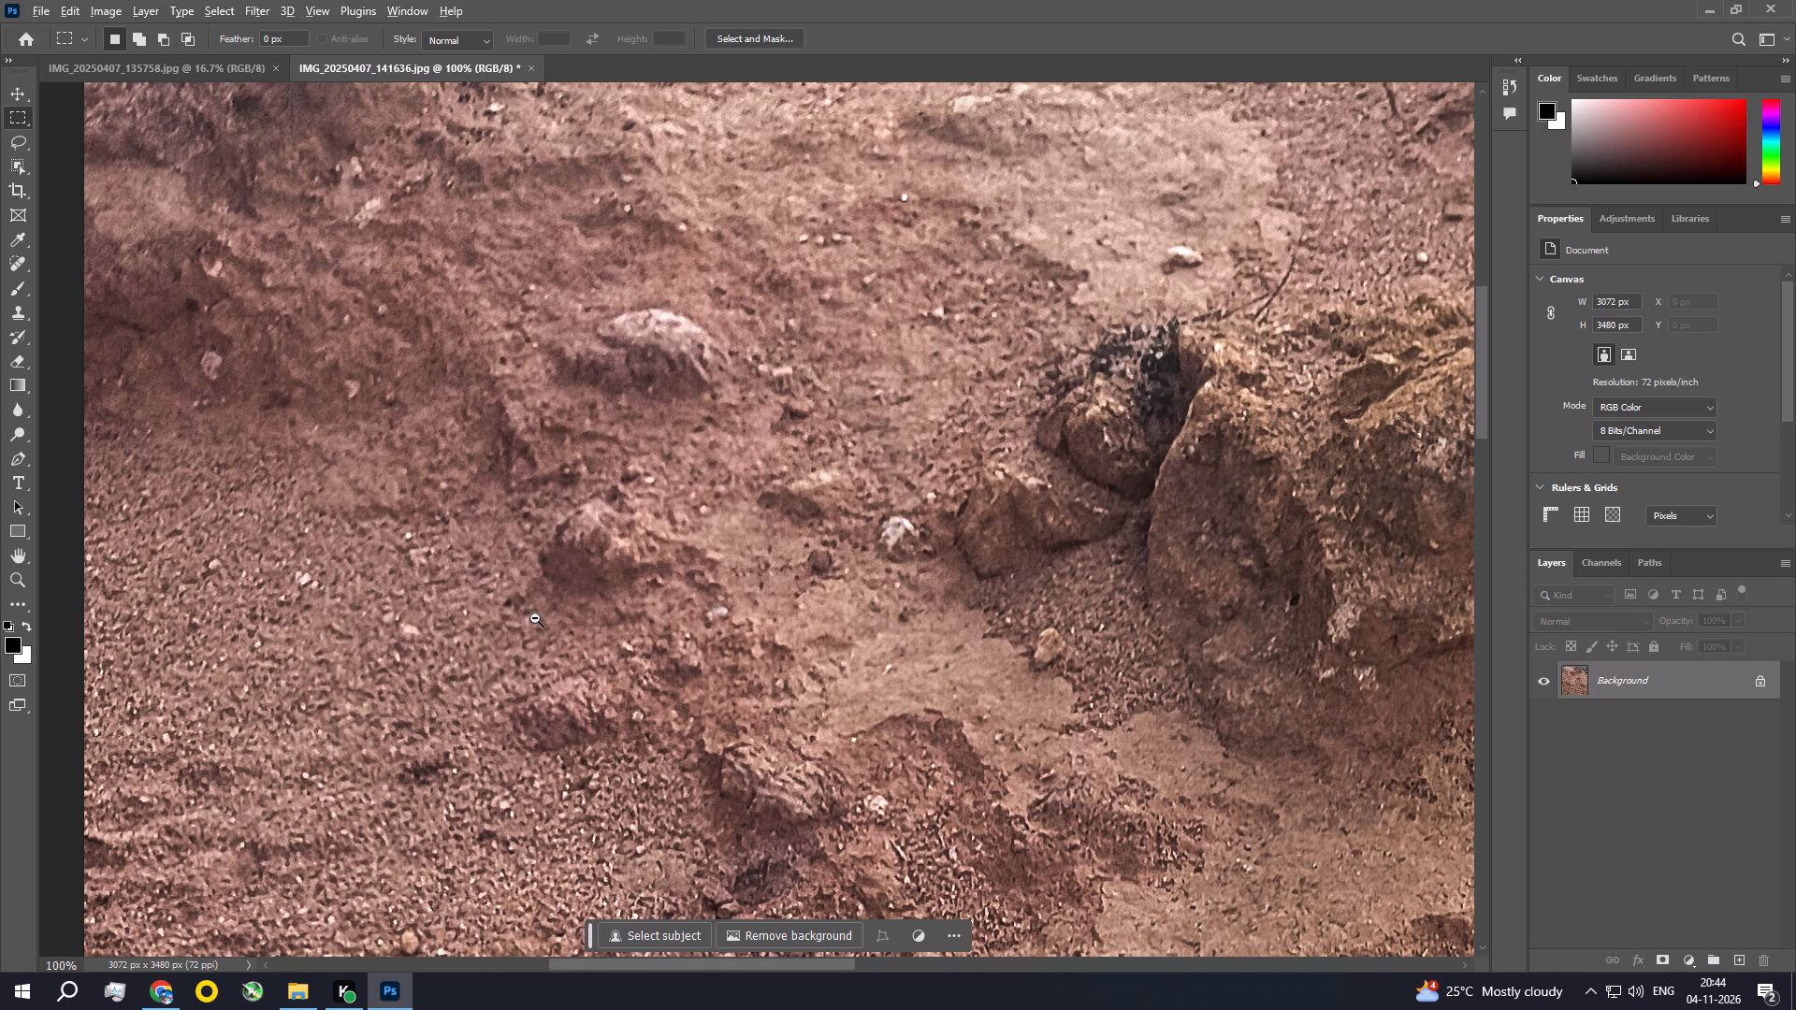
pyautogui.keyDown('alt'); pyautogui.doubleClick(536, 618); pyautogui.keyUp('alt')
pyautogui.moveTo(737, 715); pyautogui.dragTo(499, 467)
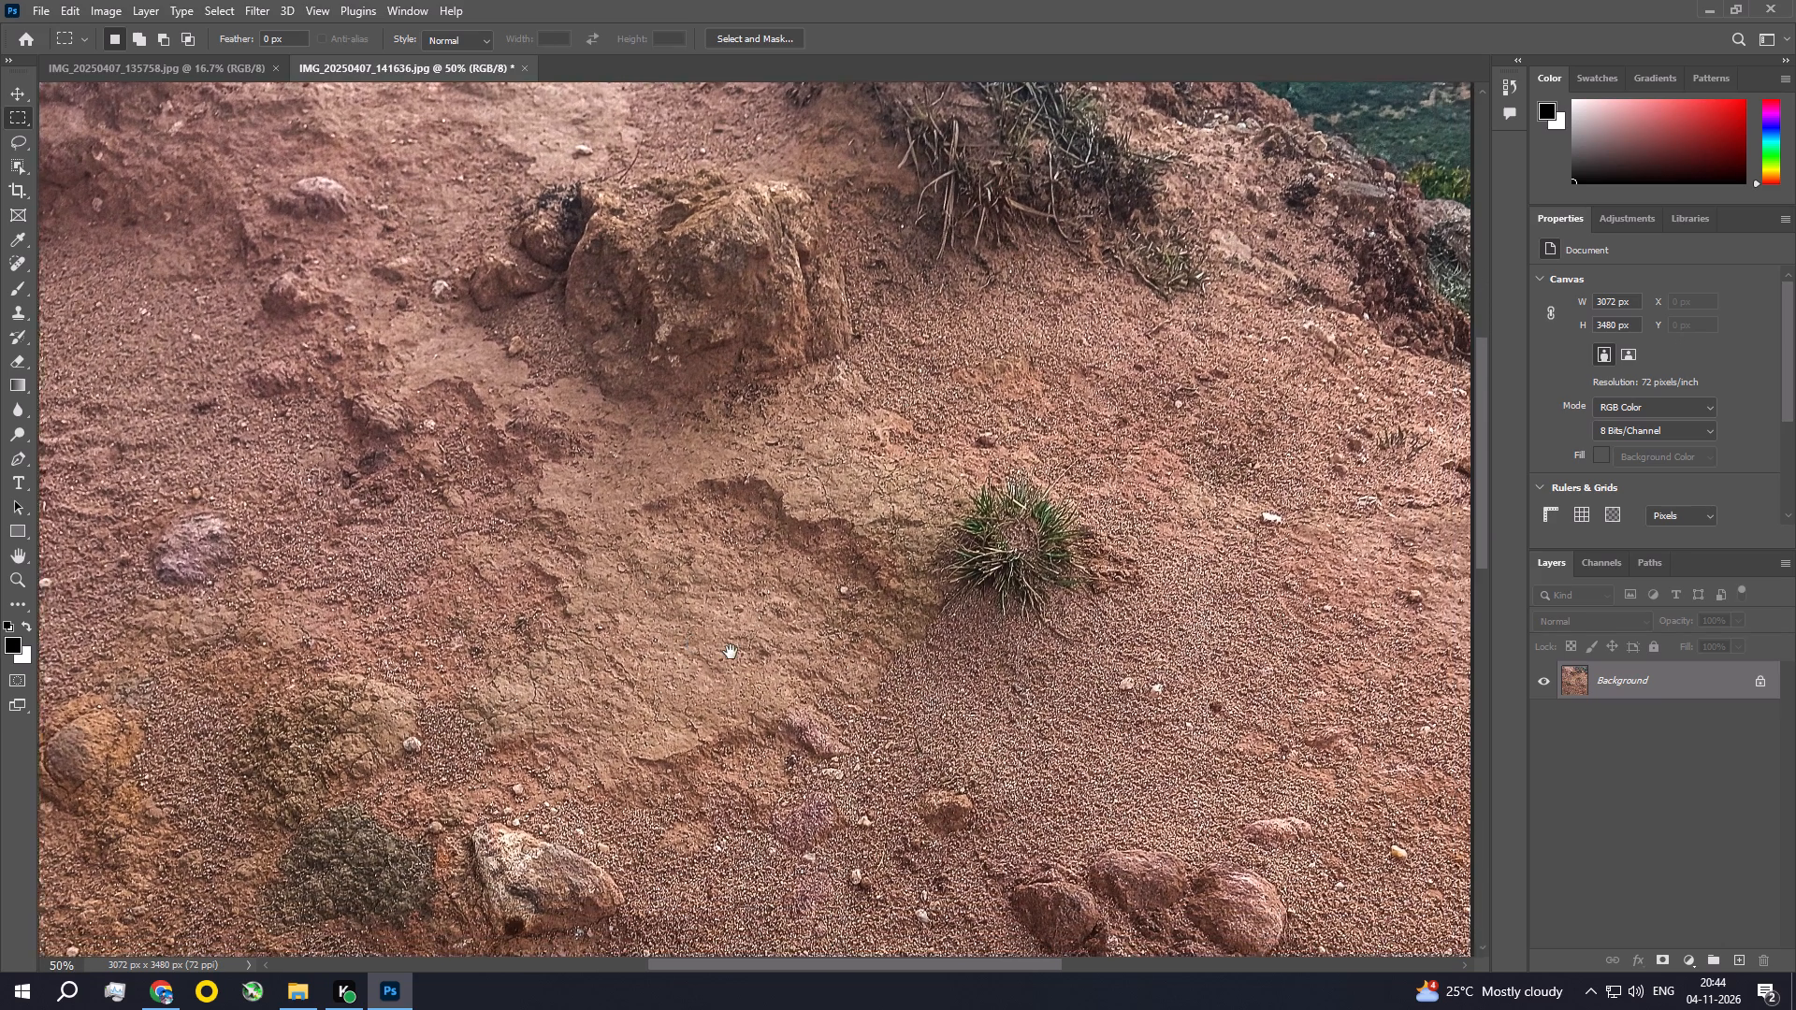
pyautogui.moveTo(1138, 584); pyautogui.dragTo(904, 636)
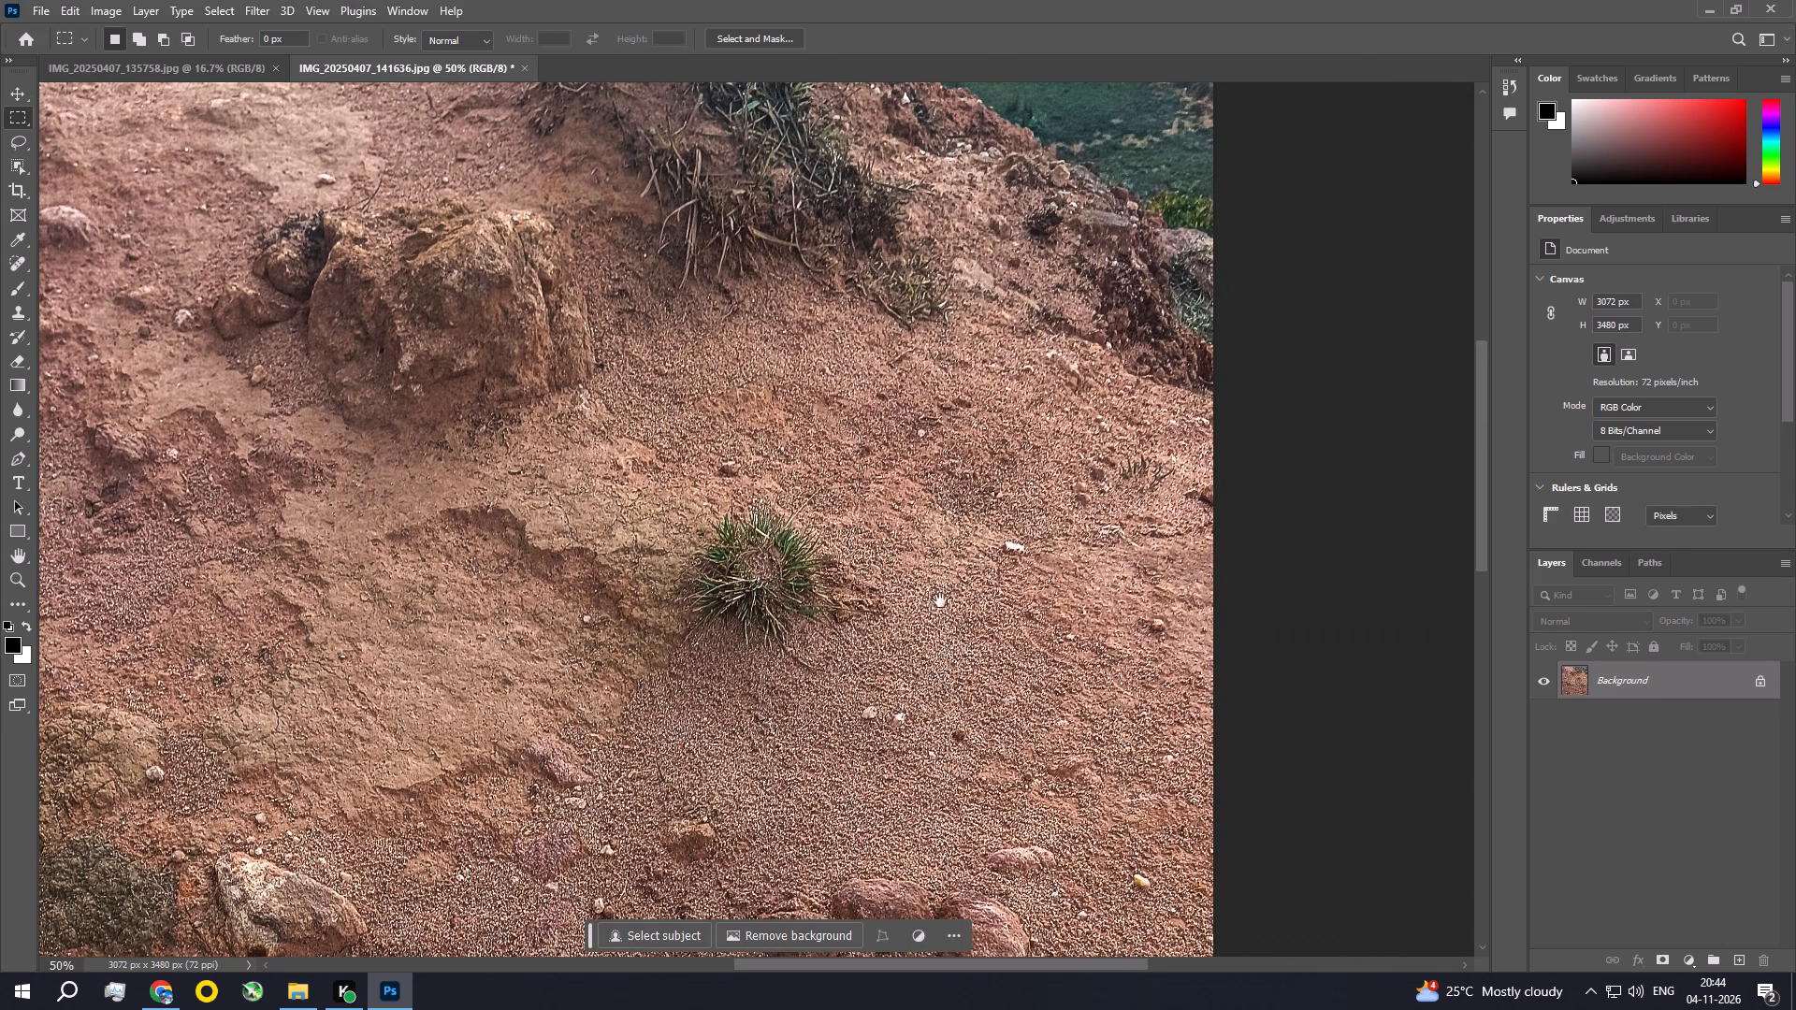
pyautogui.keyDown('ctrl'); pyautogui.doubleClick(1052, 539); pyautogui.keyUp('ctrl')
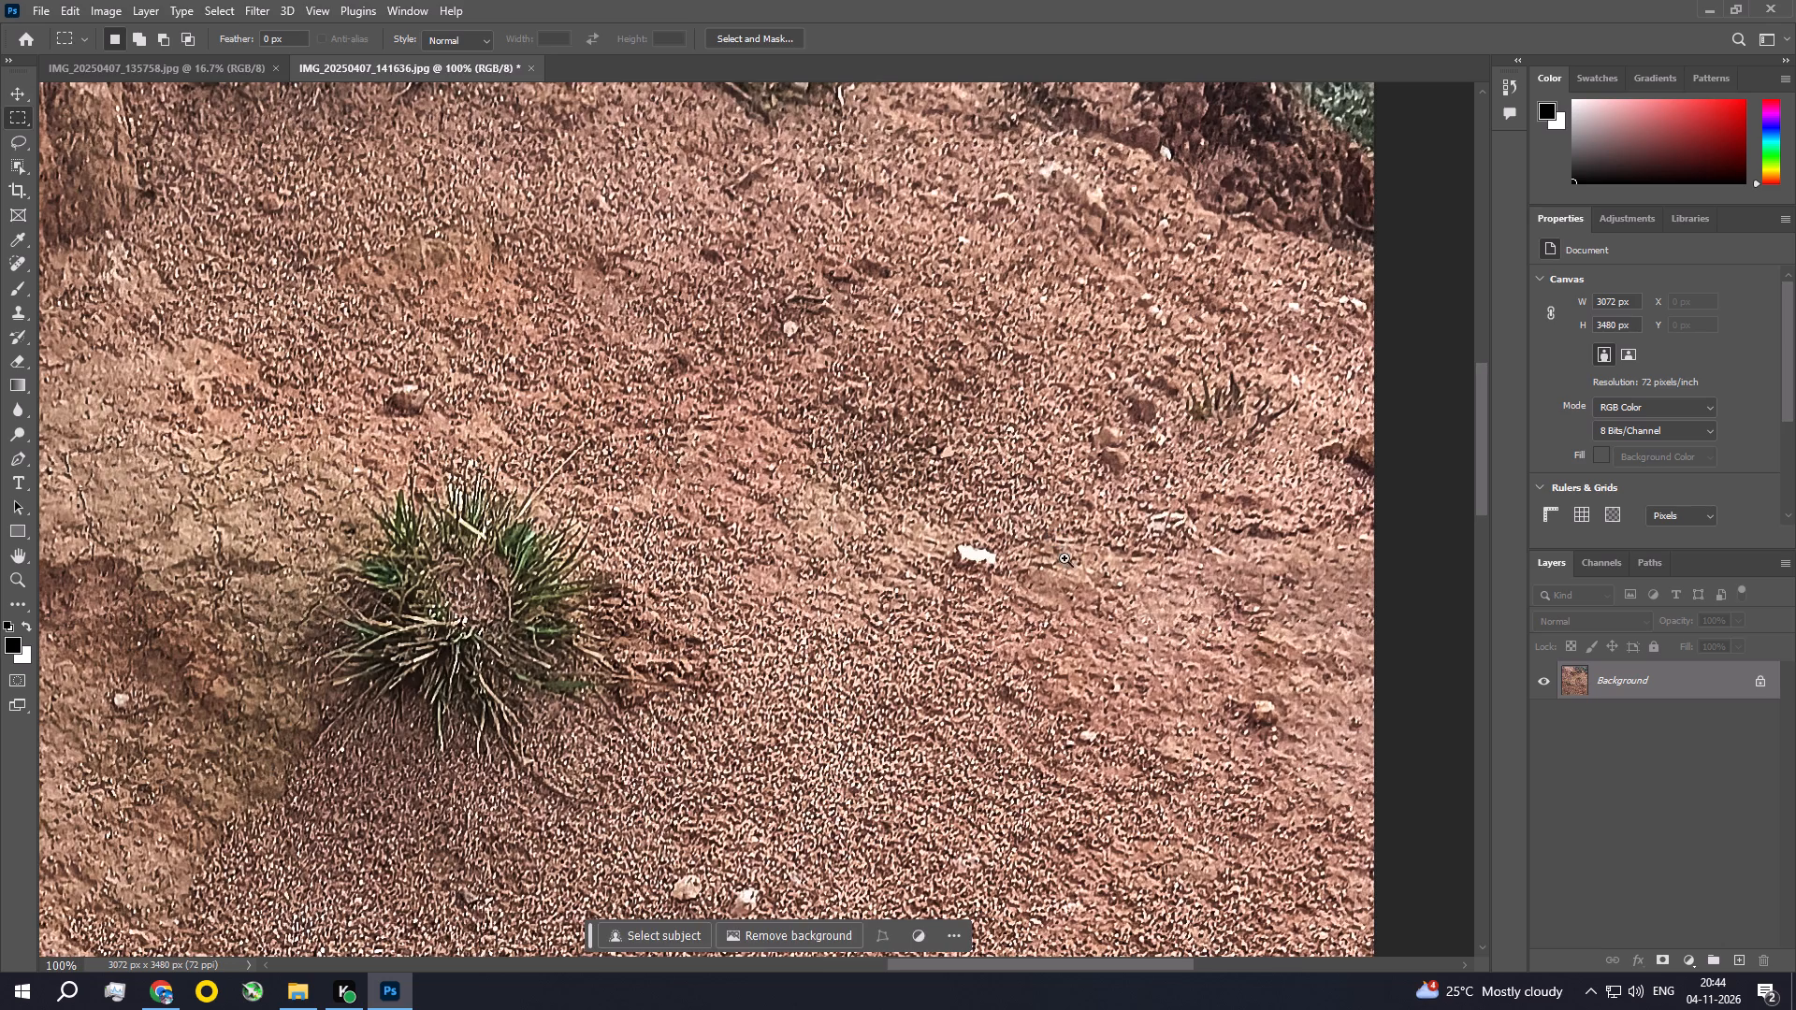
pyautogui.moveTo(947, 527); pyautogui.dragTo(1015, 603)
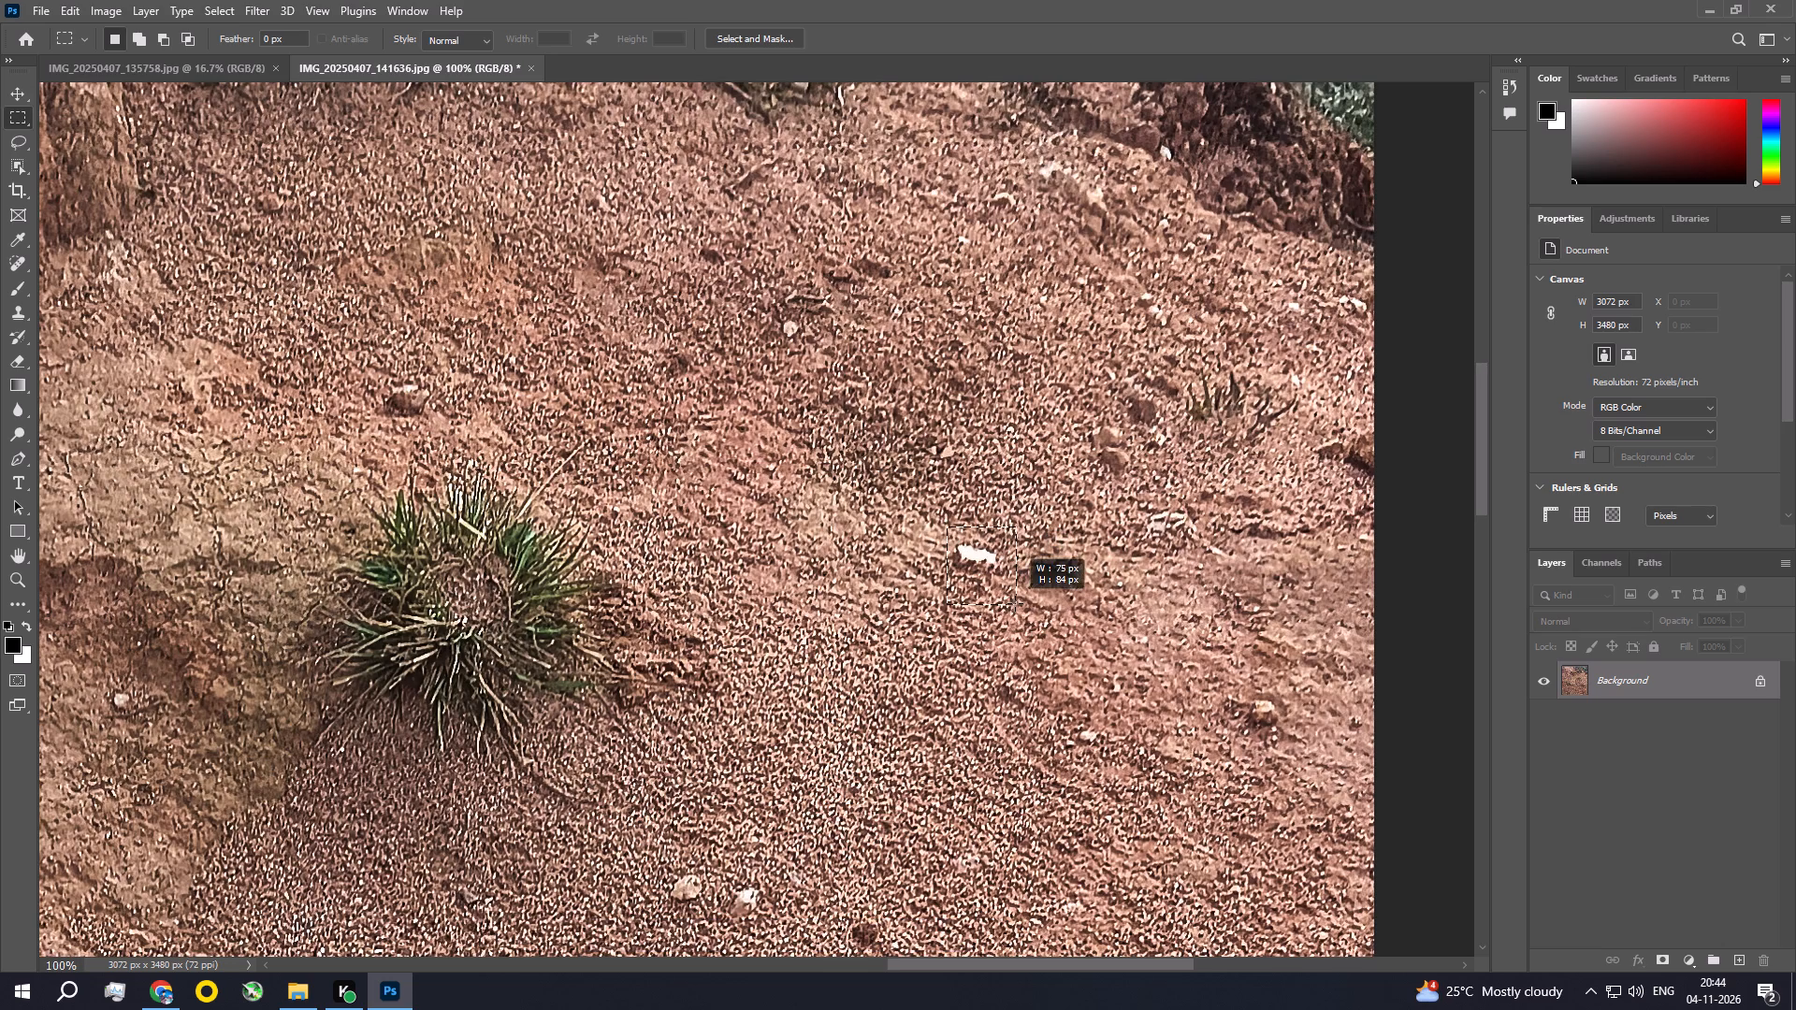
pyautogui.moveTo(1015, 603); pyautogui.dragTo(1002, 588)
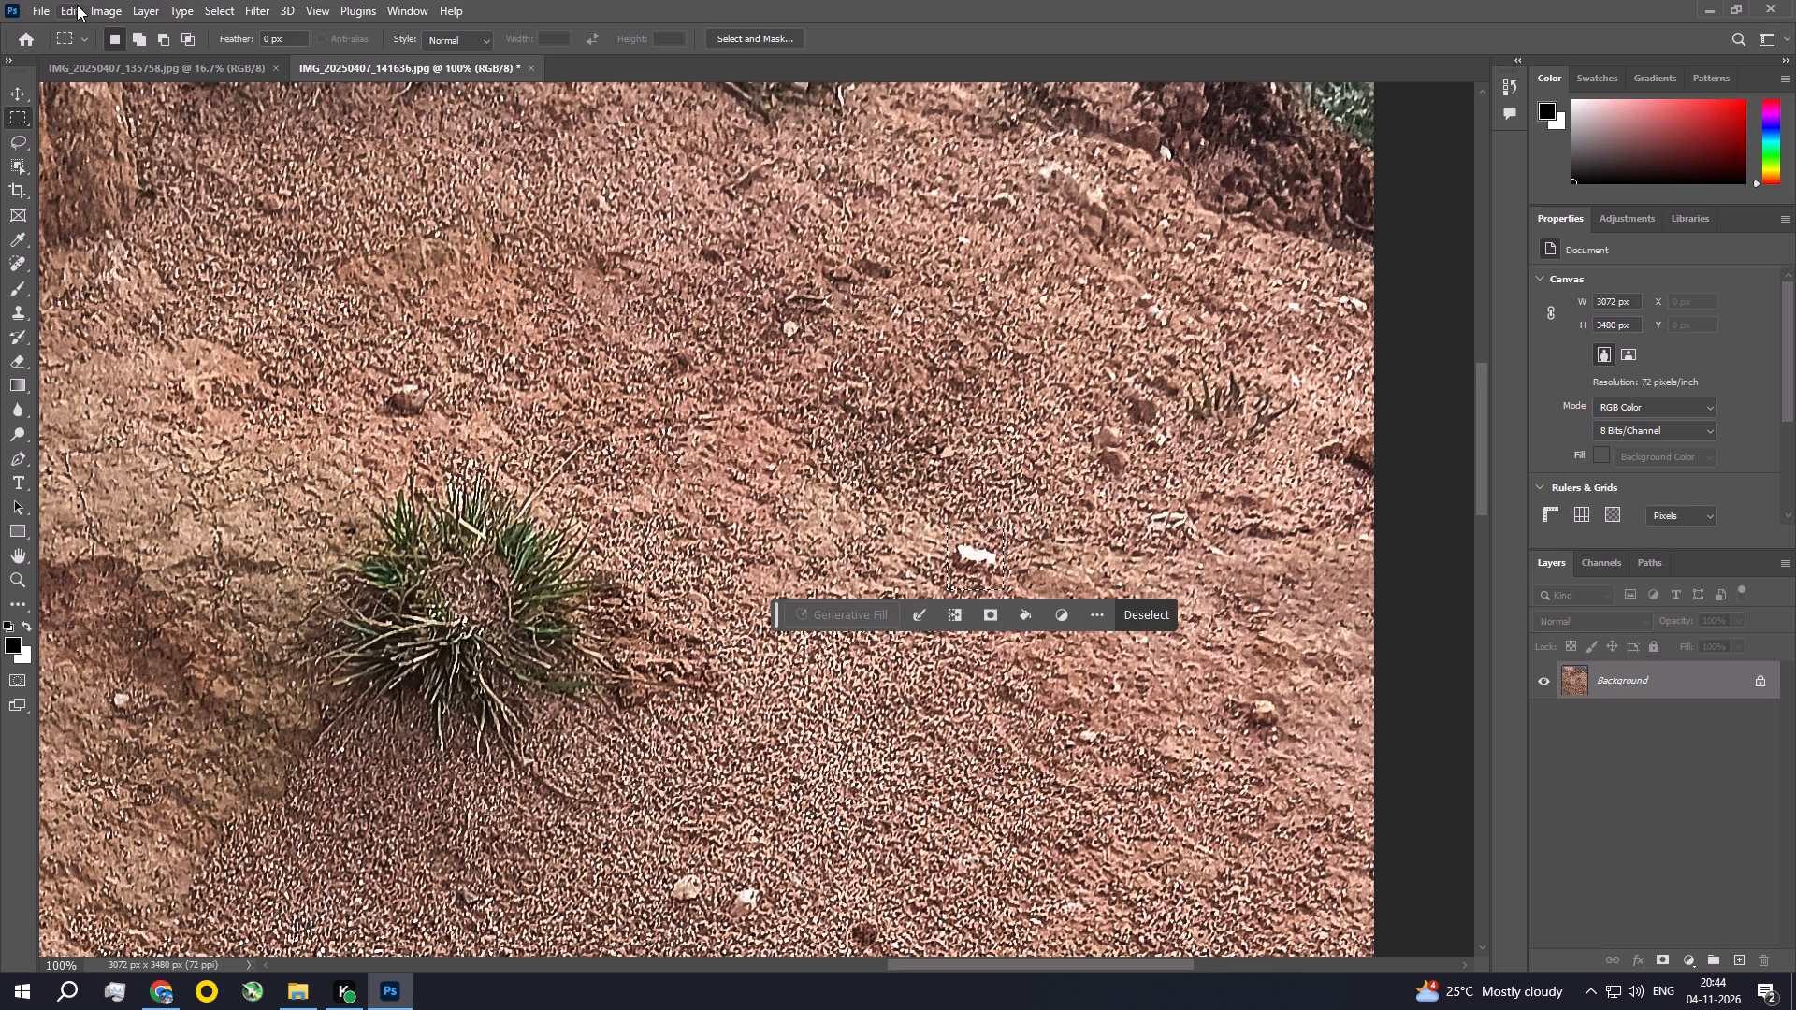
pyautogui.click(72, 5)
pyautogui.click(146, 300)
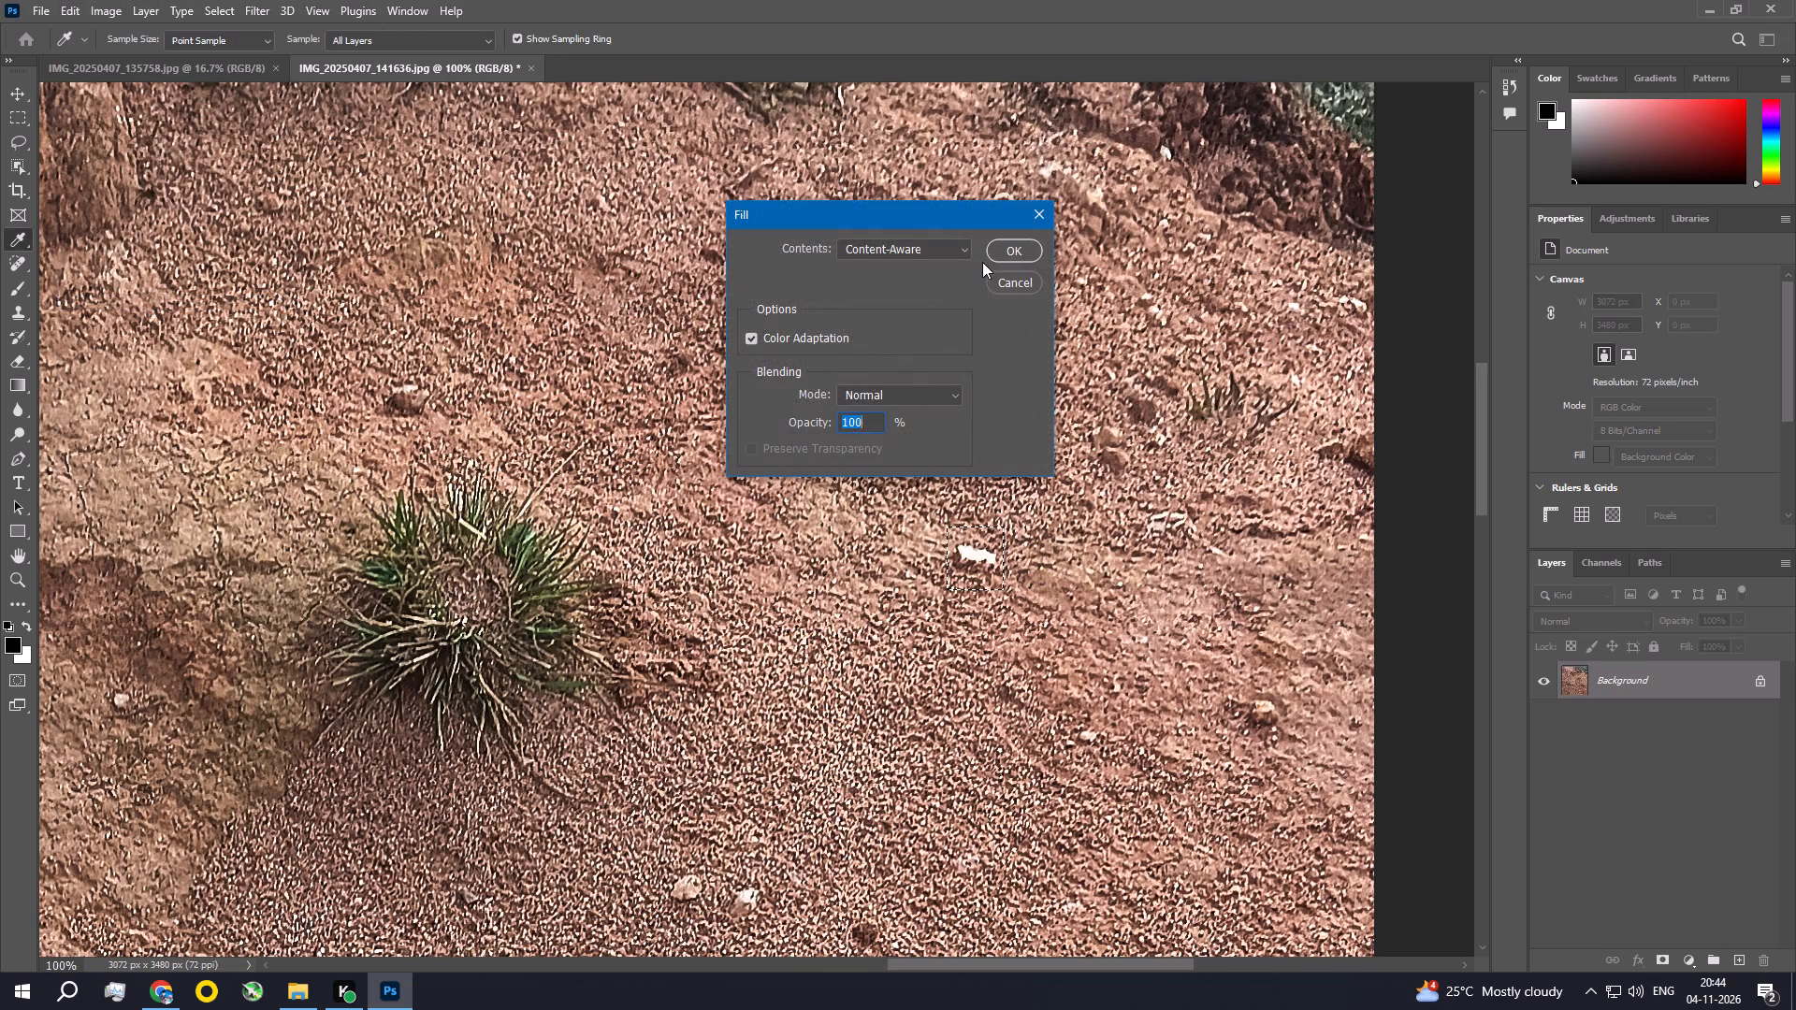
pyautogui.click(1016, 248)
pyautogui.hotkey('ctrl', 'd')
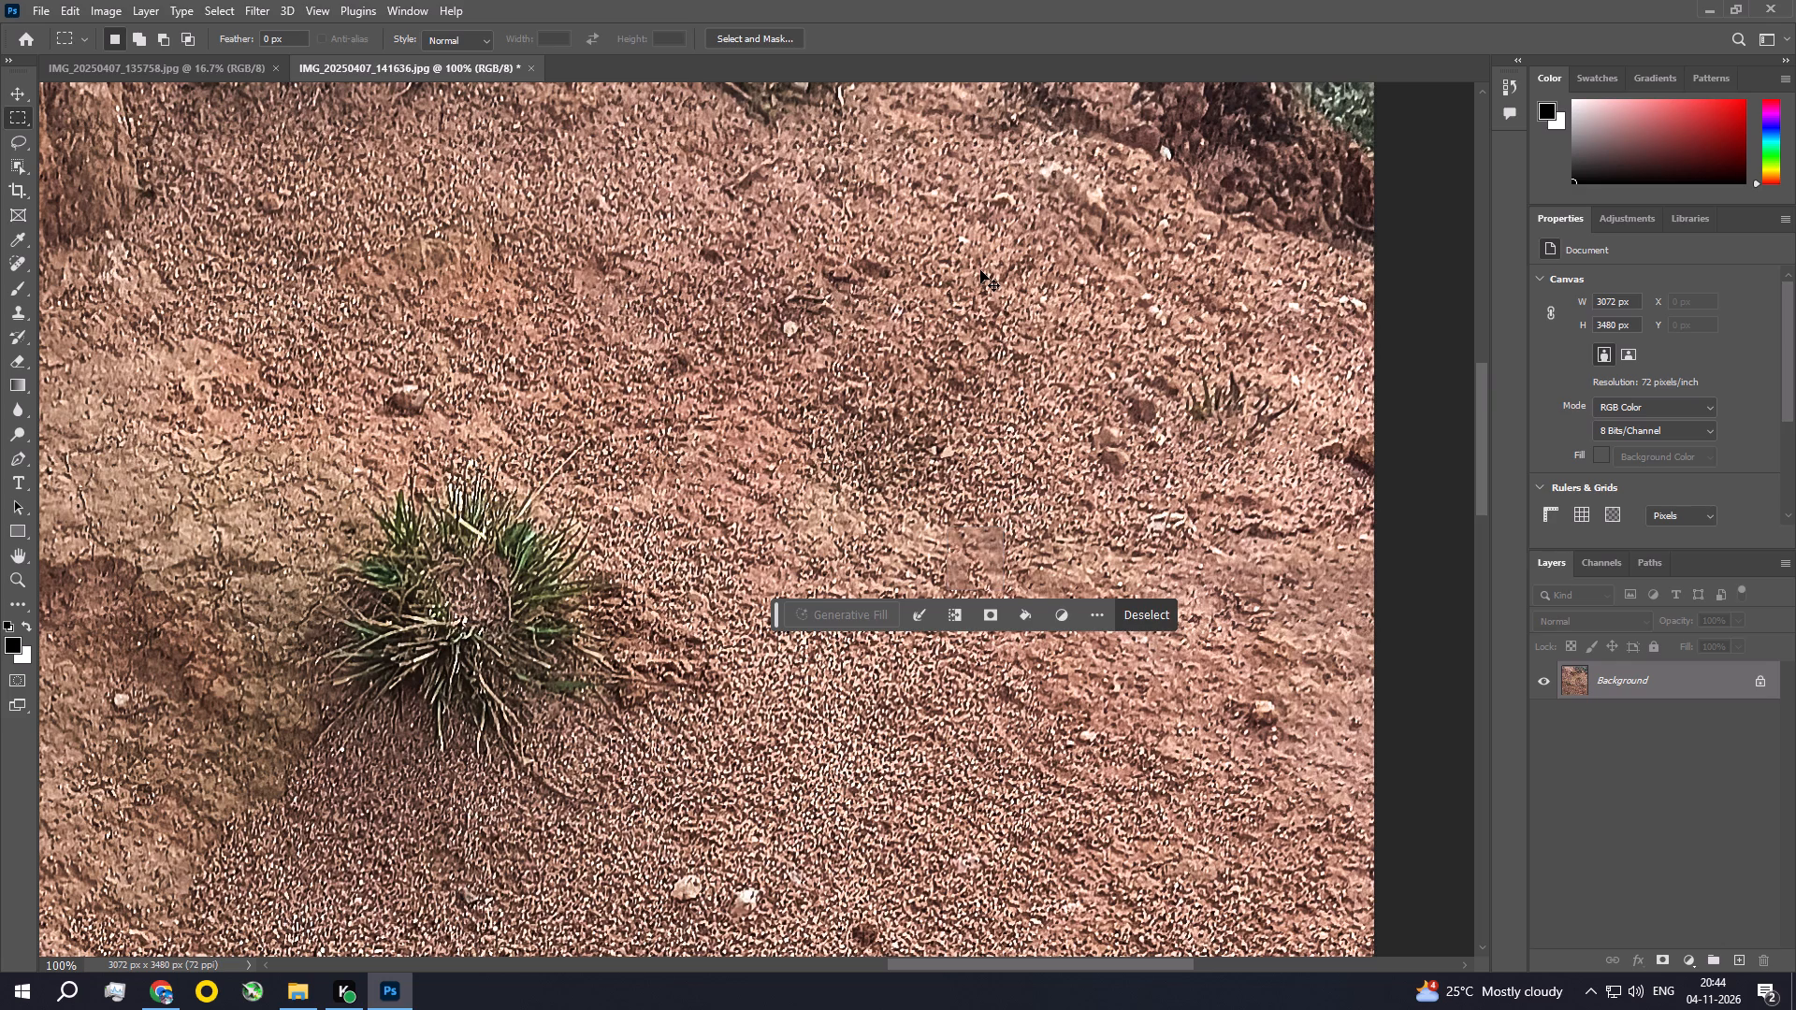
# Apply a Photo Filter to the whole photo with the custom red colour ec0000 at 51% density.
pyautogui.hotkey('ctrl', 'alt', 'space')
pyautogui.hotkey('ctrl', 'alt', 'space')
pyautogui.hotkey('ctrl', 'alt', 'space')
pyautogui.hotkey('ctrl', 'alt', 'space')
pyautogui.hotkey('ctrl', 'alt', 'space')
pyautogui.hotkey('ctrl', 'alt', 'space')
pyautogui.hotkey('ctrl', 'alt', 'space')
pyautogui.hotkey('ctrl', 'alt', 'space')
pyautogui.hotkey('ctrl', 'alt', 'space')
pyautogui.hotkey('ctrl', 'alt', 'space')
pyautogui.hotkey('ctrl', 'alt', 'space')
pyautogui.hotkey('ctrl', 'alt', 'space')
pyautogui.hotkey('ctrl', 'alt', 'space')
pyautogui.hotkey('ctrl', 'alt', 'space')
pyautogui.hotkey('ctrl', 'alt', 'space')
pyautogui.hotkey('ctrl', 'alt', 'space')
pyautogui.hotkey('ctrl', 'alt', 'space')
pyautogui.hotkey('ctrl', 'alt', 'space')
pyautogui.hotkey('ctrl', 'alt', 'space')
pyautogui.hotkey('ctrl', 'alt', 'space')
pyautogui.keyDown('ctrl'); pyautogui.keyDown('alt'); pyautogui.tripleClick(776, 415); pyautogui.keyUp('alt'); pyautogui.keyUp('ctrl')
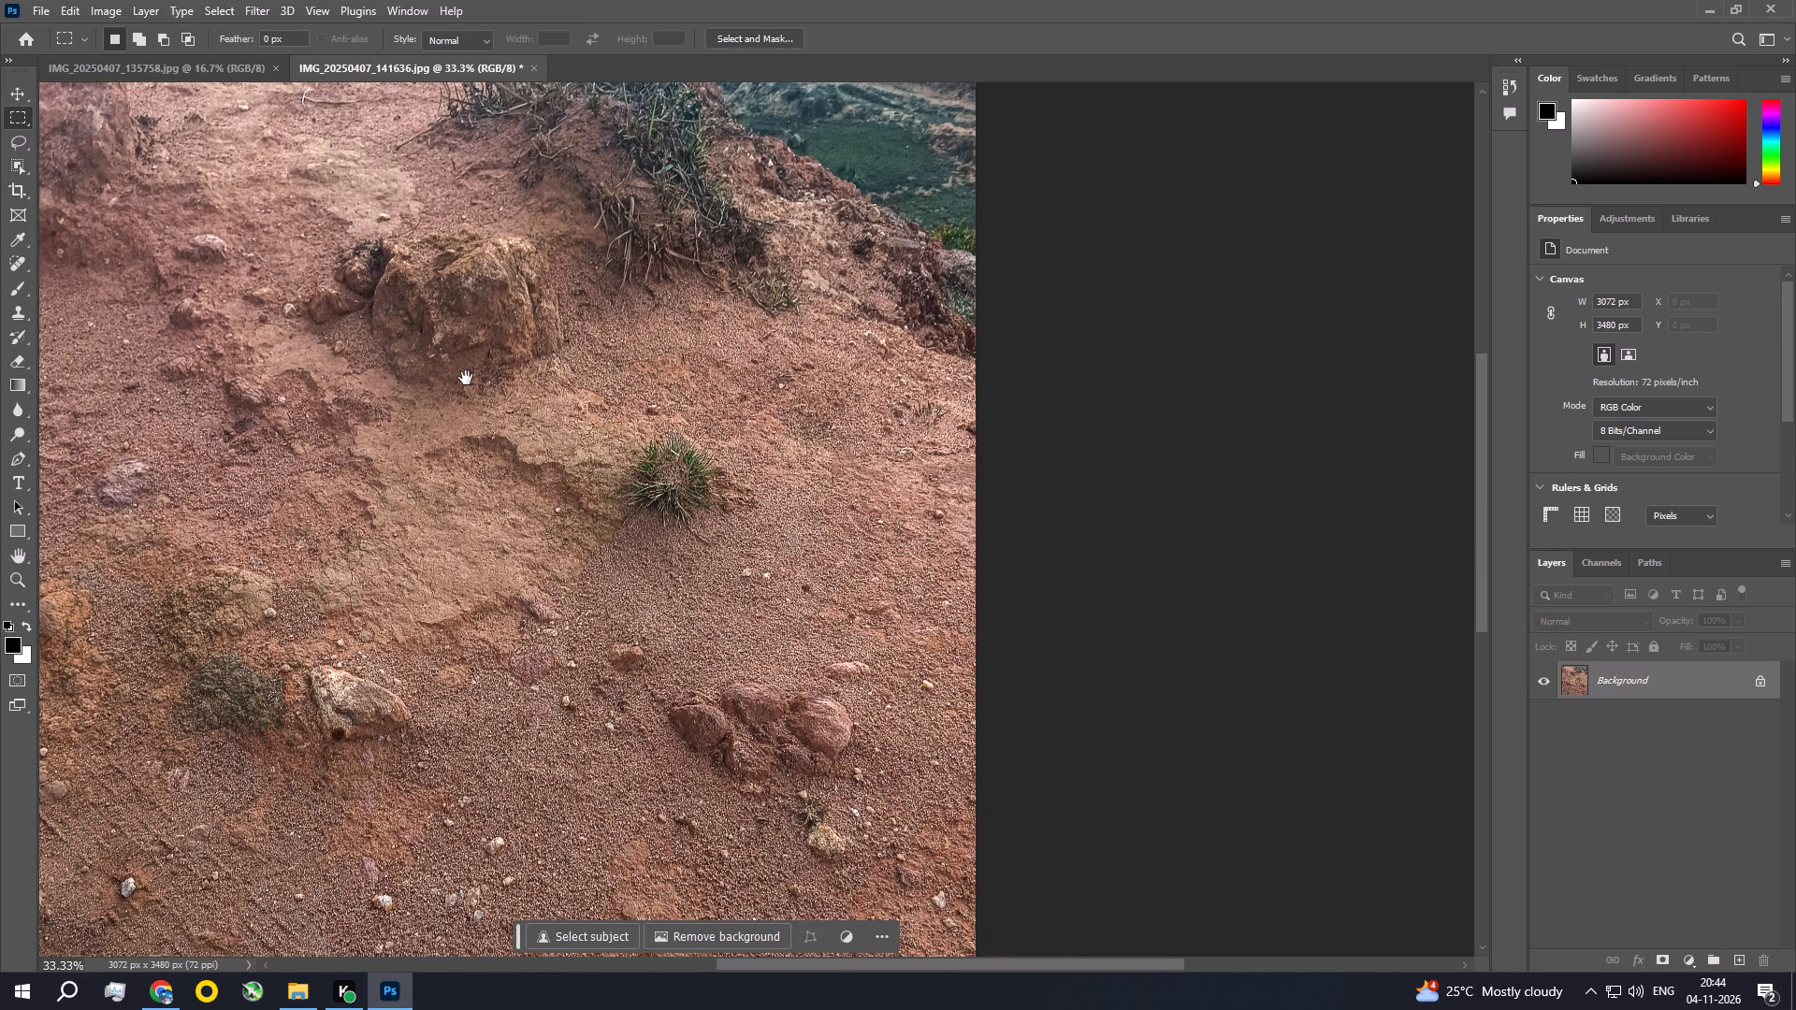
pyautogui.keyDown('alt'); pyautogui.click(521, 410); pyautogui.keyUp('alt')
pyautogui.moveTo(427, 426); pyautogui.dragTo(761, 367)
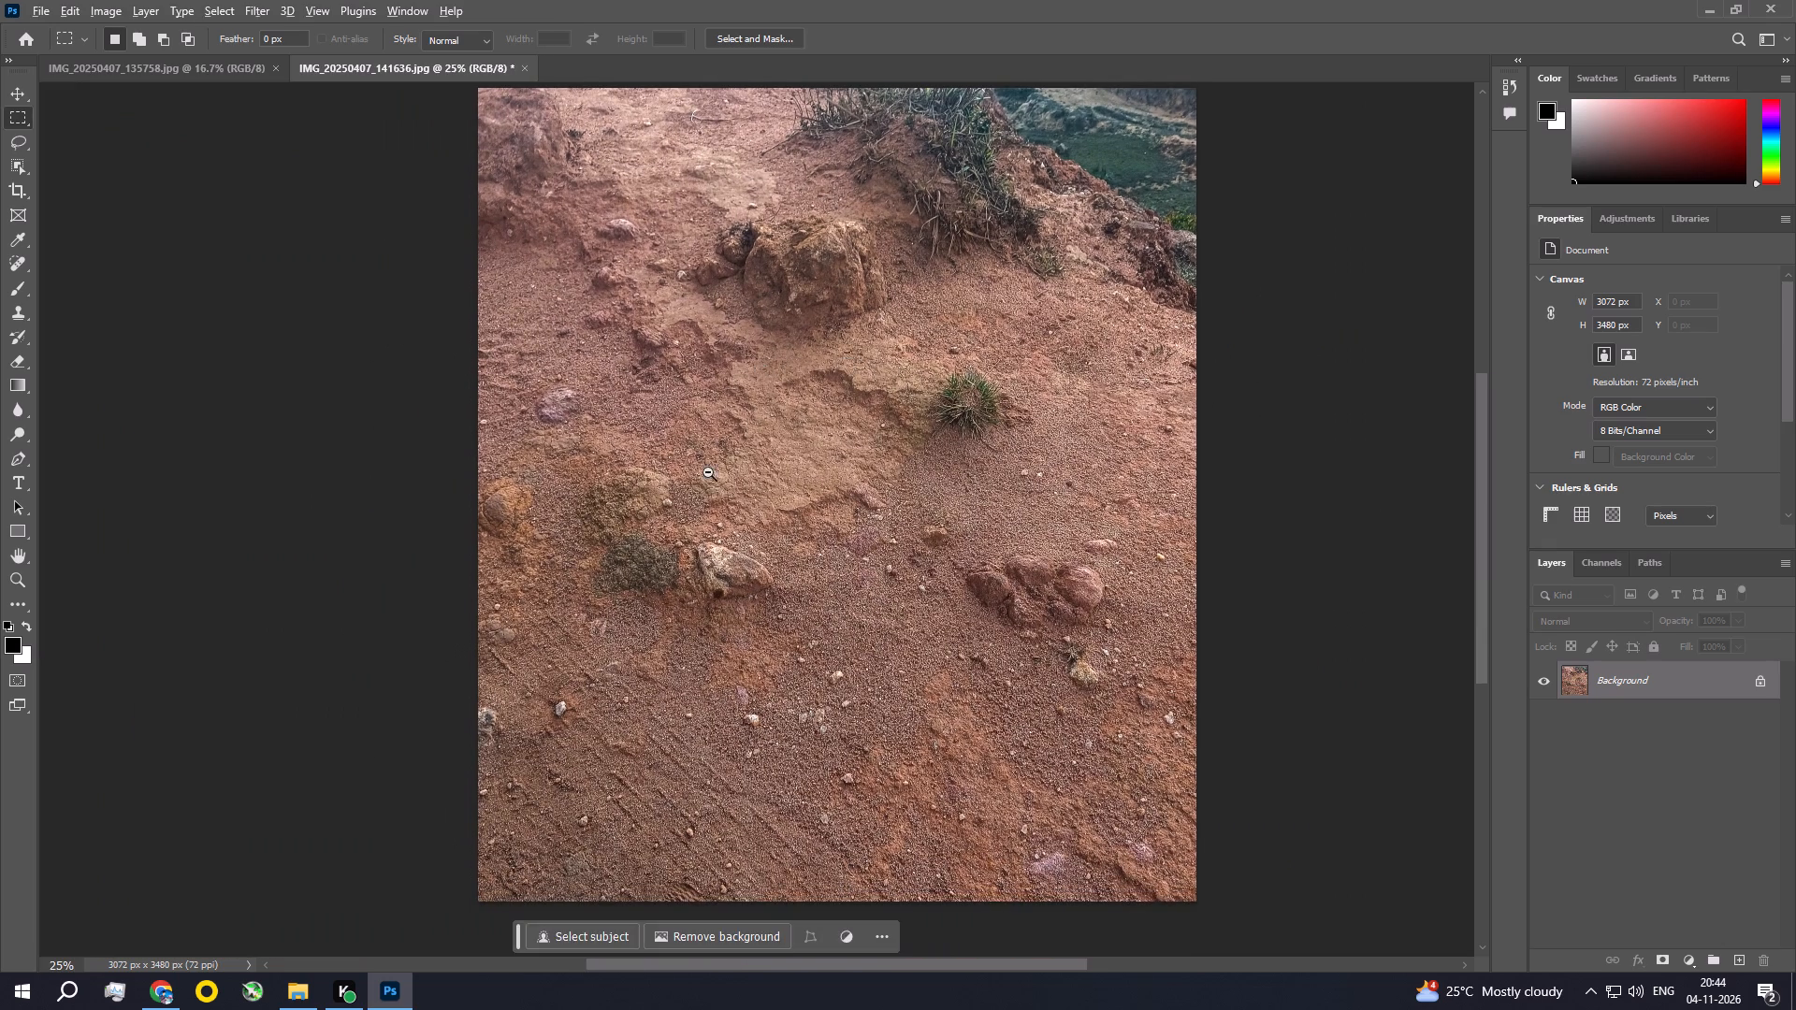
pyautogui.keyDown('alt'); pyautogui.click(708, 472); pyautogui.keyUp('alt')
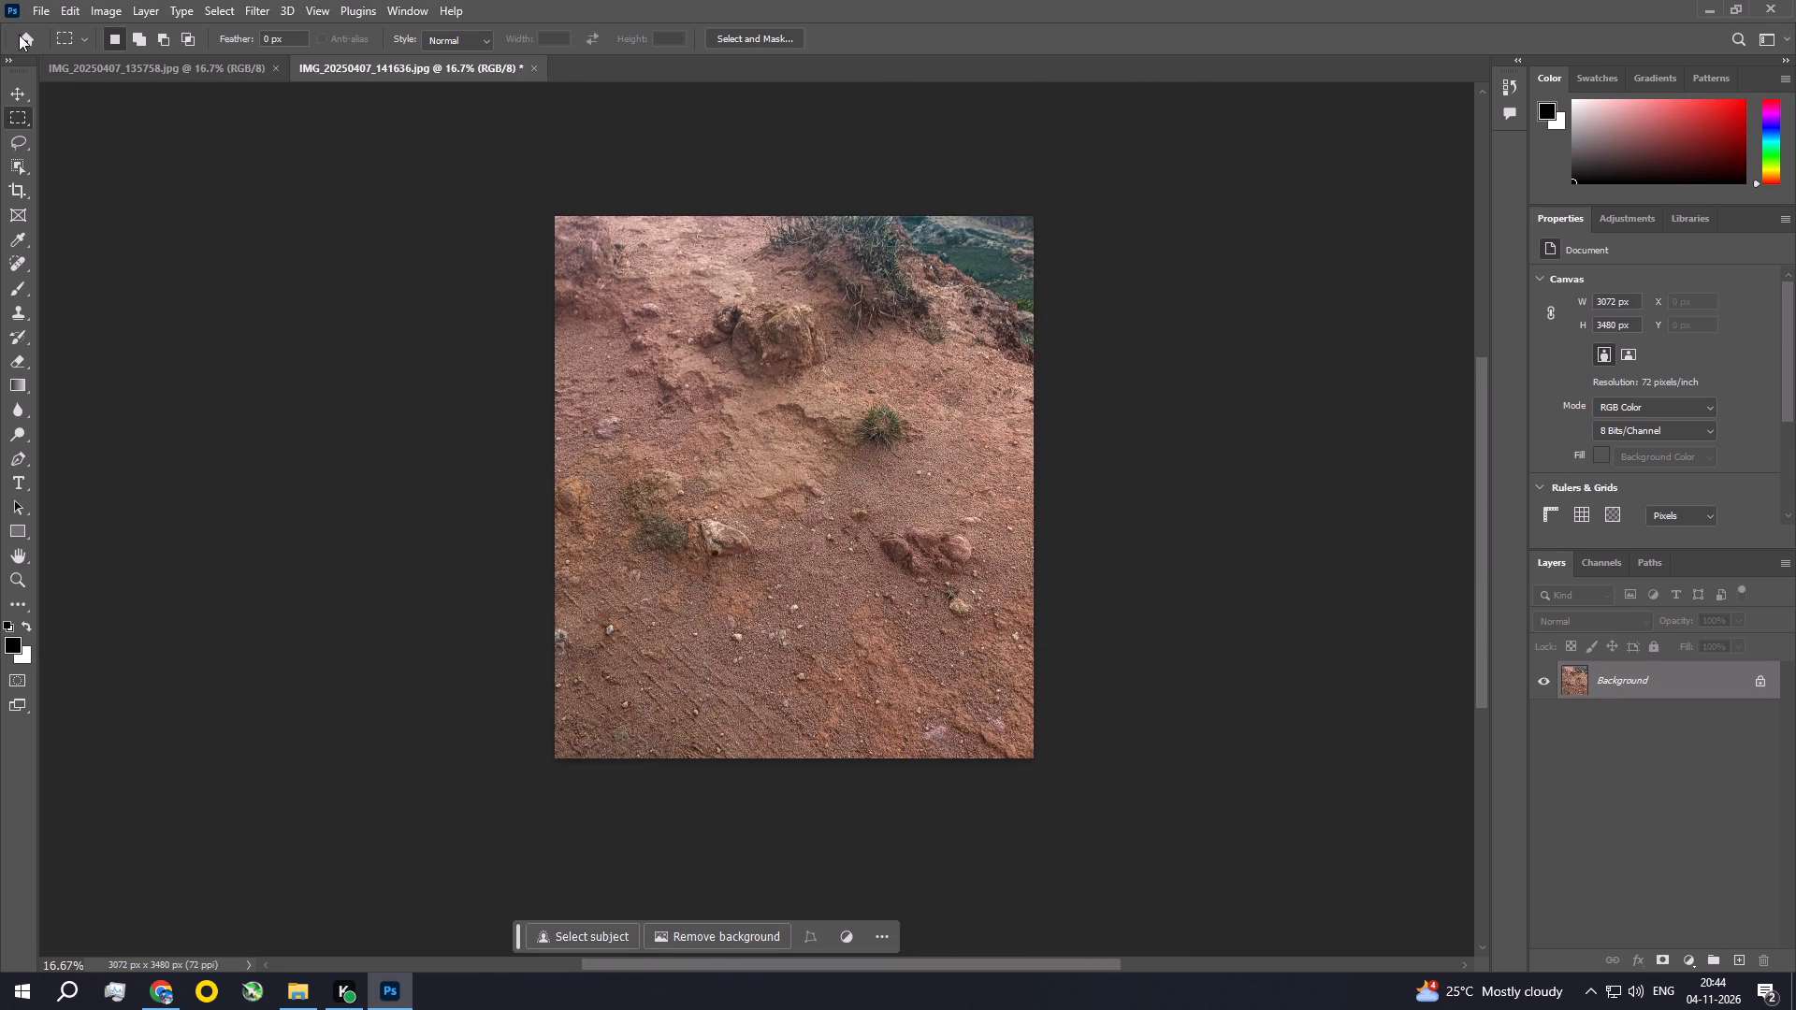
pyautogui.click(107, 9)
pyautogui.click(113, 60)
pyautogui.click(347, 213)
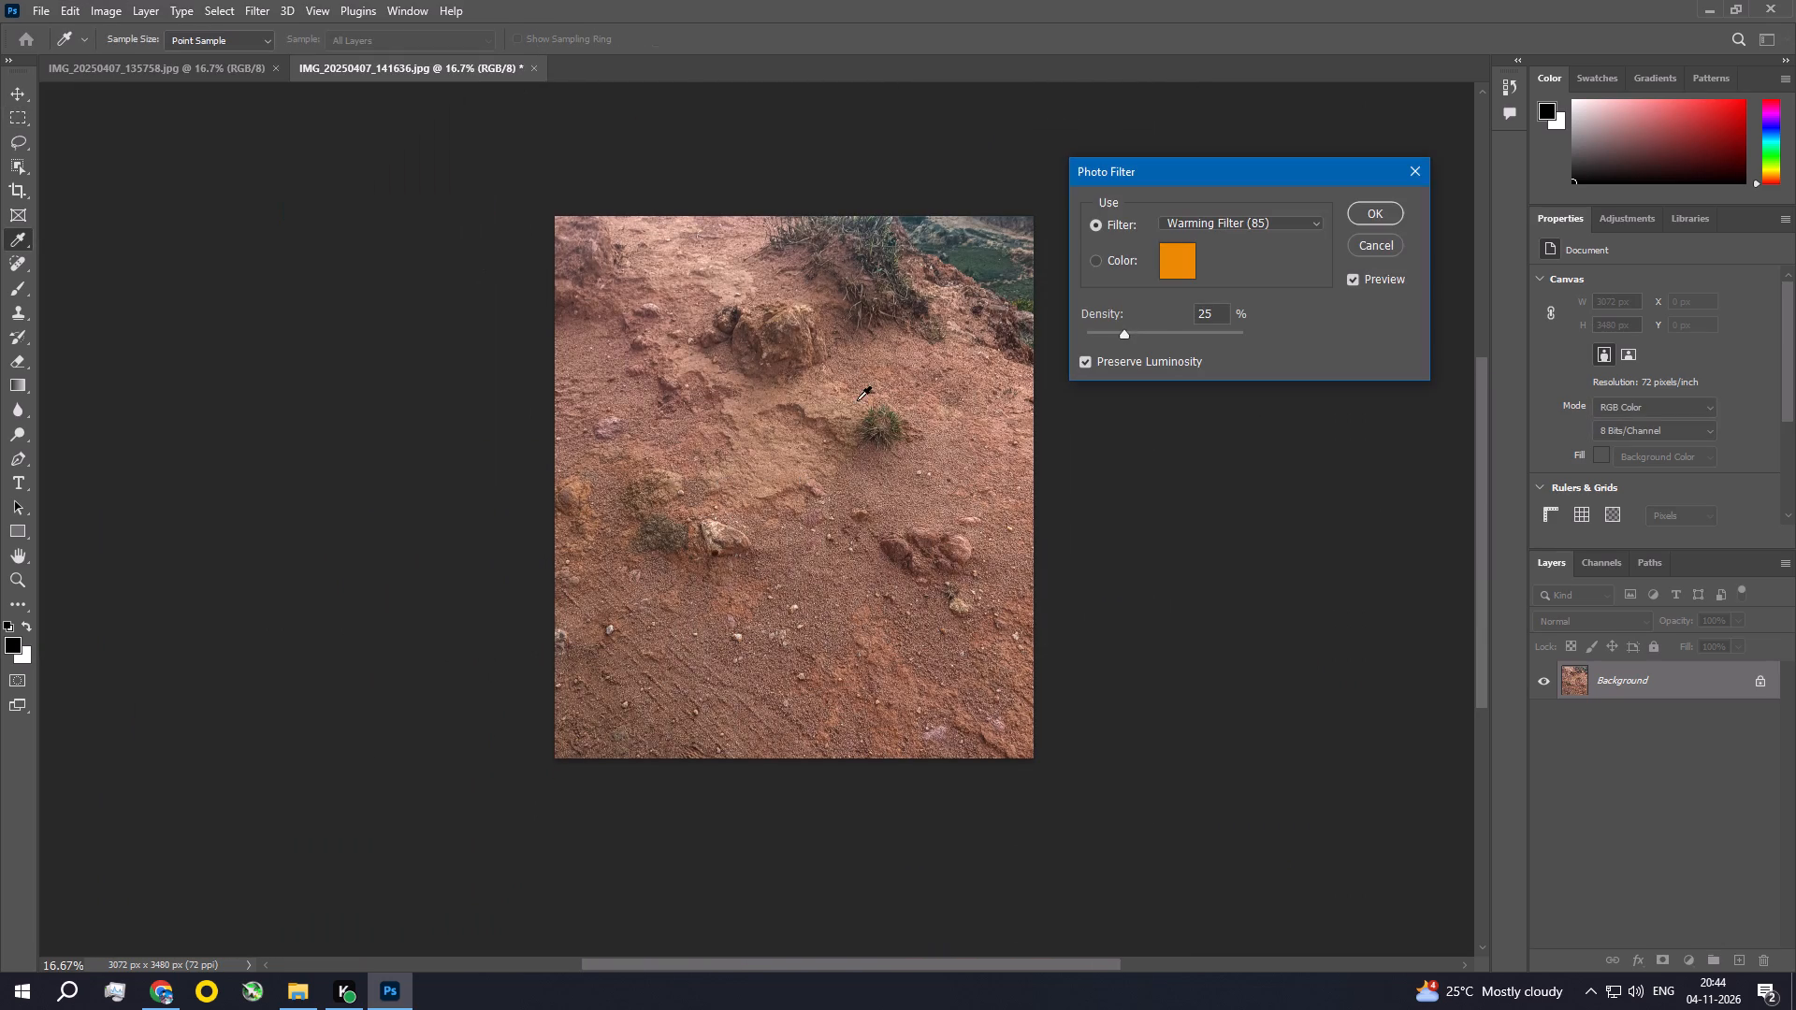
pyautogui.moveTo(1142, 333); pyautogui.dragTo(1158, 334)
pyautogui.click(1117, 256)
pyautogui.click(1177, 259)
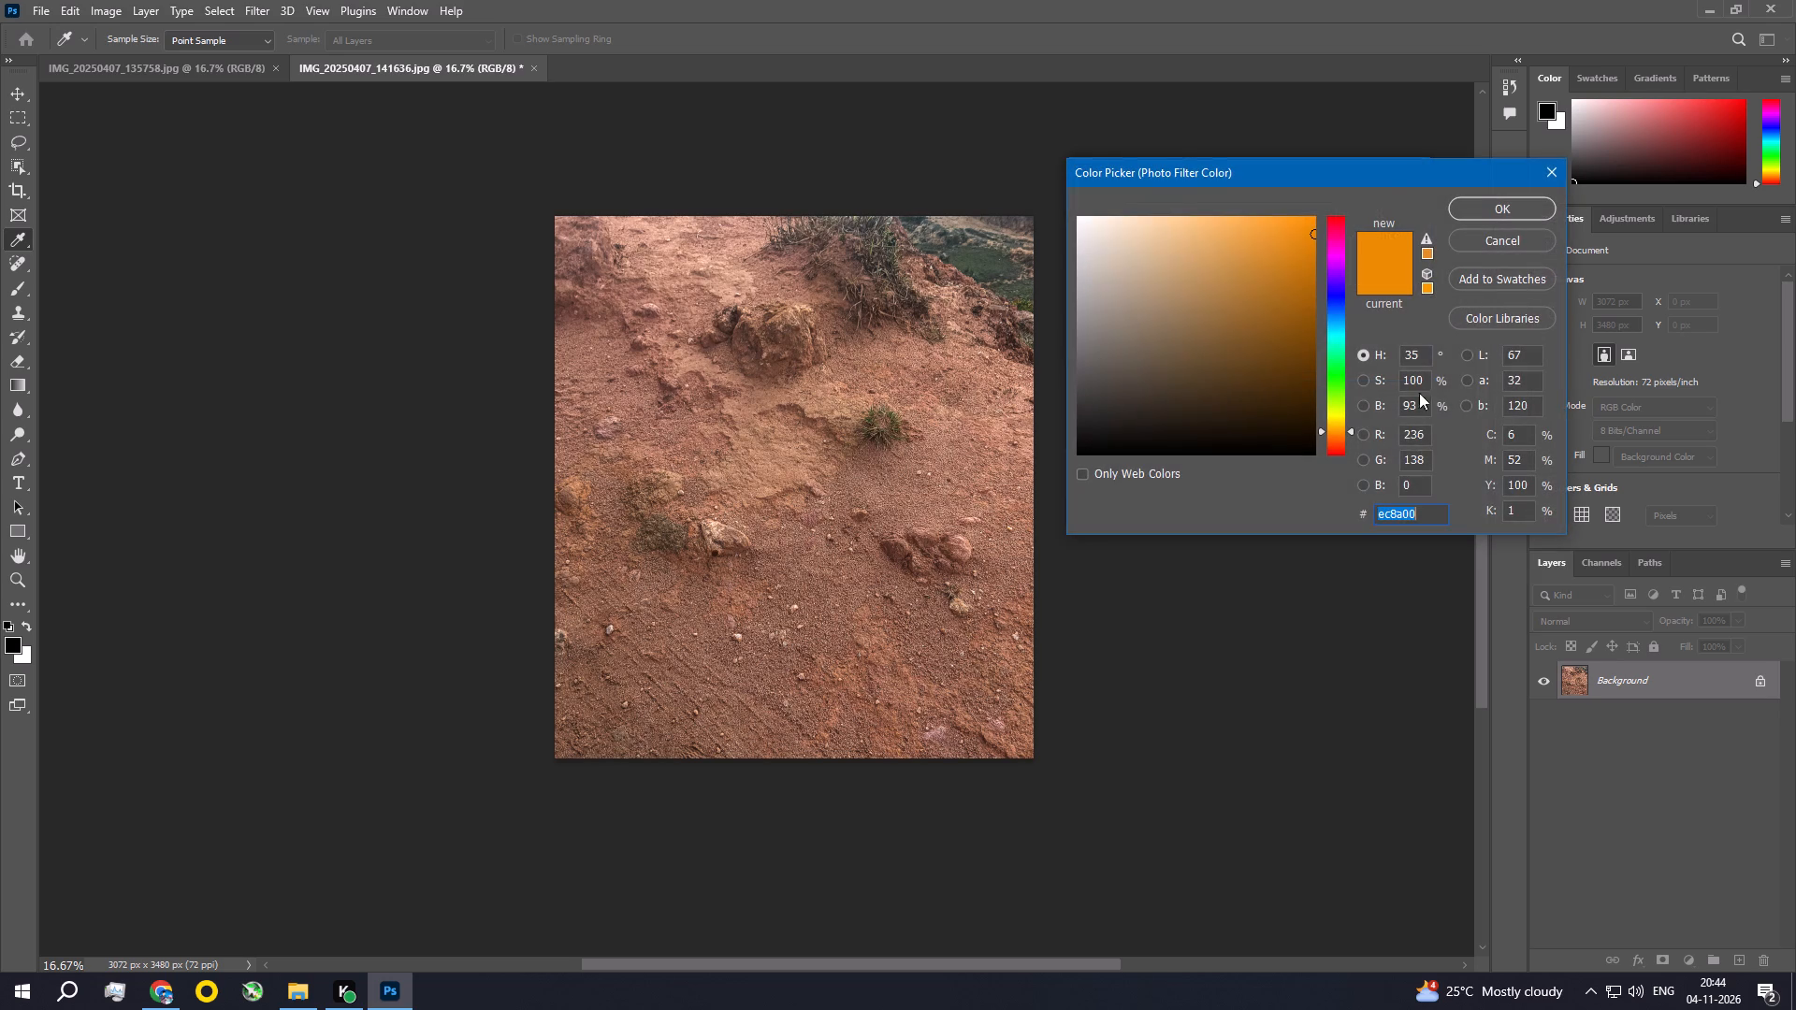
pyautogui.moveTo(1341, 281); pyautogui.dragTo(1340, 213)
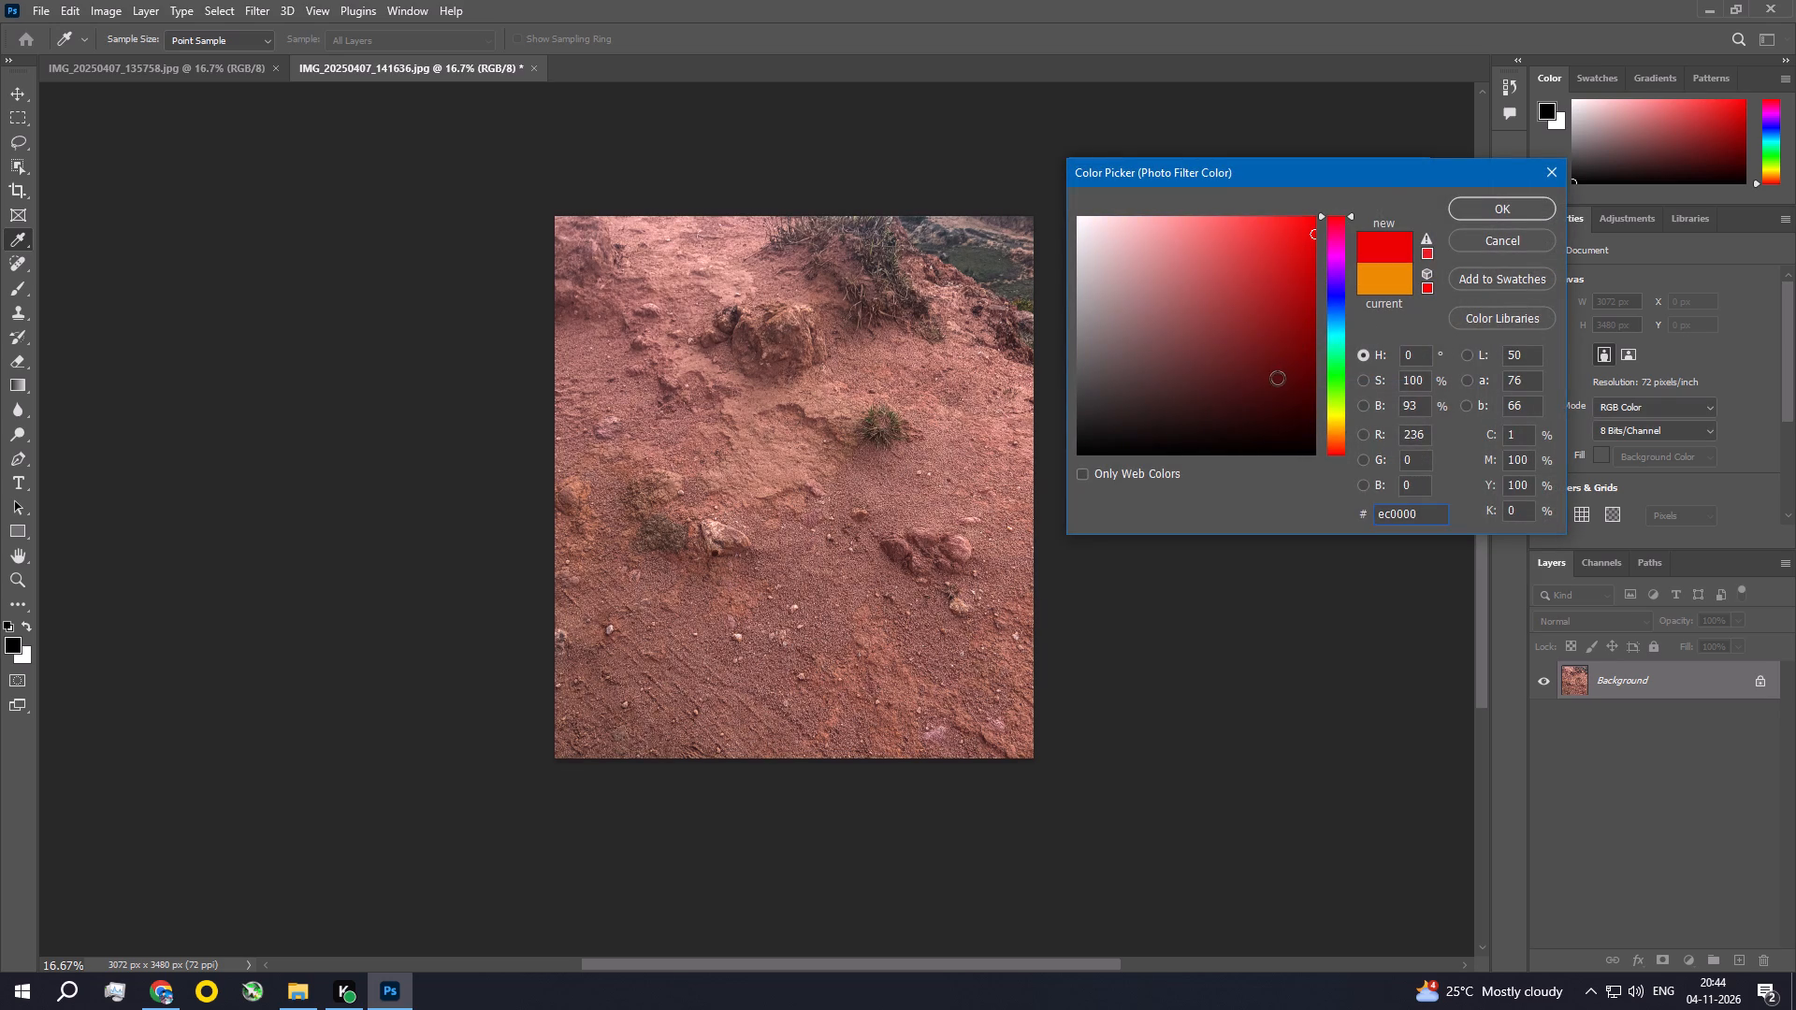
pyautogui.click(1485, 201)
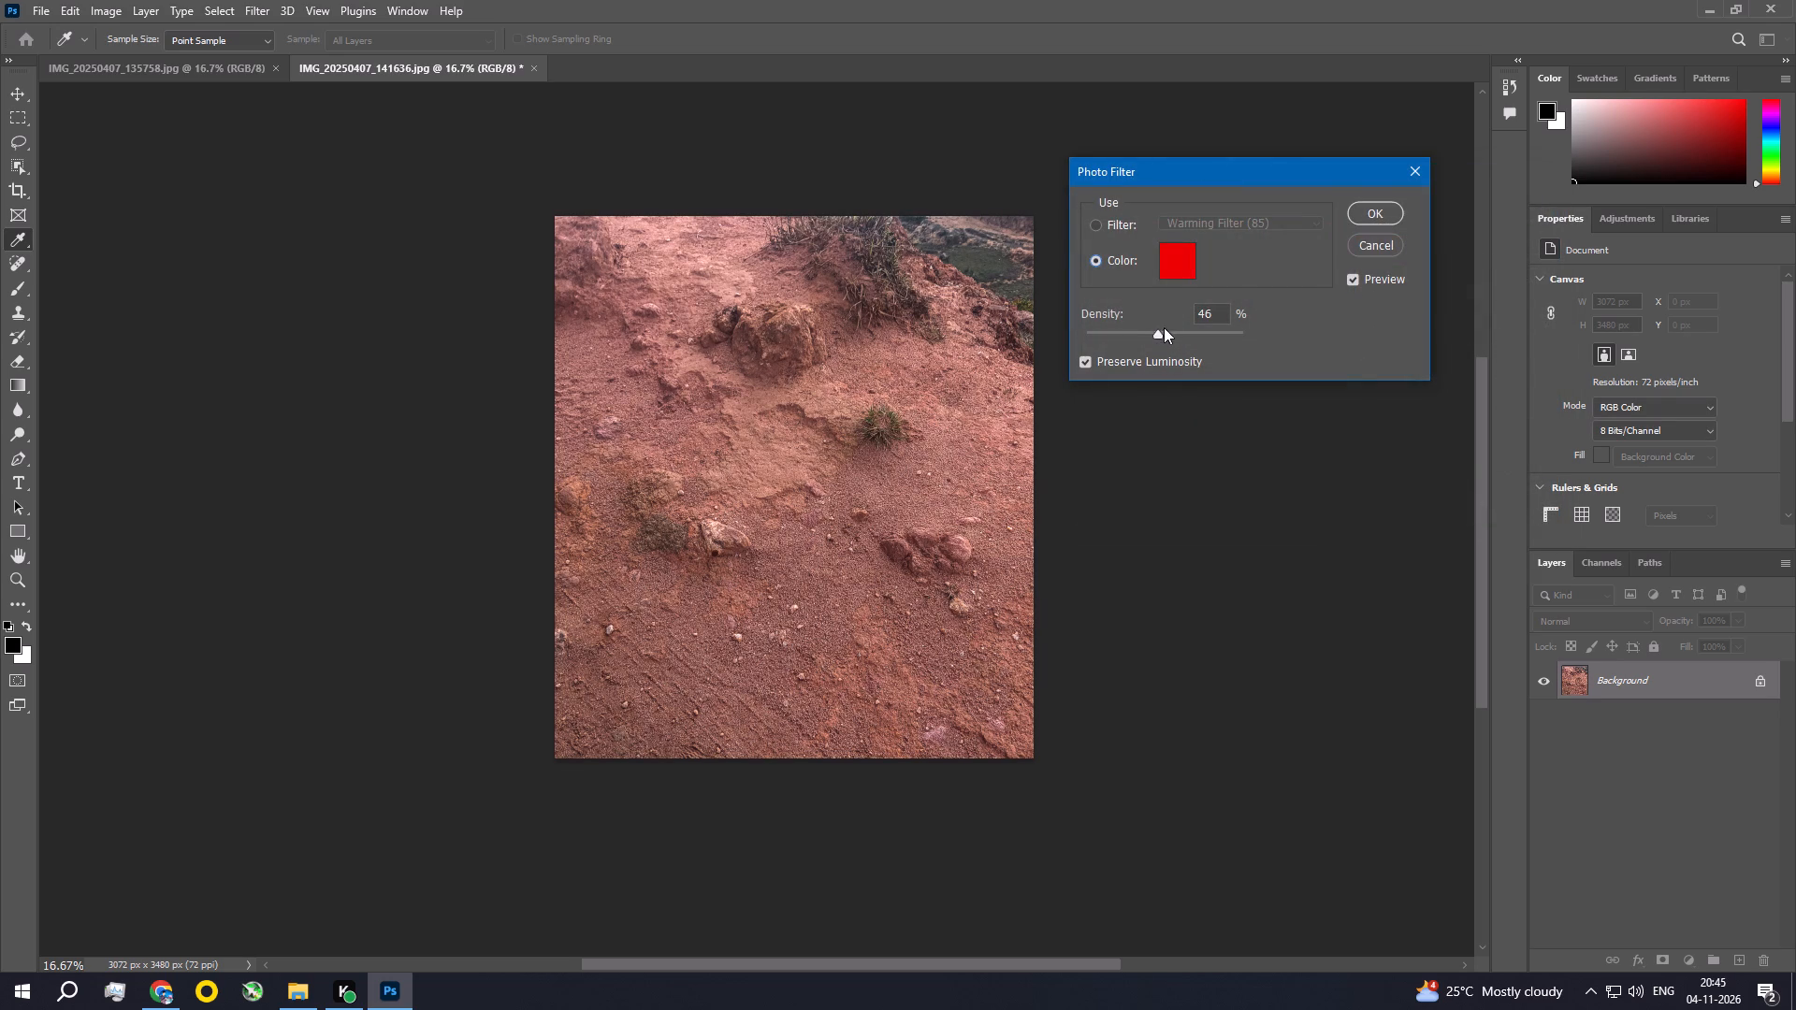
pyautogui.click(1164, 335)
pyautogui.click(1388, 206)
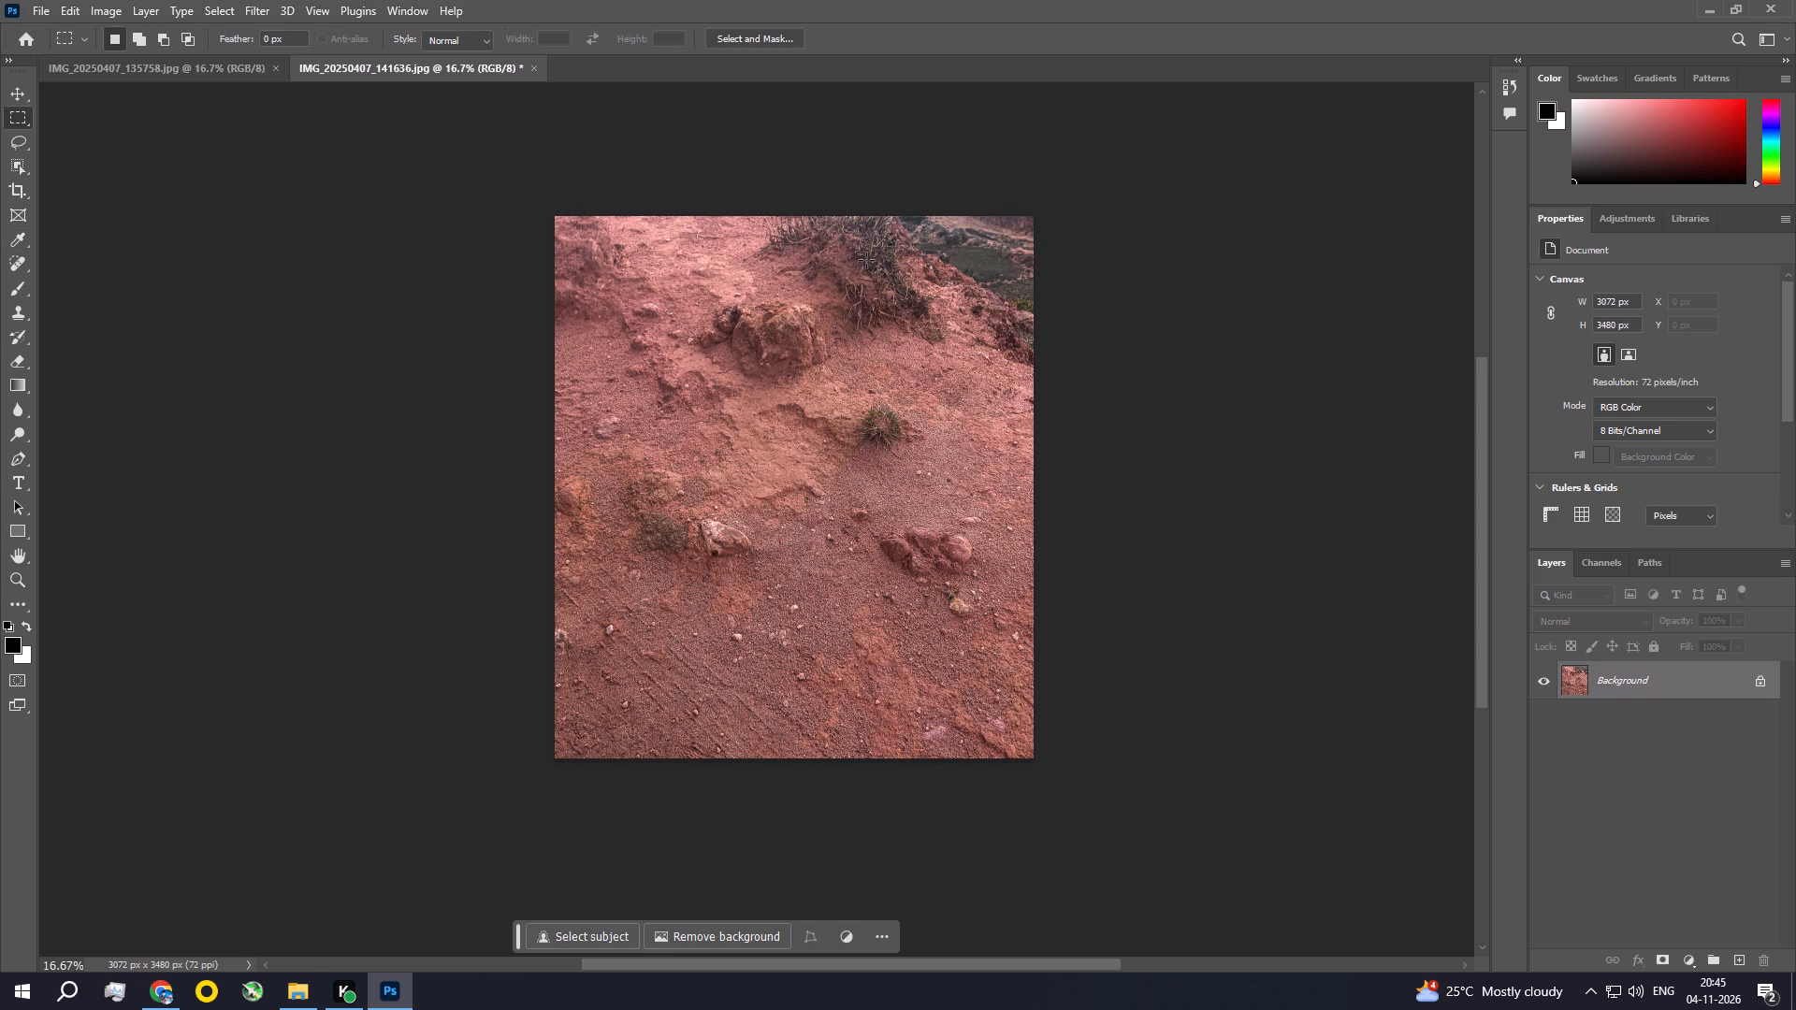
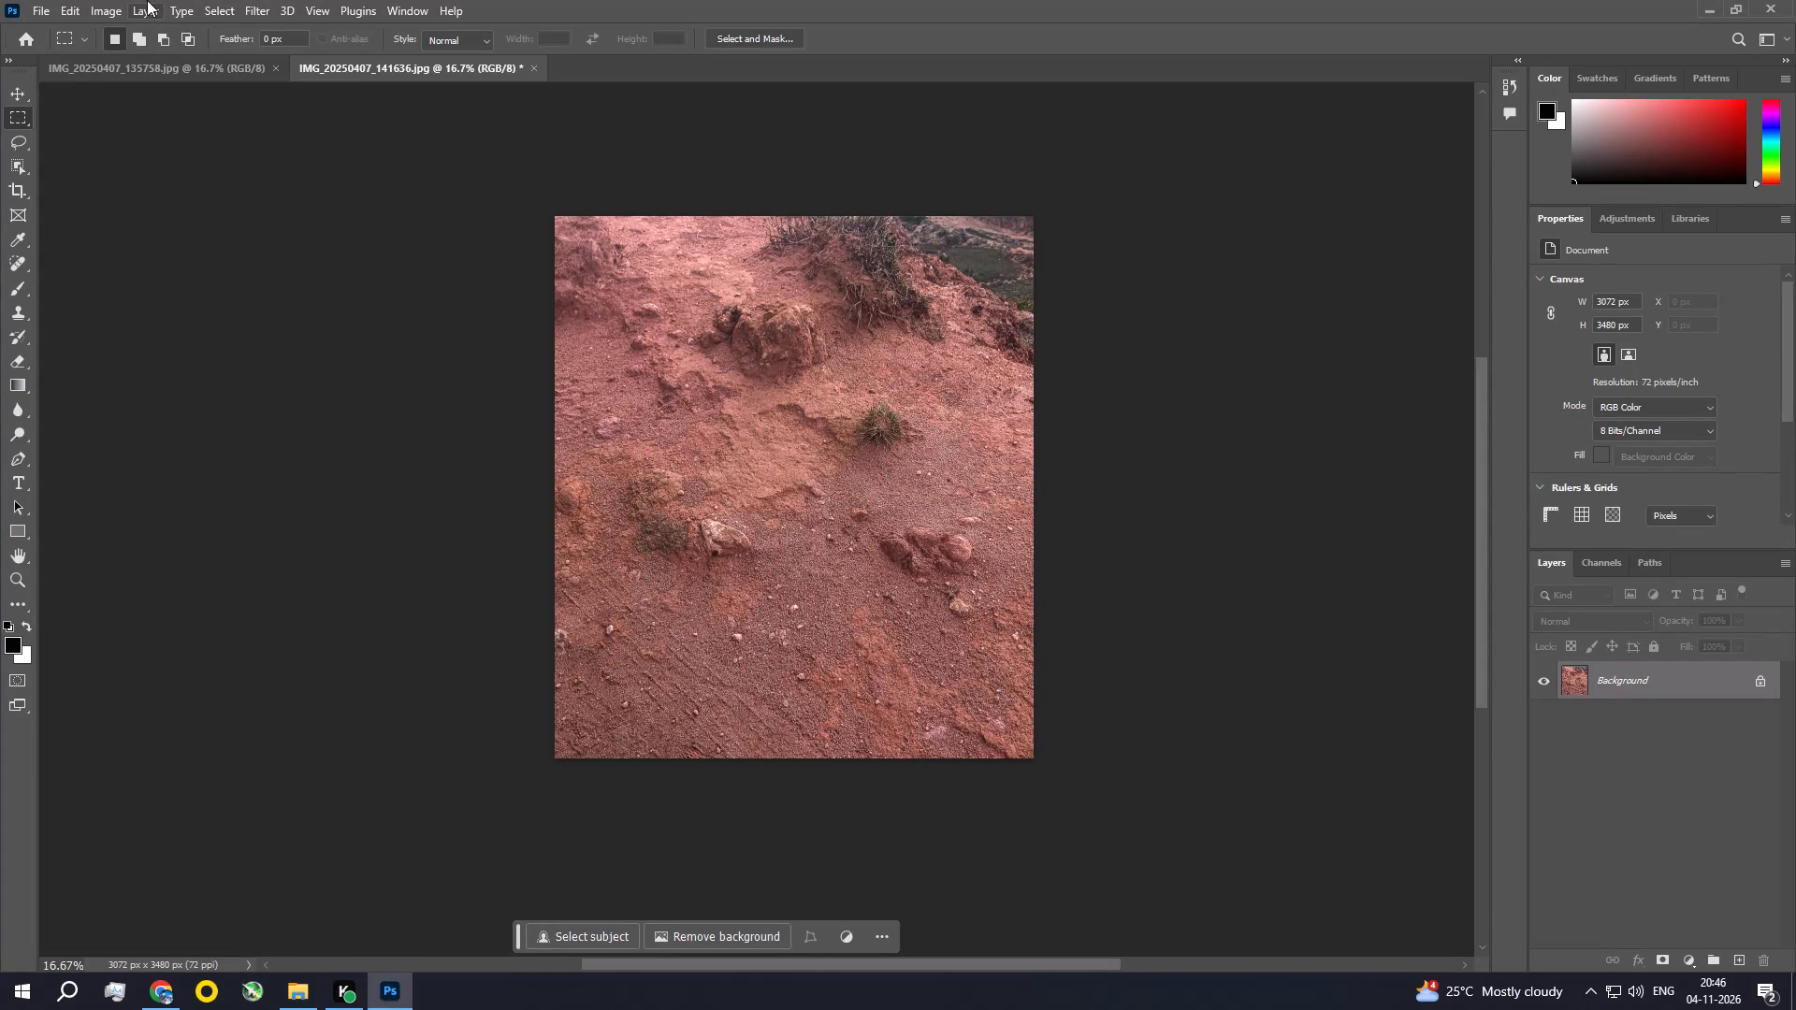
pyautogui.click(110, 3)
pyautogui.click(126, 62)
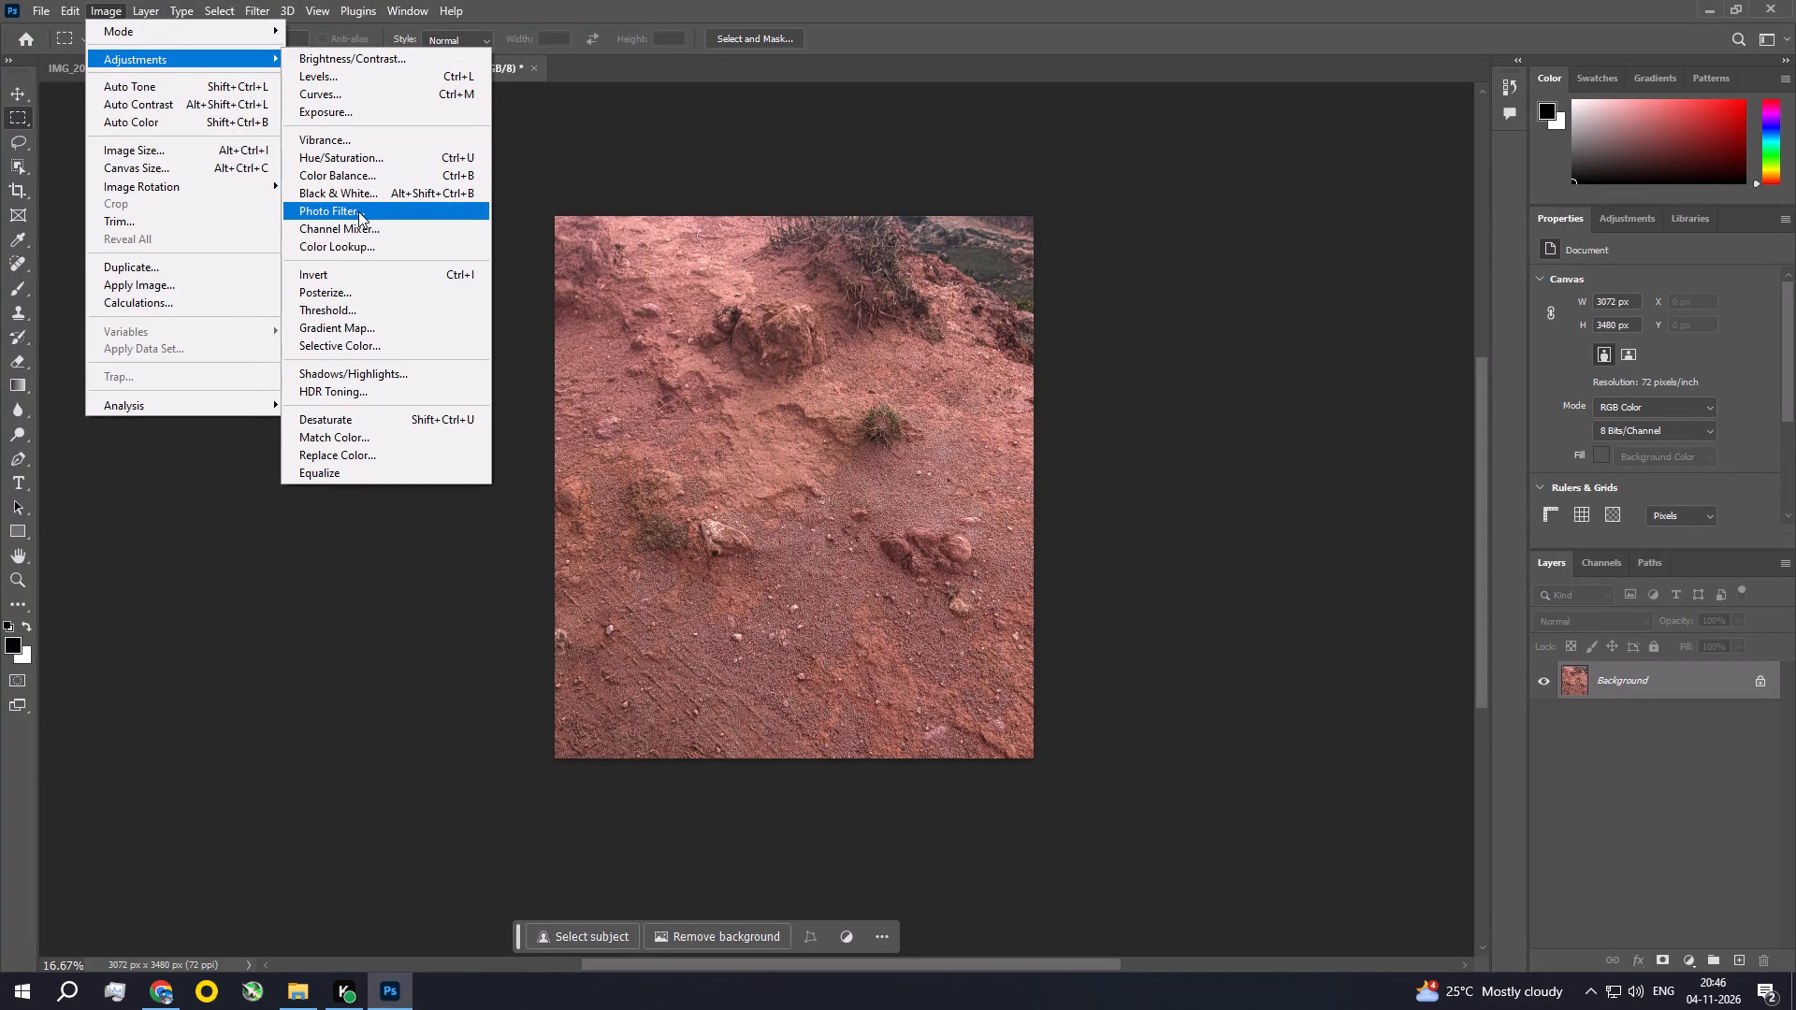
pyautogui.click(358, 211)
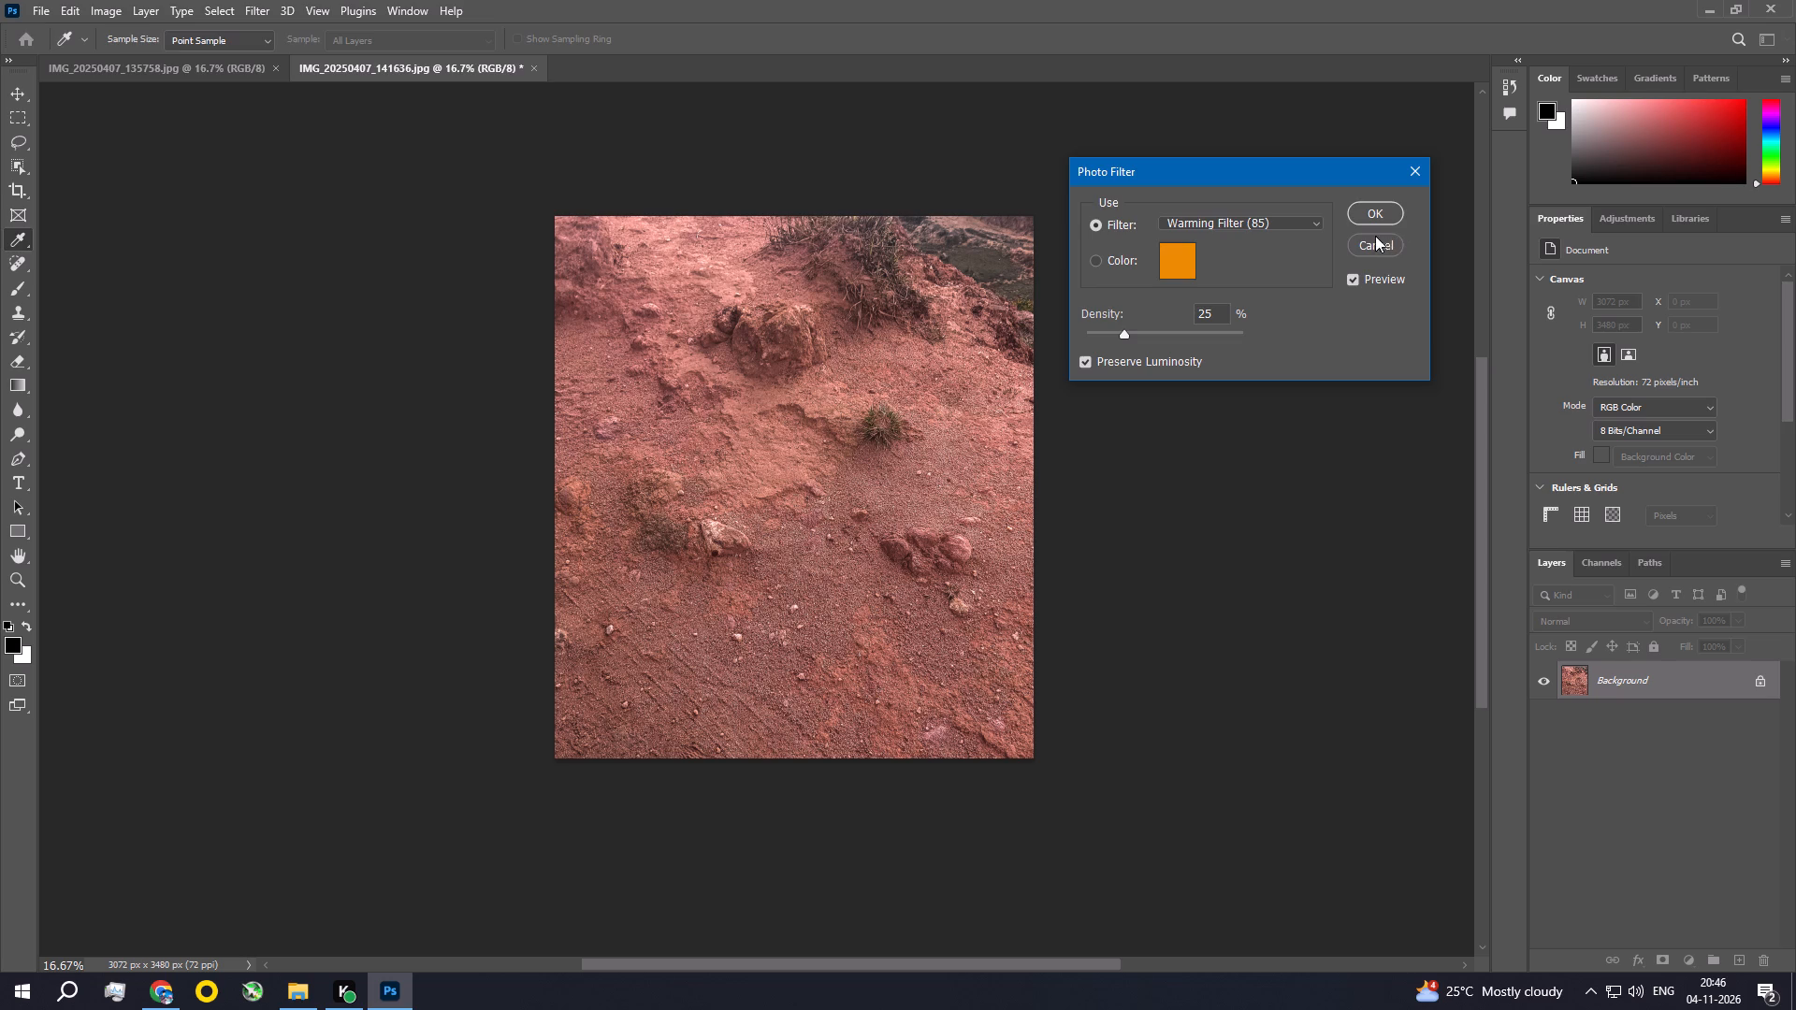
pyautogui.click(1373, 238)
# Apply an Exposure adjustment to the red ground photo with the offset set to 0.0050.
pyautogui.click(123, 10)
pyautogui.click(128, 66)
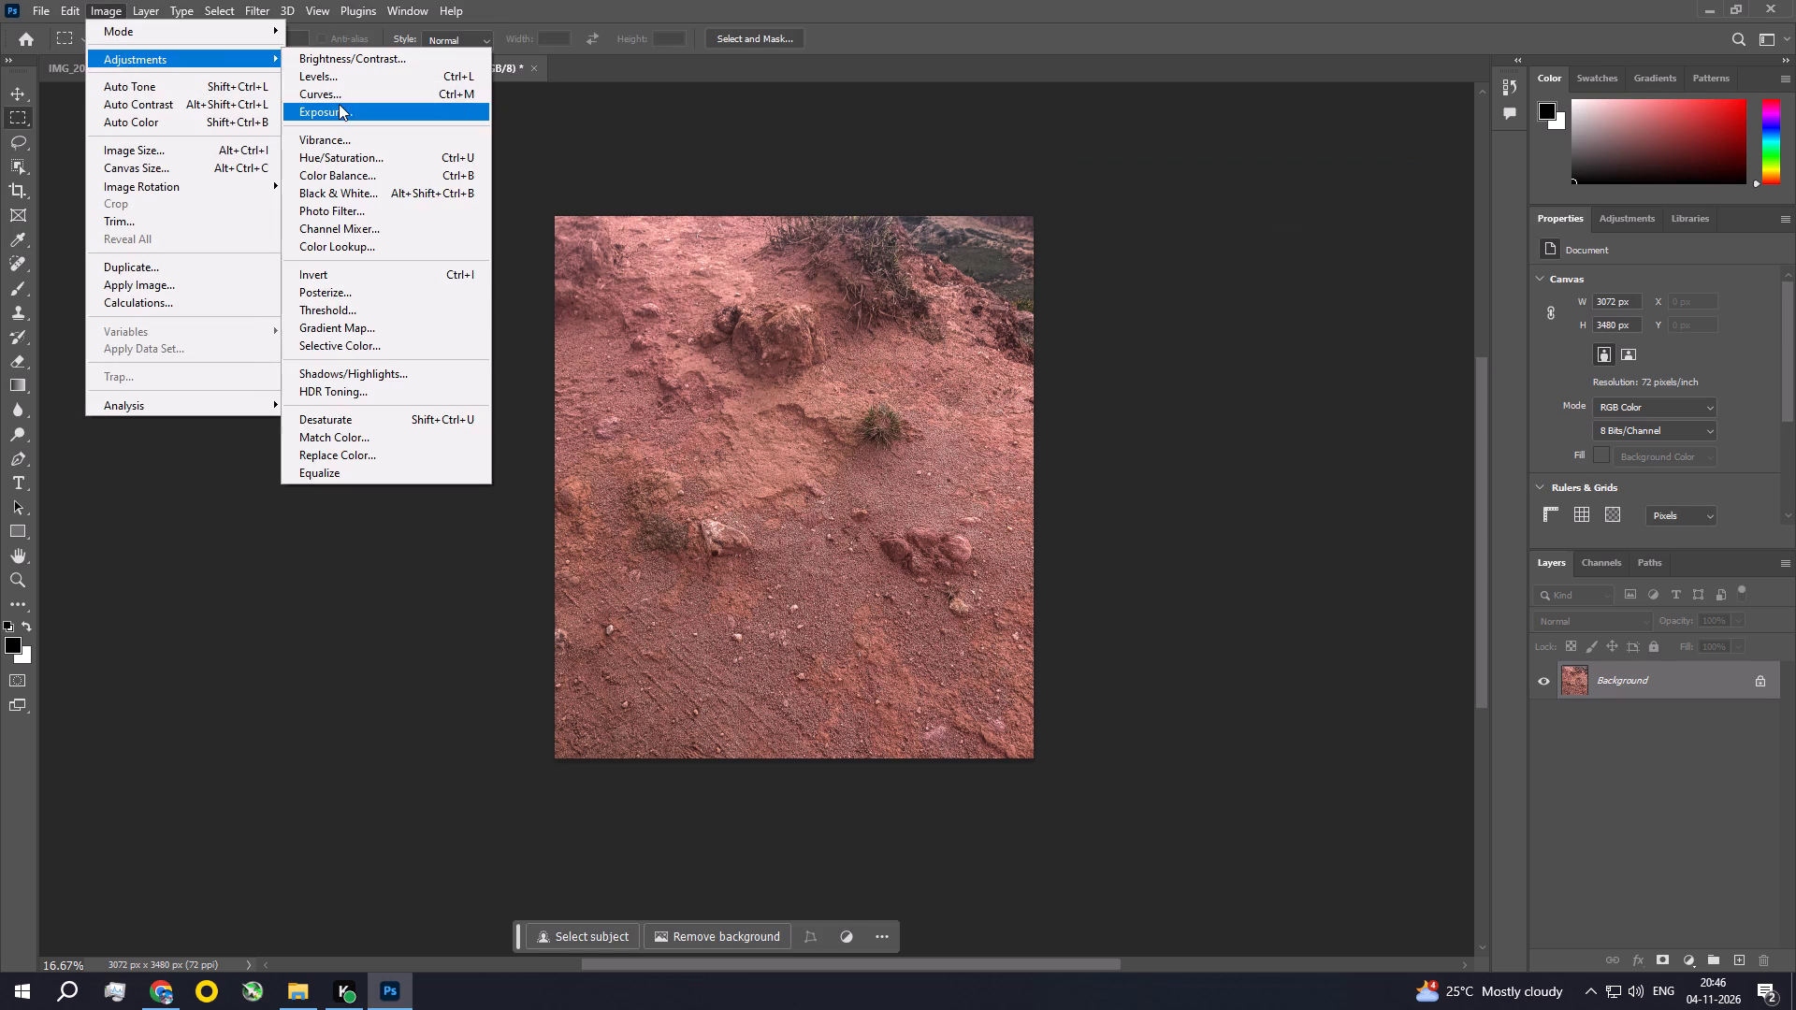
pyautogui.click(340, 110)
pyautogui.click(1498, 343)
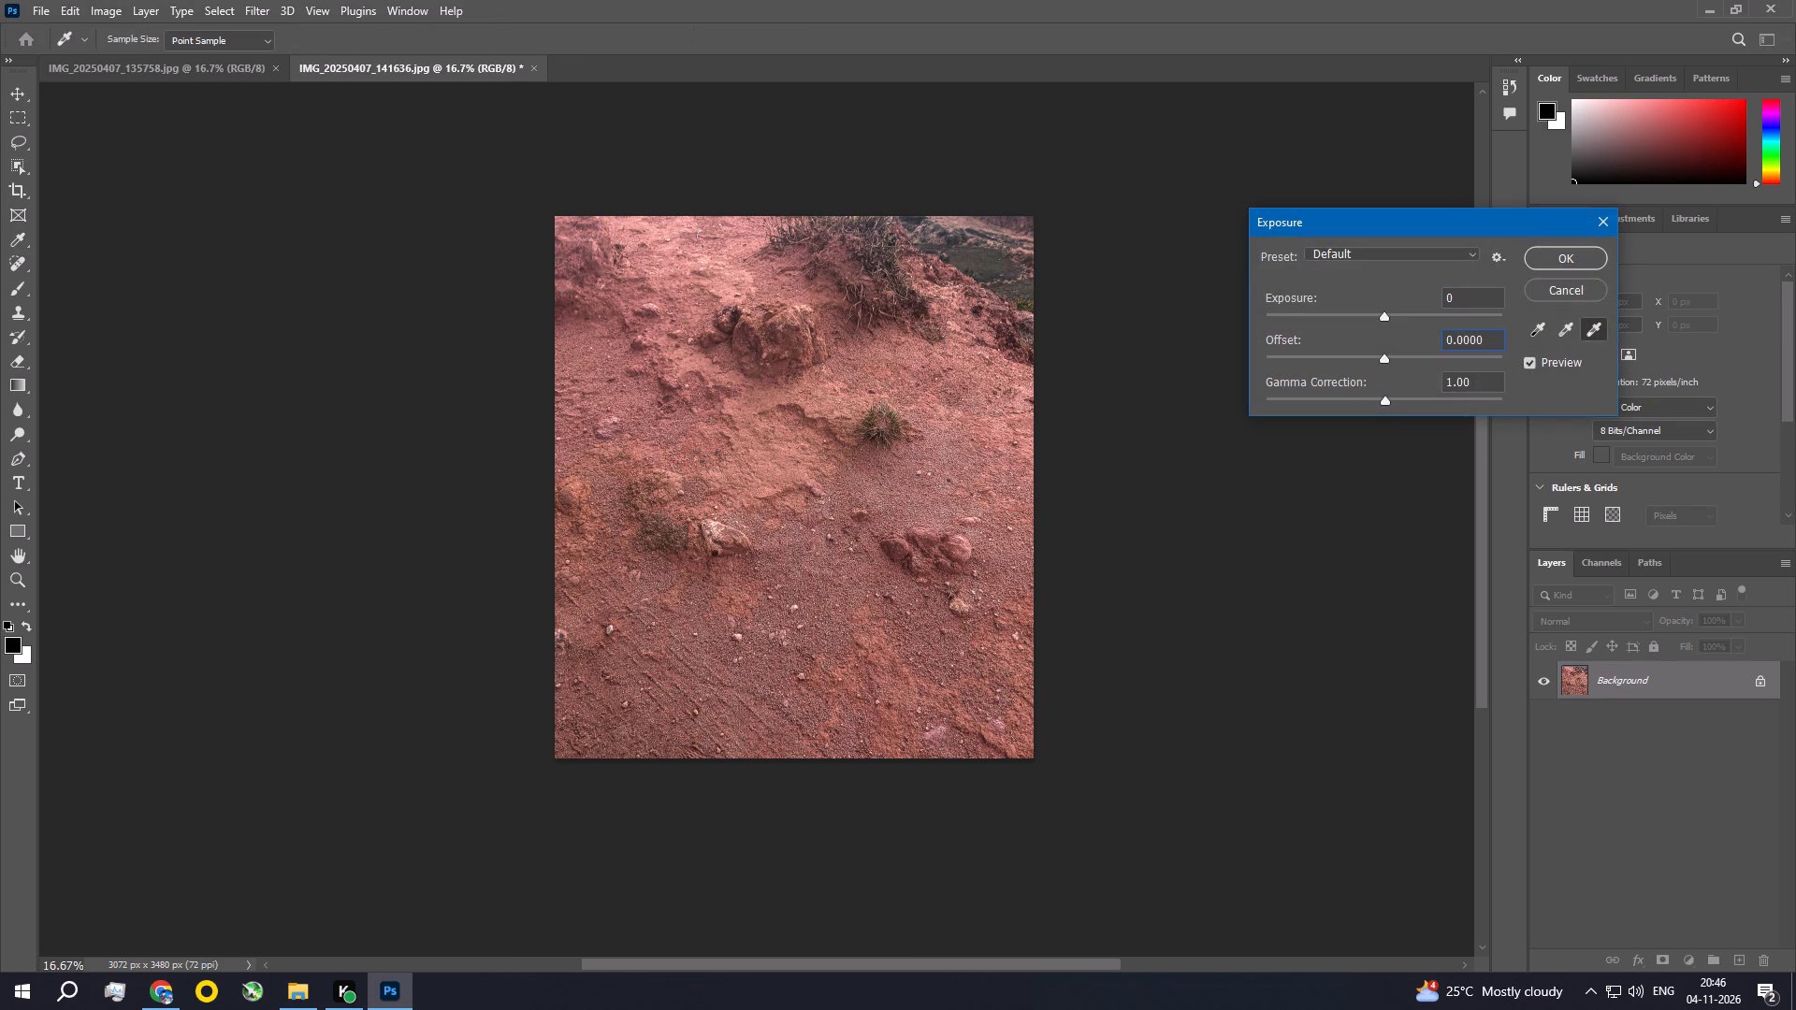
pyautogui.press('BackSpace')
pyautogui.press('BackSpace')
pyautogui.write('50')
pyautogui.click(1580, 263)
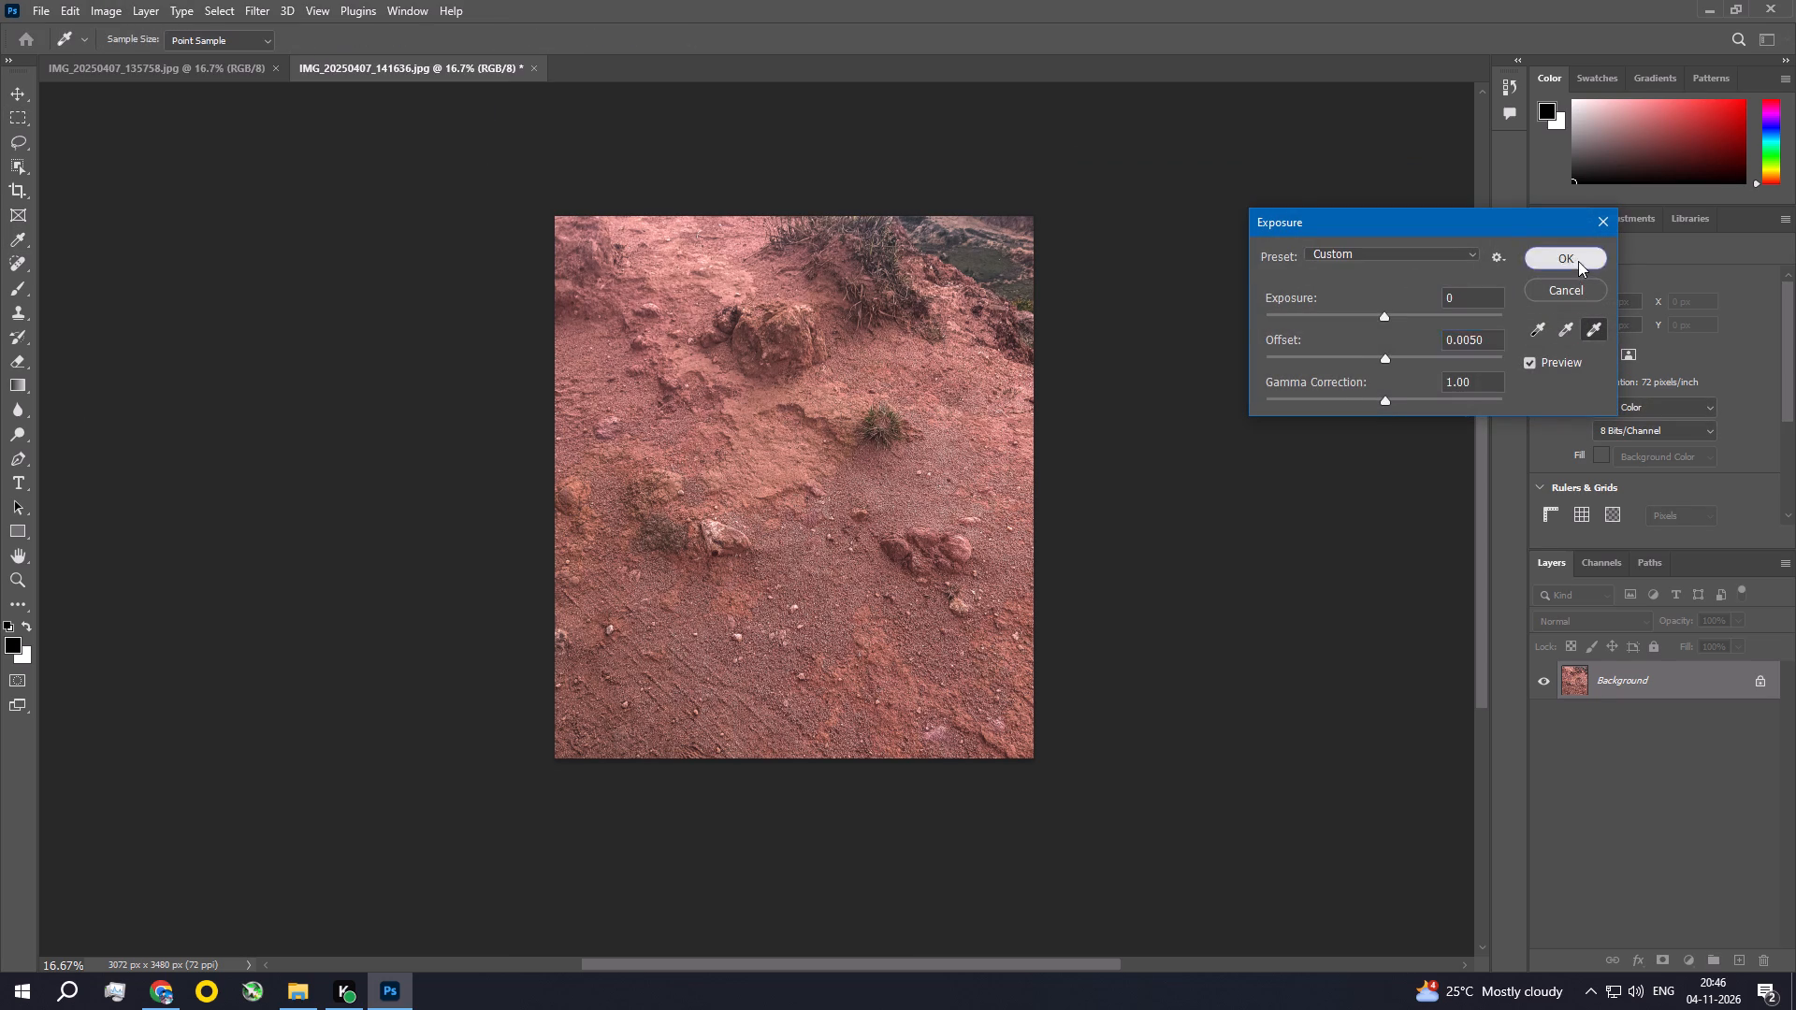
# Save the red ground photo as a baseline standard JPEG at maximum quality 12 and close it.
pyautogui.hotkey('ctrl', 's')
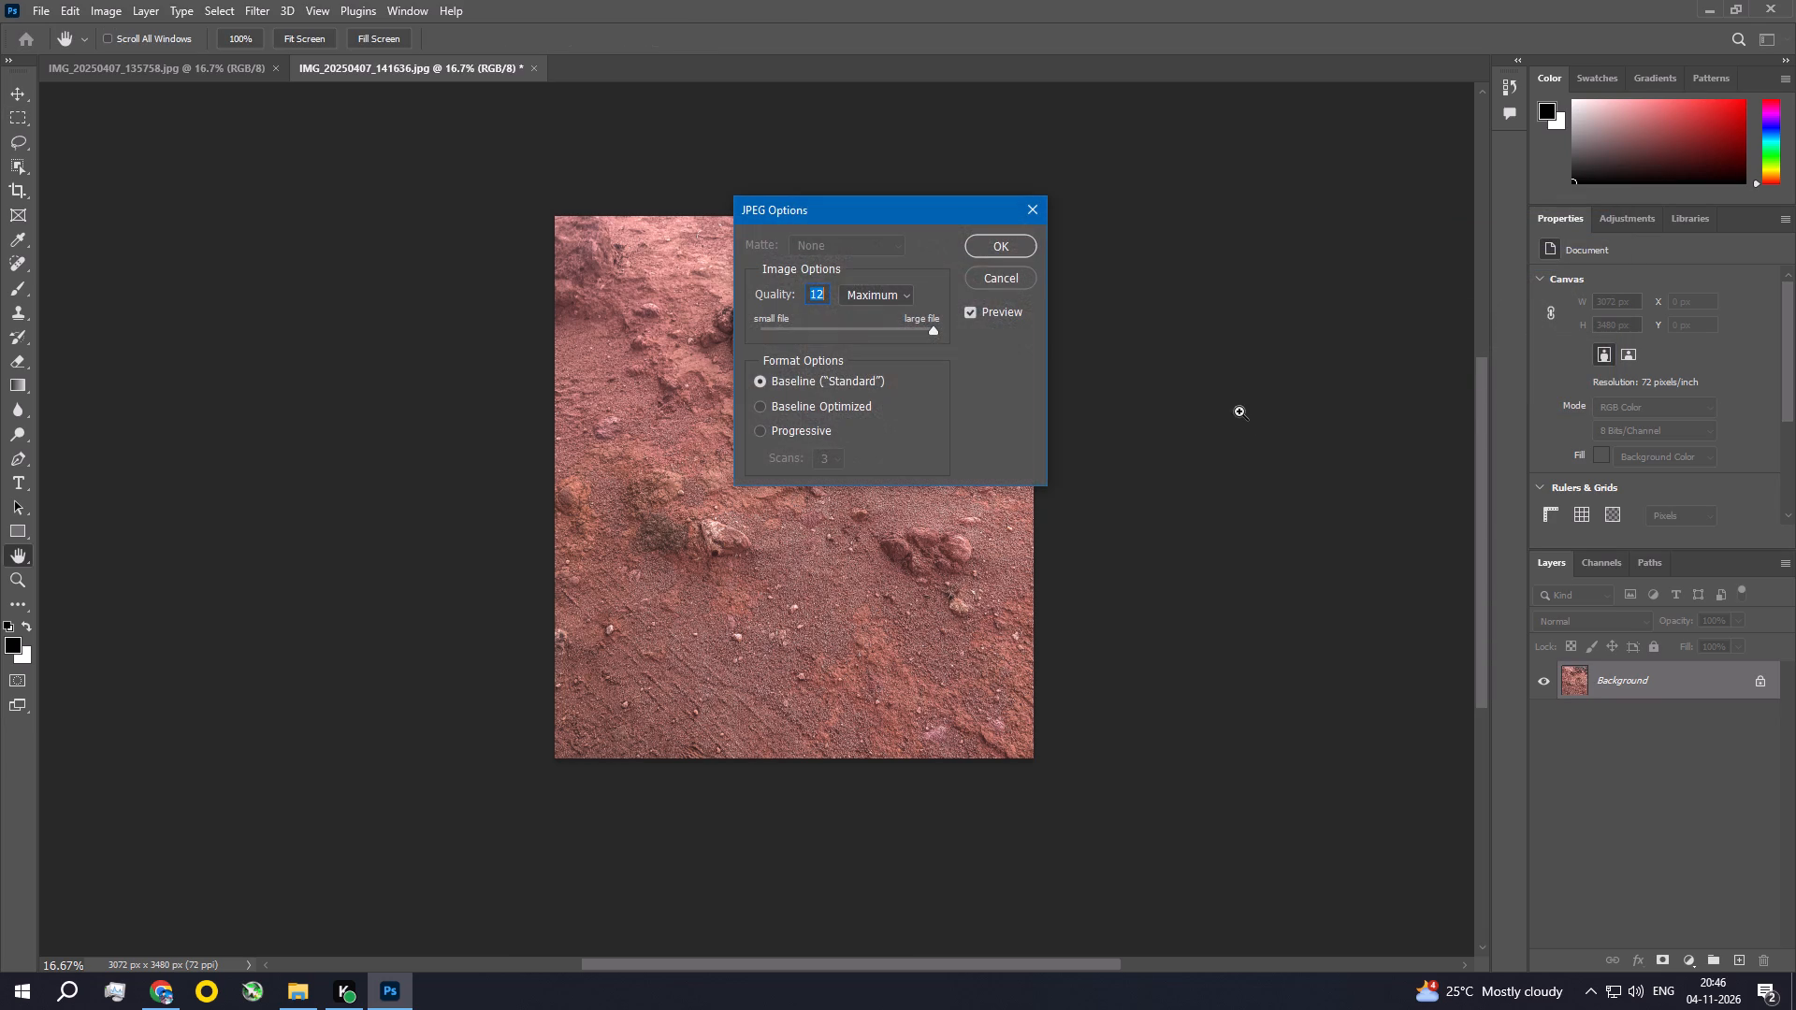
pyautogui.click(1002, 257)
pyautogui.hotkey('ctrl', 'space')
pyautogui.hotkey('ctrl', 'space')
pyautogui.hotkey('ctrl', 'space')
pyautogui.hotkey('ctrl', 'space')
pyautogui.hotkey('ctrl', 'space')
pyautogui.hotkey('ctrl', 'space')
pyautogui.hotkey('ctrl', 'space')
pyautogui.hotkey('ctrl', 'space')
pyautogui.hotkey('ctrl', 'space')
pyautogui.hotkey('ctrl', 'space')
pyautogui.hotkey('ctrl', 'space')
pyautogui.hotkey('ctrl', 'space')
pyautogui.hotkey('ctrl', 'space')
pyautogui.hotkey('ctrl', 'space')
pyautogui.hotkey('ctrl', 'space')
pyautogui.hotkey('ctrl', 'space')
pyautogui.hotkey('ctrl', 'space')
pyautogui.hotkey('ctrl', 'space')
pyautogui.hotkey('ctrl', 'space')
pyautogui.hotkey('ctrl', 'space')
pyautogui.keyDown('ctrl'); pyautogui.doubleClick(866, 473); pyautogui.keyUp('ctrl')
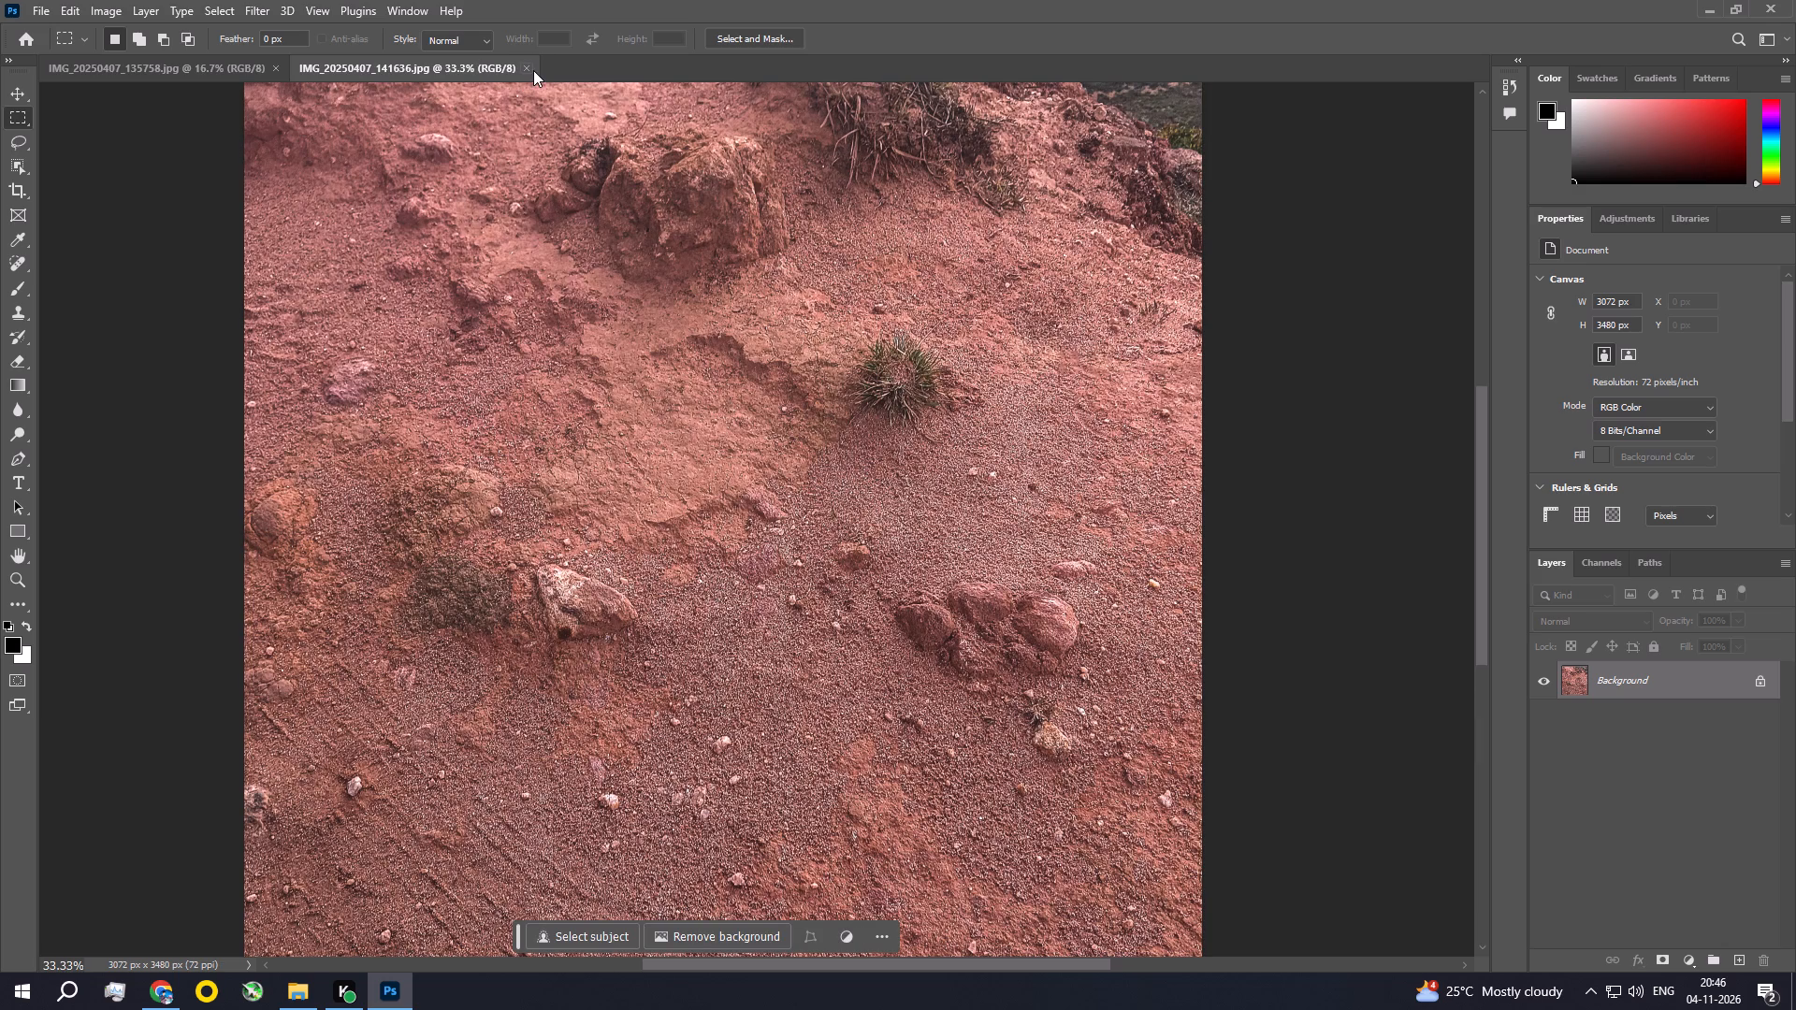
pyautogui.click(524, 70)
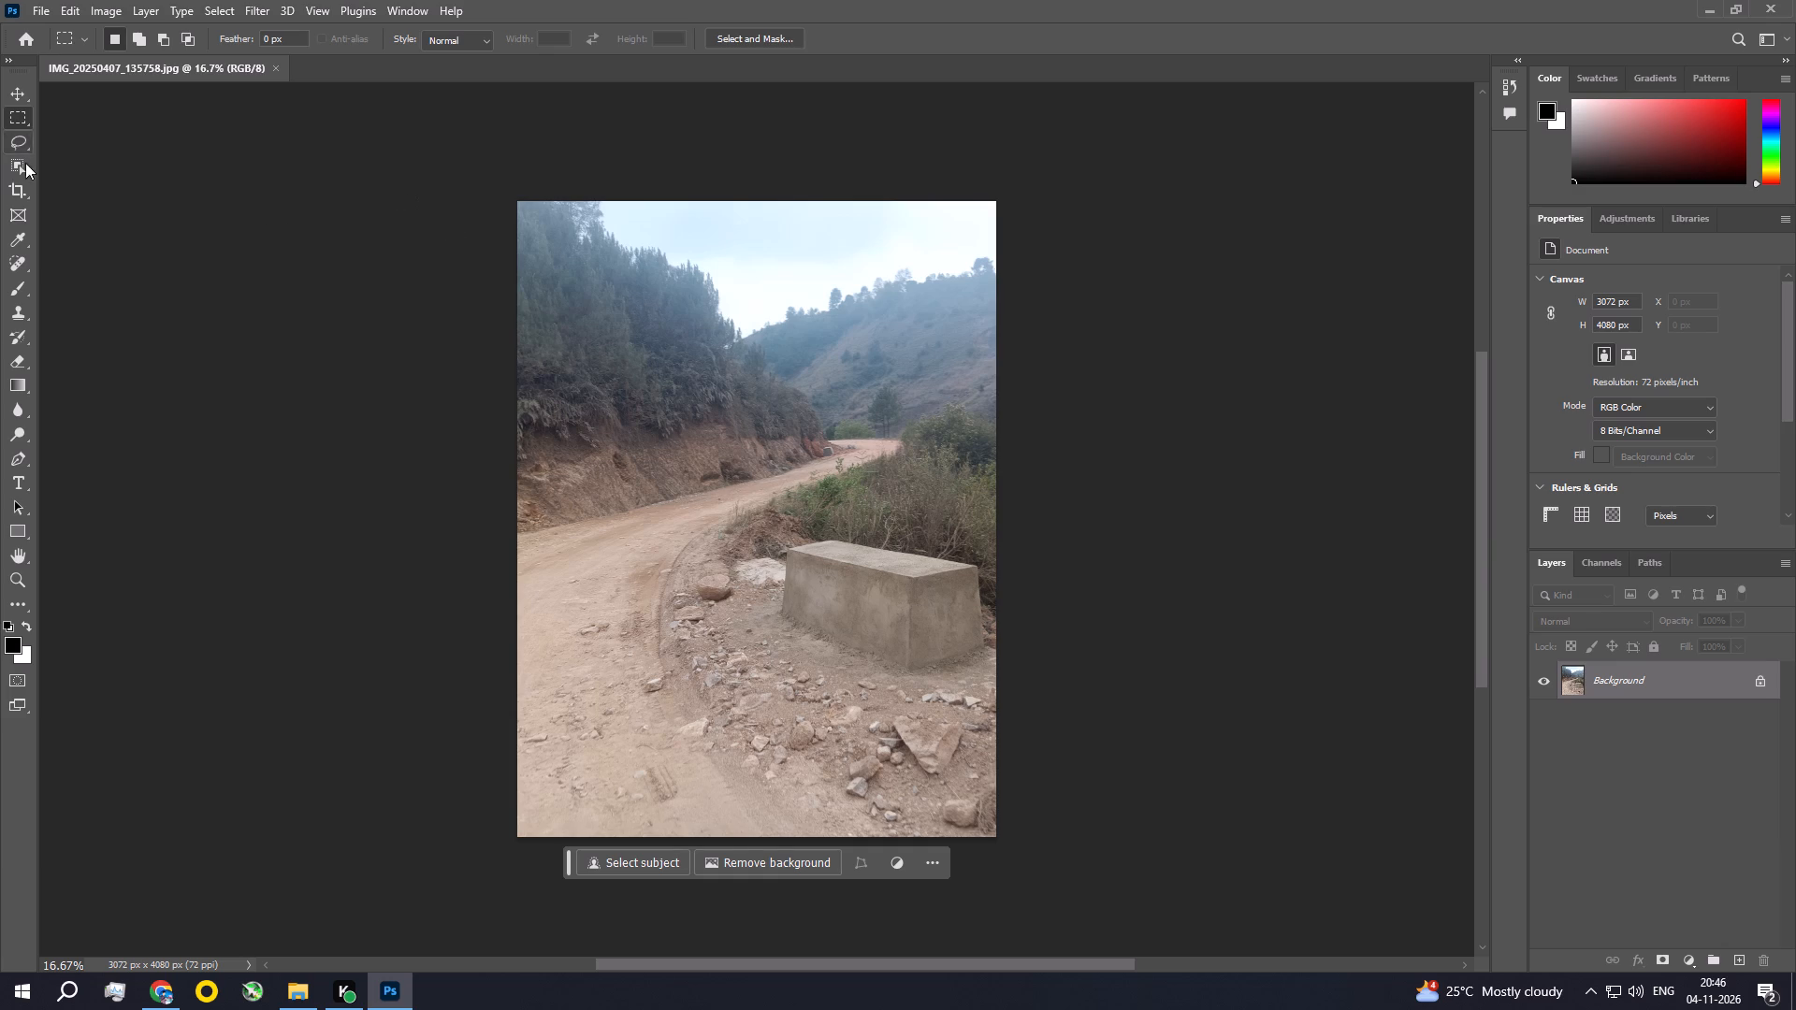
# Rotate the crop of the dirt road photo slightly and crop it to about 2965 x 3937 px.
pyautogui.click(15, 197)
pyautogui.moveTo(1109, 353); pyautogui.dragTo(1108, 365)
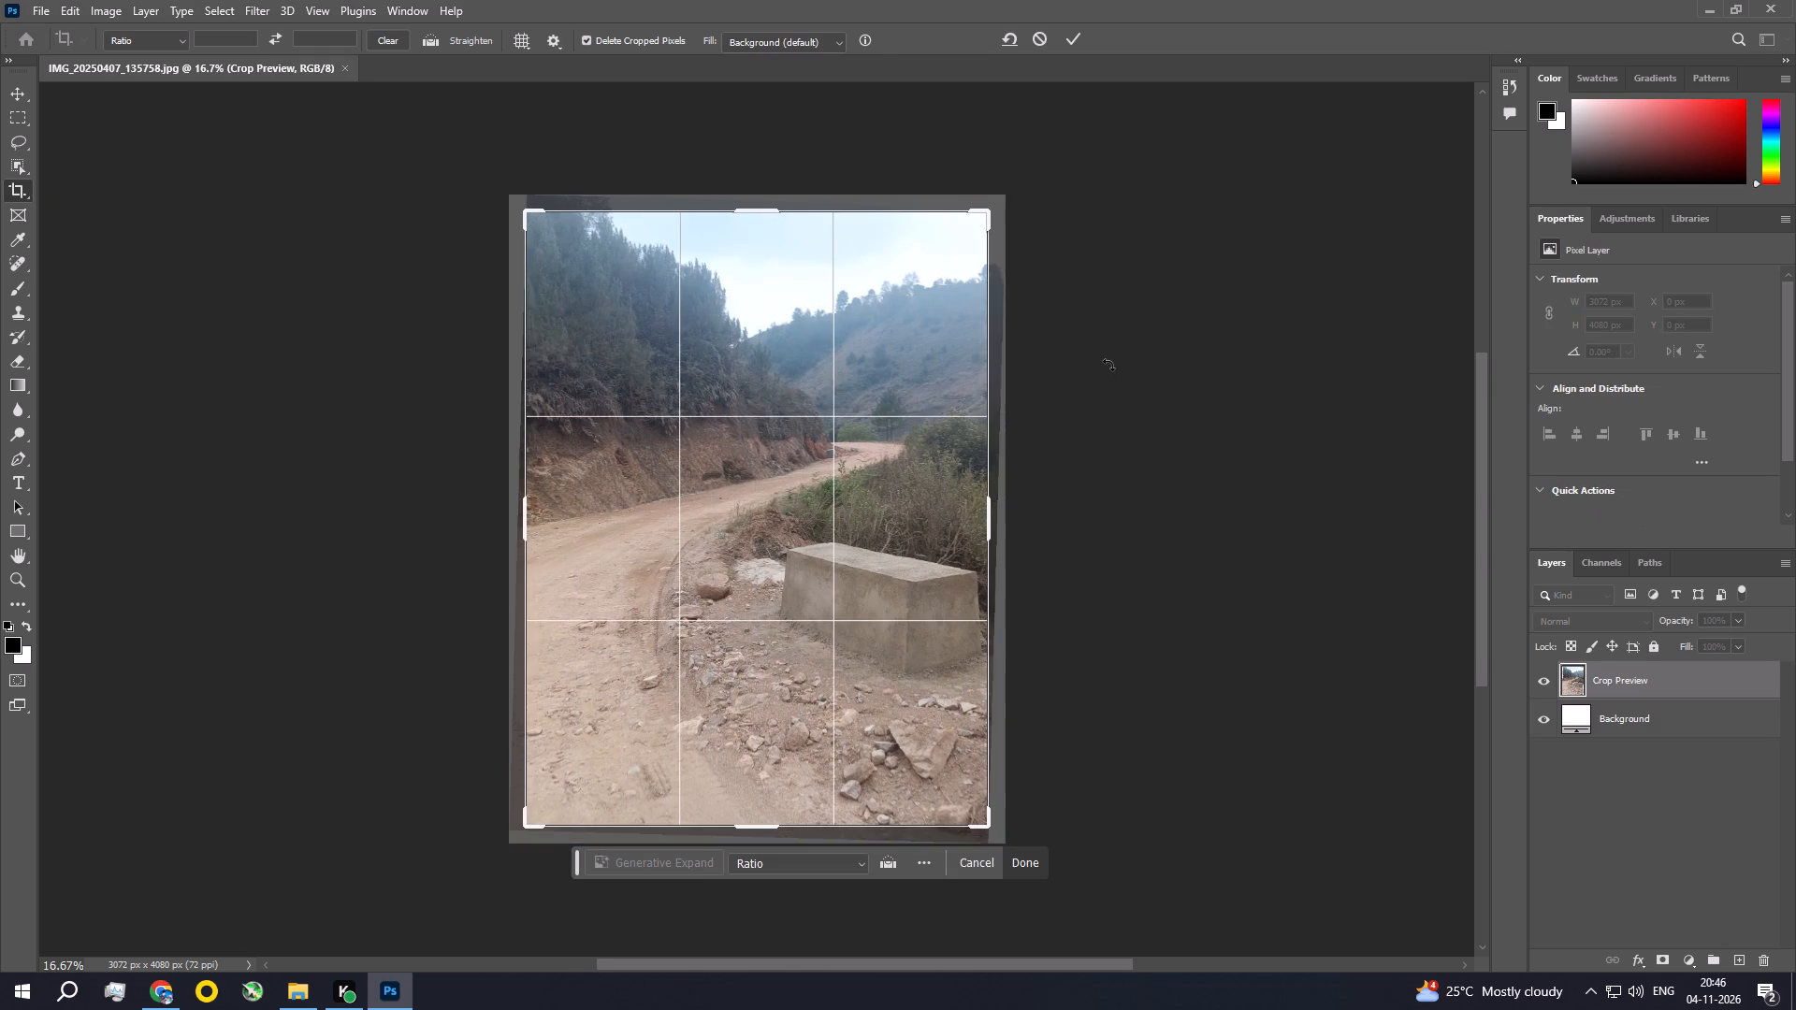
pyautogui.doubleClick(764, 511)
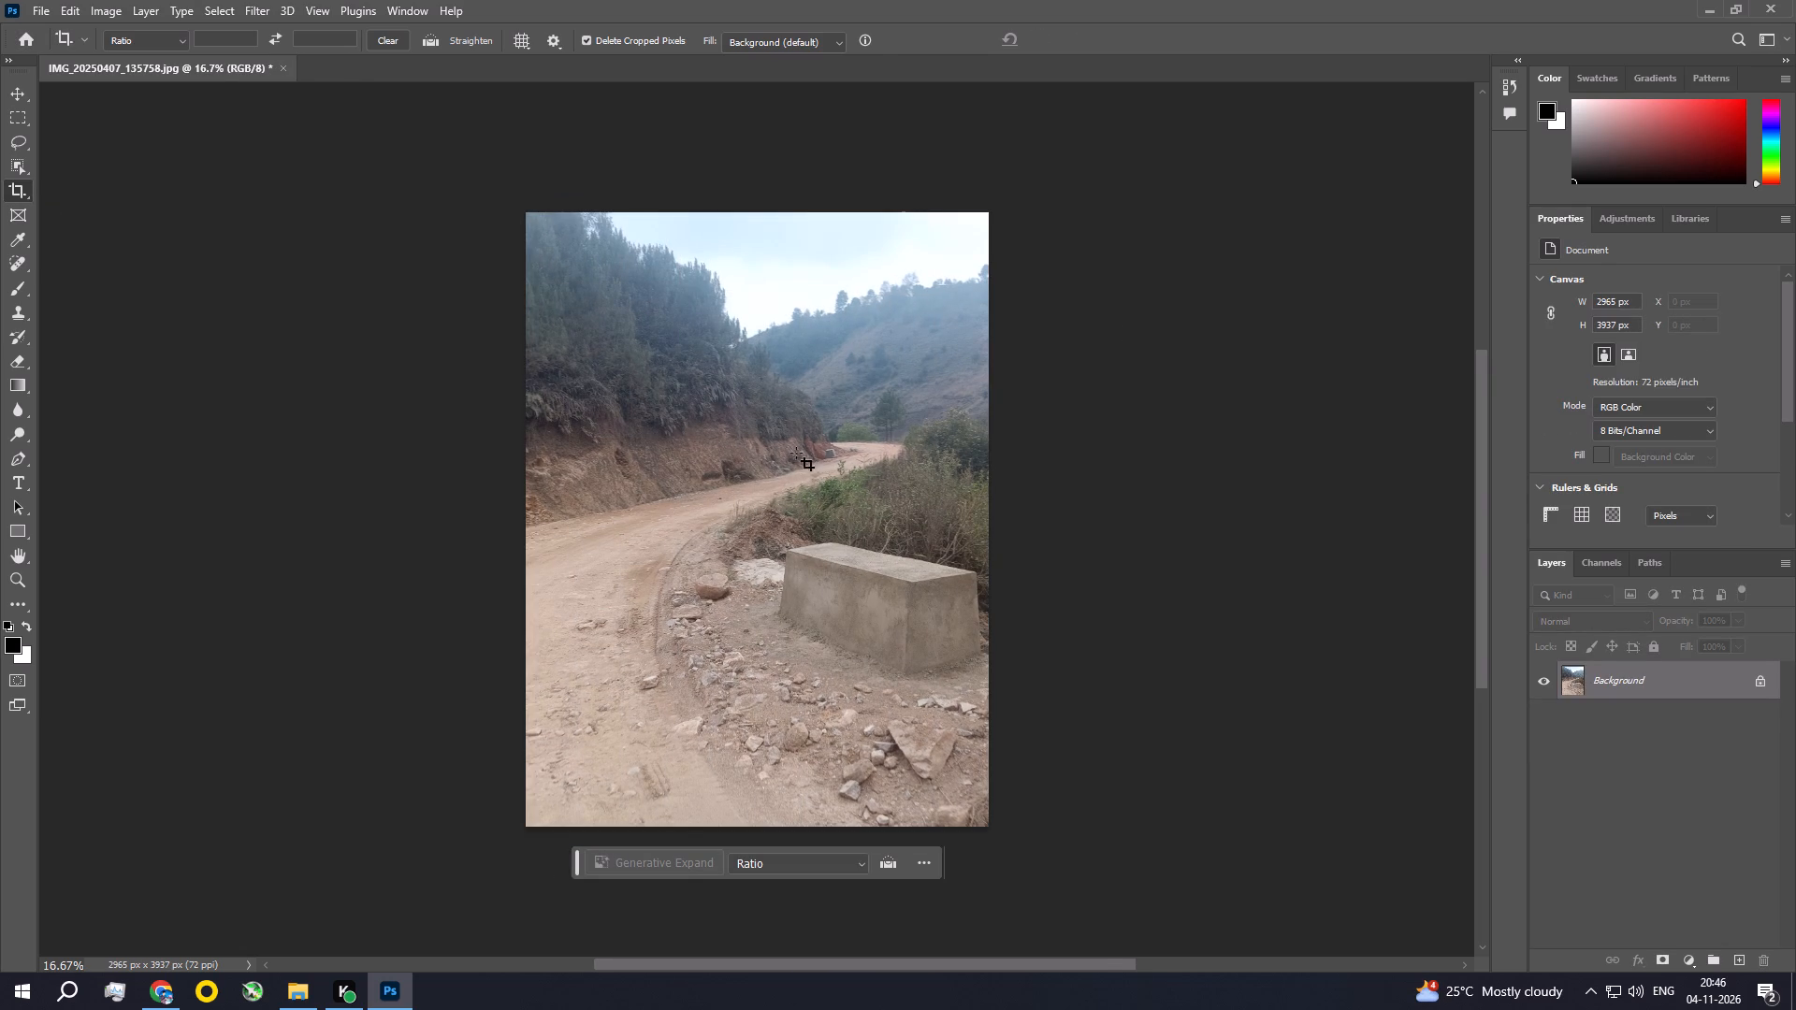
# Open the cropped dirt road photo in the Camera Raw Filter.
pyautogui.click(258, 8)
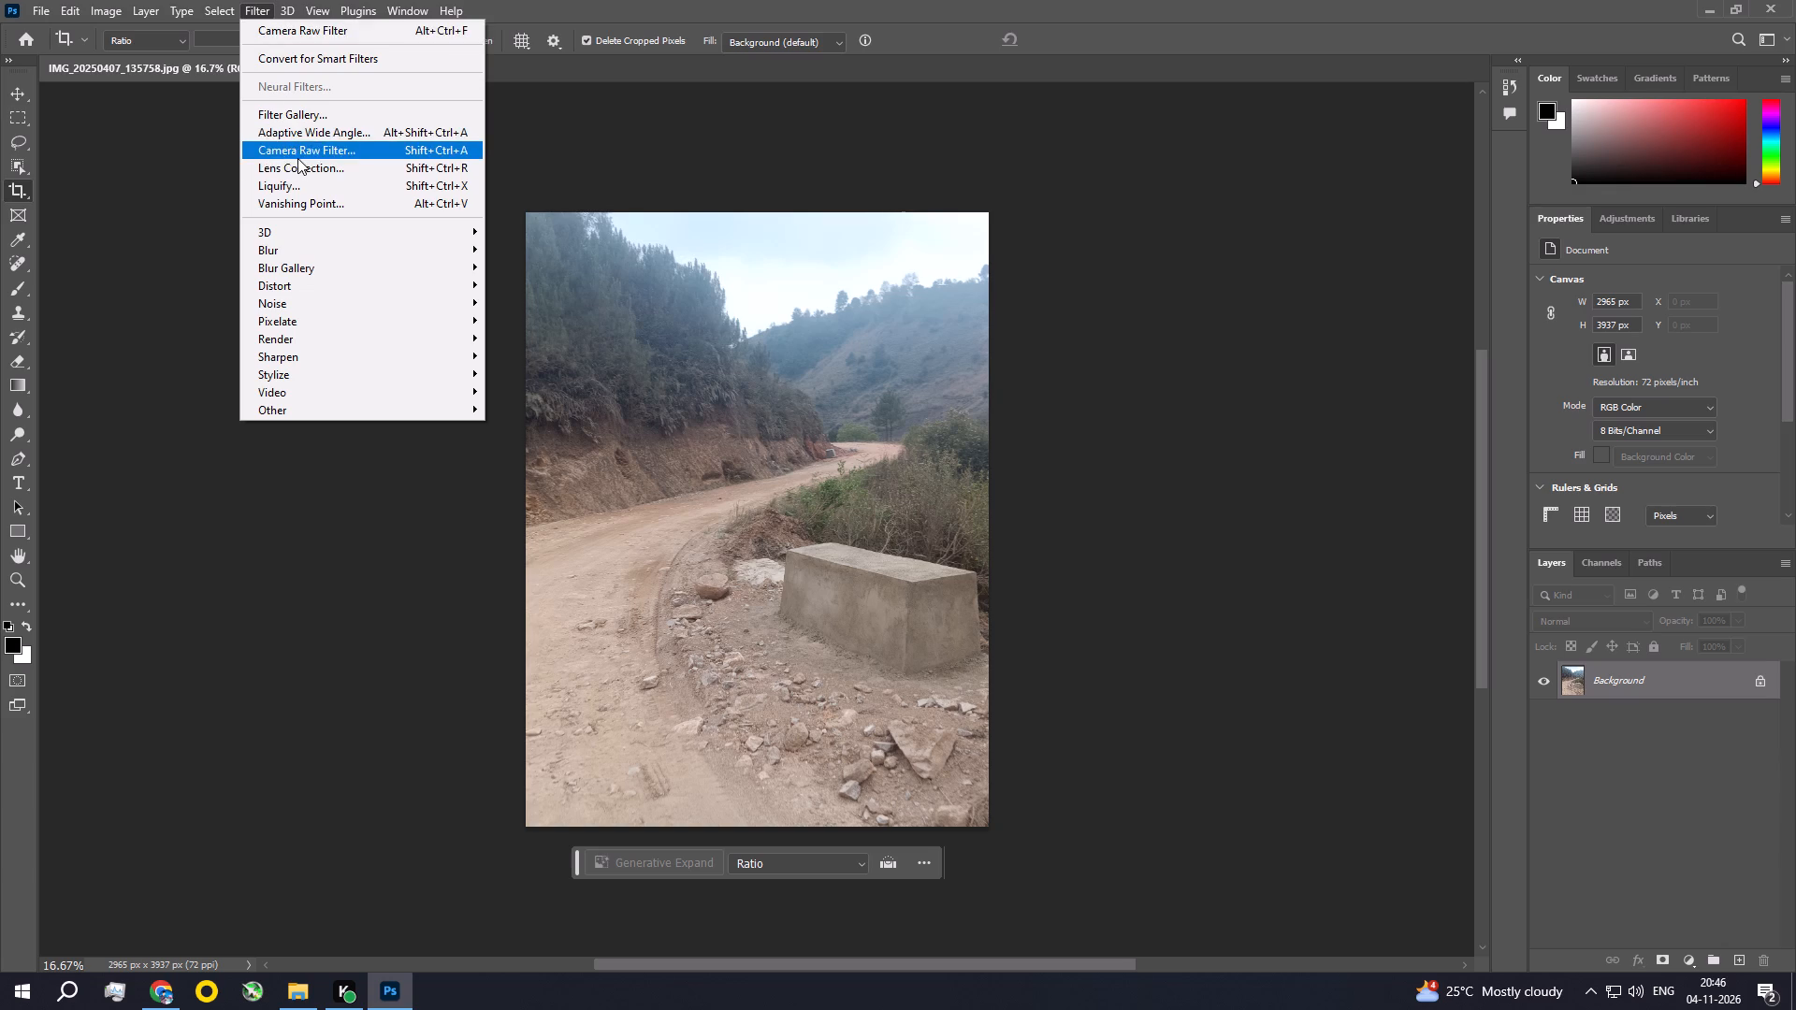
pyautogui.click(297, 158)
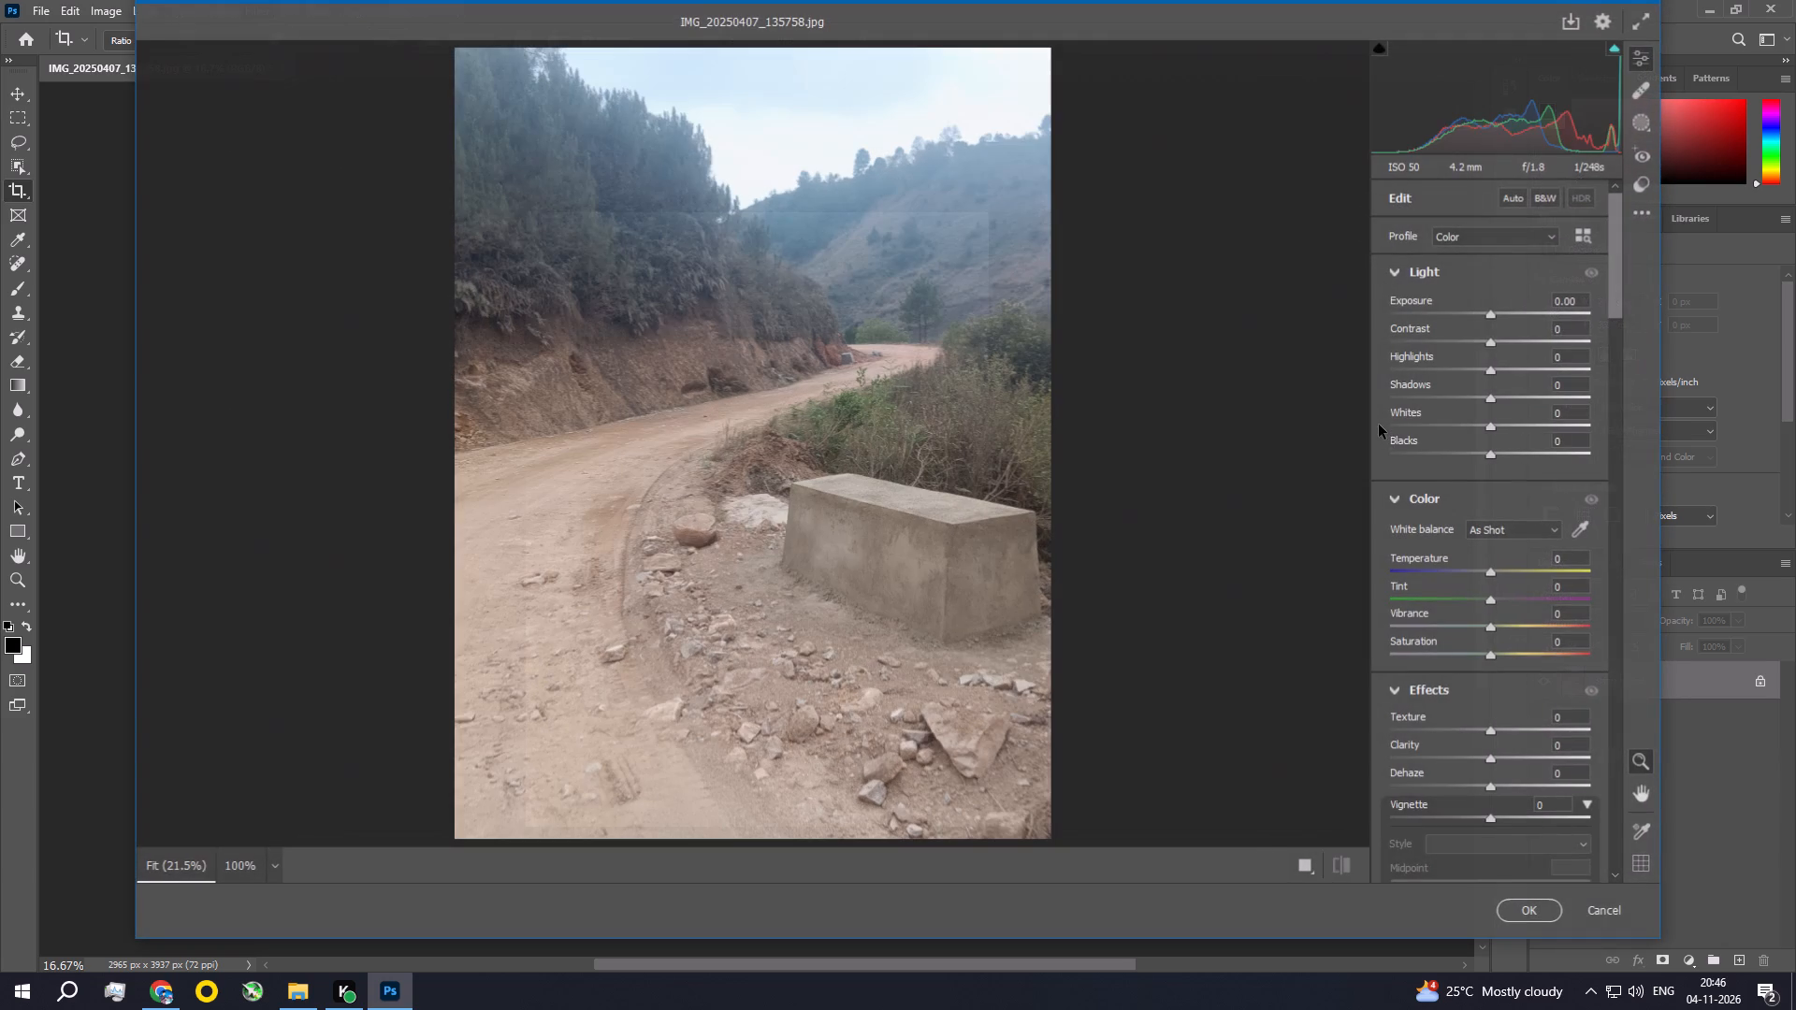
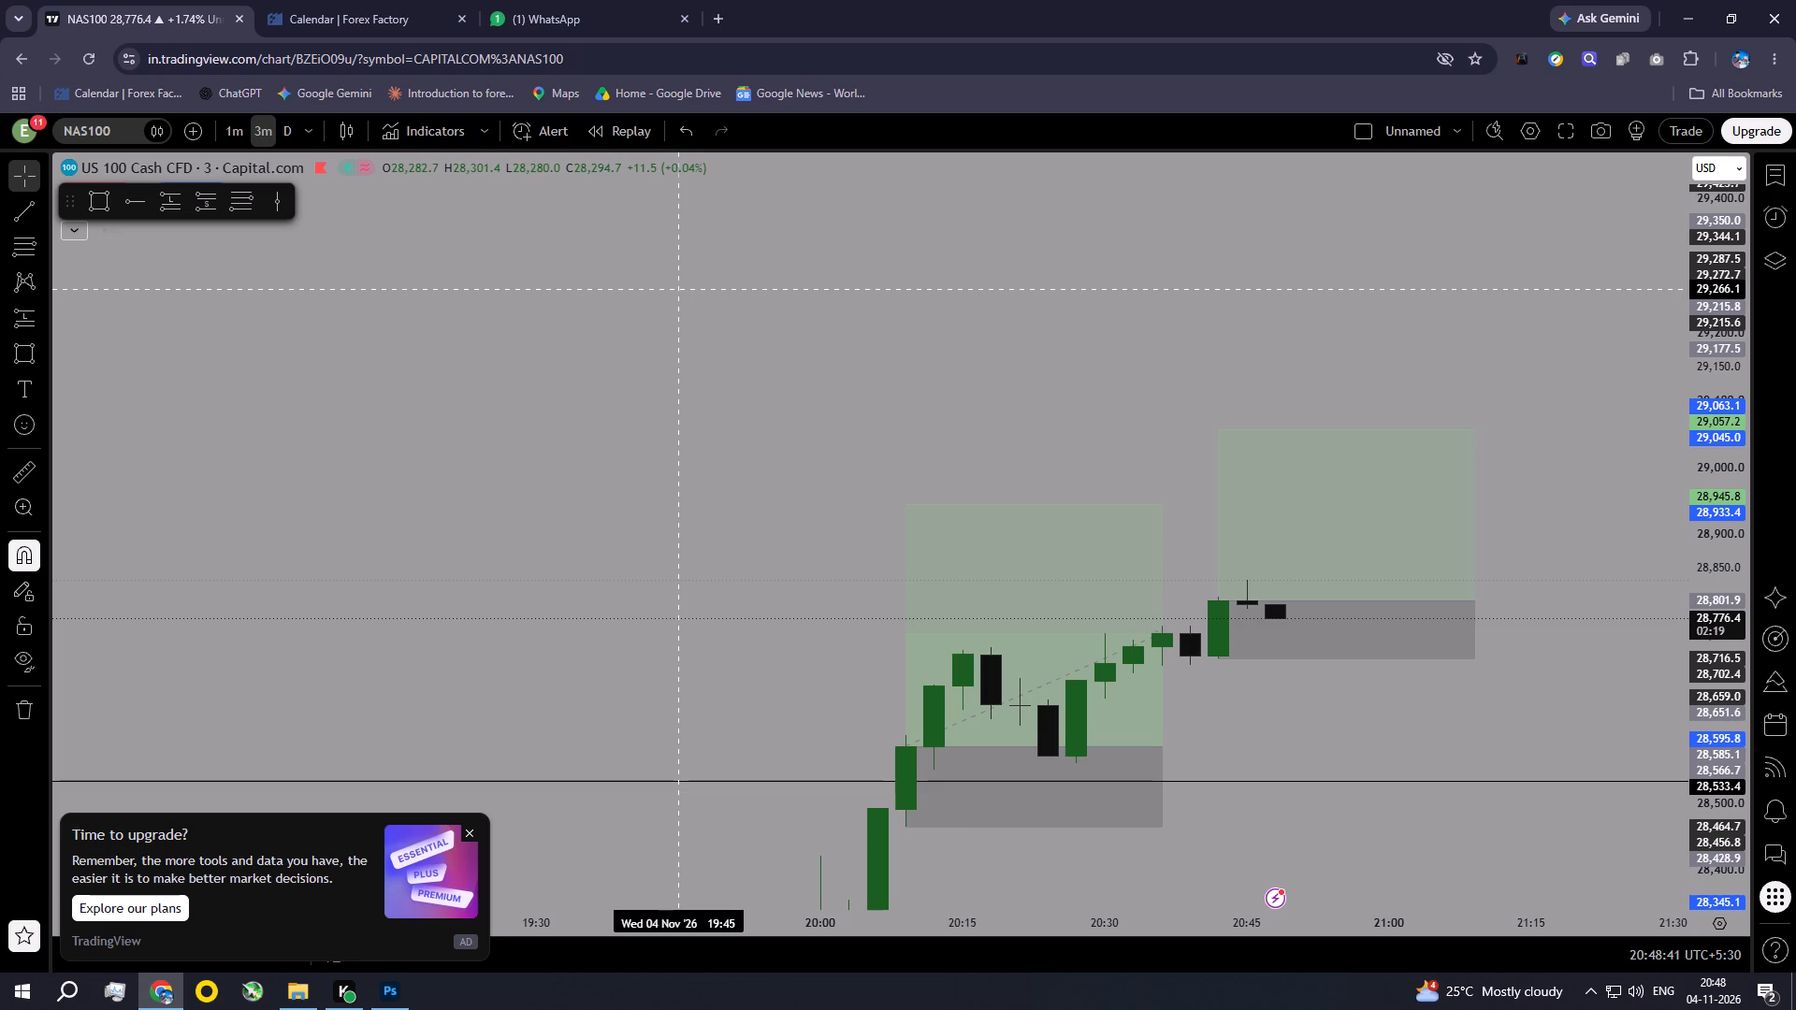
# Back in Photoshop, set the dirt road photo's Exposure -0.50, Contrast +21, Highlights -17, Shadows -19, Whites -23 and Blacks -20.
pyautogui.click(1679, 0)
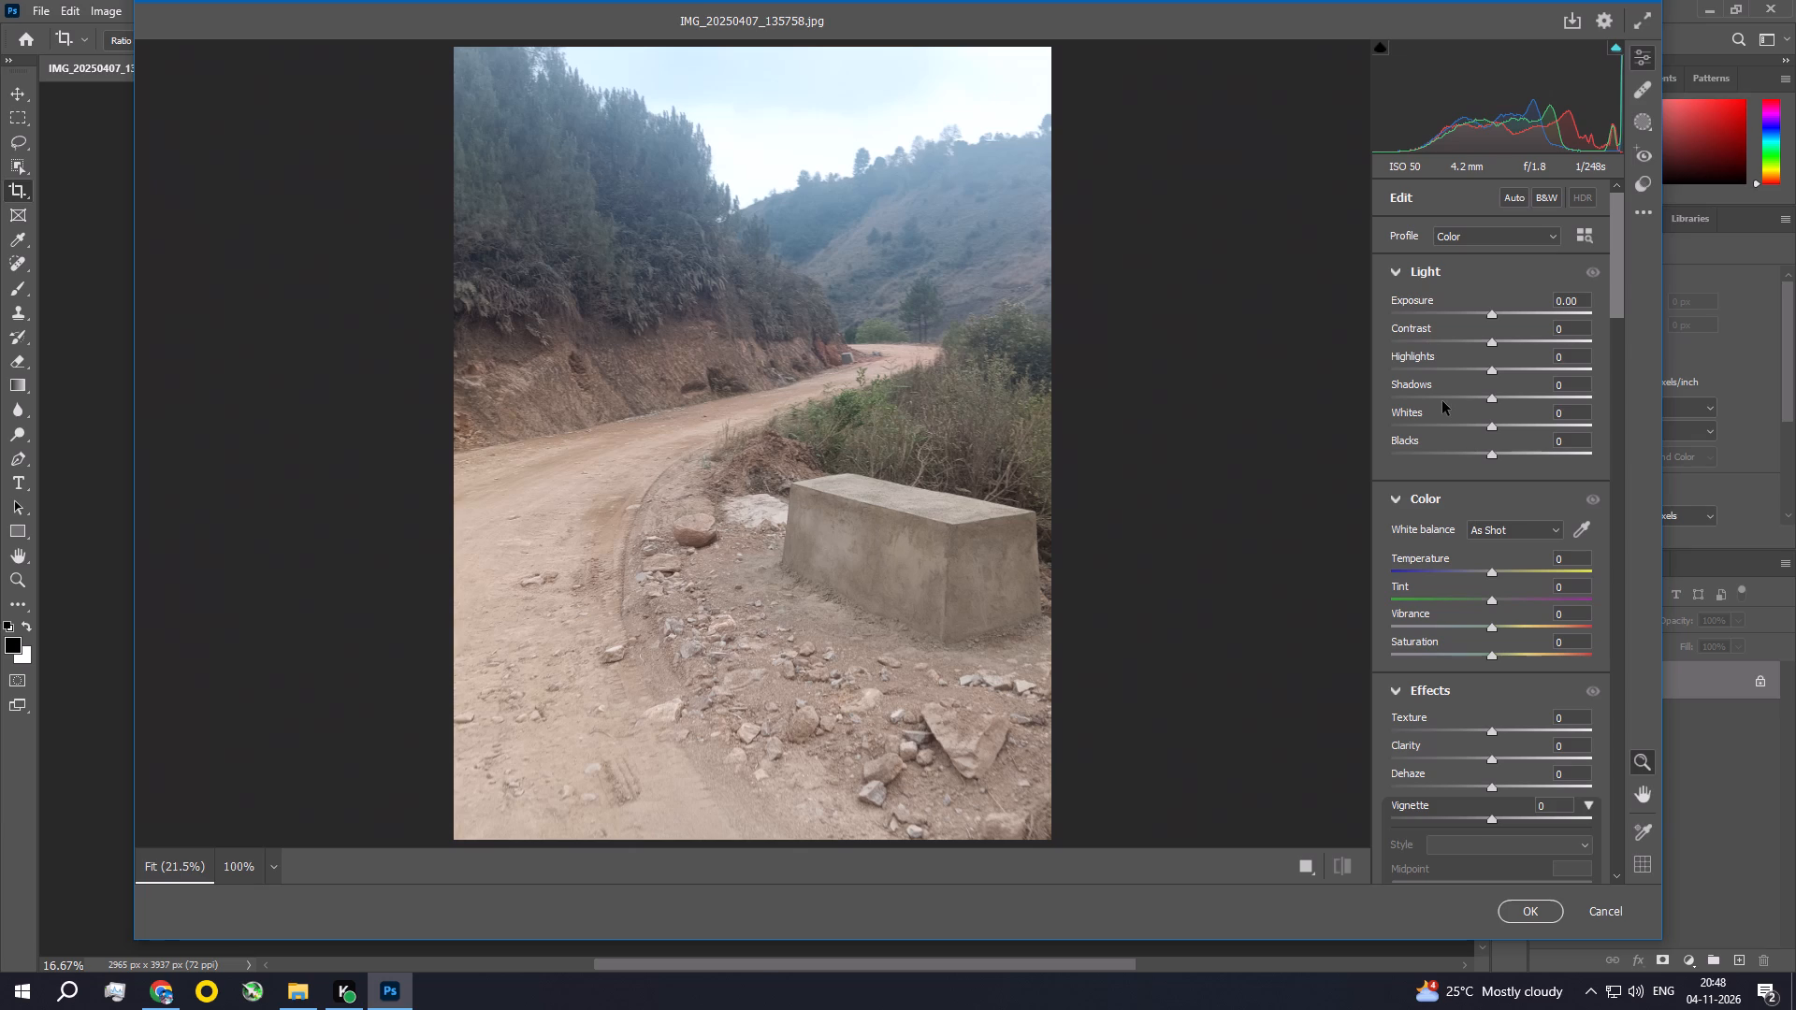
pyautogui.moveTo(1495, 314); pyautogui.dragTo(1490, 314)
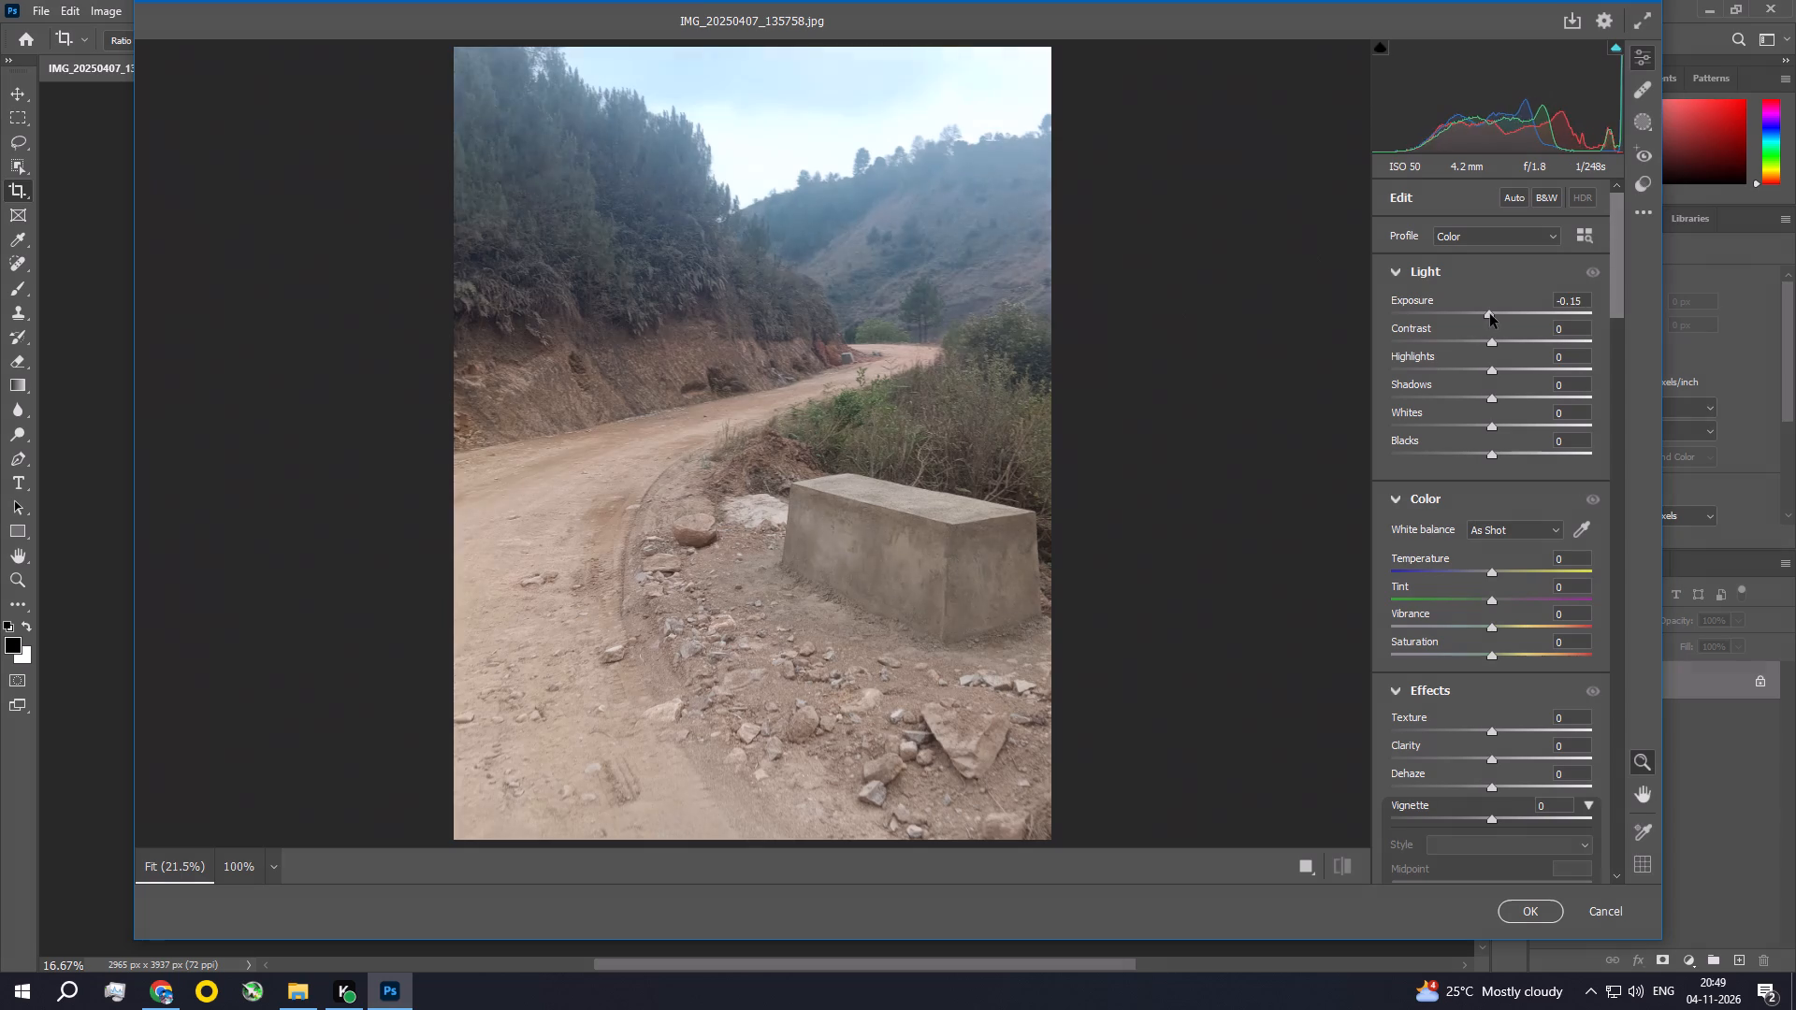
pyautogui.moveTo(1490, 314); pyautogui.dragTo(1485, 316)
pyautogui.moveTo(1498, 342); pyautogui.dragTo(1506, 346)
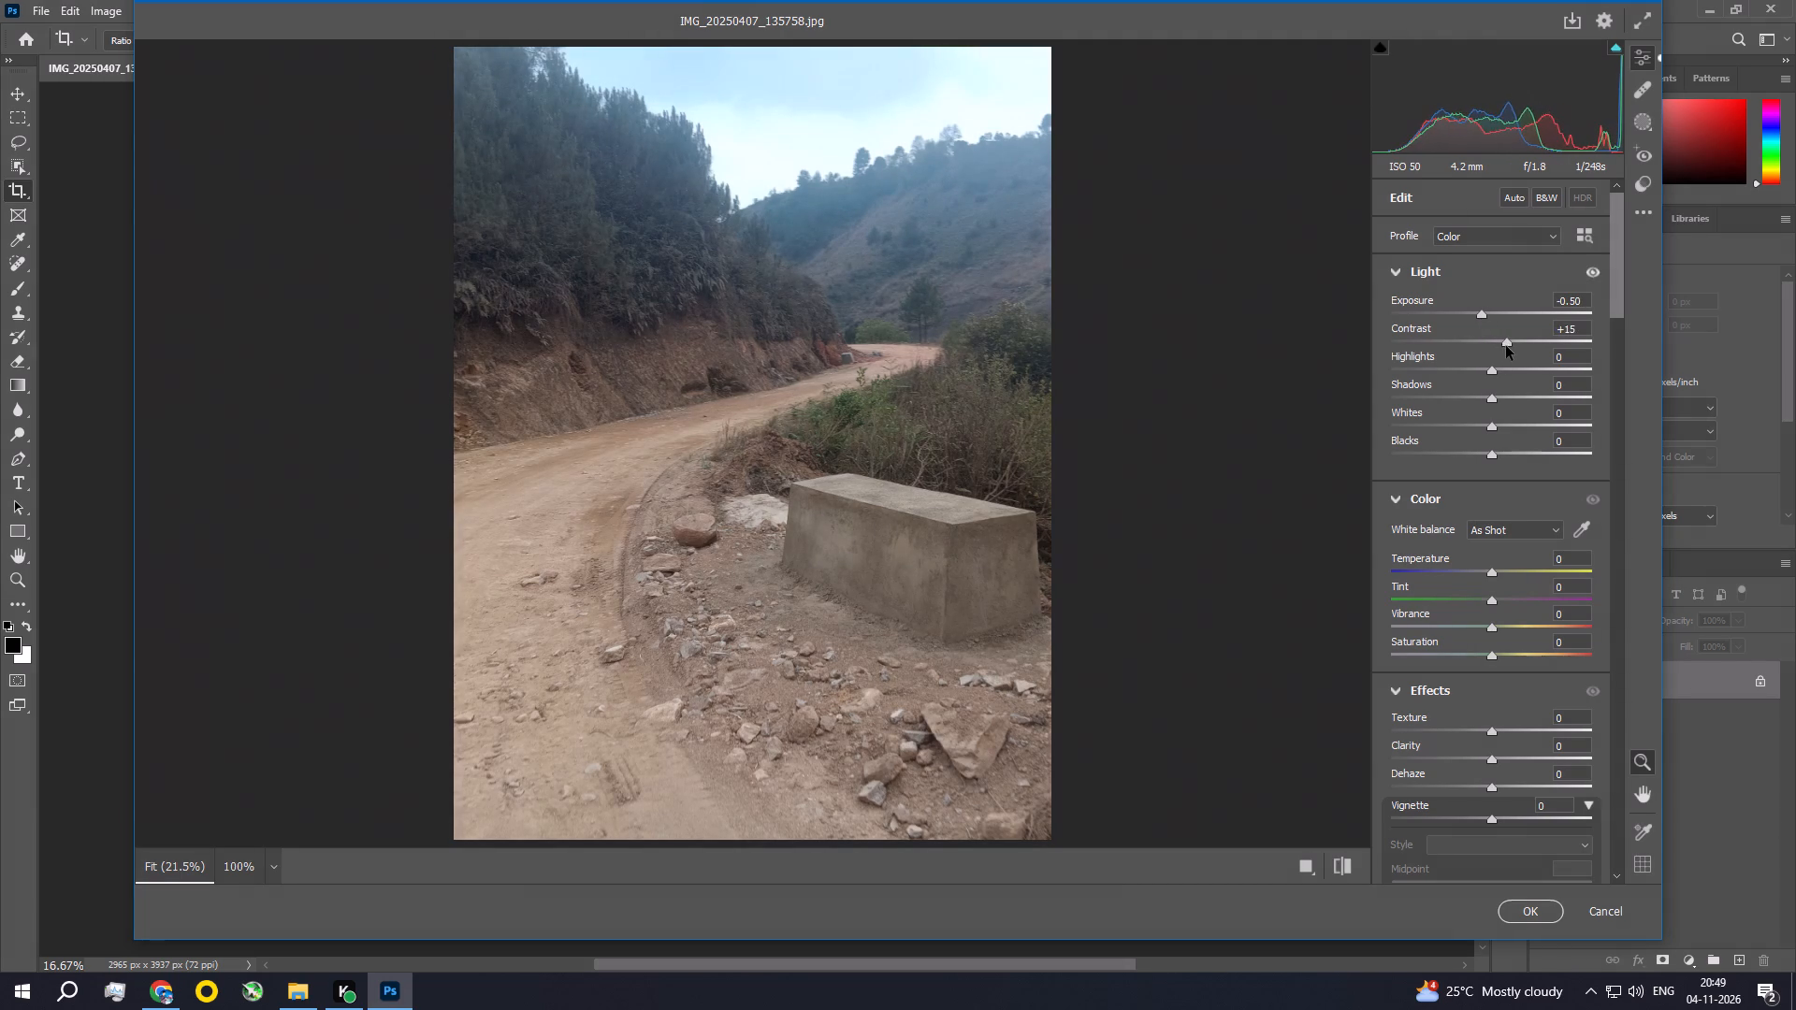
pyautogui.moveTo(1506, 346); pyautogui.dragTo(1512, 348)
pyautogui.moveTo(1490, 367); pyautogui.dragTo(1474, 369)
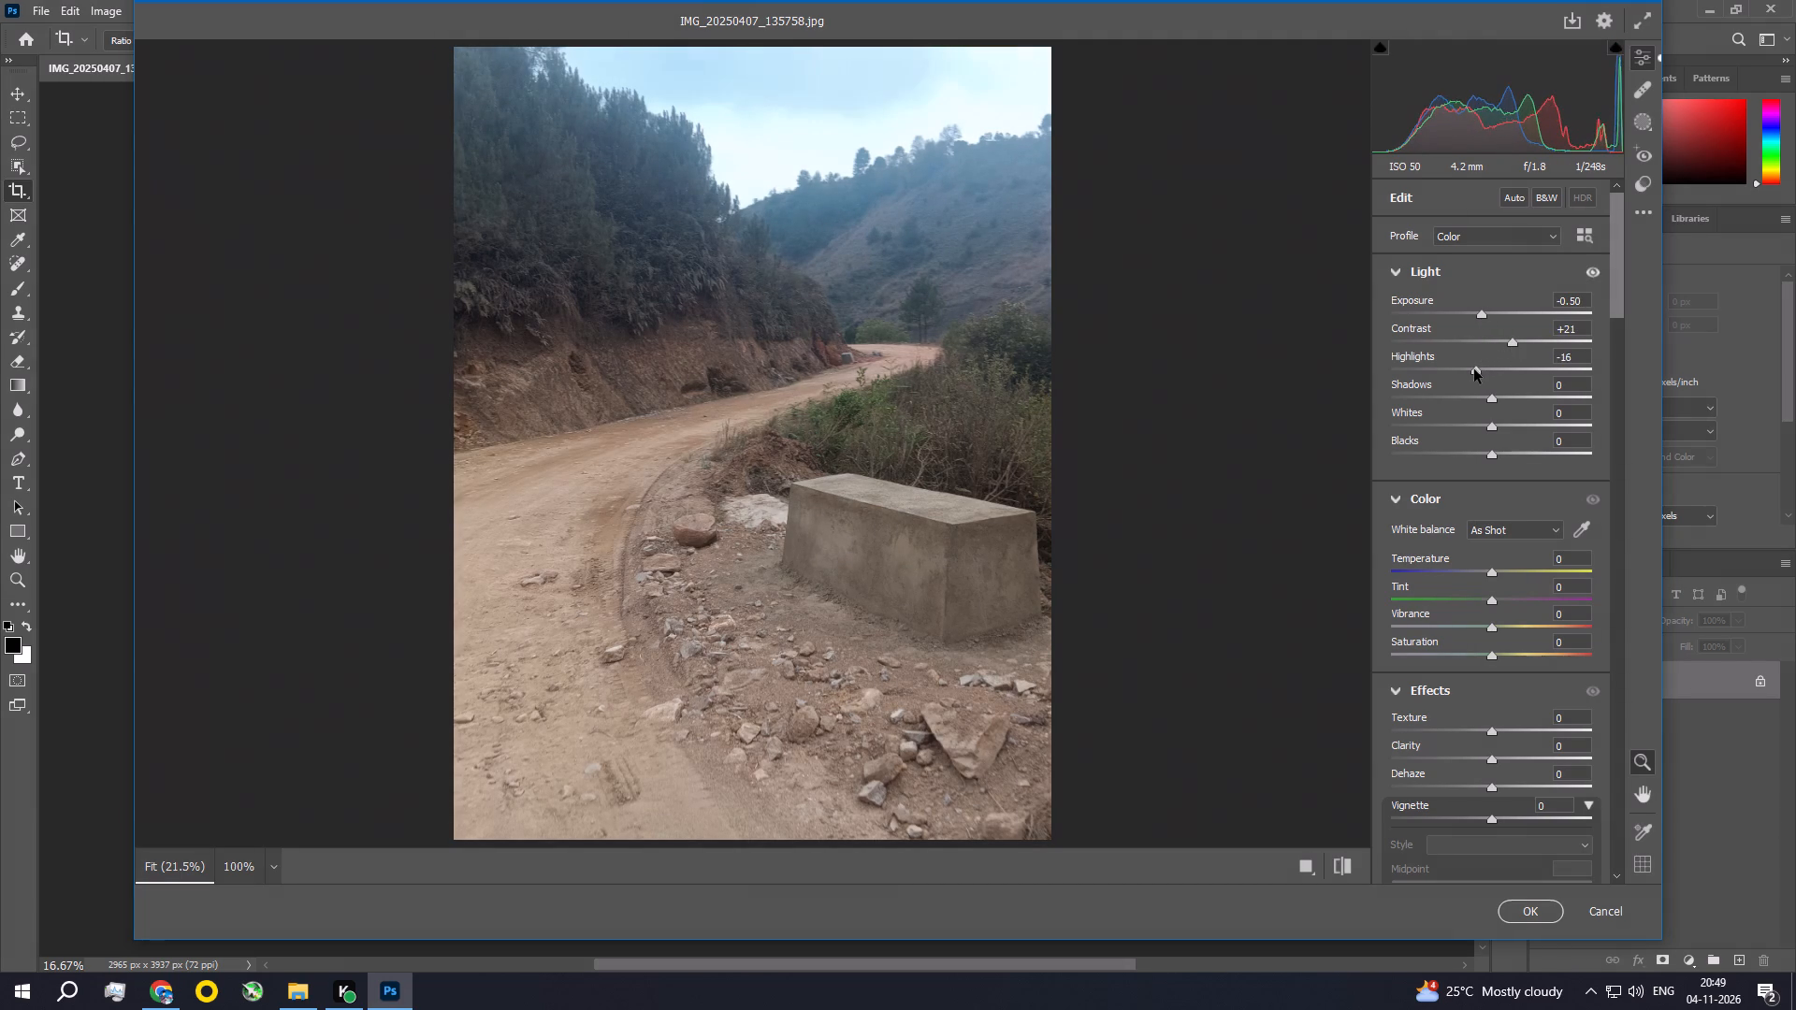
pyautogui.moveTo(1474, 369); pyautogui.dragTo(1473, 369)
pyautogui.moveTo(1489, 400); pyautogui.dragTo(1522, 403)
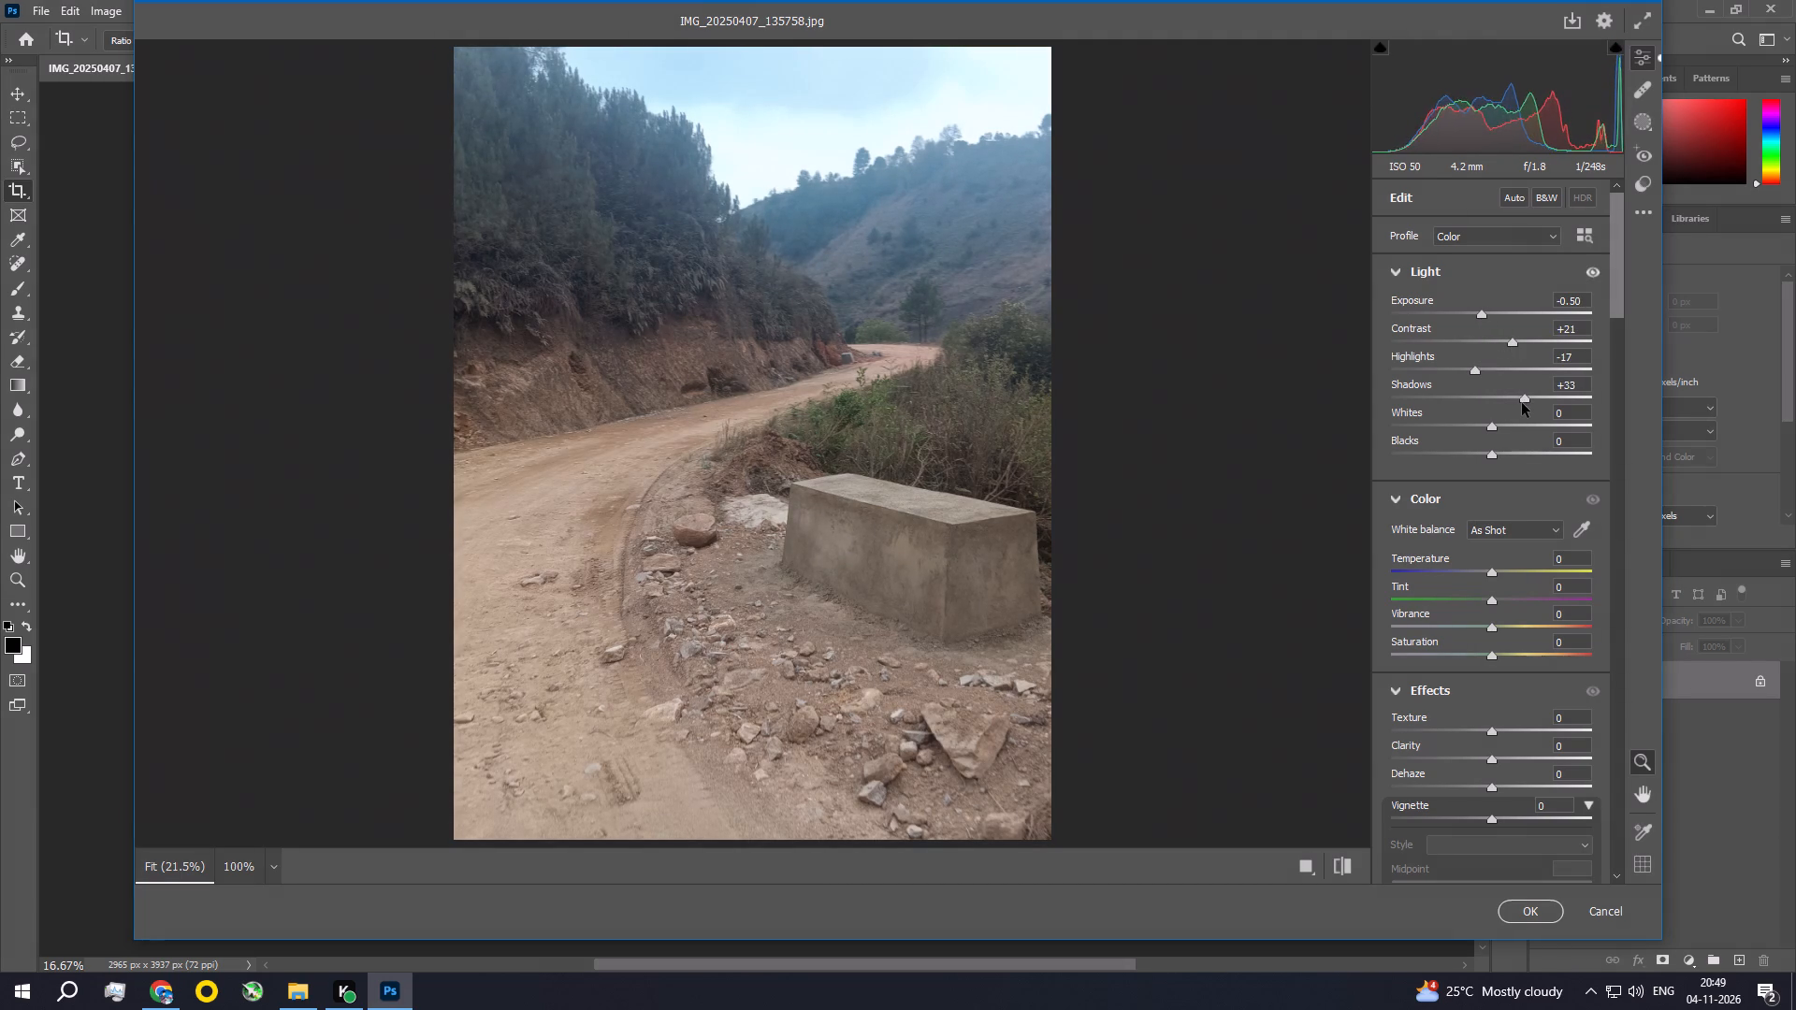
pyautogui.moveTo(1522, 403); pyautogui.dragTo(1470, 399)
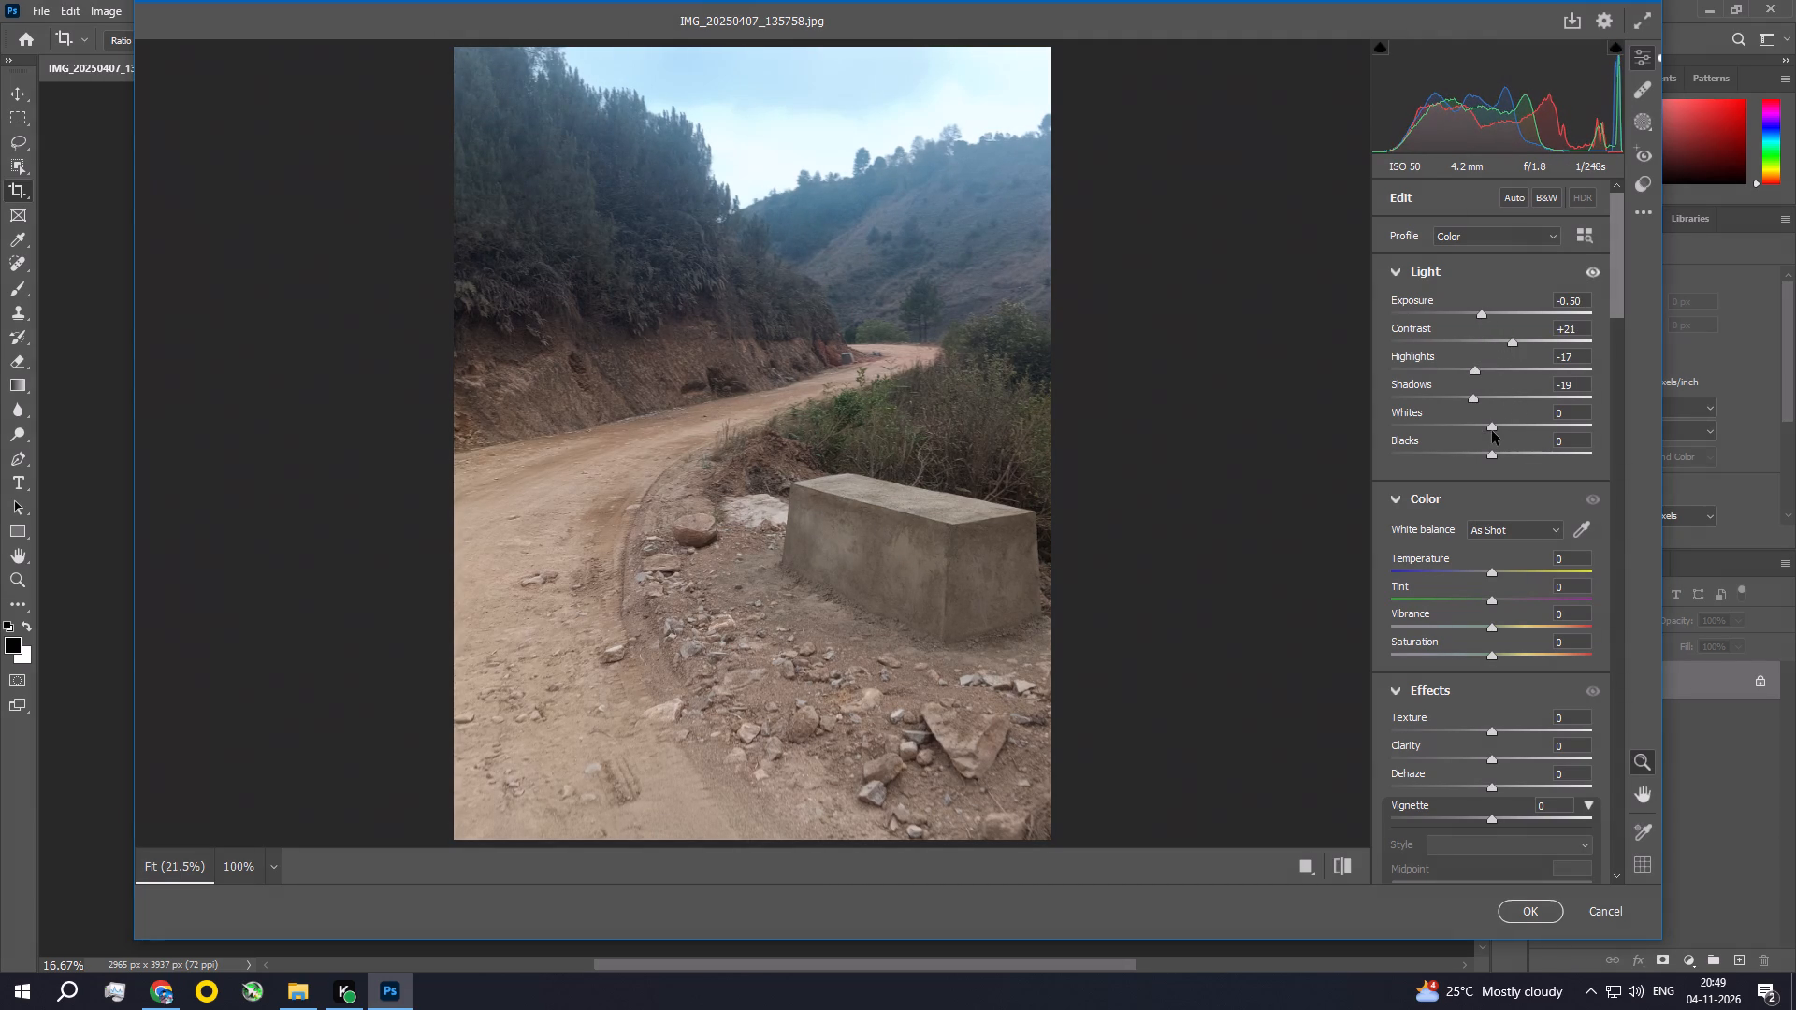
pyautogui.moveTo(1492, 430); pyautogui.dragTo(1469, 422)
pyautogui.moveTo(1493, 454); pyautogui.dragTo(1474, 450)
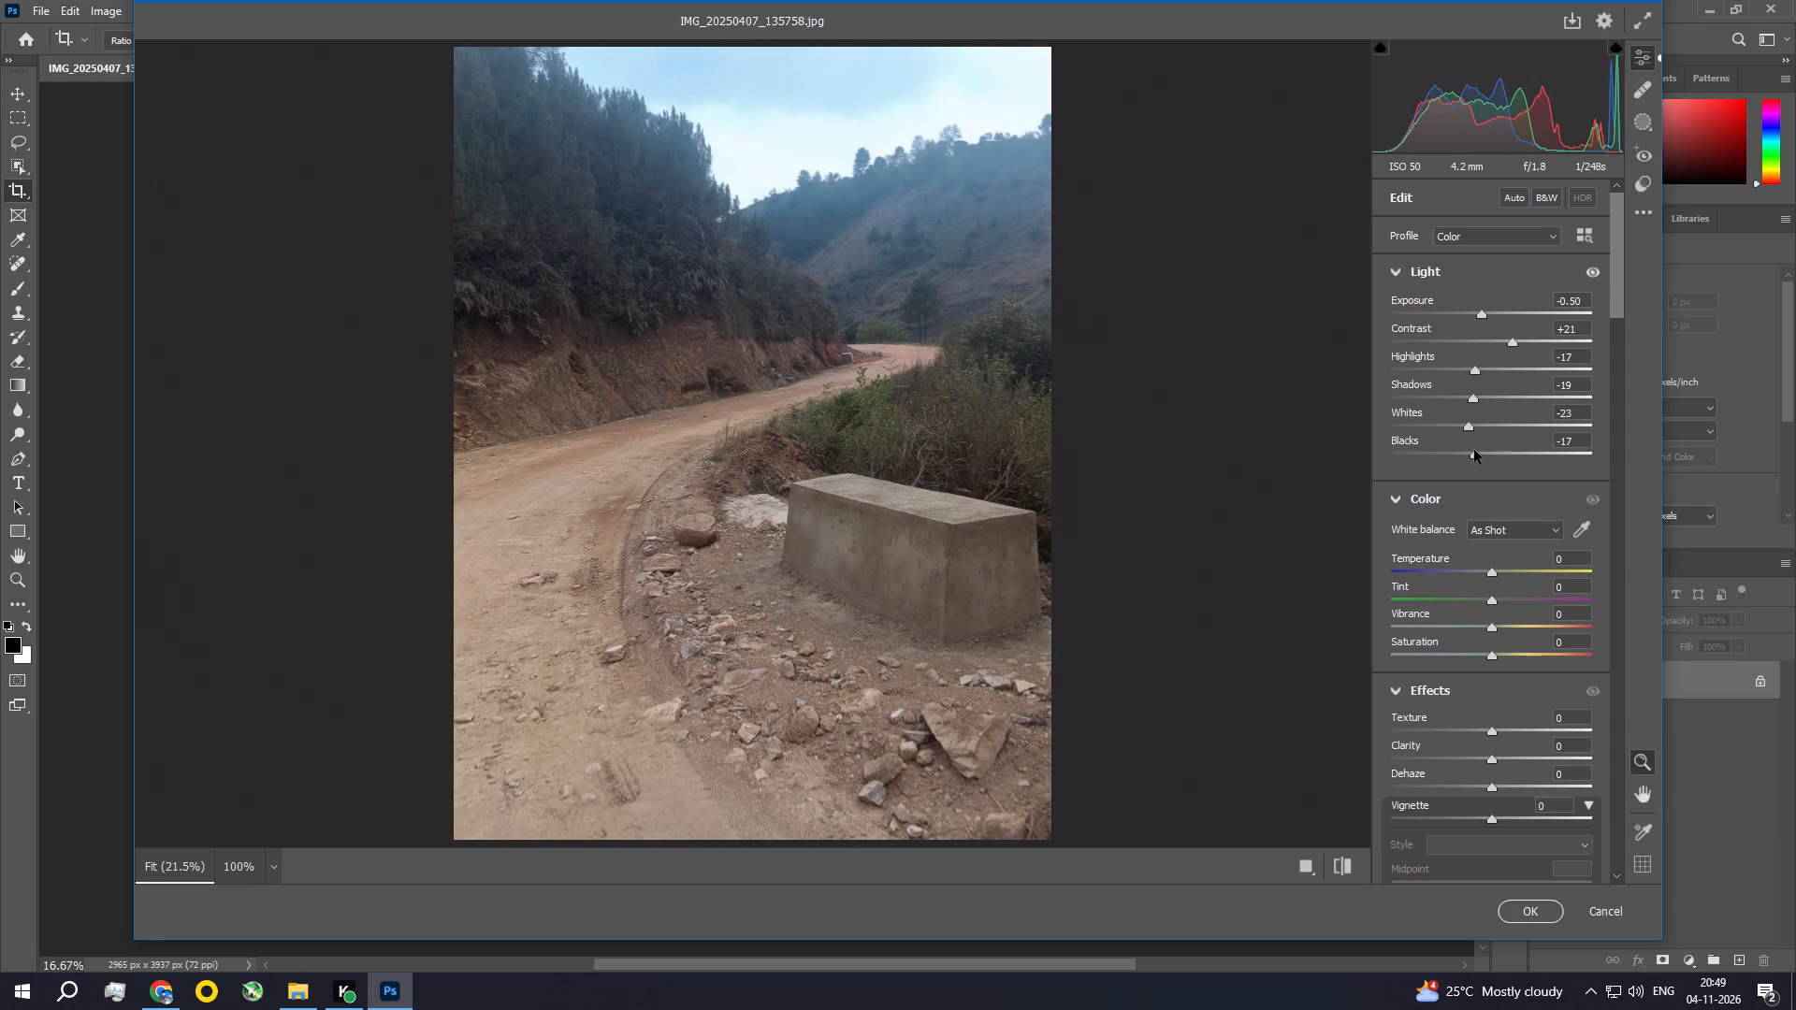
pyautogui.moveTo(1474, 450); pyautogui.dragTo(1473, 450)
# Set the dirt road photo's effects to Texture +15, Clarity +12 and Dehaze +19.
pyautogui.moveTo(1611, 277); pyautogui.dragTo(1611, 303)
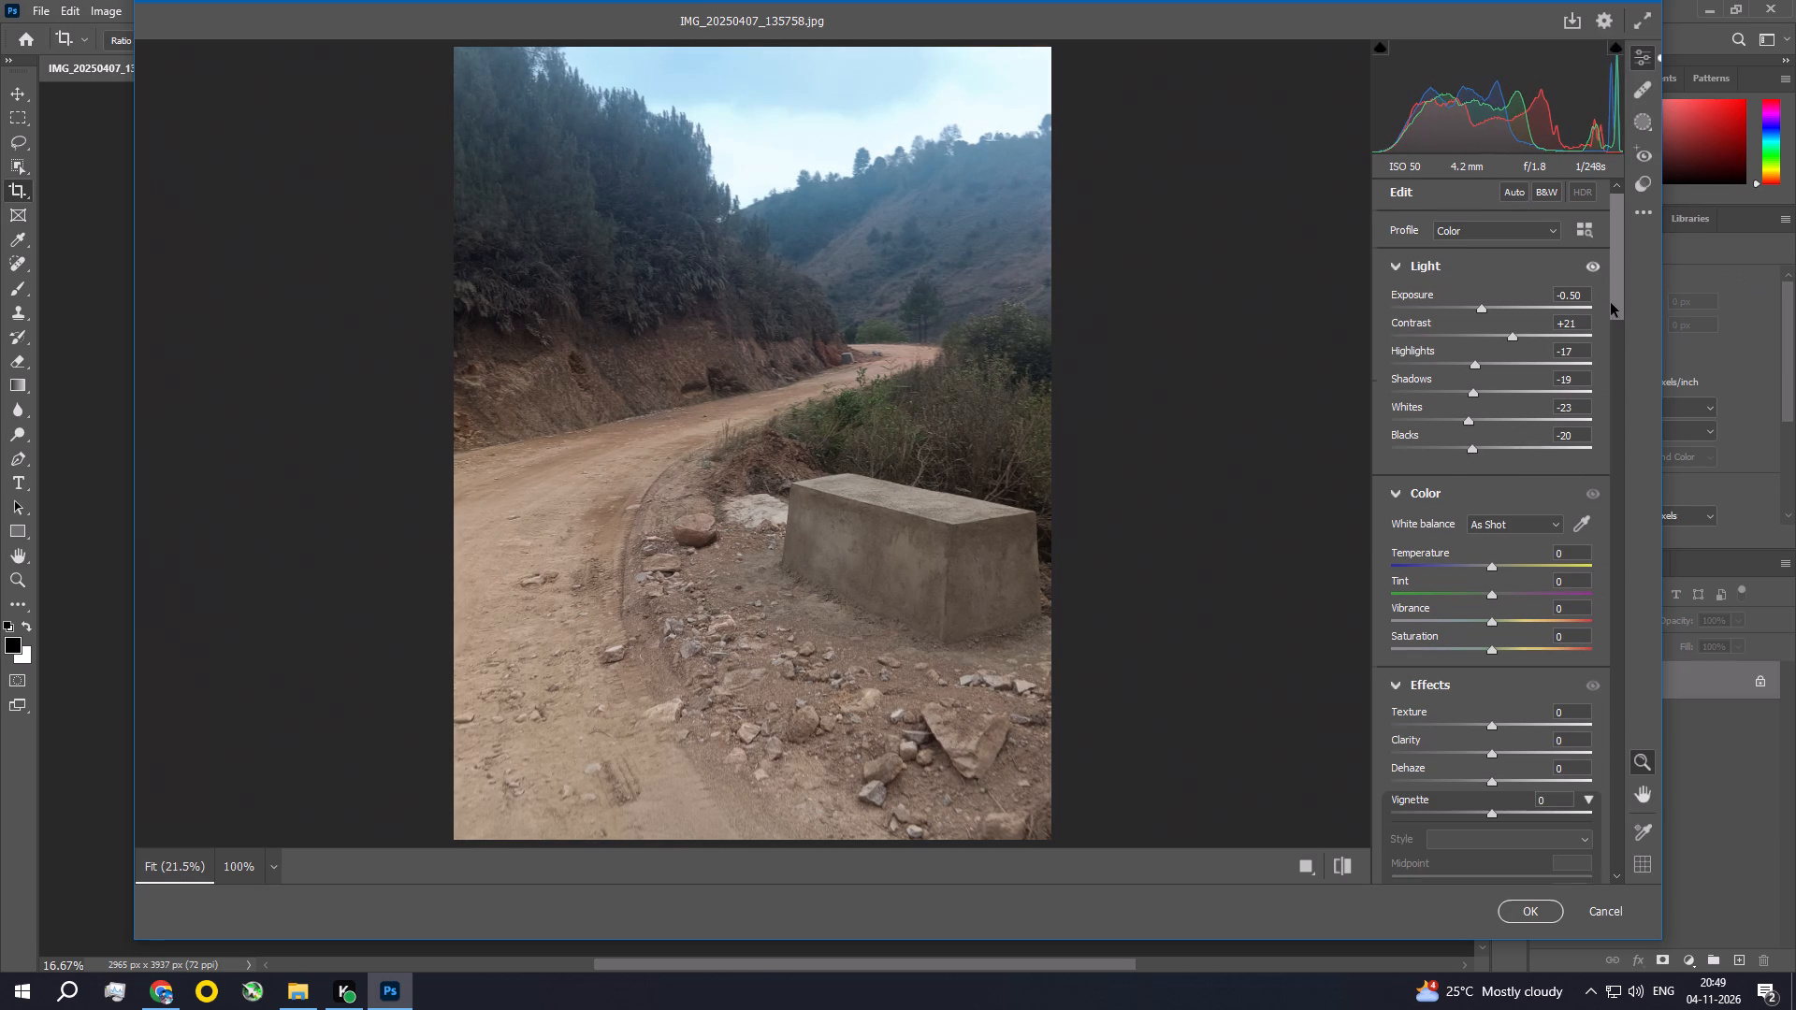
pyautogui.moveTo(1611, 303); pyautogui.dragTo(1613, 341)
pyautogui.moveTo(1493, 368); pyautogui.dragTo(1503, 368)
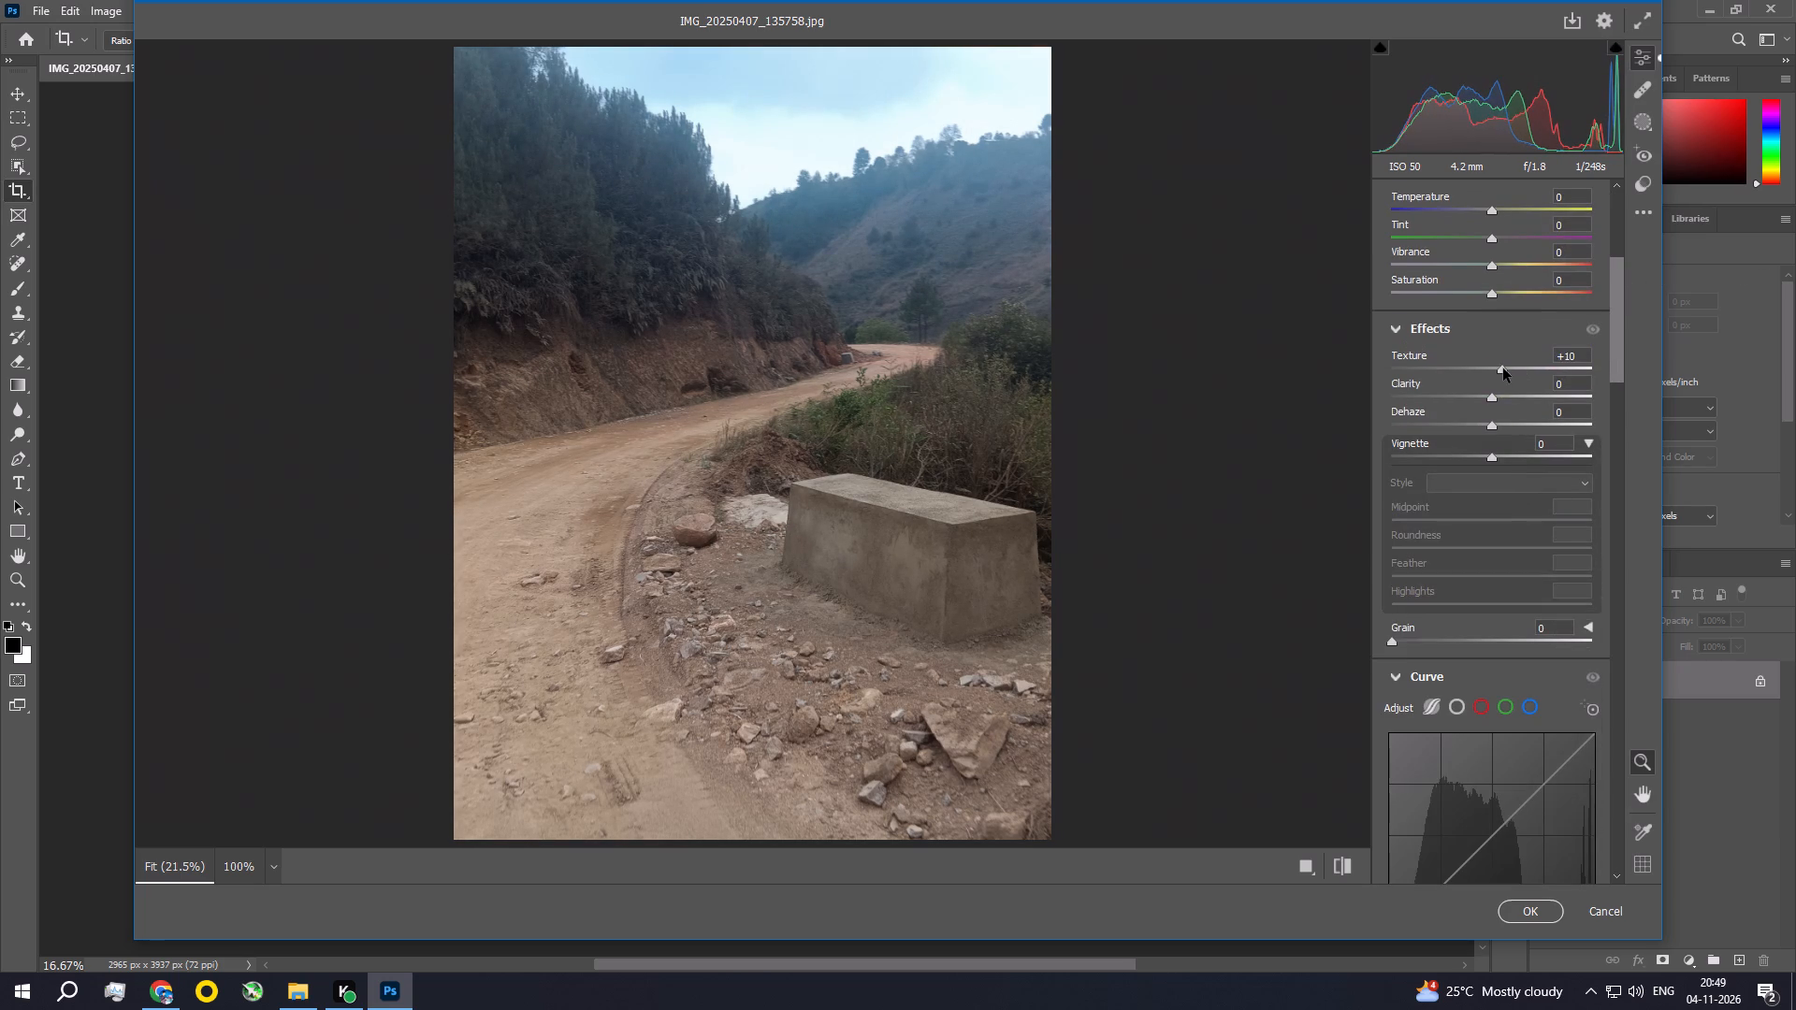
pyautogui.moveTo(1503, 368); pyautogui.dragTo(1508, 372)
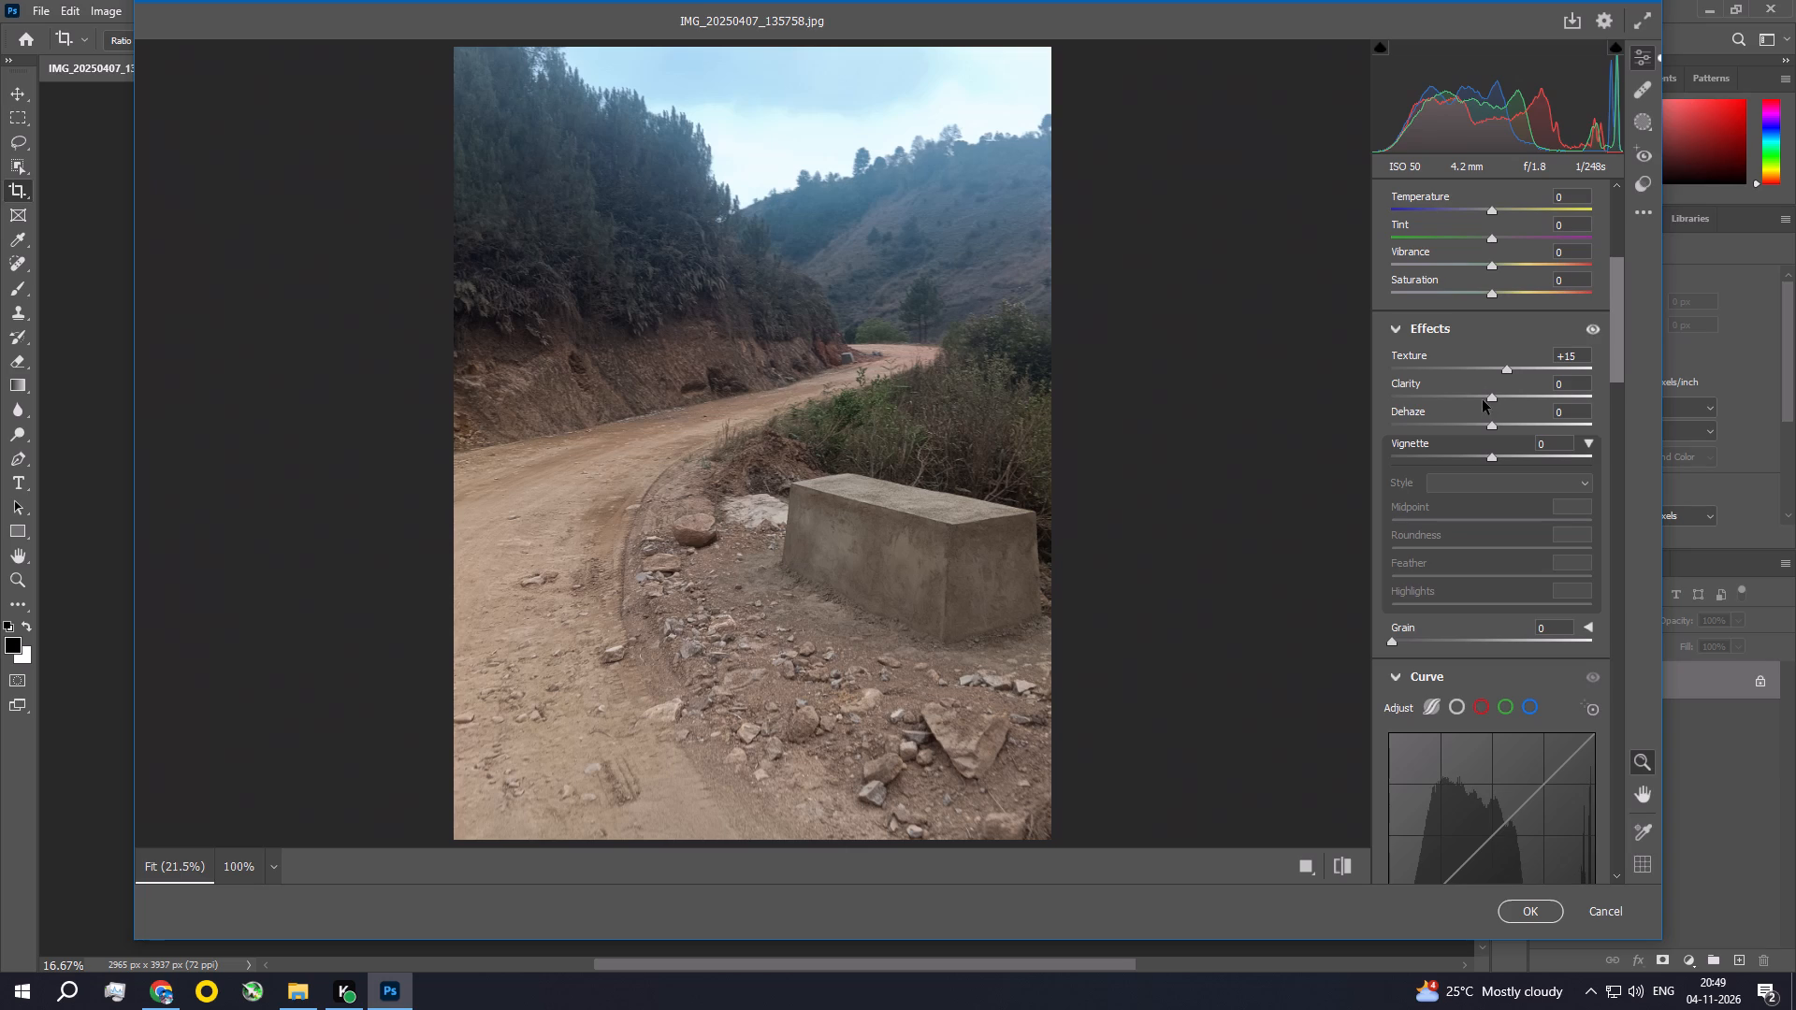
pyautogui.moveTo(1494, 397); pyautogui.dragTo(1506, 399)
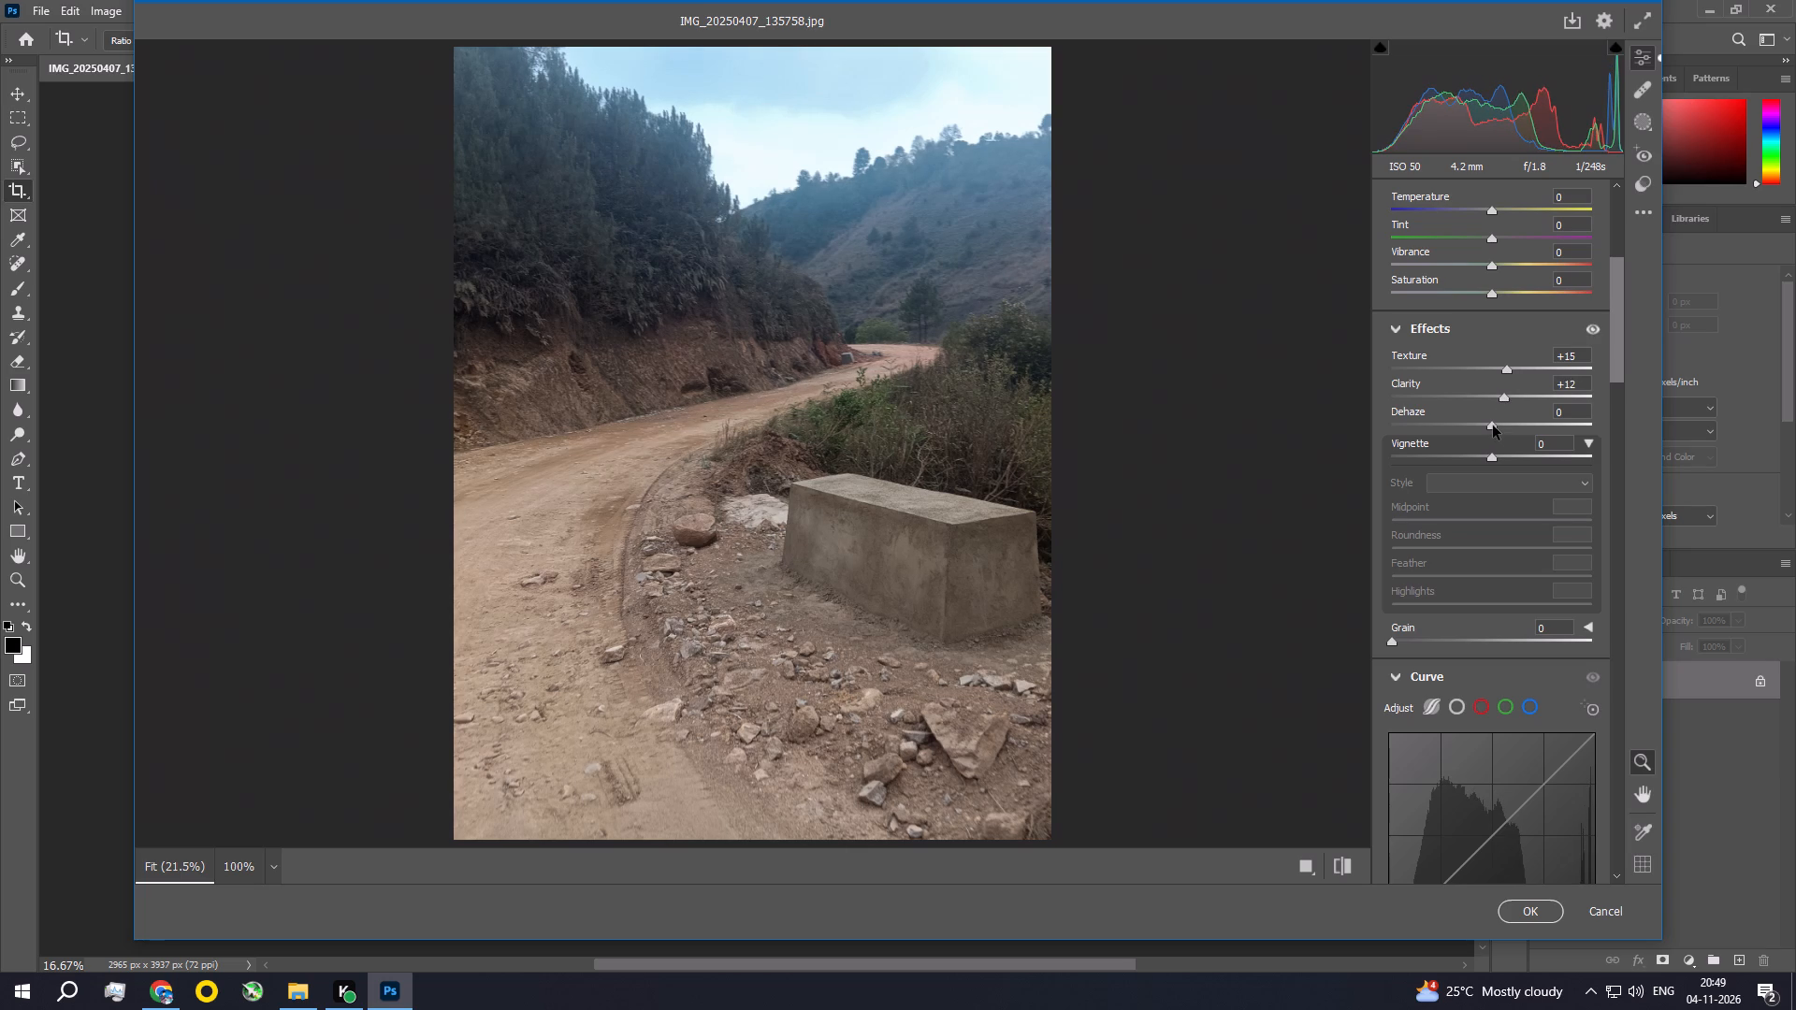
pyautogui.moveTo(1493, 426); pyautogui.dragTo(1519, 426)
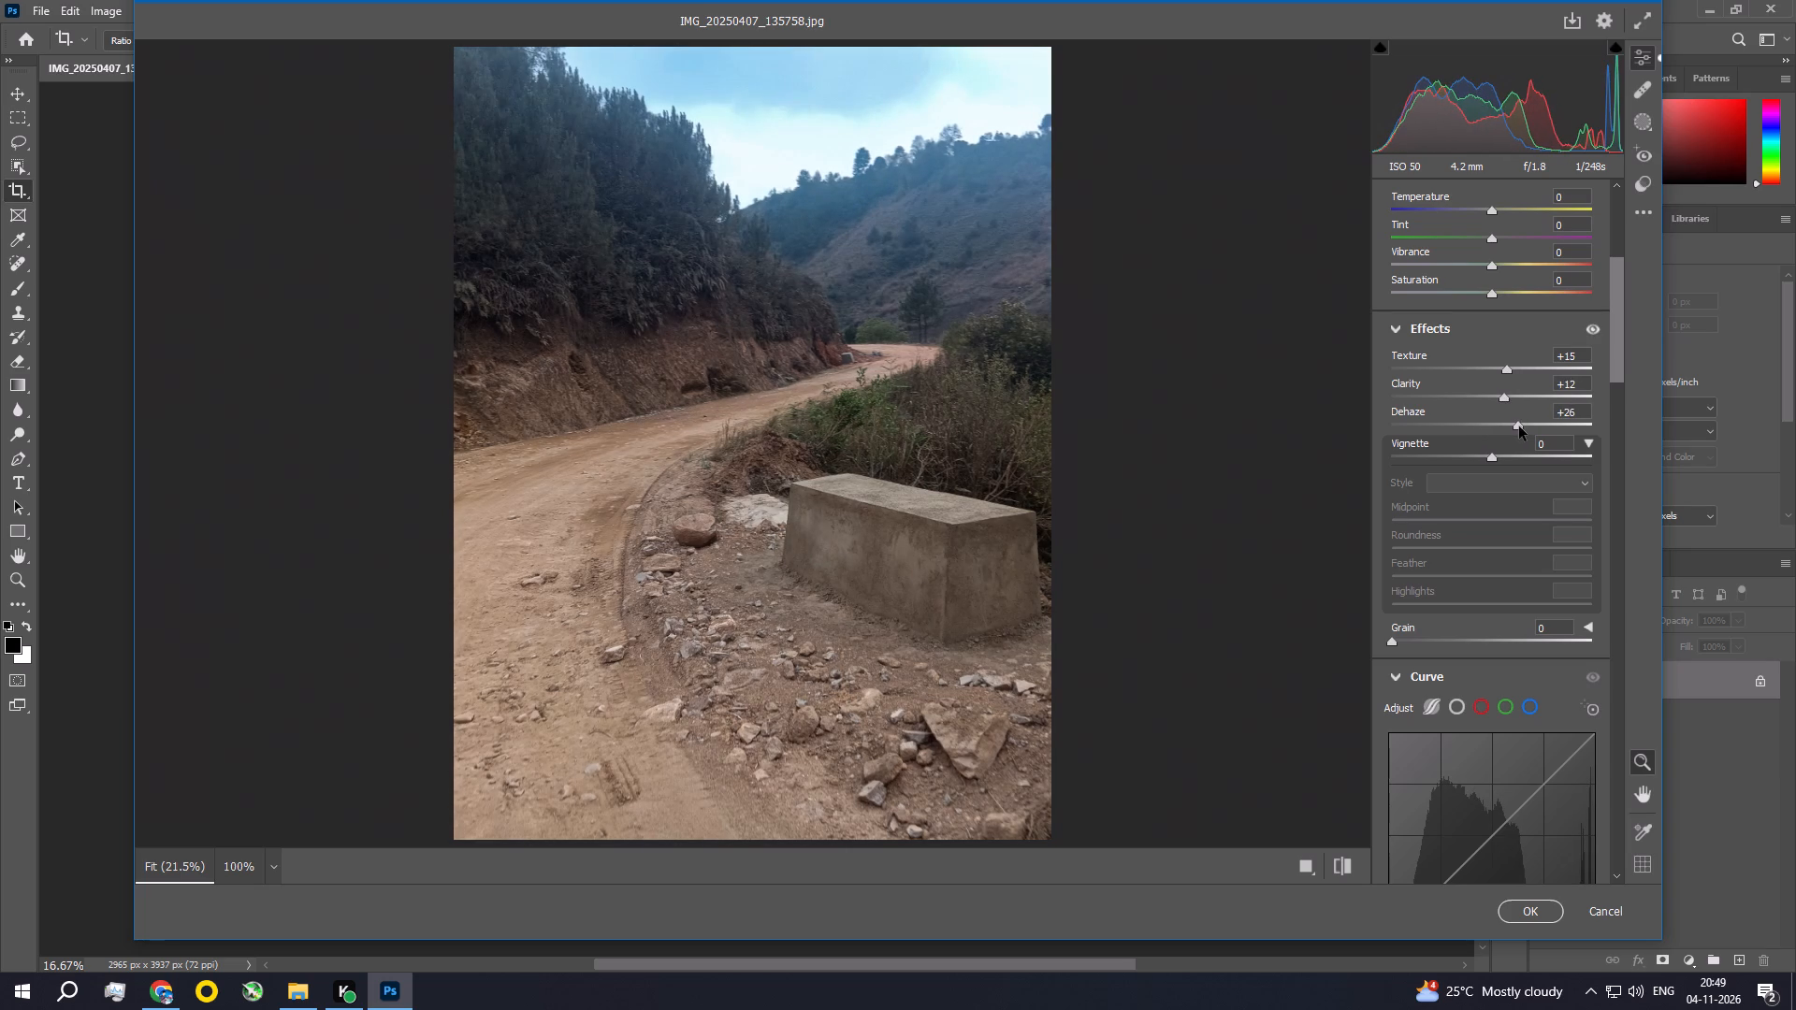
pyautogui.moveTo(1519, 426); pyautogui.dragTo(1512, 422)
# Lower the Highlights and Lights of the dirt road photo's tone curve slightly.
pyautogui.moveTo(1614, 356); pyautogui.dragTo(1616, 423)
pyautogui.moveTo(1487, 620); pyautogui.dragTo(1464, 616)
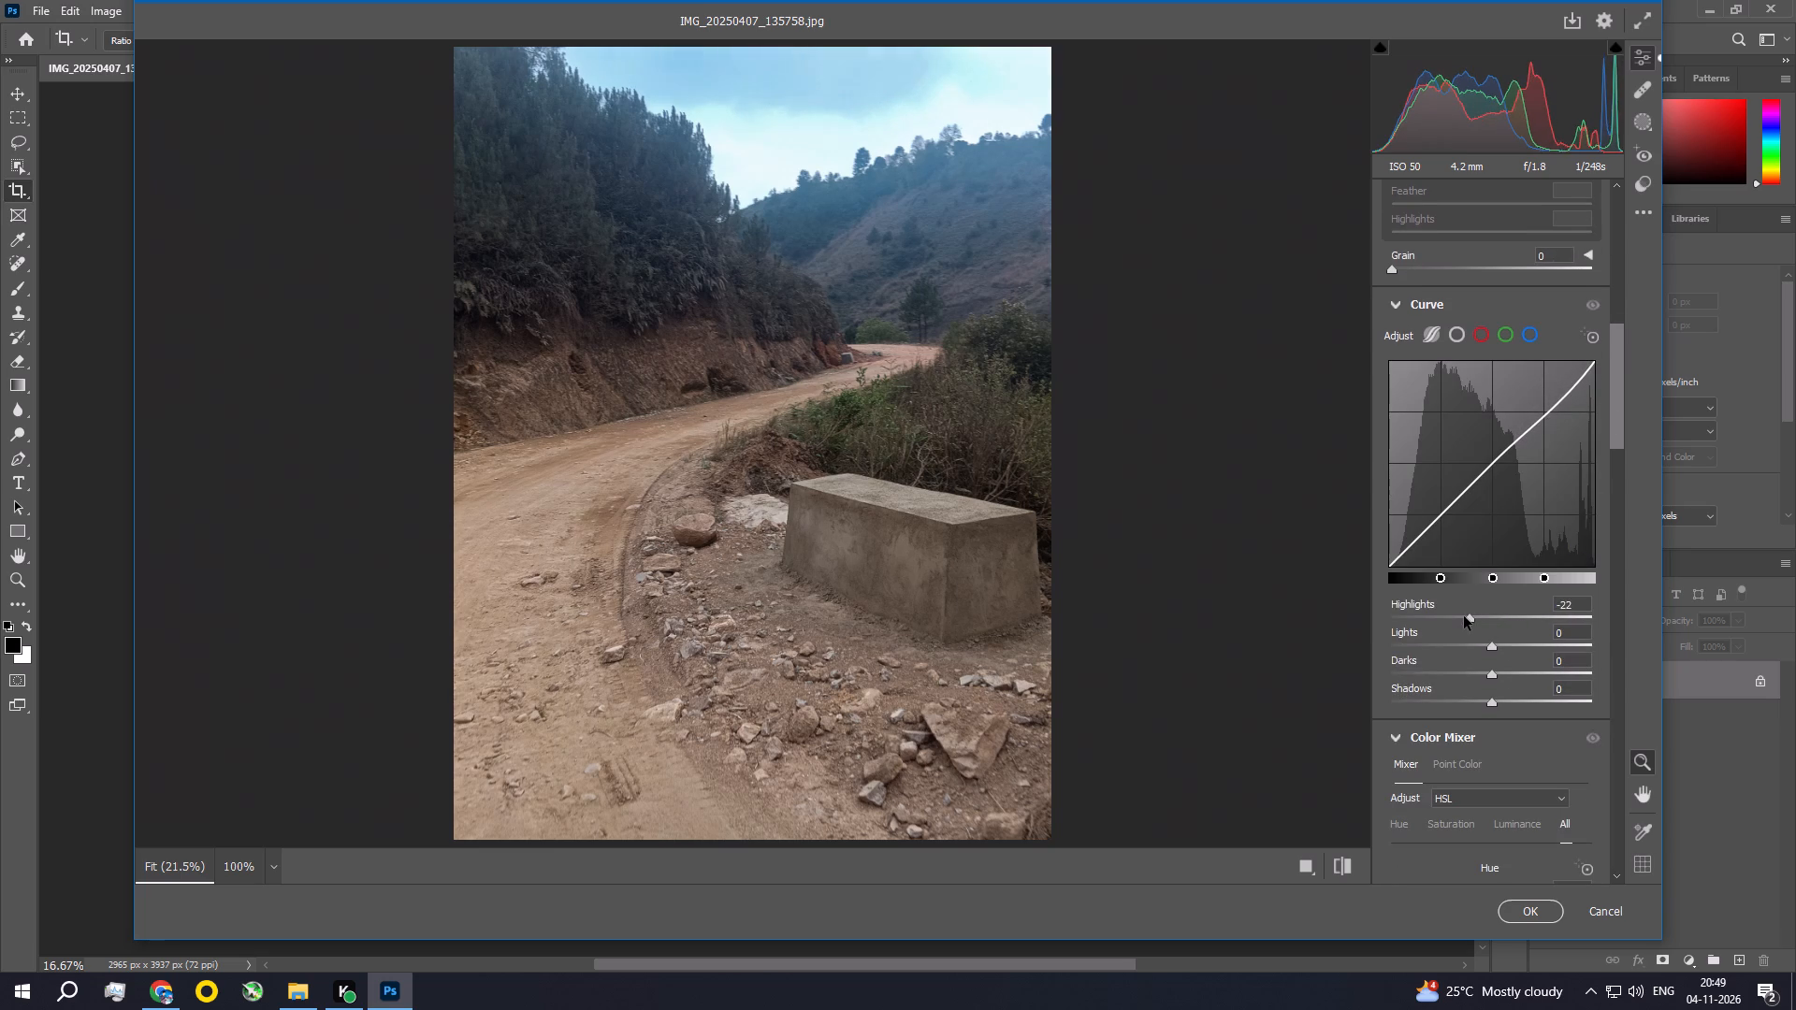
pyautogui.moveTo(1464, 616); pyautogui.dragTo(1463, 616)
pyautogui.moveTo(1493, 649); pyautogui.dragTo(1474, 648)
# Set the dirt road photo's Sharpening to 20, Noise Reduction to 13 and Color Noise Reduction to 14.
pyautogui.moveTo(1615, 392); pyautogui.dragTo(1595, 538)
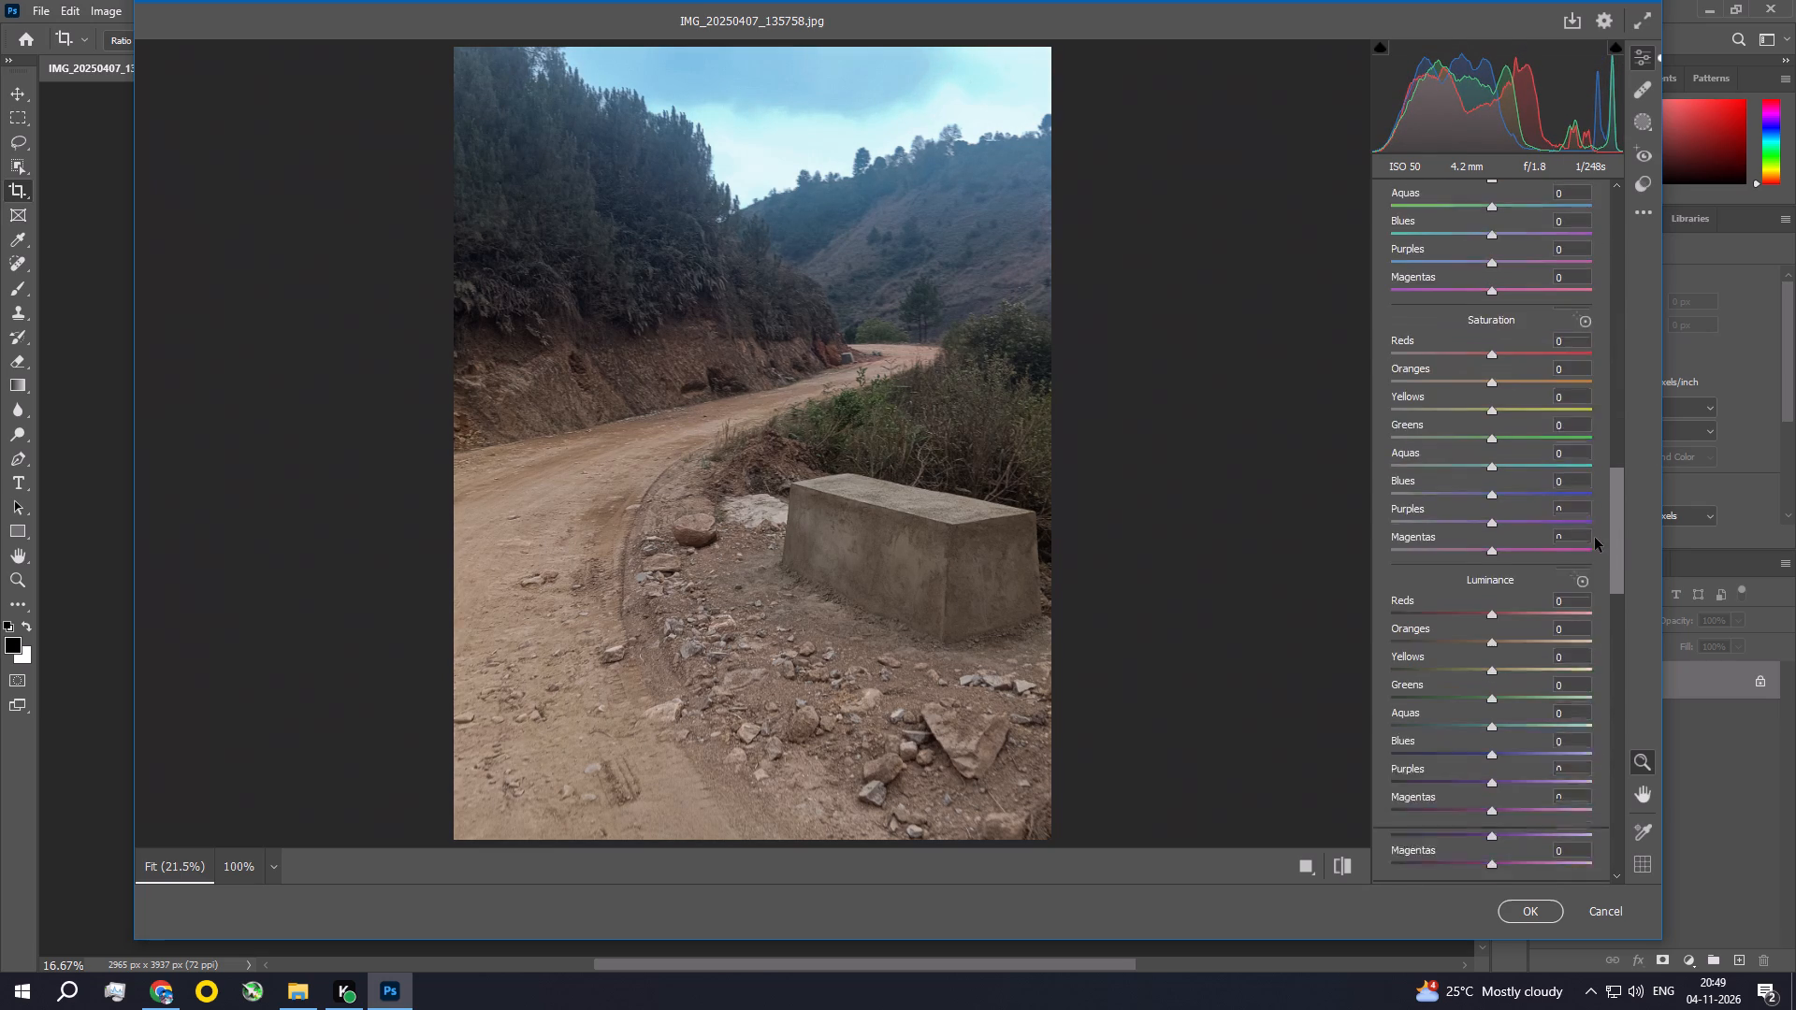
pyautogui.moveTo(1595, 538); pyautogui.dragTo(1595, 656)
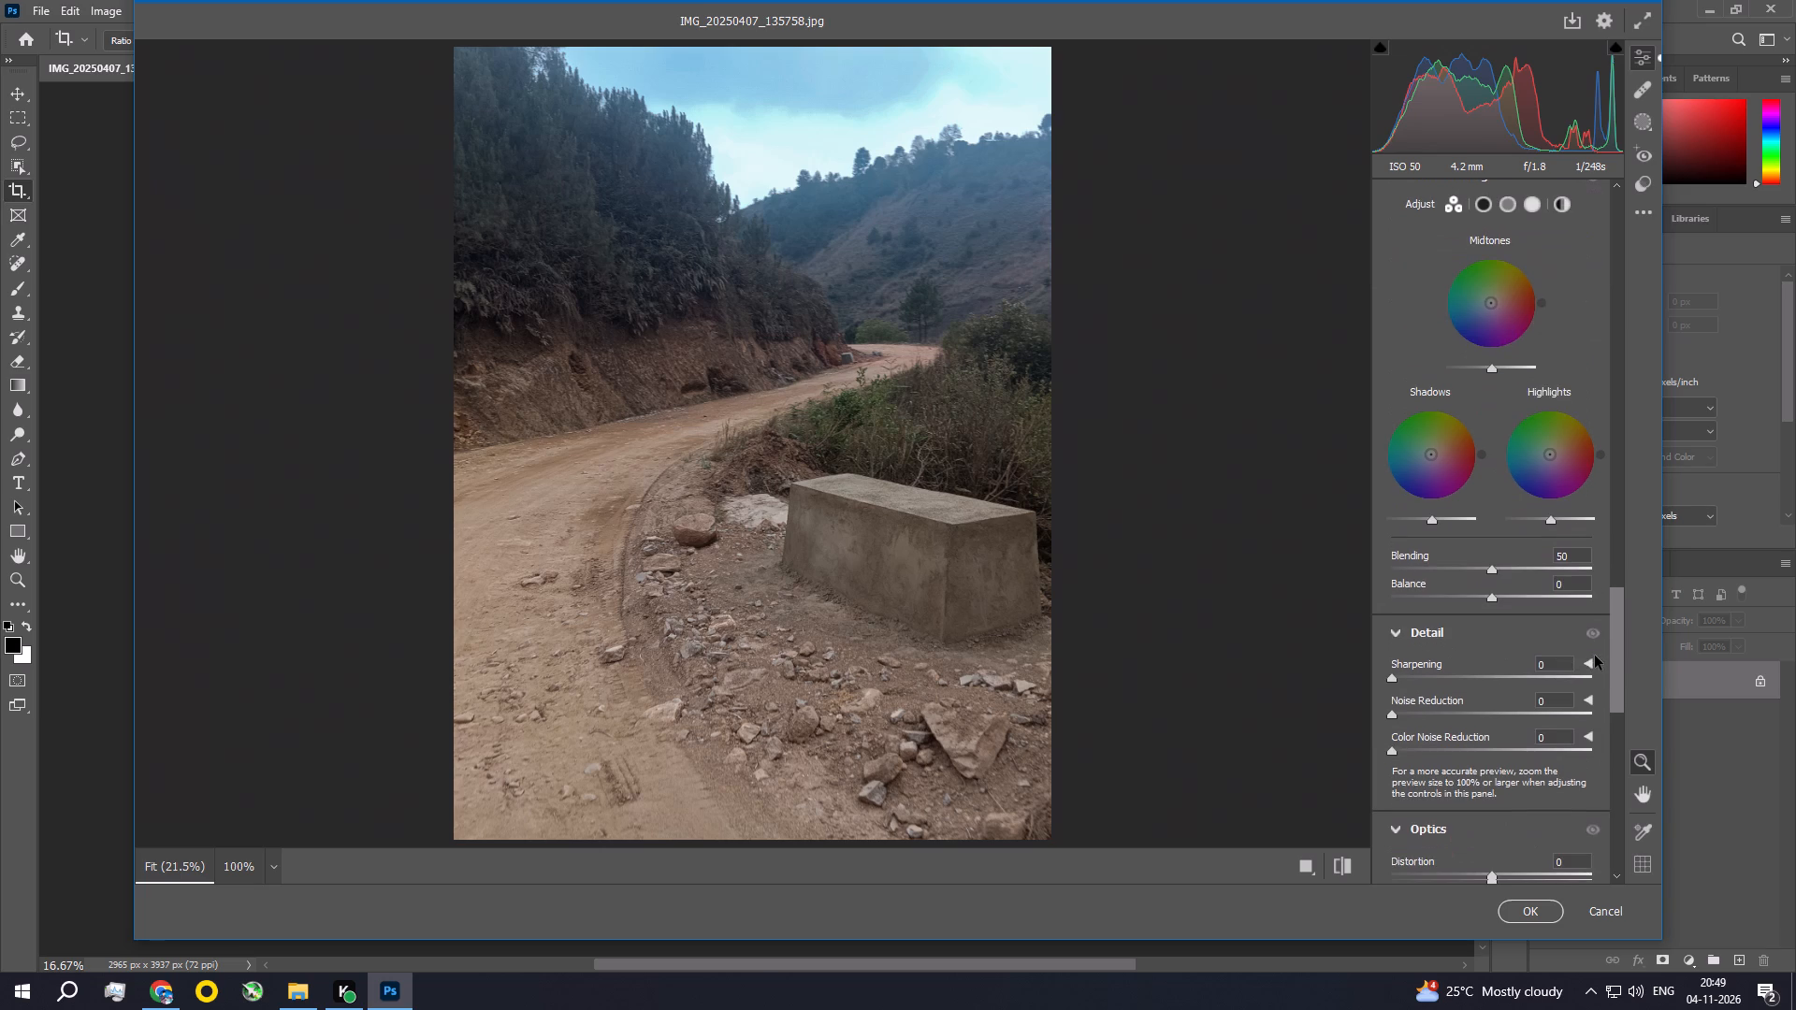
pyautogui.moveTo(1595, 656); pyautogui.dragTo(1588, 681)
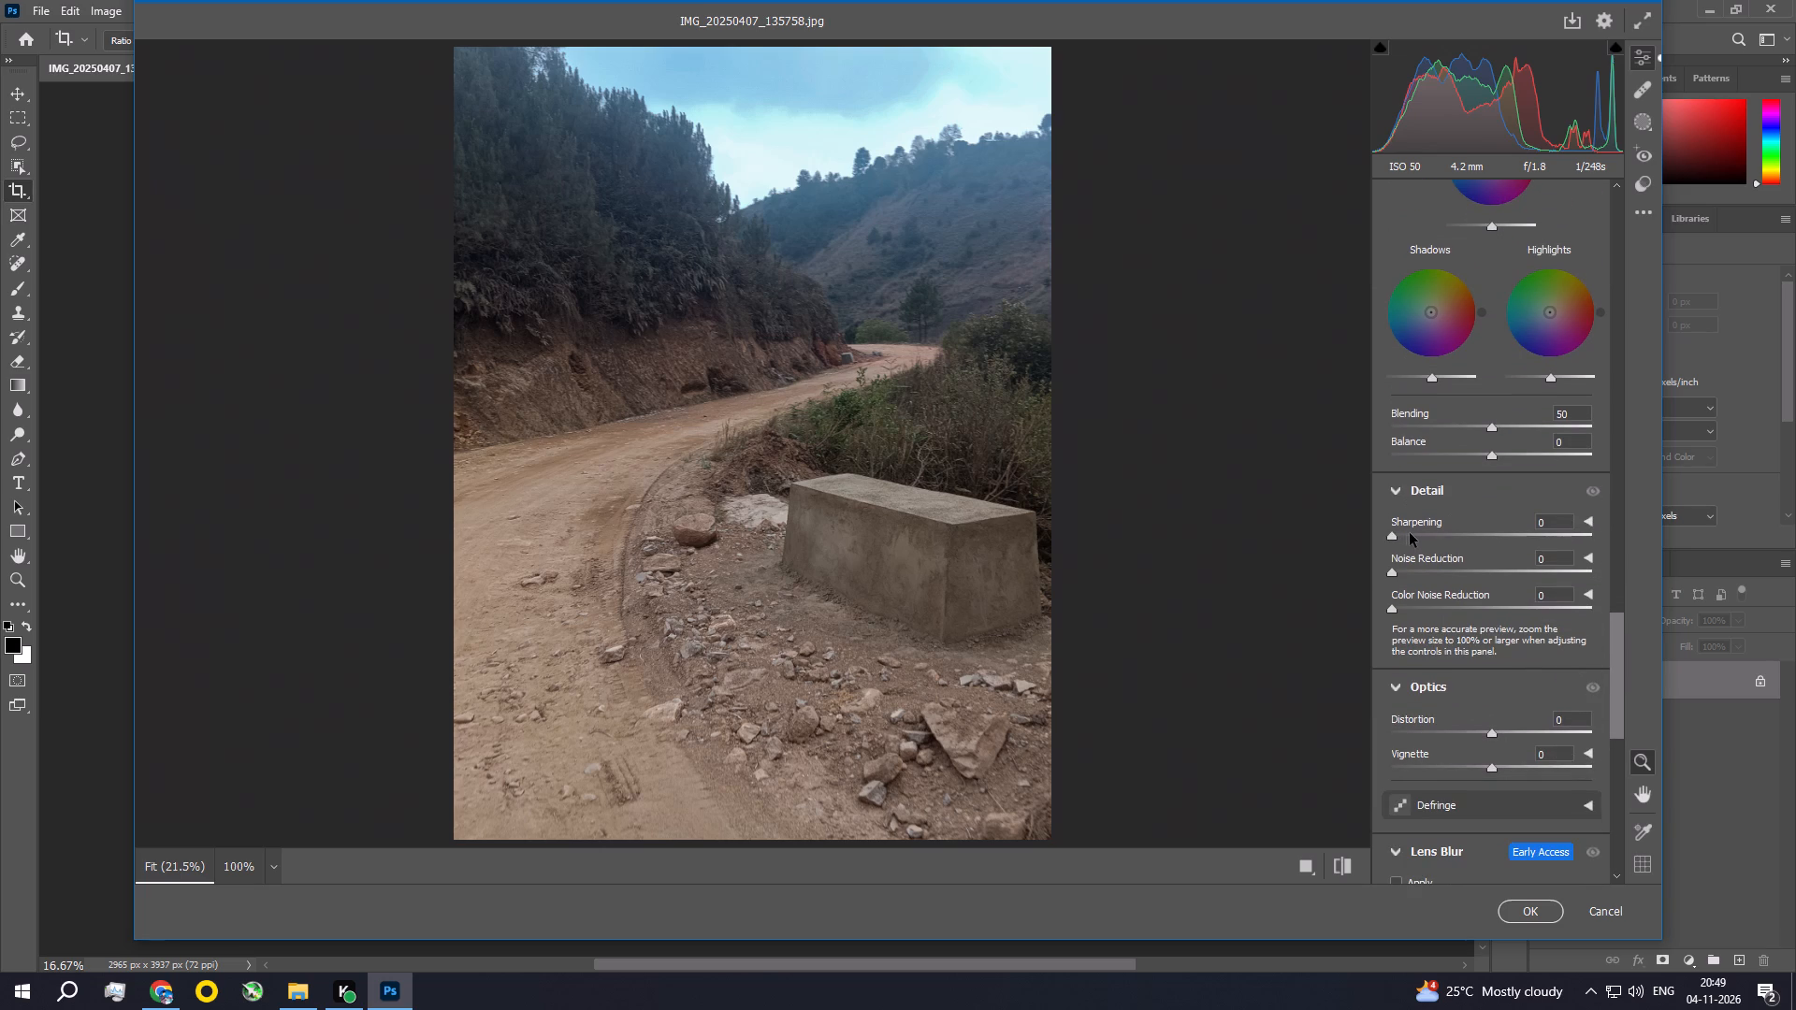
pyautogui.click(1411, 533)
pyautogui.click(1412, 569)
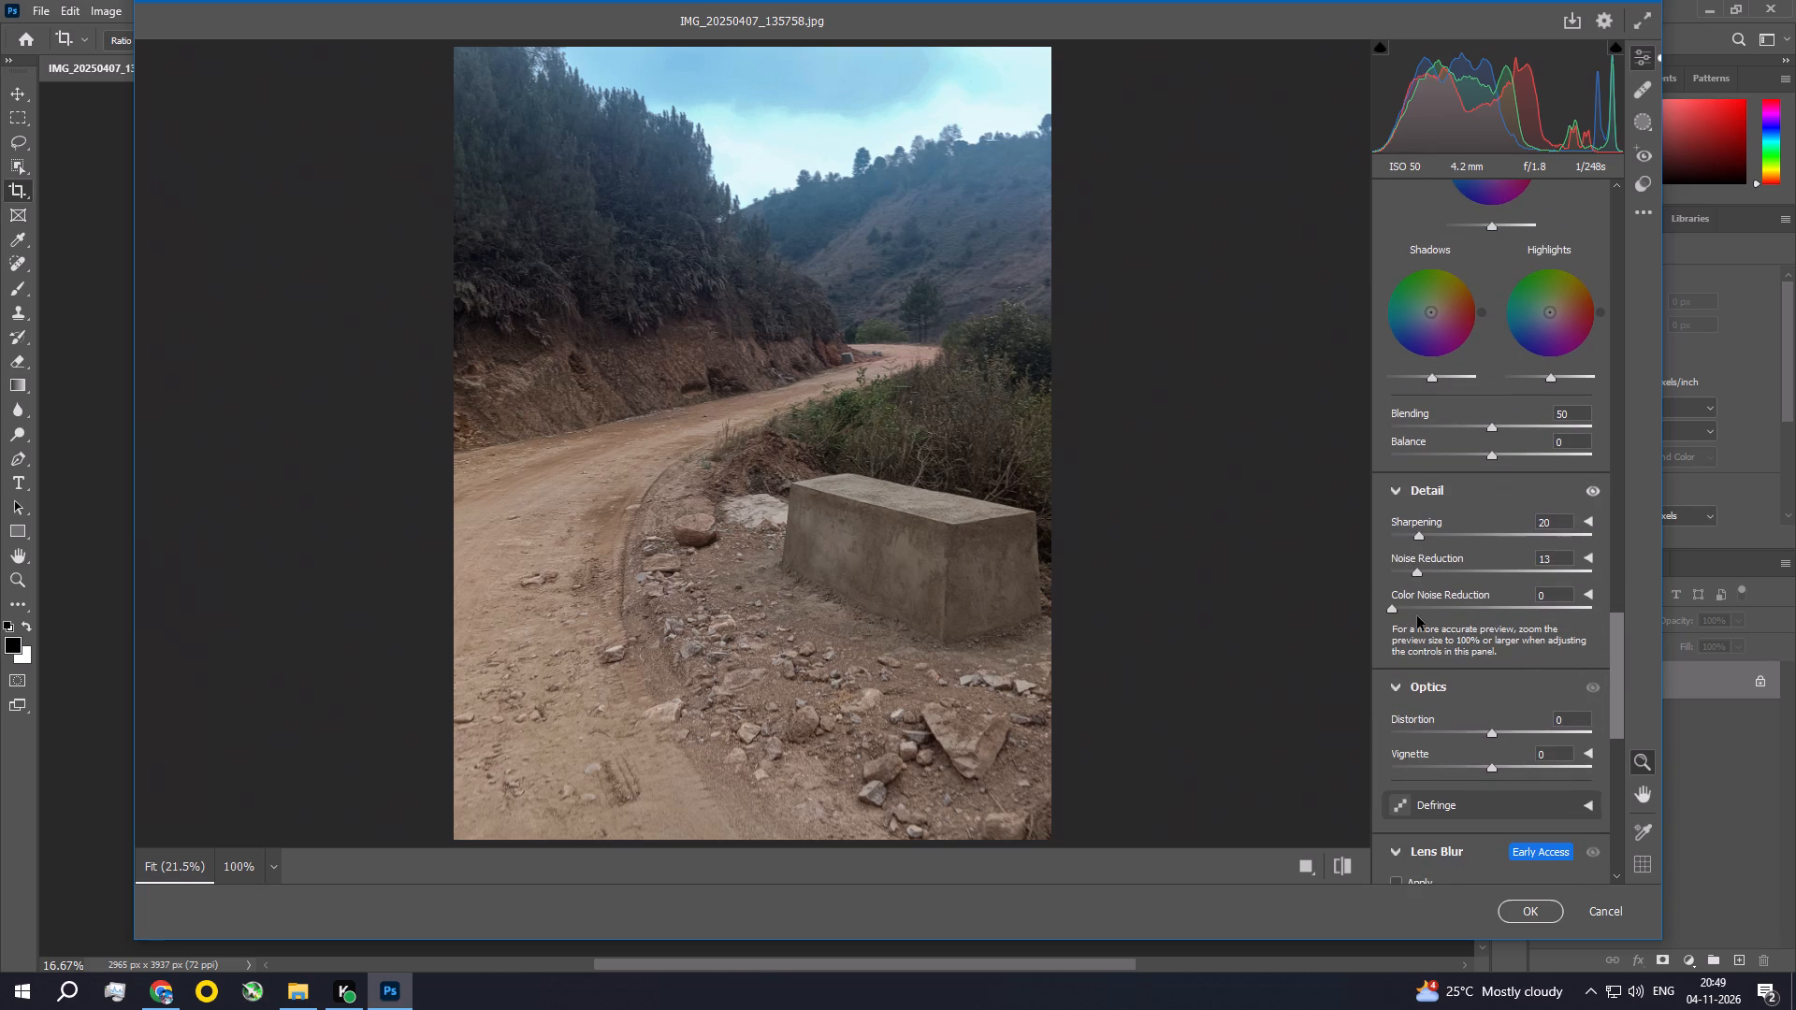
pyautogui.click(1418, 611)
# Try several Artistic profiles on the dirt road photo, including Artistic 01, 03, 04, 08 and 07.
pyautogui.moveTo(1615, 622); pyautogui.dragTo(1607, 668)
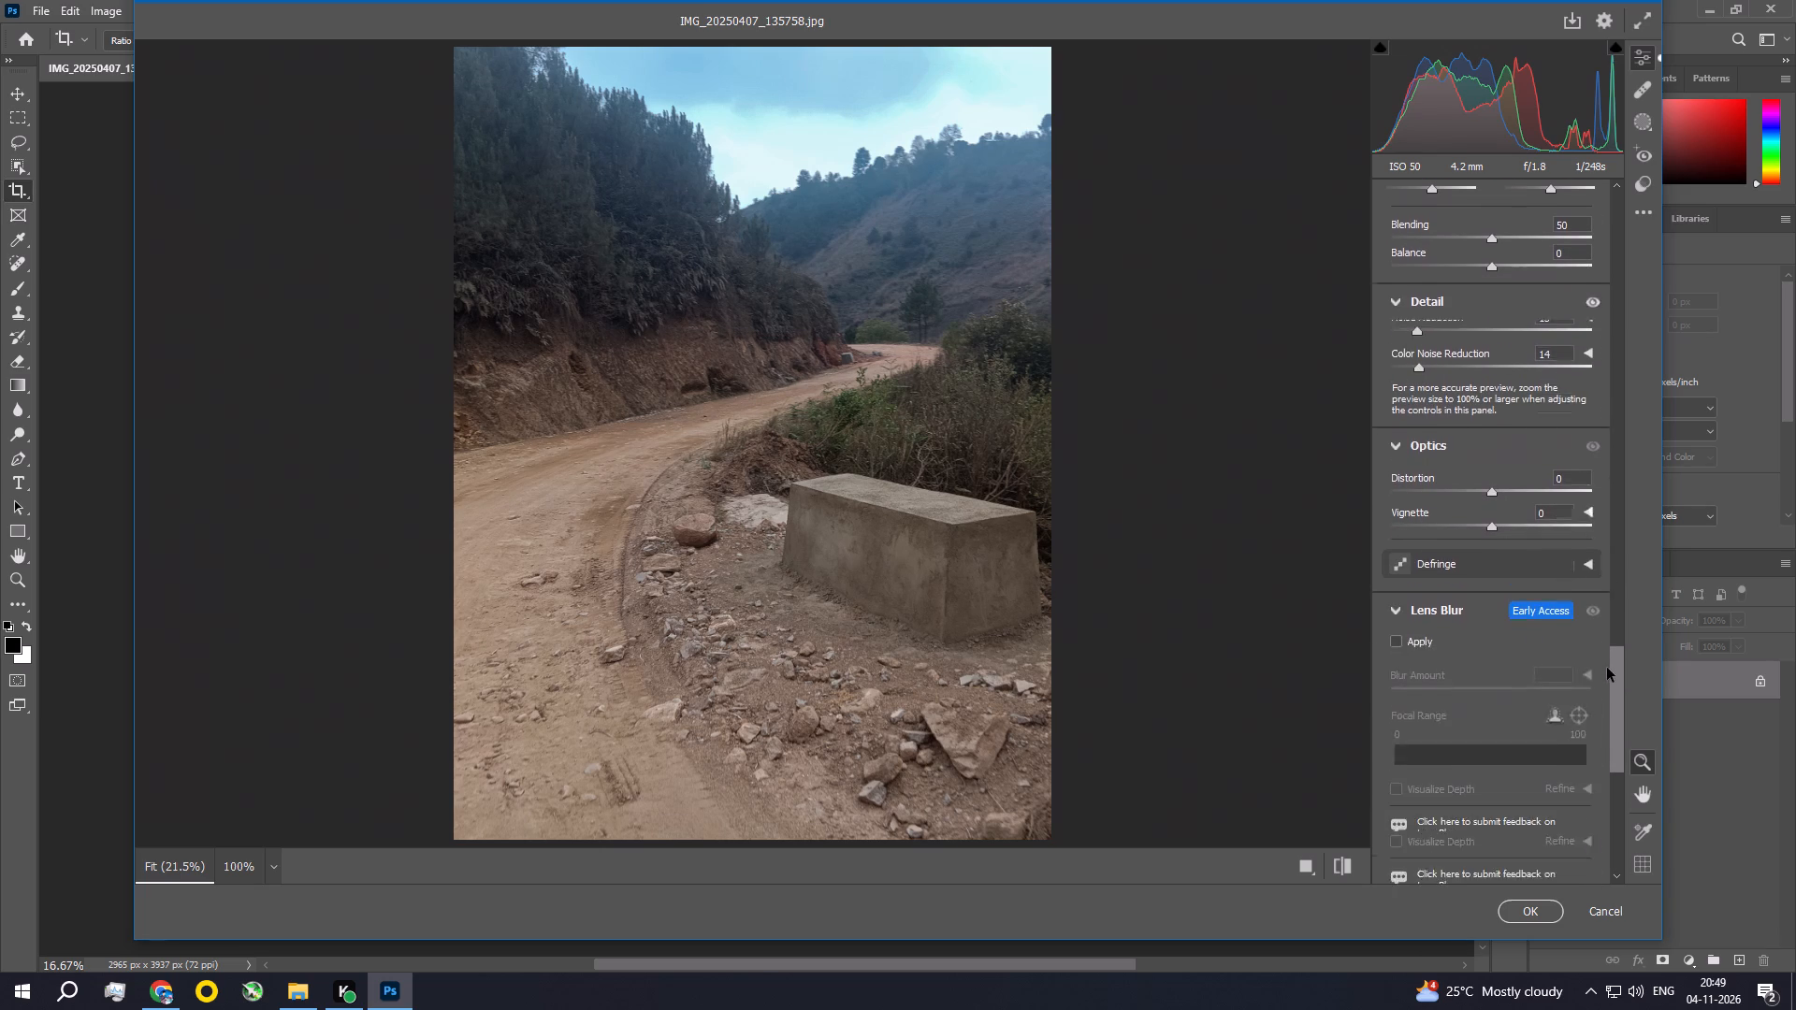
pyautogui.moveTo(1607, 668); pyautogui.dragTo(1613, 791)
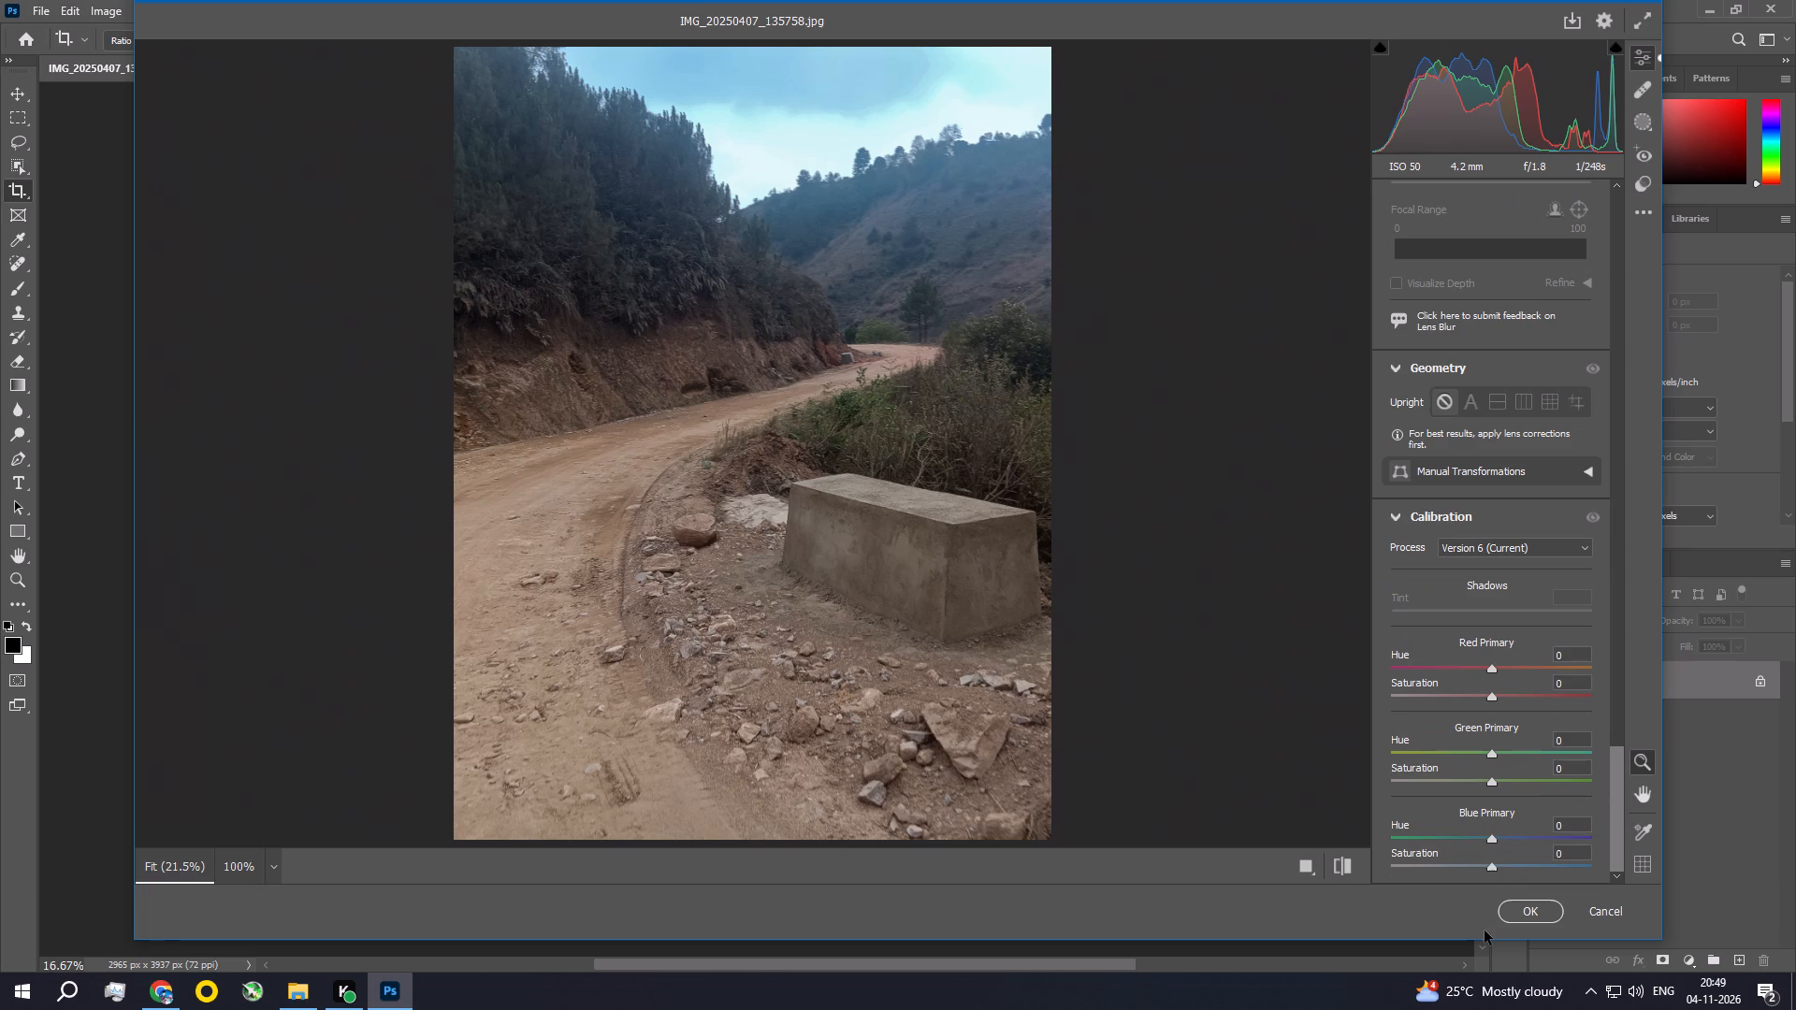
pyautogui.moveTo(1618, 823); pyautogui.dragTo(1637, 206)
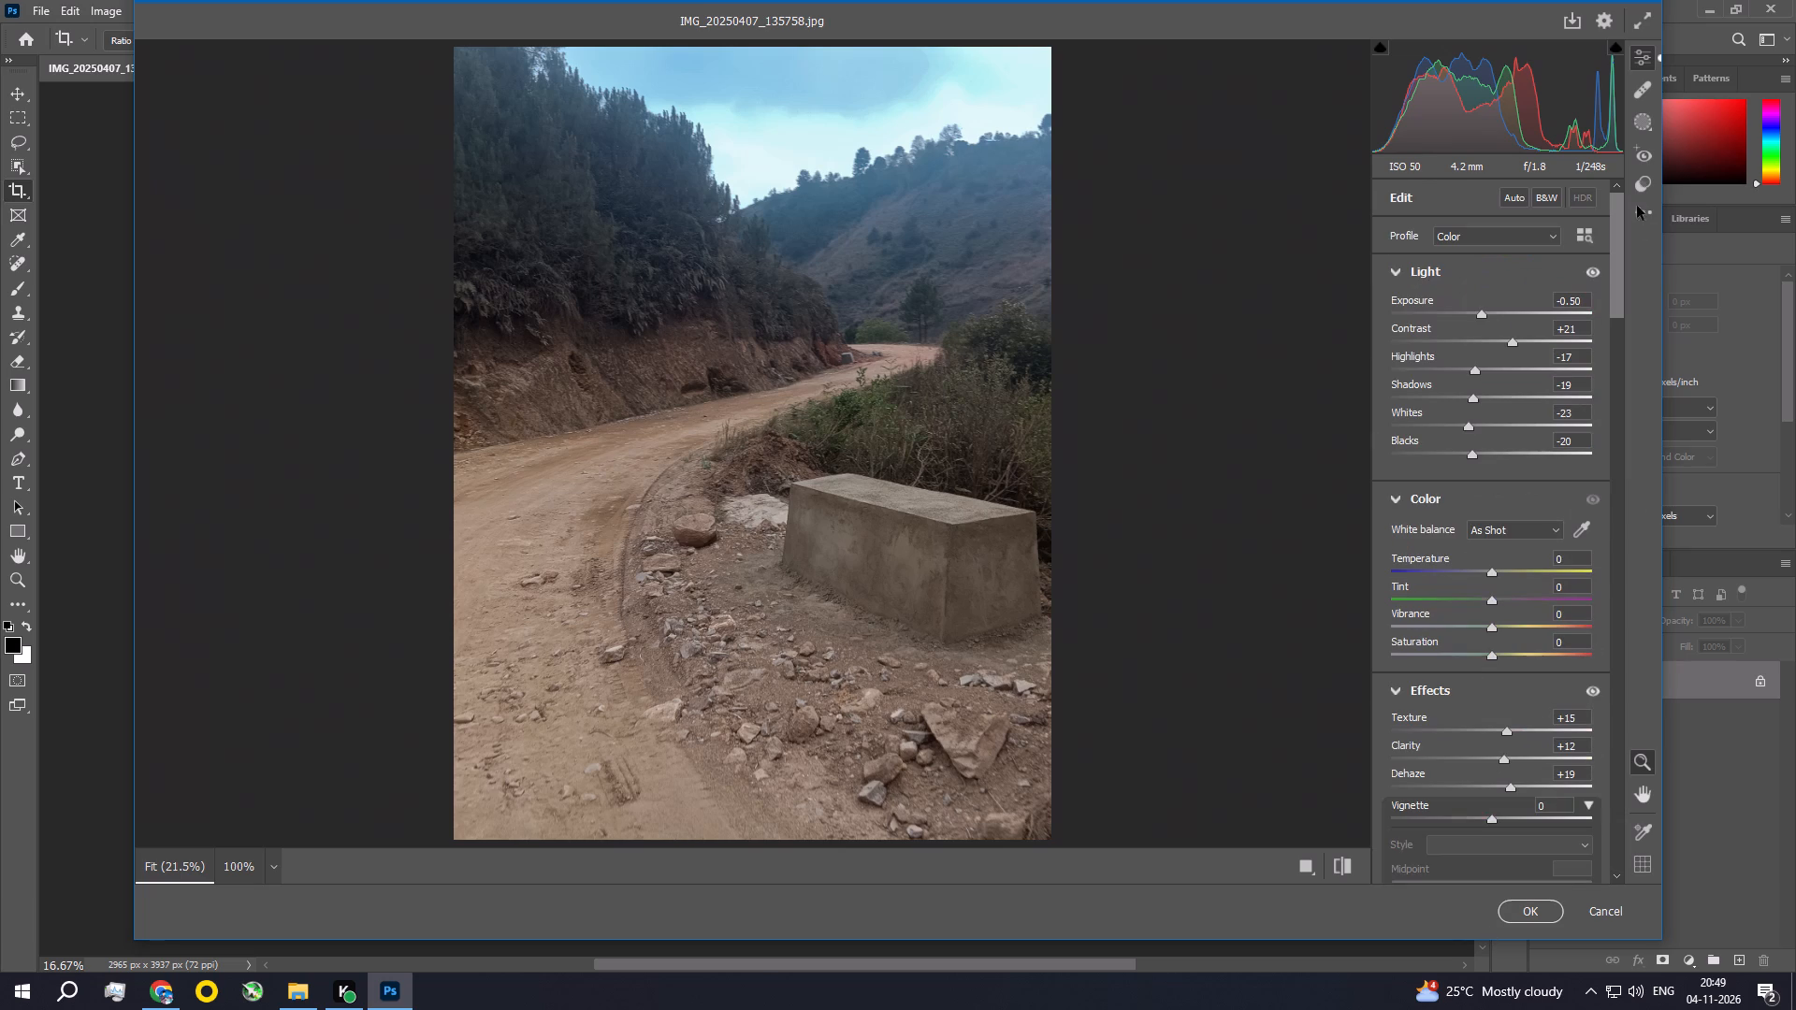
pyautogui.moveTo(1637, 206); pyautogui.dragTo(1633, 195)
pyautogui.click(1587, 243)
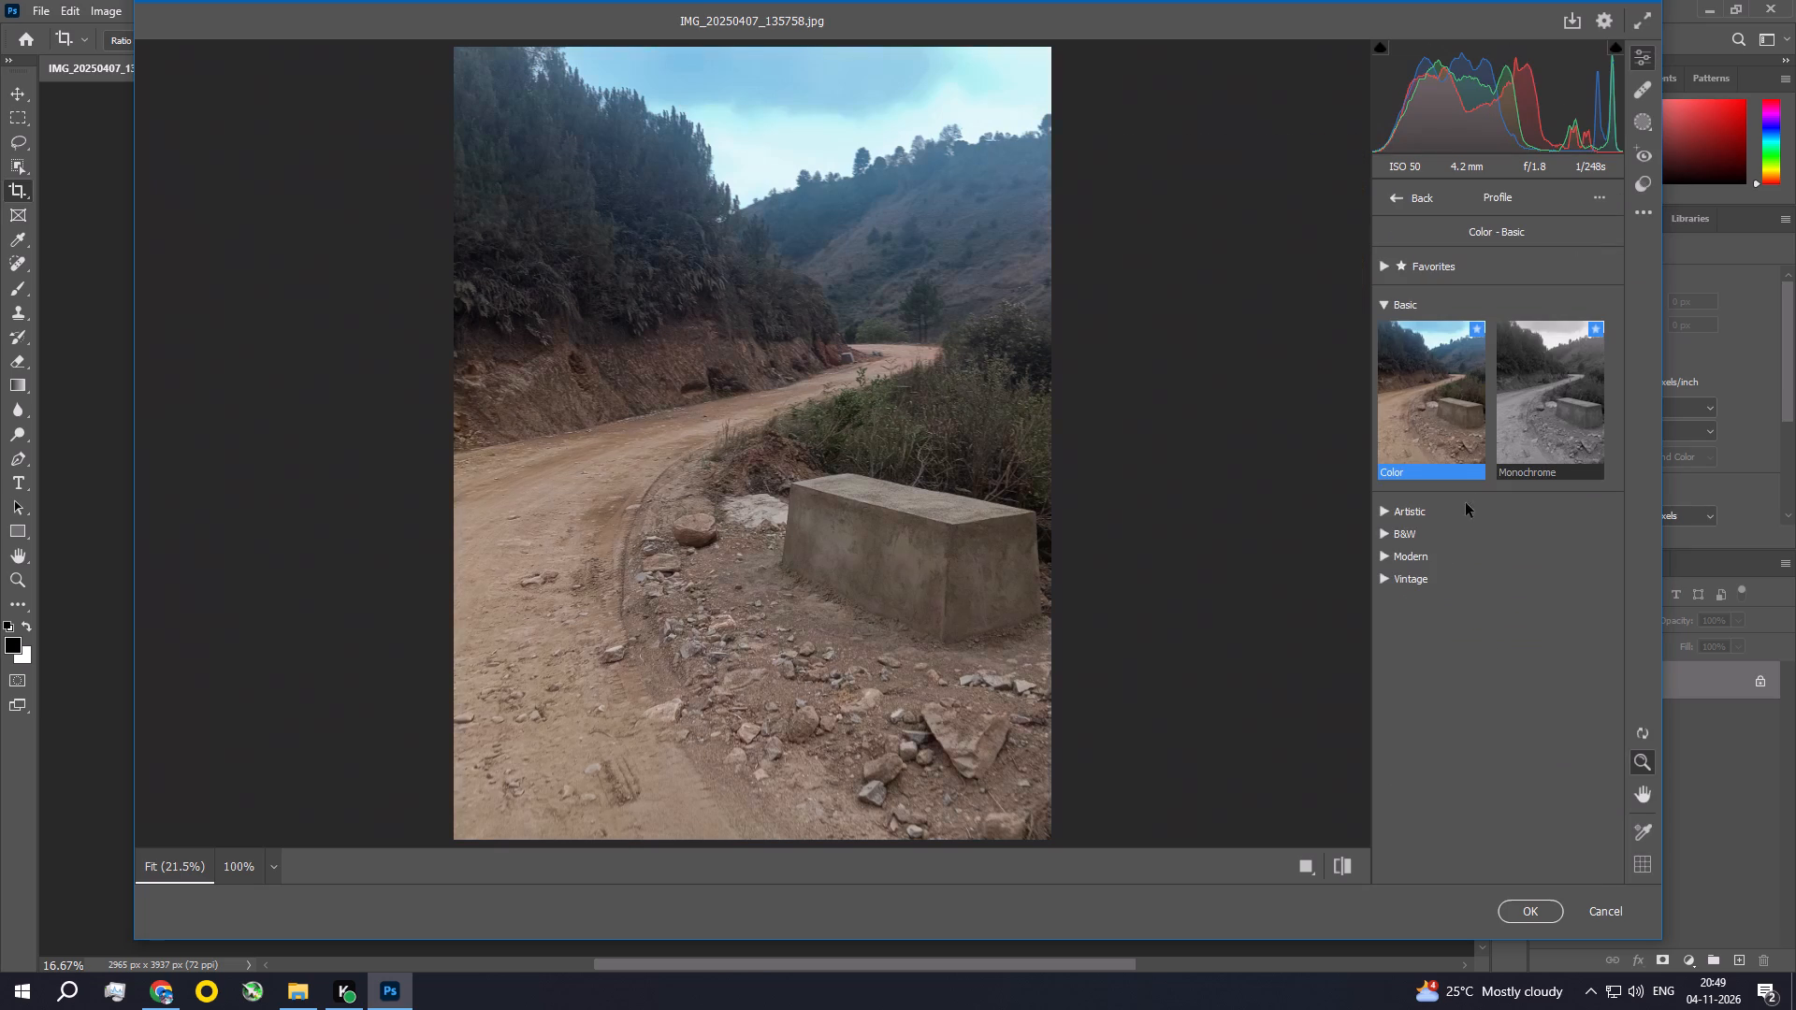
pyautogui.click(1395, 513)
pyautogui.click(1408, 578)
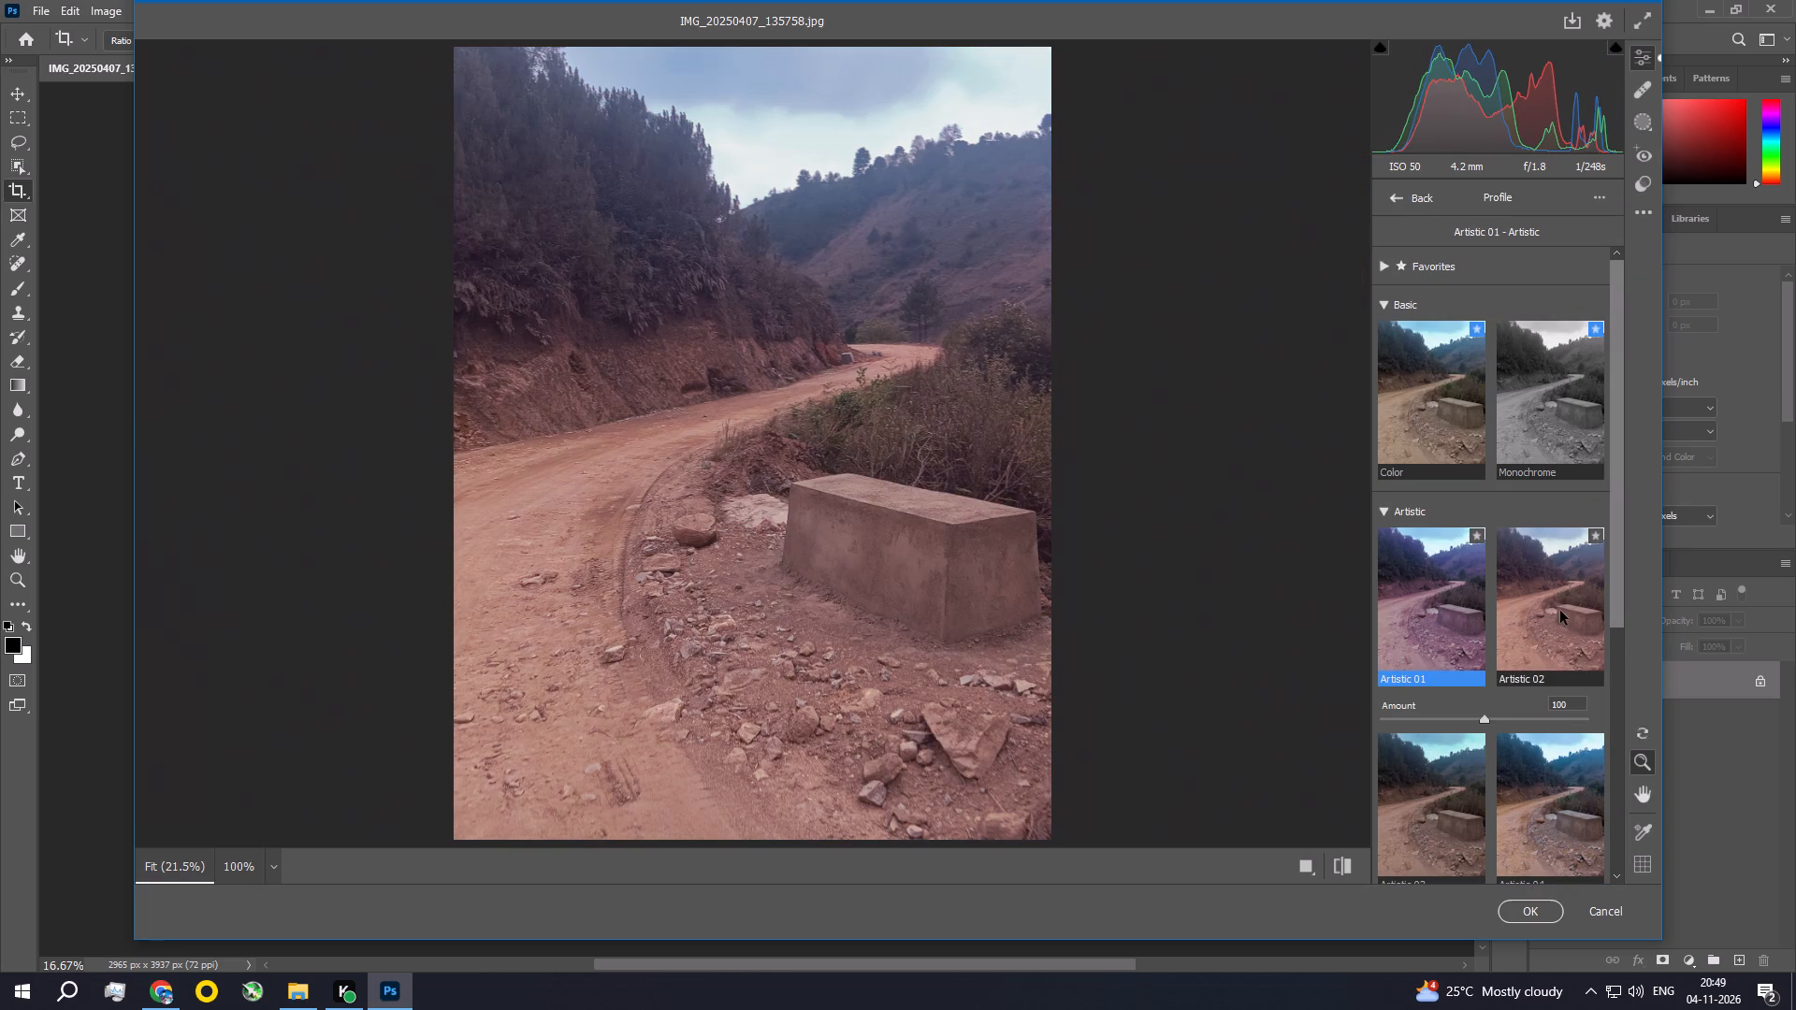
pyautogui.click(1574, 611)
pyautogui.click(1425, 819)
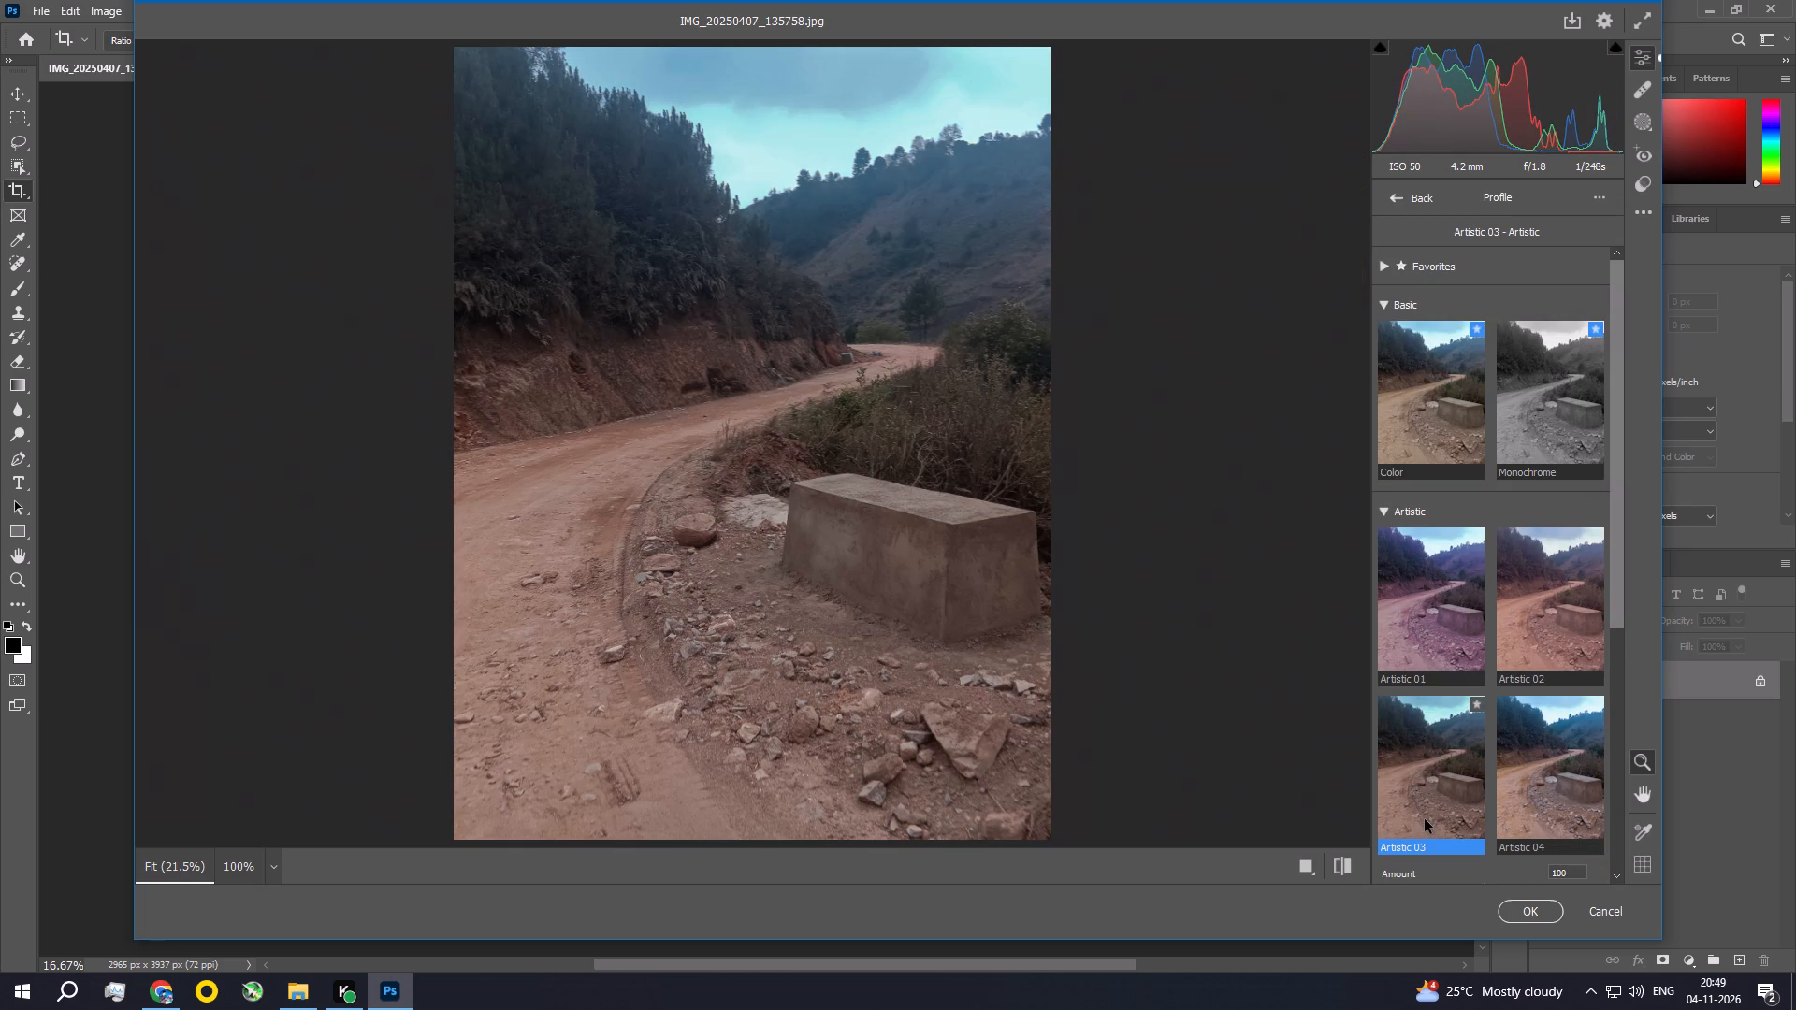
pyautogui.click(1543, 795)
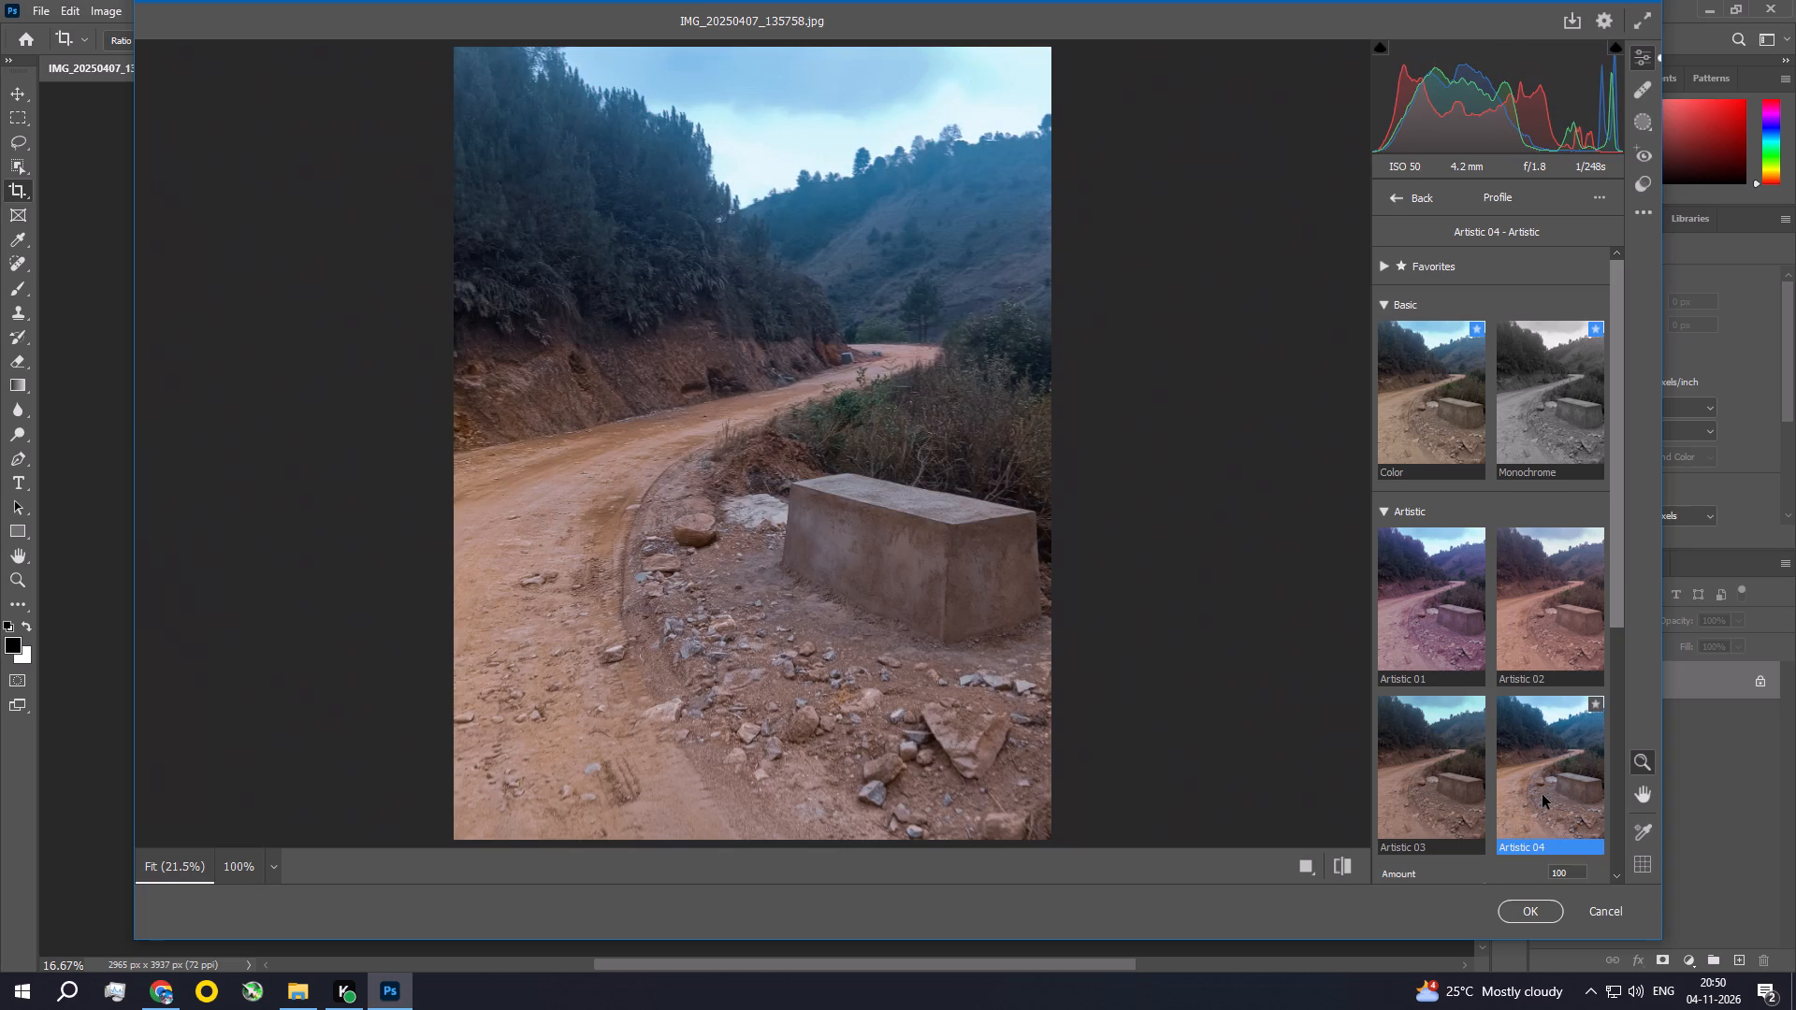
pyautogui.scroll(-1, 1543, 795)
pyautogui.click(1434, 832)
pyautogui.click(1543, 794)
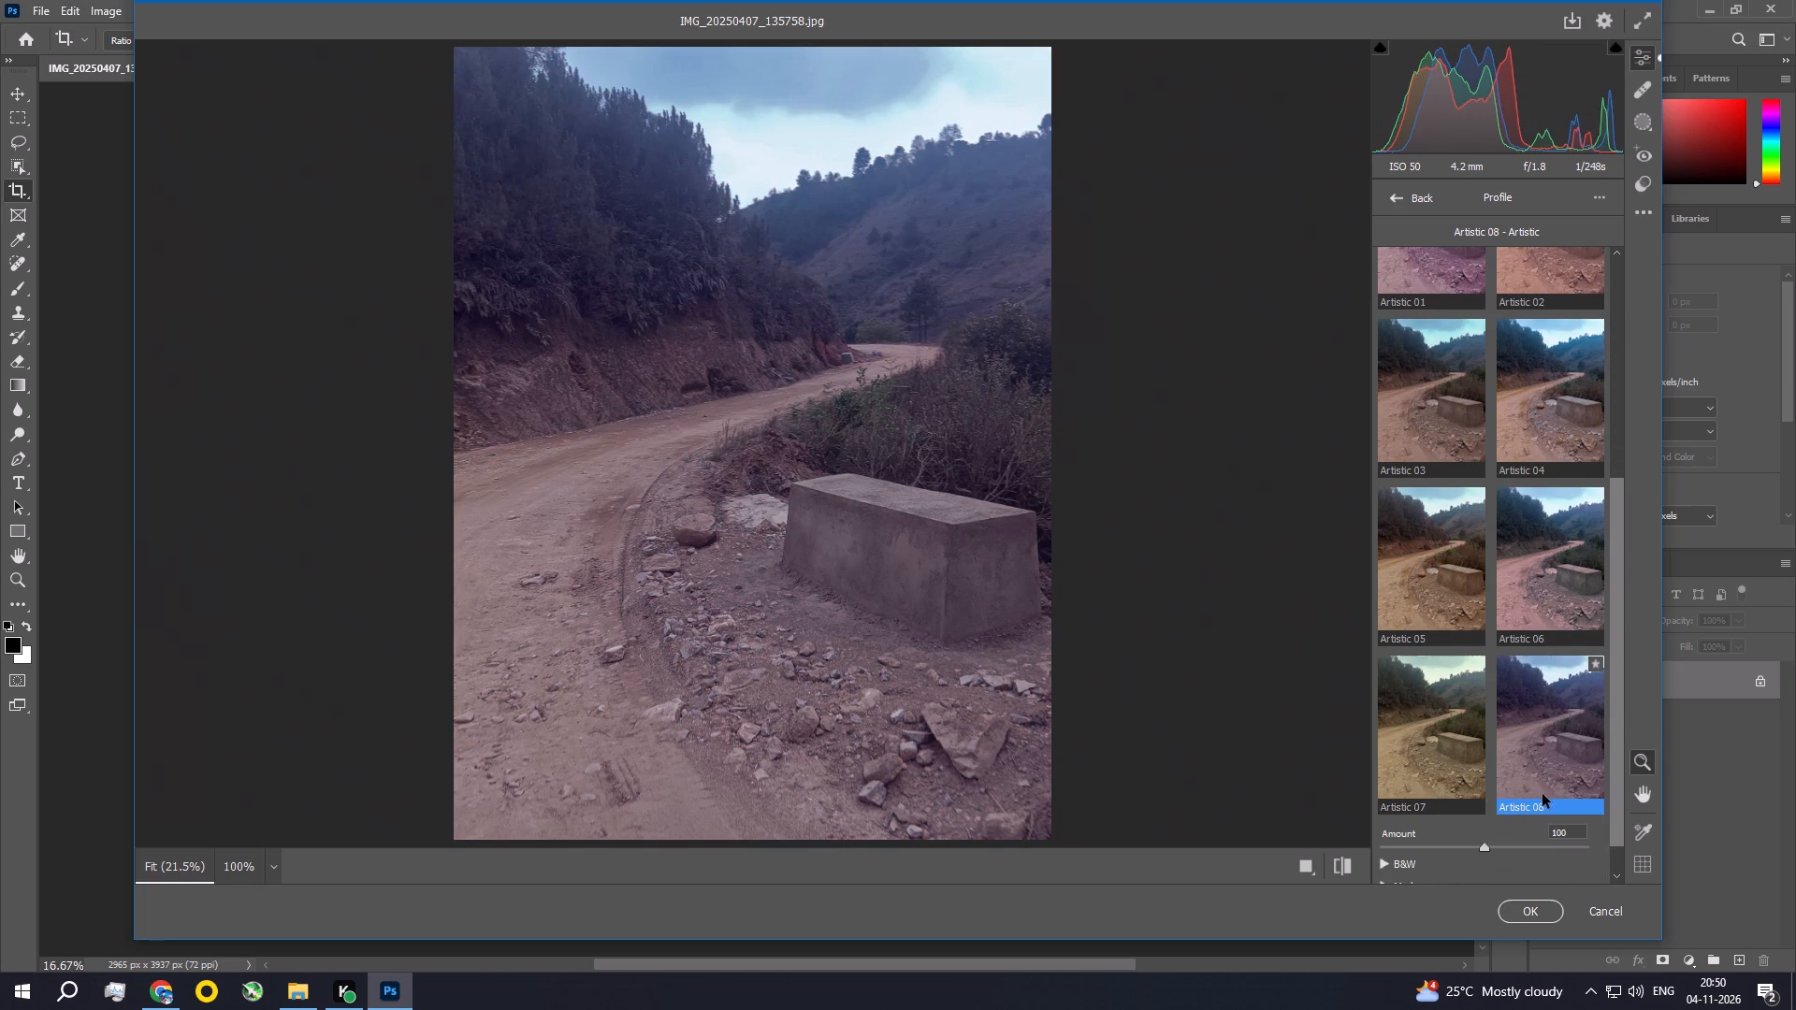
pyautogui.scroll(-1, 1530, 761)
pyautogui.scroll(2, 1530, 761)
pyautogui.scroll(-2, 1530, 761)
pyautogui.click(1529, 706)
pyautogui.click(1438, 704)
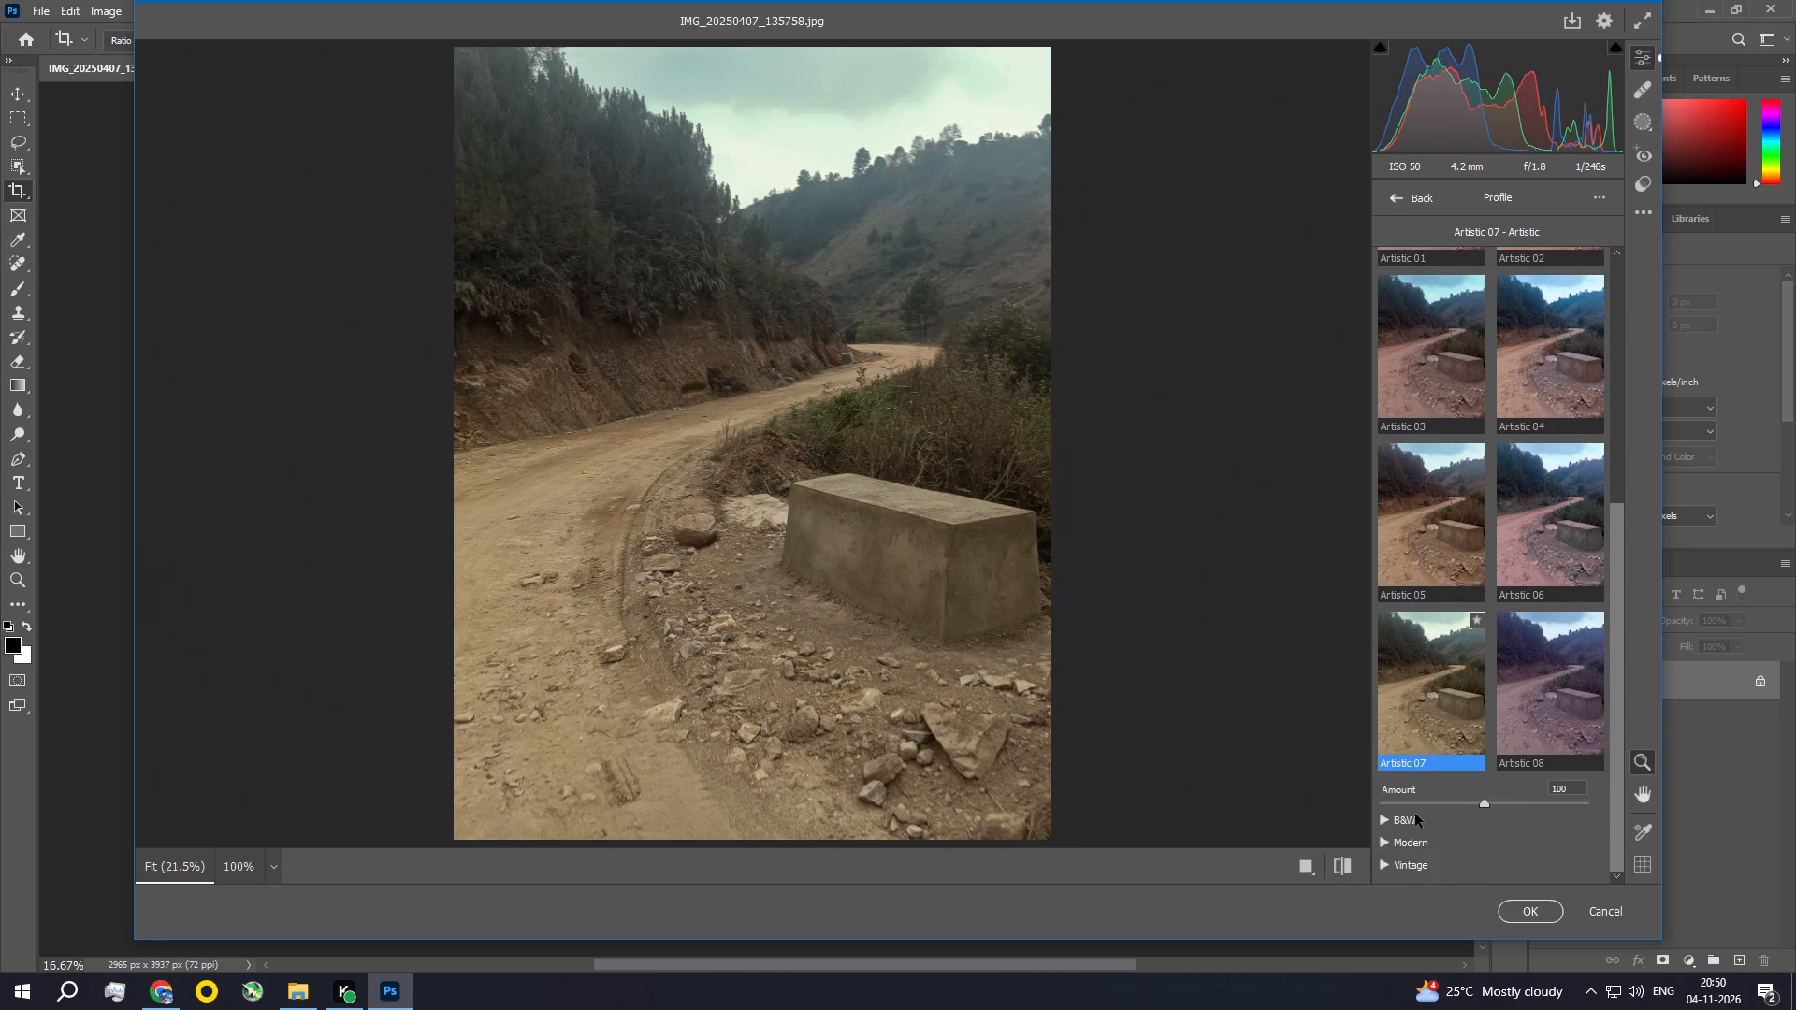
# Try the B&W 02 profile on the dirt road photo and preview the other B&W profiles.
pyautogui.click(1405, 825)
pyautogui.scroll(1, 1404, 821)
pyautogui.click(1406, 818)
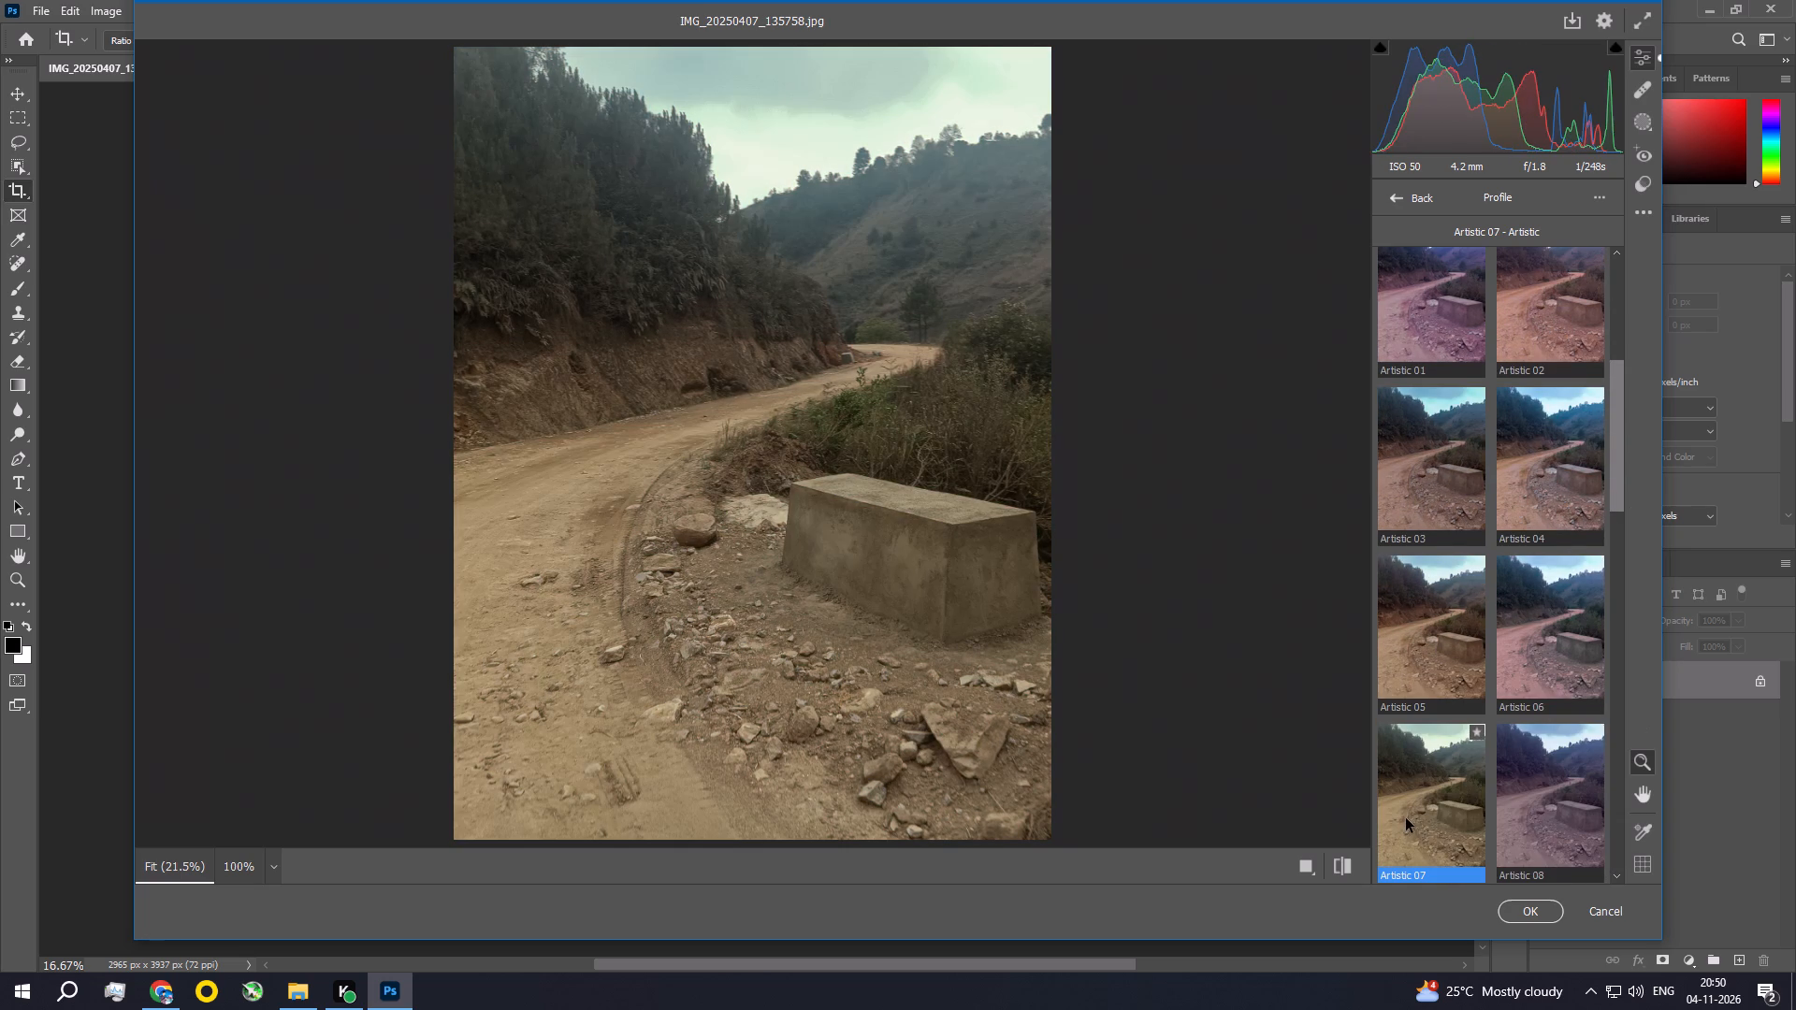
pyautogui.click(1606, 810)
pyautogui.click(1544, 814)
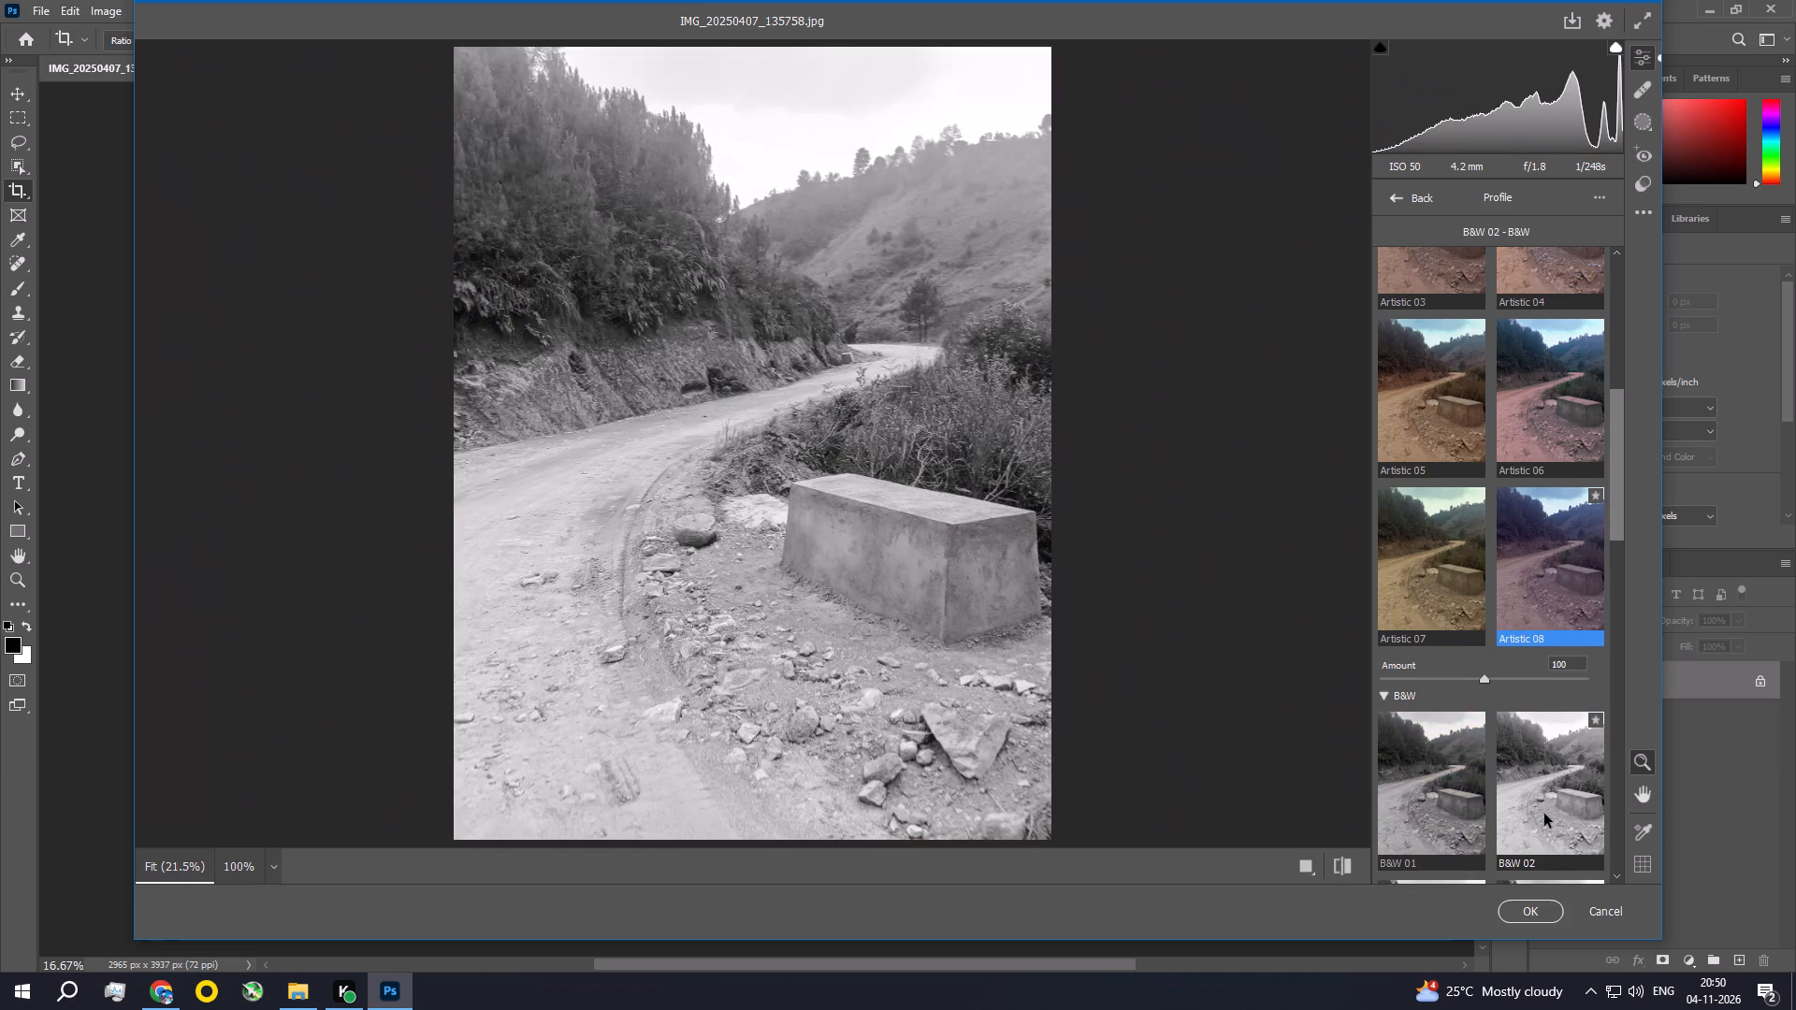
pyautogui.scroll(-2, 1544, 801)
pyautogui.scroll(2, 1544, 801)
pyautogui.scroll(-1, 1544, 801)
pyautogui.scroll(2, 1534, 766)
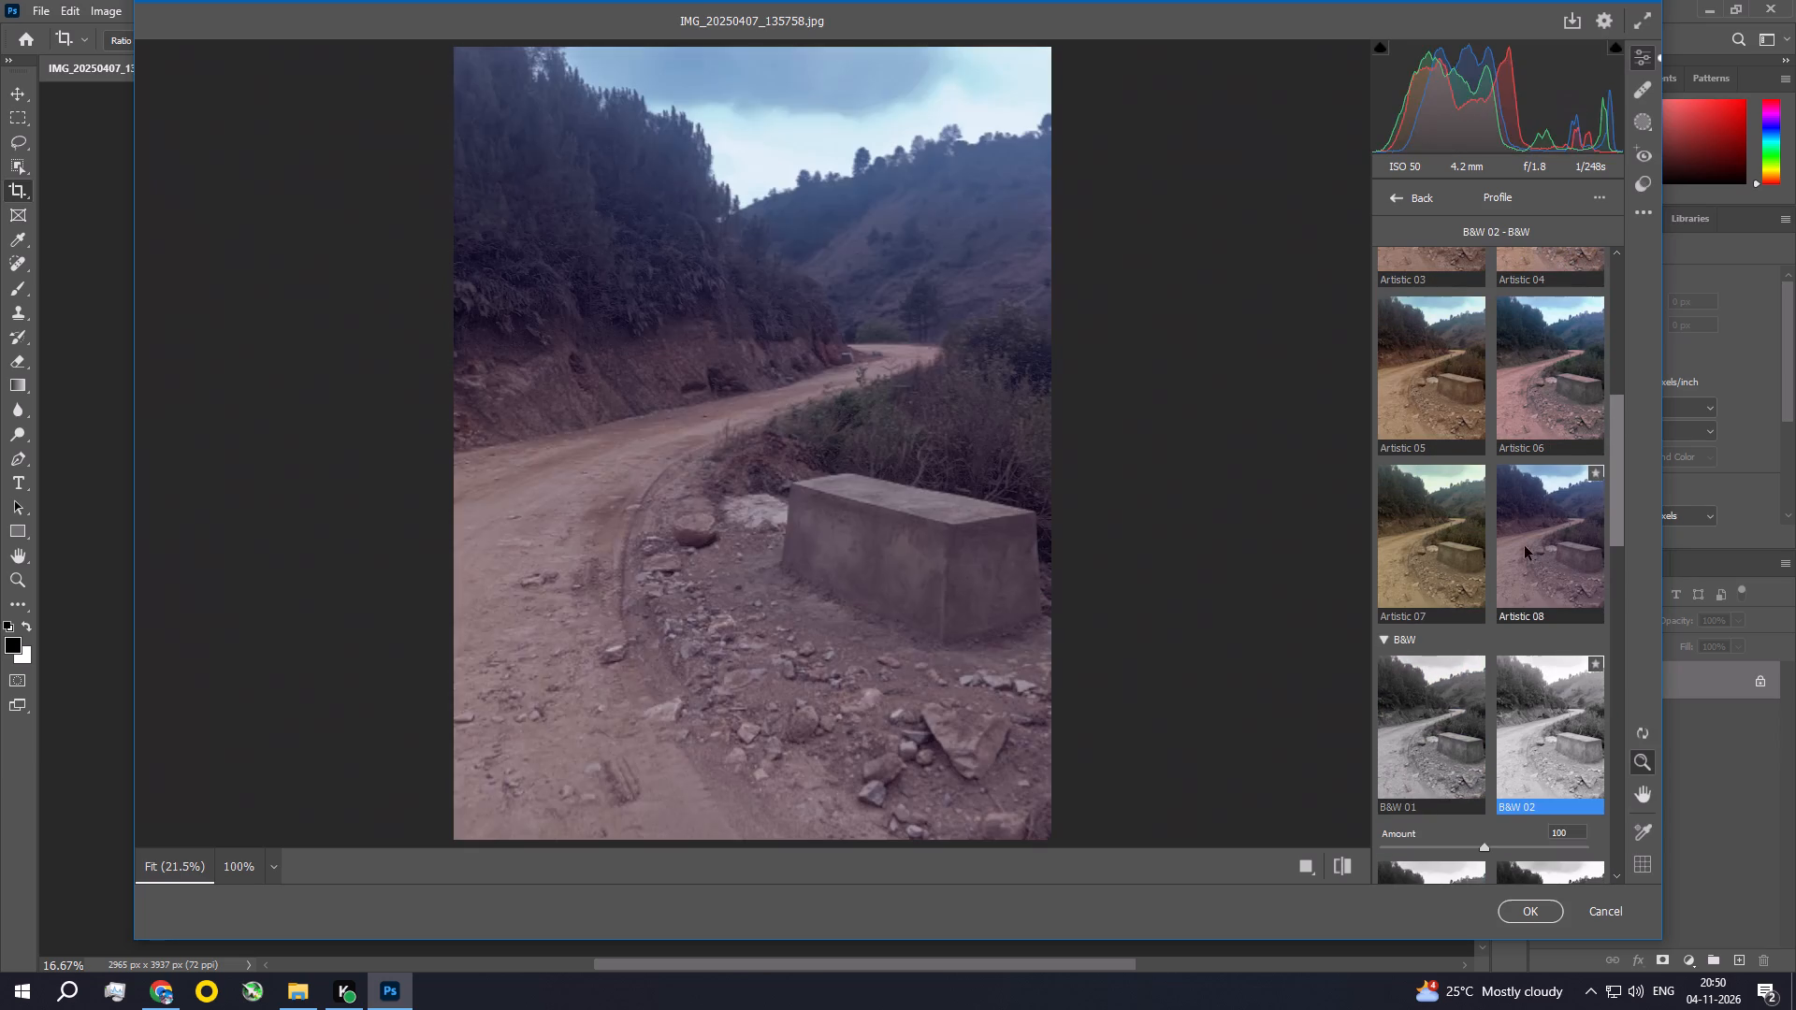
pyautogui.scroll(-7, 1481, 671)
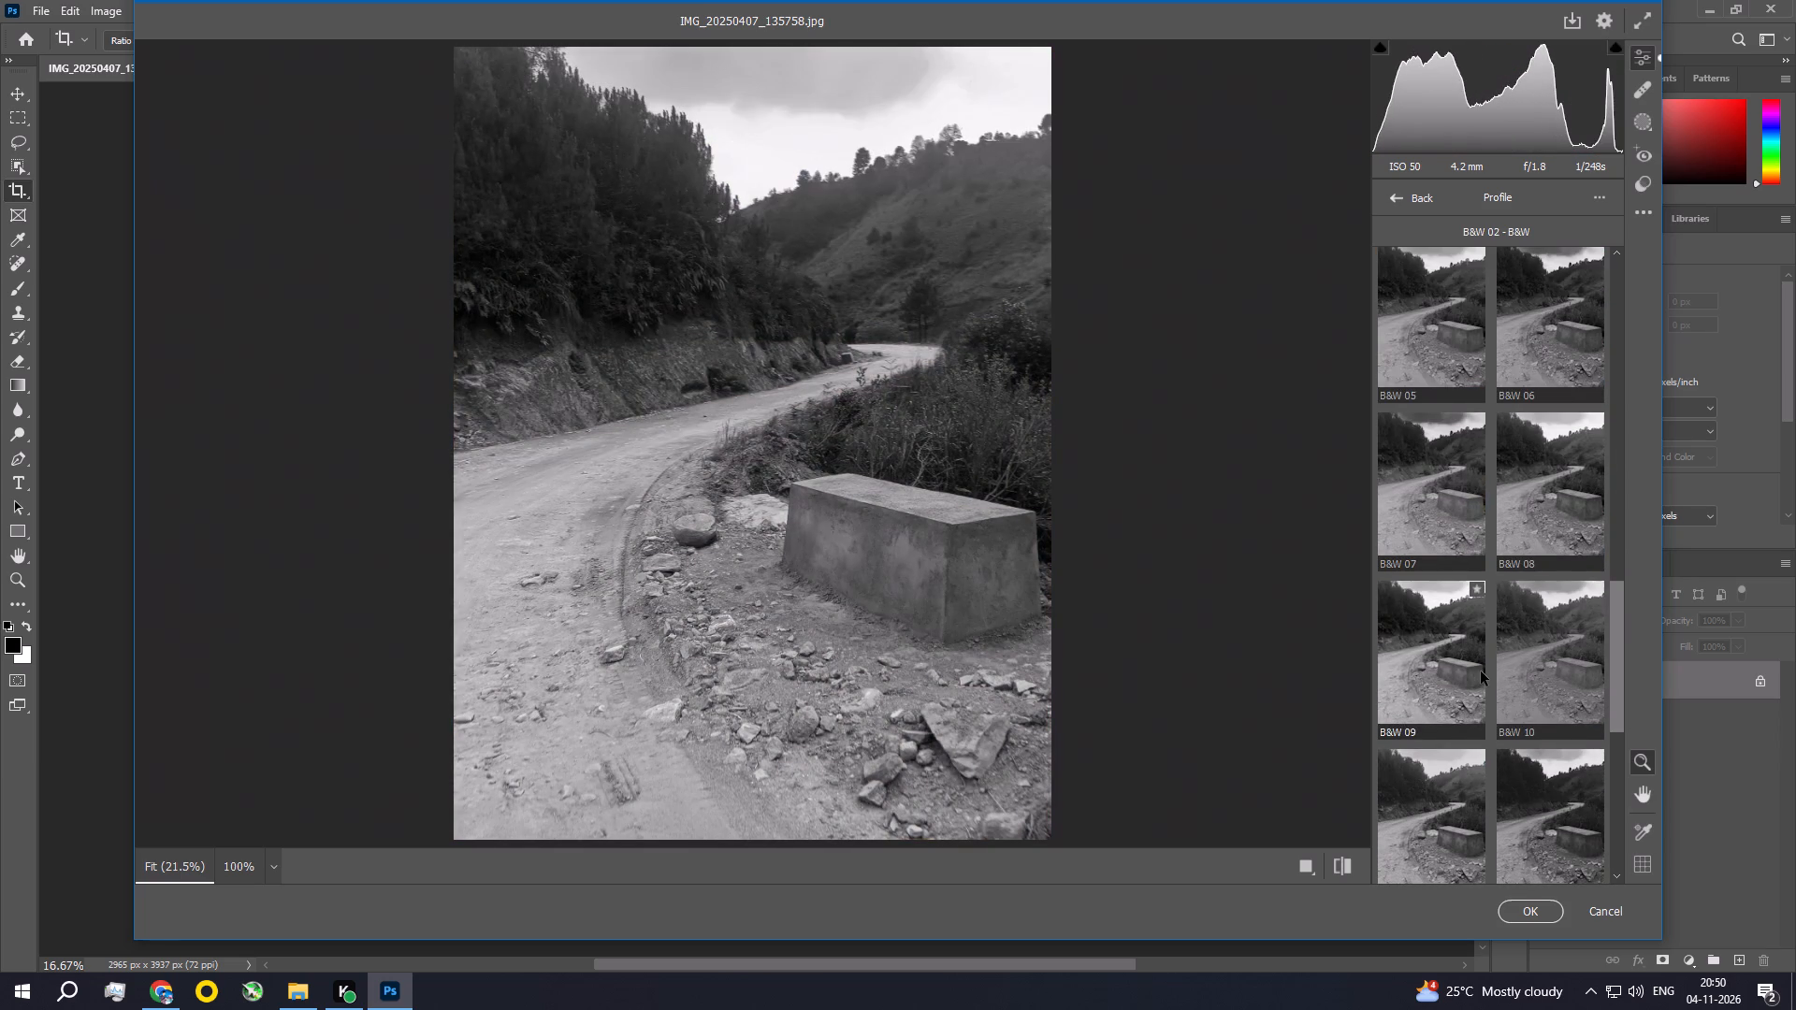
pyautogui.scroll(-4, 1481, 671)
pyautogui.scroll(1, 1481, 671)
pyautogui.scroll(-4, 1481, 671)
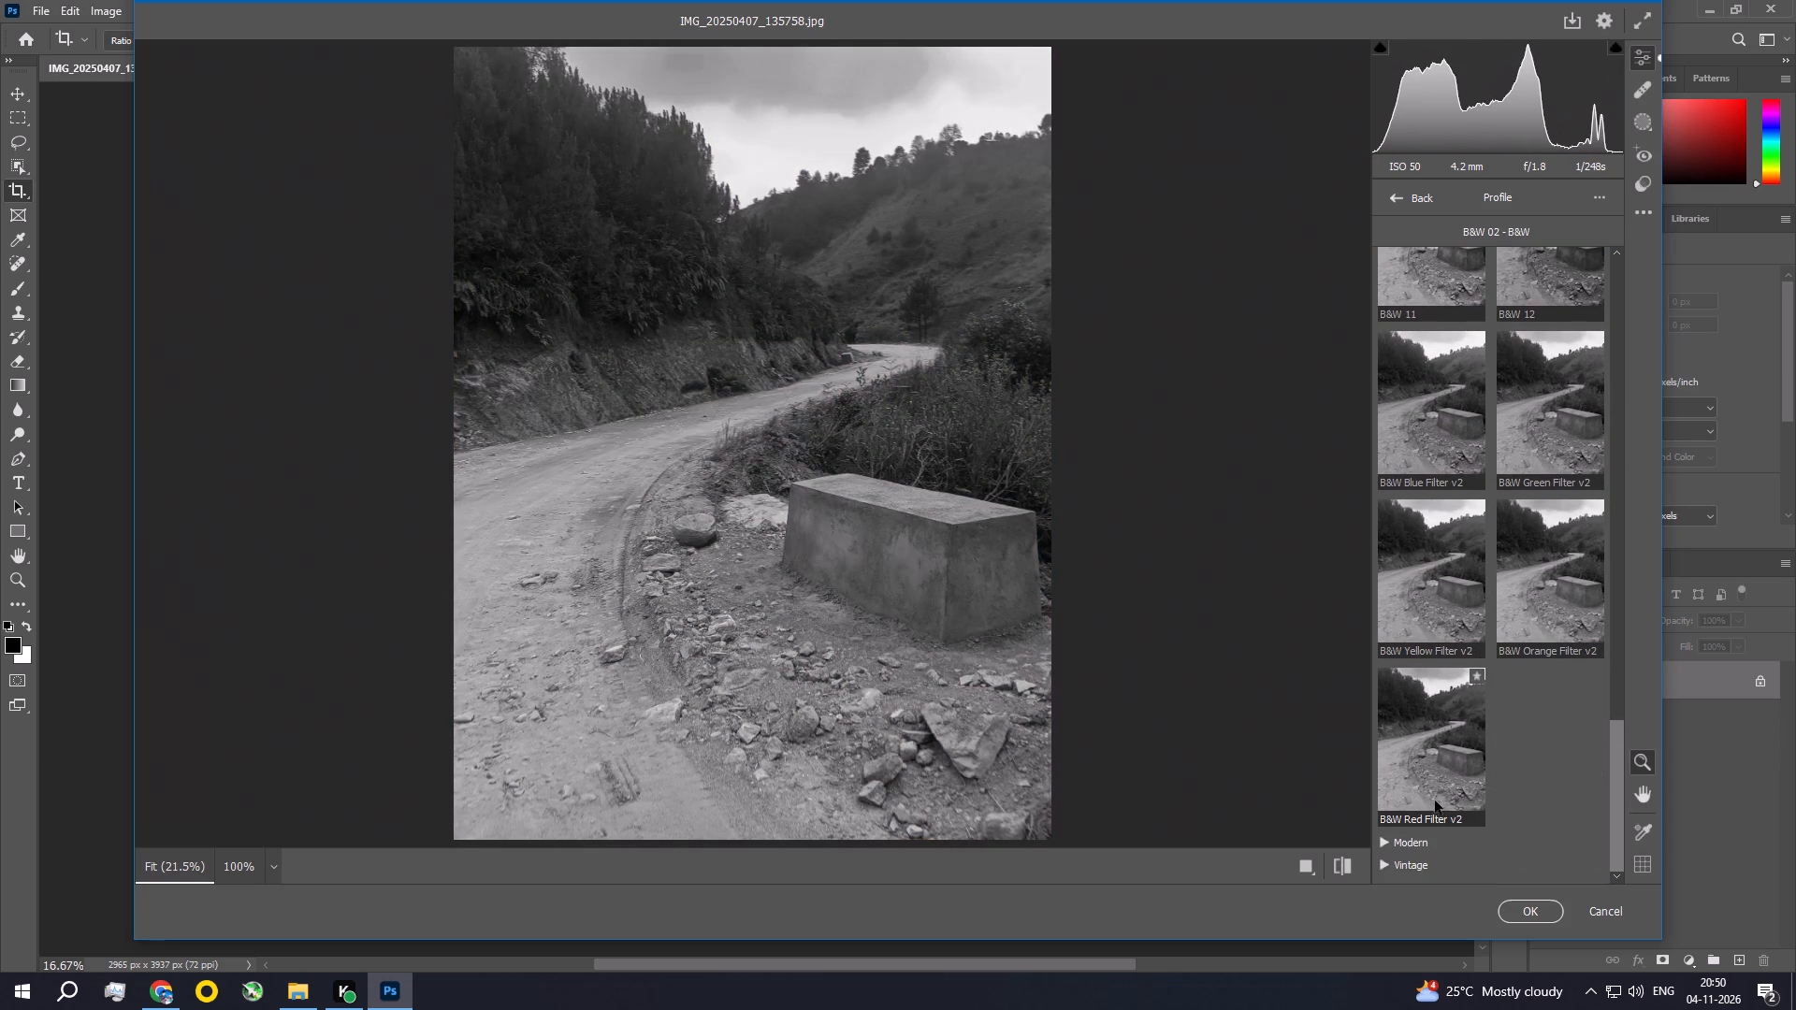
# Preview the Modern profiles and apply Modern 06 to the dirt road photo.
pyautogui.click(1410, 841)
pyautogui.scroll(-5, 1464, 700)
pyautogui.scroll(1, 1464, 700)
pyautogui.scroll(-1, 1464, 700)
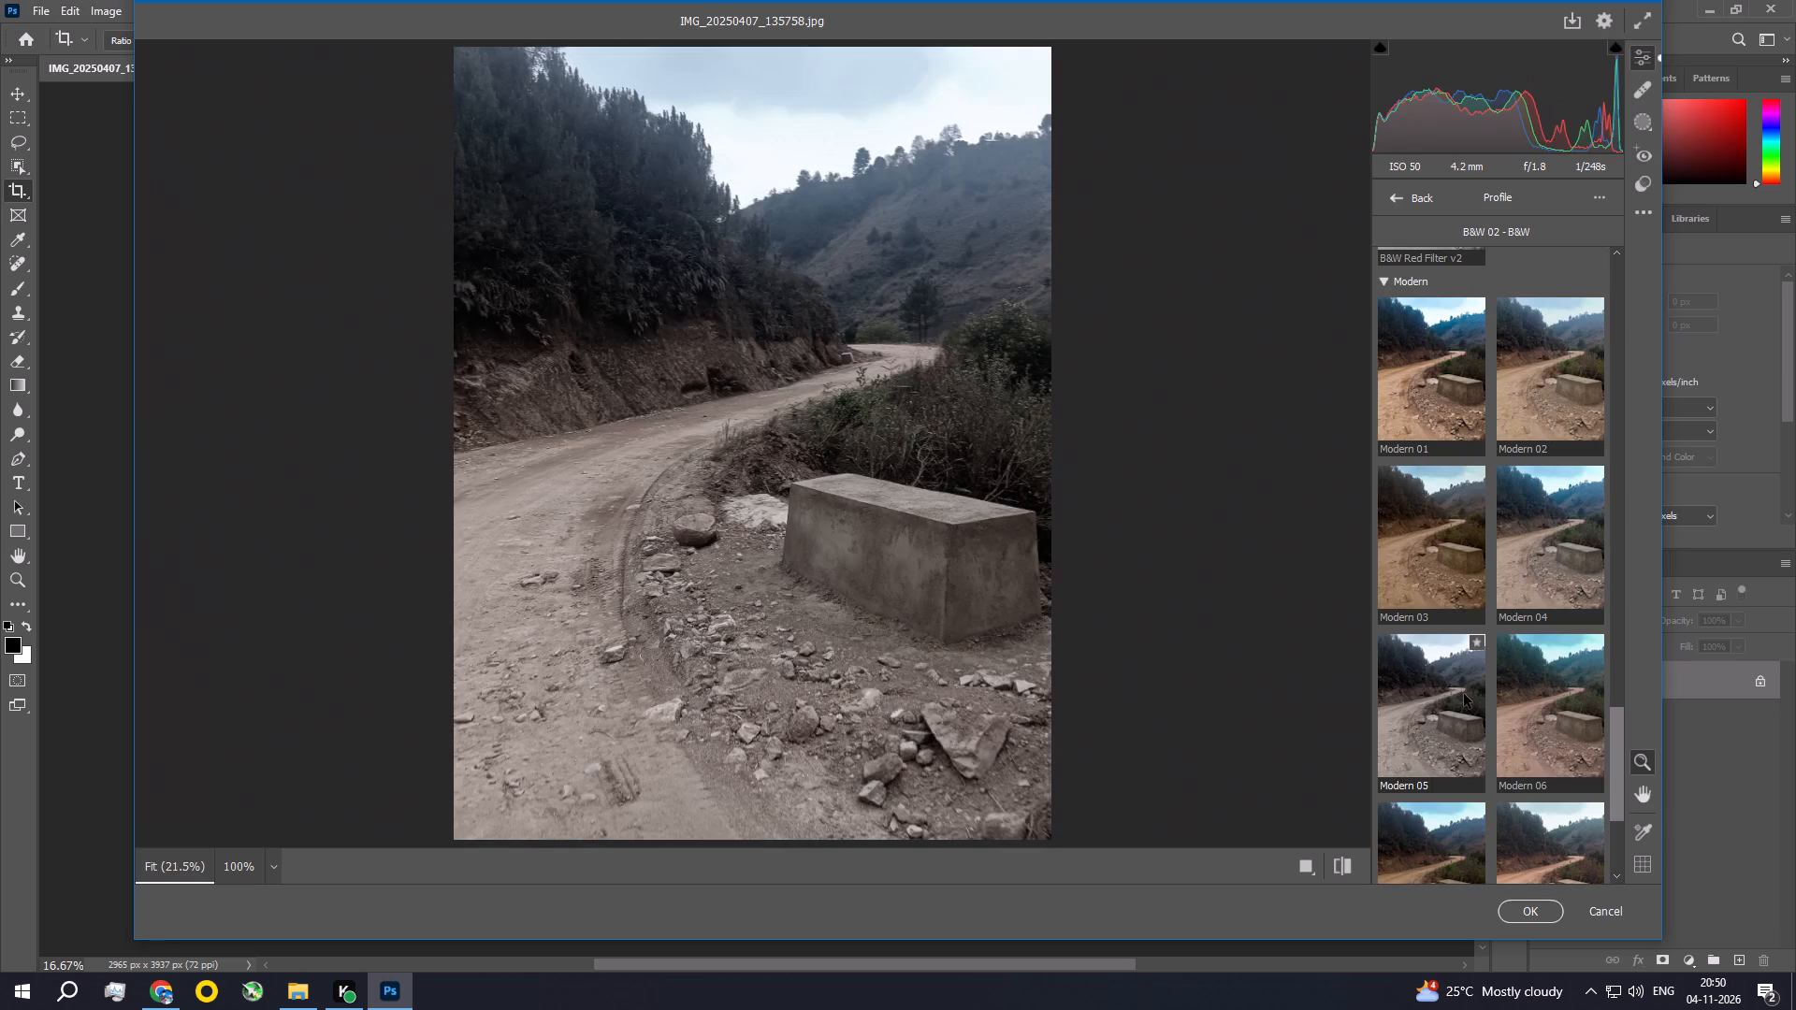
pyautogui.click(1536, 664)
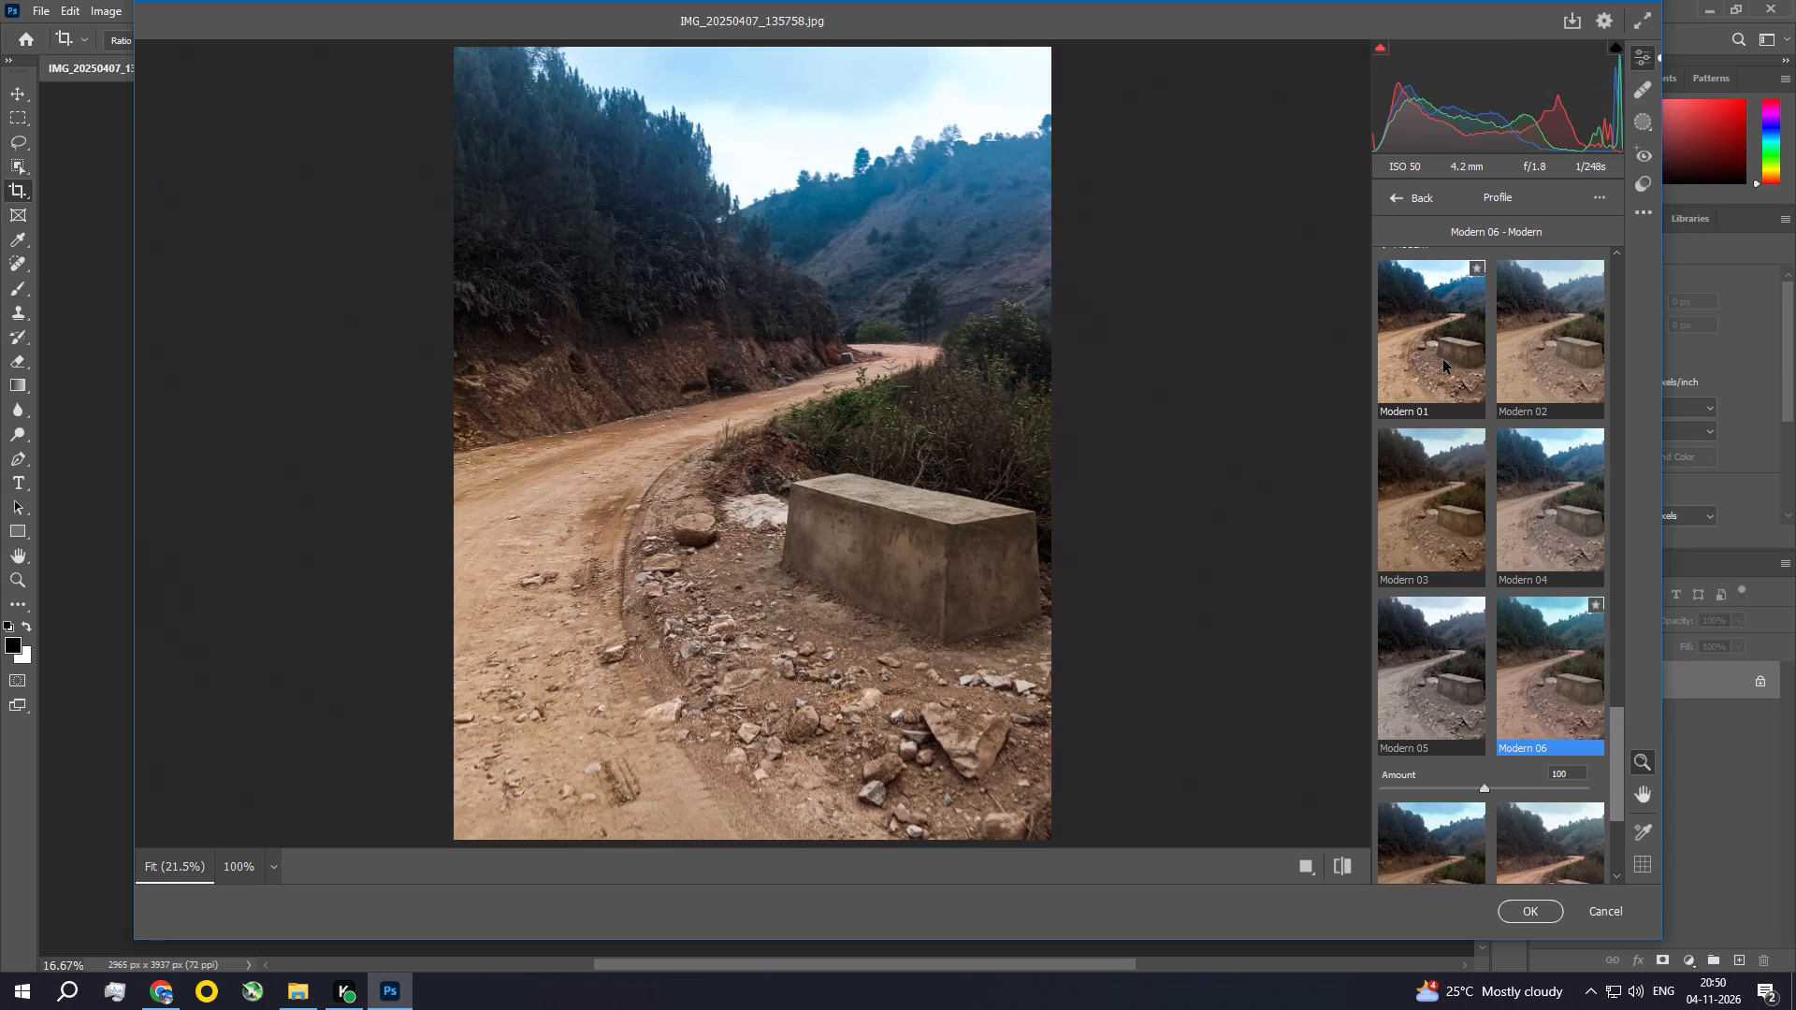
pyautogui.click(1522, 671)
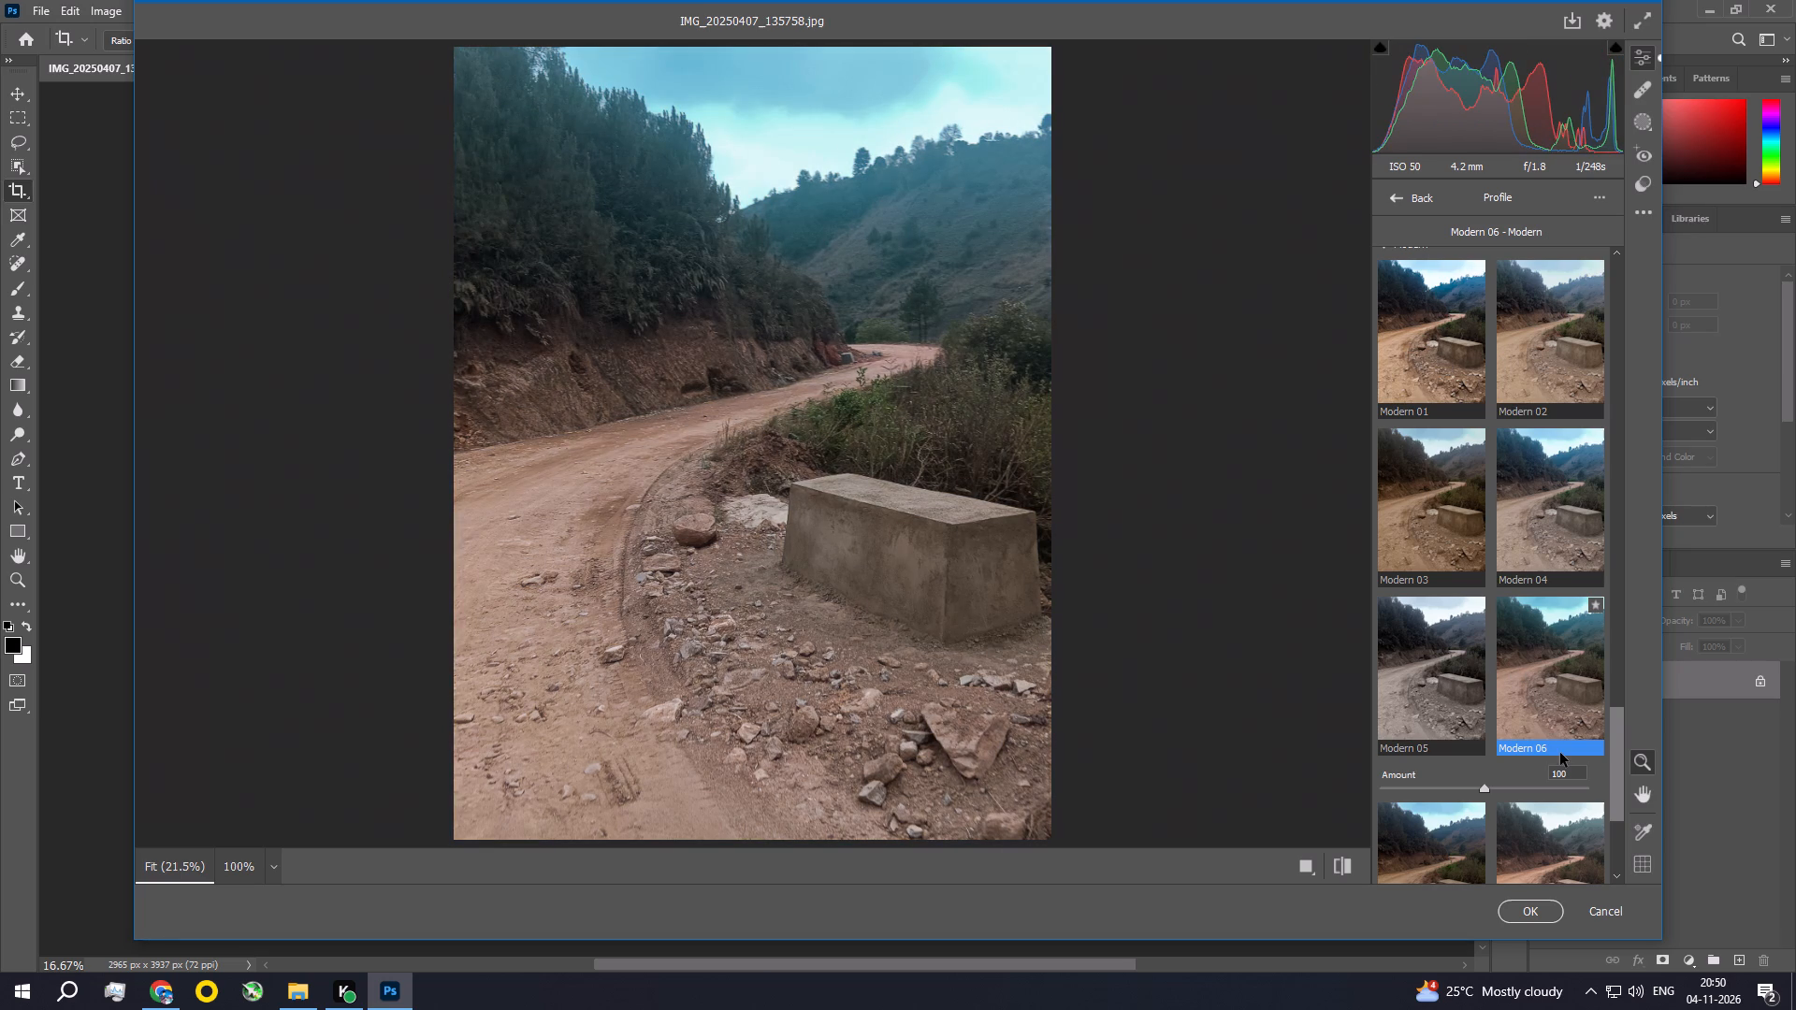
# Apply the Modern 01 profile to the dirt road photo and set Highlights to -29.
pyautogui.doubleClick(1436, 357)
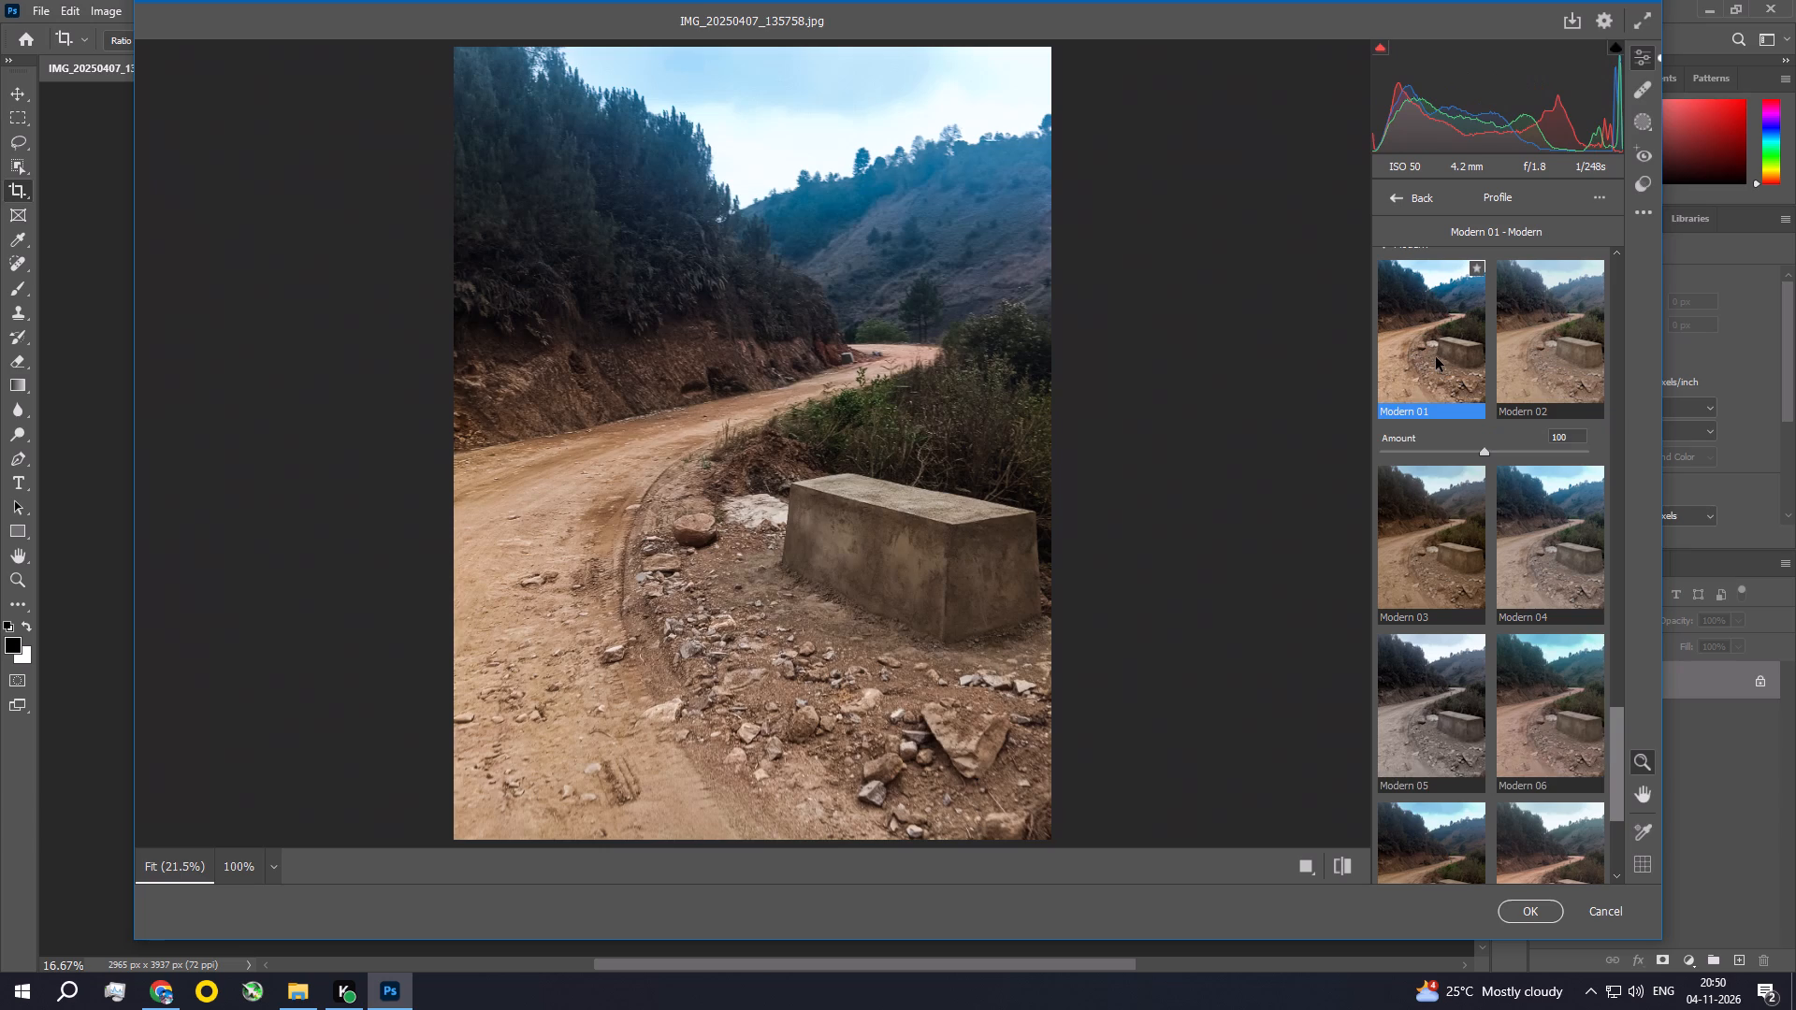
pyautogui.click(1398, 198)
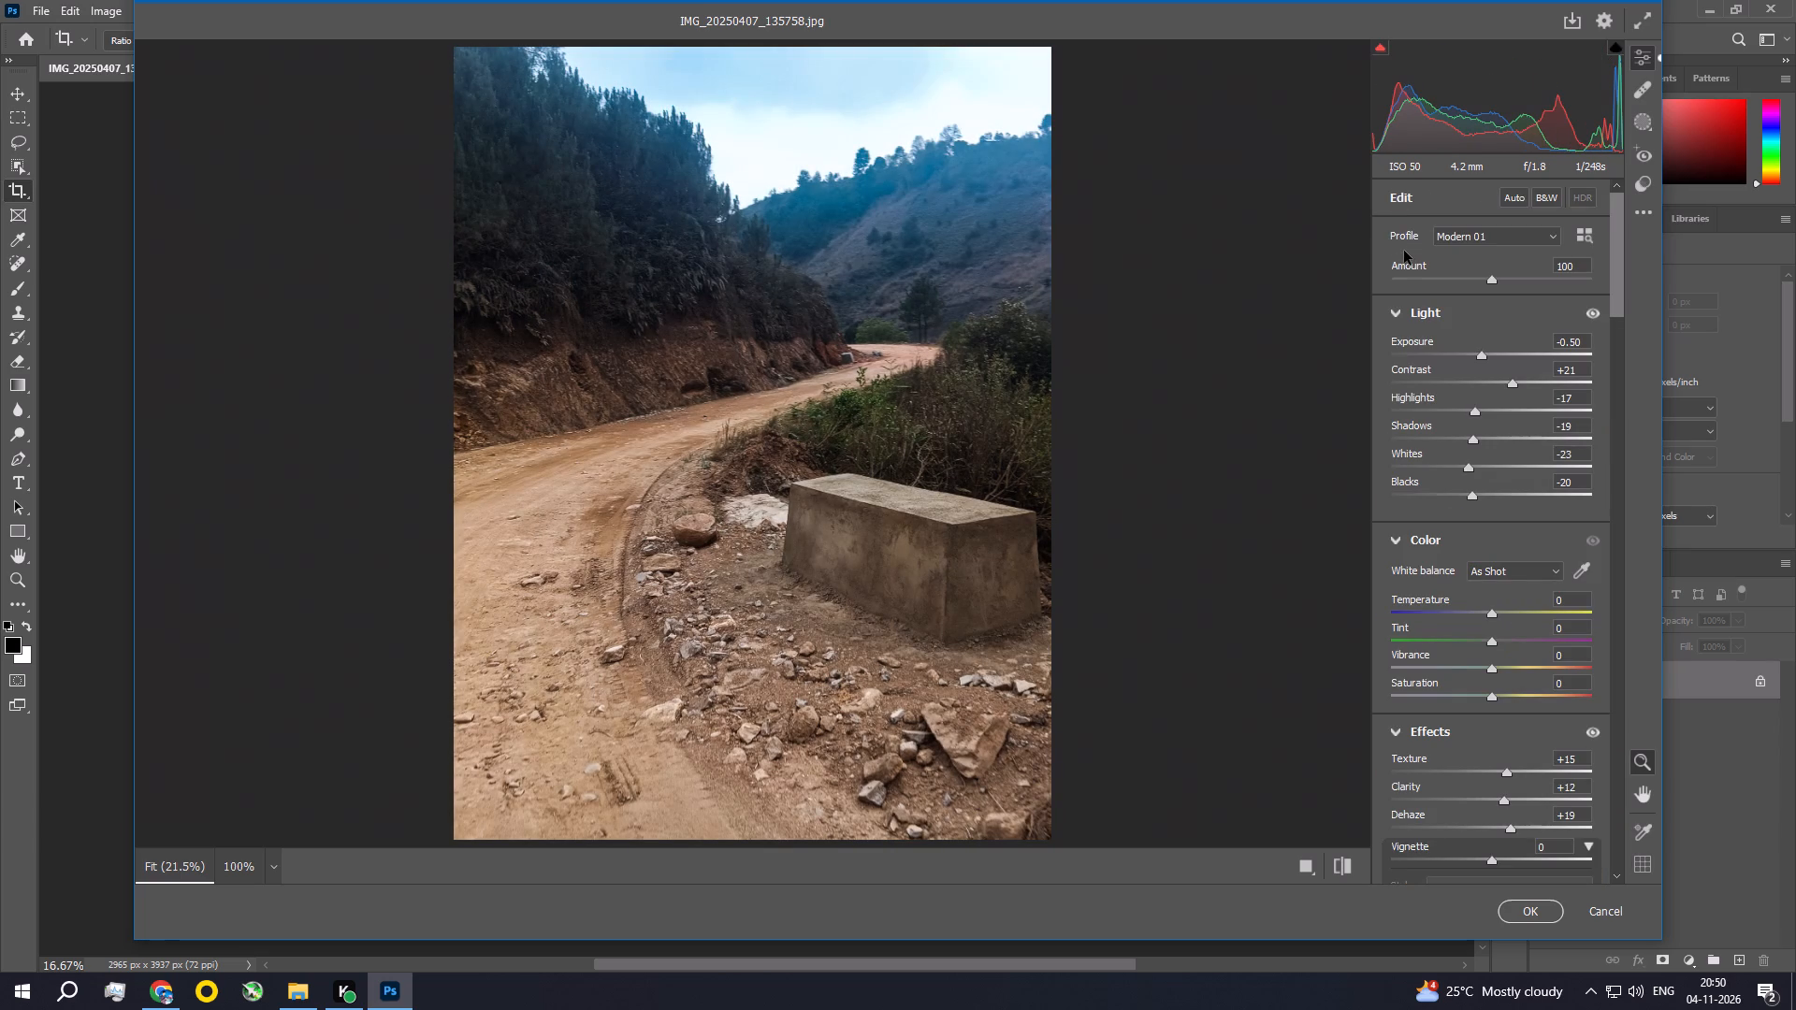
pyautogui.moveTo(1476, 414); pyautogui.dragTo(1465, 415)
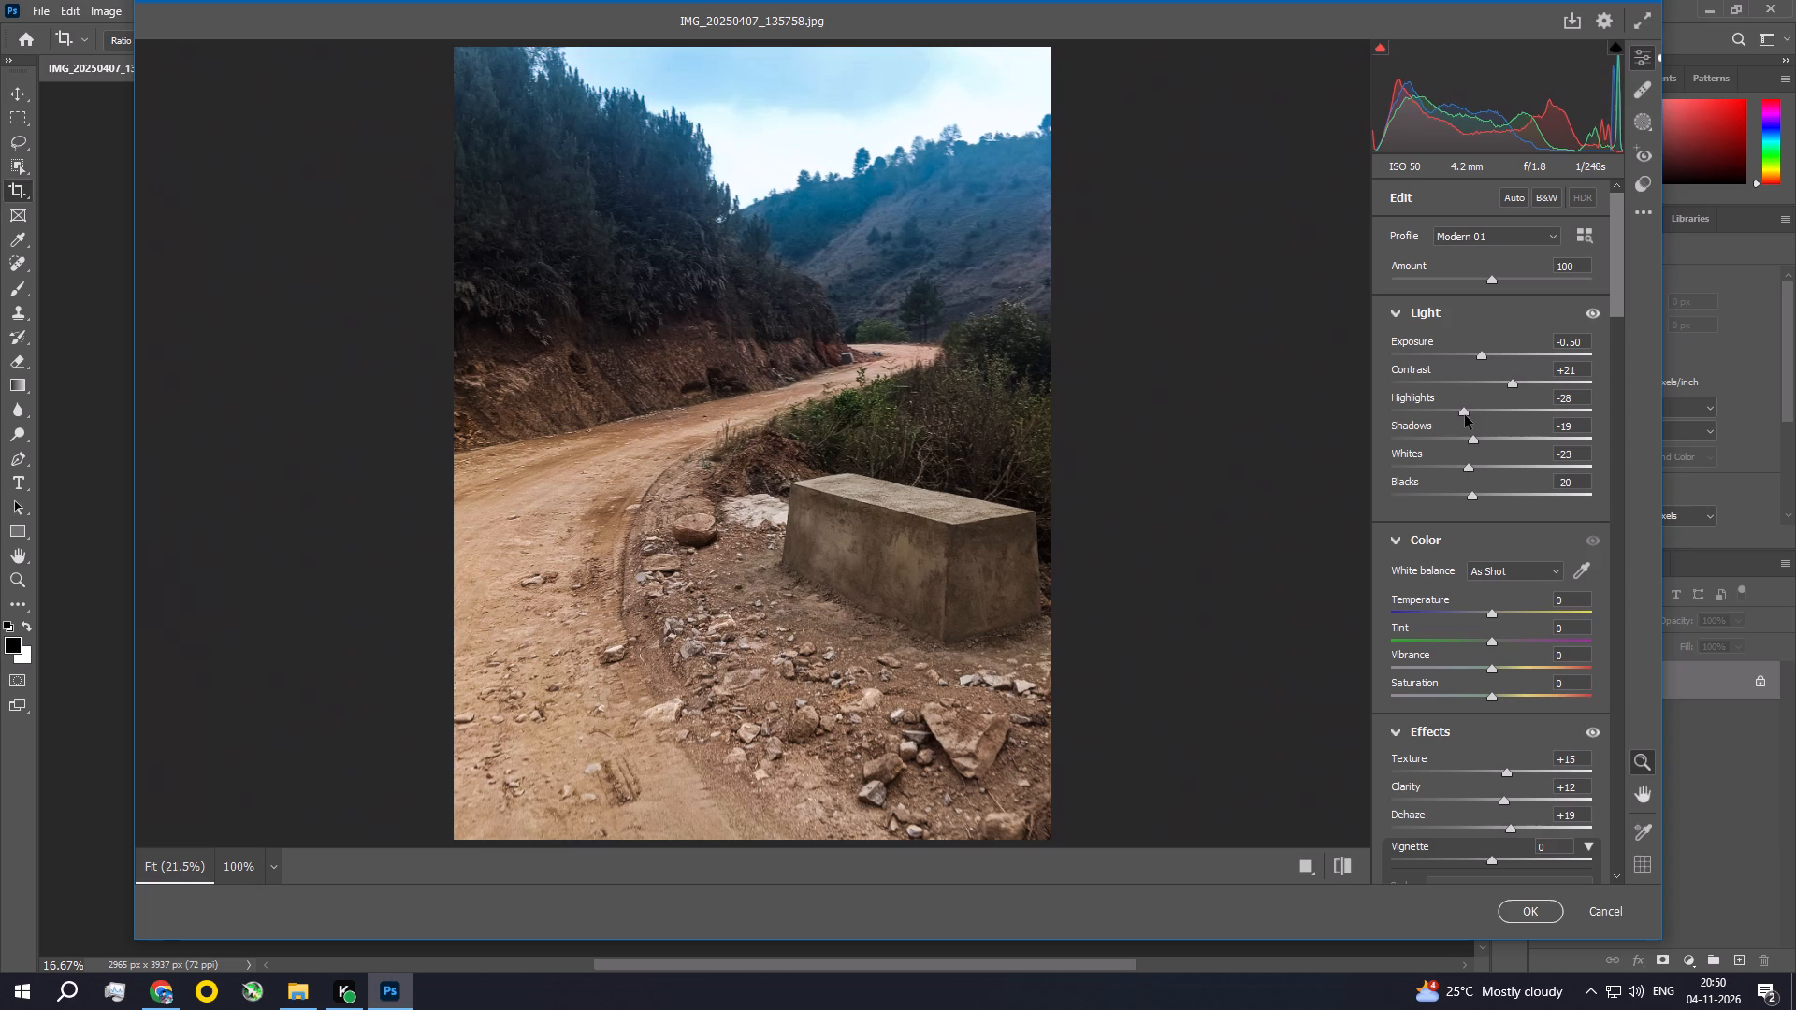
pyautogui.moveTo(1465, 415); pyautogui.dragTo(1464, 415)
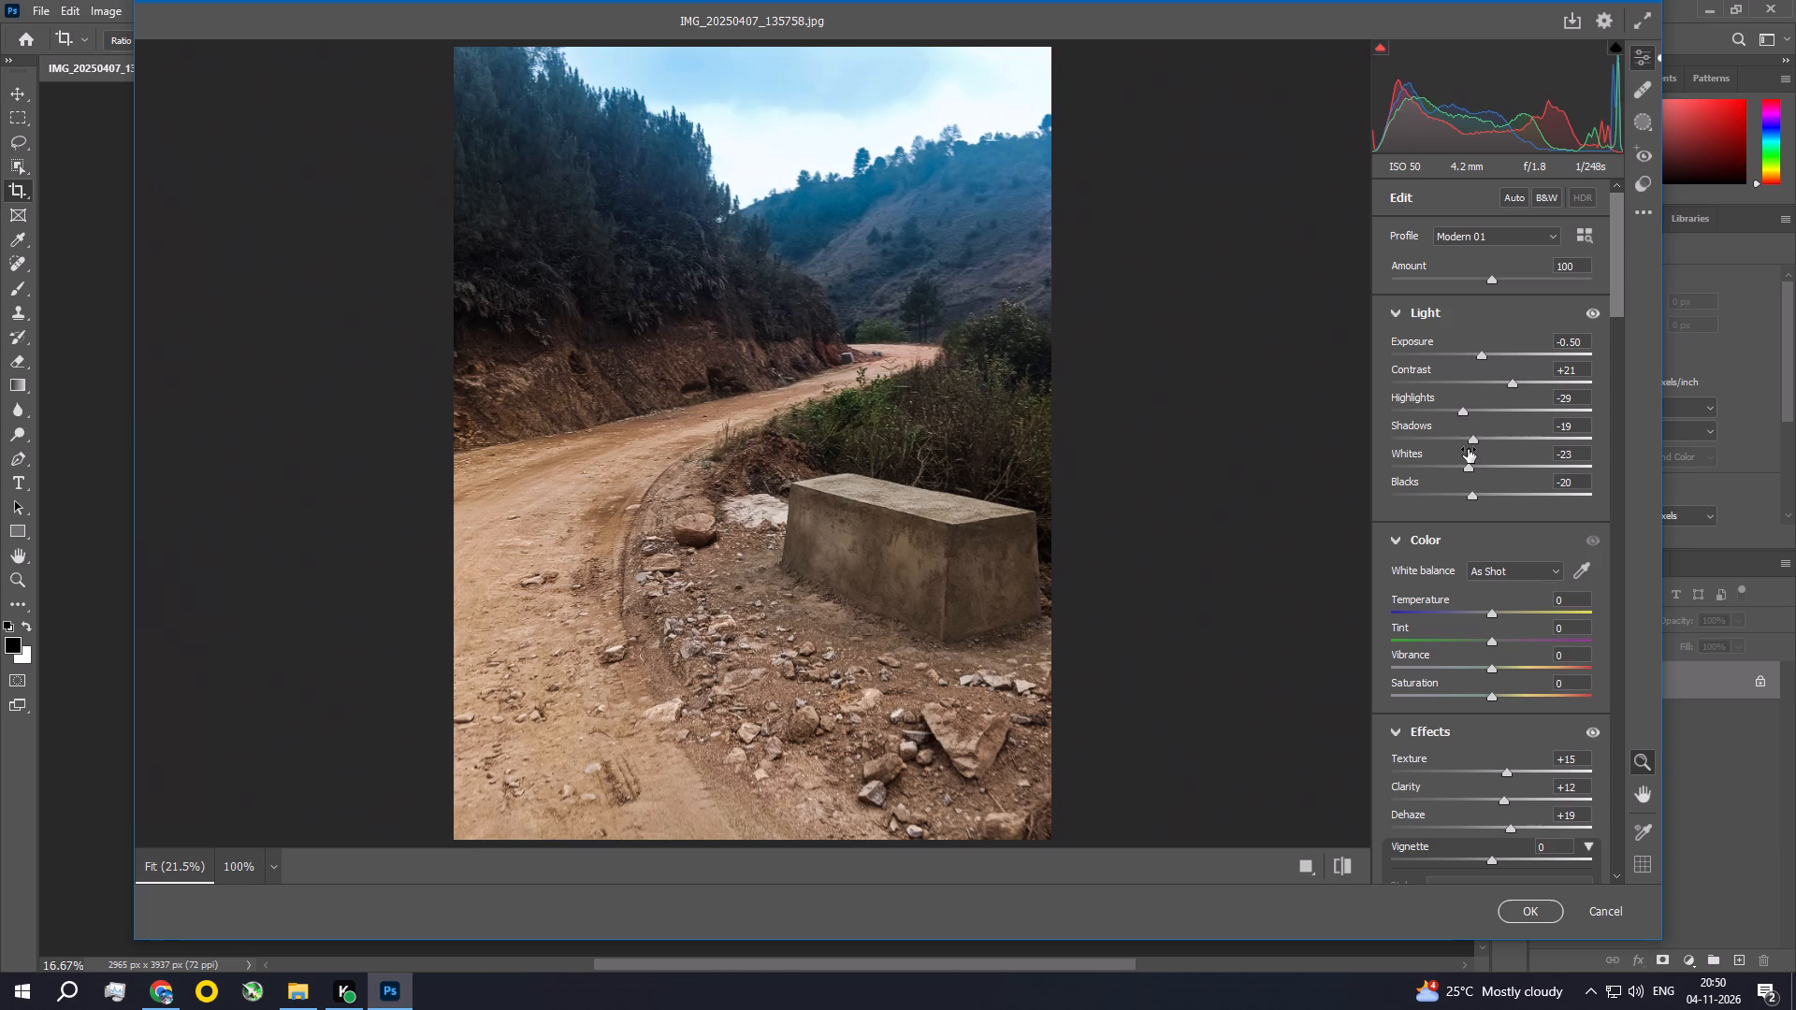
# Set the dirt road photo's Vibrance to +10 and Saturation to +7.
pyautogui.moveTo(1620, 278); pyautogui.dragTo(1621, 284)
pyautogui.moveTo(1621, 284); pyautogui.dragTo(1615, 331)
pyautogui.moveTo(1494, 368); pyautogui.dragTo(1499, 368)
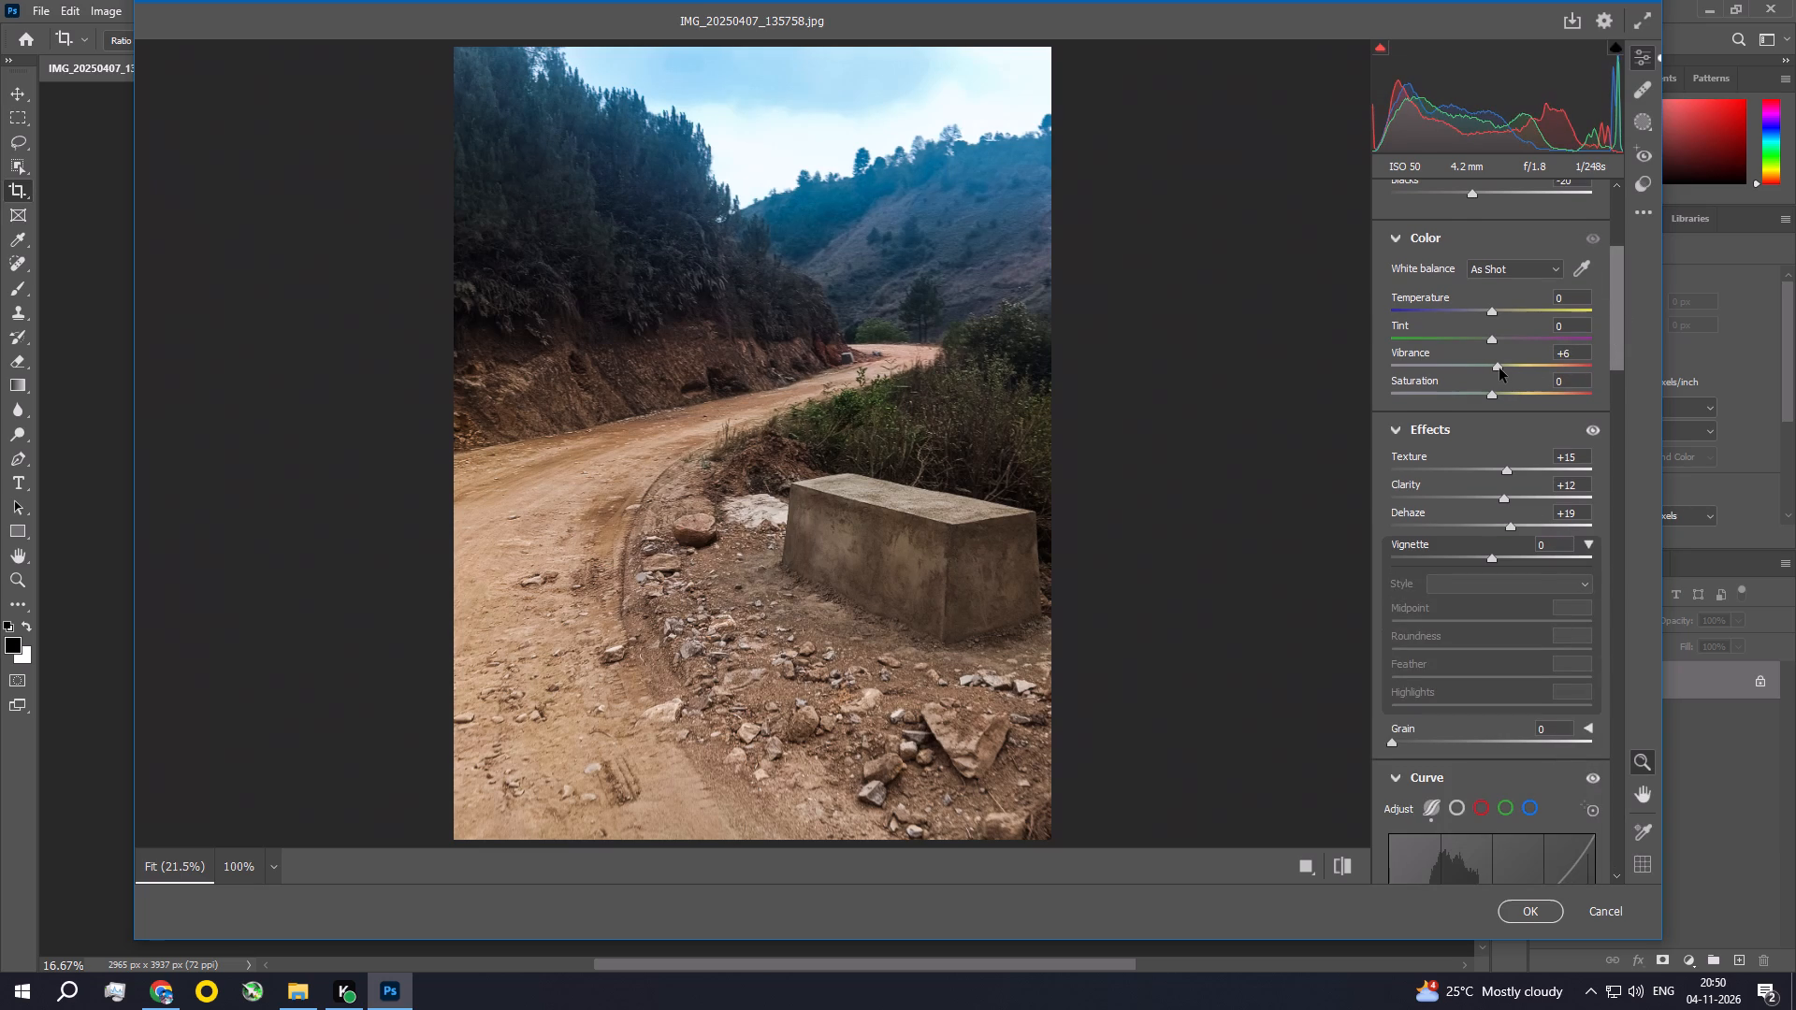
pyautogui.moveTo(1499, 368); pyautogui.dragTo(1505, 370)
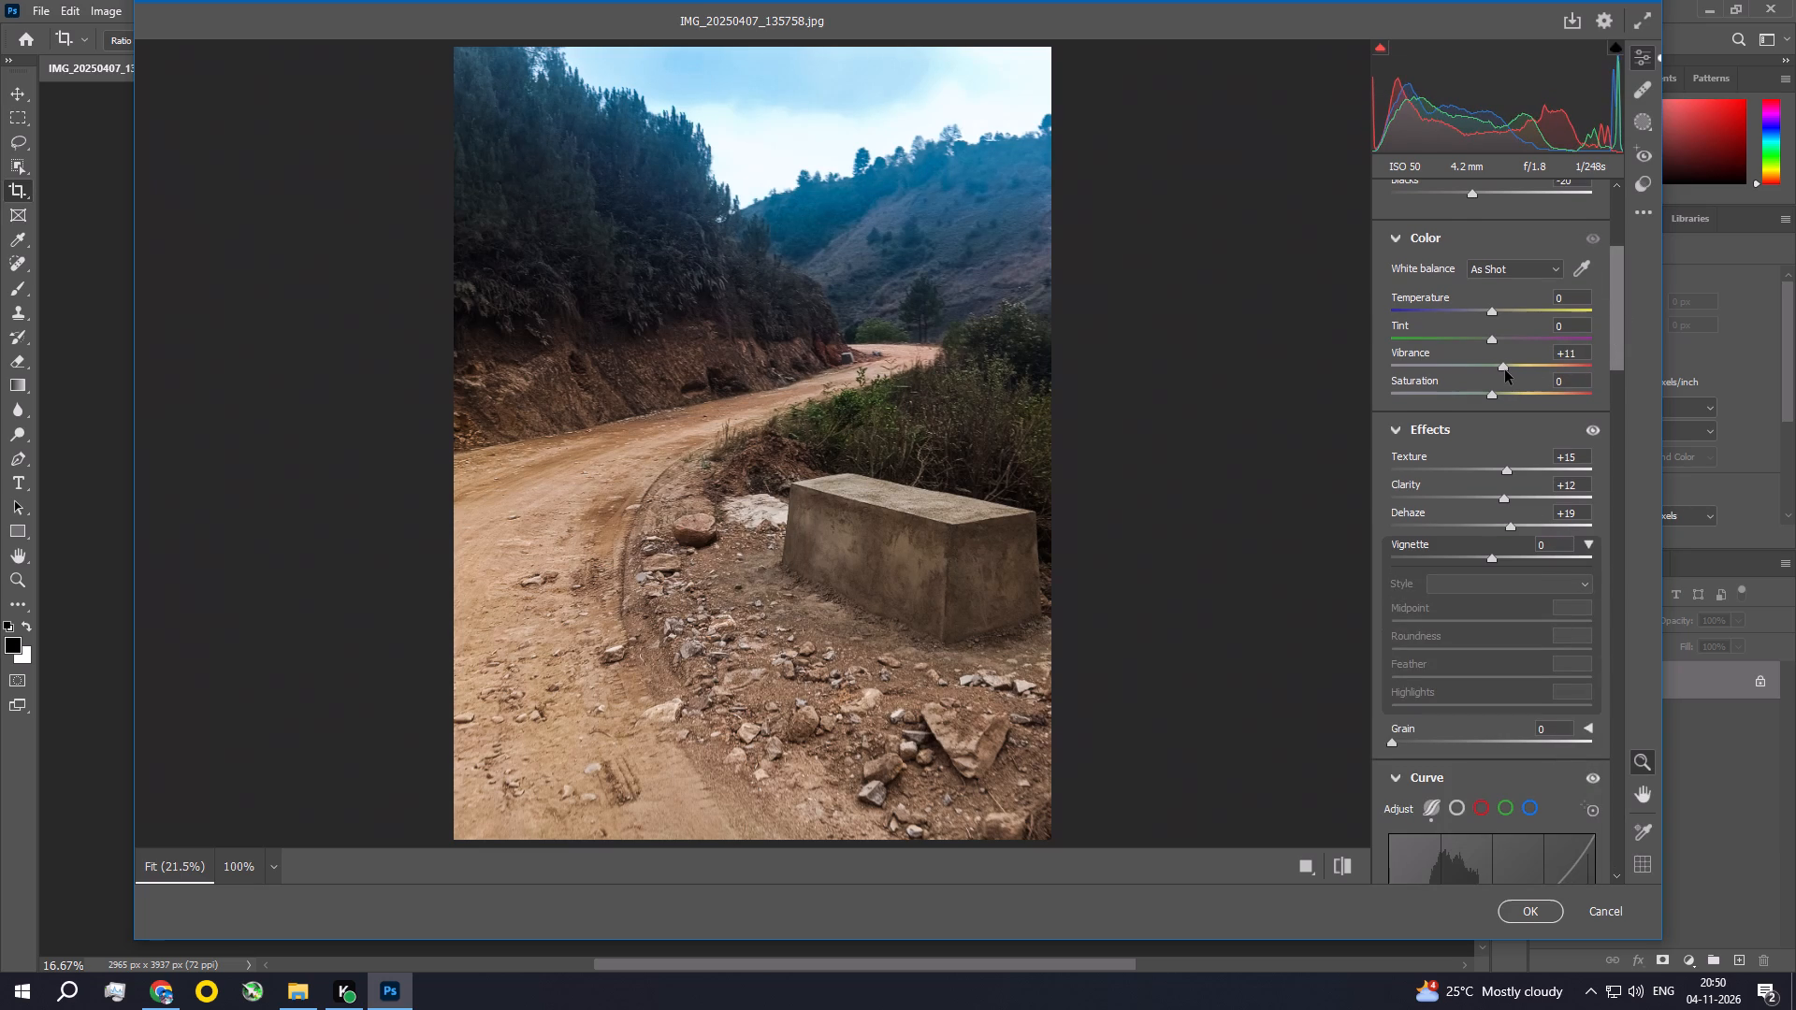
pyautogui.moveTo(1505, 370); pyautogui.dragTo(1502, 370)
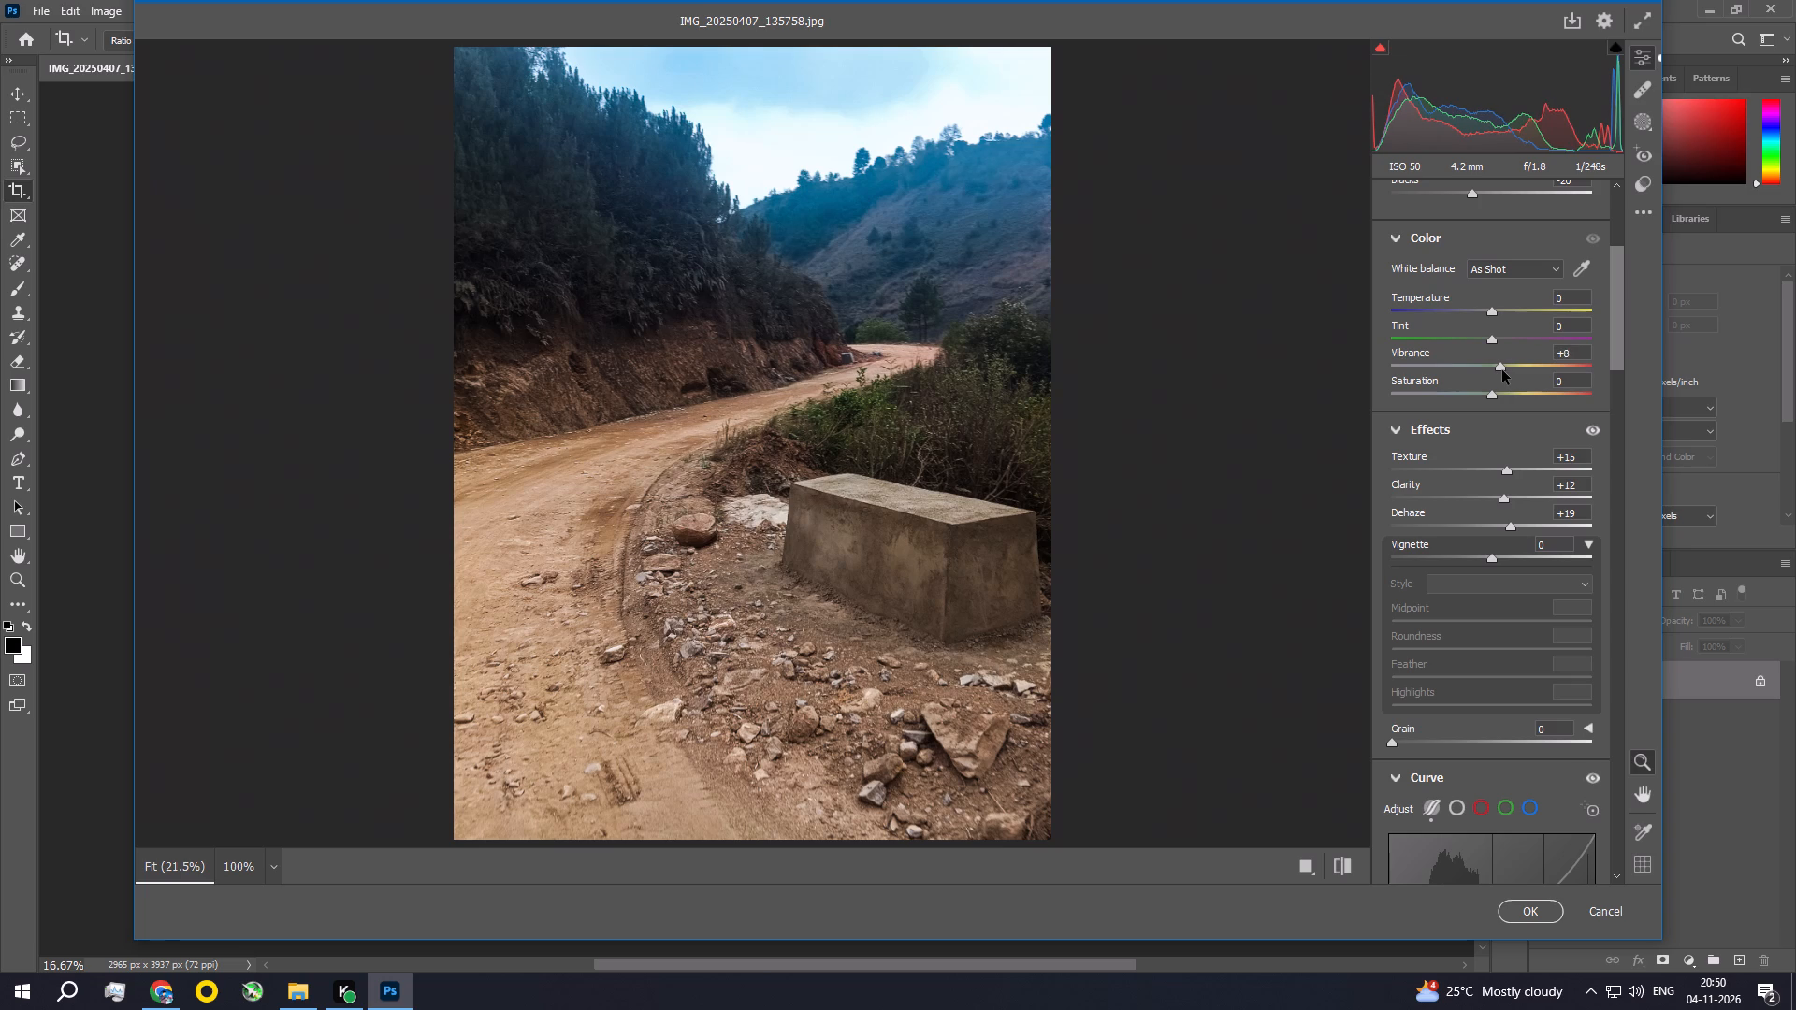
pyautogui.moveTo(1502, 370); pyautogui.dragTo(1504, 370)
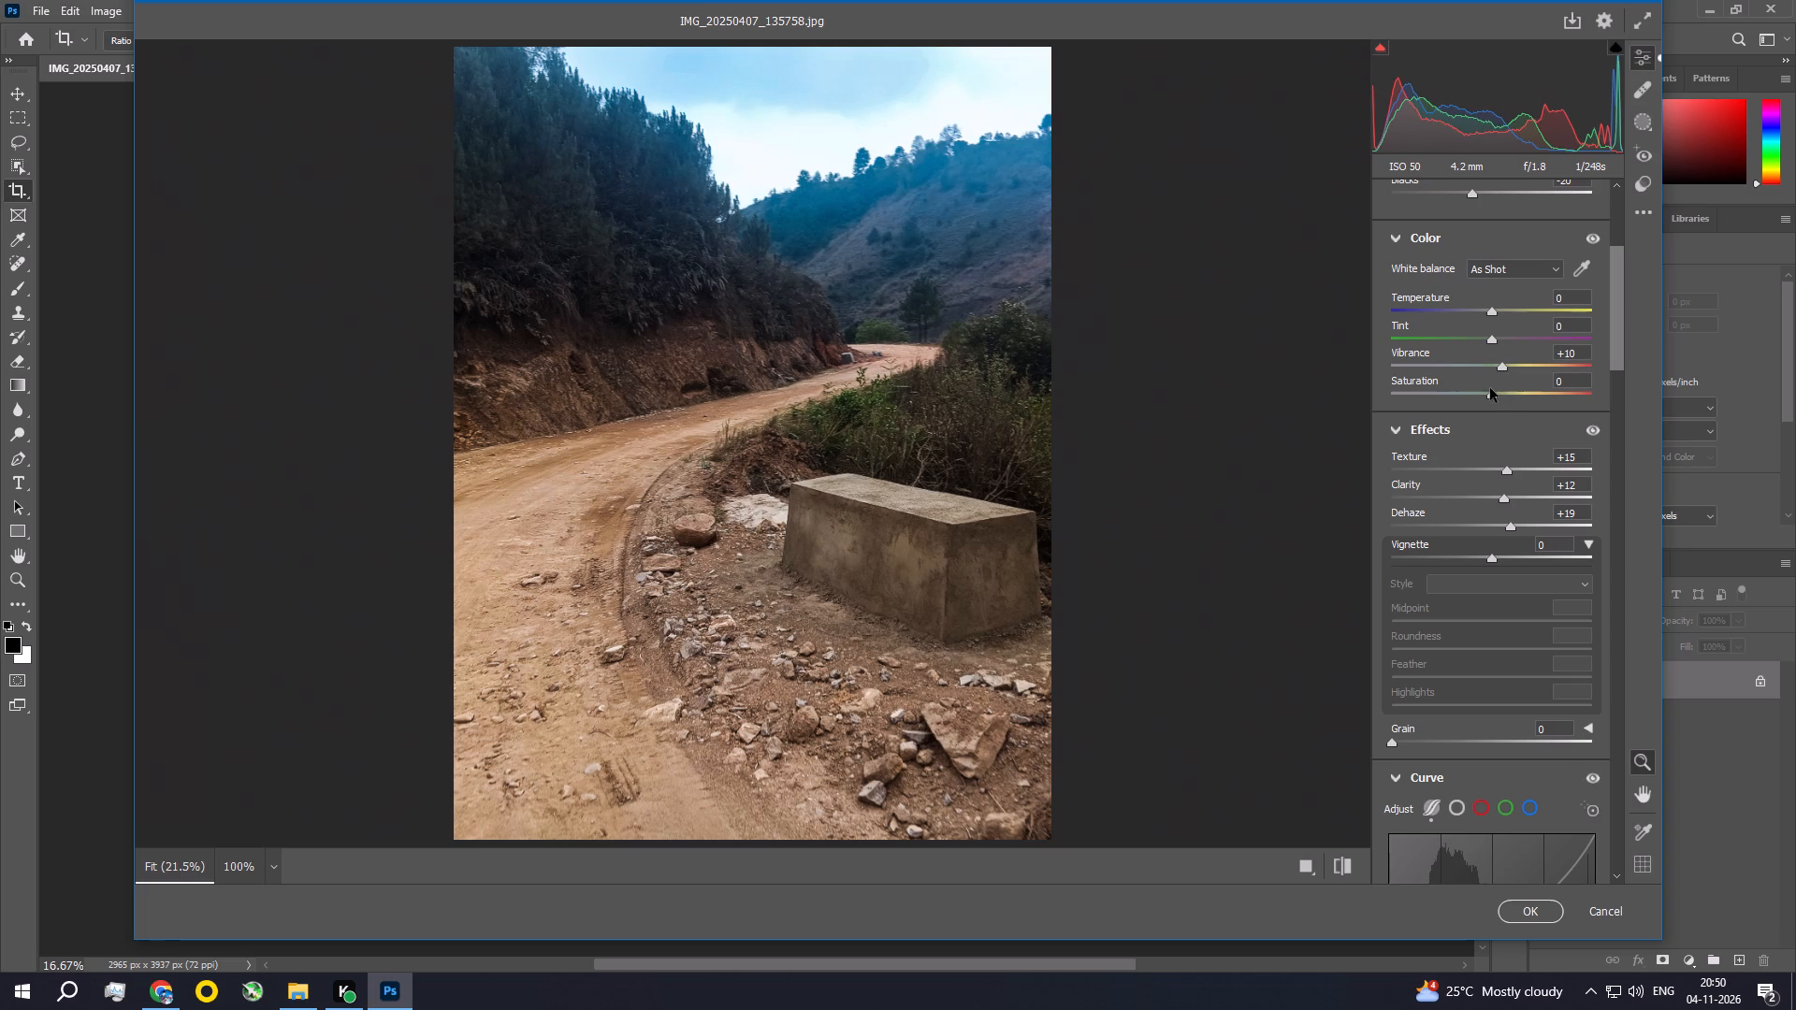
pyautogui.click(1490, 394)
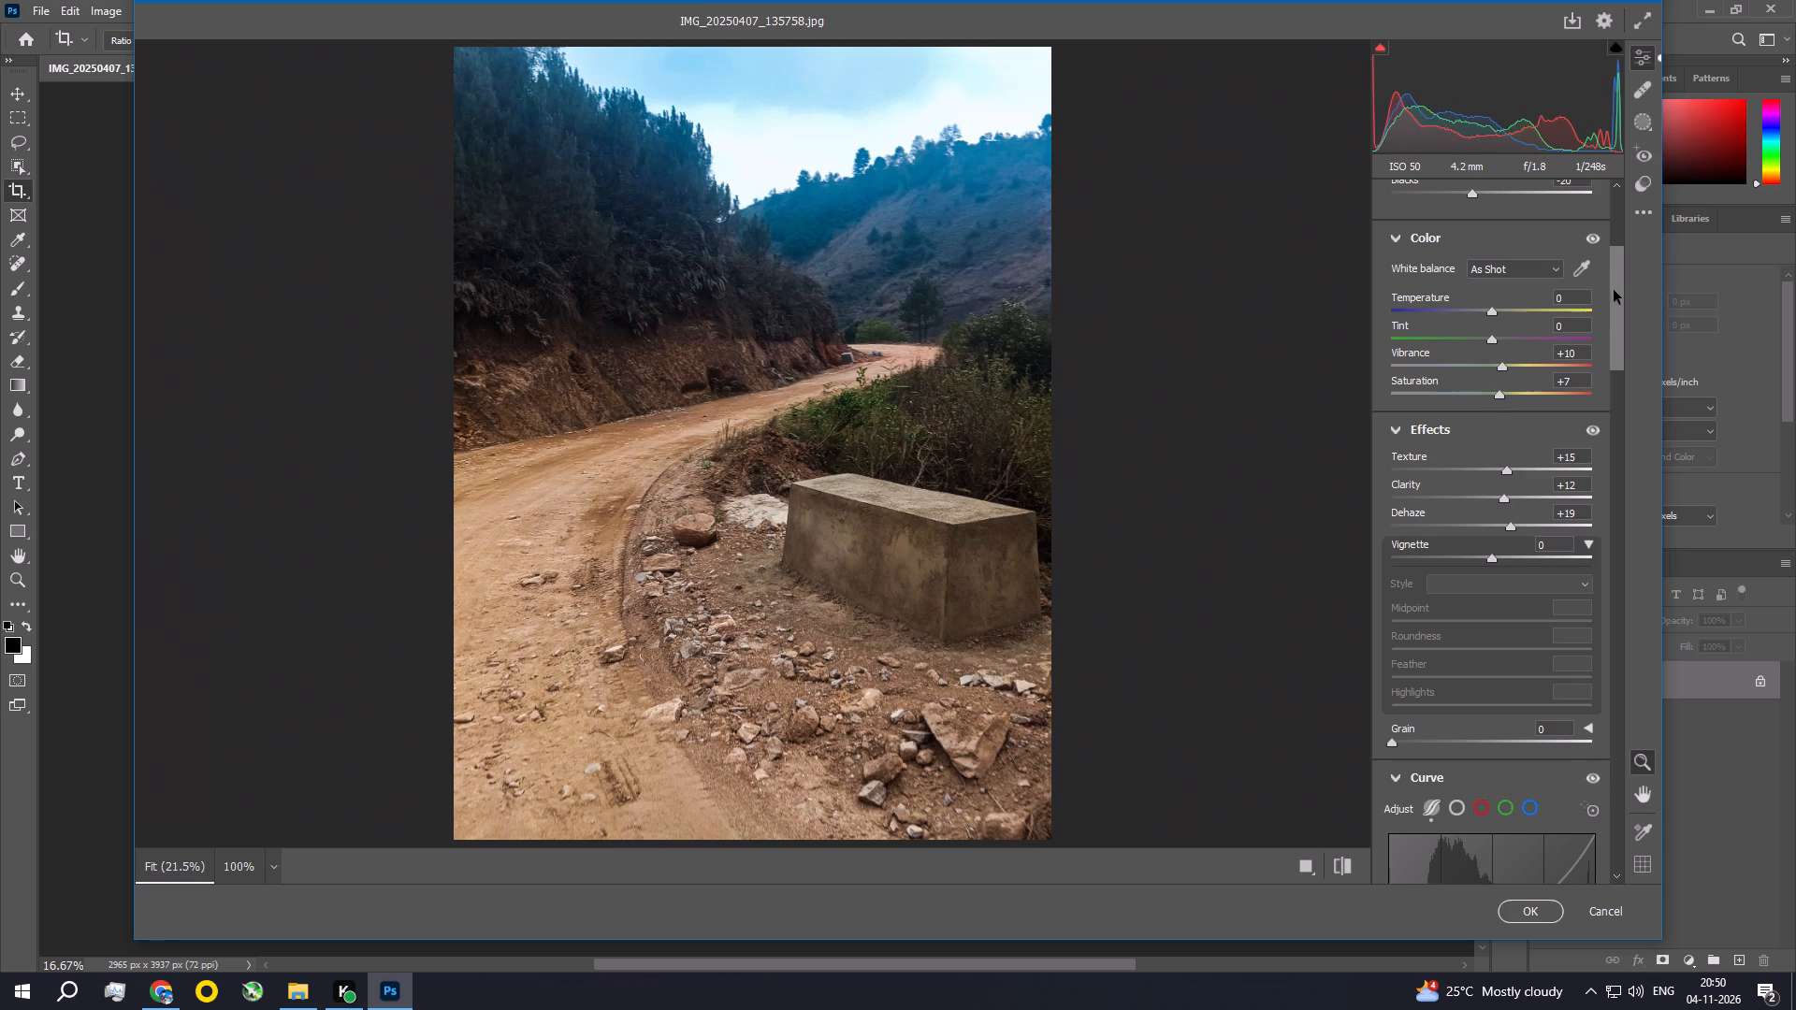
# In the Color Mixer, set Yellows saturation to +13 and Oranges luminance to +13, and apply the Camera Raw adjustments.
pyautogui.moveTo(1616, 289); pyautogui.dragTo(1616, 362)
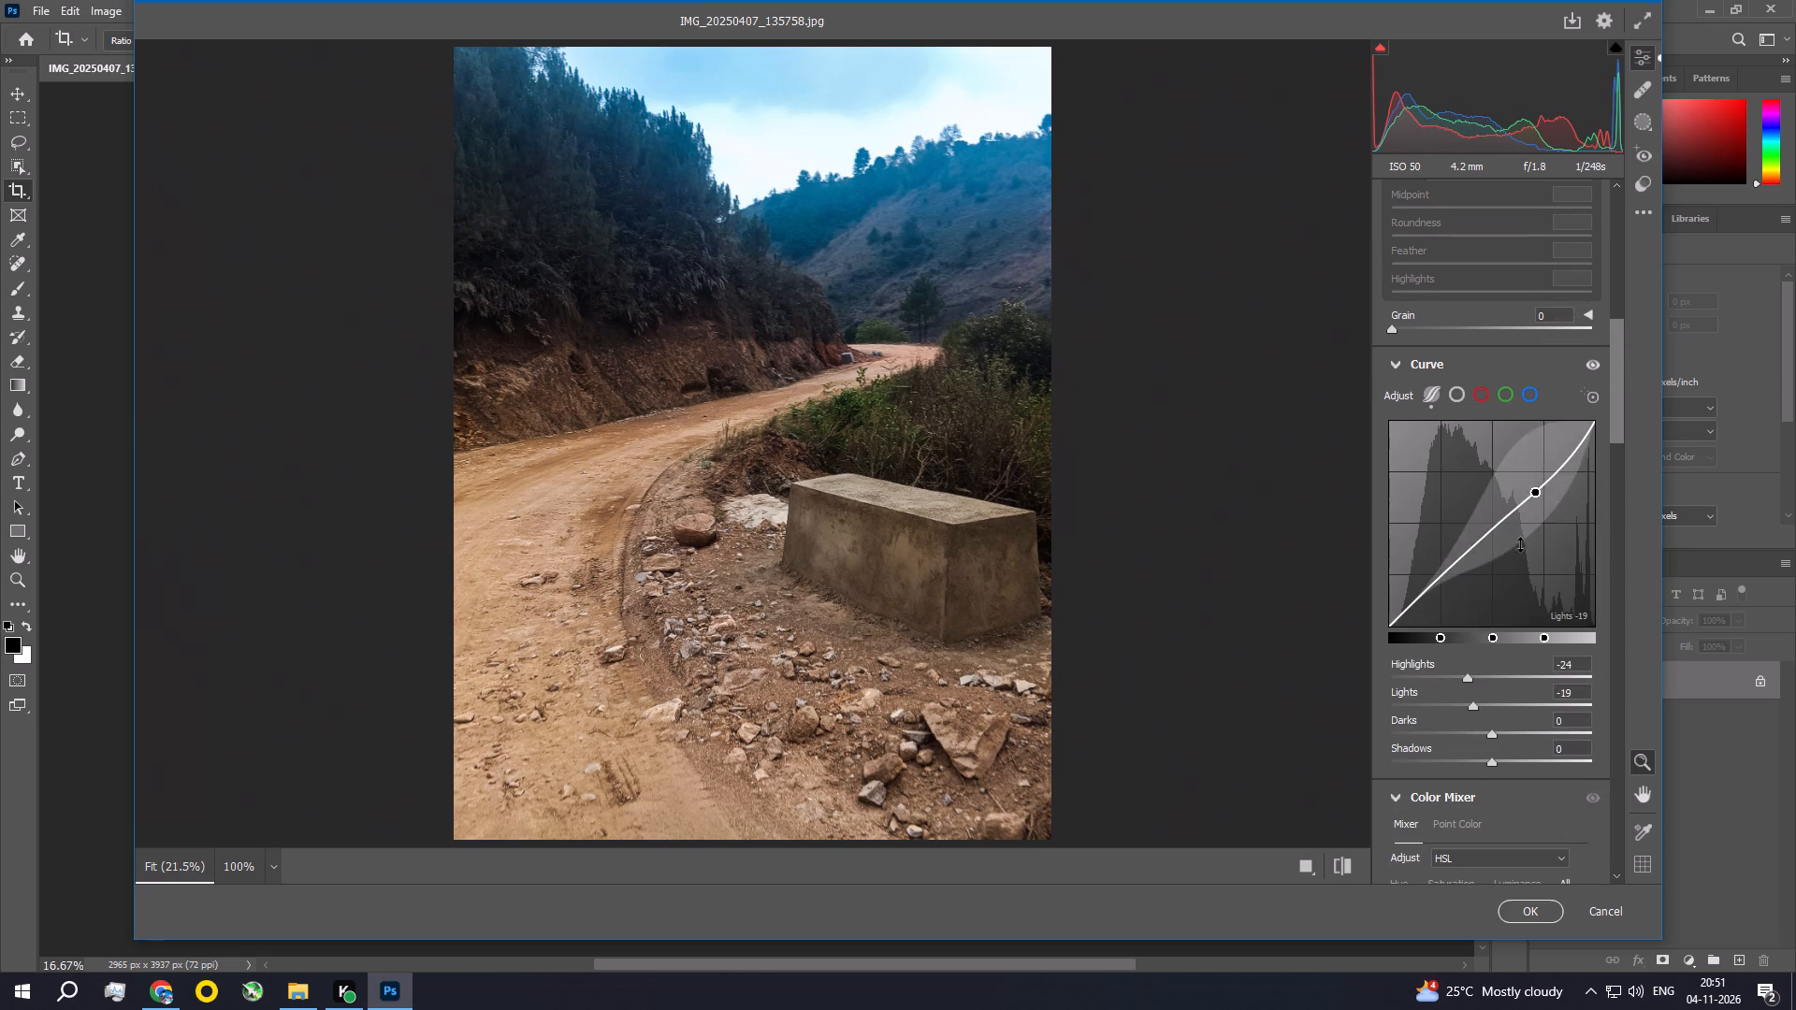
pyautogui.moveTo(1617, 412); pyautogui.dragTo(1617, 484)
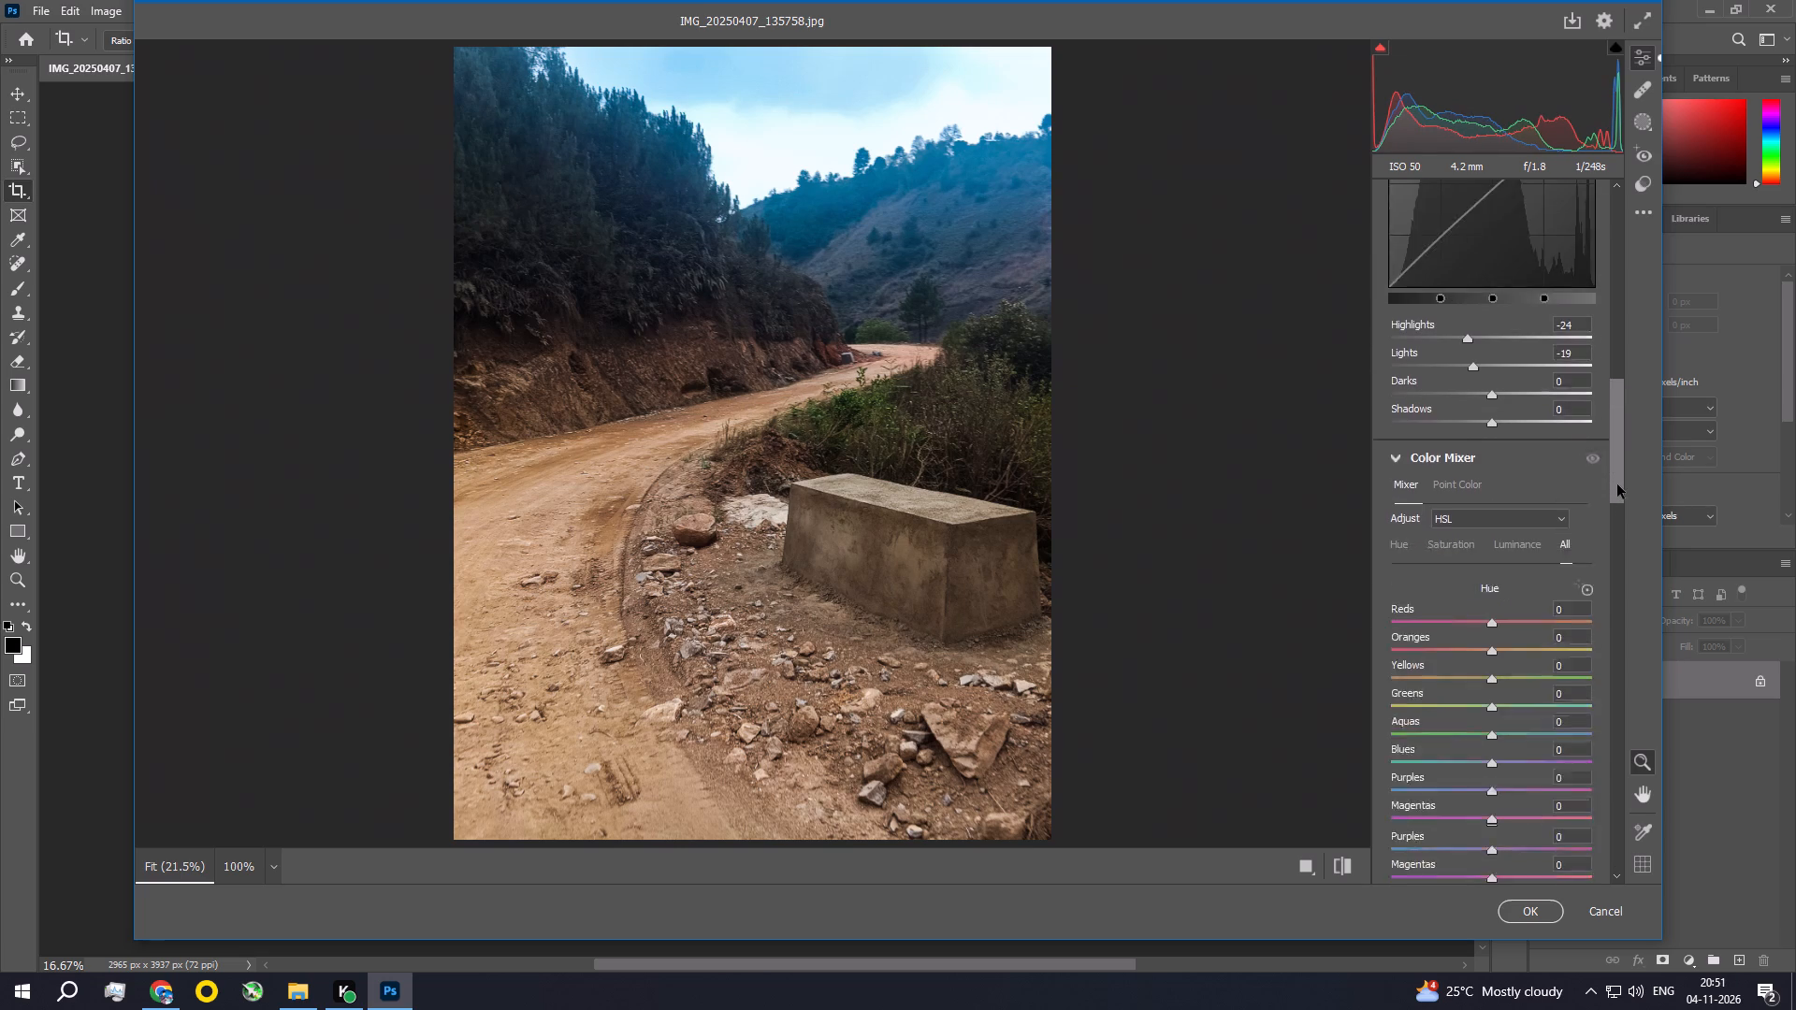
pyautogui.moveTo(1617, 484); pyautogui.dragTo(1617, 492)
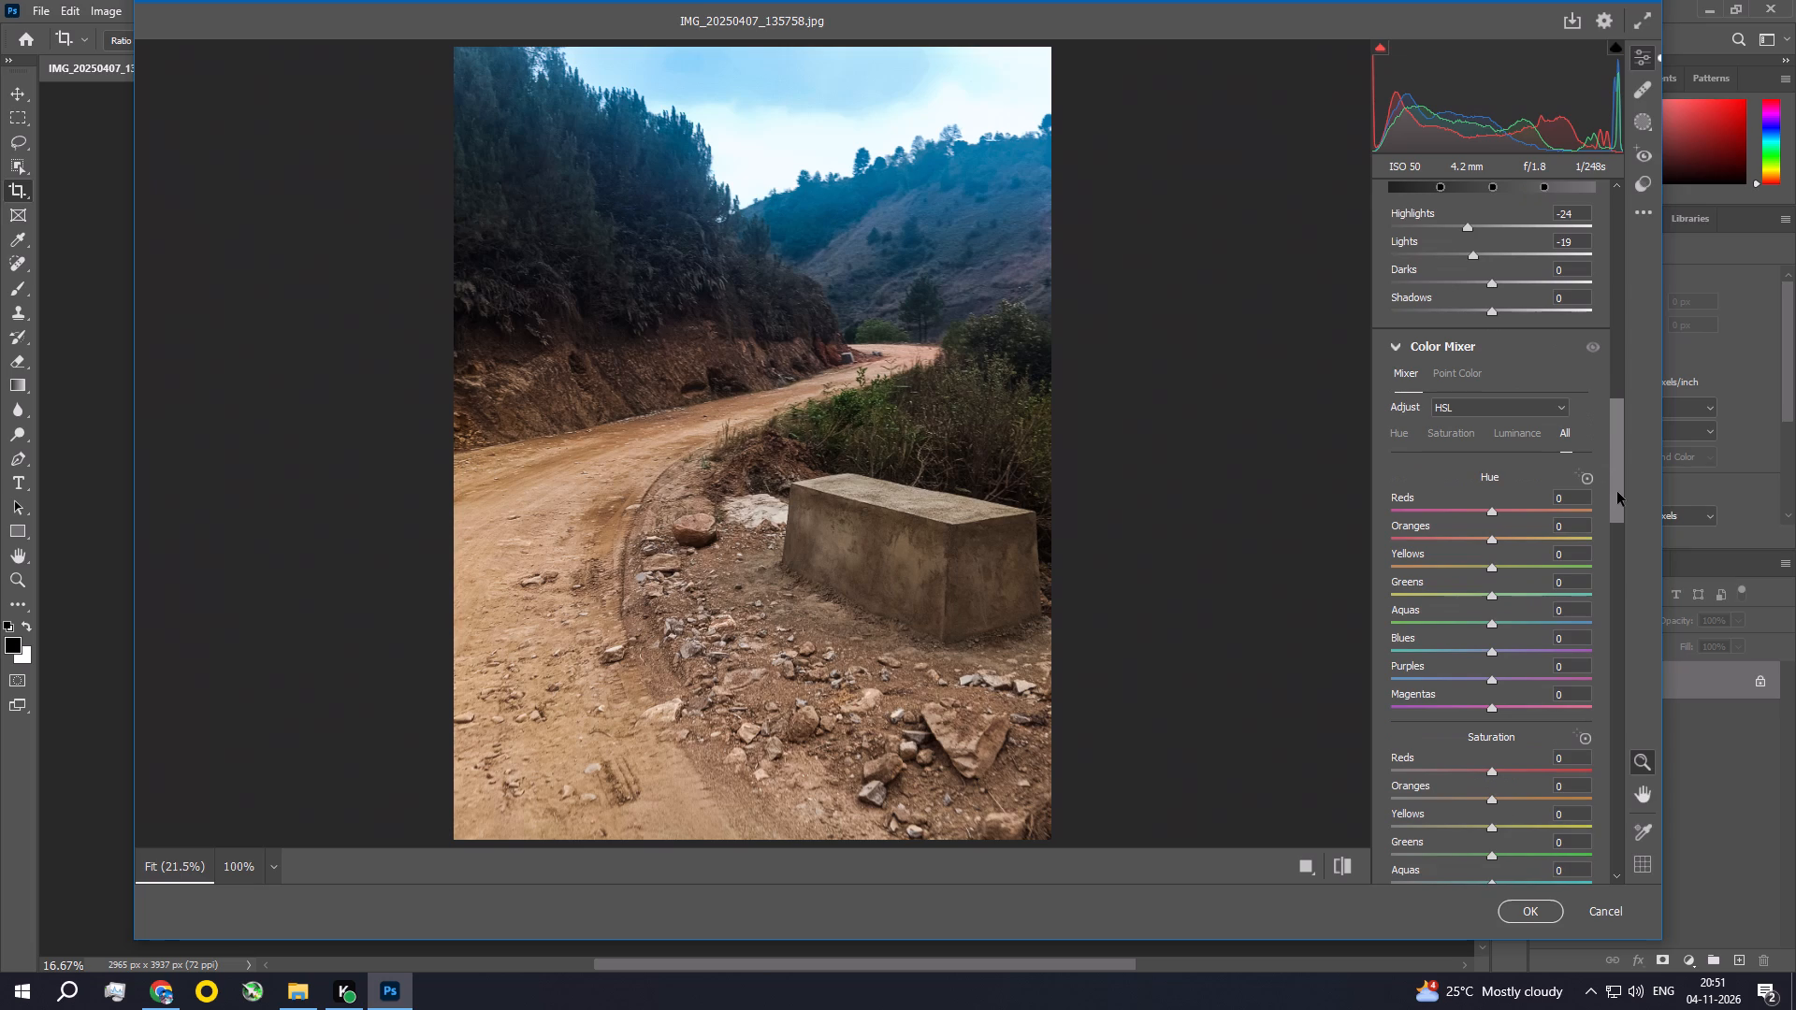
pyautogui.moveTo(1617, 492); pyautogui.dragTo(1618, 558)
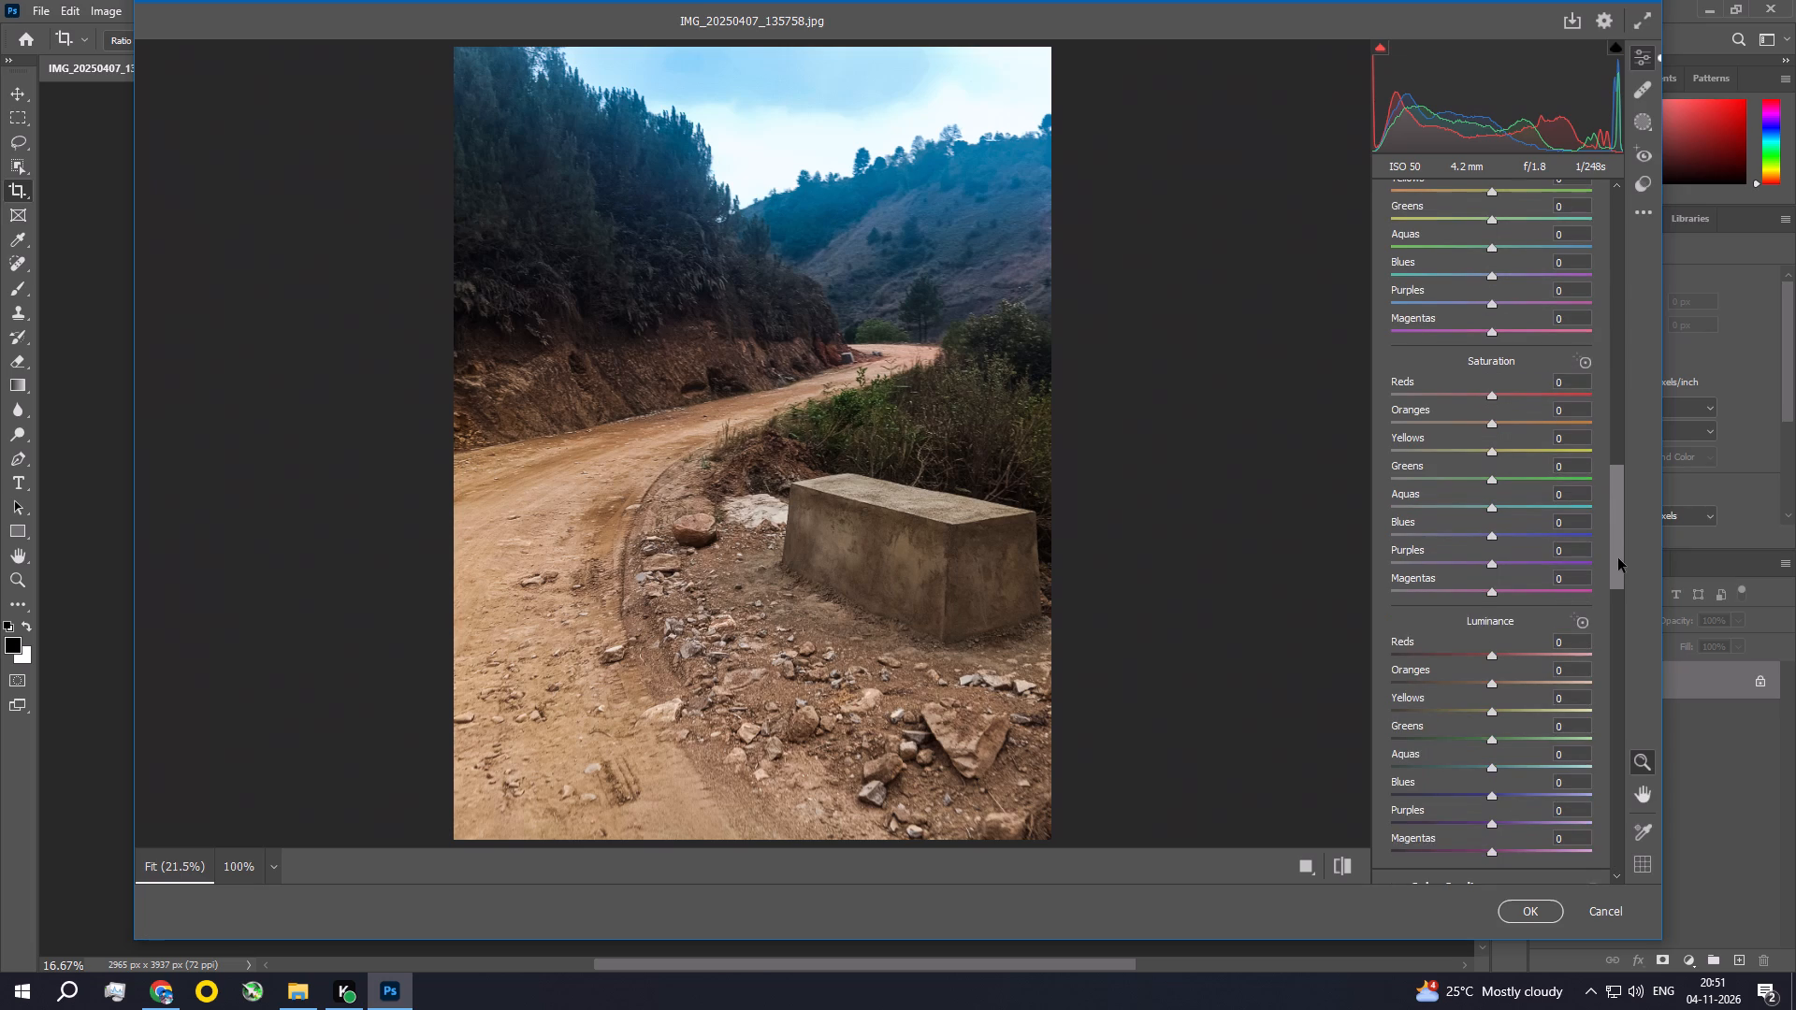
pyautogui.moveTo(1618, 558); pyautogui.dragTo(1619, 573)
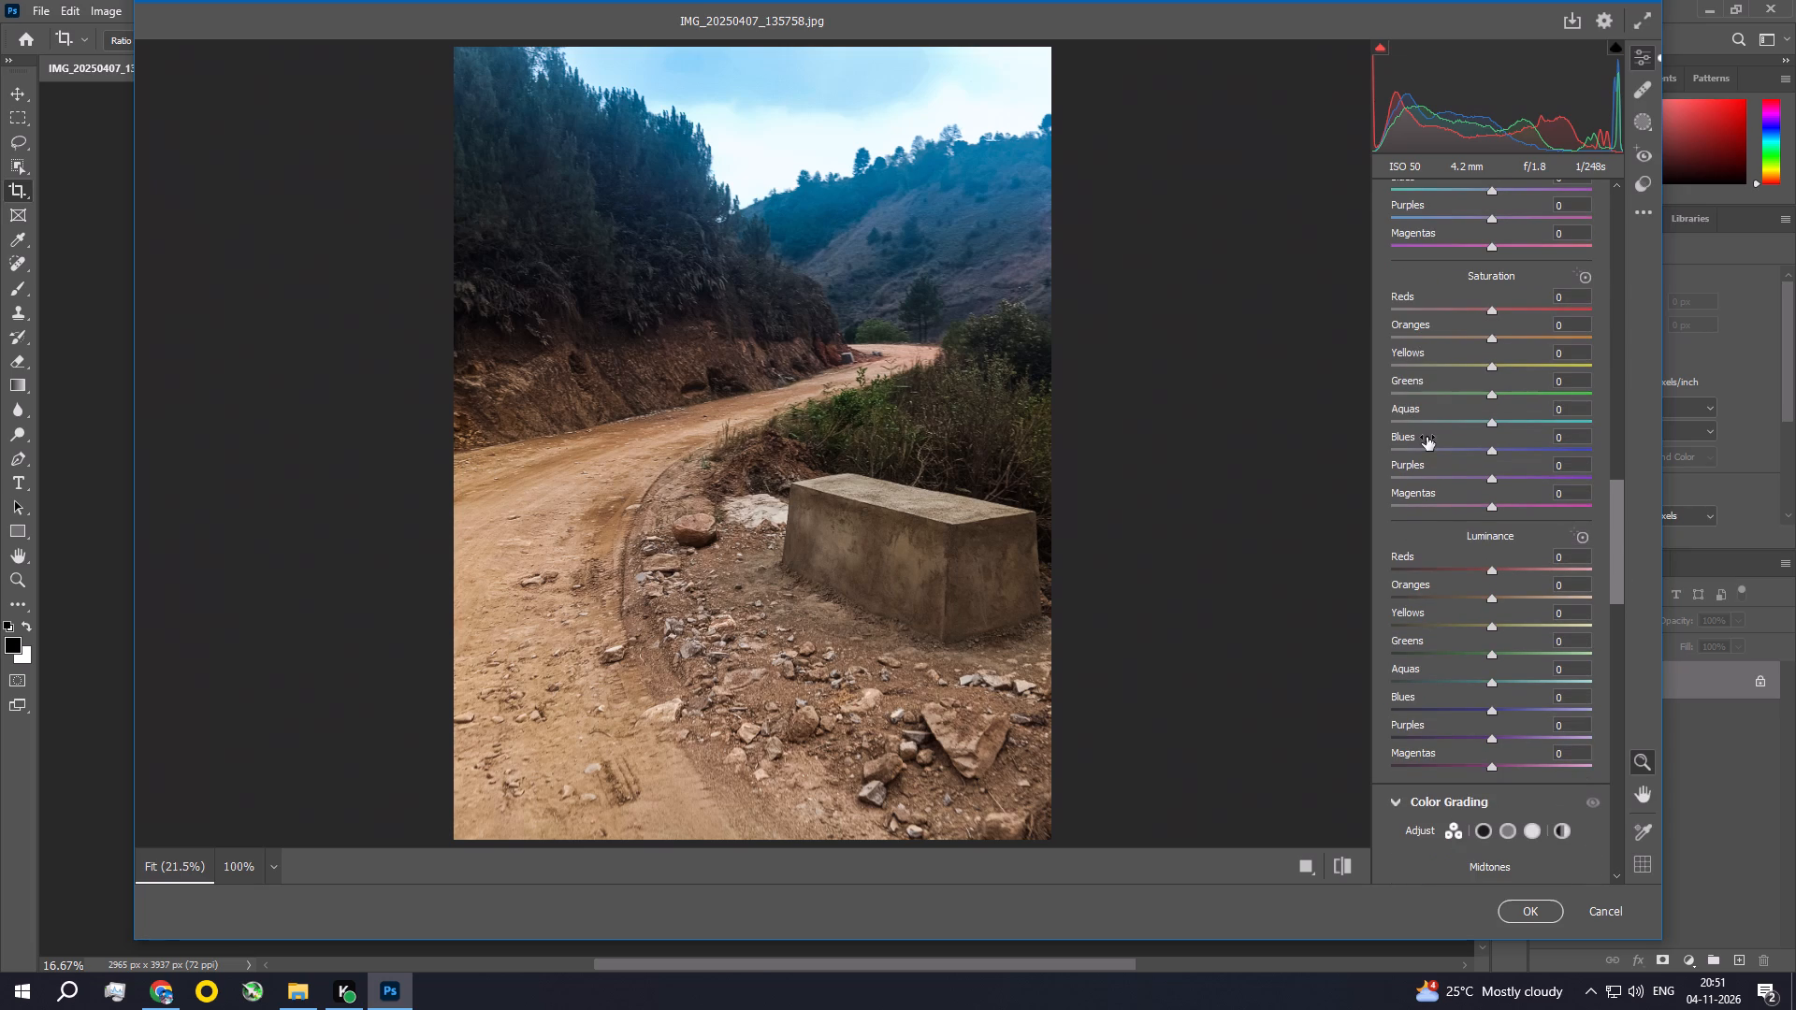
pyautogui.moveTo(1492, 370); pyautogui.dragTo(1505, 370)
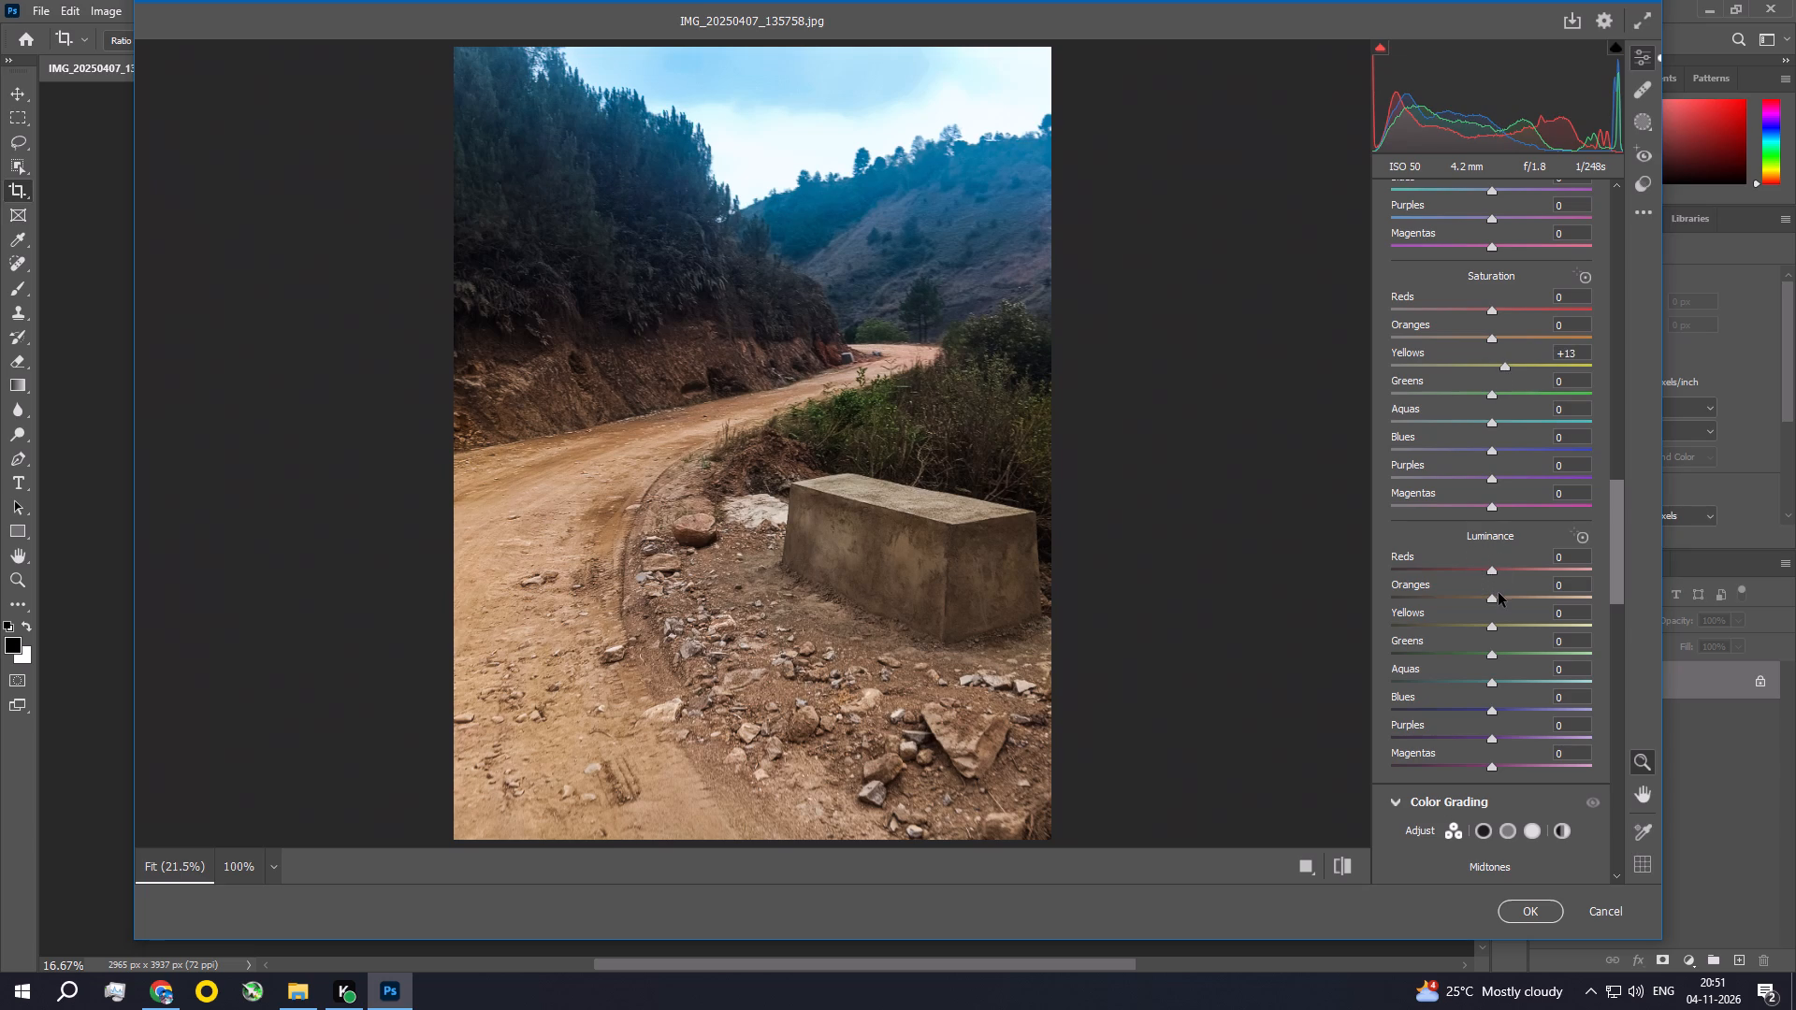
pyautogui.moveTo(1492, 603); pyautogui.dragTo(1503, 603)
pyautogui.moveTo(1488, 598); pyautogui.dragTo(1501, 599)
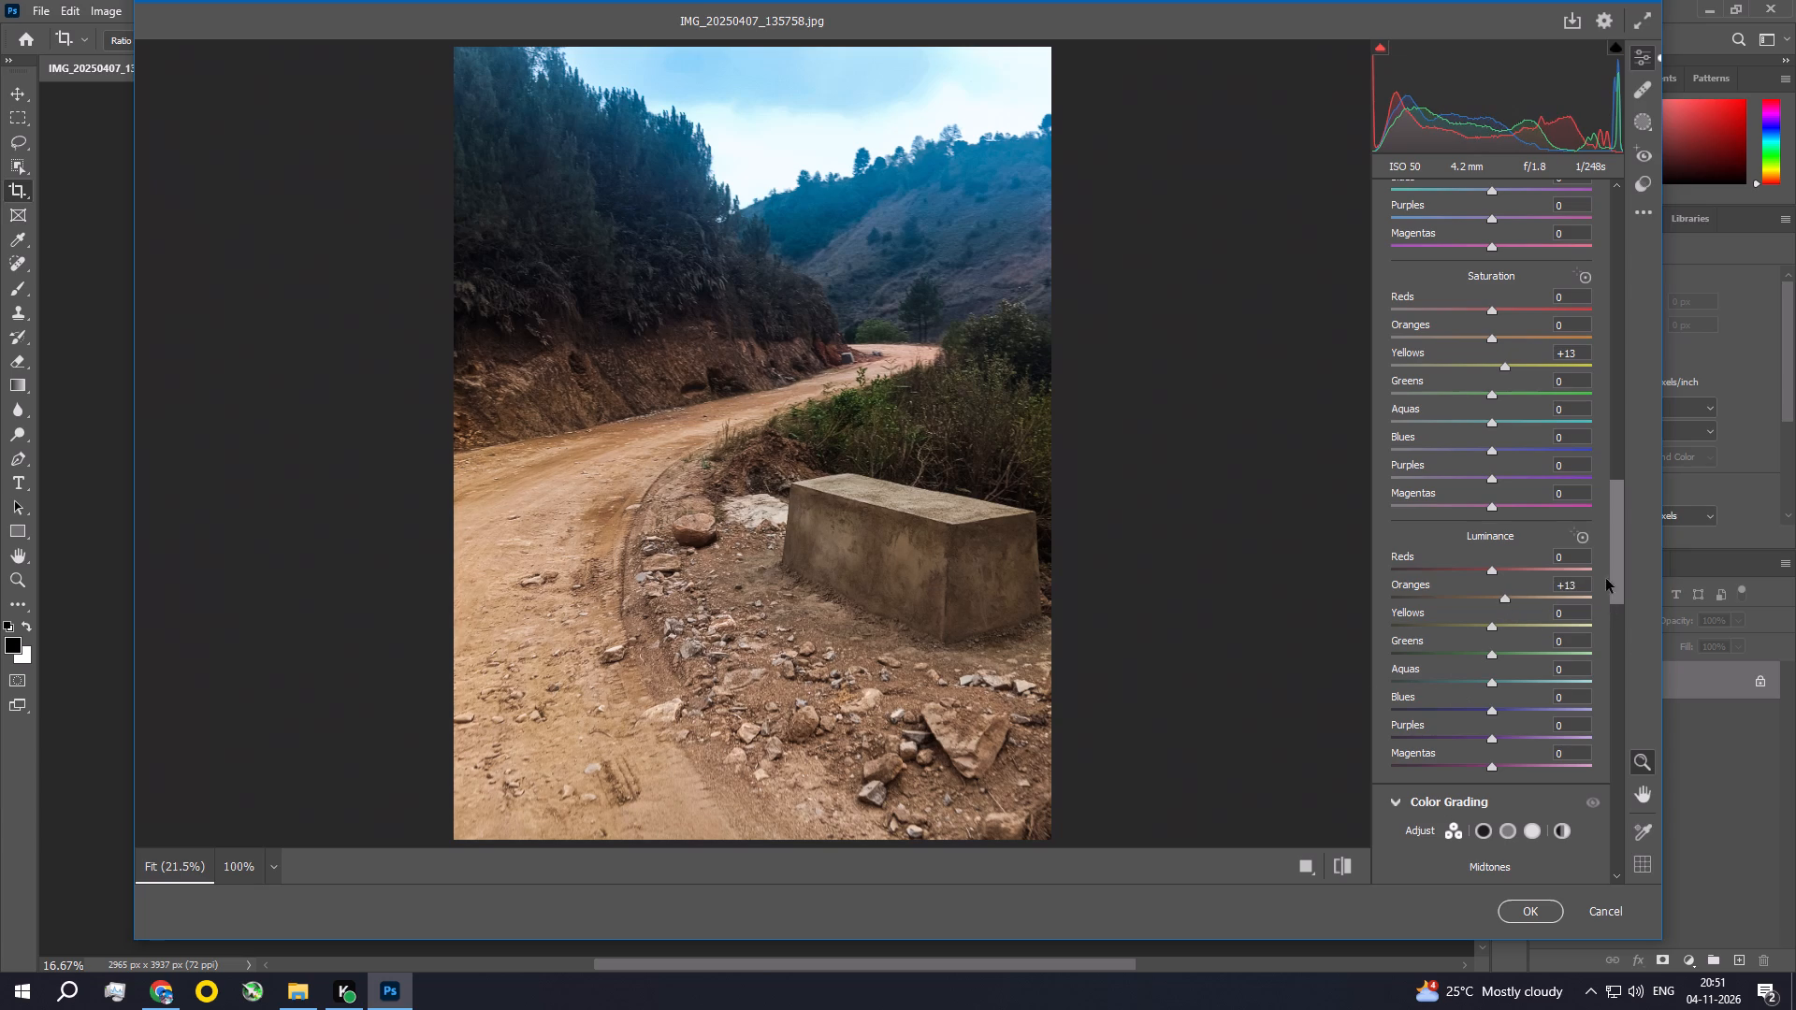
pyautogui.moveTo(1616, 546); pyautogui.dragTo(1623, 688)
pyautogui.click(1516, 912)
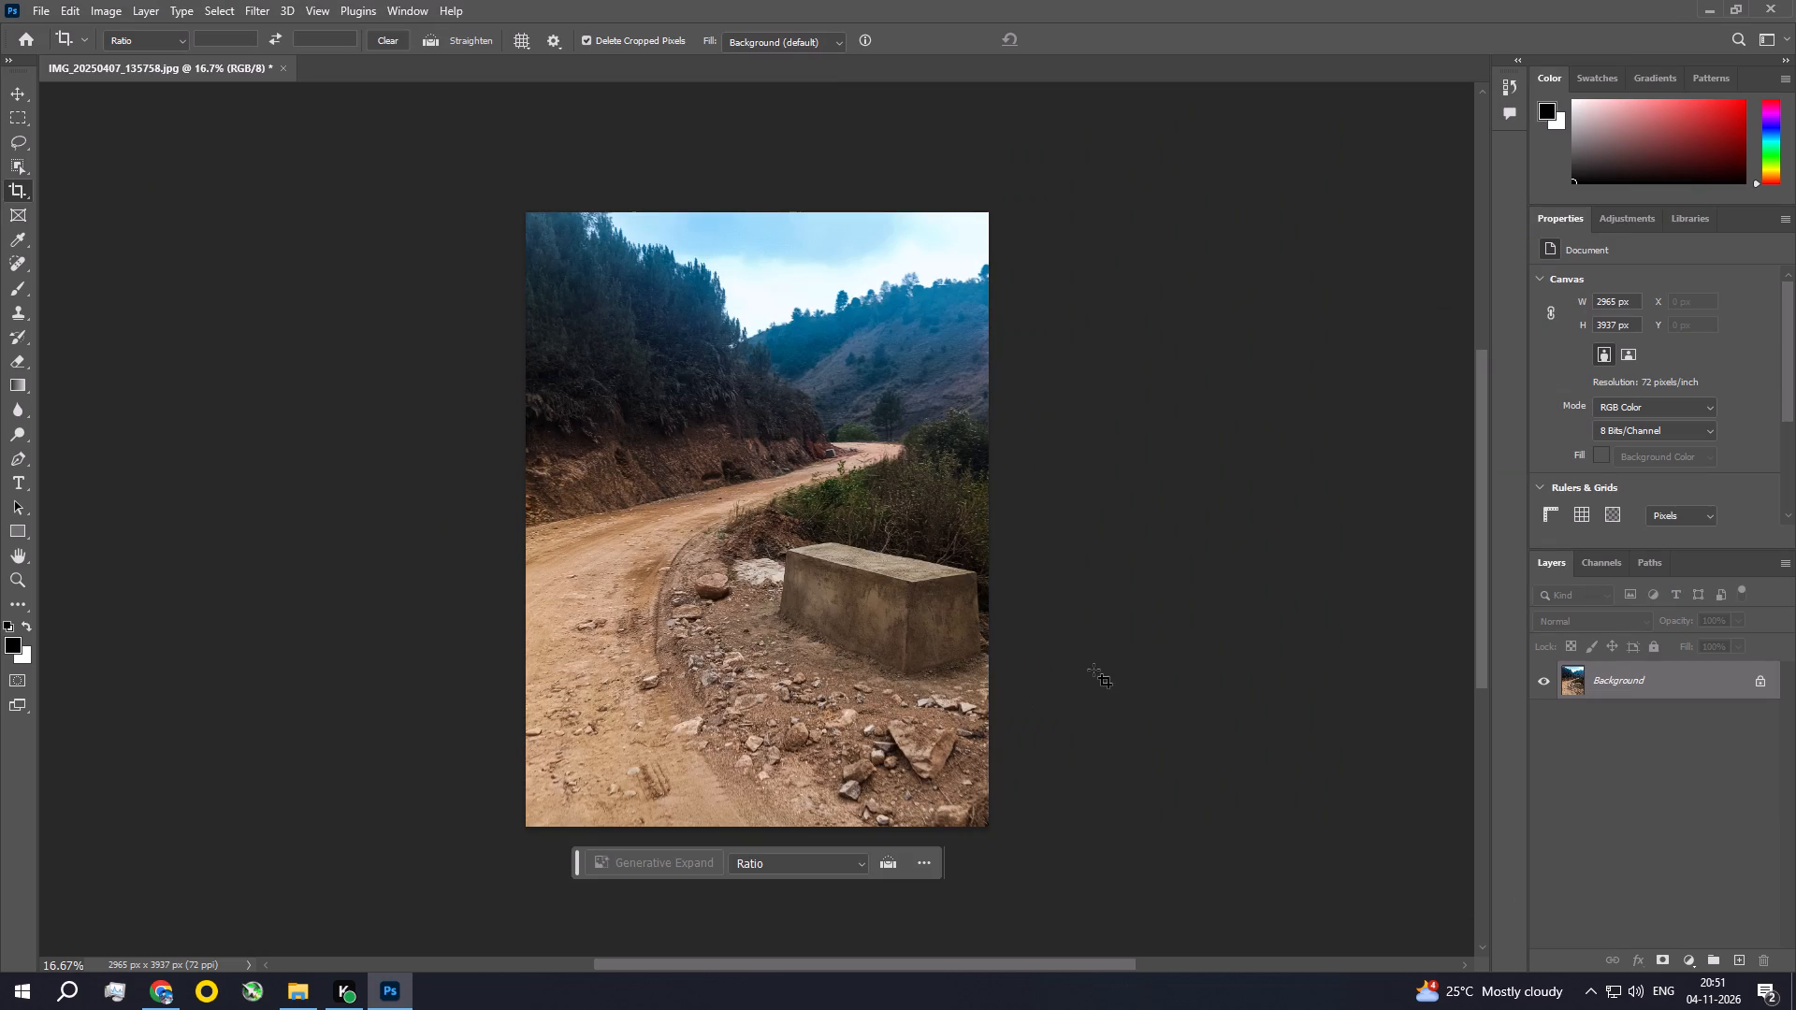
# Apply a Warming Filter (85) Photo Filter at 39% density to the dirt road photo.
pyautogui.click(101, 10)
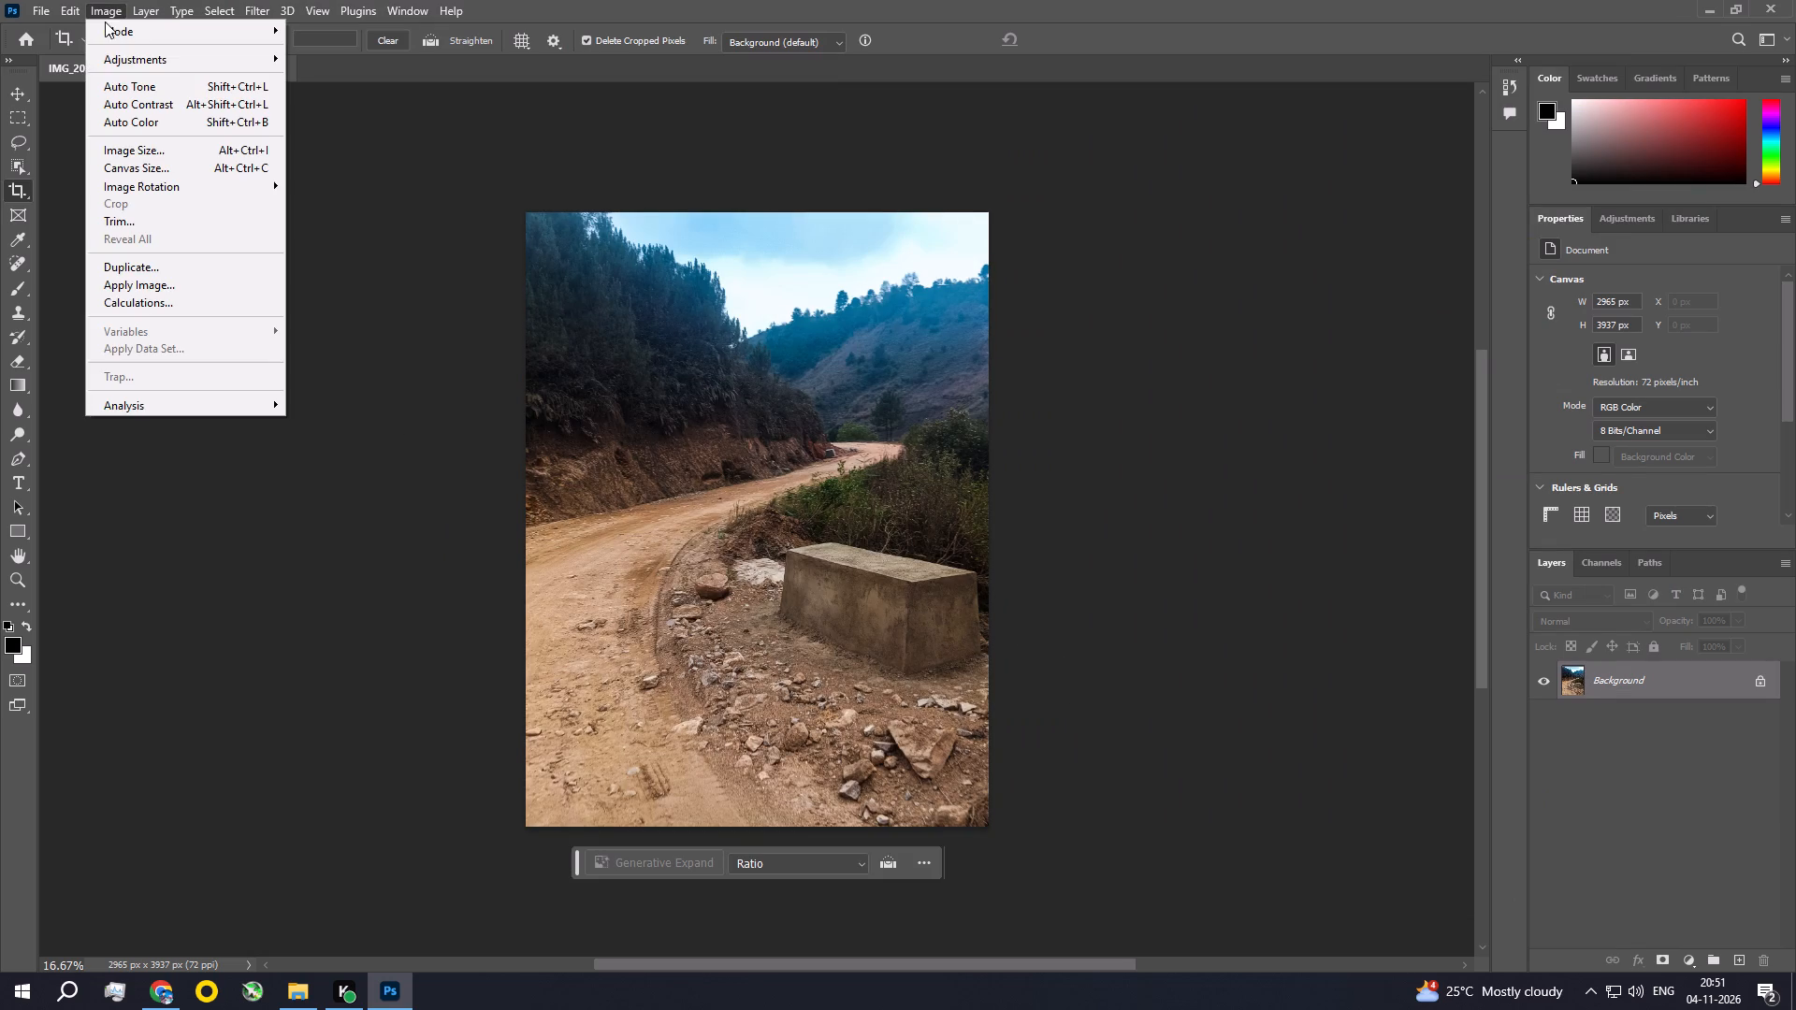
pyautogui.click(123, 63)
pyautogui.click(406, 209)
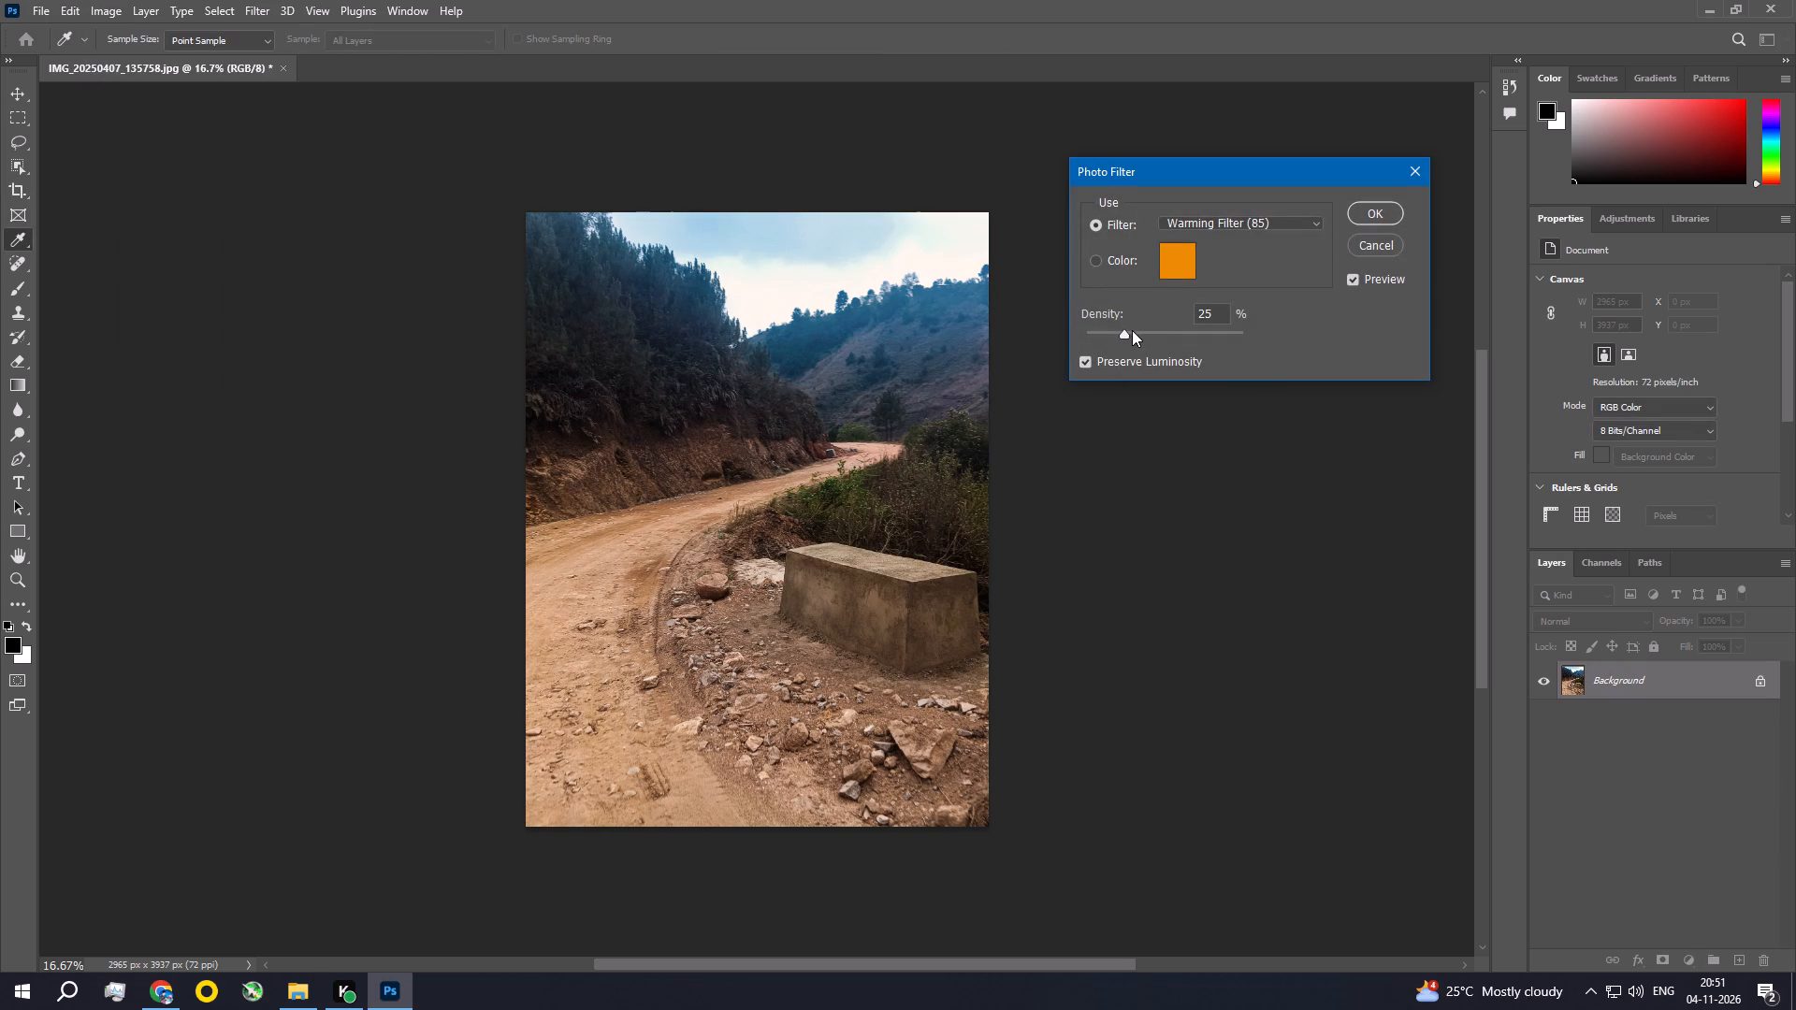
pyautogui.moveTo(1132, 330); pyautogui.dragTo(1146, 334)
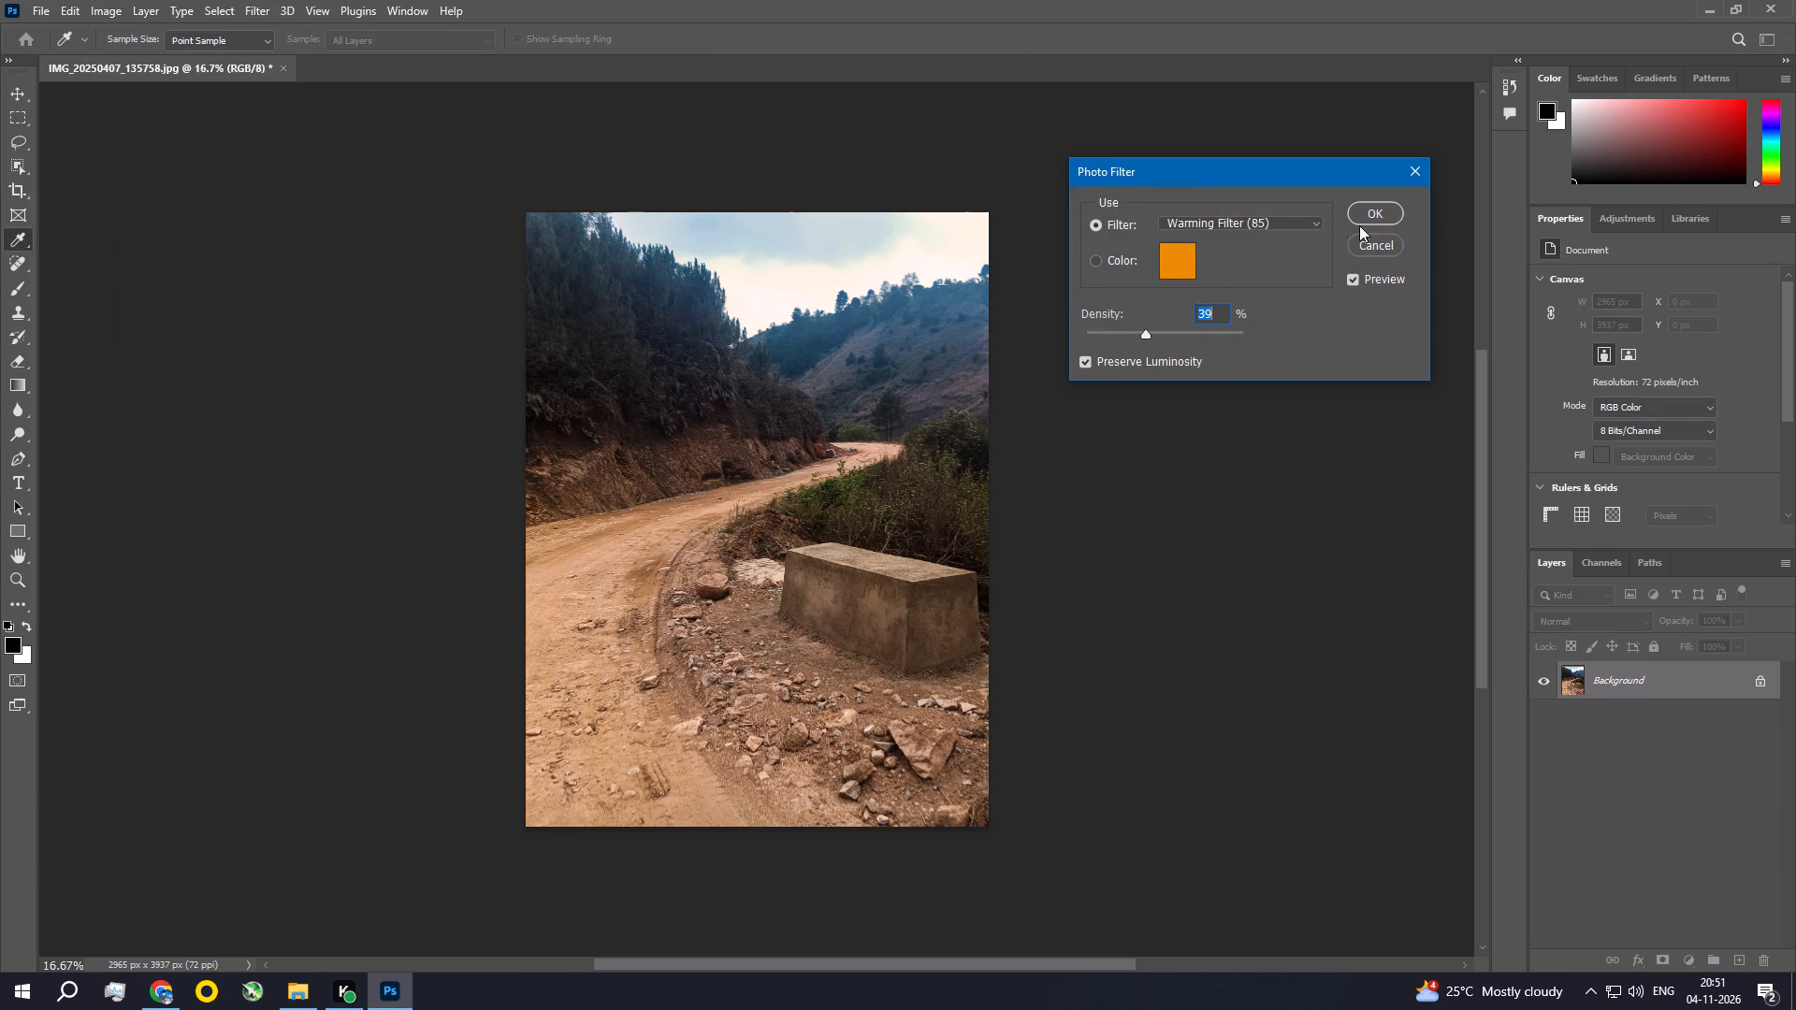
pyautogui.click(1365, 213)
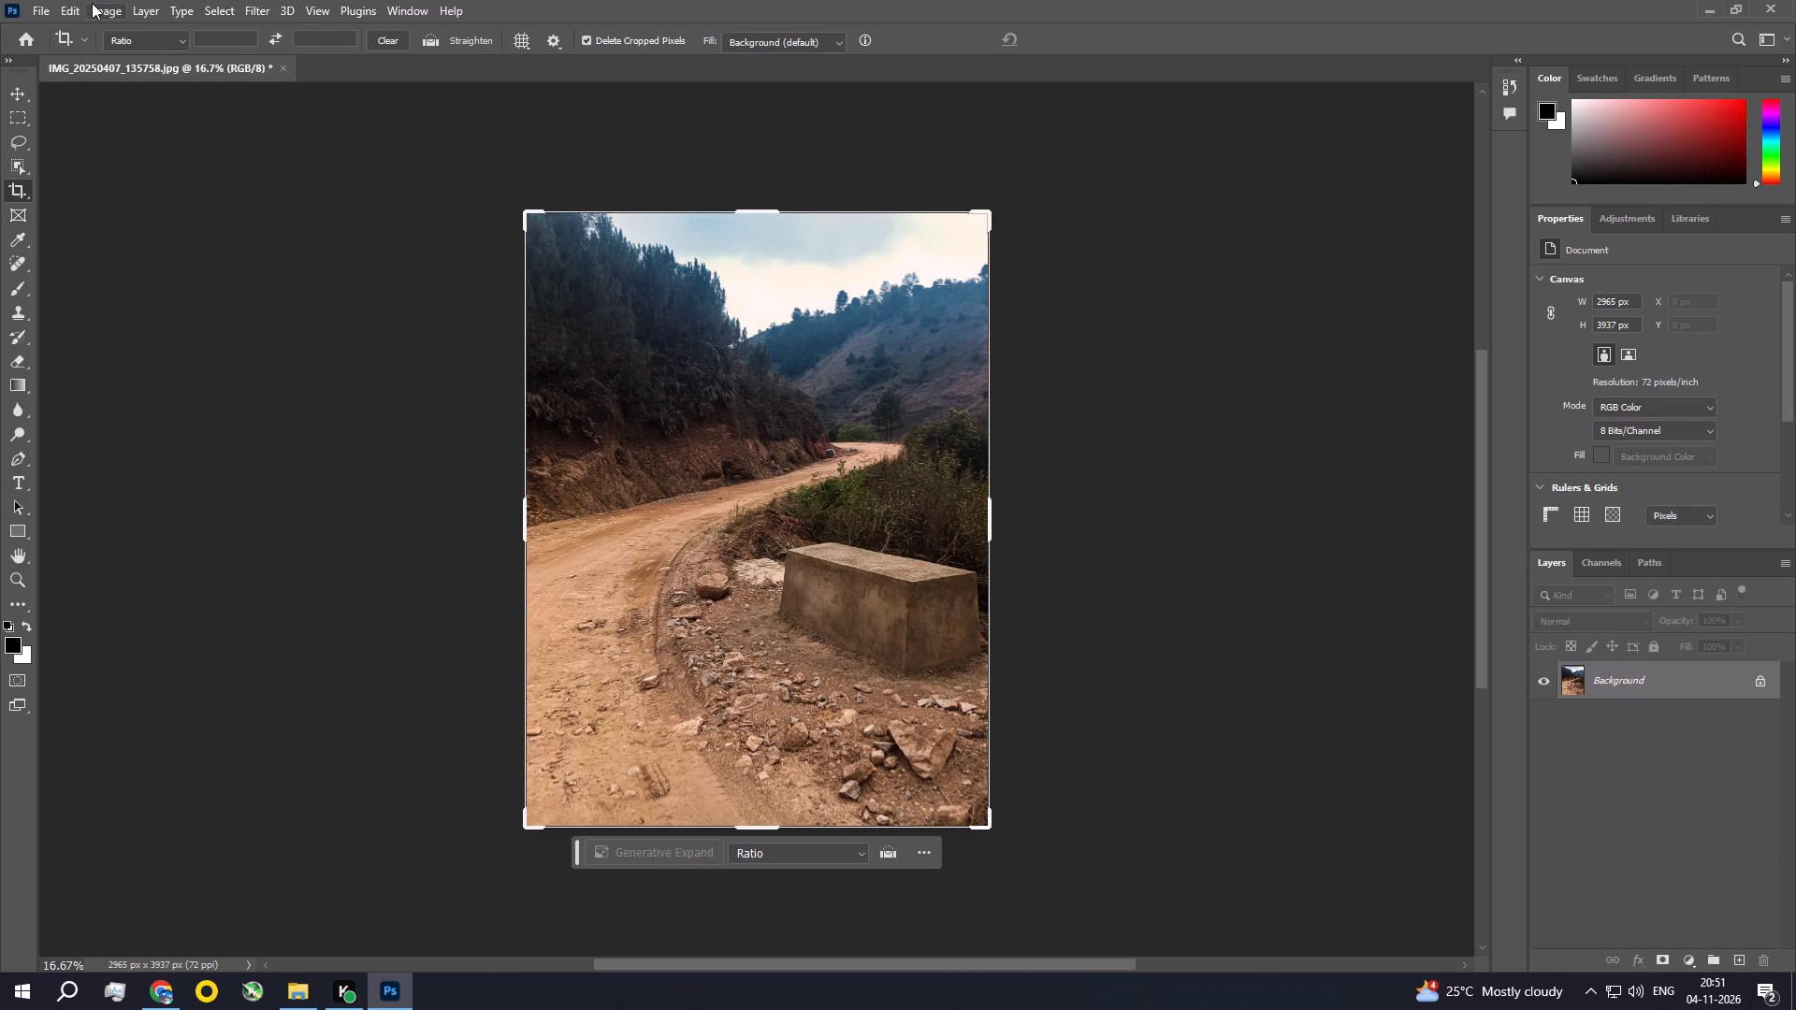
# Use Sky Replacement to try several preset skies, choose the grey overcast one, warm its Temperature and output it to new layers.
pyautogui.click(92, 3)
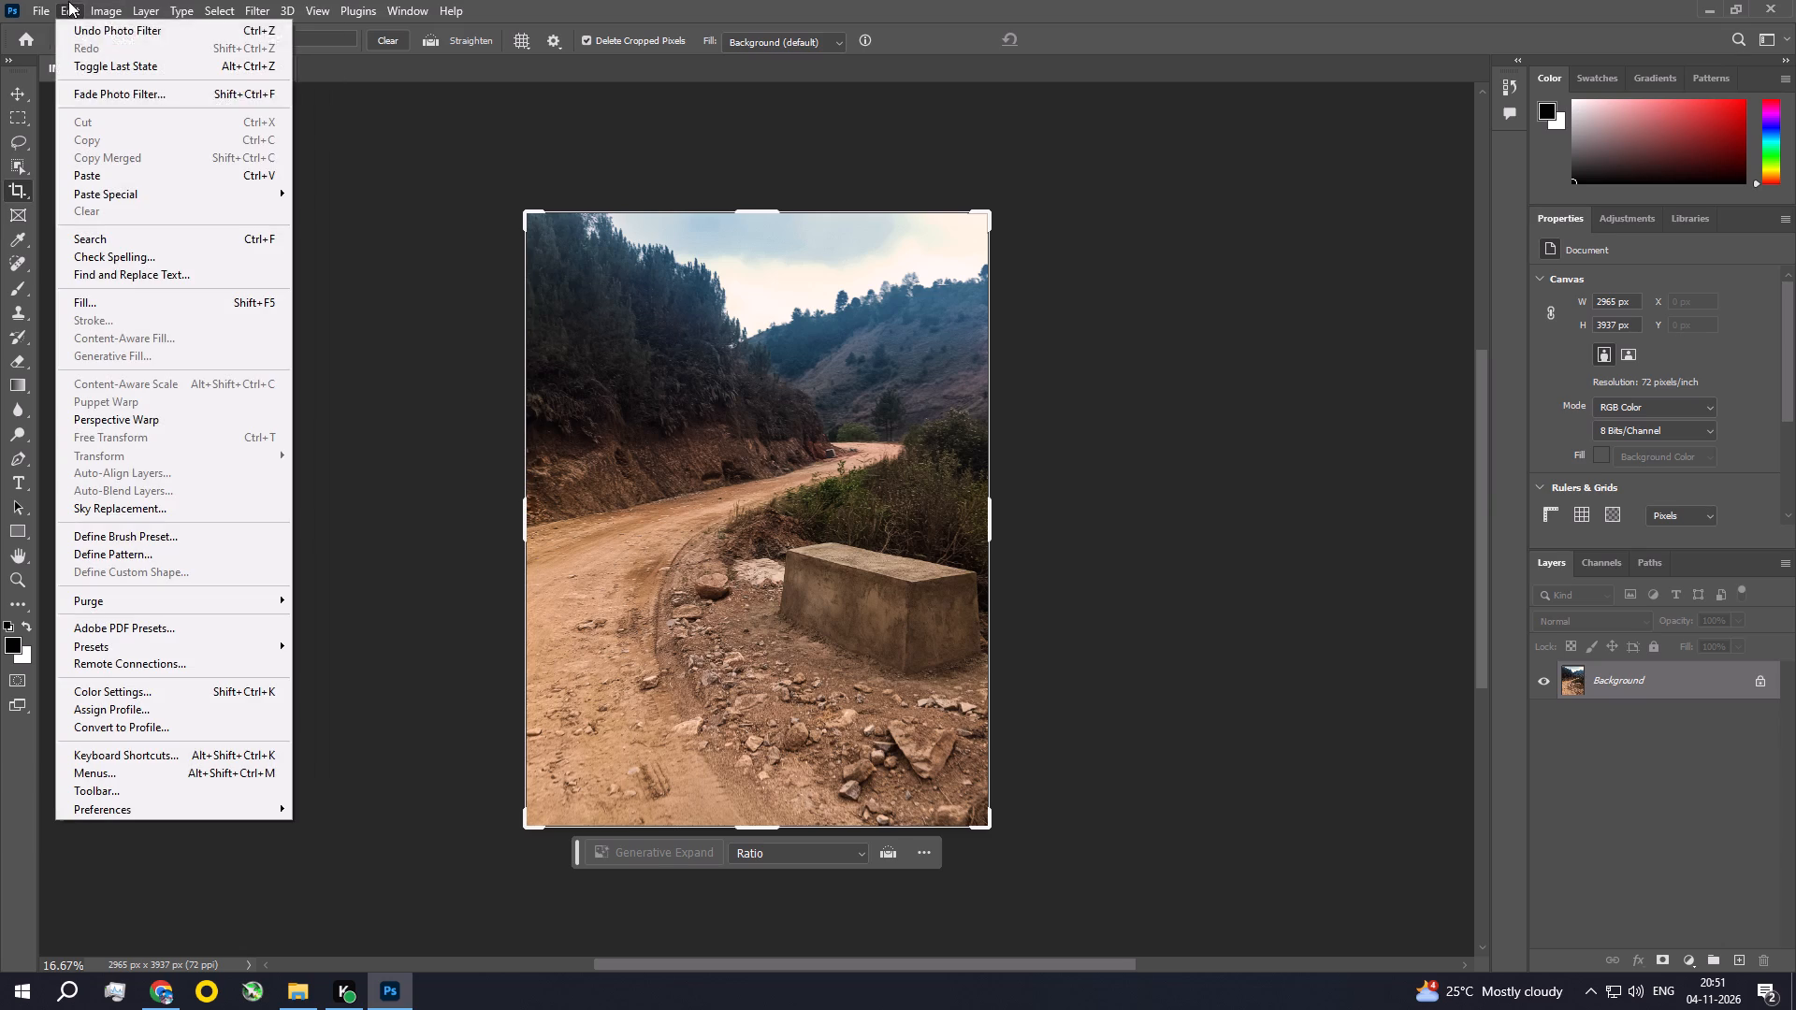
pyautogui.click(152, 515)
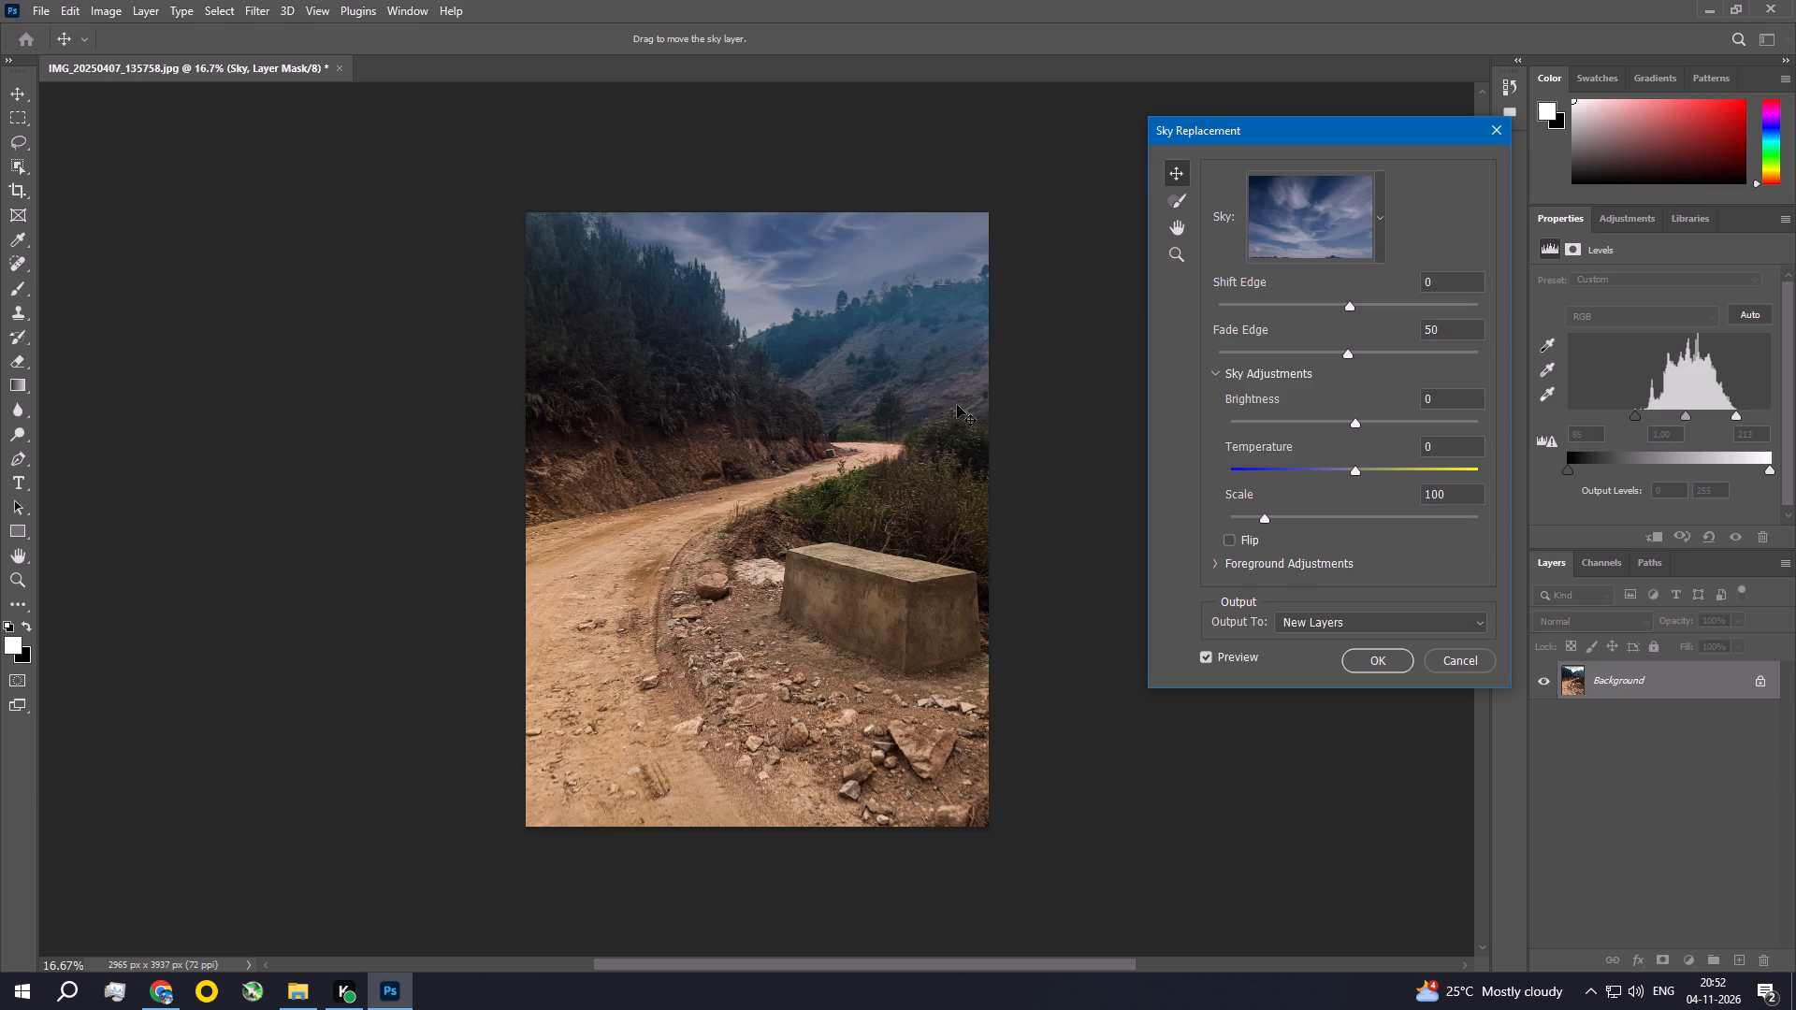
pyautogui.click(1378, 231)
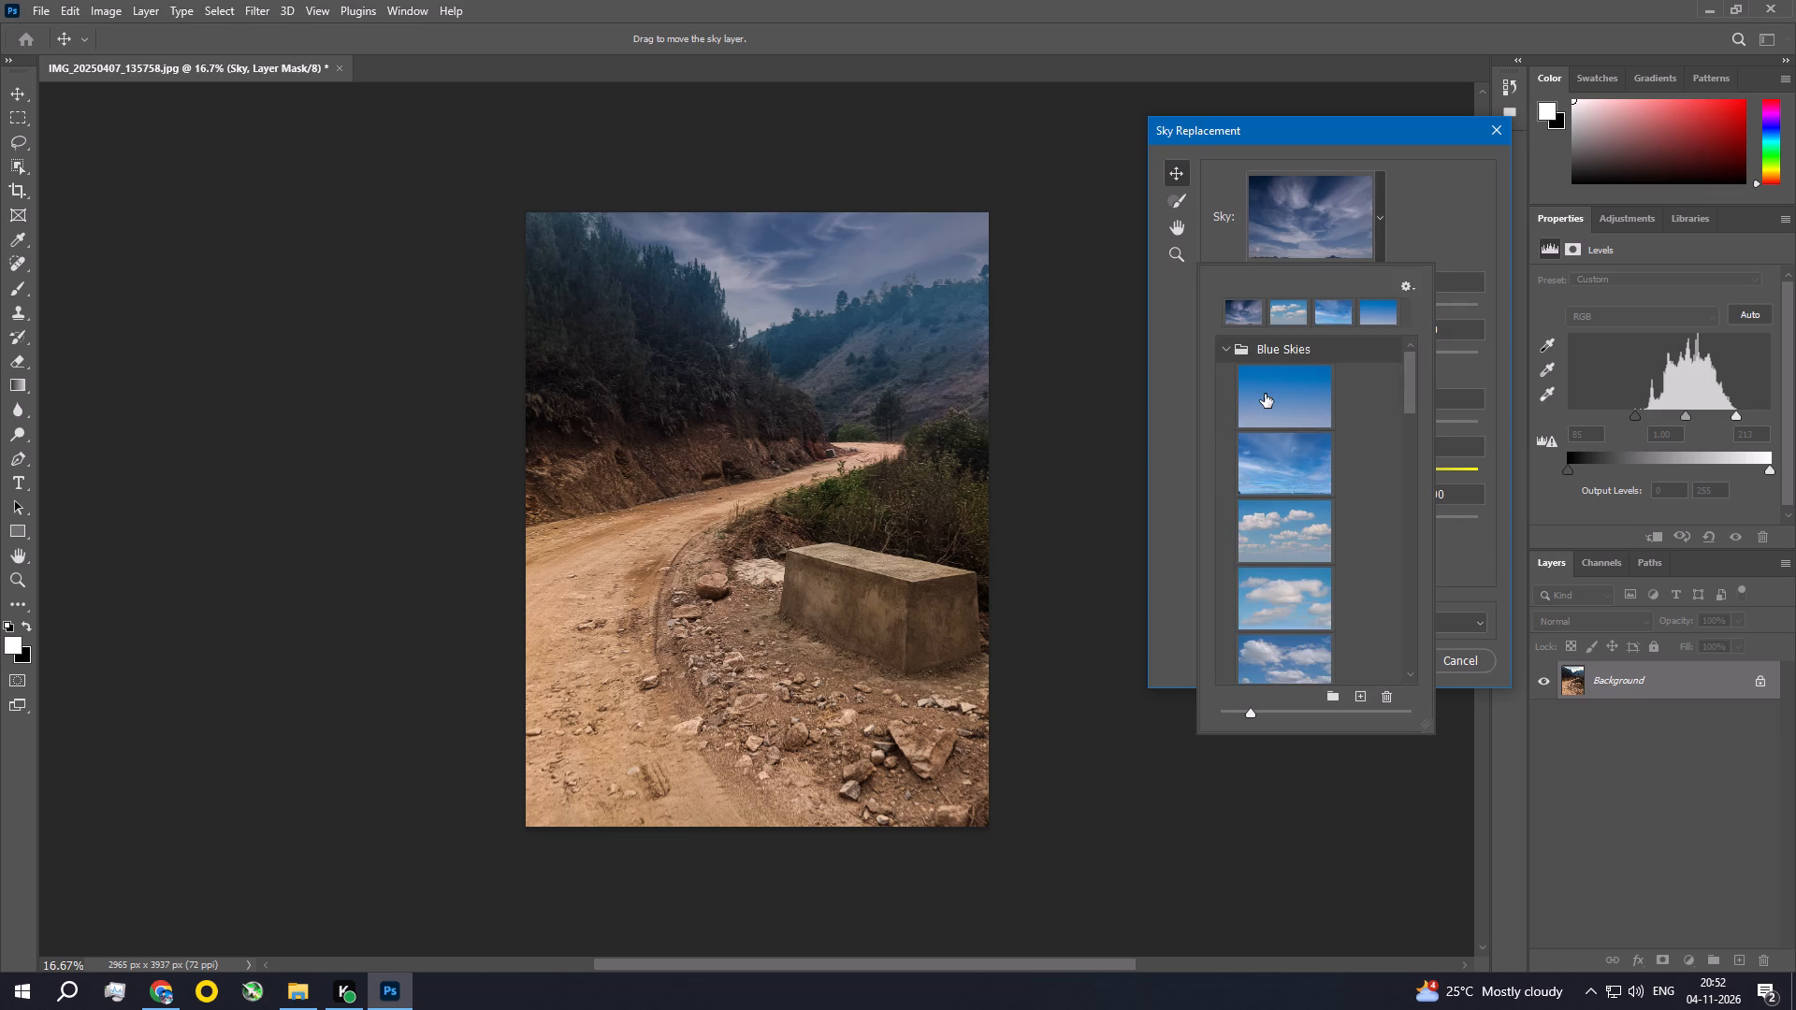
pyautogui.click(1265, 394)
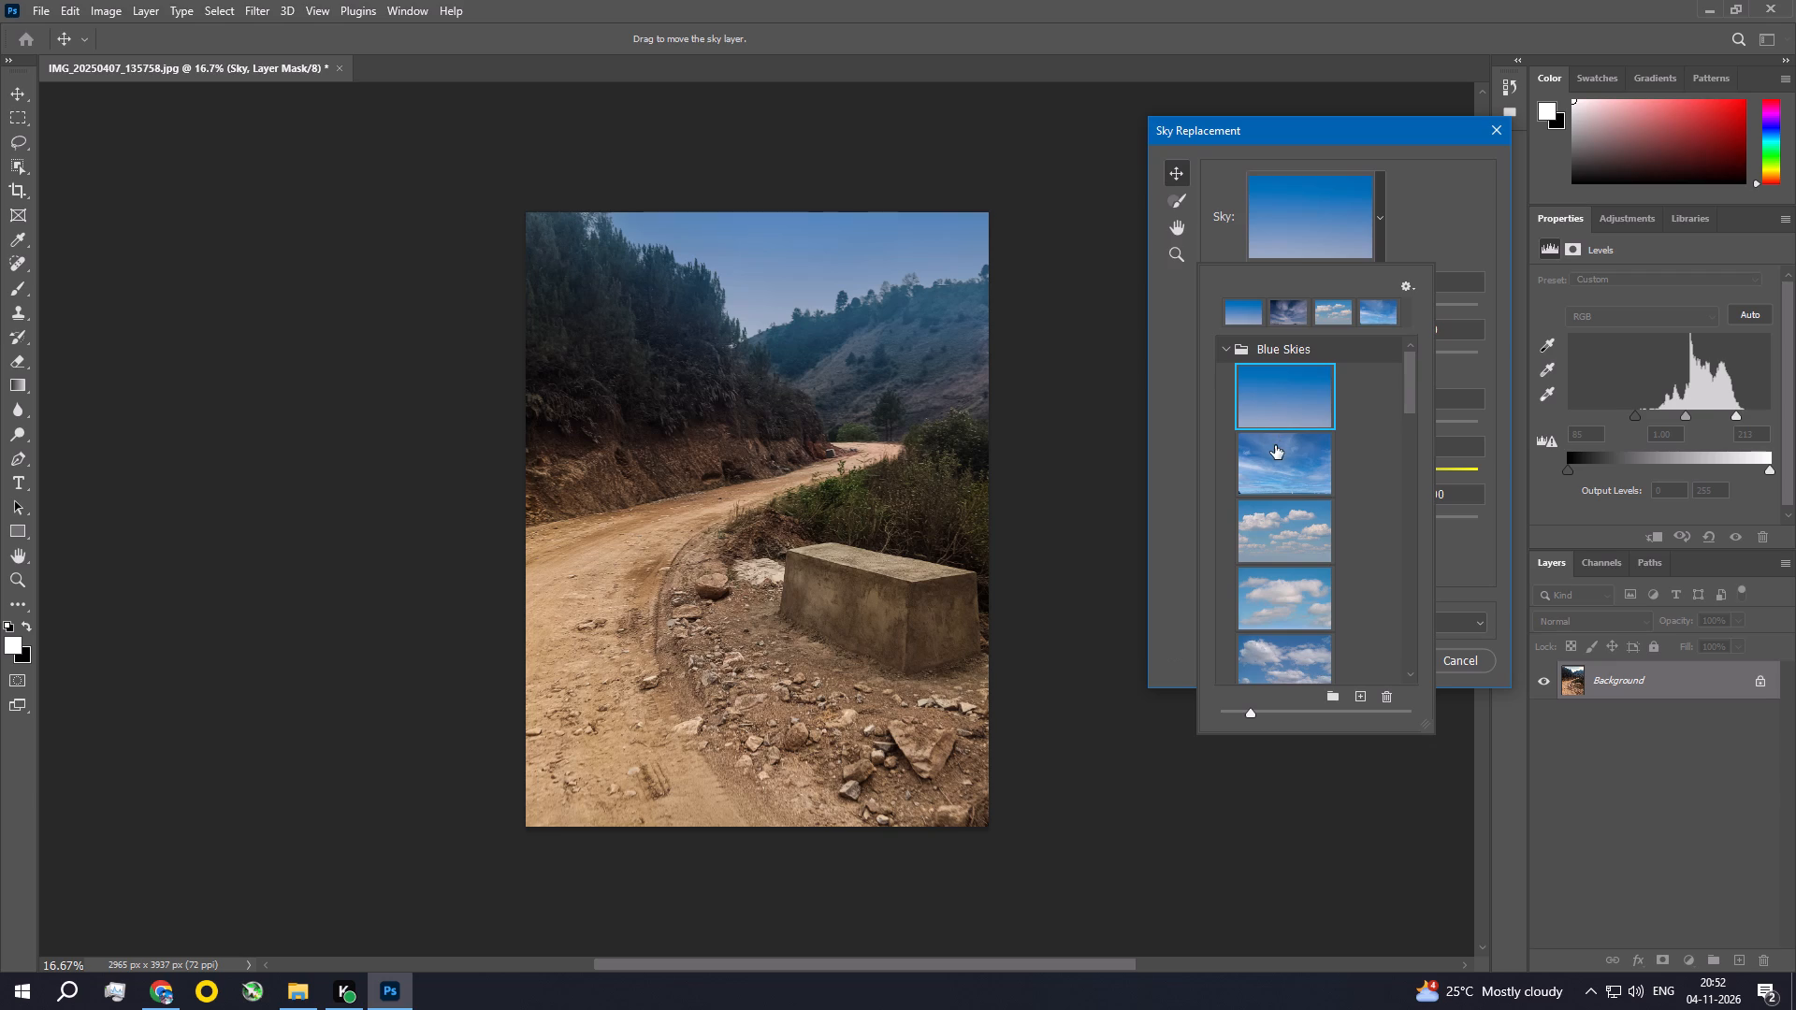
pyautogui.moveTo(1410, 375); pyautogui.dragTo(1409, 384)
pyautogui.moveTo(1409, 384); pyautogui.dragTo(1407, 454)
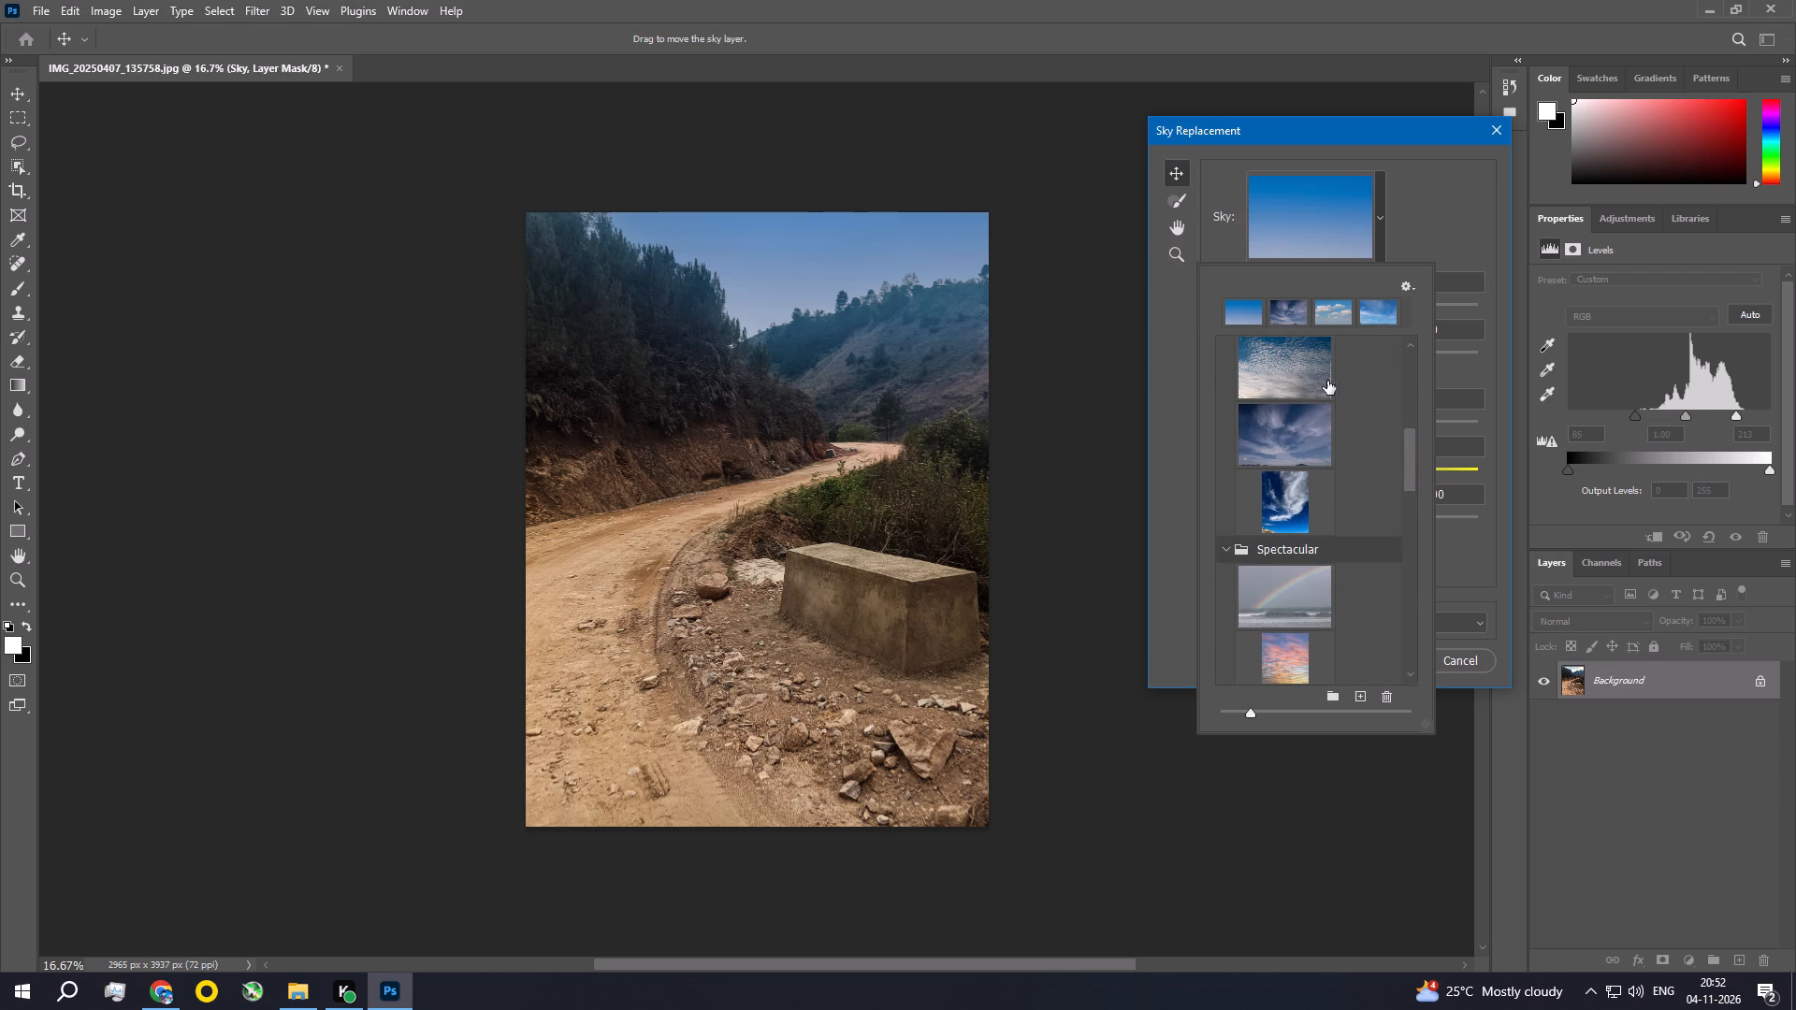
pyautogui.click(1311, 369)
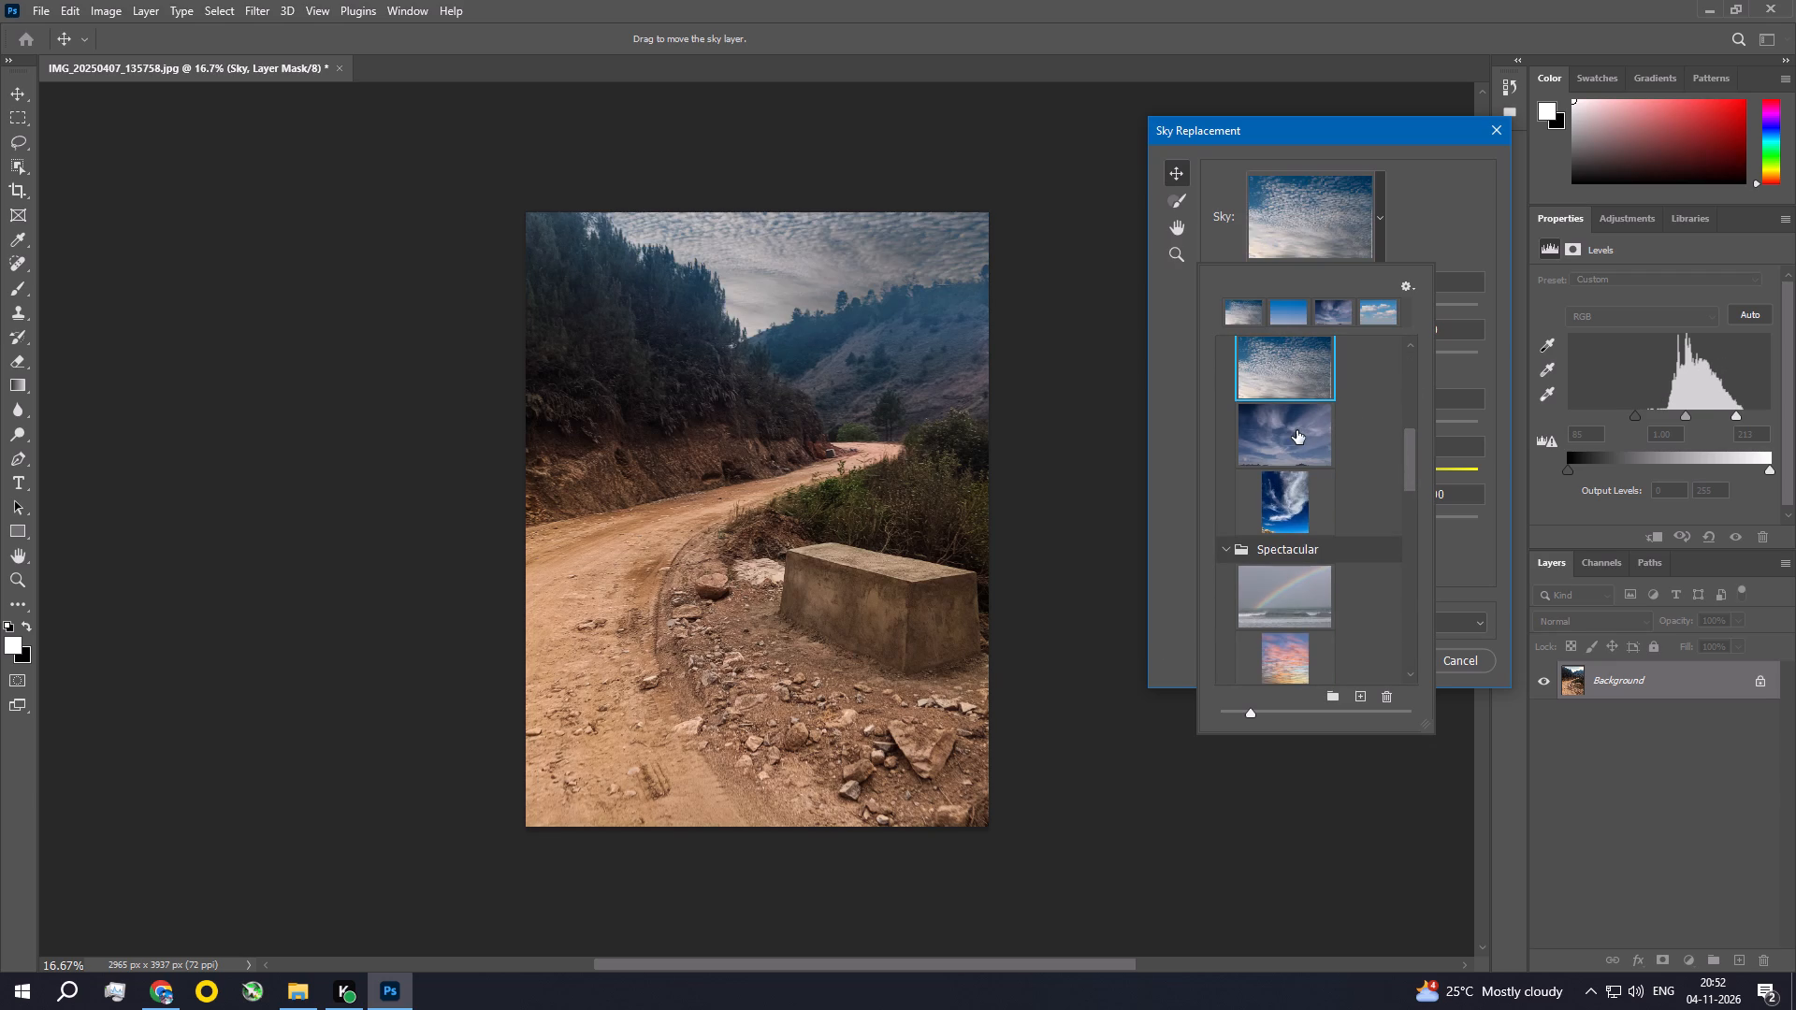
pyautogui.click(1296, 430)
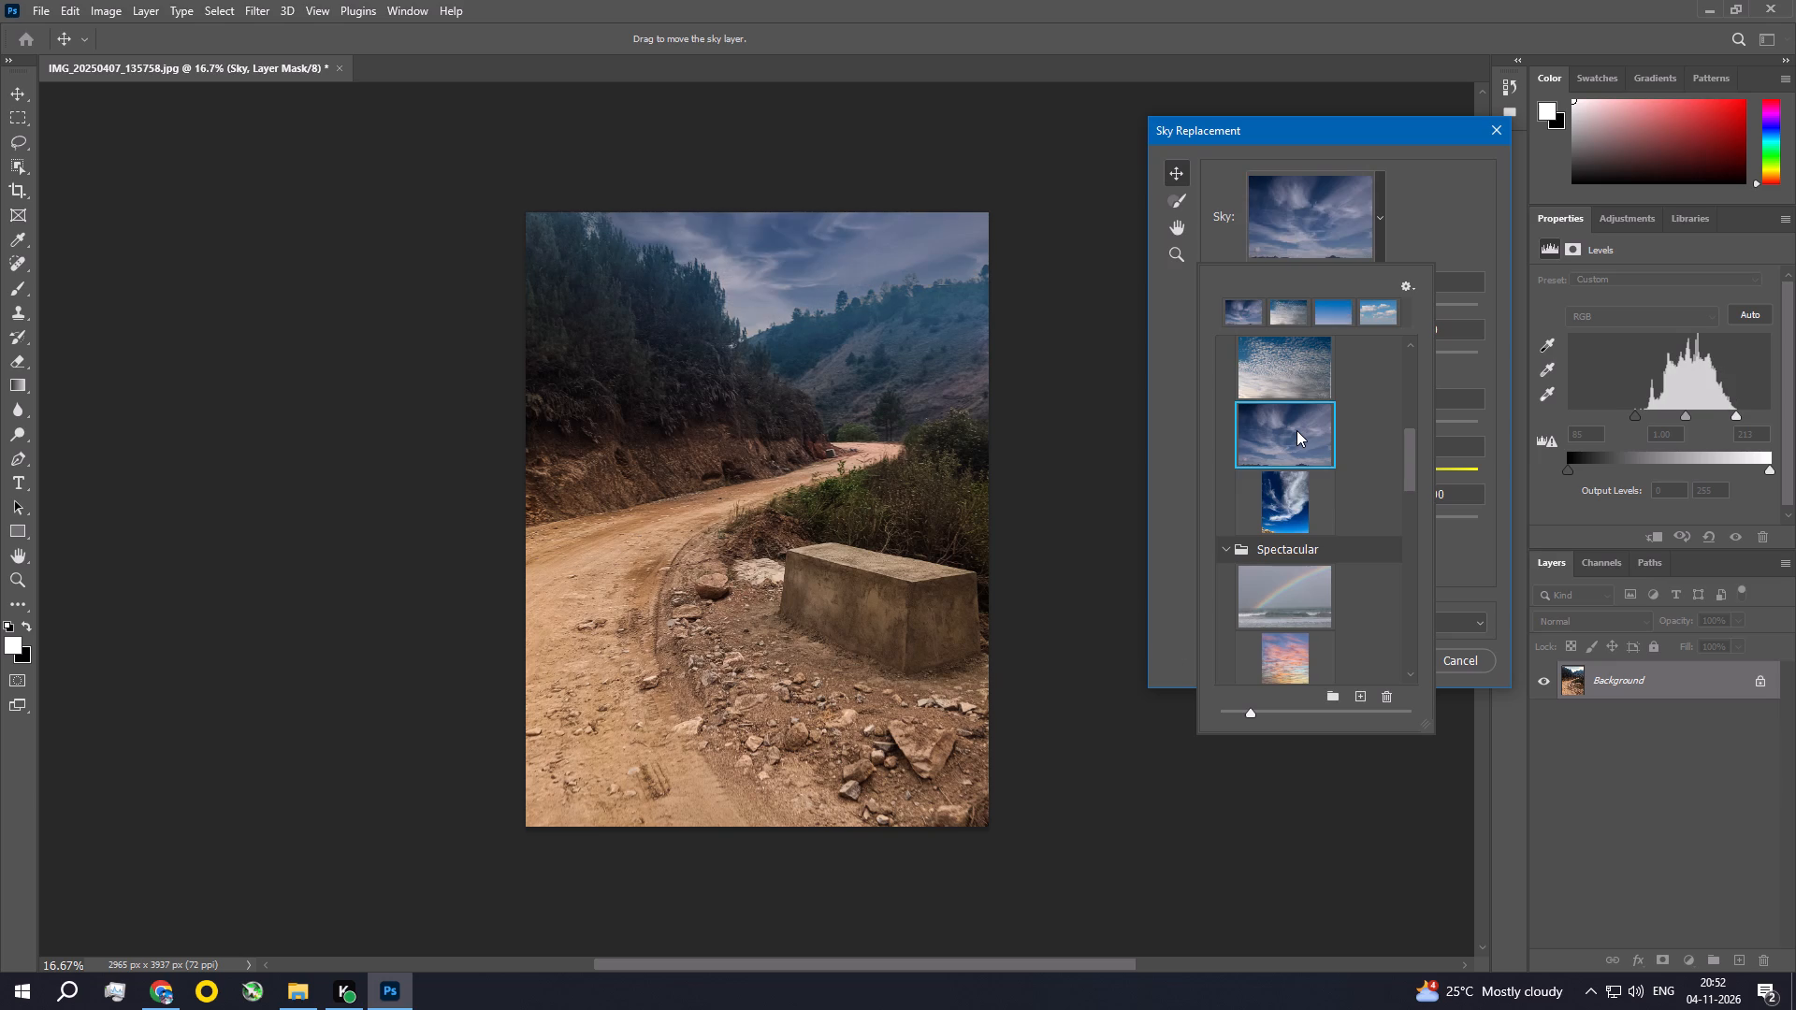
pyautogui.click(1288, 606)
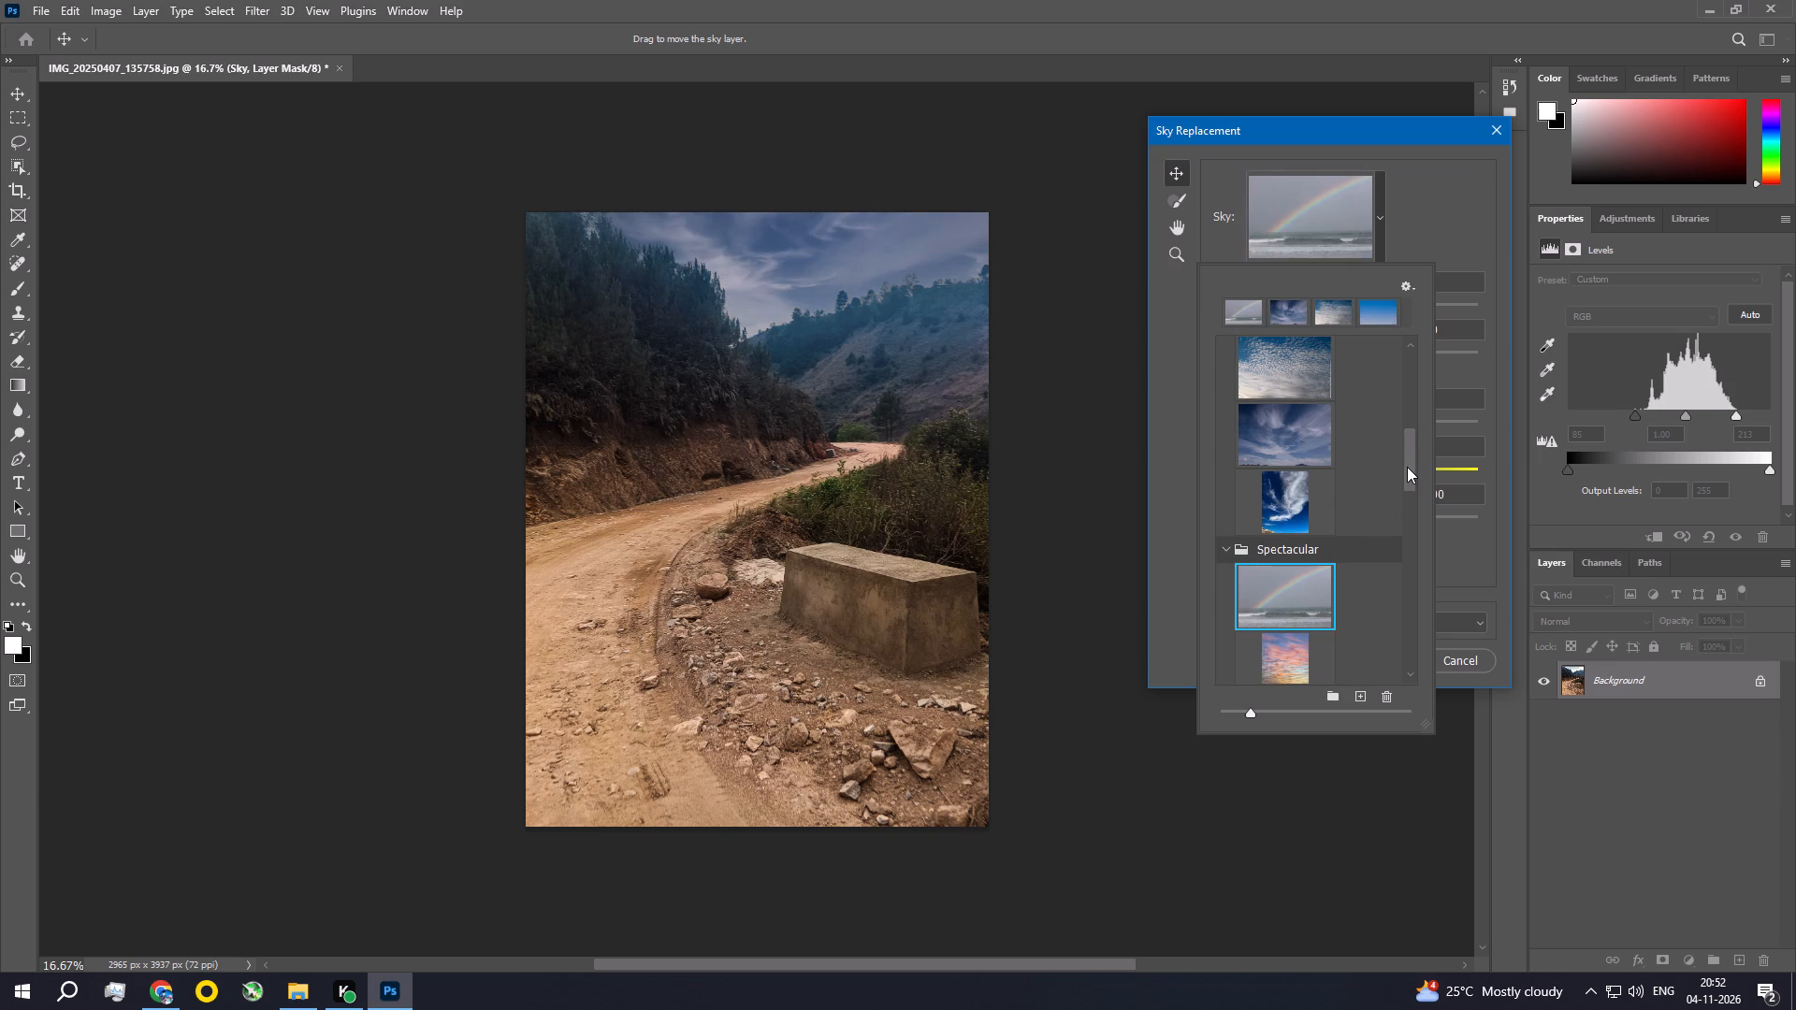
pyautogui.moveTo(1407, 467); pyautogui.dragTo(1406, 523)
pyautogui.click(1268, 546)
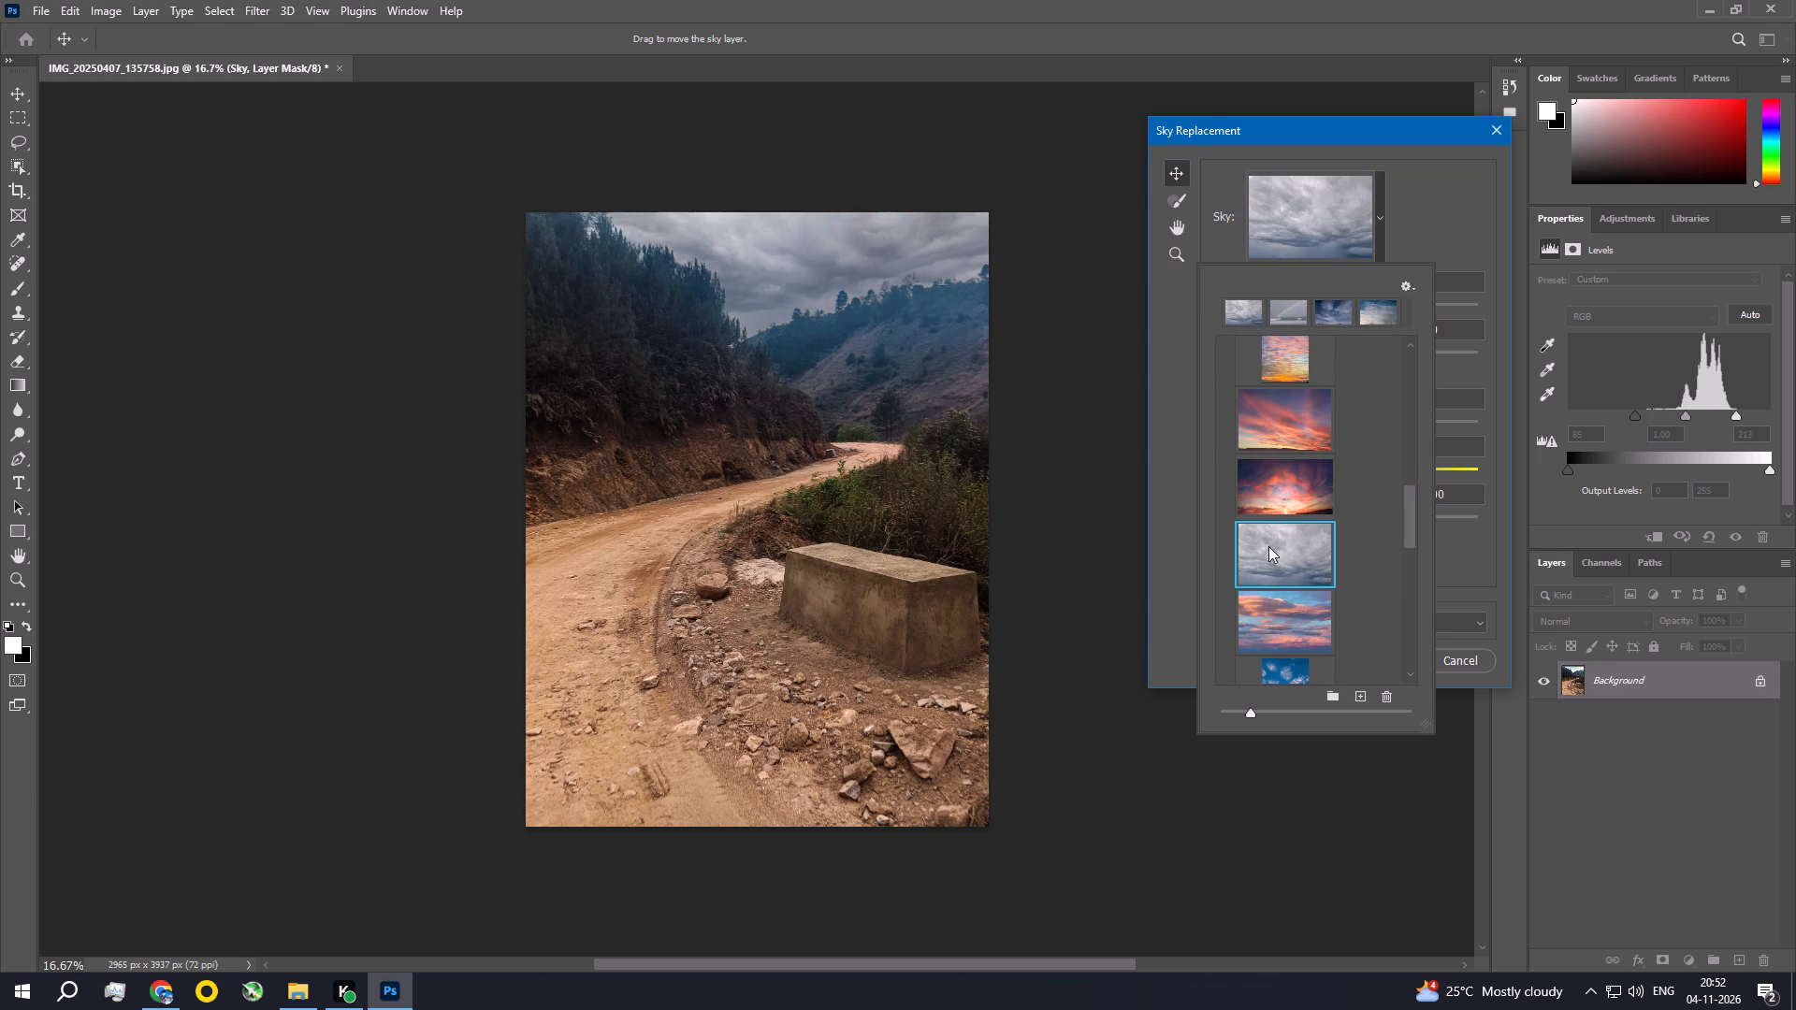
pyautogui.click(1451, 565)
pyautogui.moveTo(1357, 466); pyautogui.dragTo(1401, 494)
pyautogui.click(1376, 663)
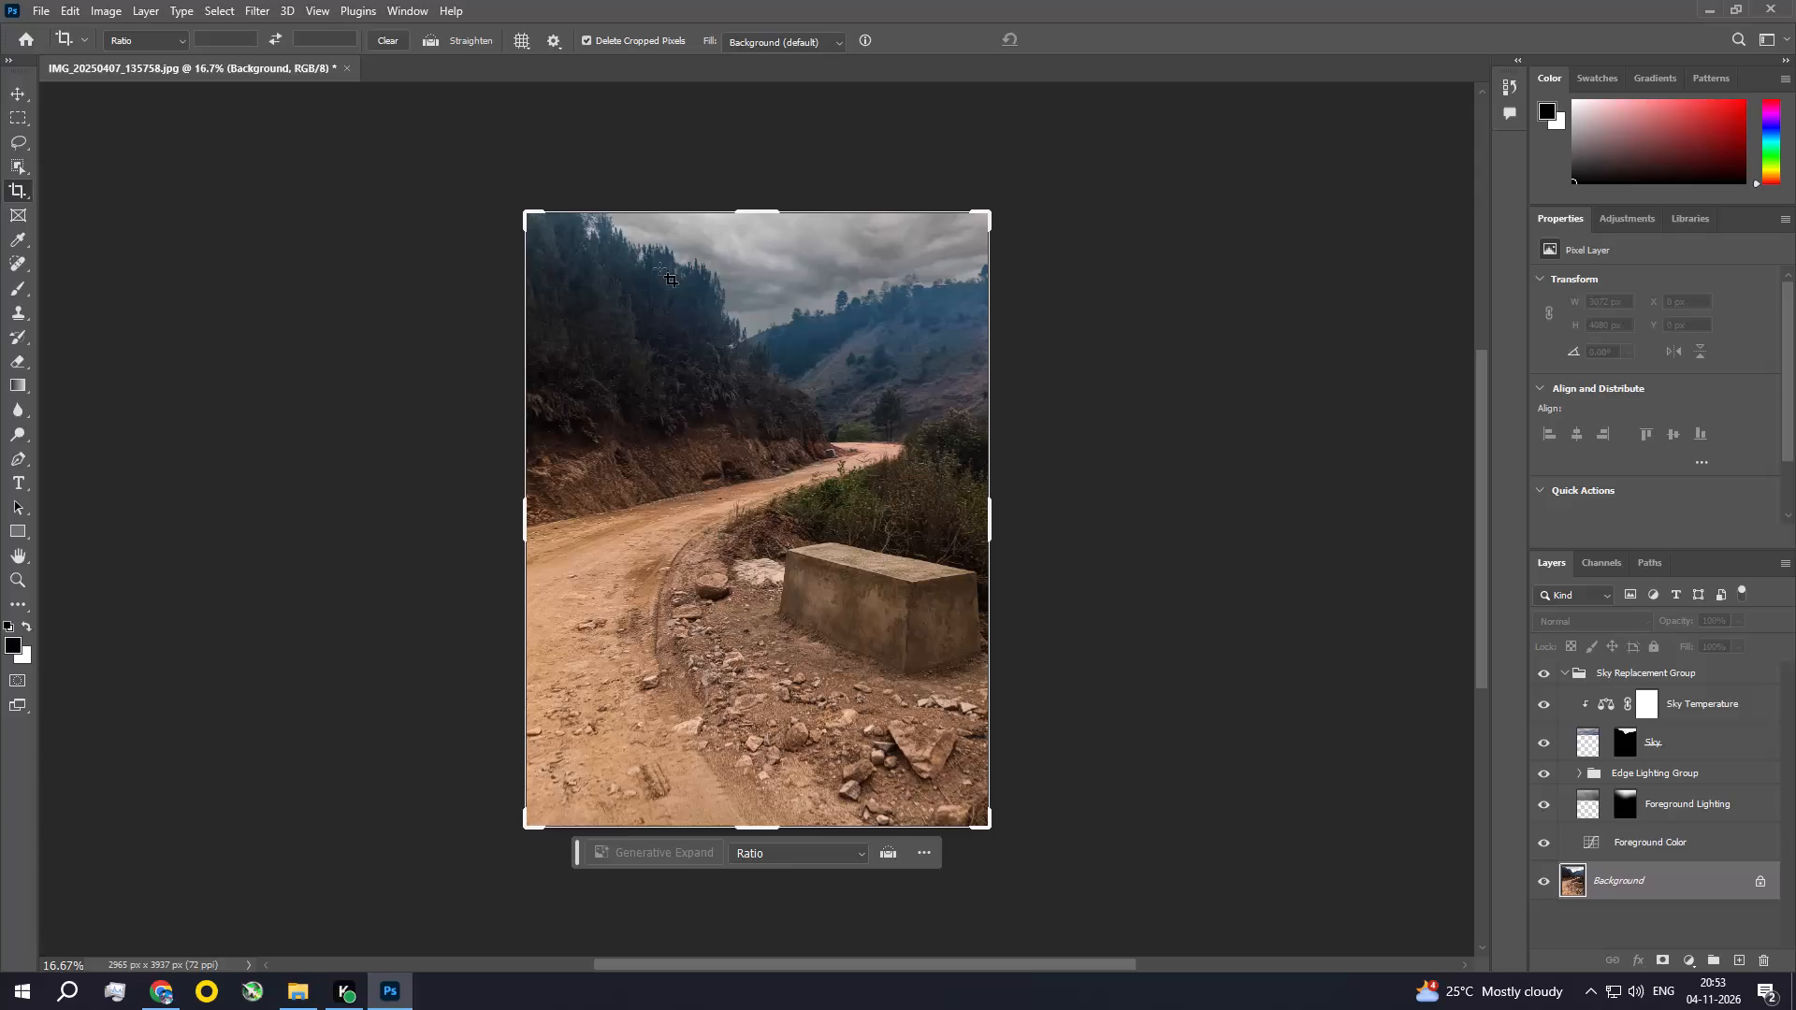
# Flatten the dirt road photo's sky replacement layers into a single background layer.
pyautogui.click(141, 2)
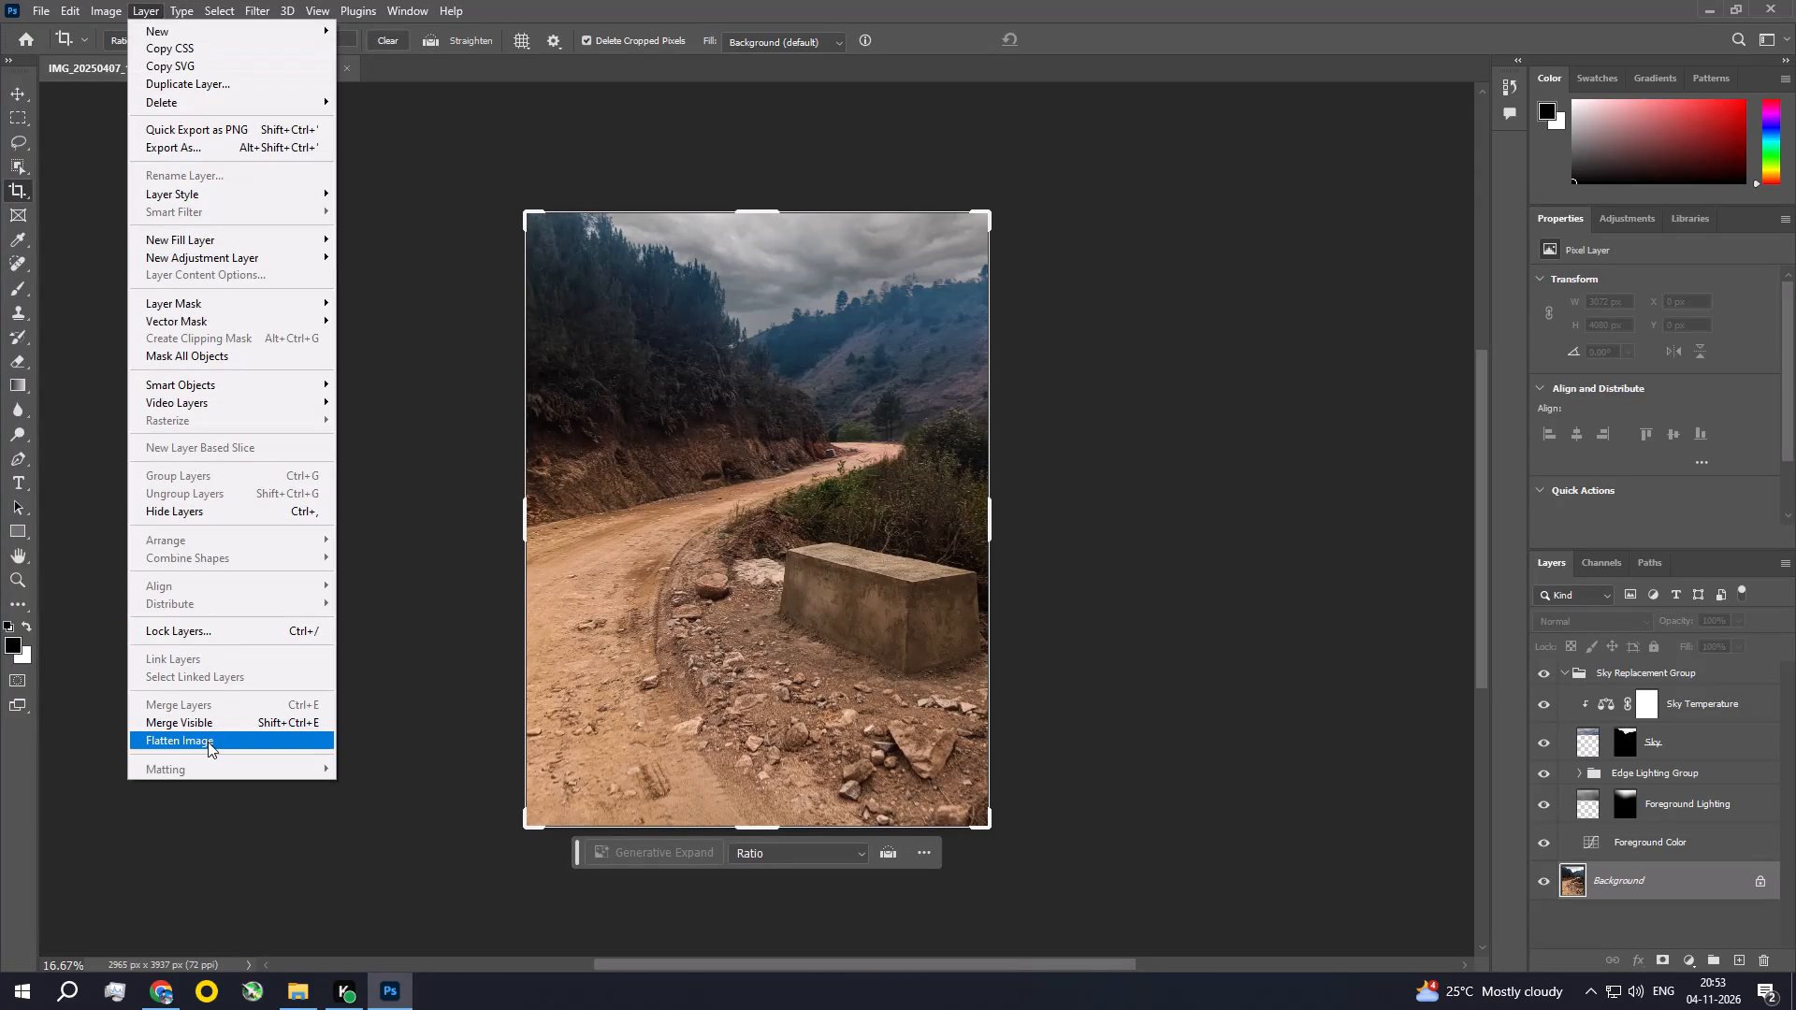
pyautogui.click(208, 742)
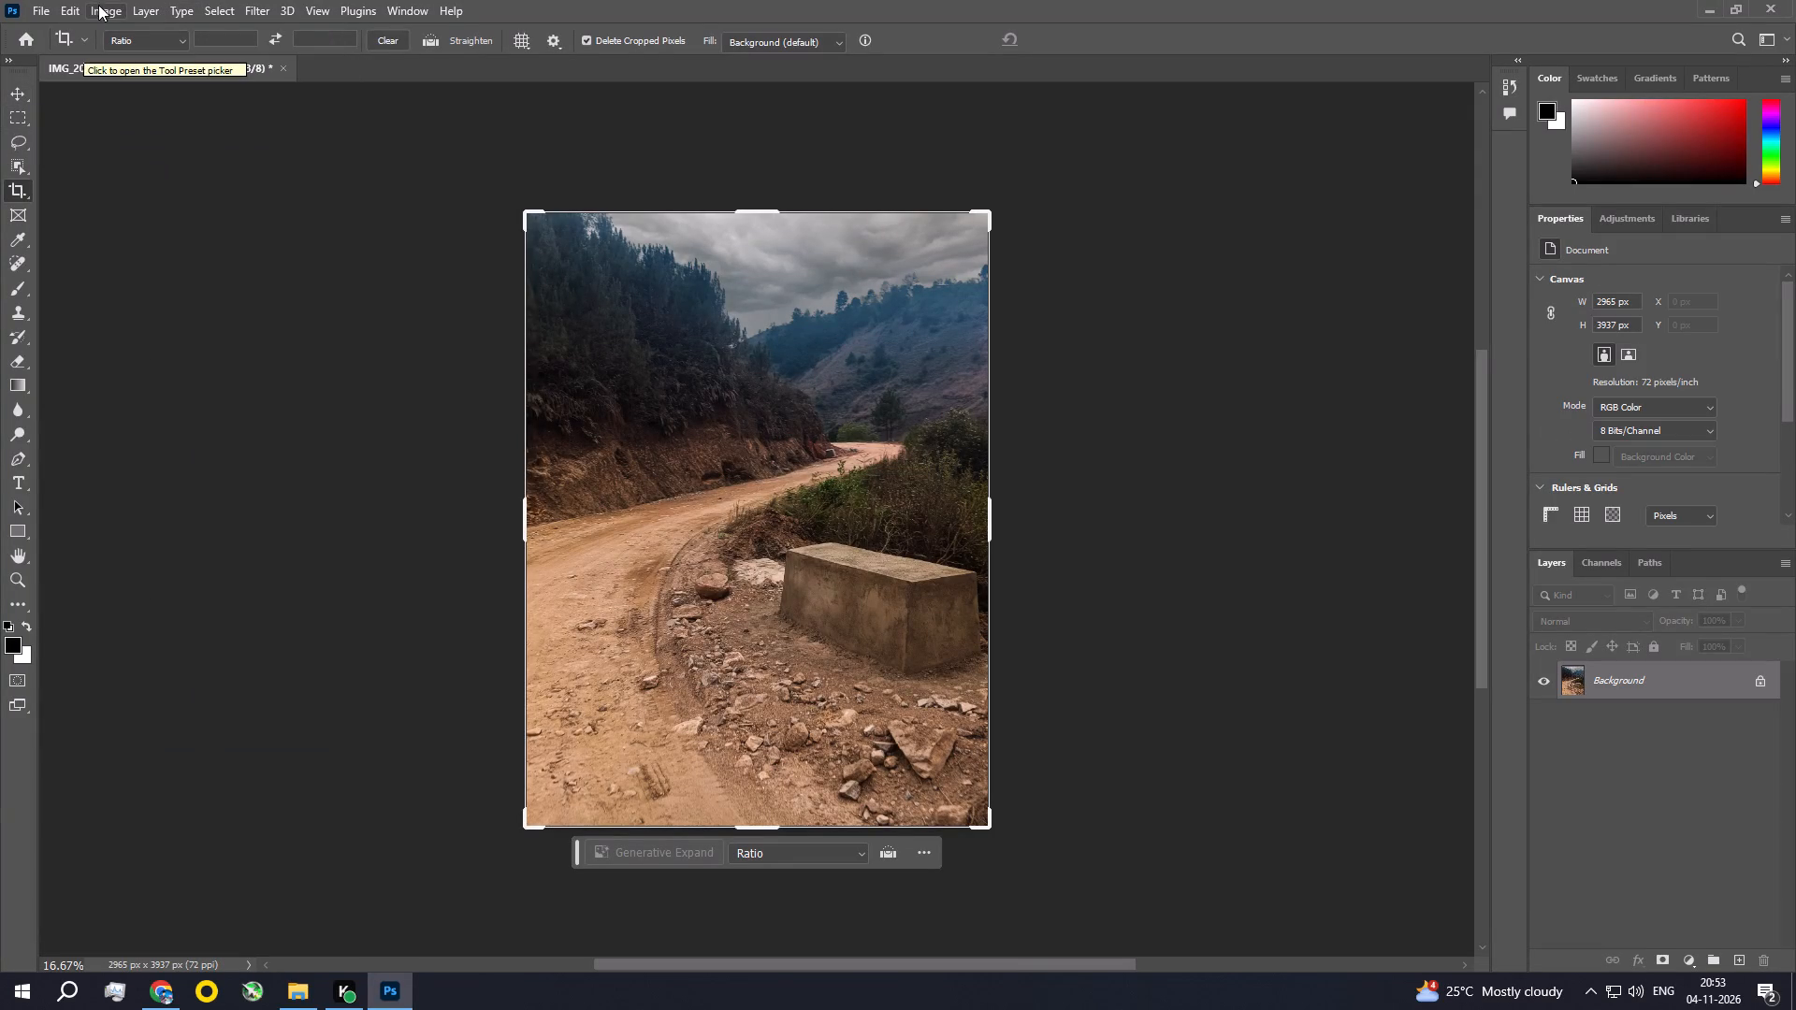
# Apply an Exposure adjustment with an Offset of 0.01 to the flattened dirt road photo.
pyautogui.click(98, 5)
pyautogui.click(128, 65)
pyautogui.click(375, 111)
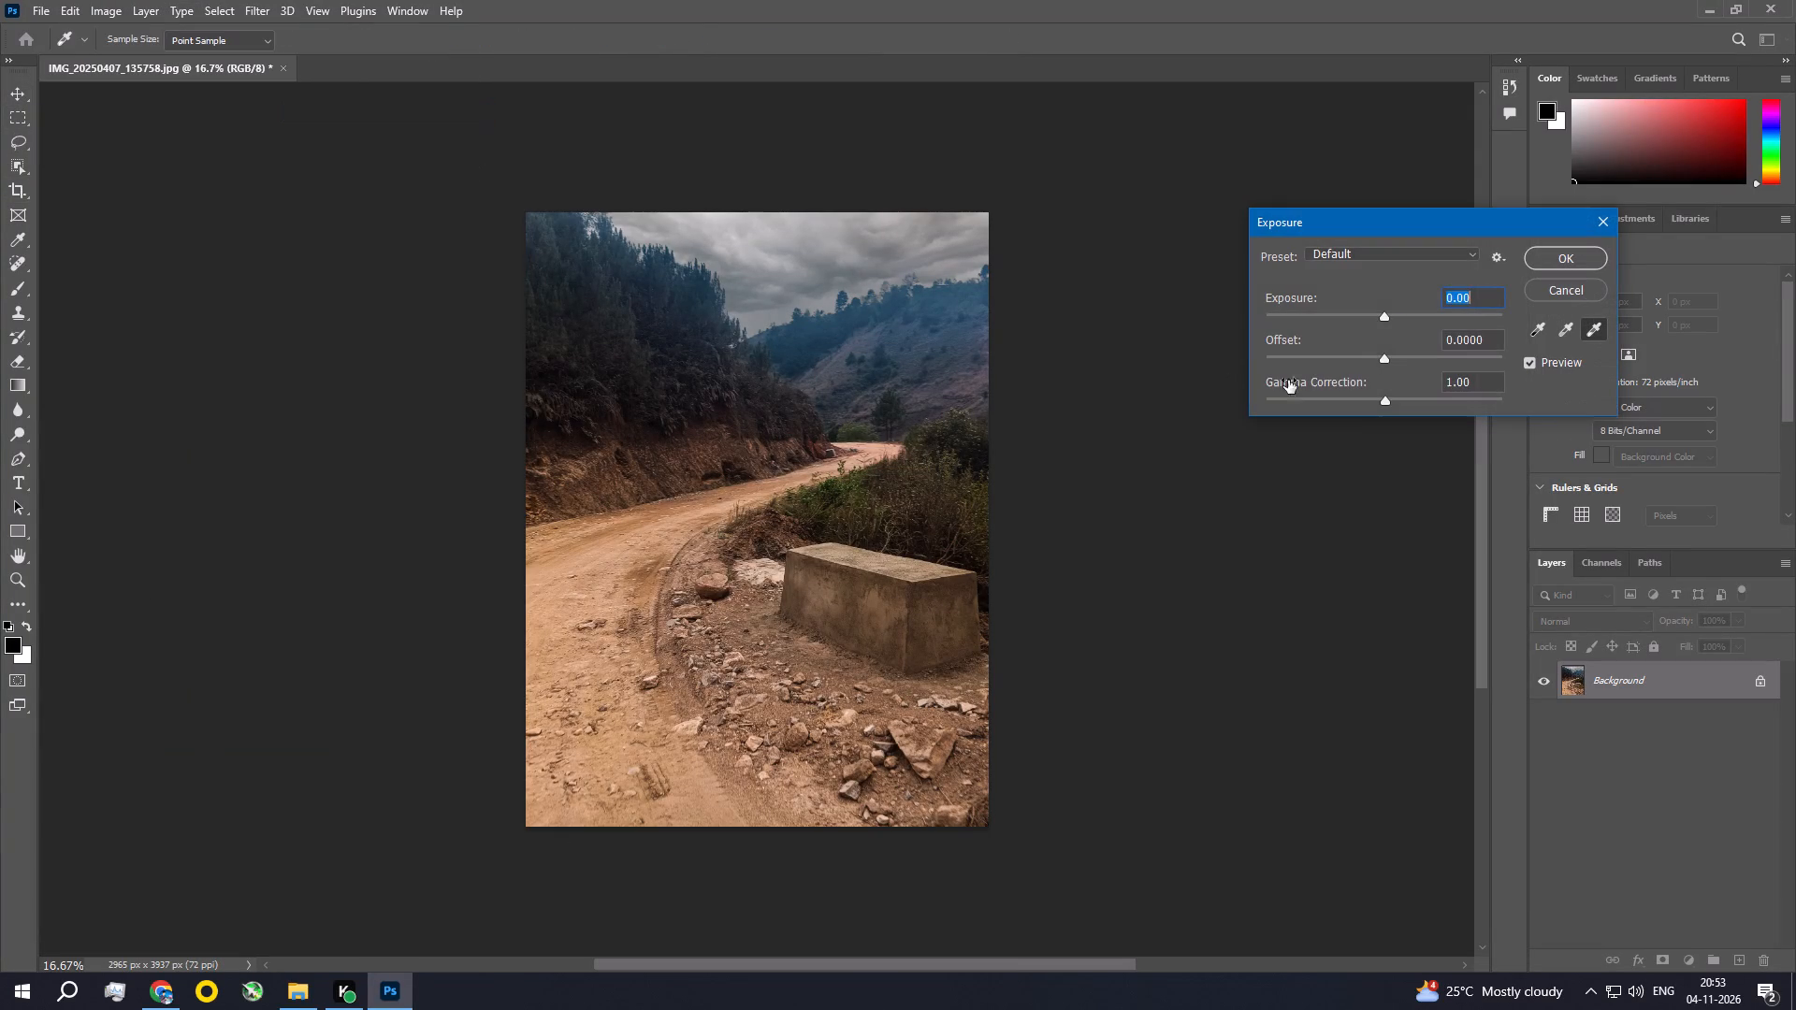
pyautogui.click(1492, 341)
pyautogui.press('BackSpace')
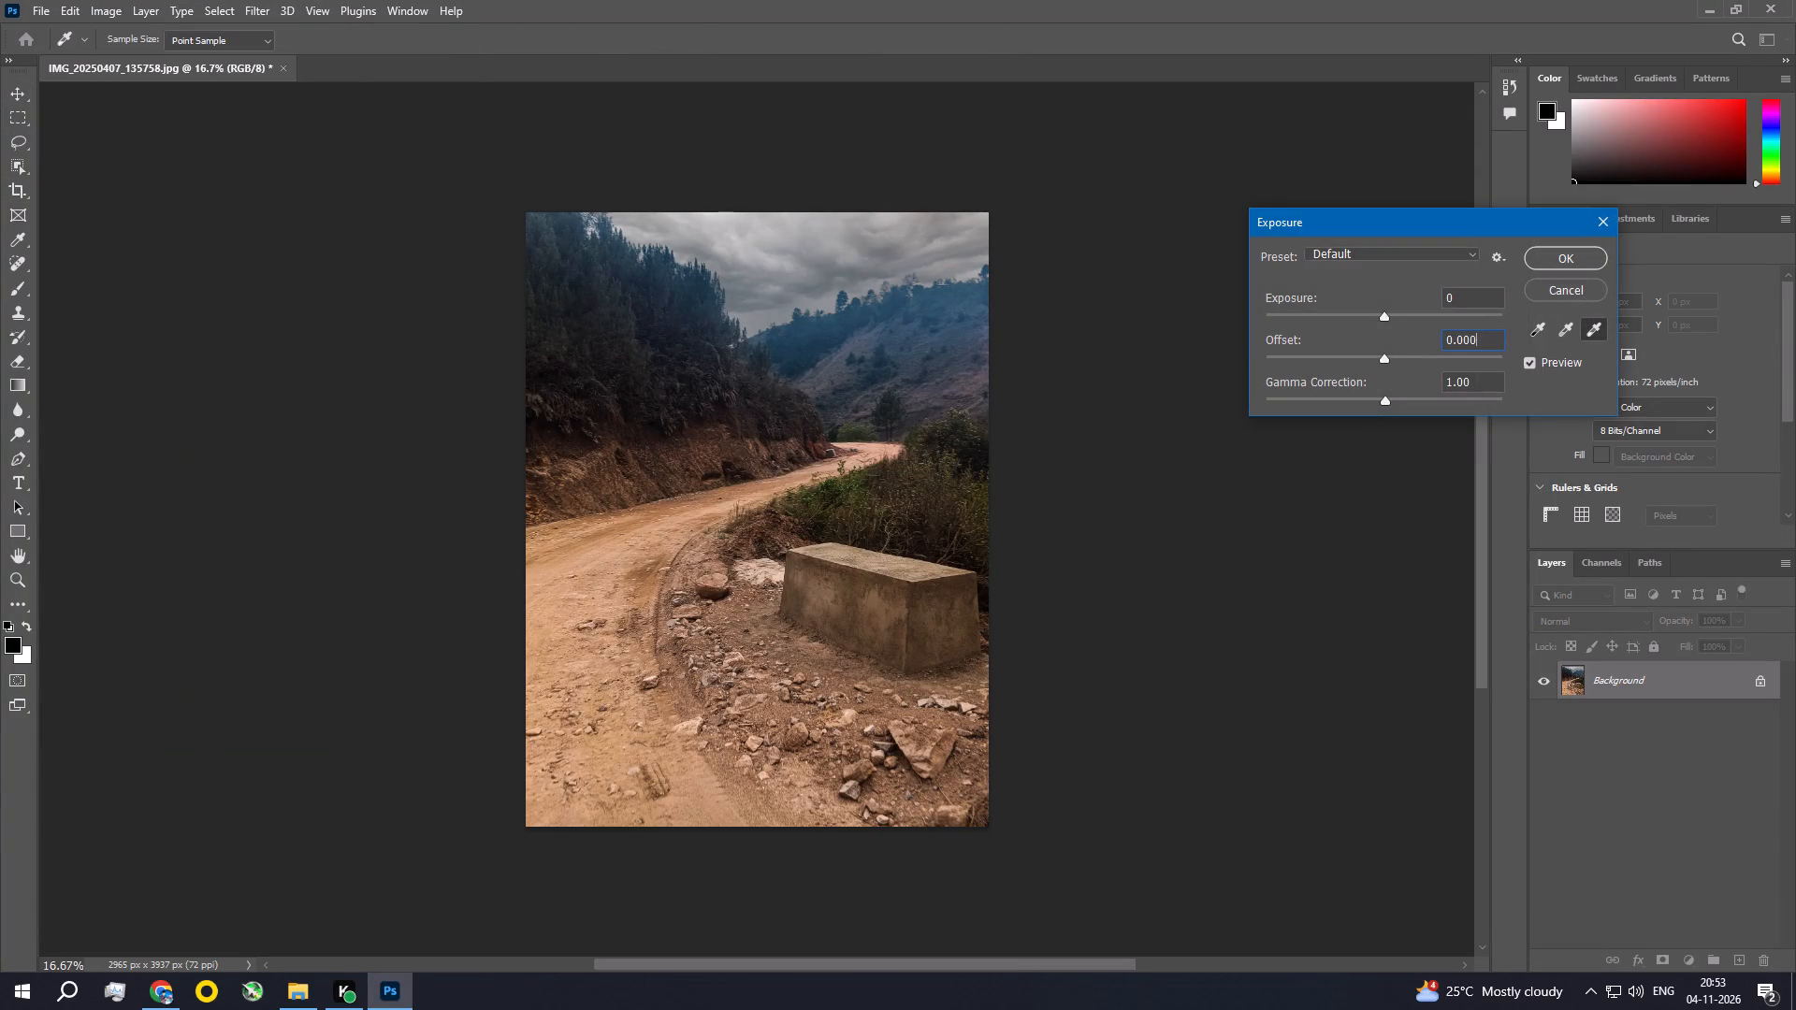
pyautogui.press('BackSpace')
pyautogui.press('BackSpace')
pyautogui.press('1')
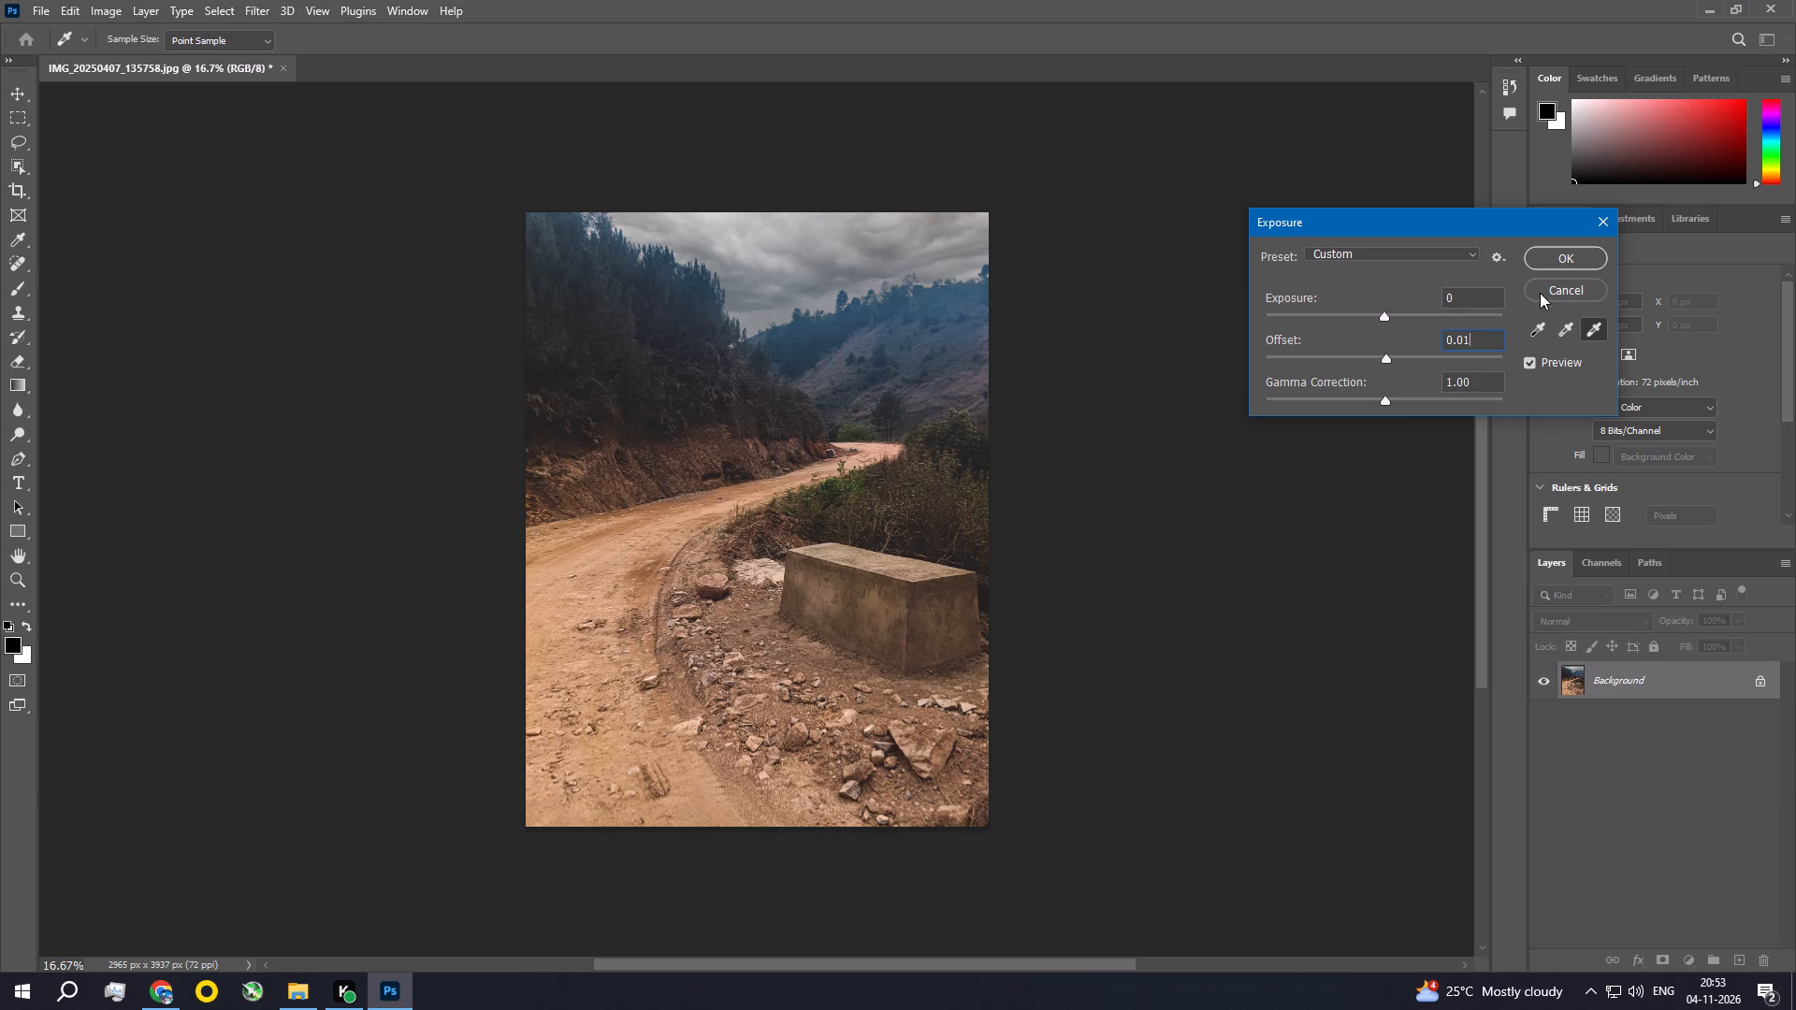
pyautogui.click(1561, 255)
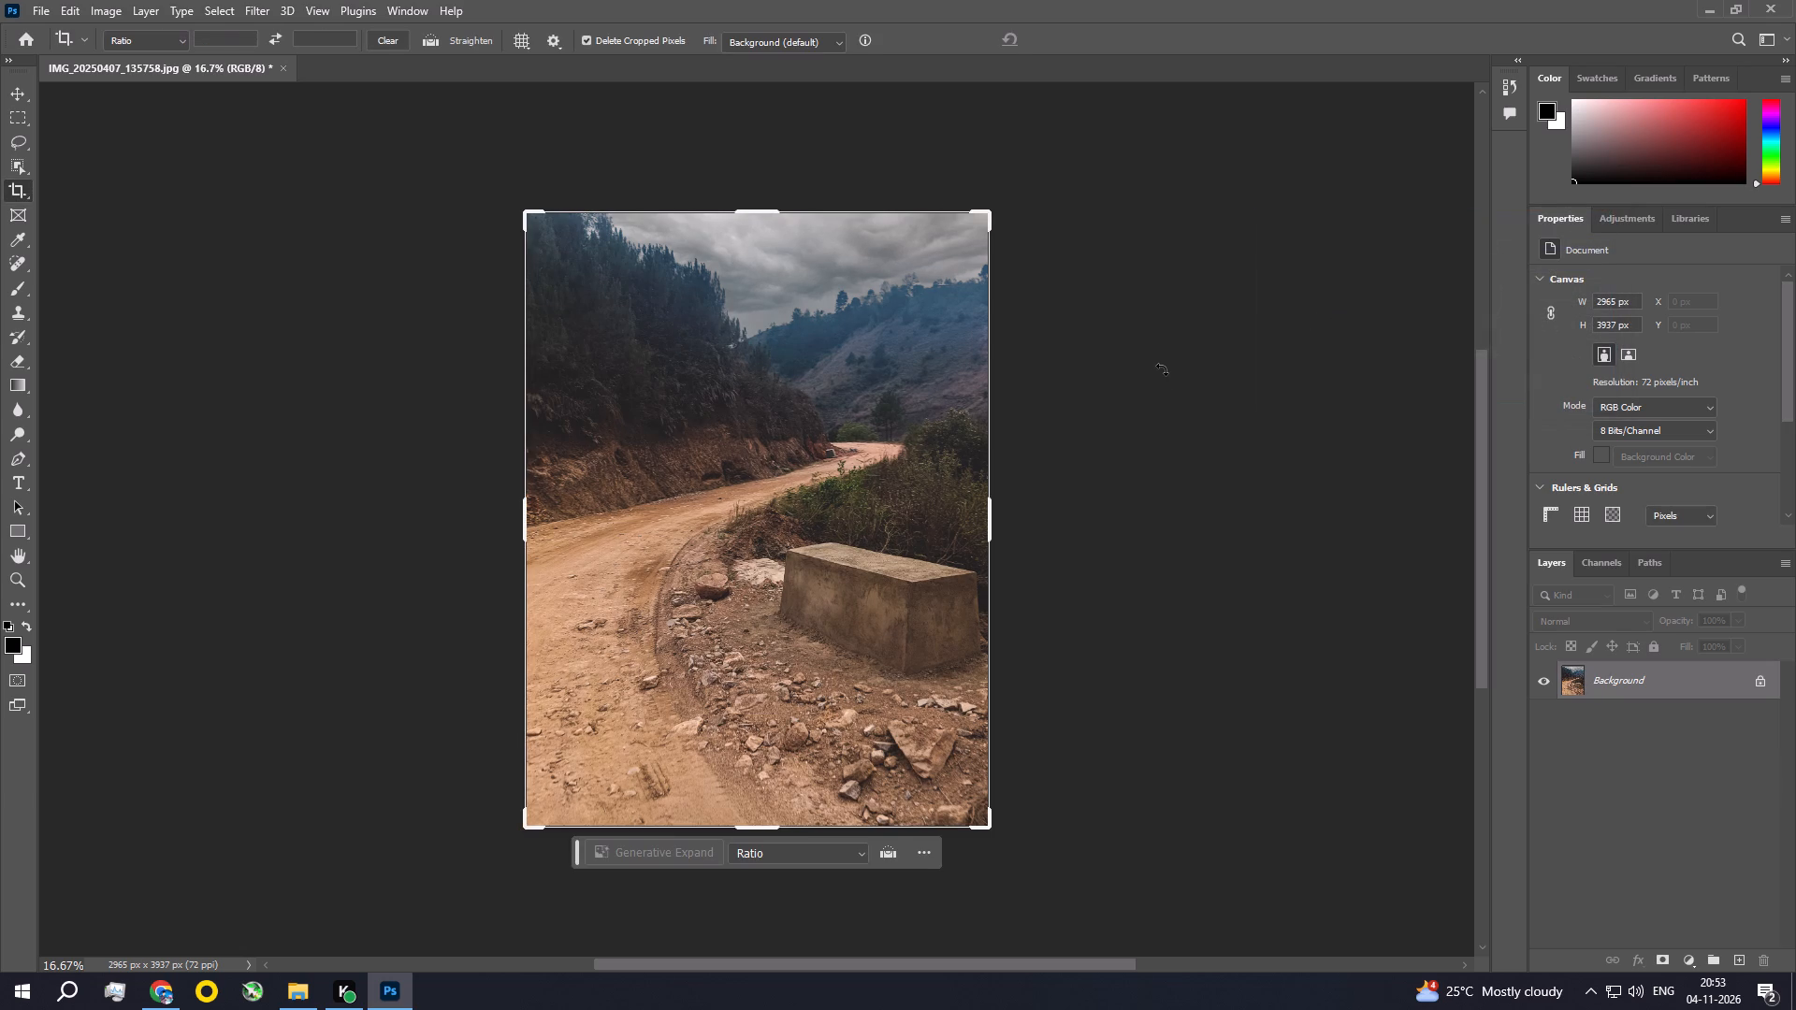
# Save the edited dirt road photo, check it fitted to the window, and close it.
pyautogui.hotkey('ctrl', 's')
pyautogui.click(984, 238)
pyautogui.hotkey('ctrl', 'space')
pyautogui.hotkey('ctrl', 'space')
pyautogui.hotkey('ctrl', 'space')
pyautogui.hotkey('ctrl', 'space')
pyautogui.hotkey('ctrl', 'space')
pyautogui.hotkey('ctrl', 'space')
pyautogui.hotkey('ctrl', 'space')
pyautogui.hotkey('ctrl', 'space')
pyautogui.hotkey('ctrl', 'space')
pyautogui.hotkey('ctrl', 'space')
pyautogui.hotkey('ctrl', 'space')
pyautogui.hotkey('ctrl', 'space')
pyautogui.hotkey('ctrl', 'space')
pyautogui.hotkey('ctrl', 'space')
pyautogui.hotkey('ctrl', 'space')
pyautogui.hotkey('ctrl', 'space')
pyautogui.hotkey('ctrl', 'space')
pyautogui.hotkey('ctrl', 'space')
pyautogui.hotkey('ctrl', 'space')
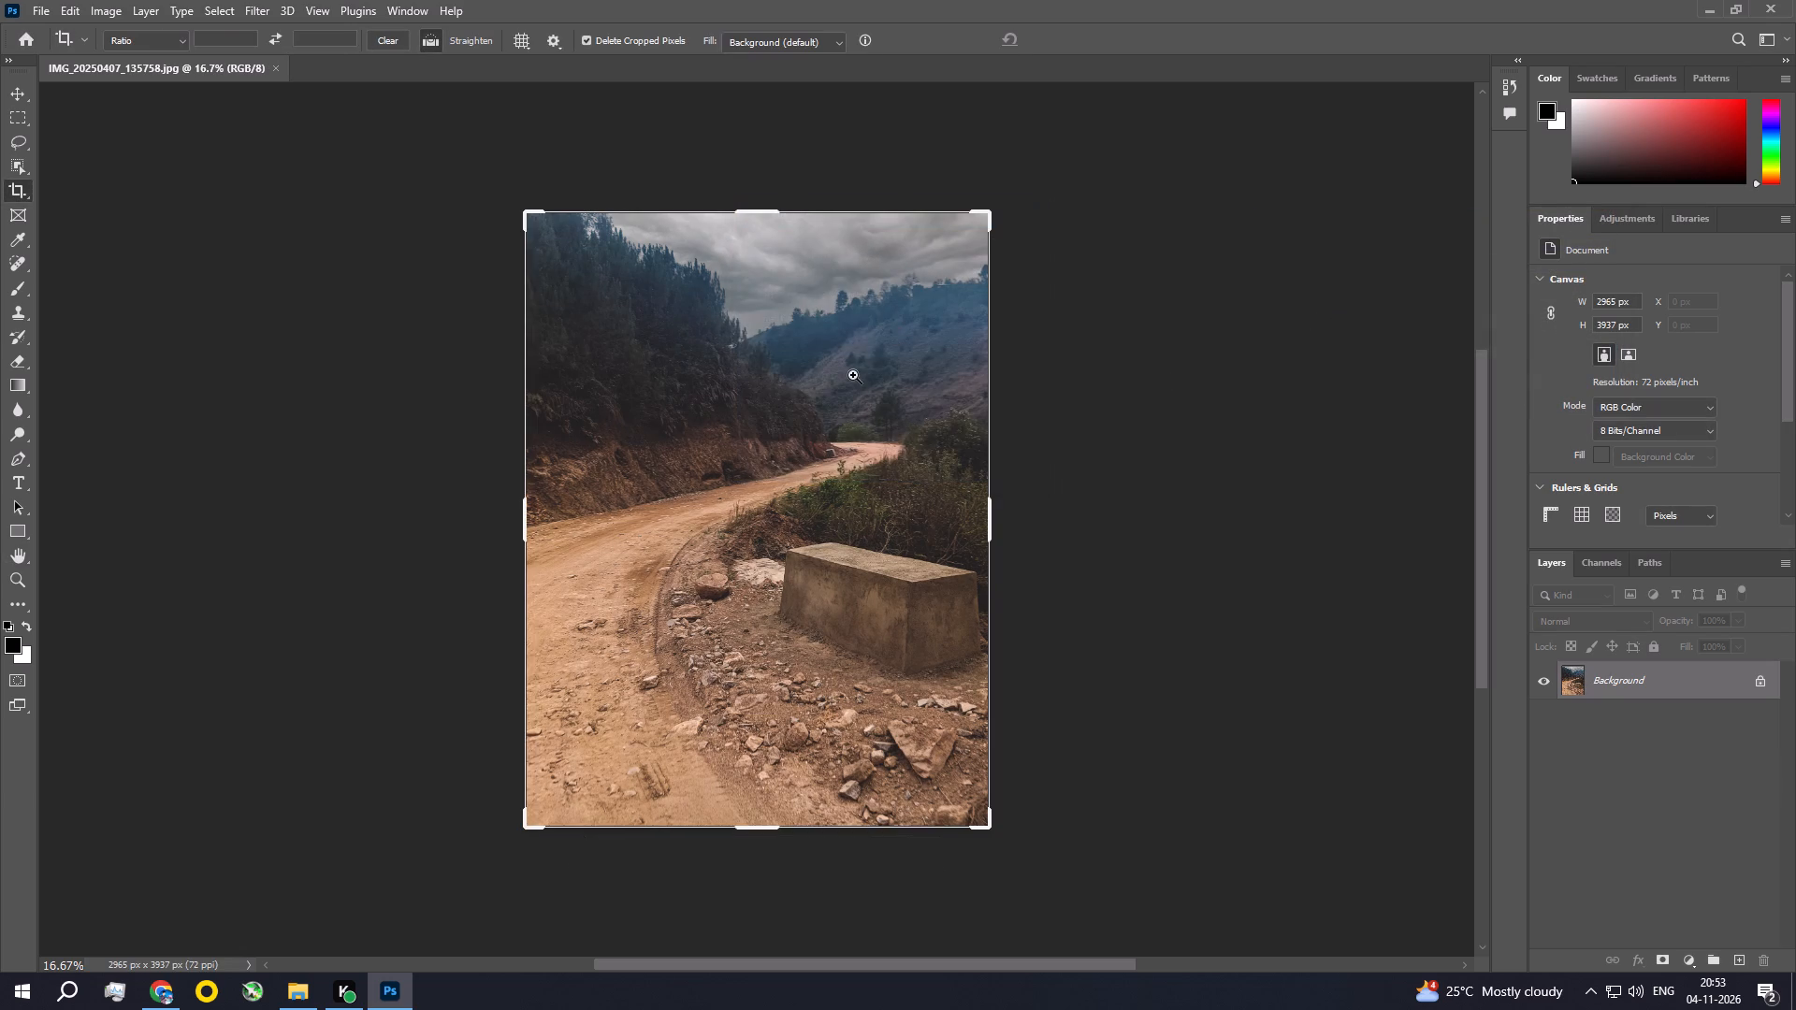
pyautogui.keyDown('ctrl'); pyautogui.doubleClick(853, 375); pyautogui.keyUp('ctrl')
pyautogui.hotkey('ctrl', '0')
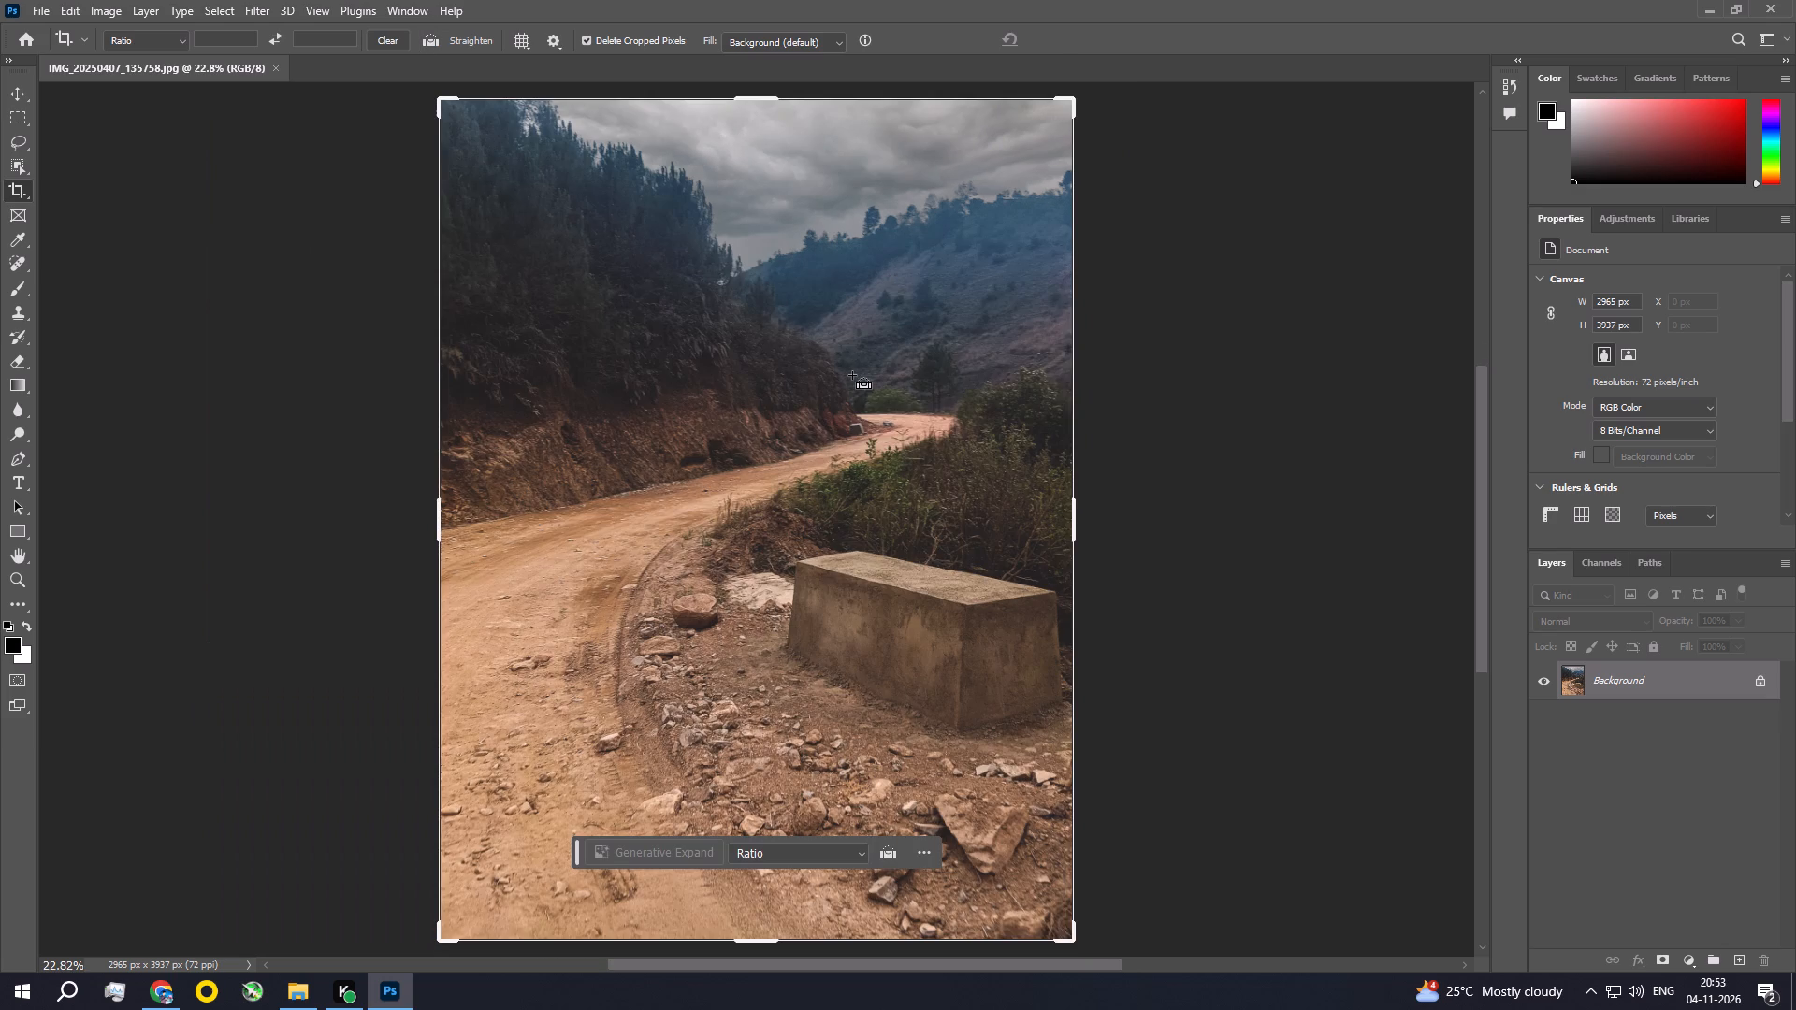
pyautogui.click(269, 64)
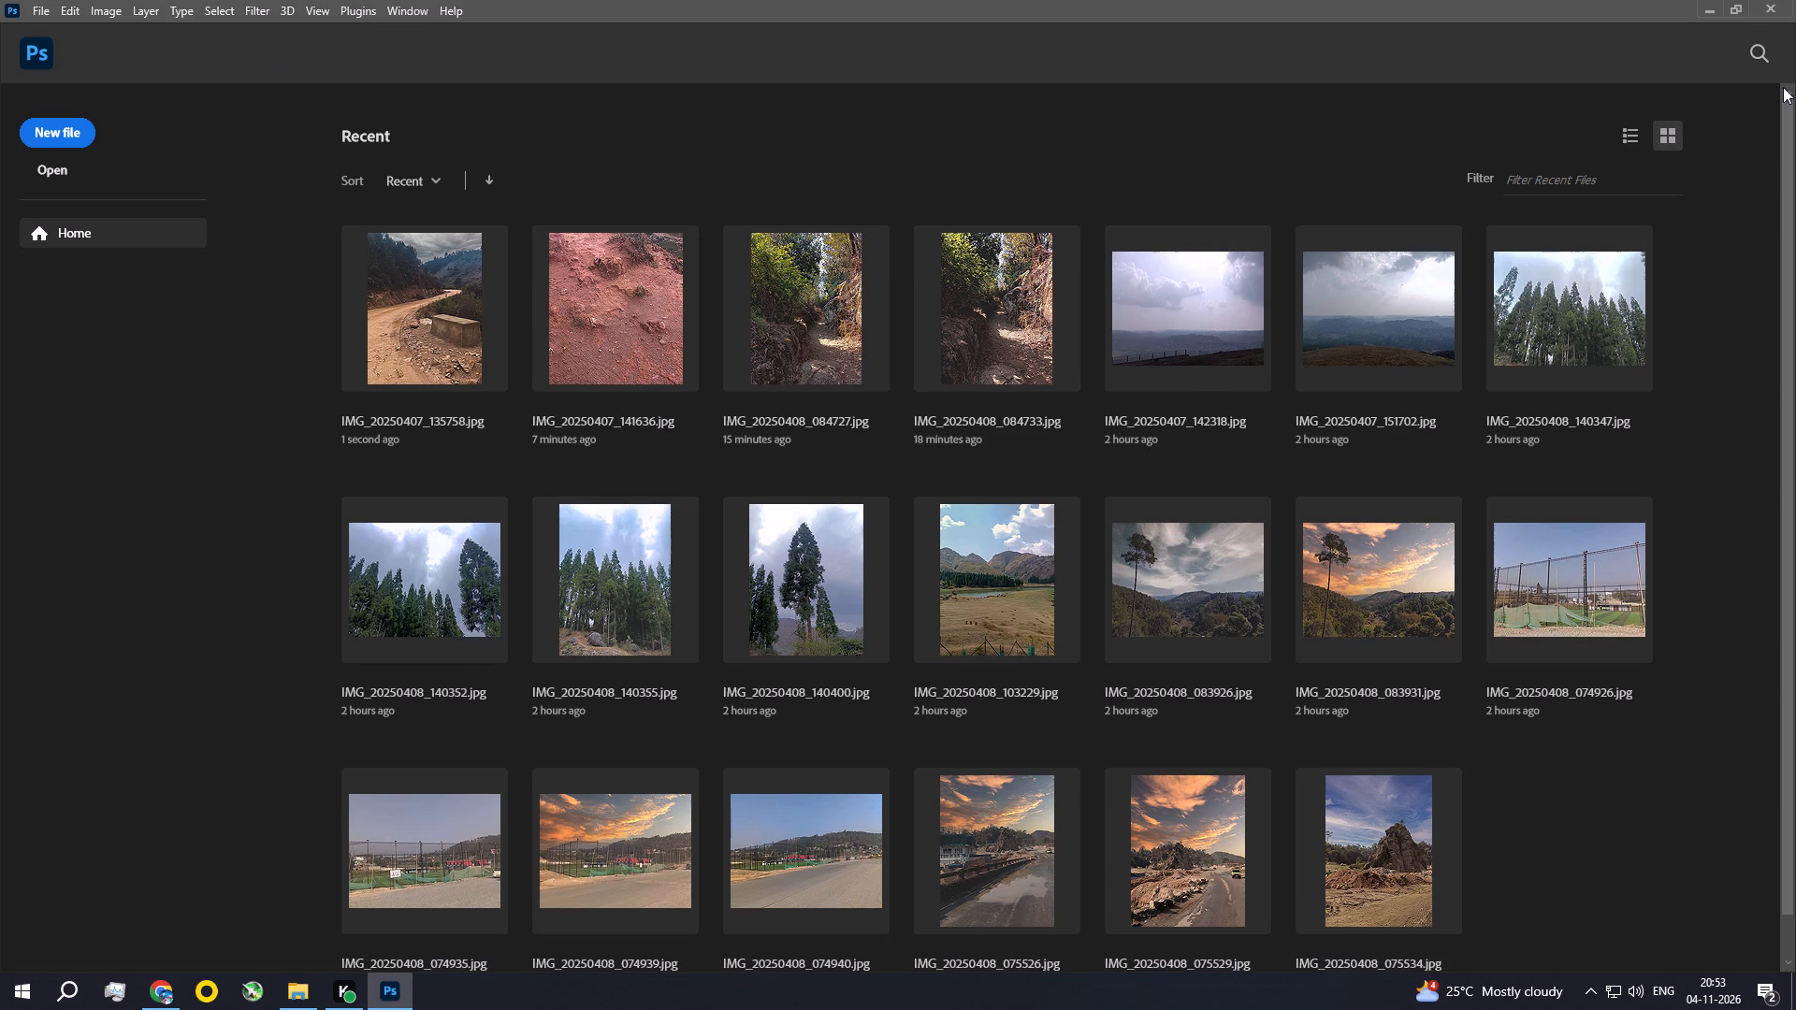
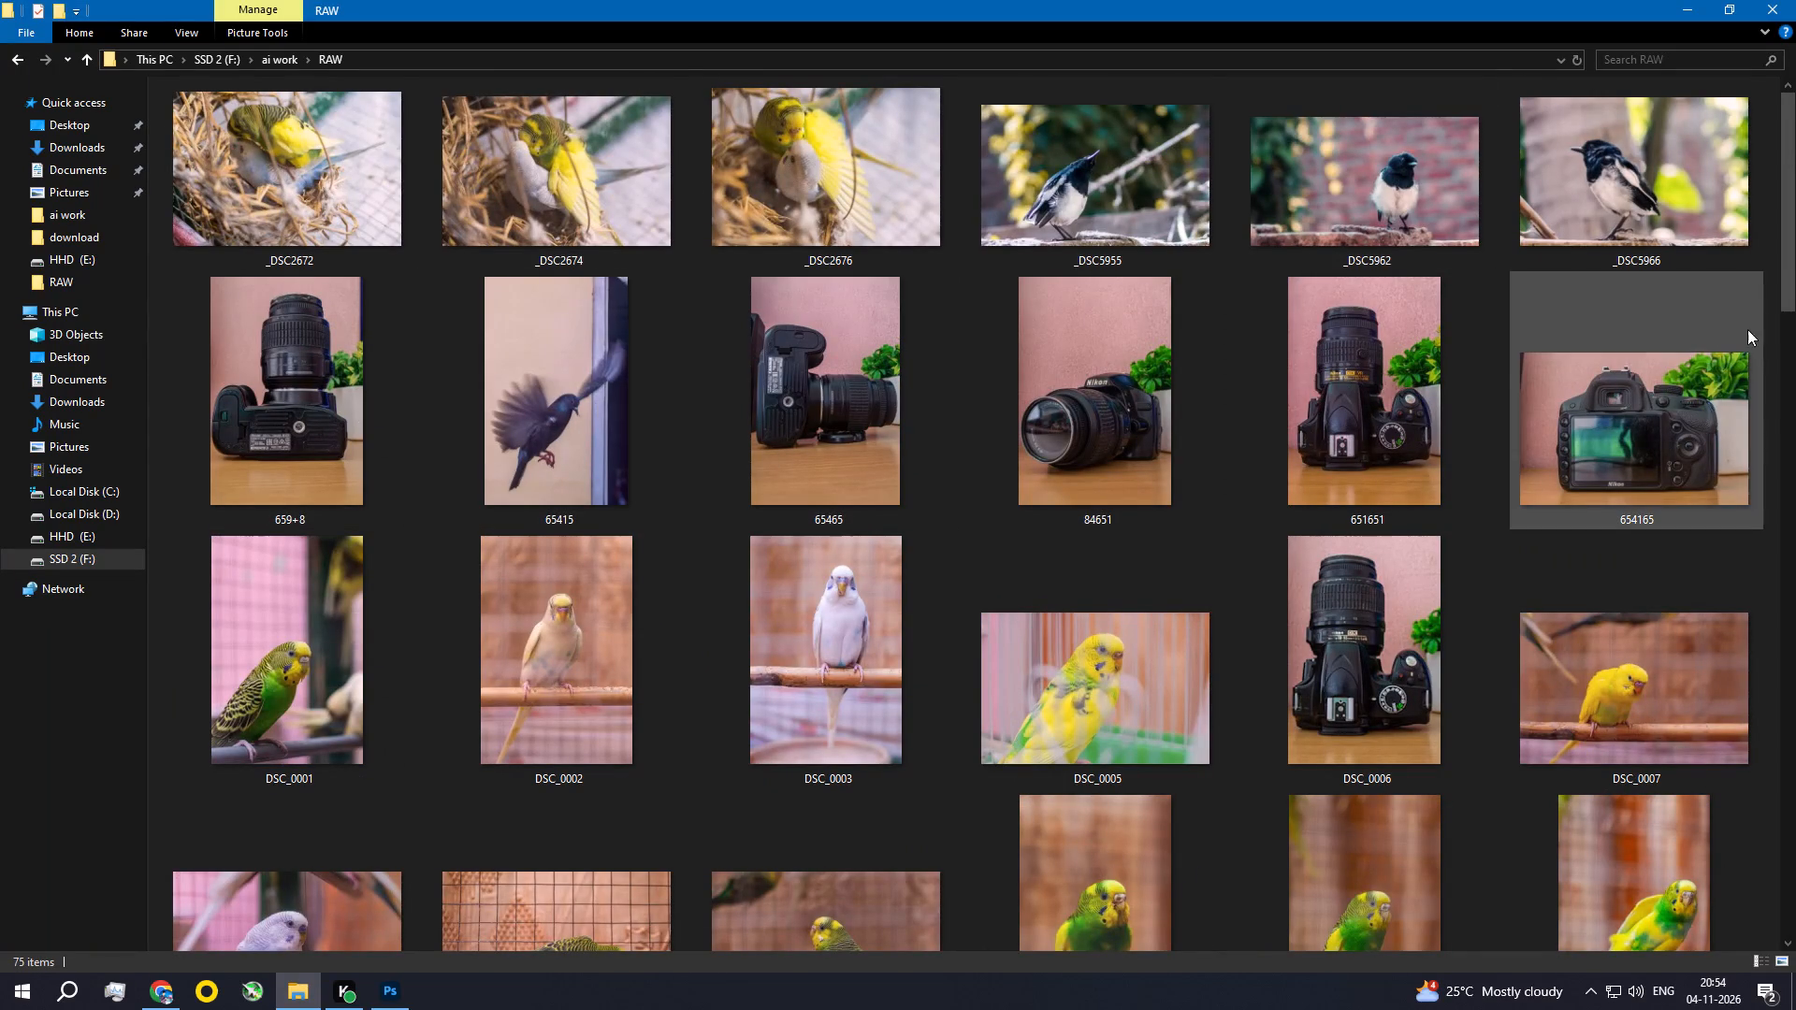
# Switch to File Explorer, preview the landscape photo IMG_20250407_135058 in the RAW folder, and delete it.
pyautogui.moveTo(1795, 292); pyautogui.dragTo(1772, 437)
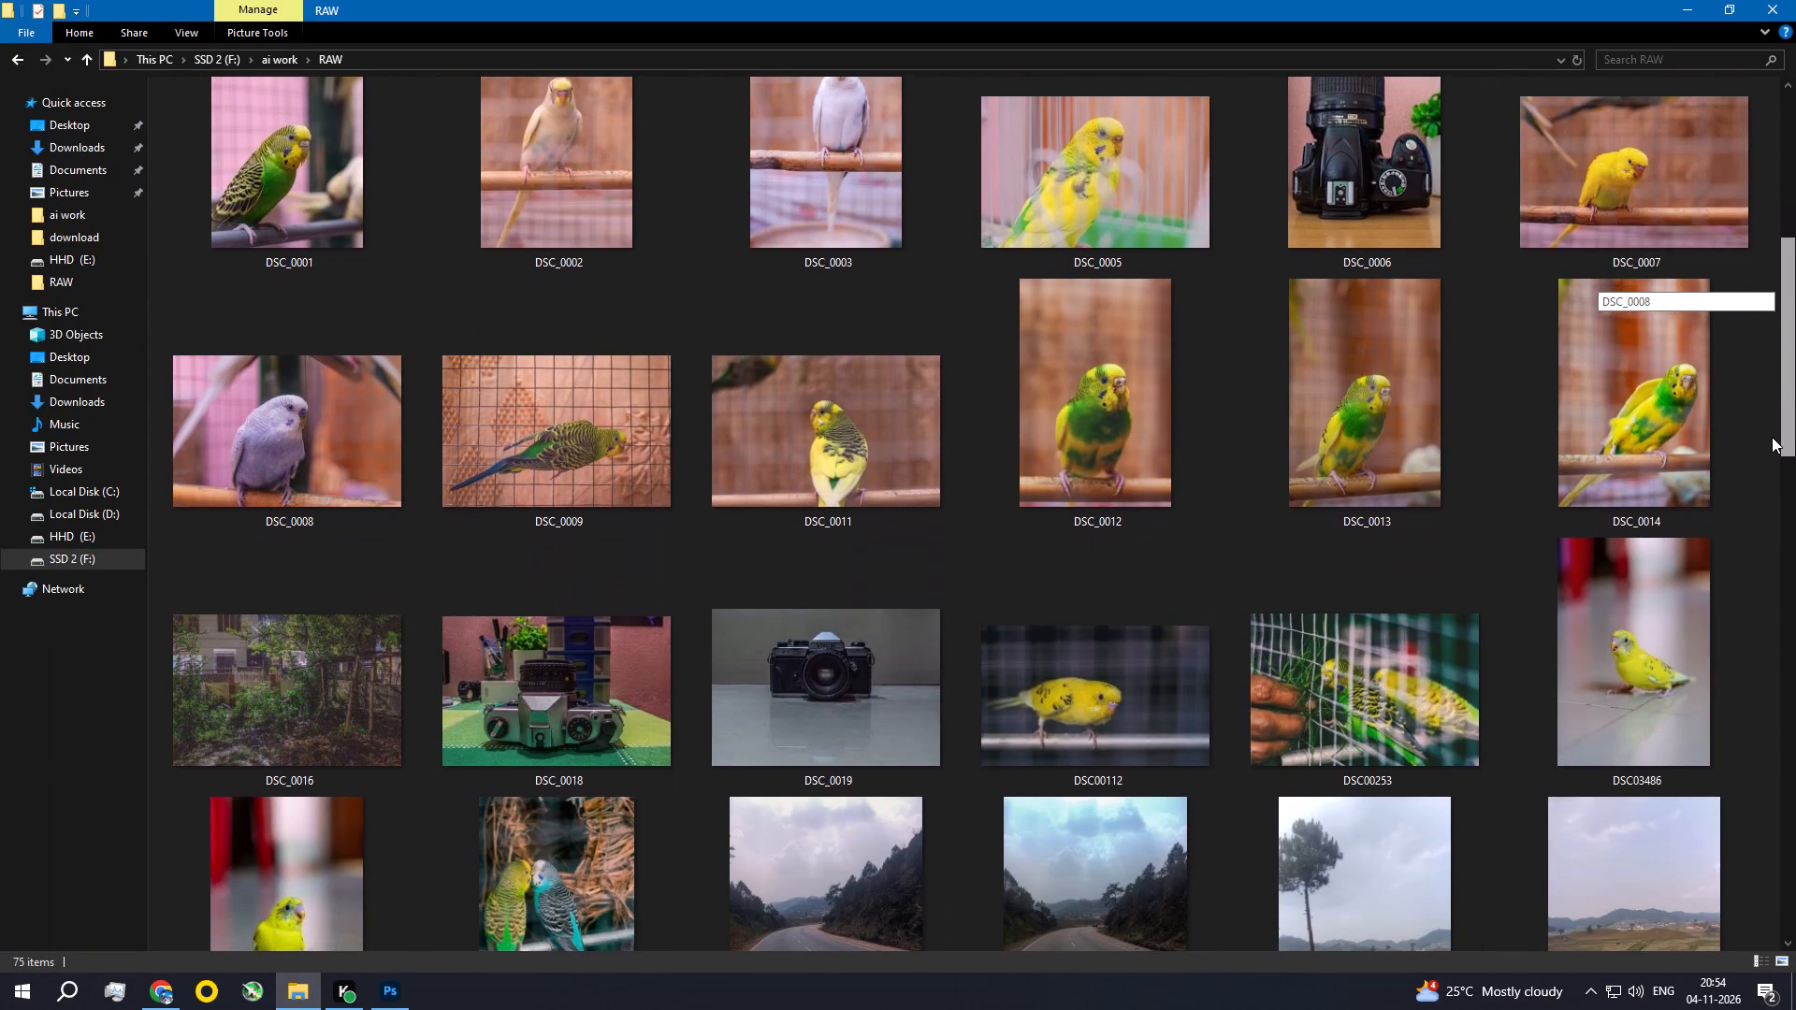
pyautogui.moveTo(1772, 437); pyautogui.dragTo(1770, 526)
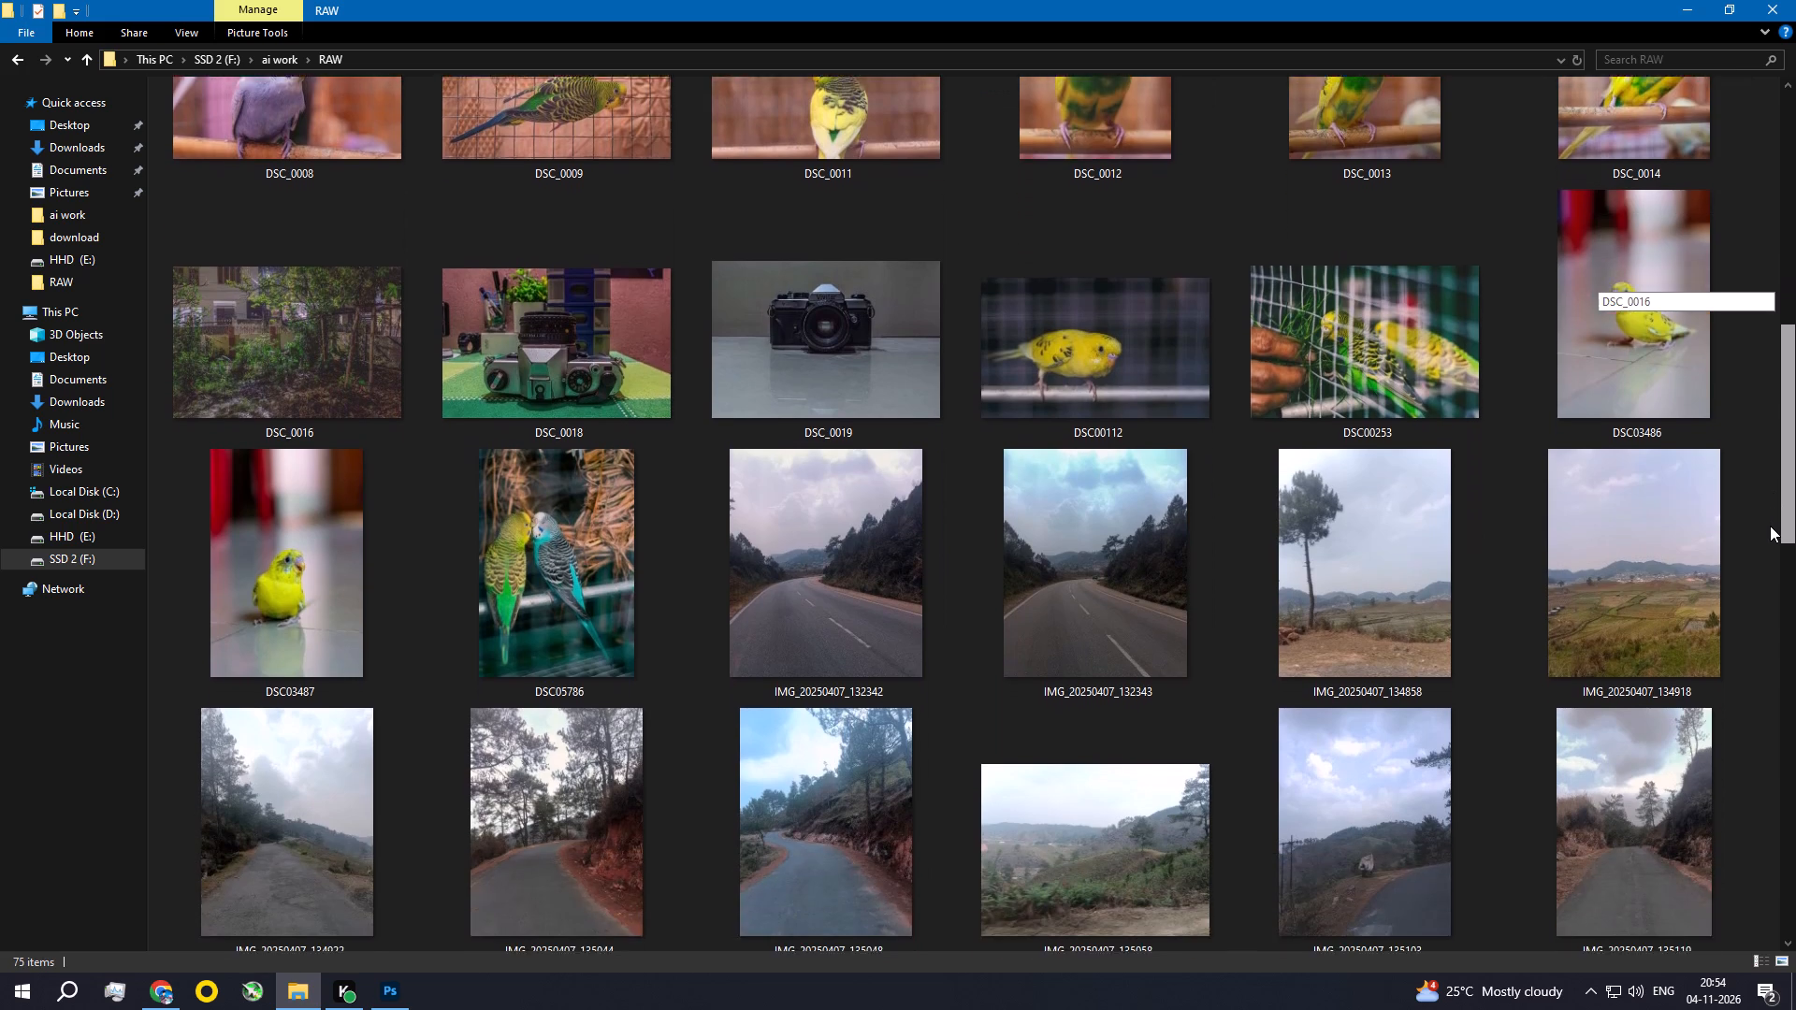
pyautogui.moveTo(1770, 526); pyautogui.dragTo(1770, 556)
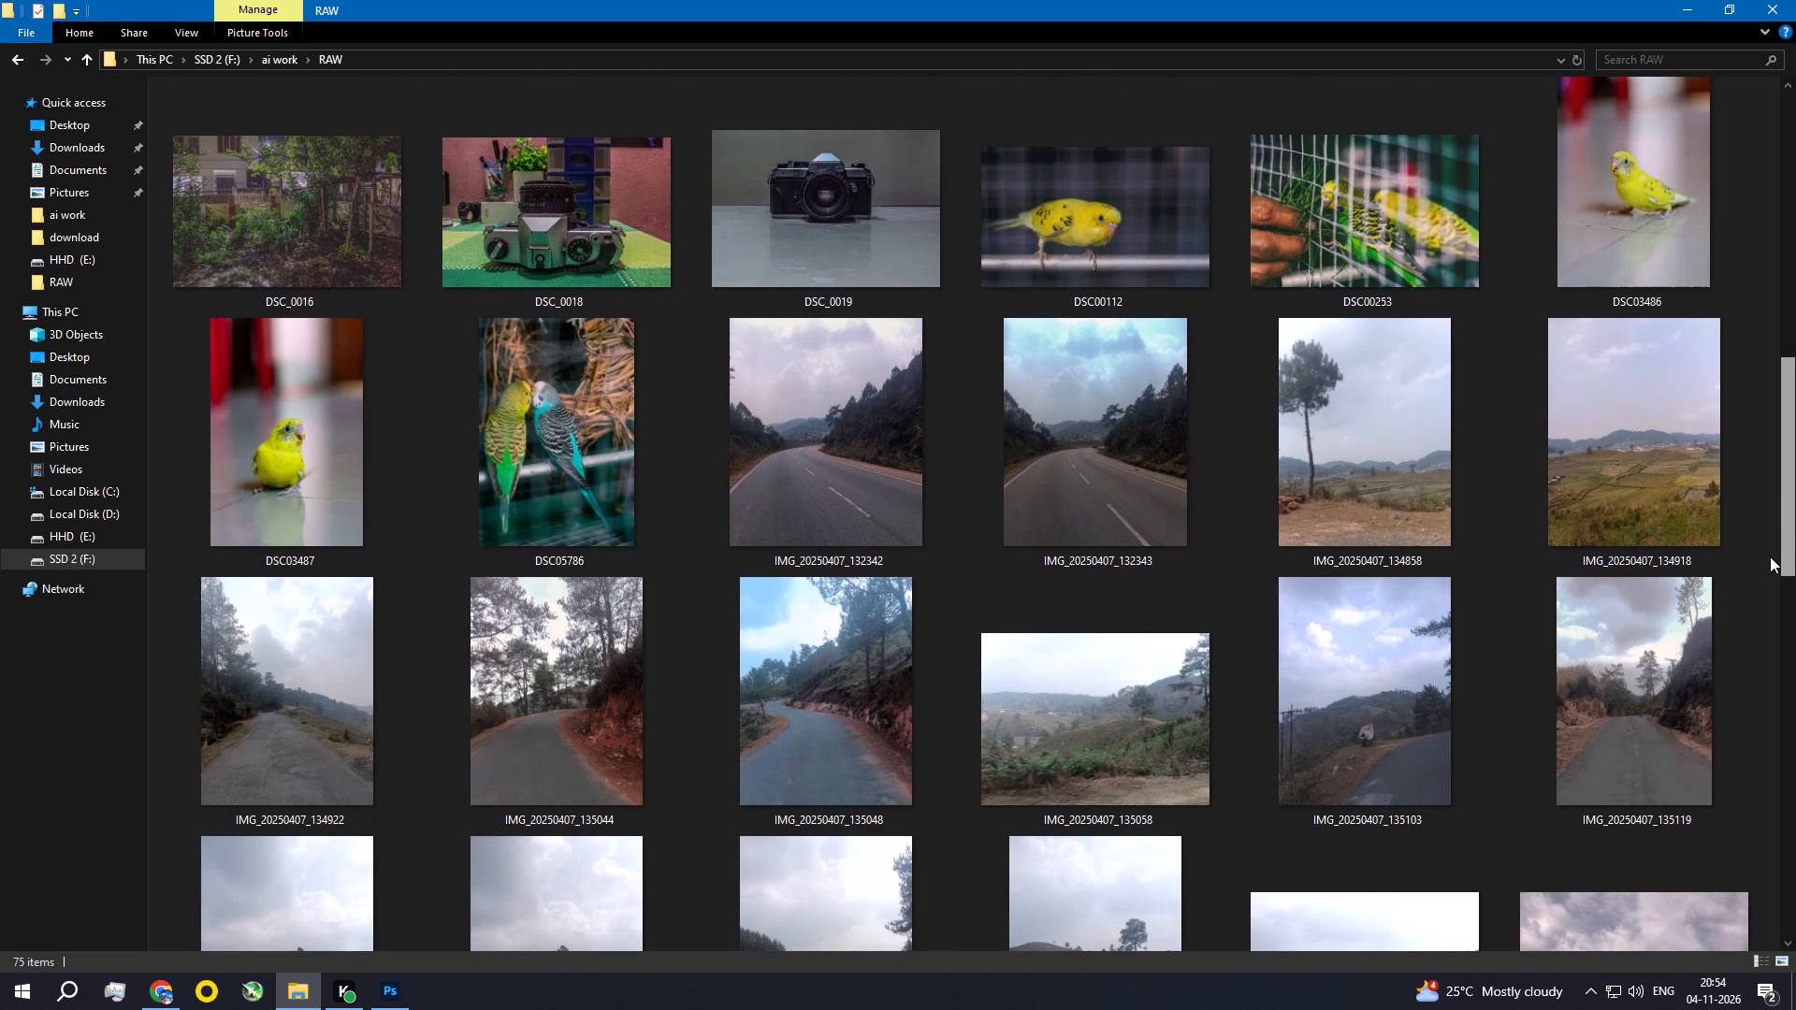
pyautogui.click(1172, 735)
pyautogui.doubleClick(1172, 735)
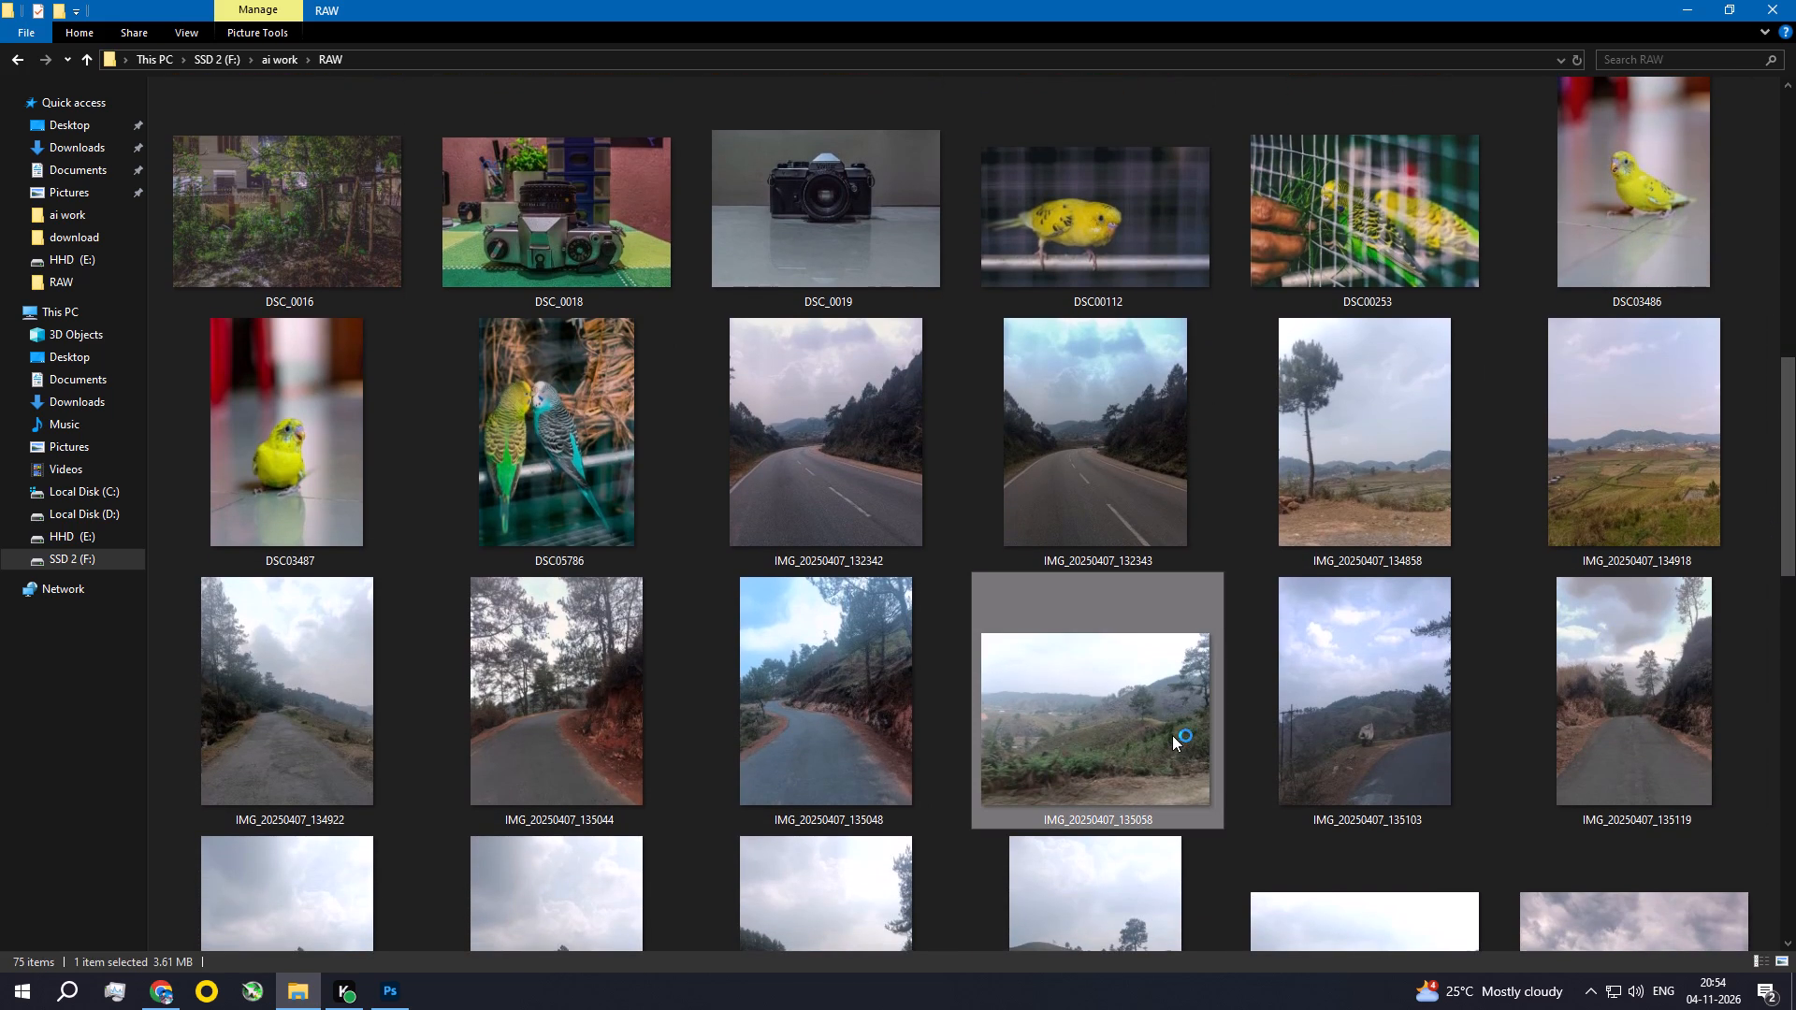
pyautogui.click(1430, 137)
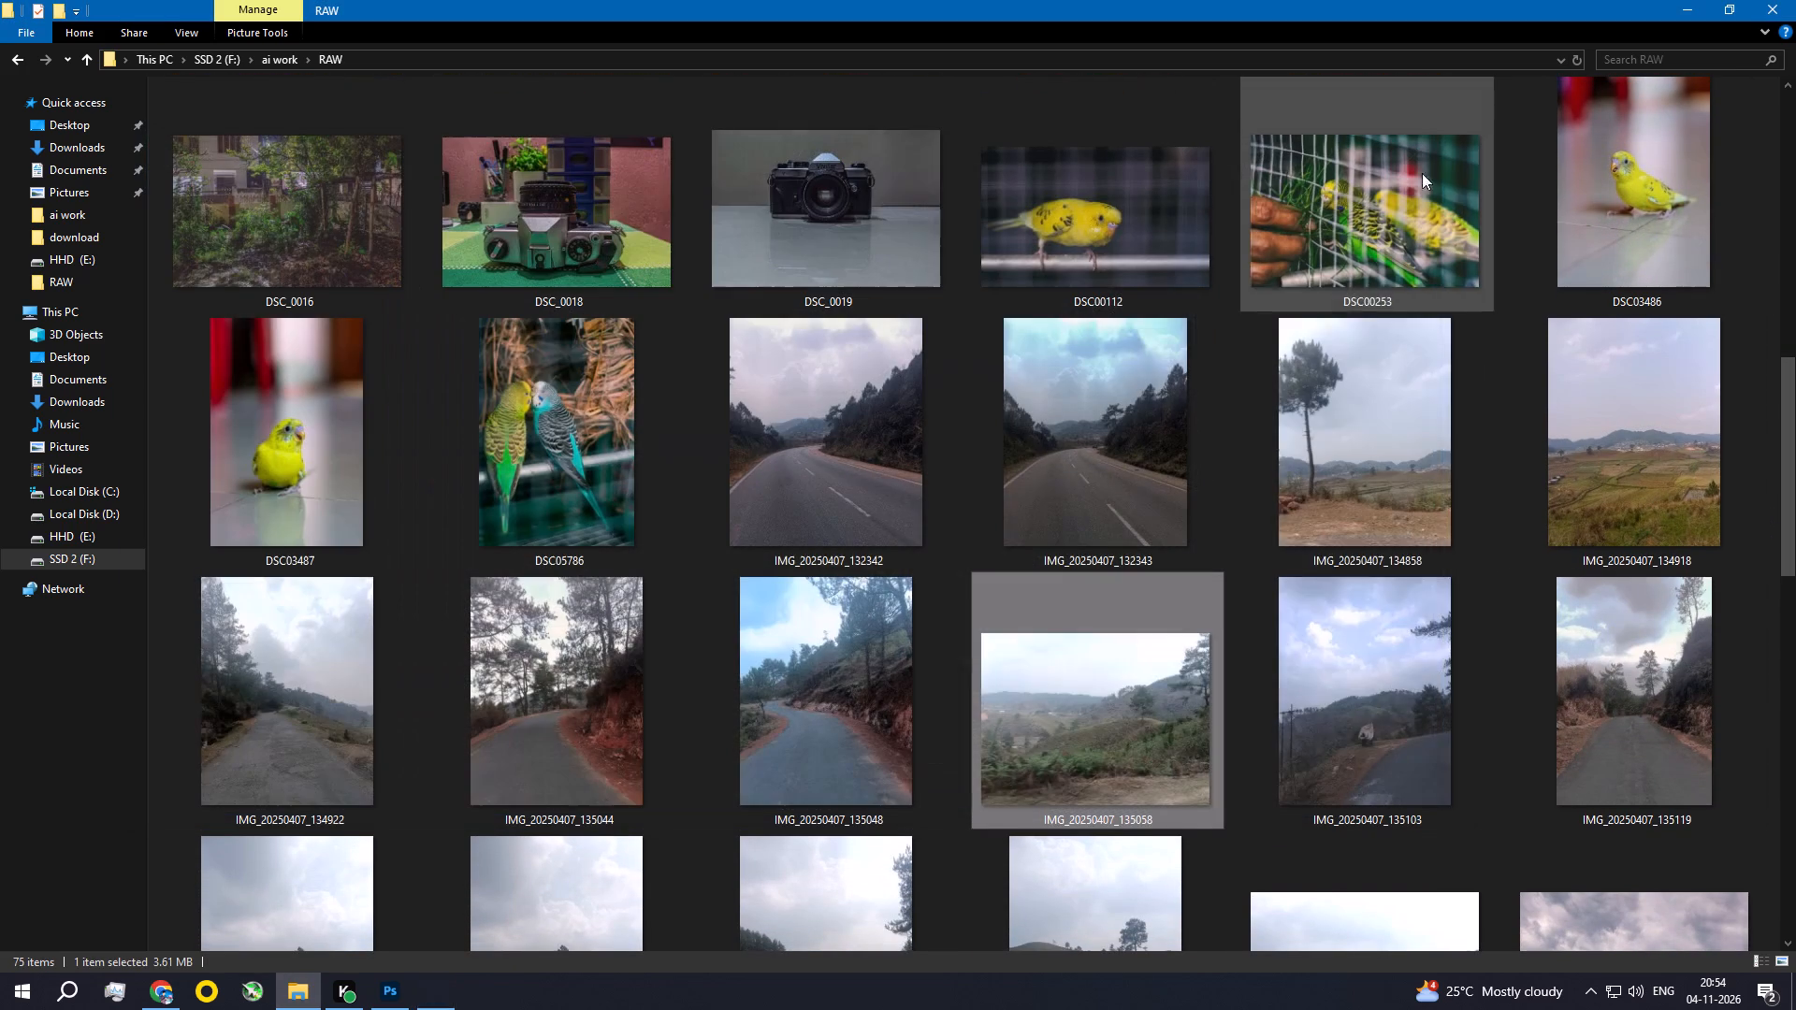
pyautogui.press('Delete')
# Preview the road photos IMG_20250407_135103, IMG_20250407_135225 and IMG_20250407_135330 one after another, closing each.
pyautogui.doubleClick(1094, 754)
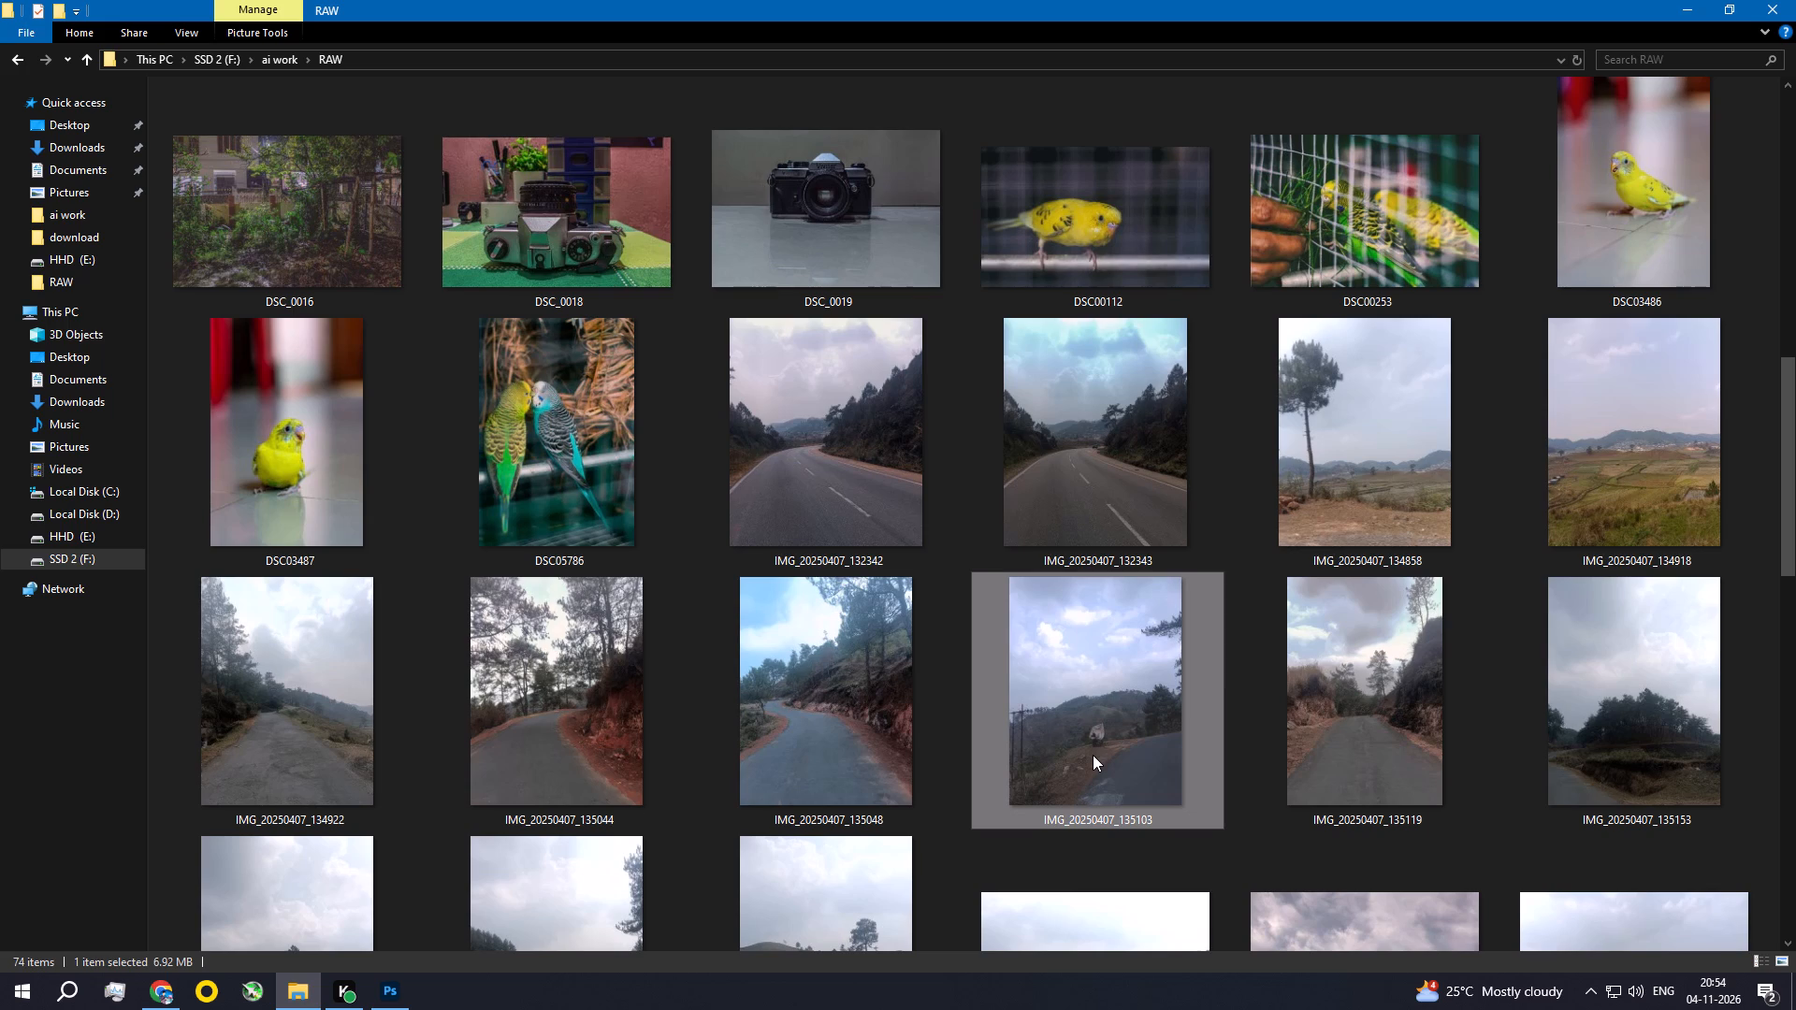
pyautogui.doubleClick(1093, 755)
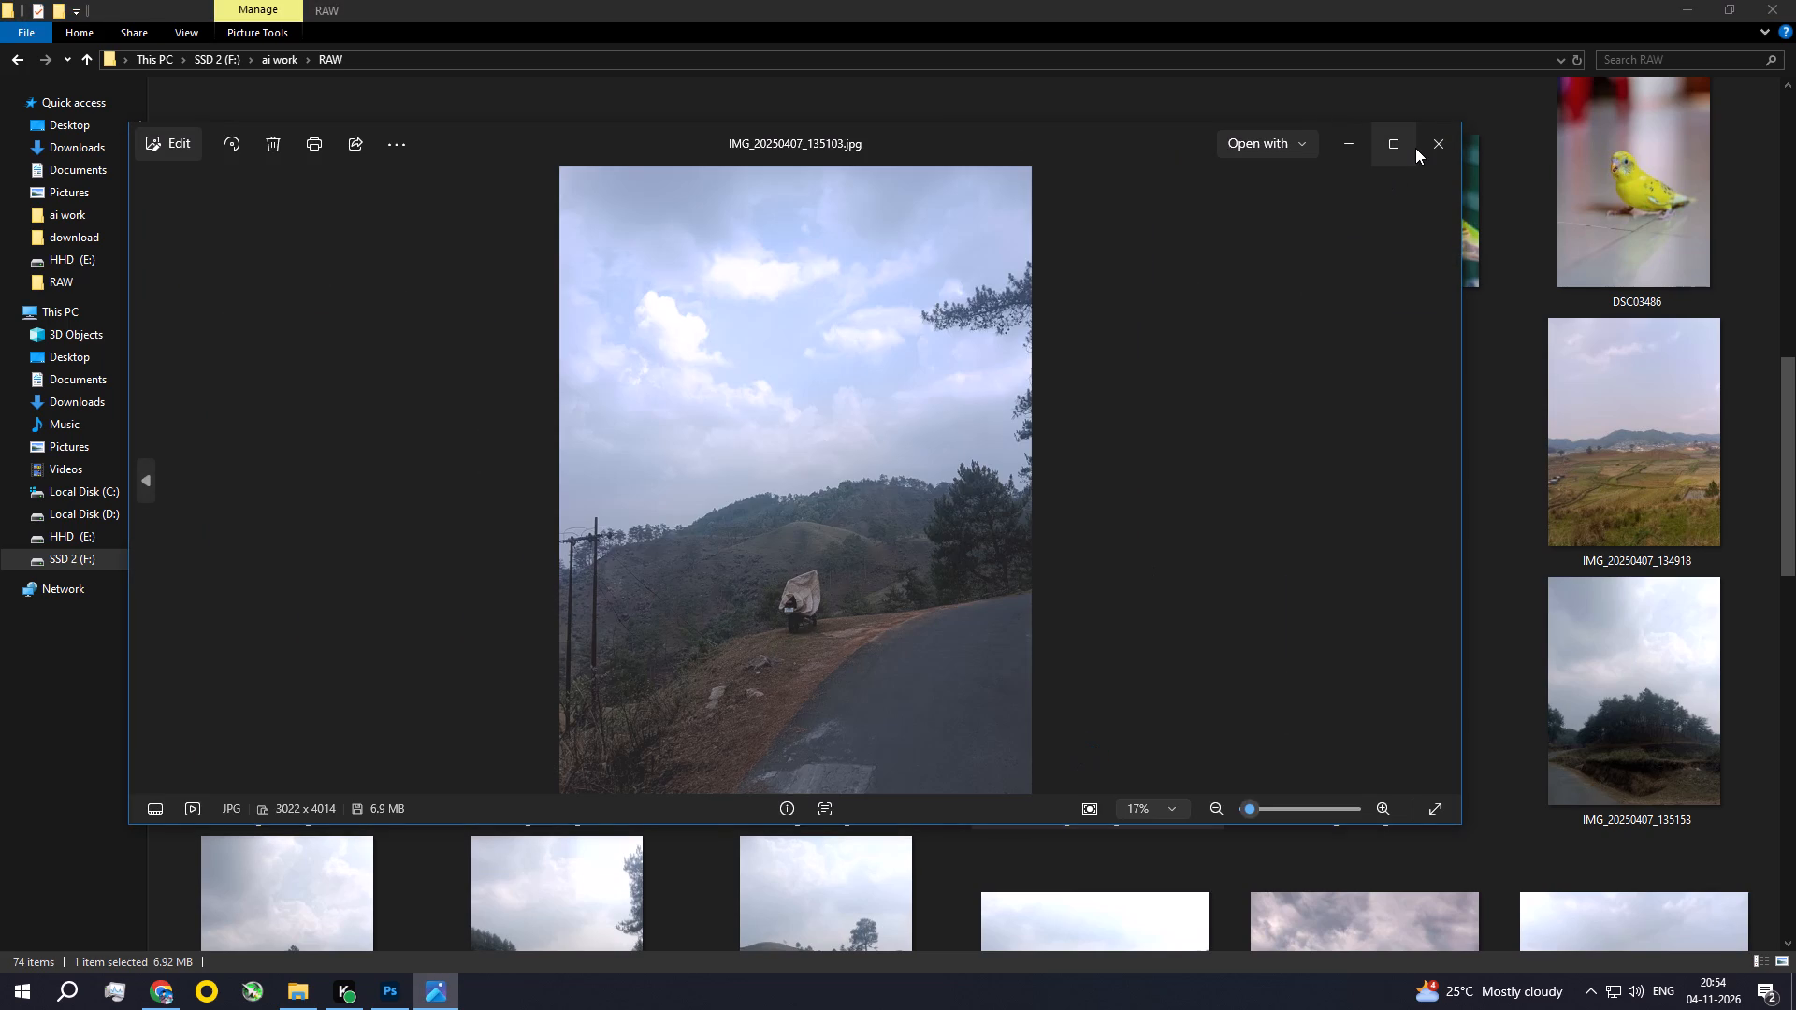
pyautogui.click(1428, 143)
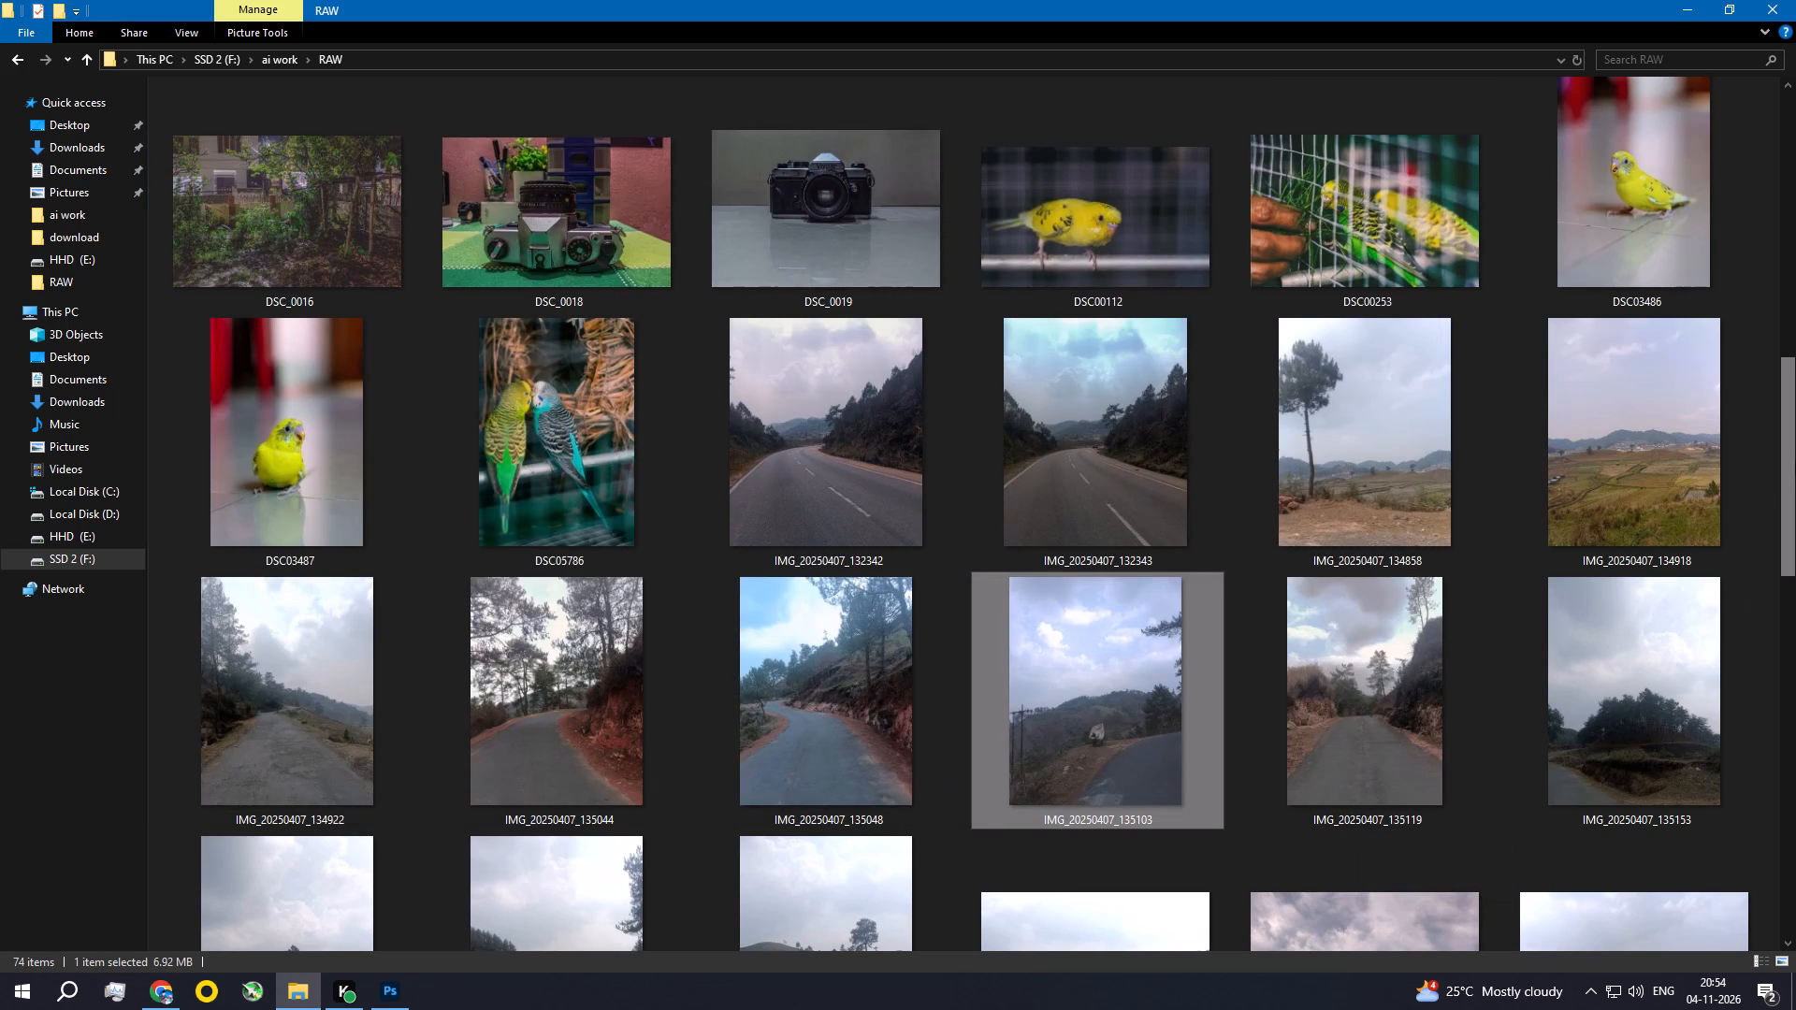
pyautogui.moveTo(1795, 460); pyautogui.dragTo(1787, 493)
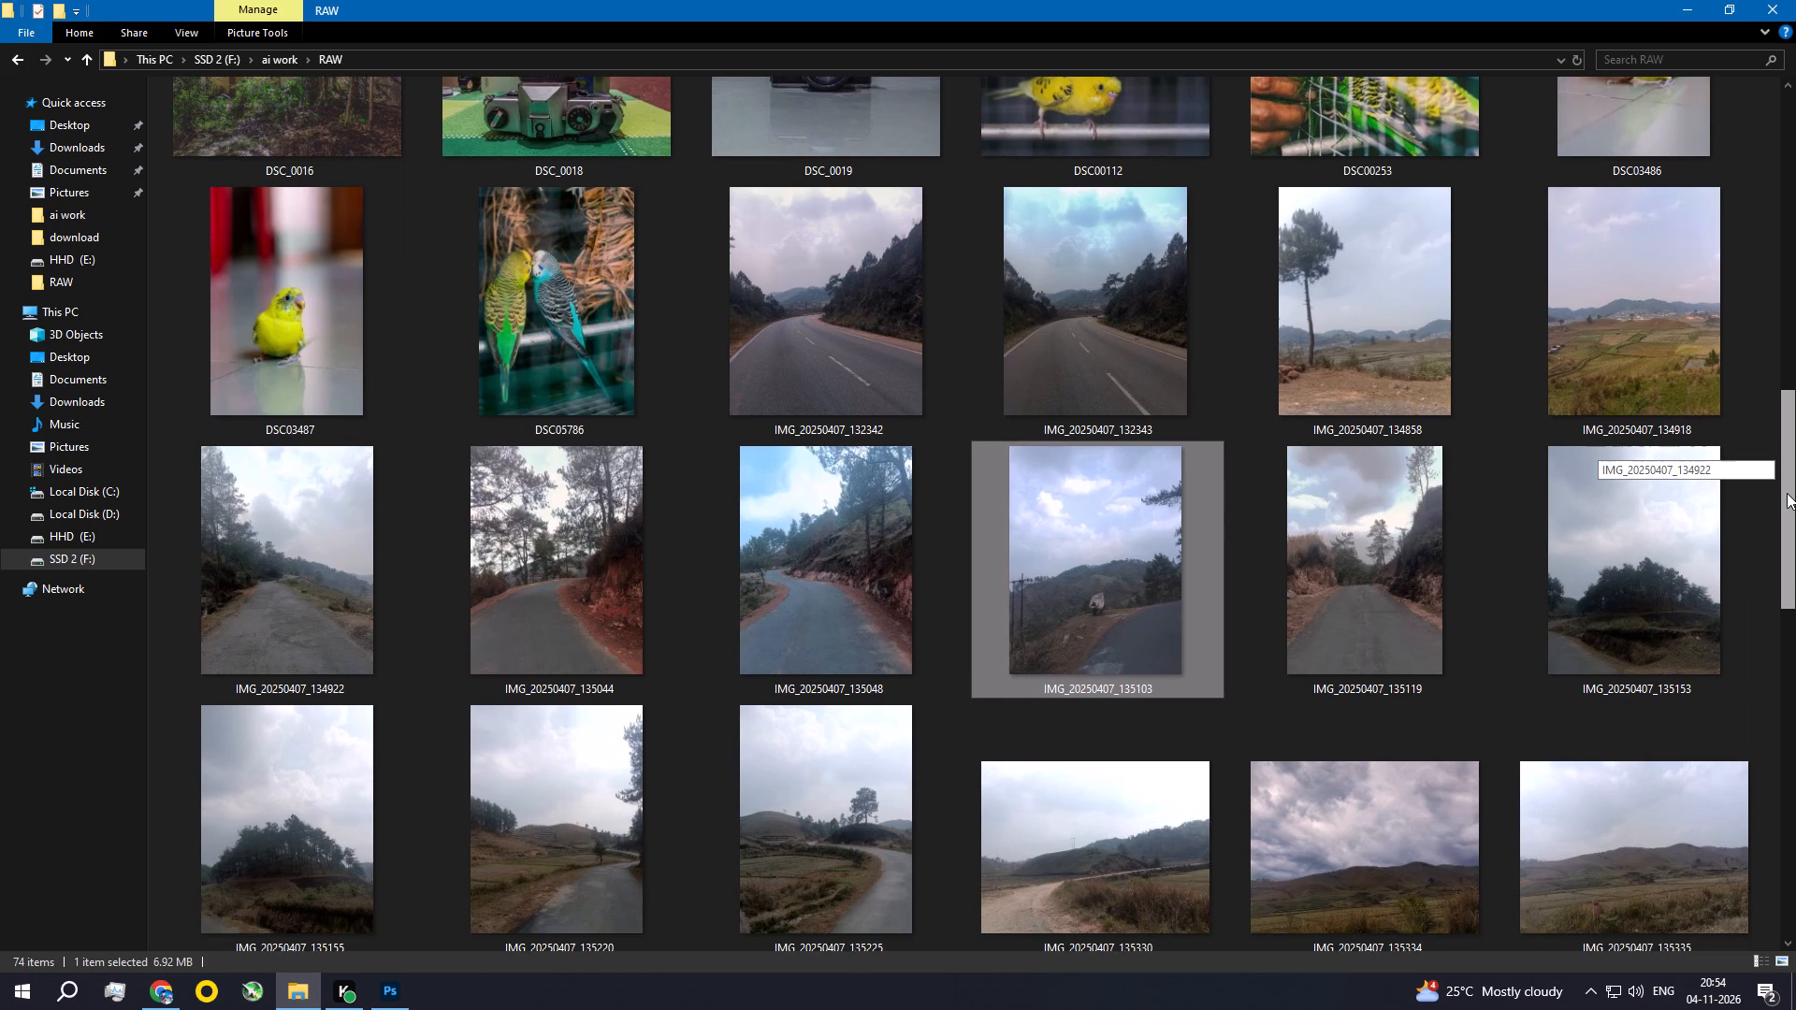
pyautogui.moveTo(1787, 493); pyautogui.dragTo(1784, 549)
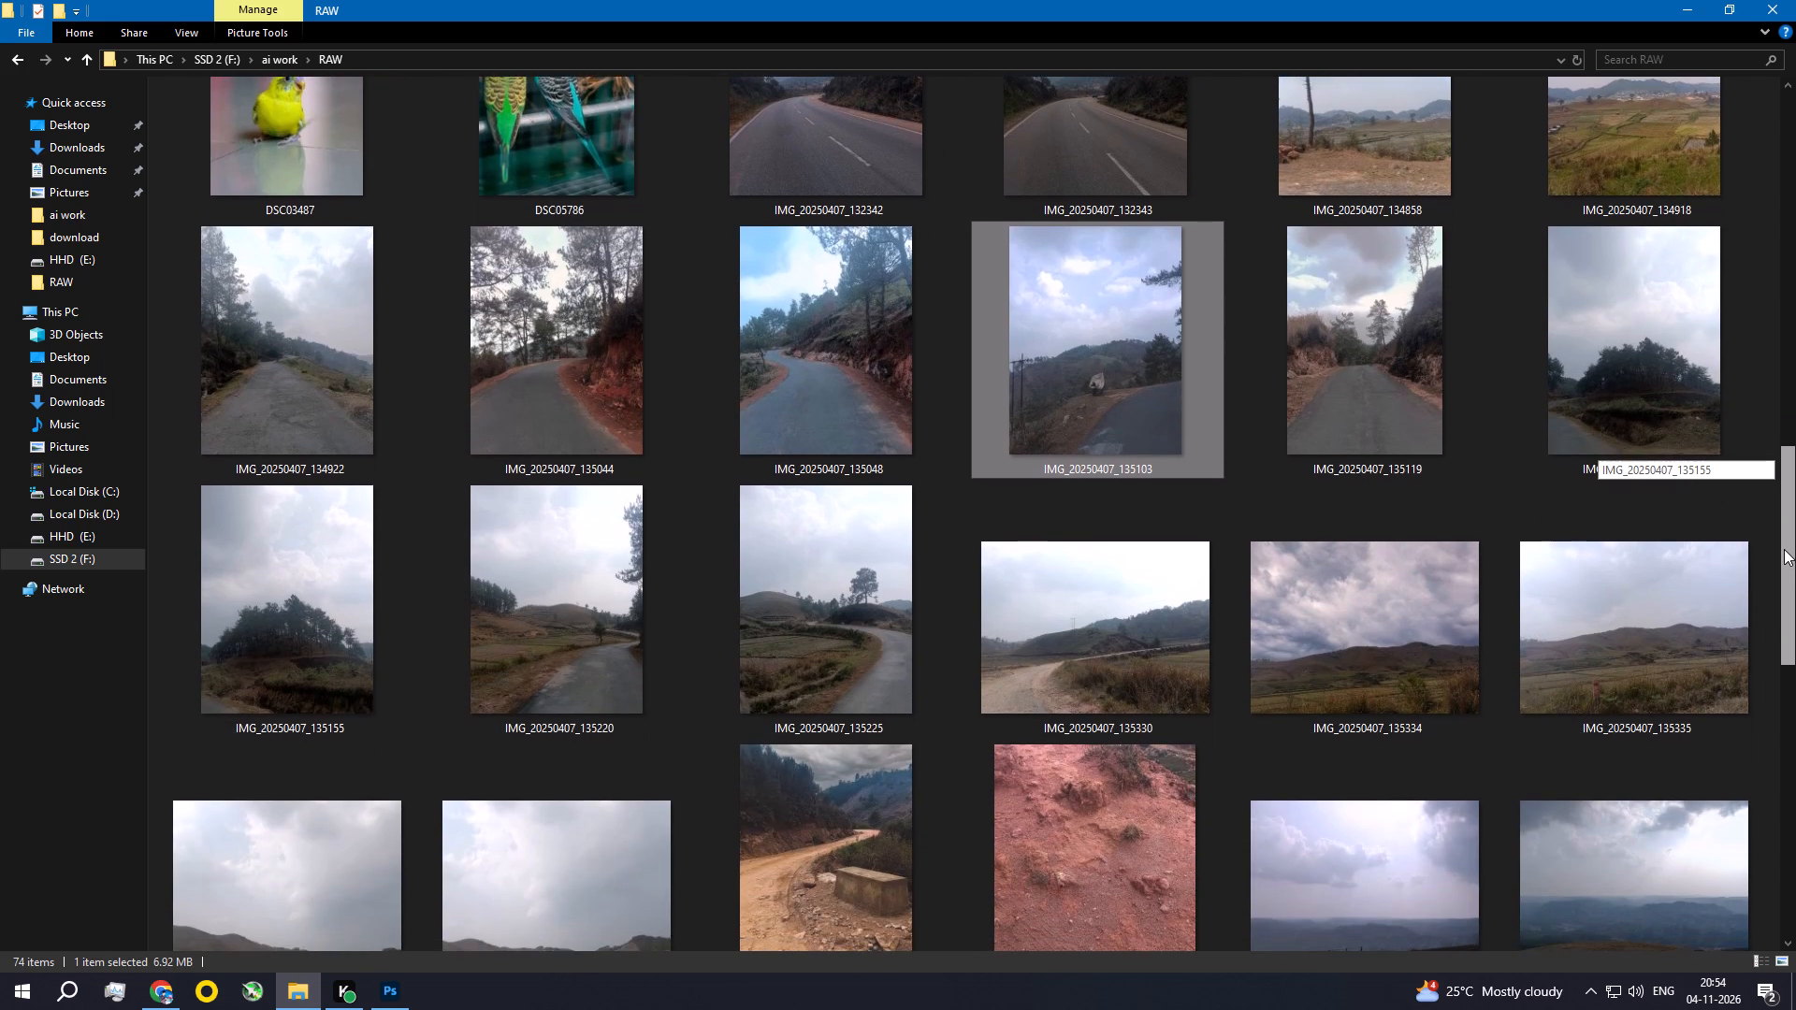
pyautogui.moveTo(1784, 549); pyautogui.dragTo(1781, 571)
pyautogui.click(1781, 571)
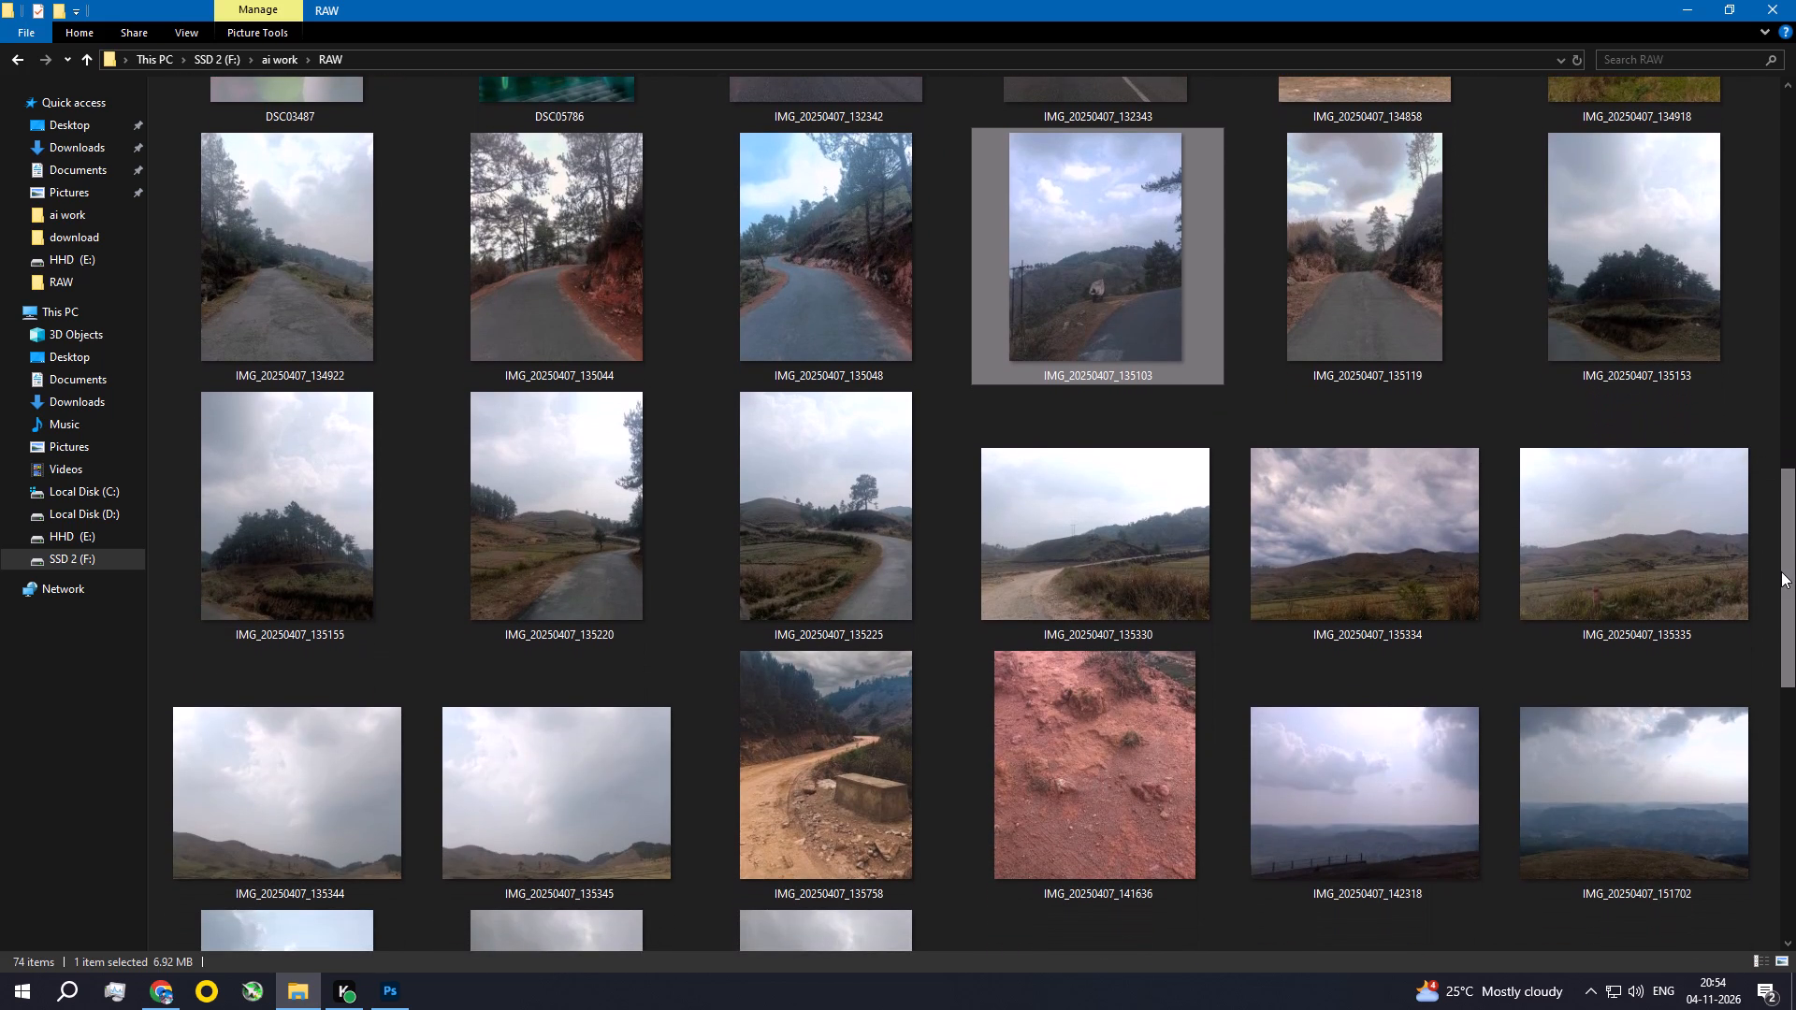
pyautogui.doubleClick(853, 563)
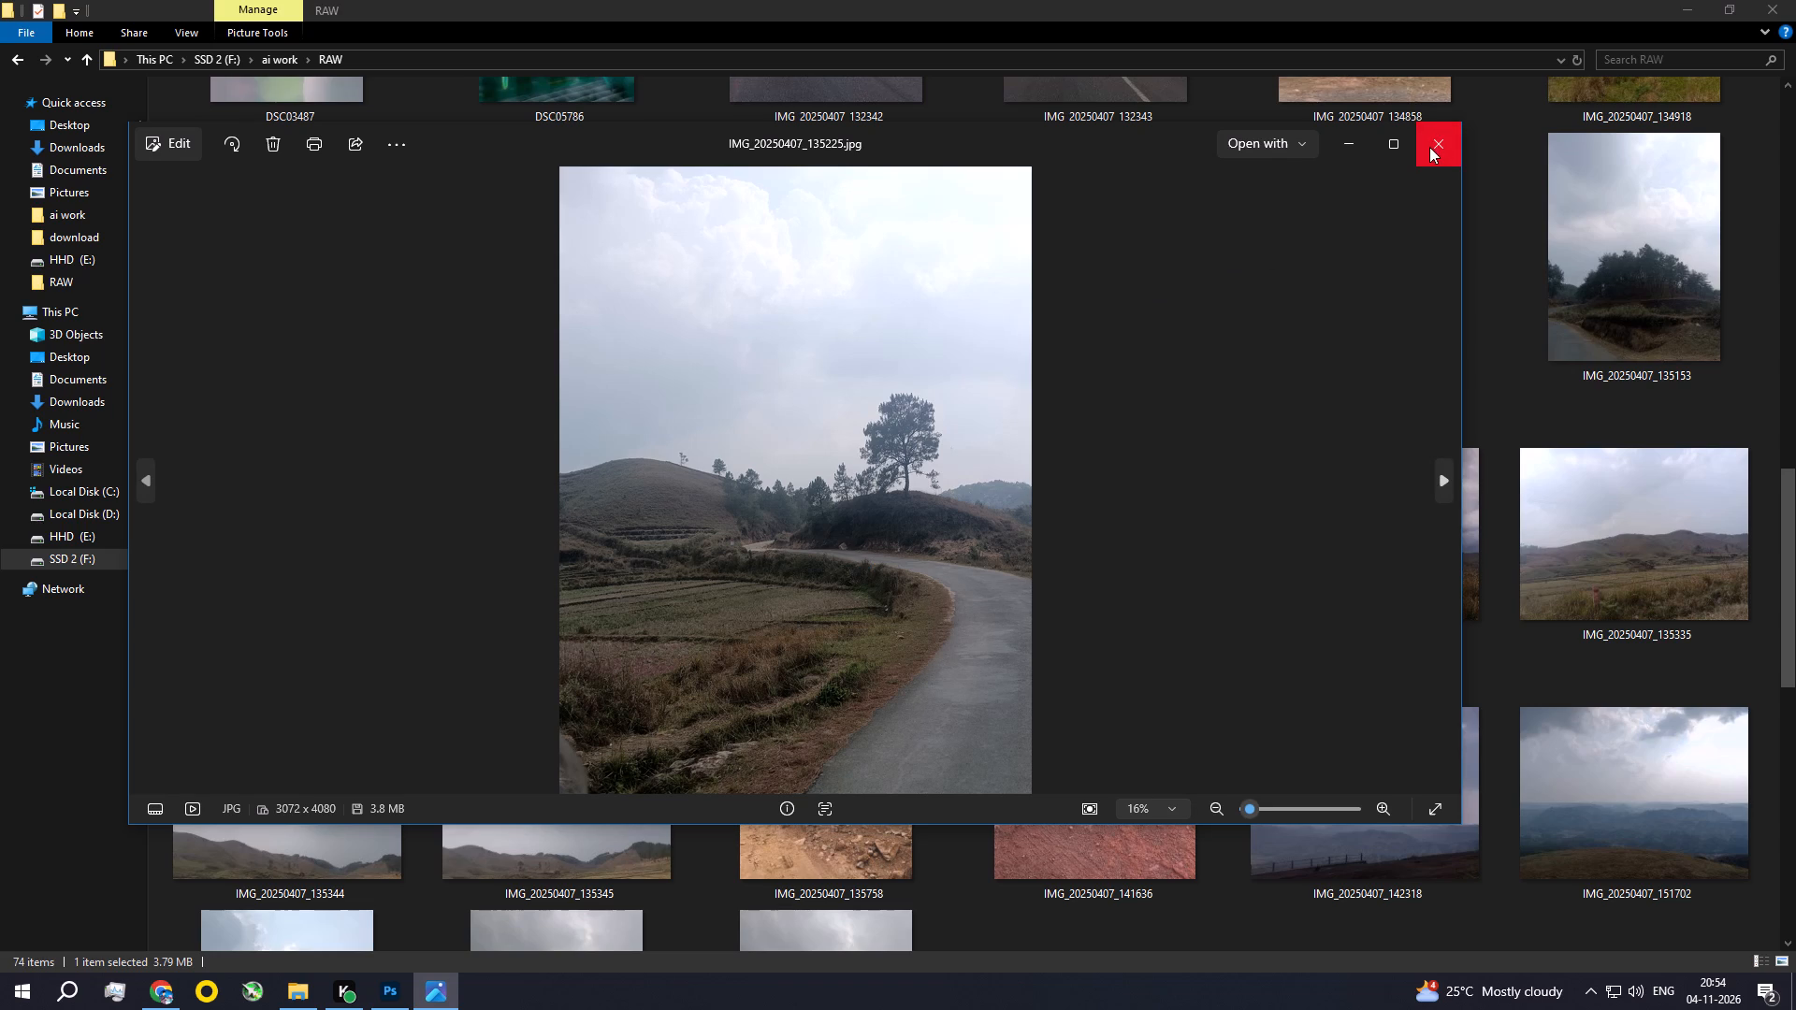
pyautogui.click(1429, 147)
pyautogui.doubleClick(848, 555)
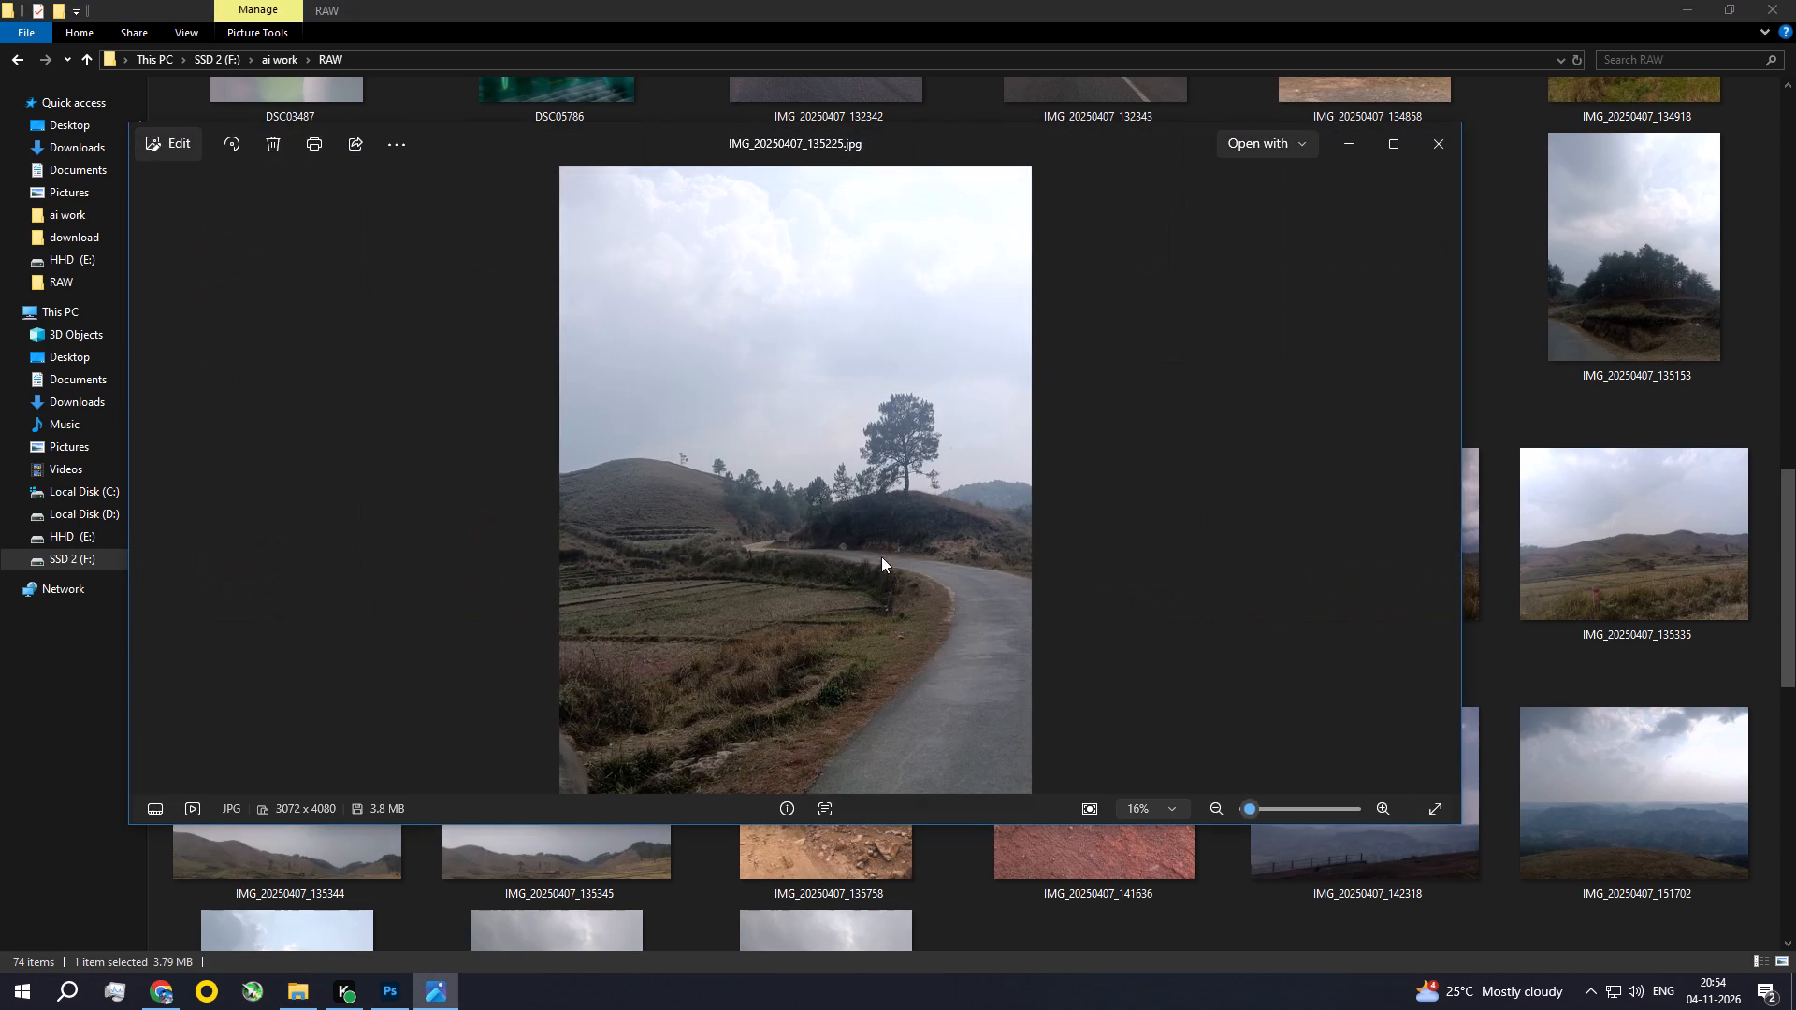
pyautogui.click(1442, 128)
pyautogui.doubleClick(1013, 570)
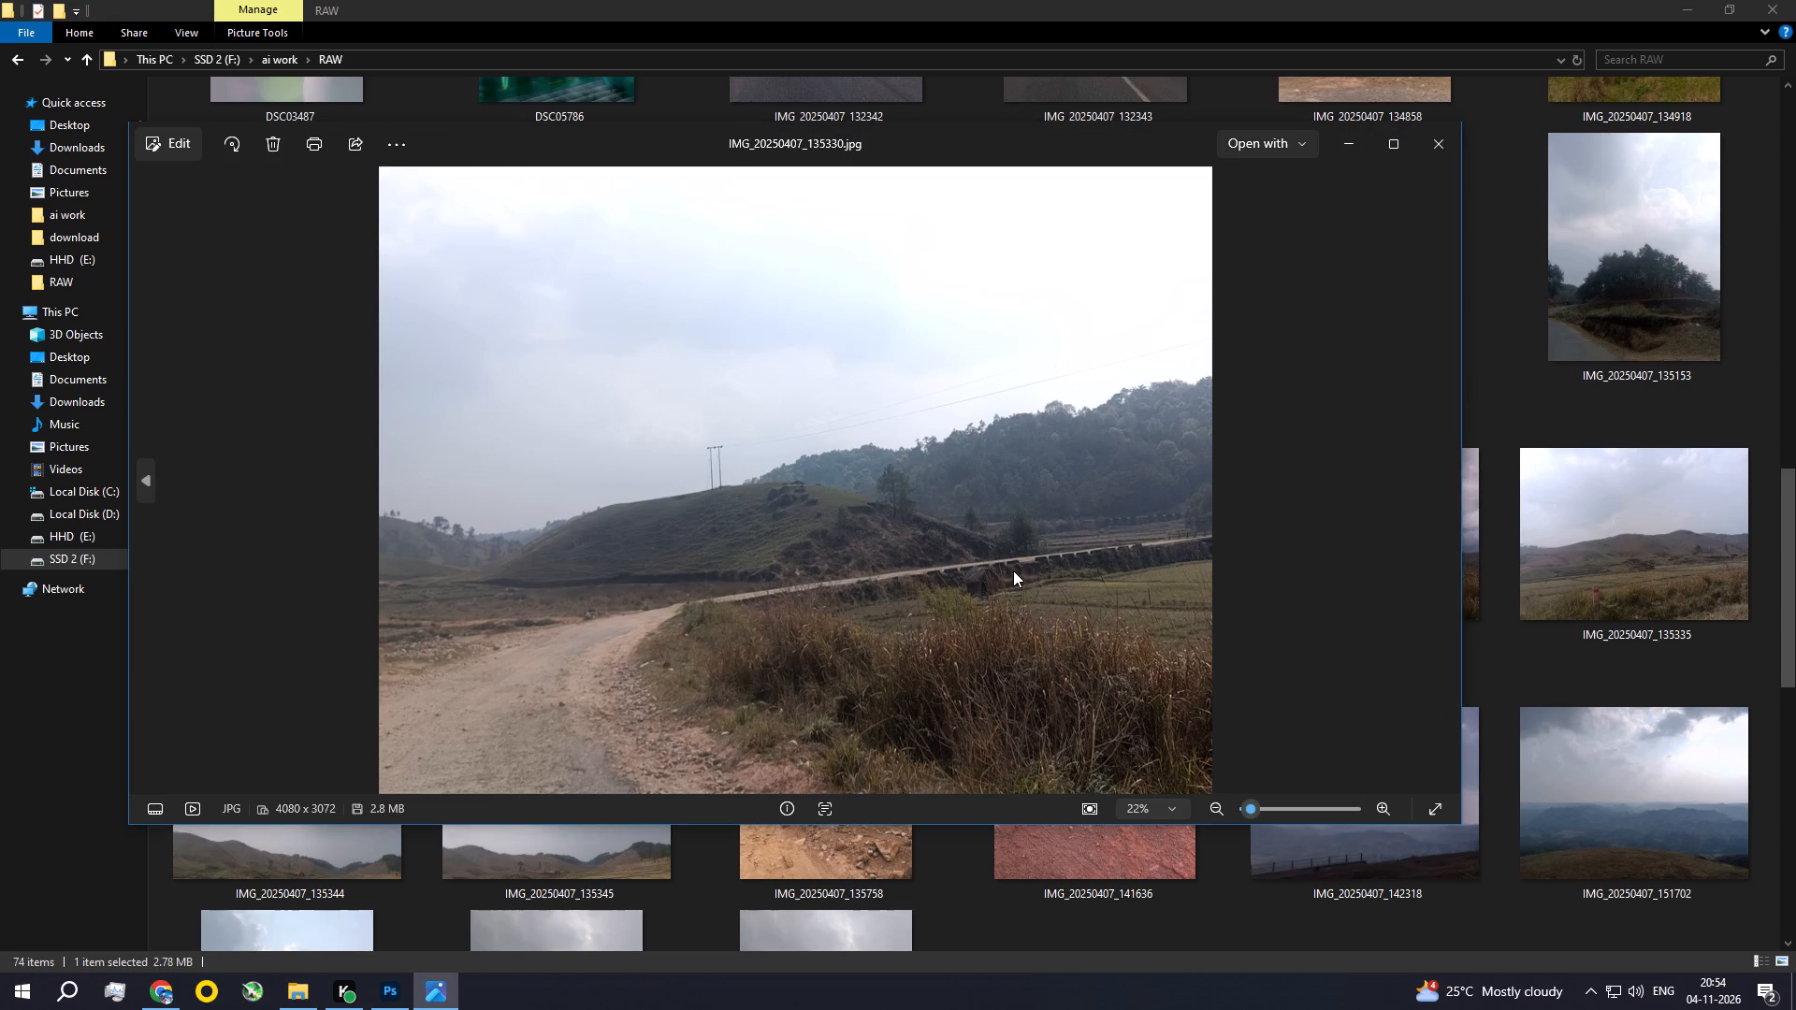
pyautogui.click(1445, 127)
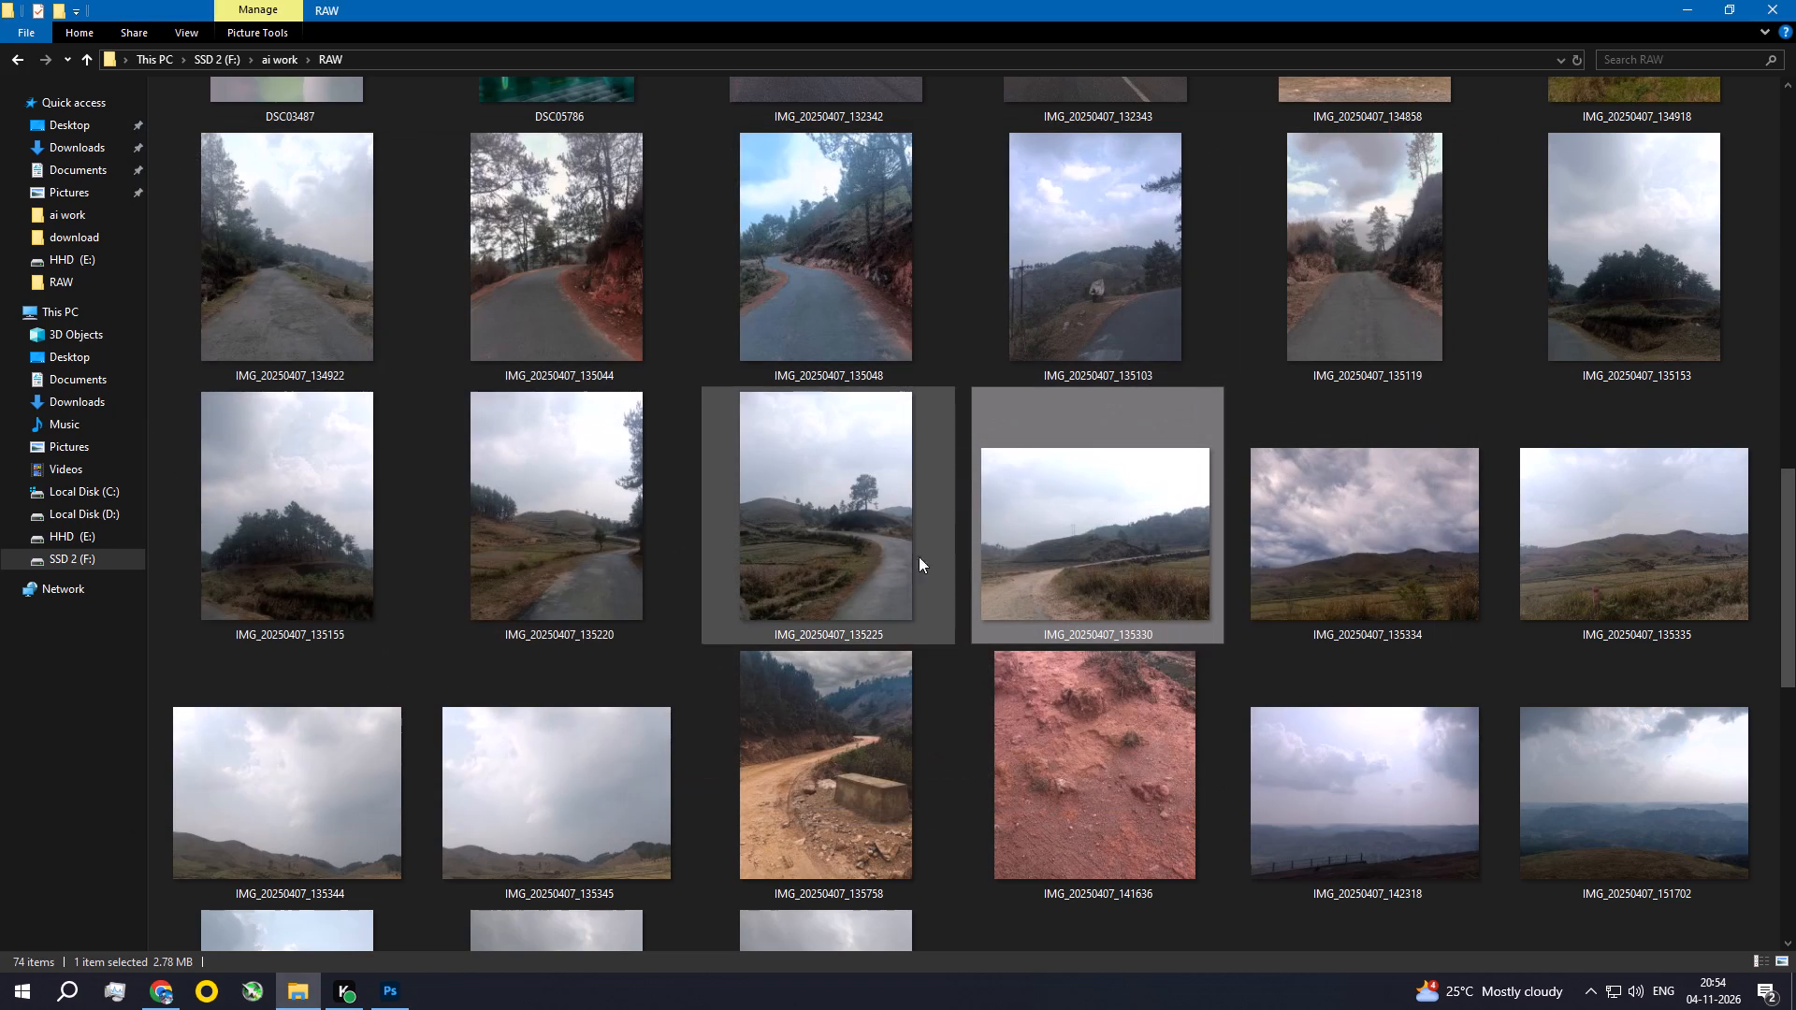
# Compare the neighbouring photos and preview IMG_20250407_135220 and IMG_20250407_135155, closing each.
pyautogui.click(779, 564)
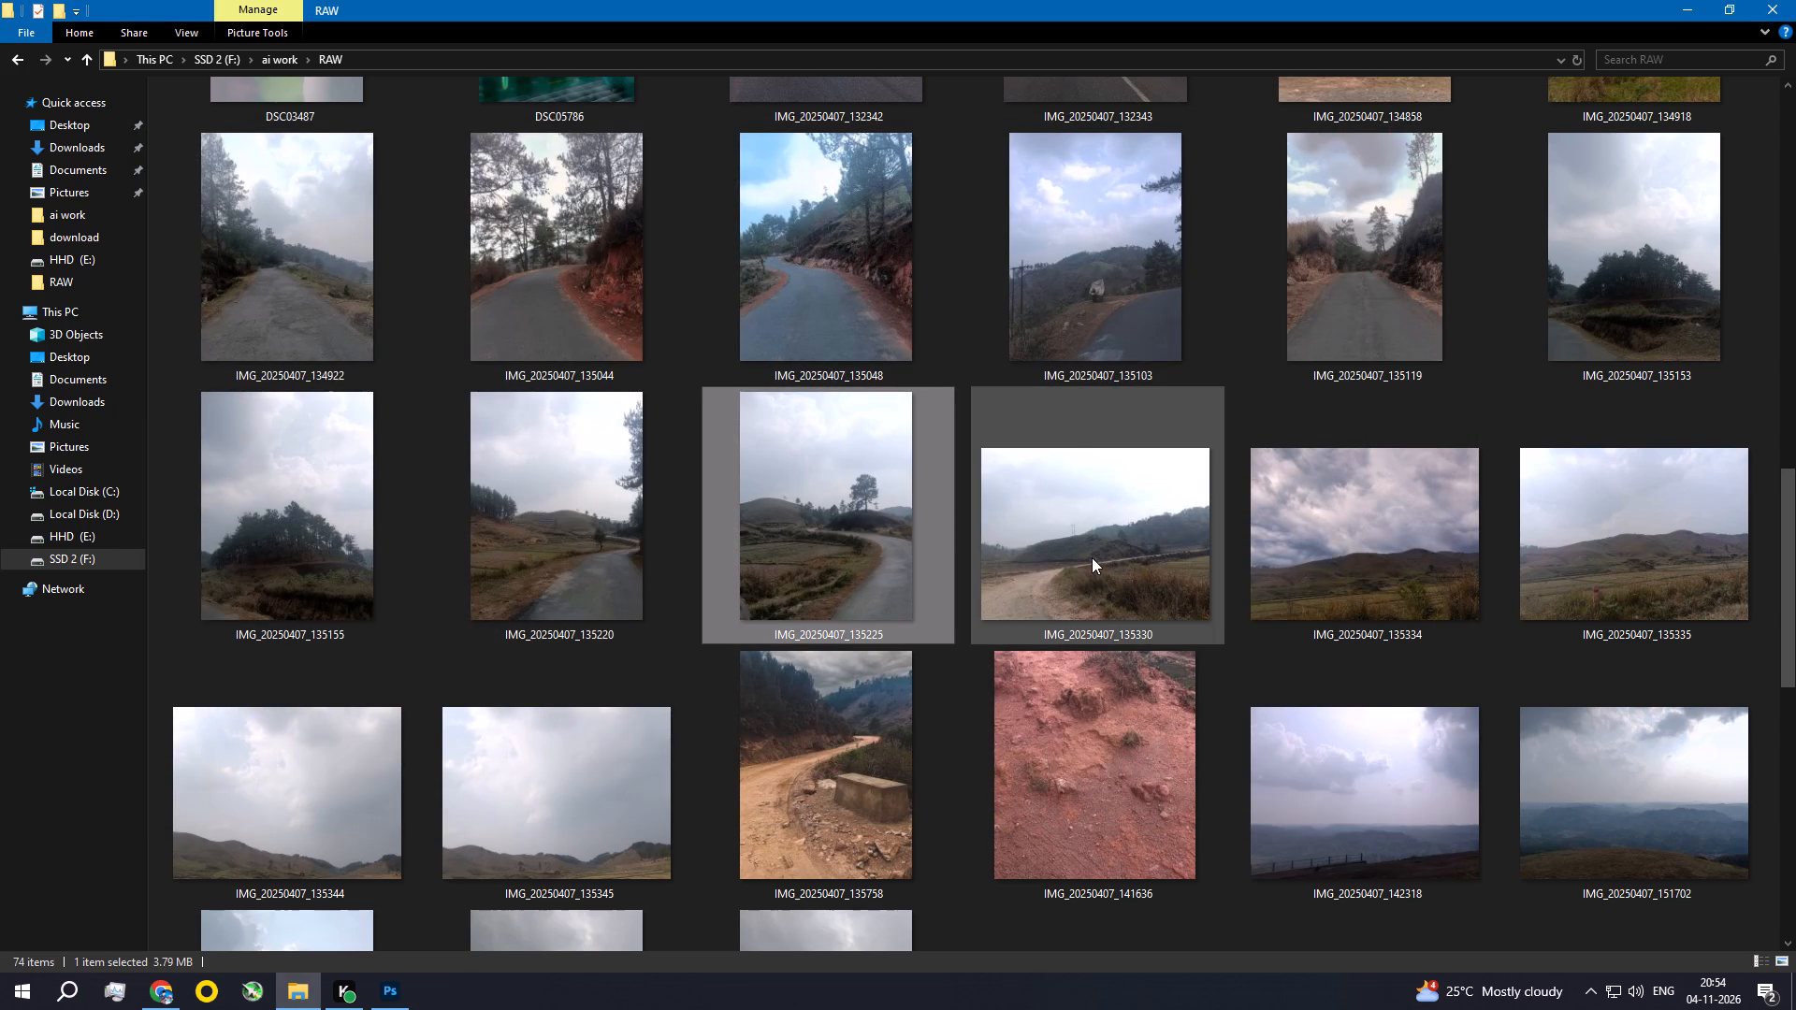
pyautogui.keyDown('ctrl'); pyautogui.click(1092, 557); pyautogui.keyUp('ctrl')
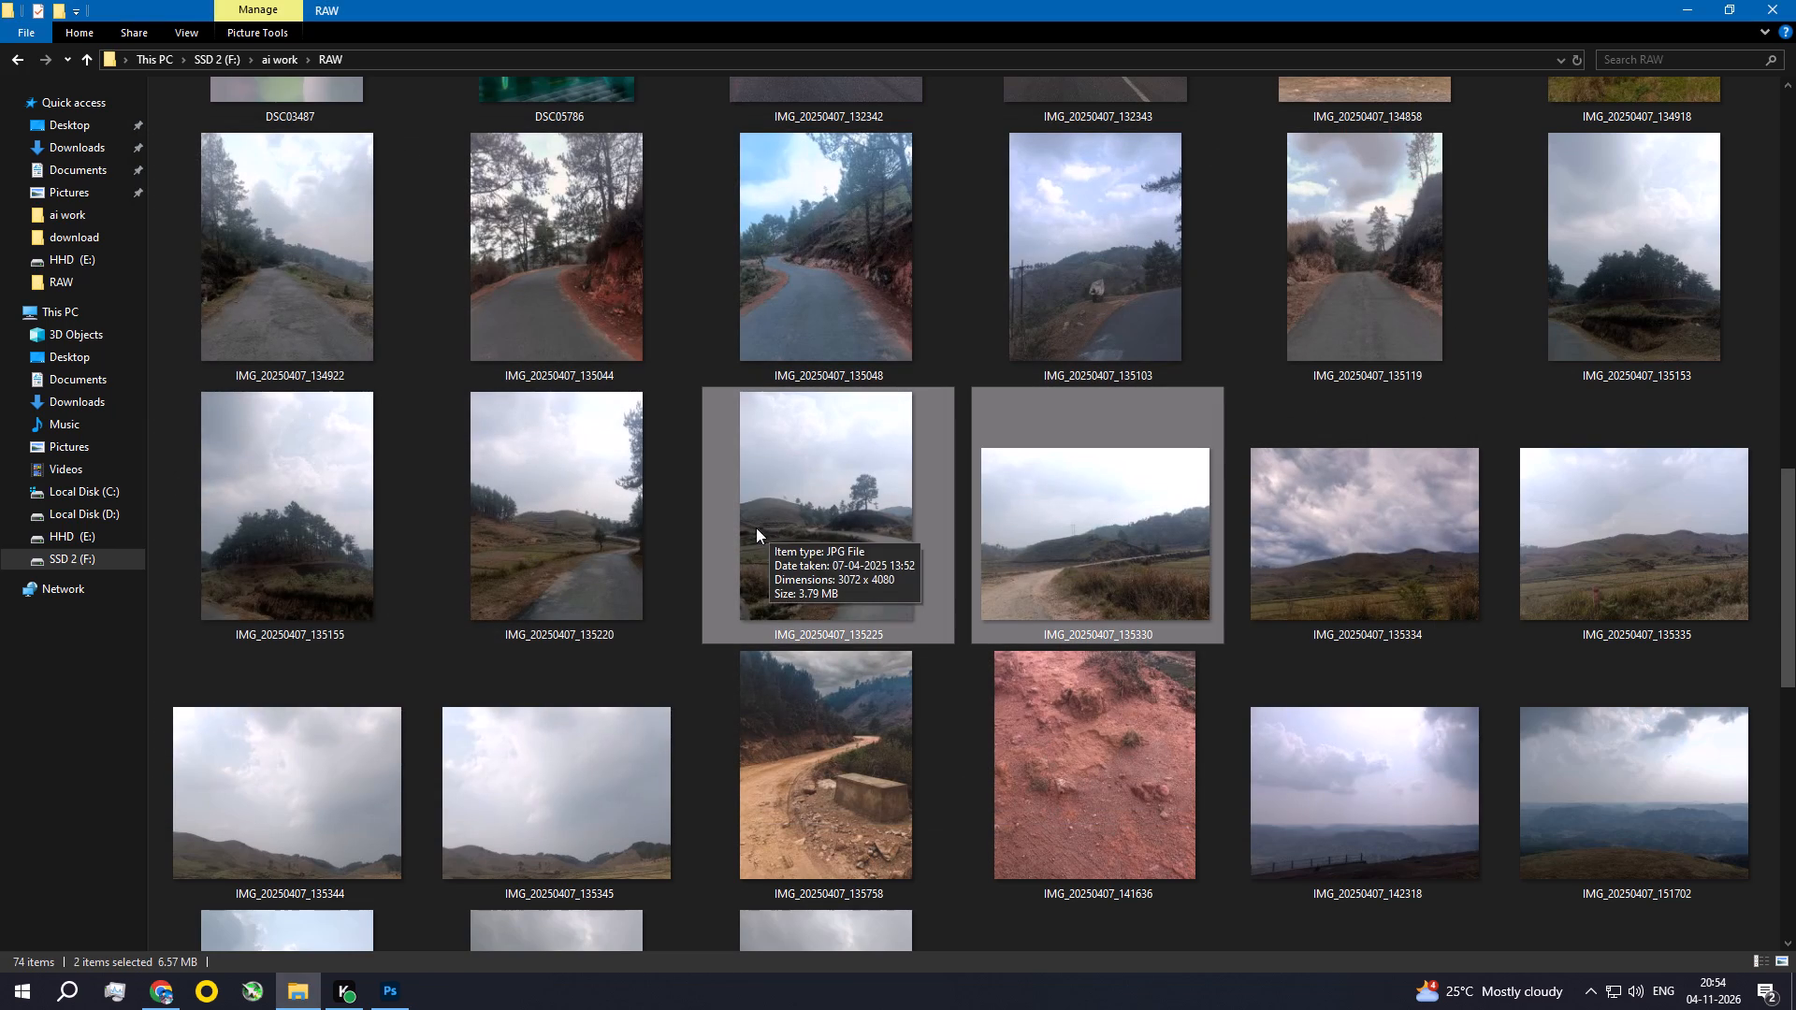
pyautogui.doubleClick(609, 528)
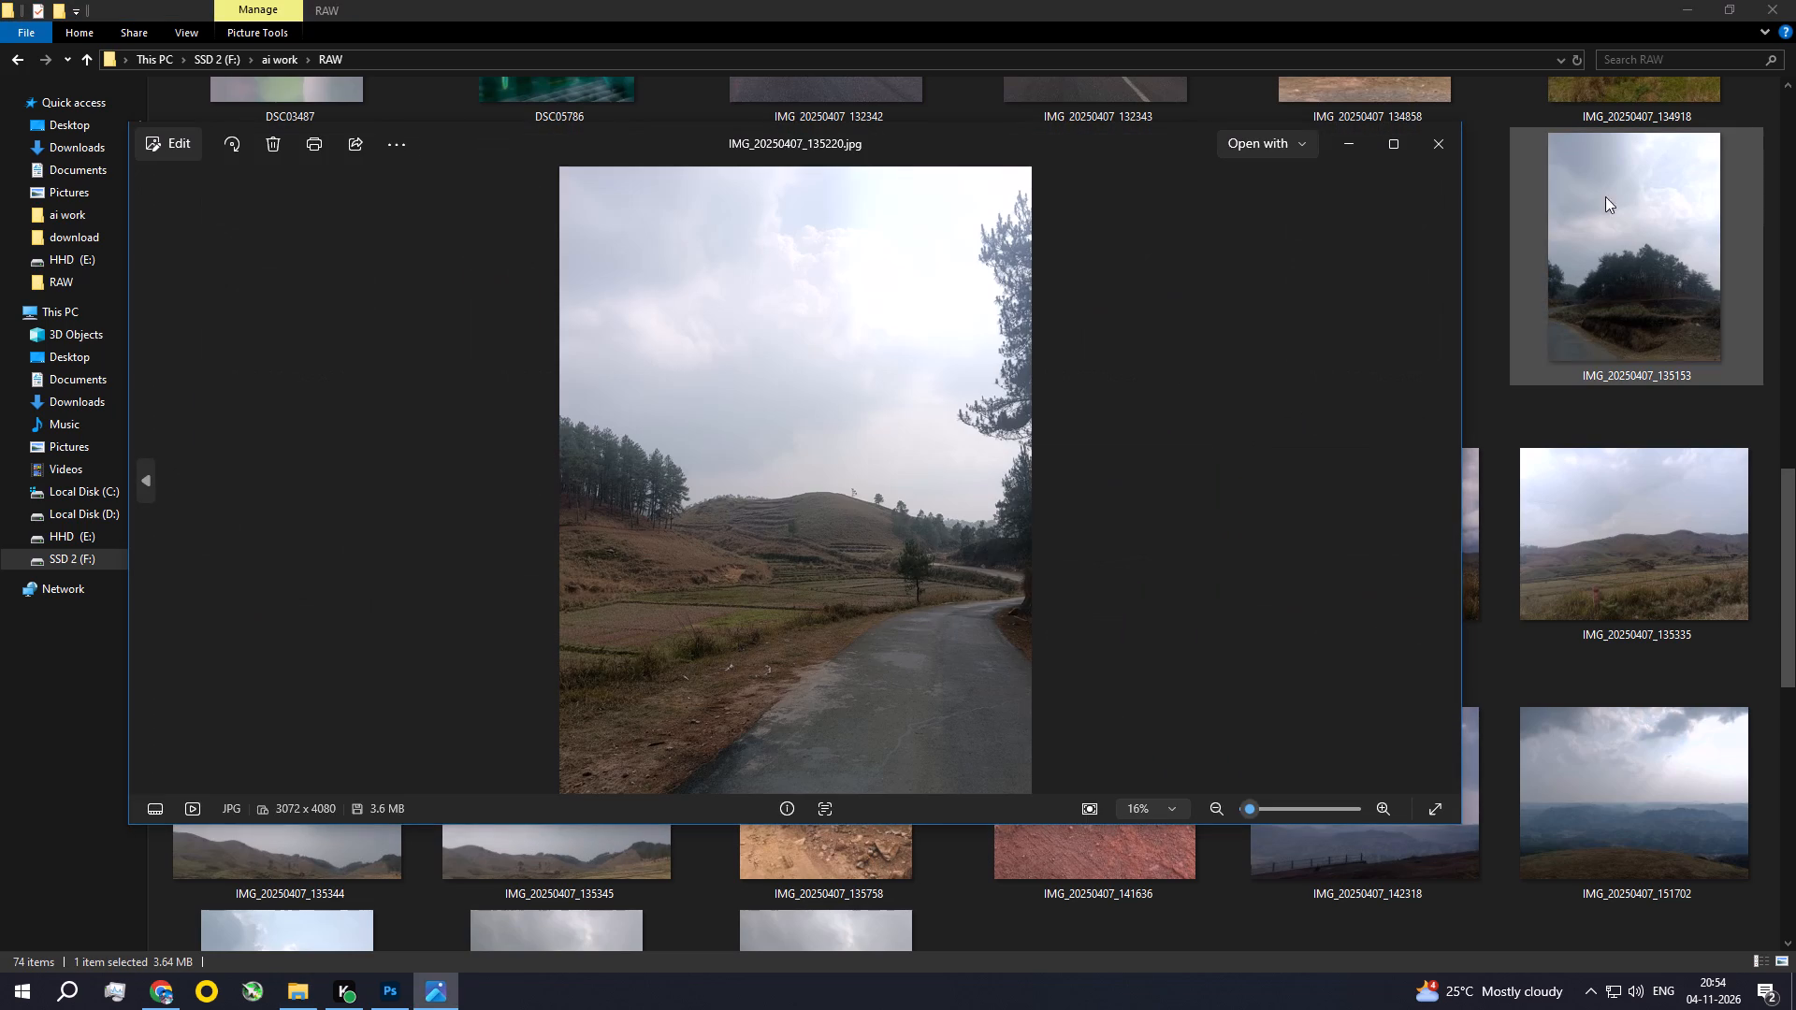
pyautogui.click(1432, 135)
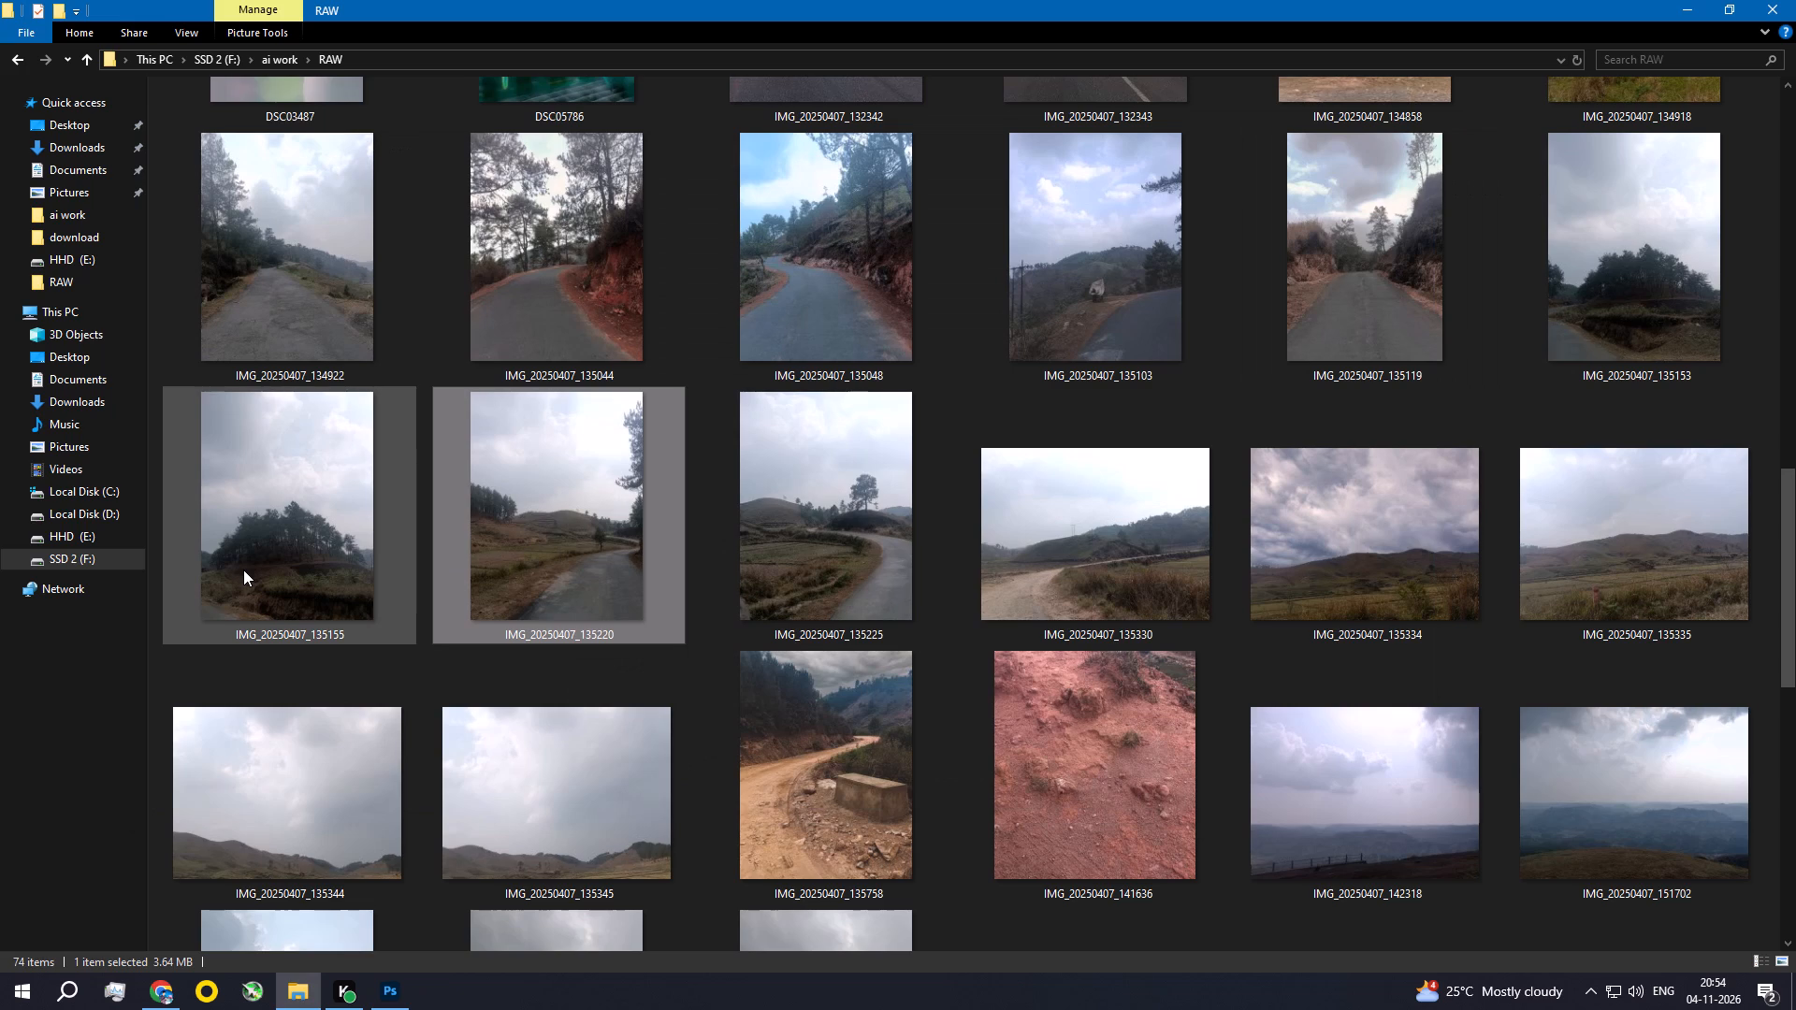
pyautogui.doubleClick(243, 570)
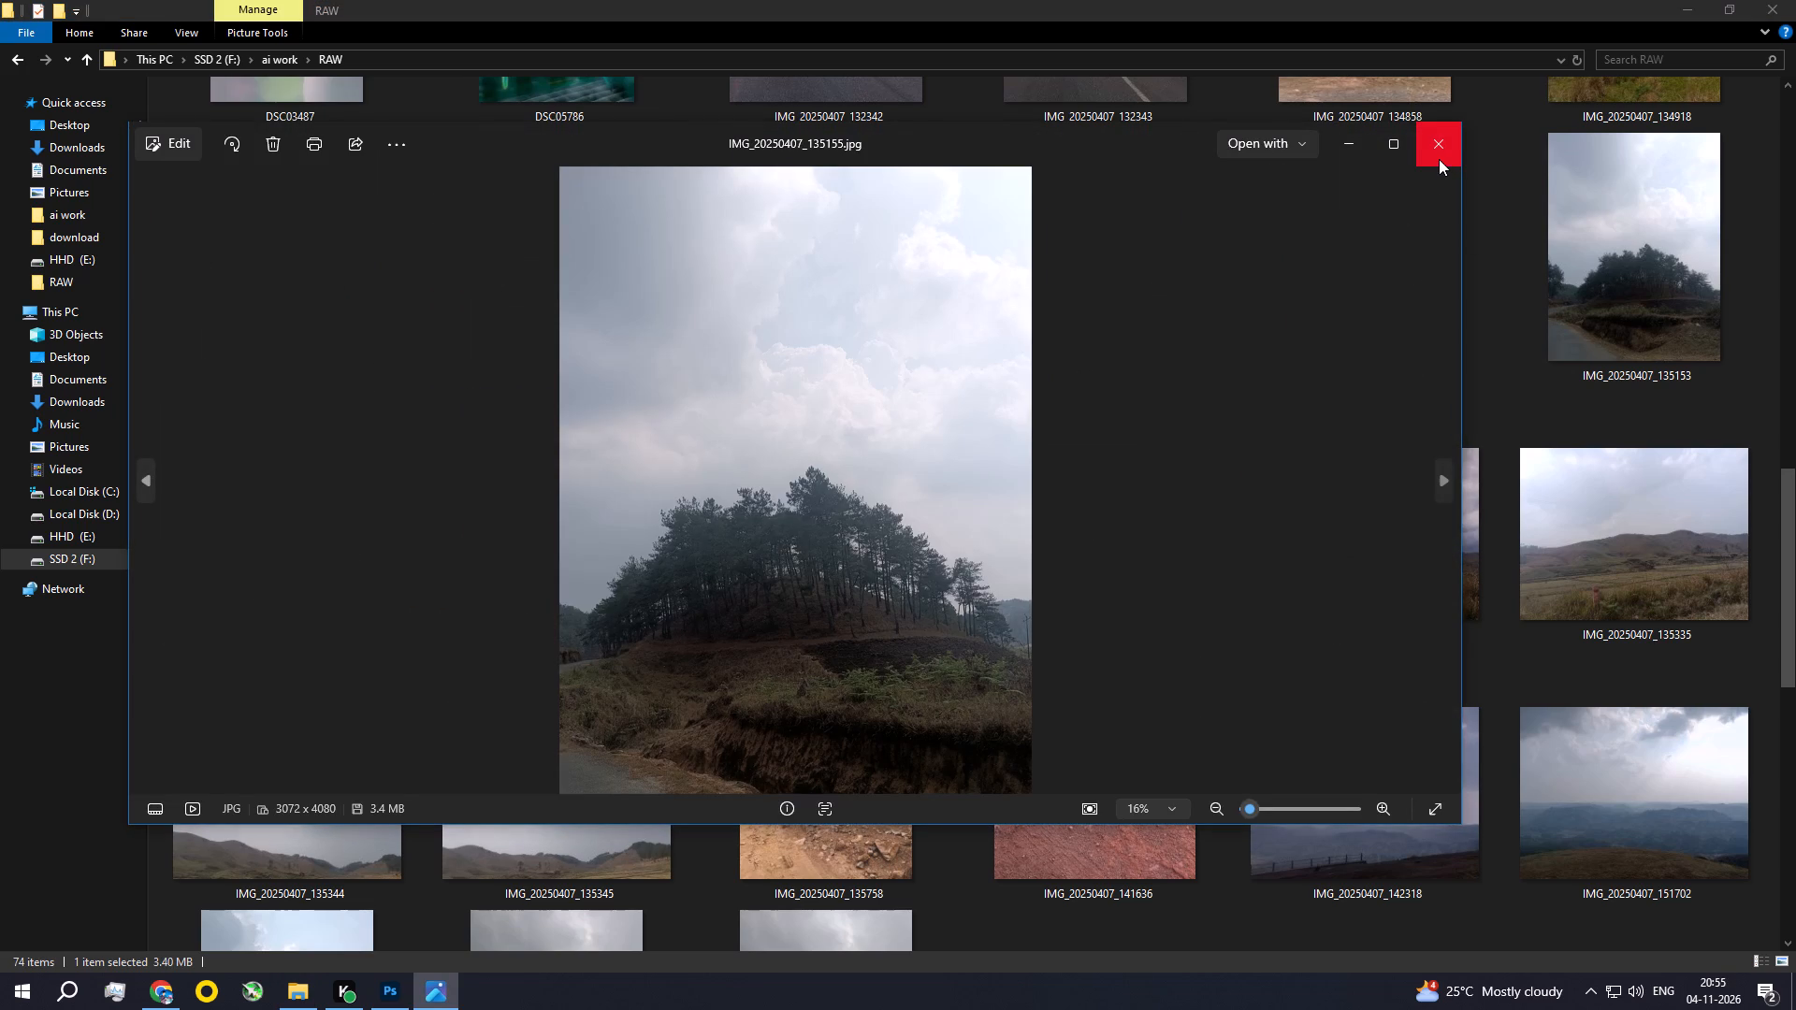
pyautogui.click(1439, 159)
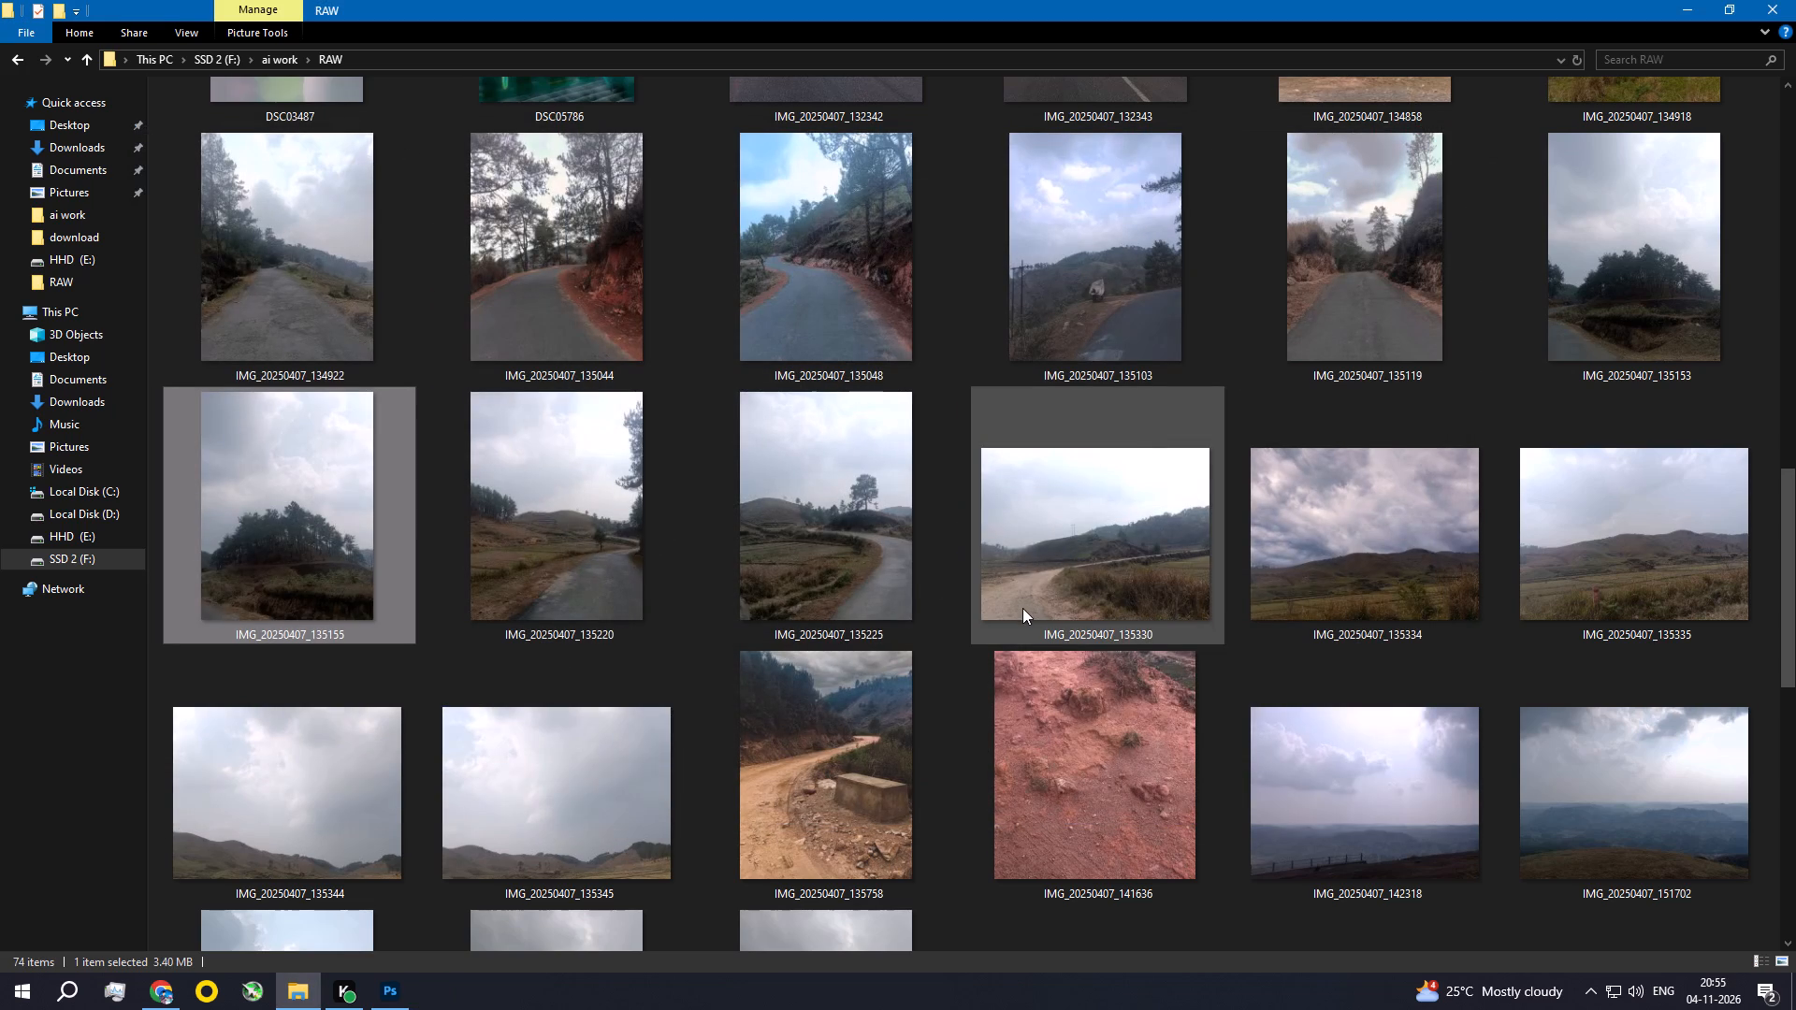
# Select the run of five photos from IMG_20250407_135153 through IMG_20250407_135330 in the RAW folder.
pyautogui.click(1600, 310)
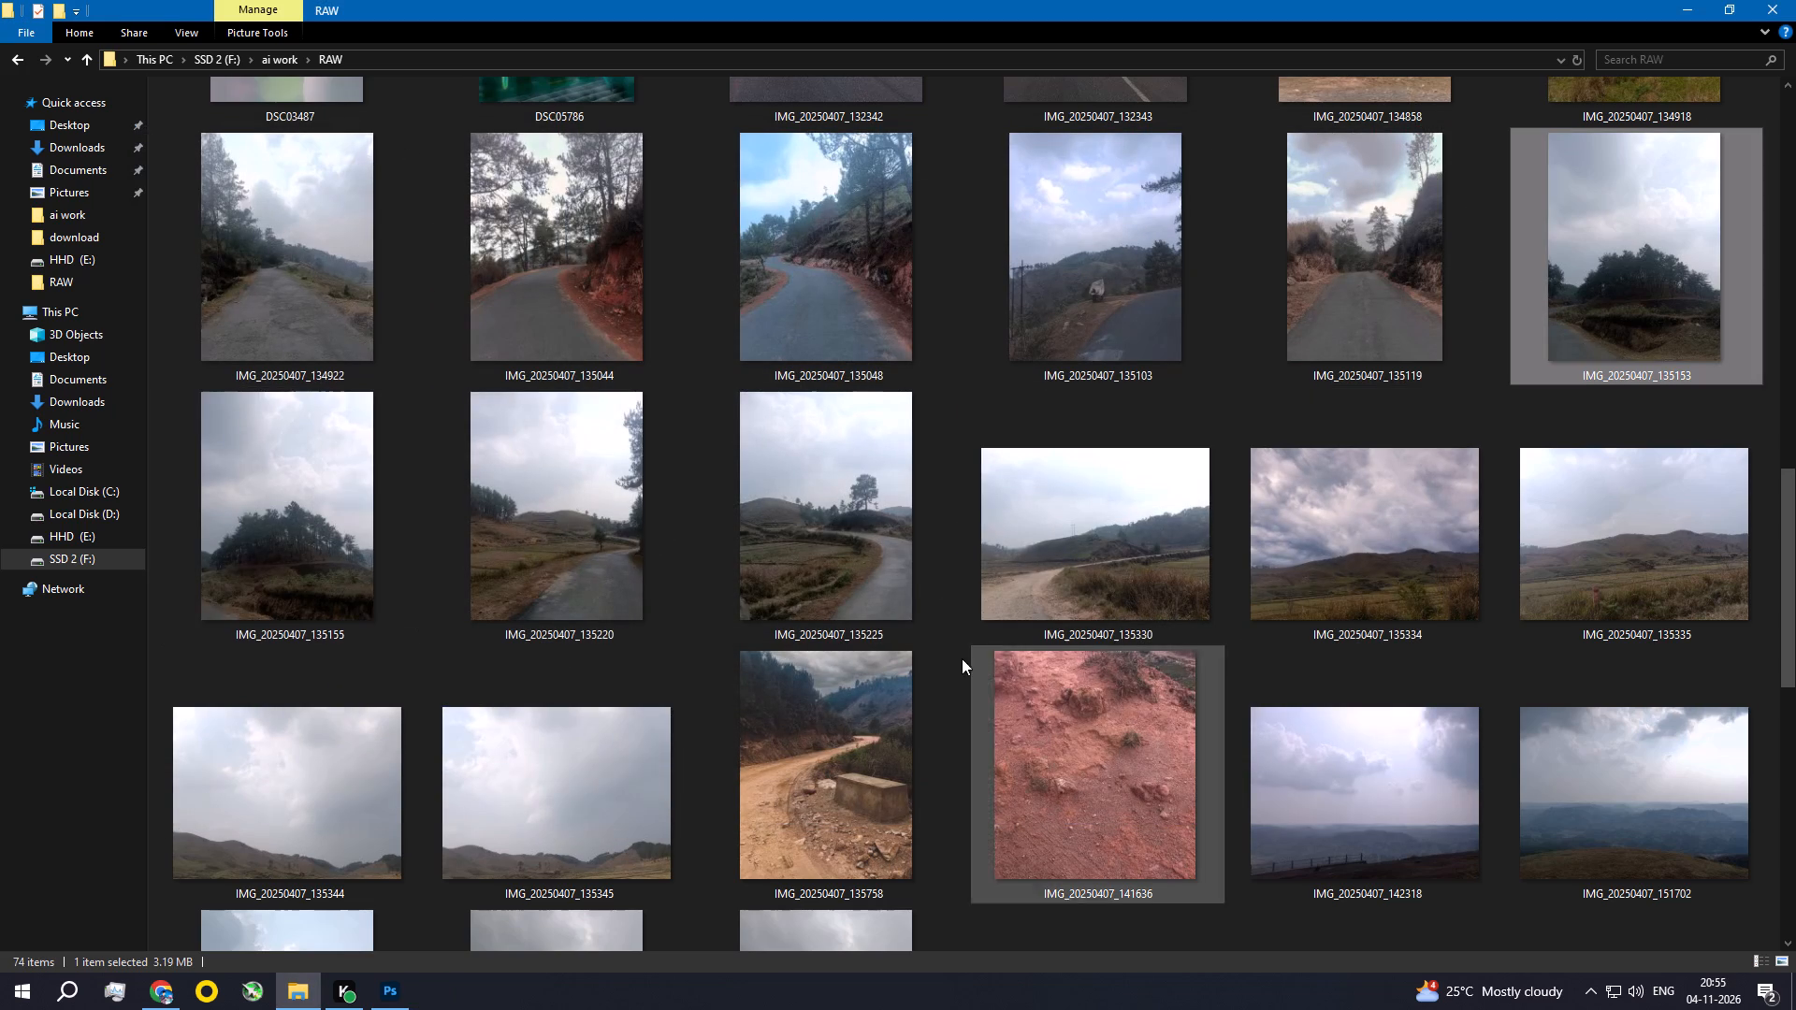
pyautogui.keyDown('shift'); pyautogui.click(842, 561); pyautogui.keyUp('shift')
pyautogui.keyDown('shift'); pyautogui.click(1075, 560); pyautogui.keyUp('shift')
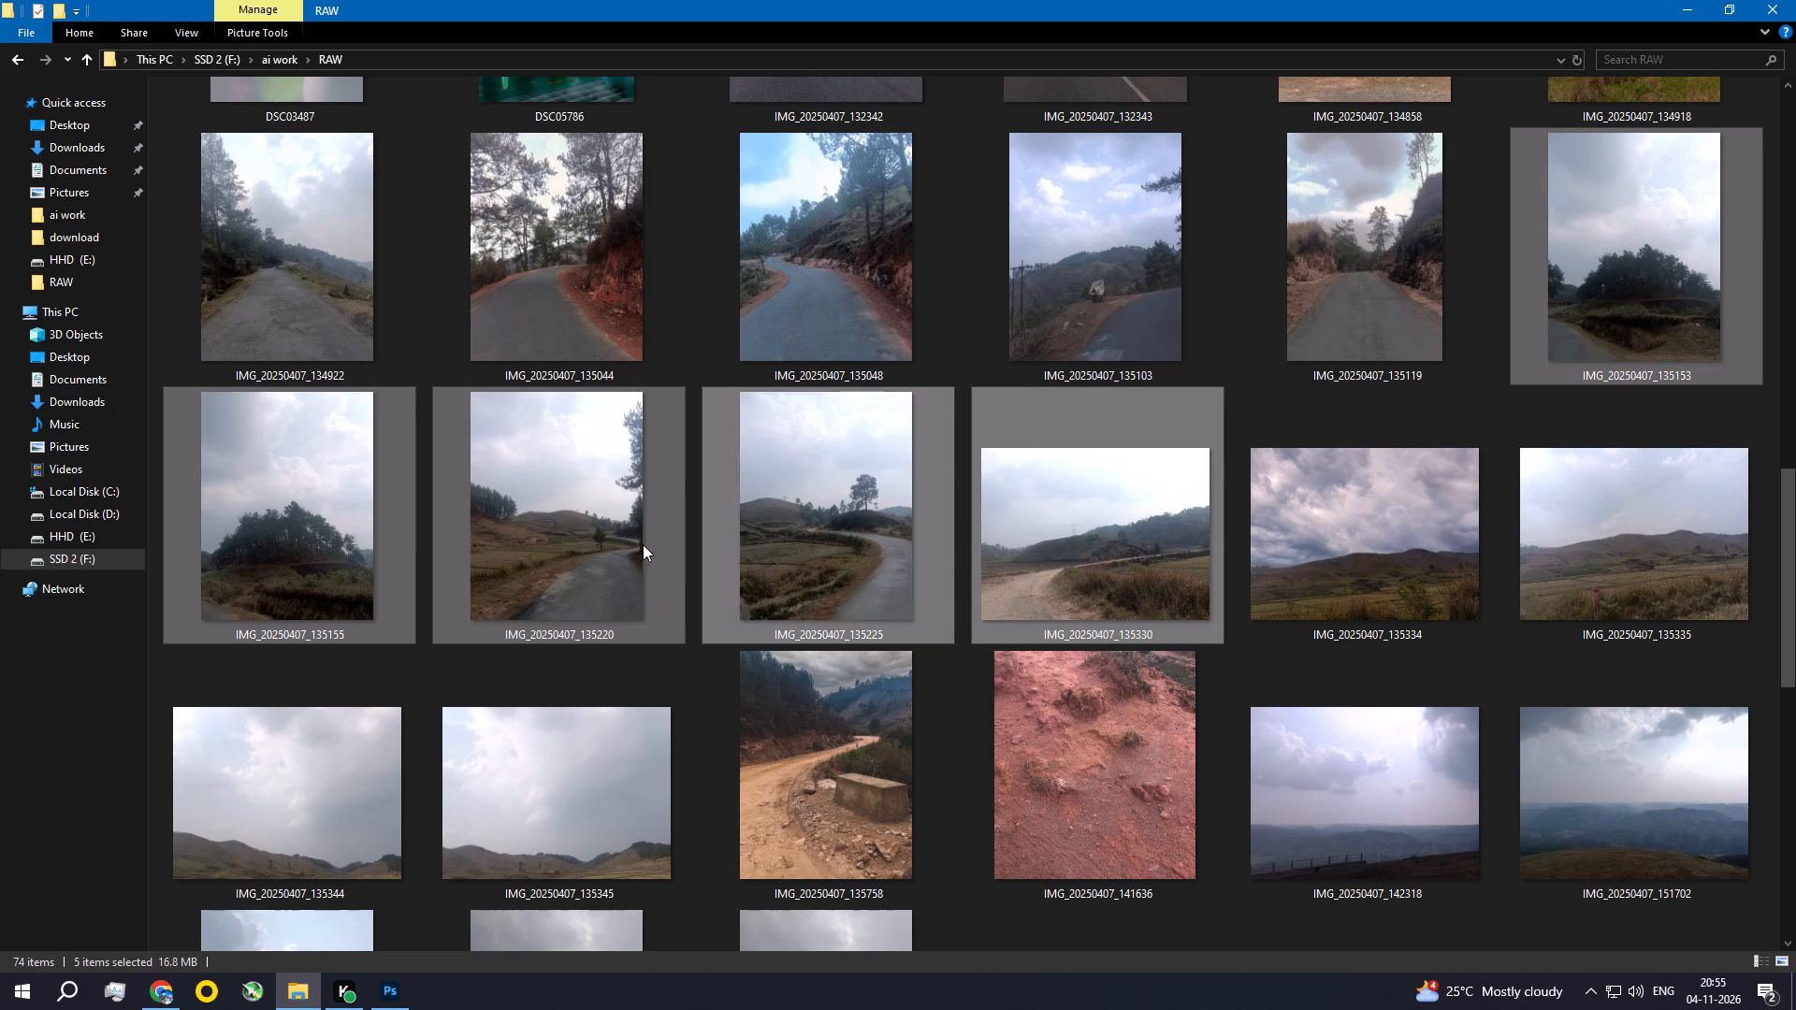
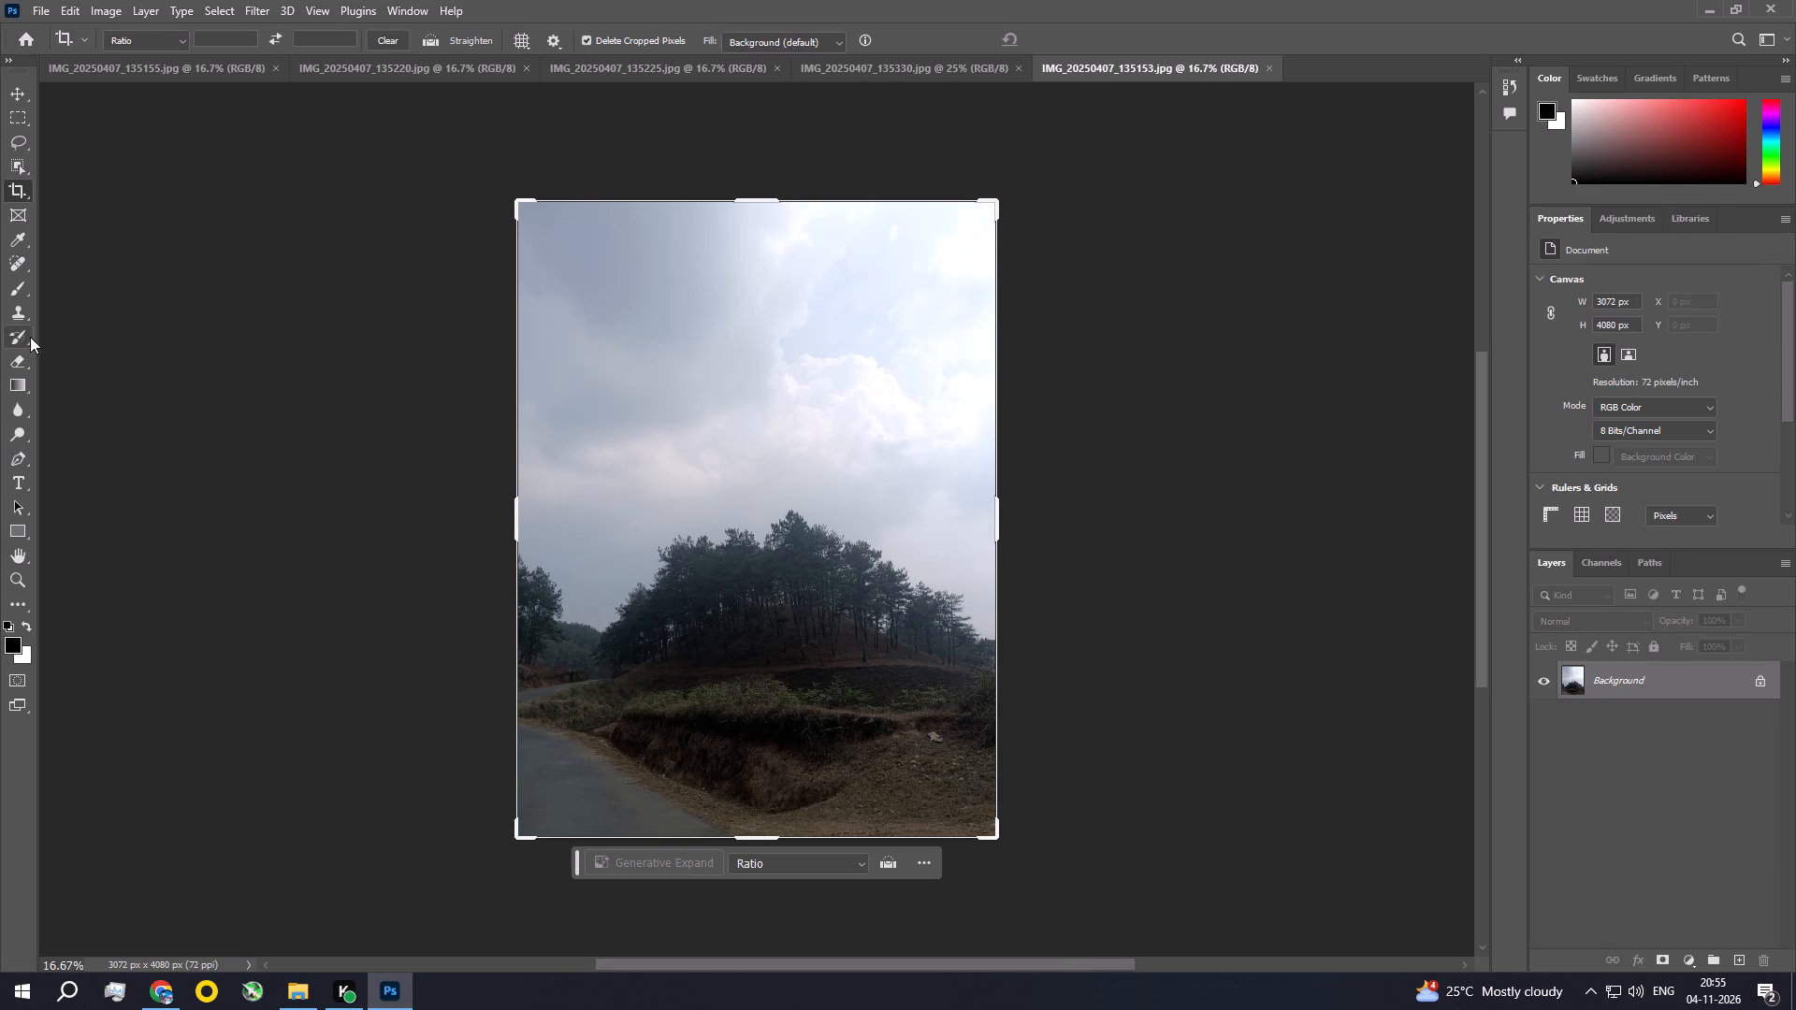
# Straighten the hill photo IMG_20250407_135153 with a slight clockwise rotation and crop it to about 2596 x 3799 px.
pyautogui.click(1084, 539)
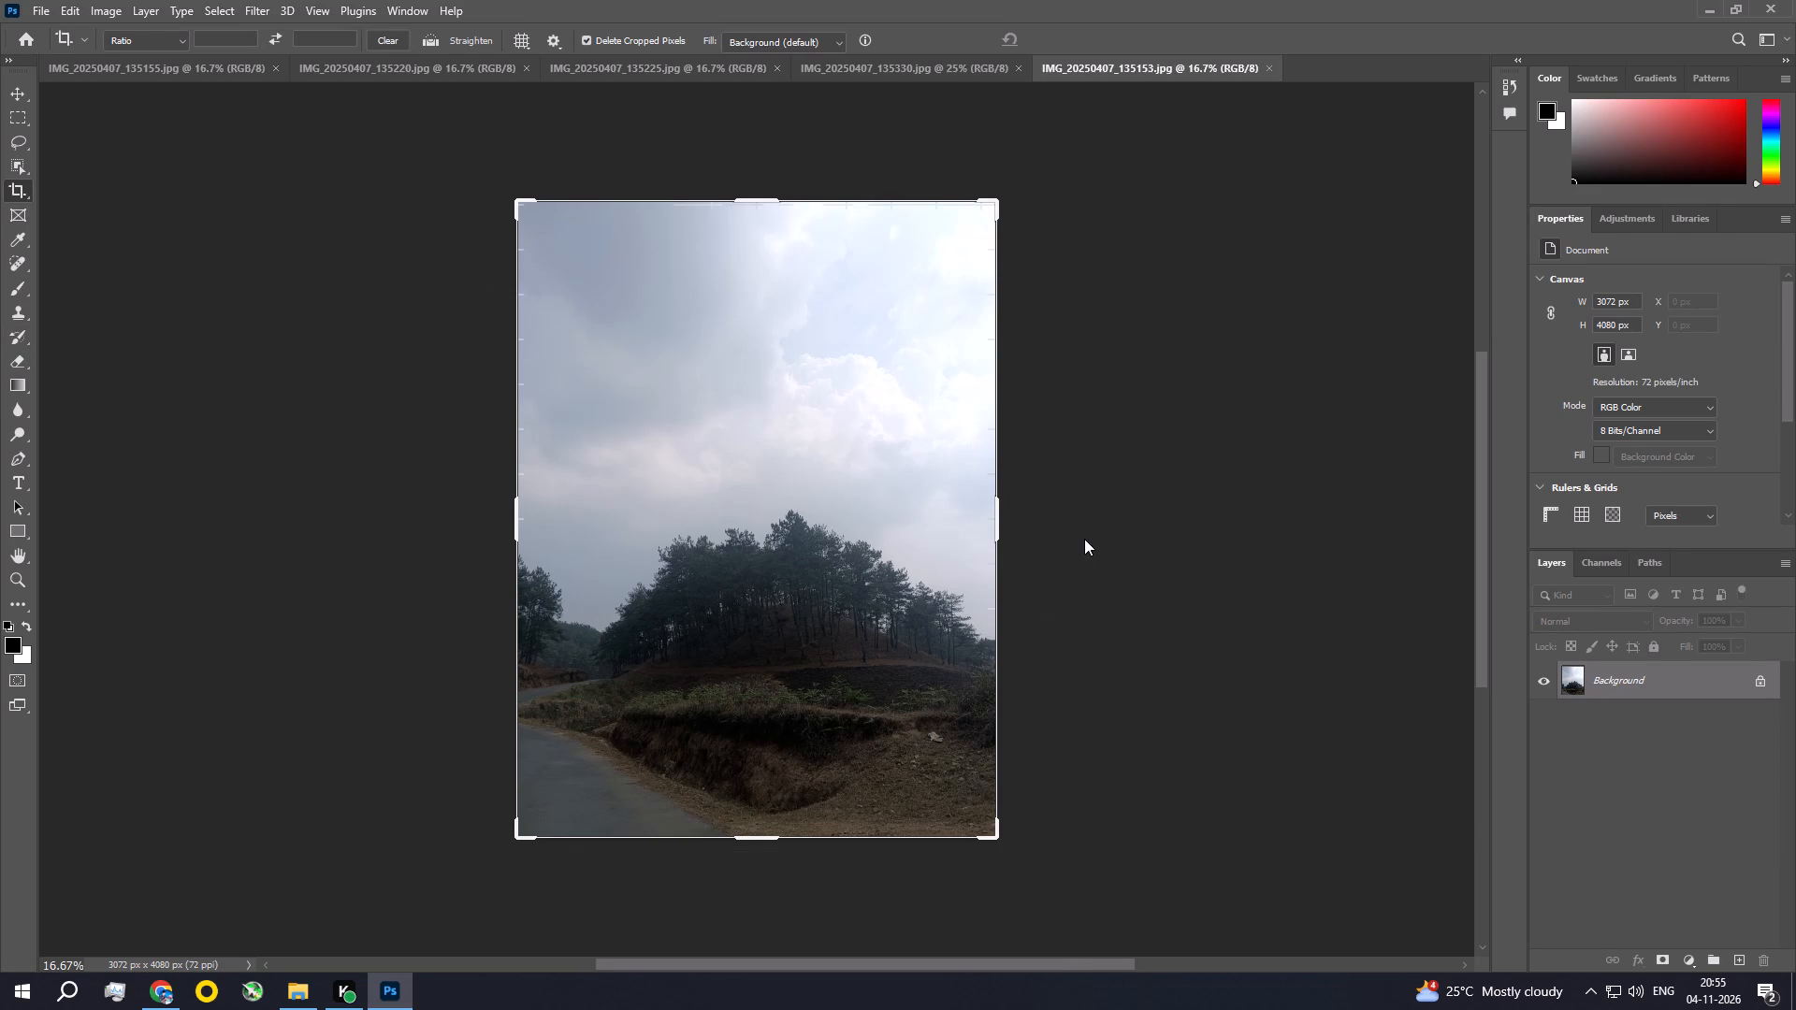
pyautogui.moveTo(1082, 493); pyautogui.dragTo(1079, 506)
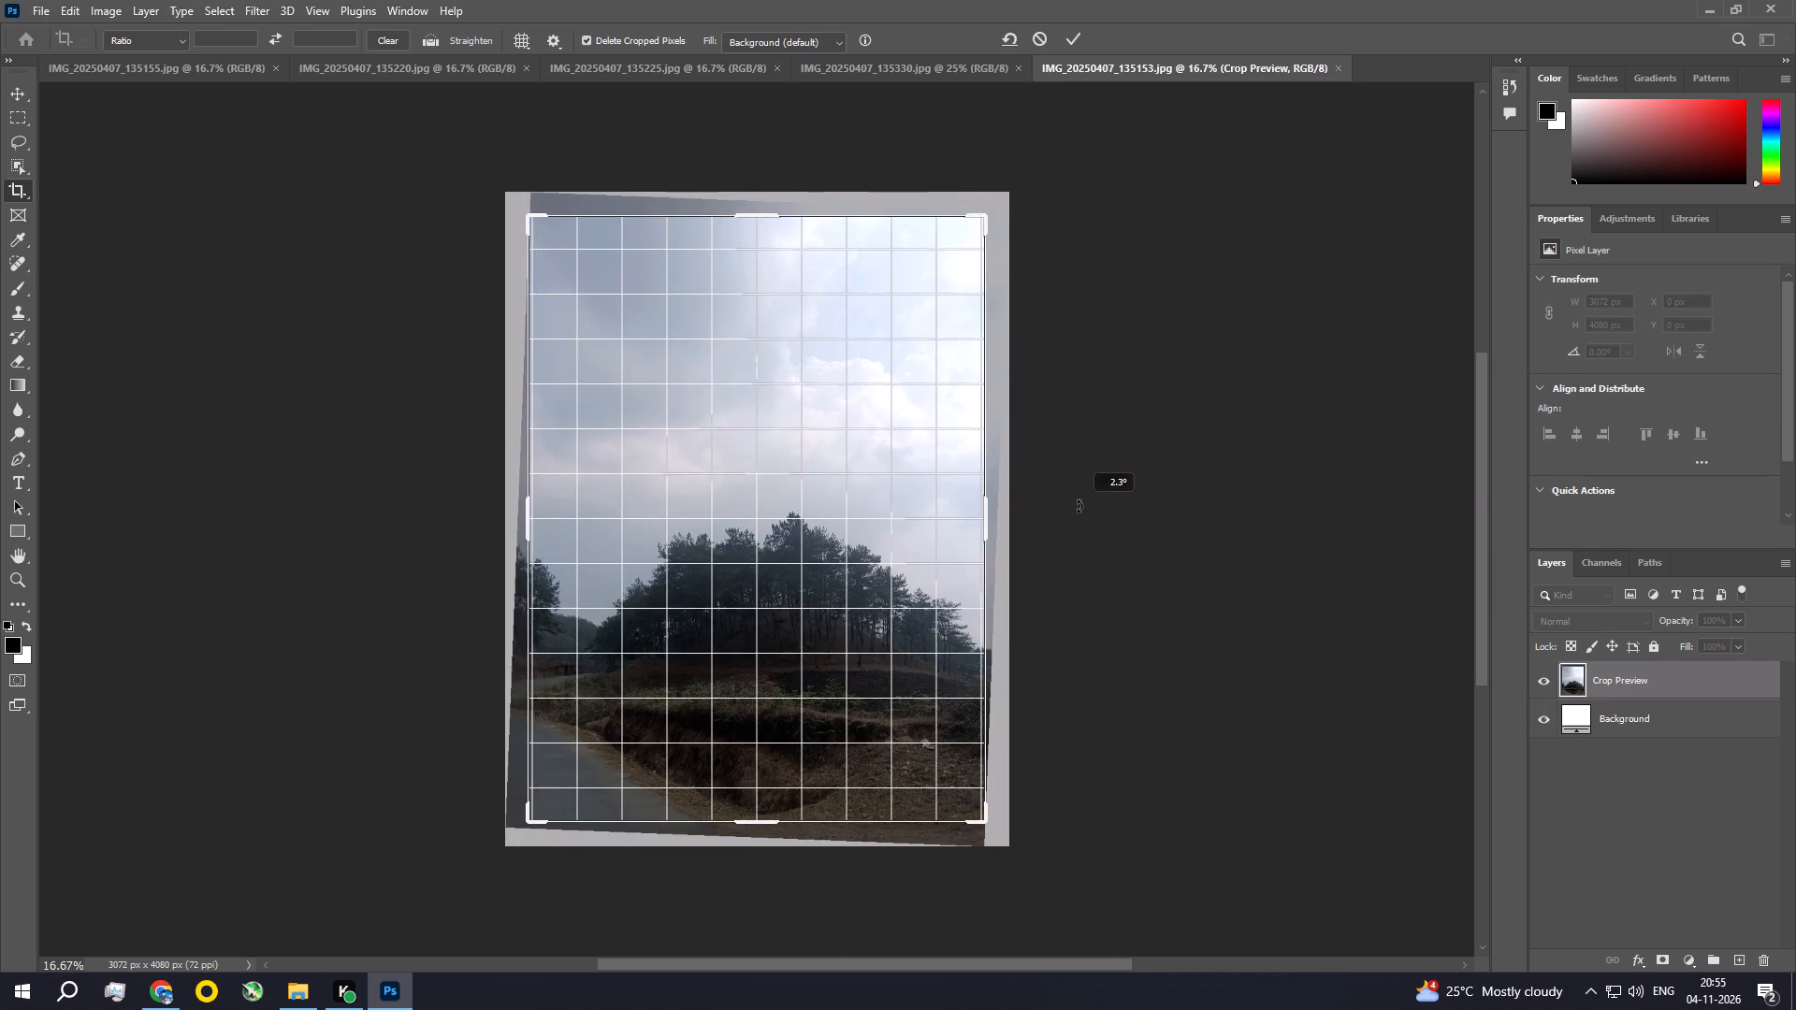
pyautogui.moveTo(1079, 506); pyautogui.dragTo(1078, 512)
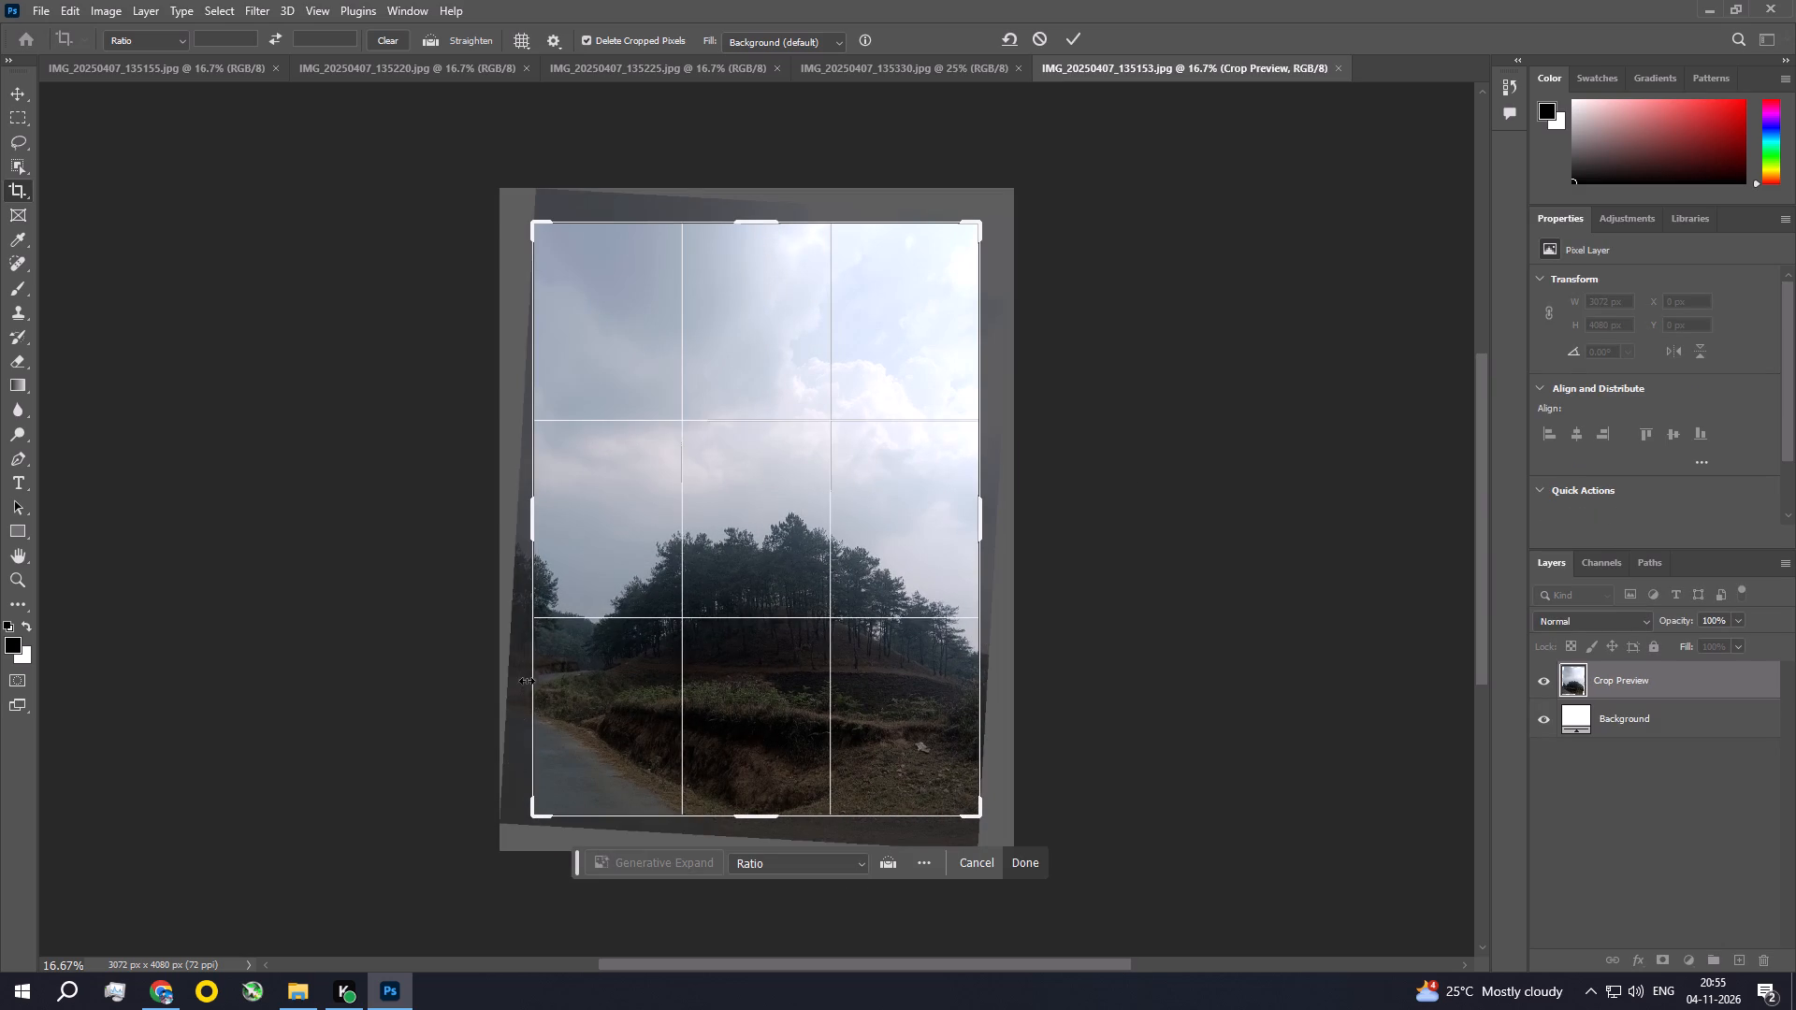
pyautogui.moveTo(531, 676); pyautogui.dragTo(552, 683)
pyautogui.doubleClick(796, 543)
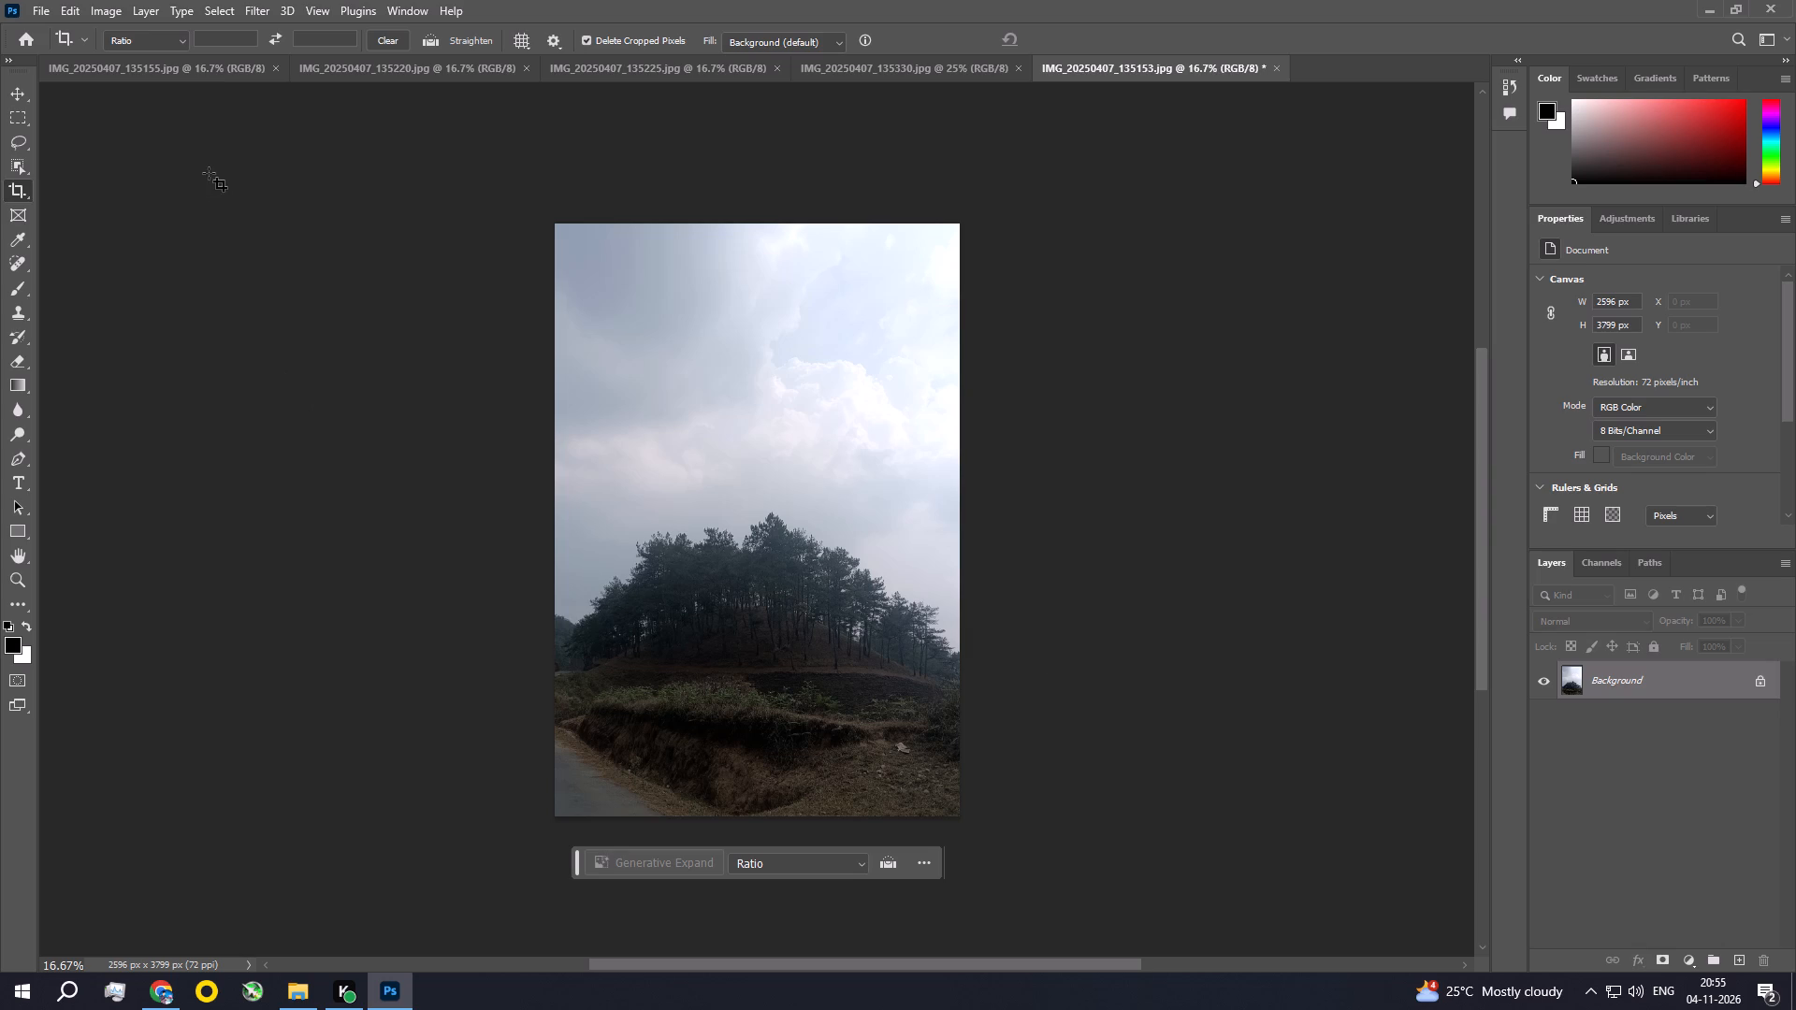
# In the Camera Raw Filter, set Exposure +0.30, Contrast +11, Highlights -39, Shadows +11 and Whites -35.
pyautogui.click(249, 7)
pyautogui.click(315, 149)
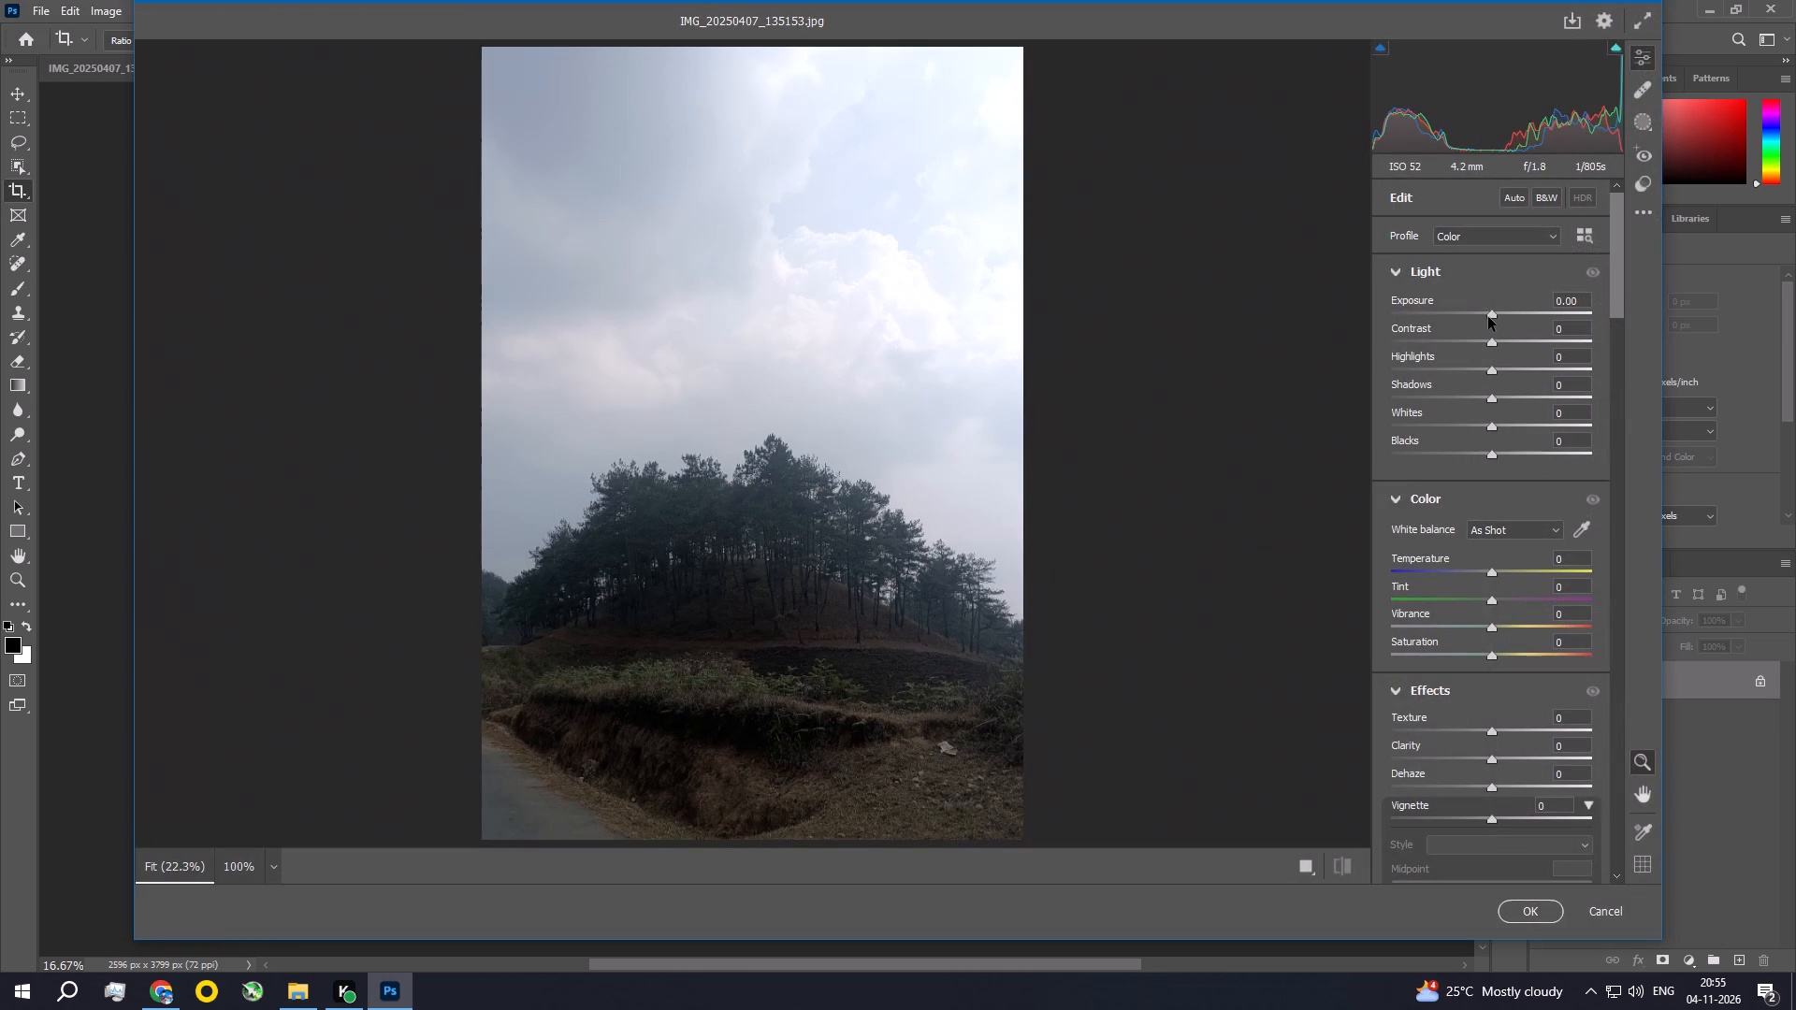
pyautogui.click(1490, 309)
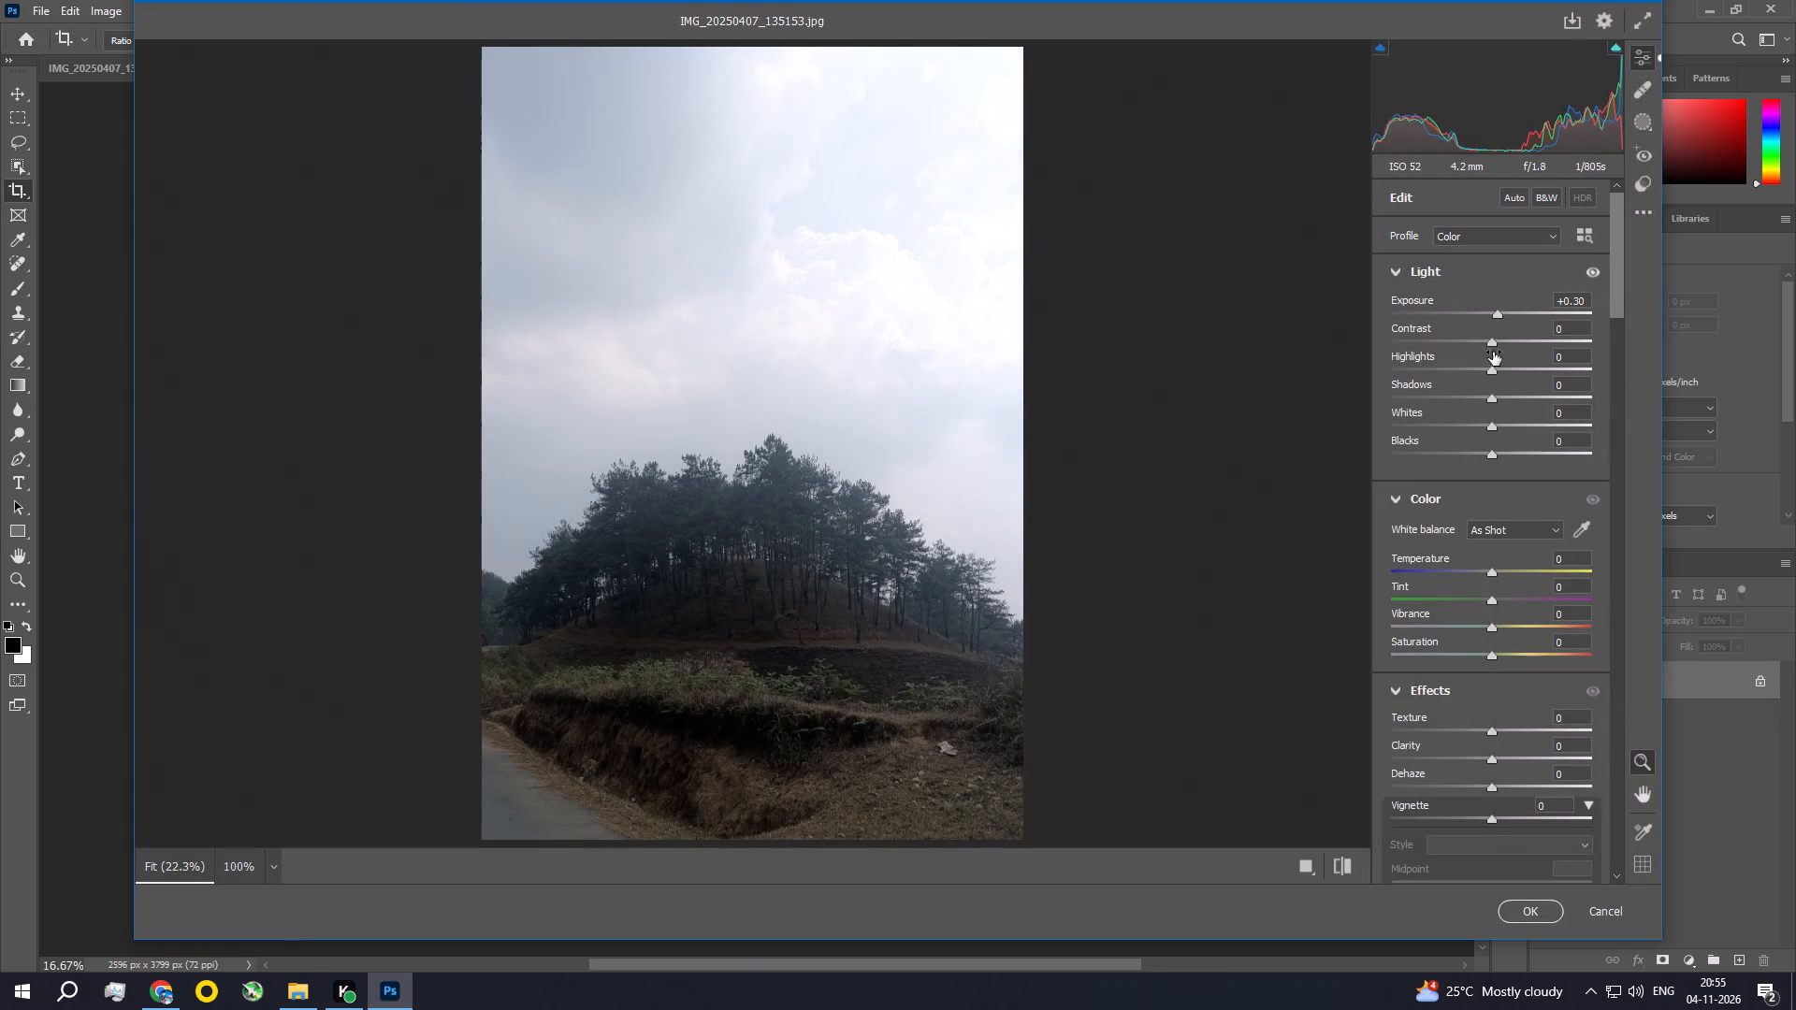
pyautogui.moveTo(1493, 342); pyautogui.dragTo(1504, 345)
pyautogui.moveTo(1491, 372); pyautogui.dragTo(1452, 371)
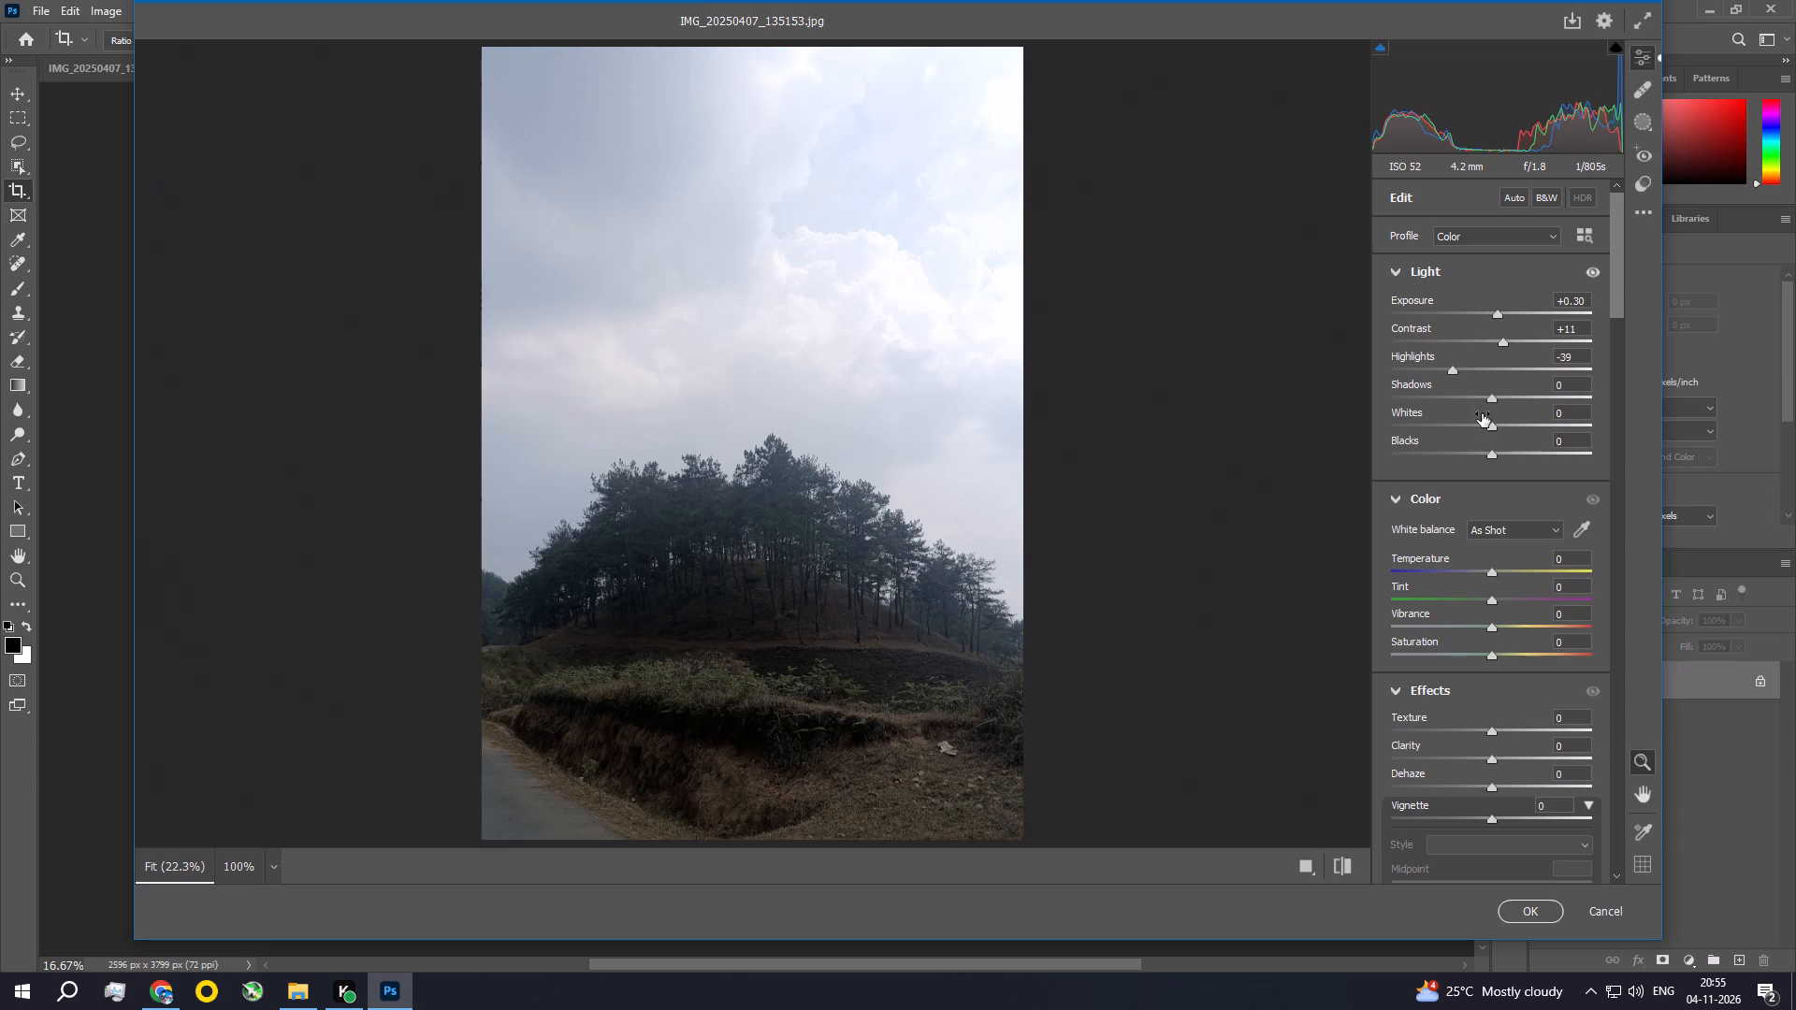
pyautogui.moveTo(1489, 399); pyautogui.dragTo(1511, 396)
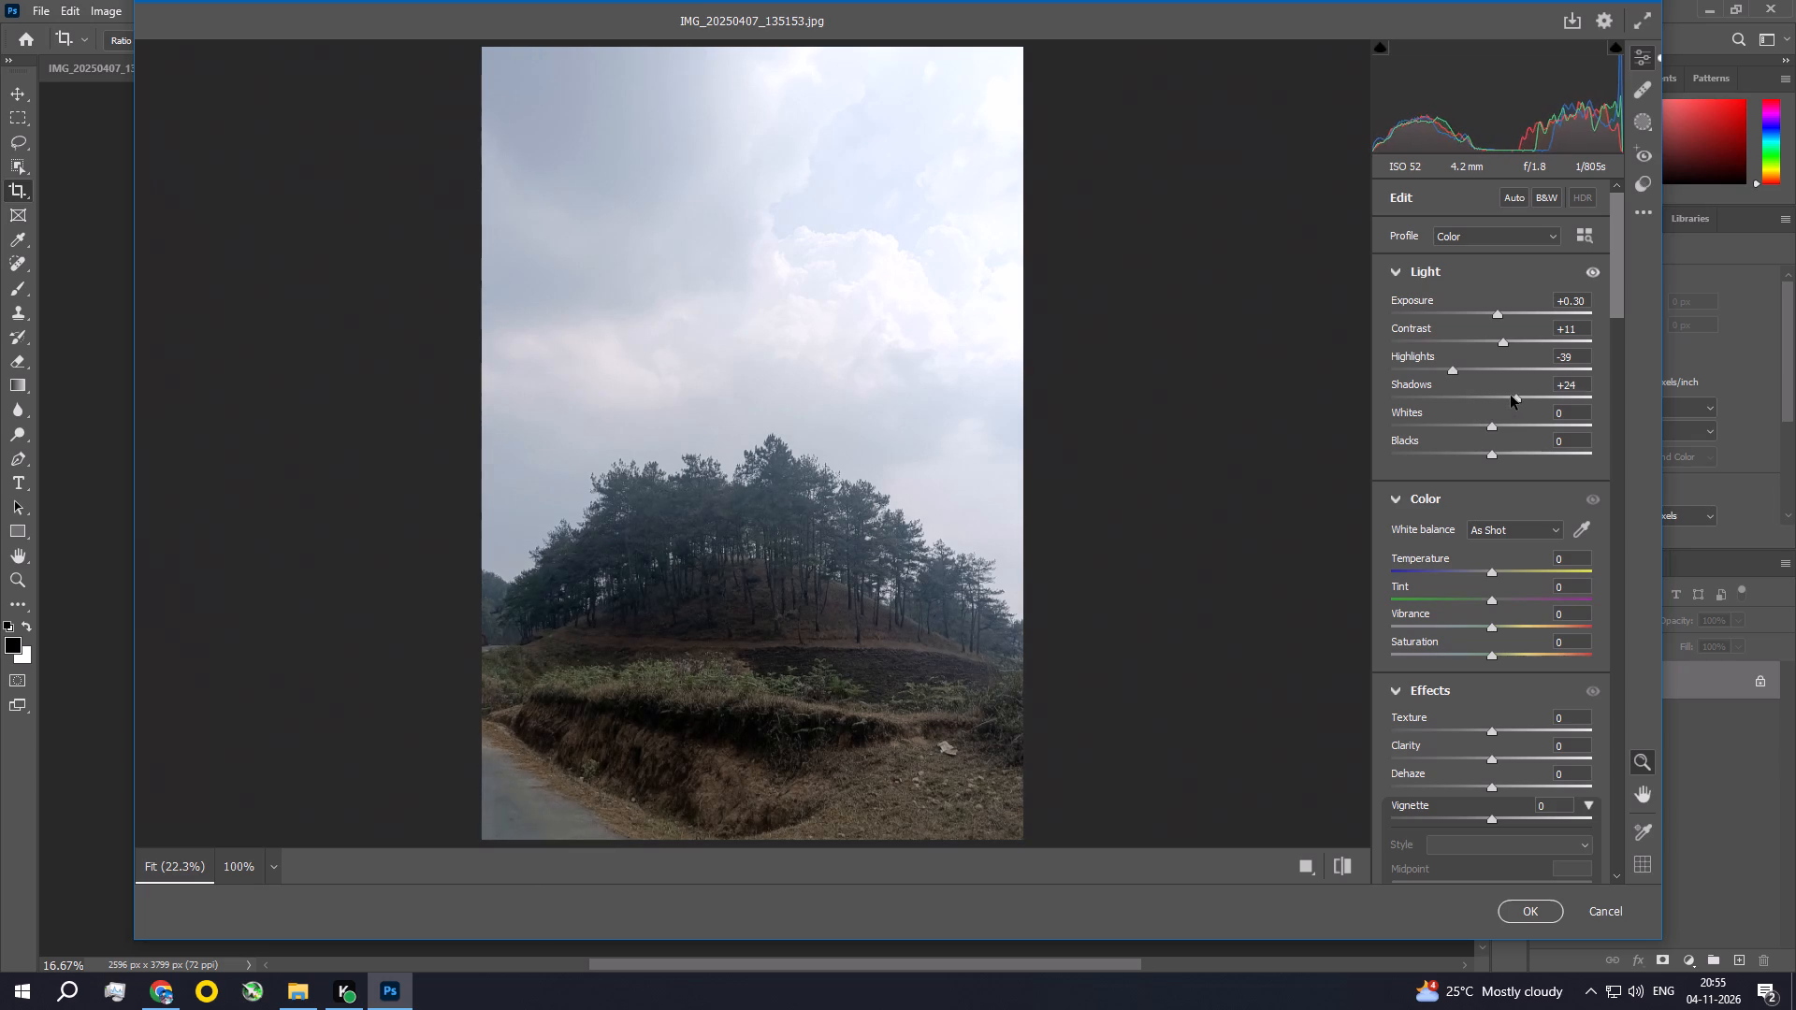
pyautogui.moveTo(1511, 396); pyautogui.dragTo(1500, 396)
pyautogui.moveTo(1490, 425); pyautogui.dragTo(1456, 425)
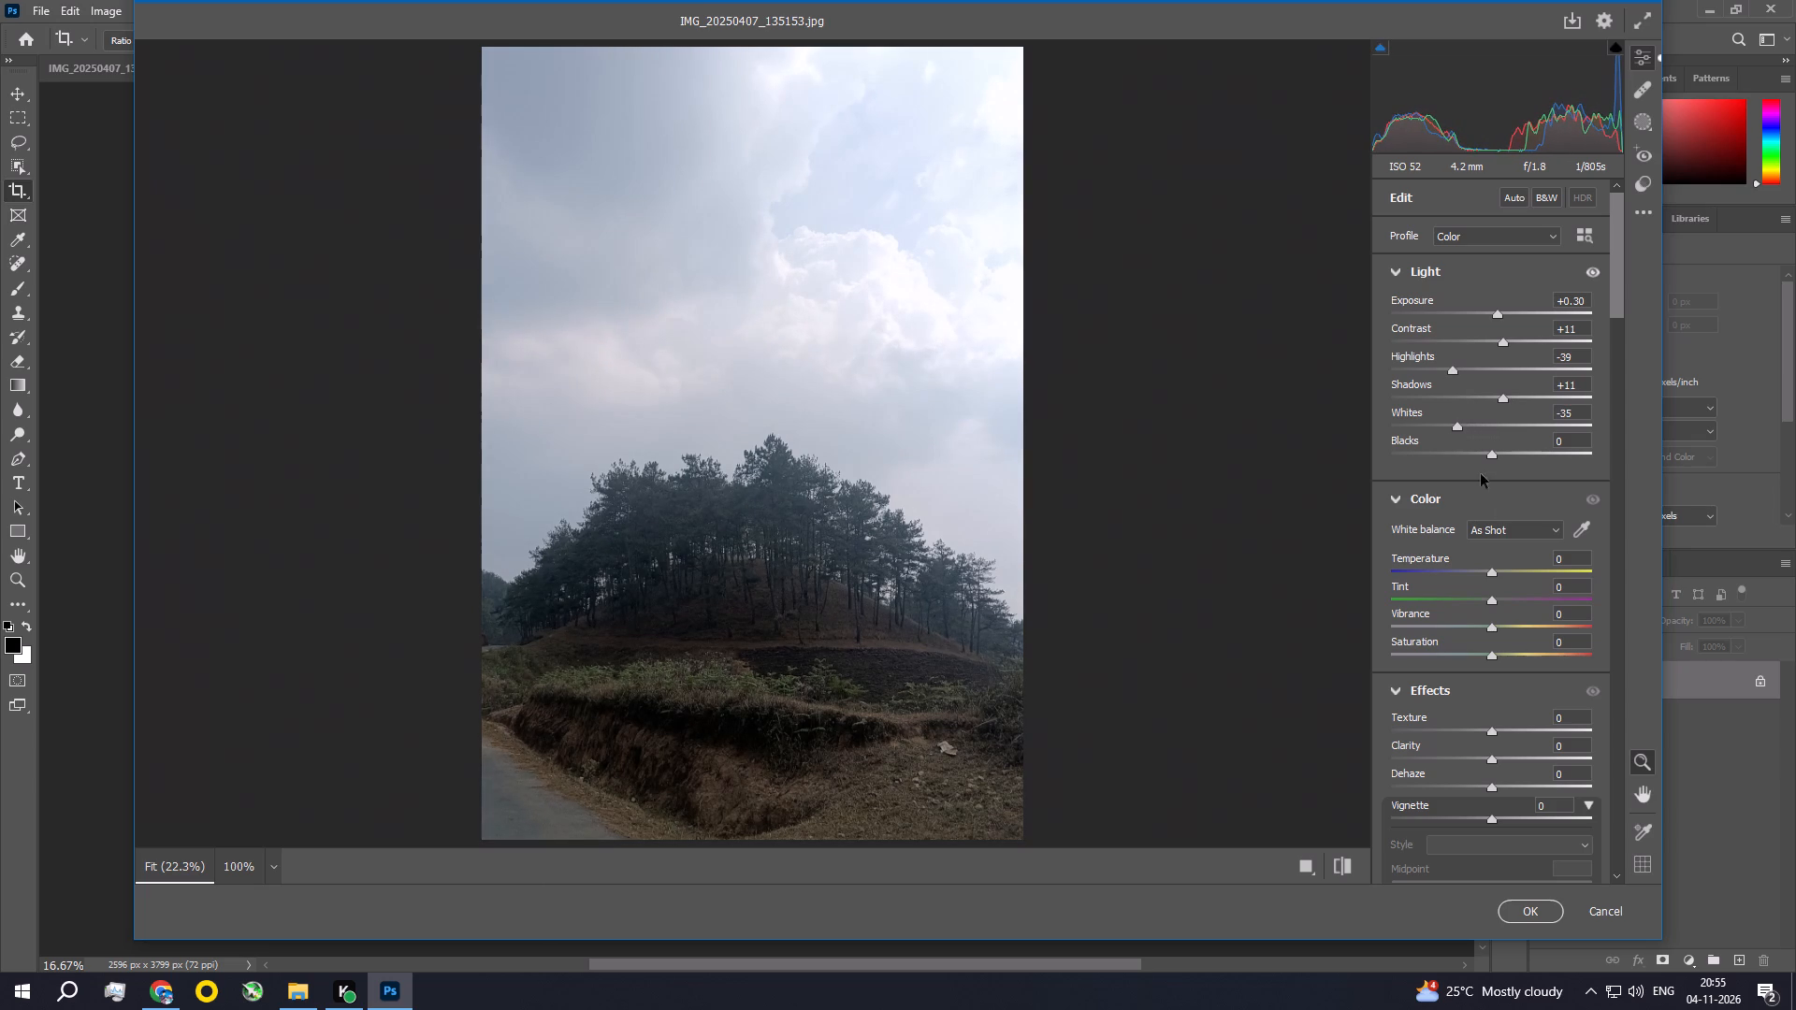
# Raise the photo's Texture effect to +11.
pyautogui.moveTo(1492, 731); pyautogui.dragTo(1499, 729)
pyautogui.moveTo(1499, 729); pyautogui.dragTo(1501, 731)
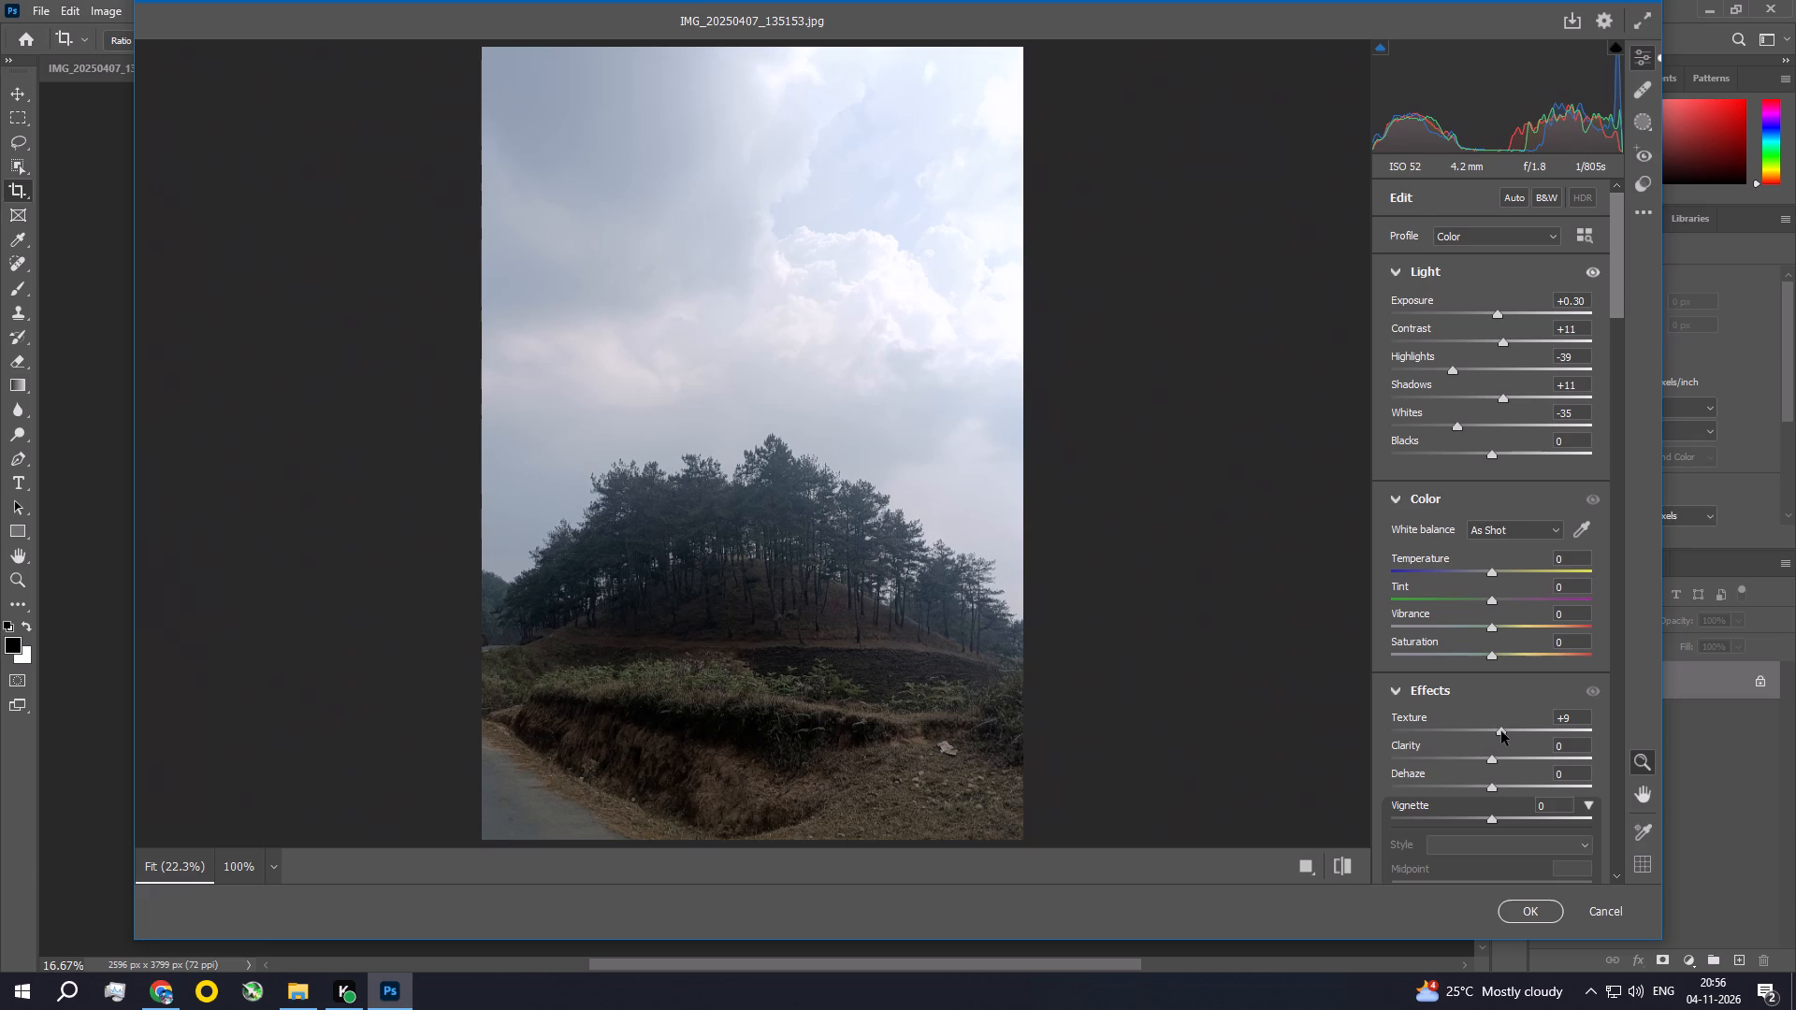
pyautogui.moveTo(1501, 731); pyautogui.dragTo(1503, 735)
# Adjust the parametric tone curve with Highlights at -35 and Lights at -7.
pyautogui.moveTo(1612, 282); pyautogui.dragTo(1615, 350)
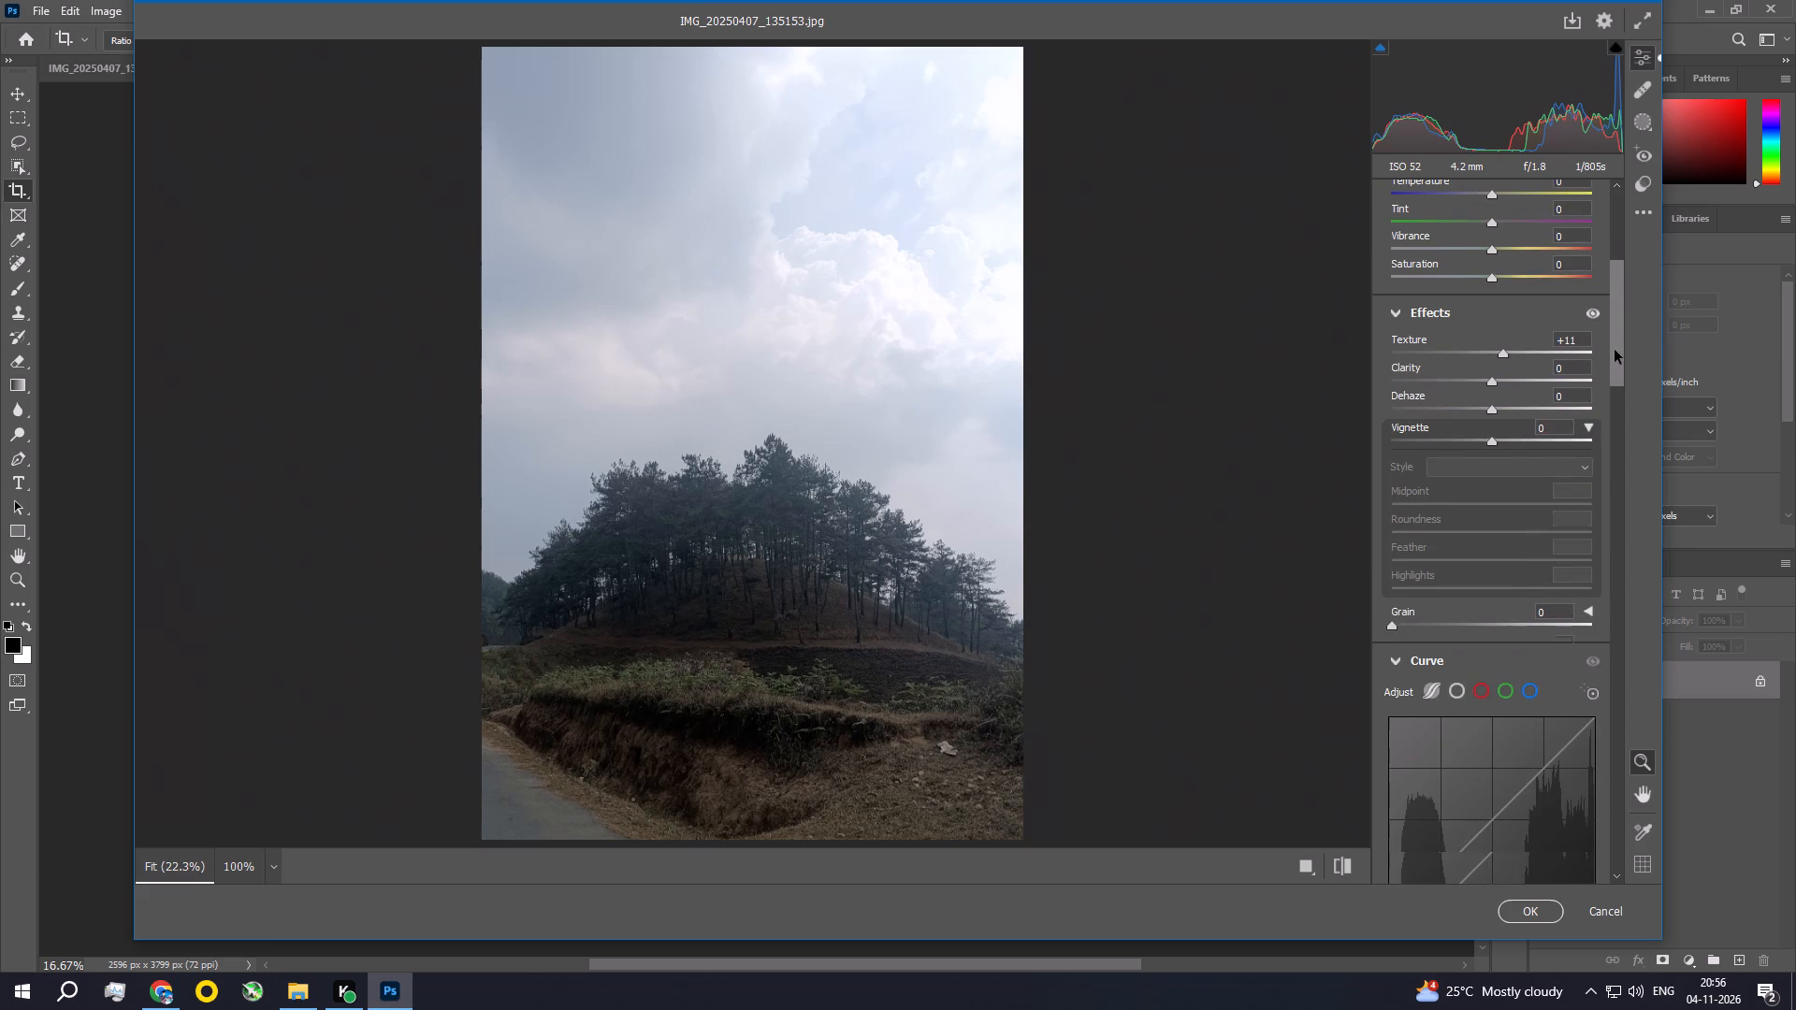
pyautogui.moveTo(1615, 350); pyautogui.dragTo(1615, 431)
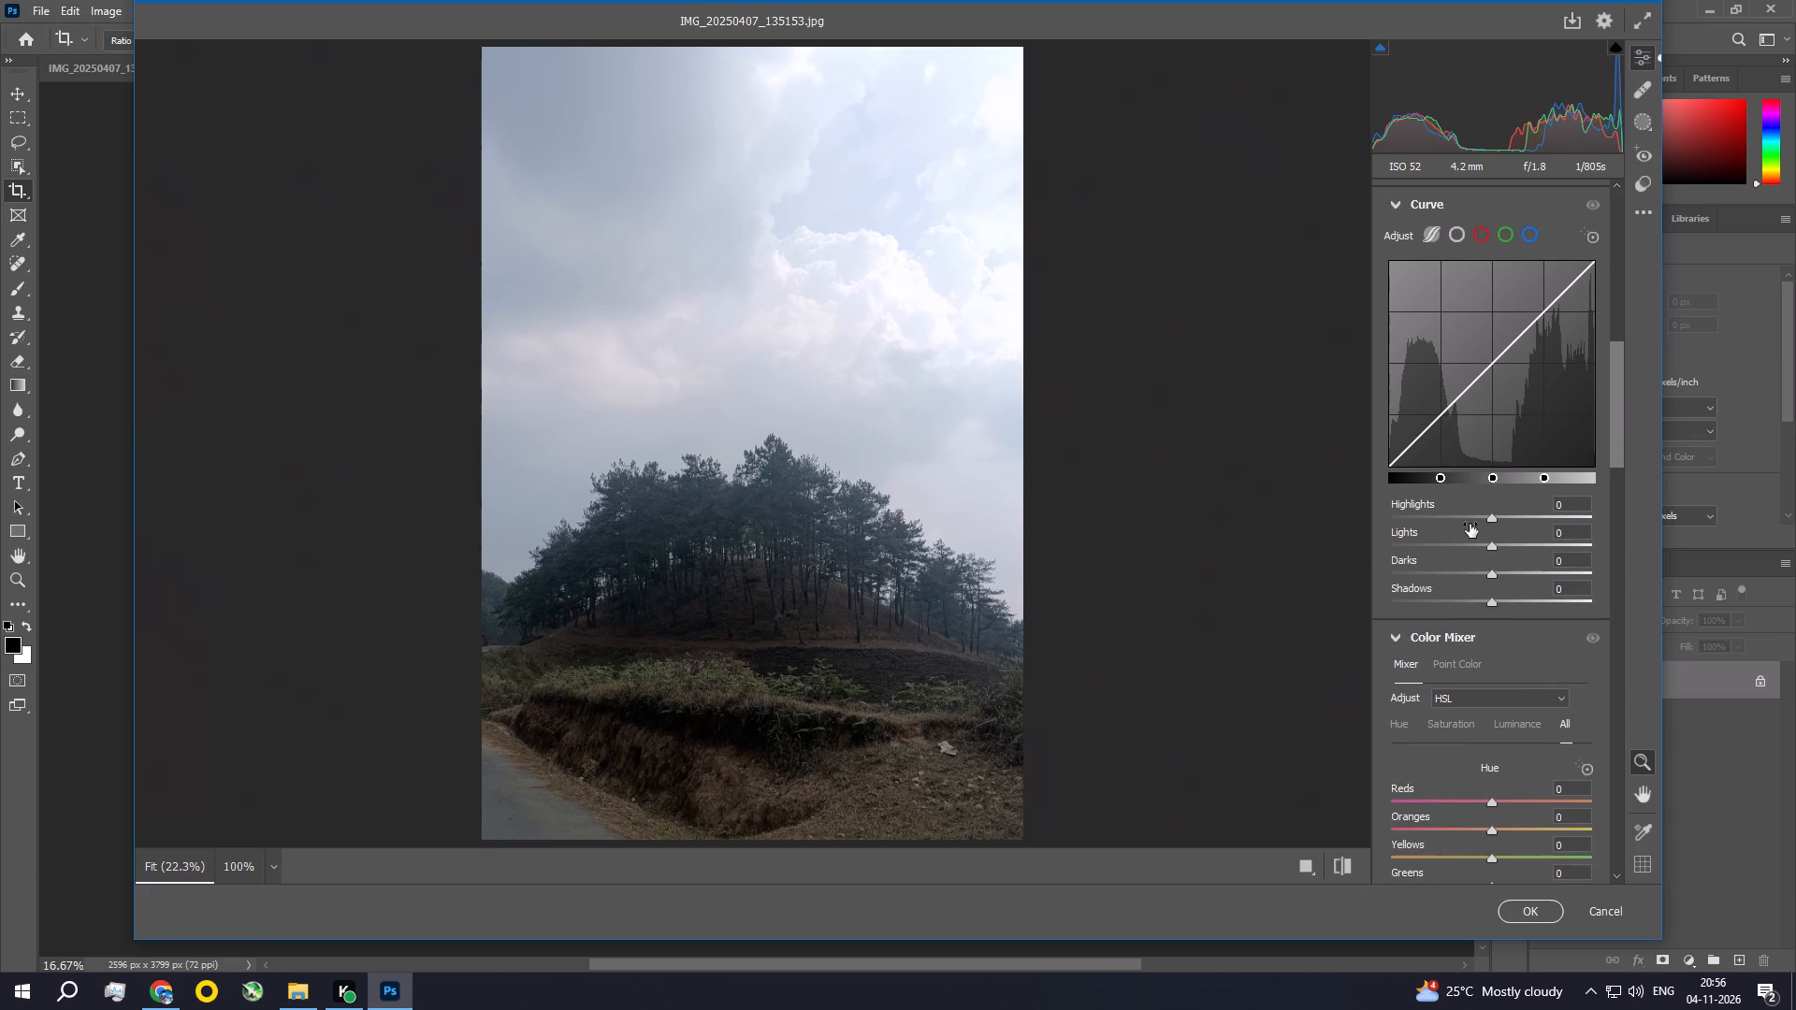
pyautogui.moveTo(1468, 517); pyautogui.dragTo(1450, 517)
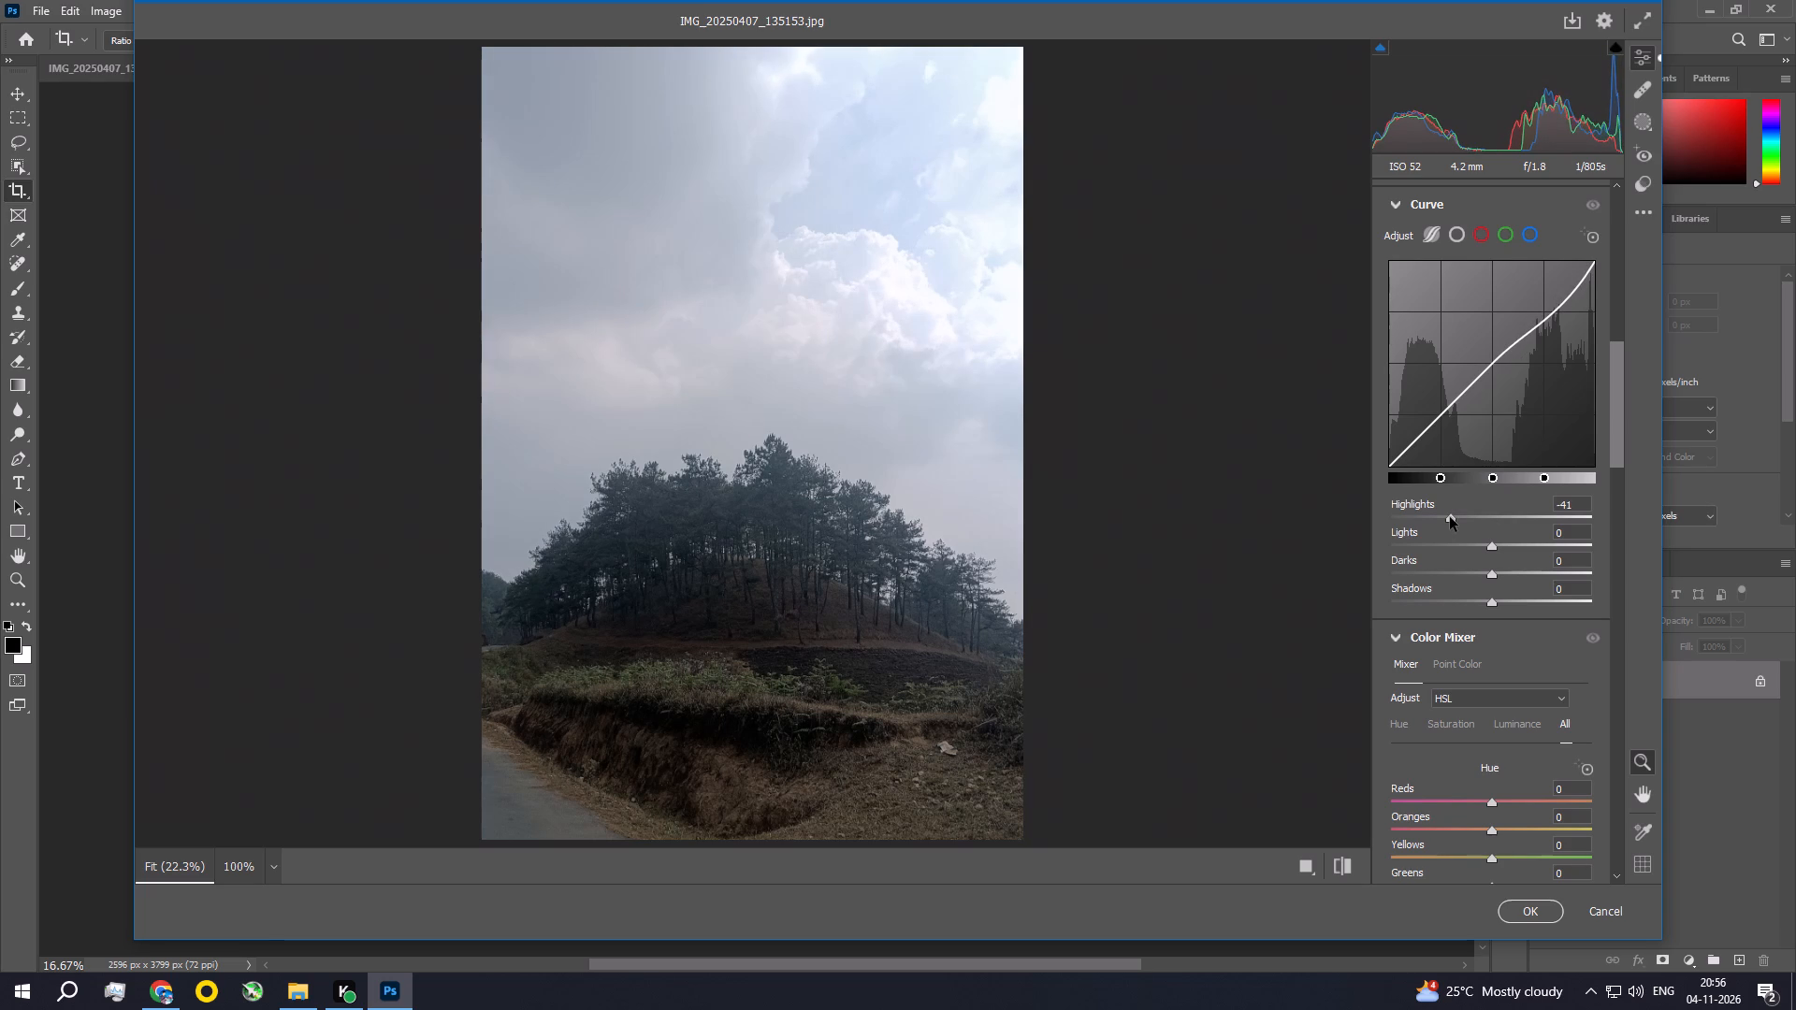
pyautogui.moveTo(1450, 517); pyautogui.dragTo(1456, 519)
pyautogui.moveTo(1472, 545); pyautogui.dragTo(1470, 546)
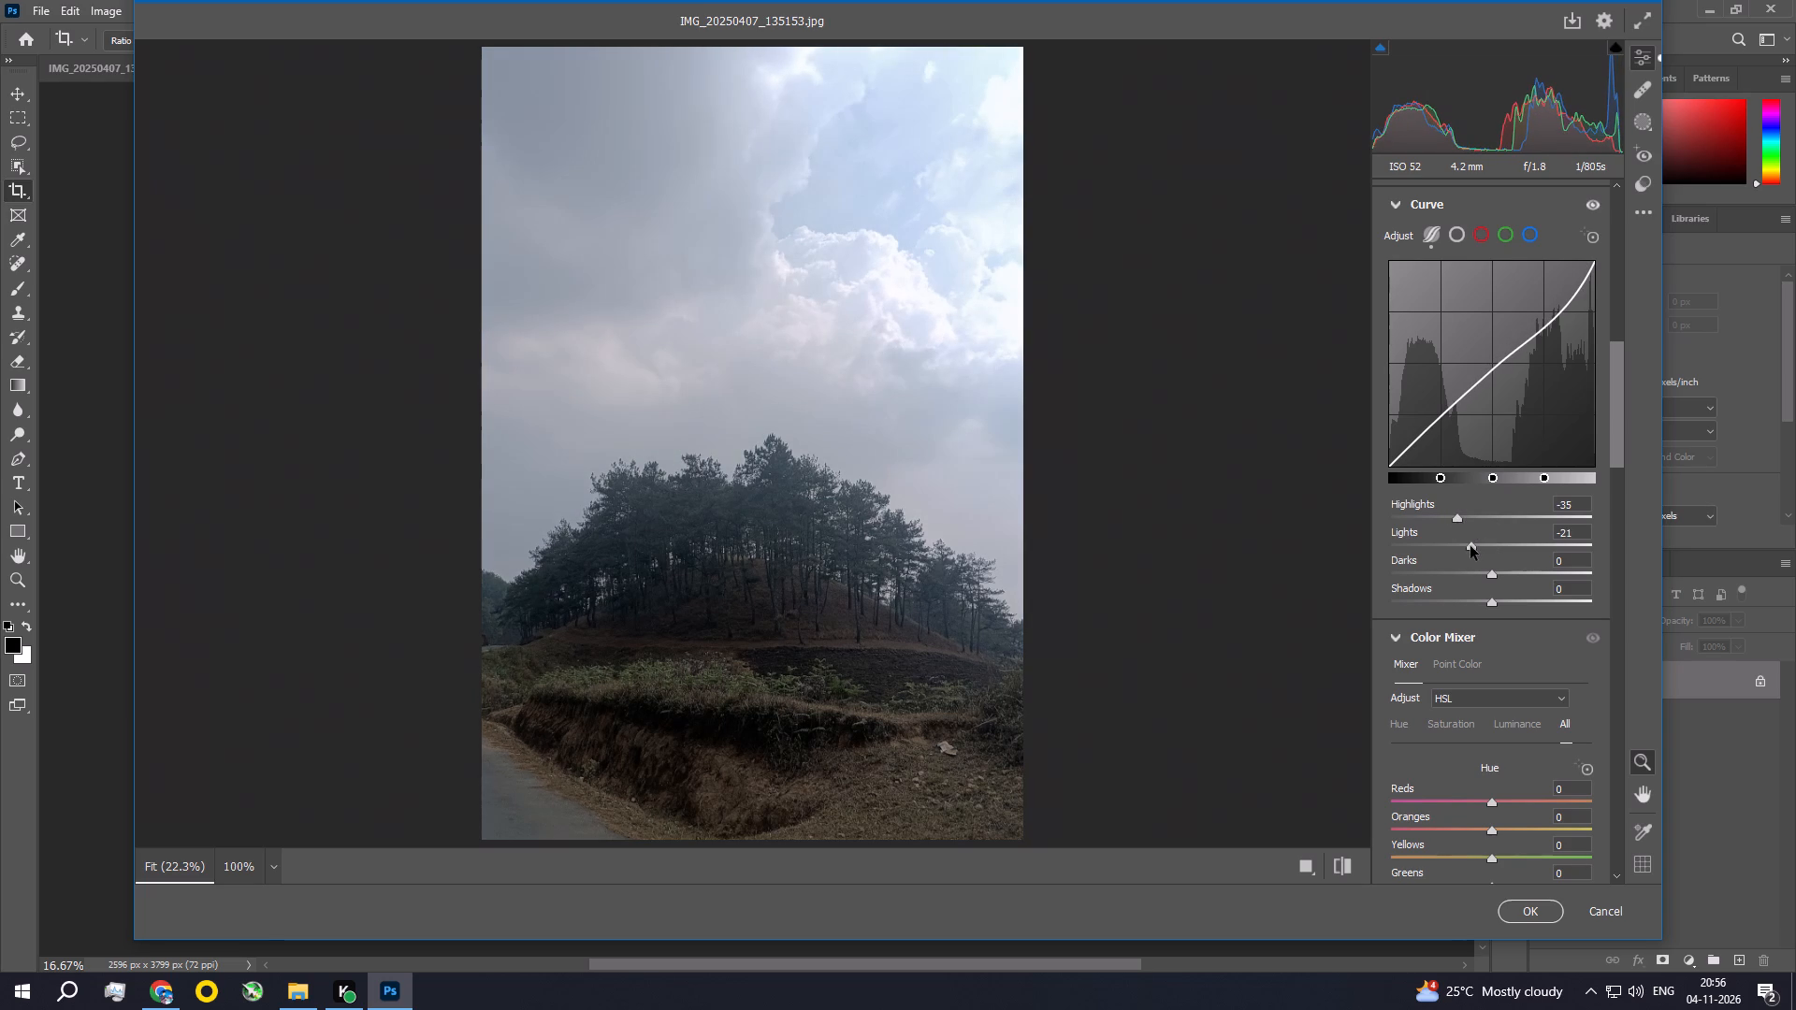
pyautogui.moveTo(1470, 546); pyautogui.dragTo(1485, 549)
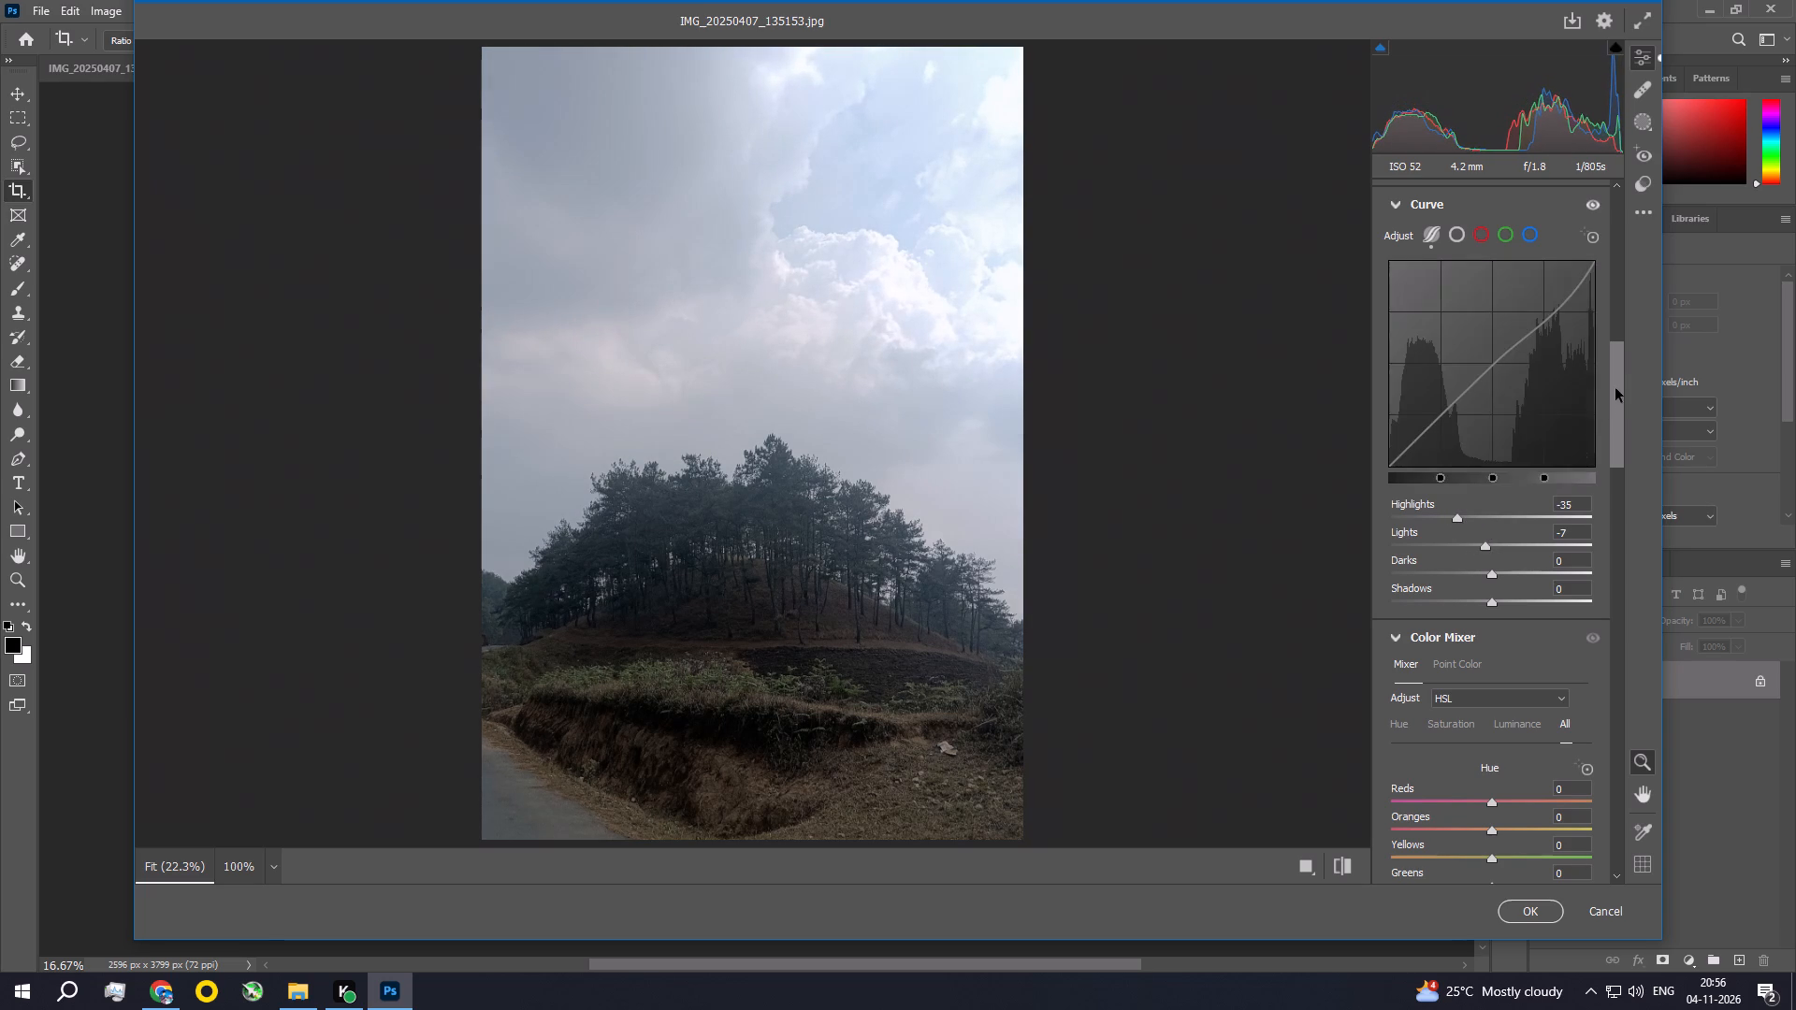
# Set the Color Mixer saturation to Yellows +11, Greens +16, Aquas +16 and Blues +47.
pyautogui.moveTo(1619, 381); pyautogui.dragTo(1616, 451)
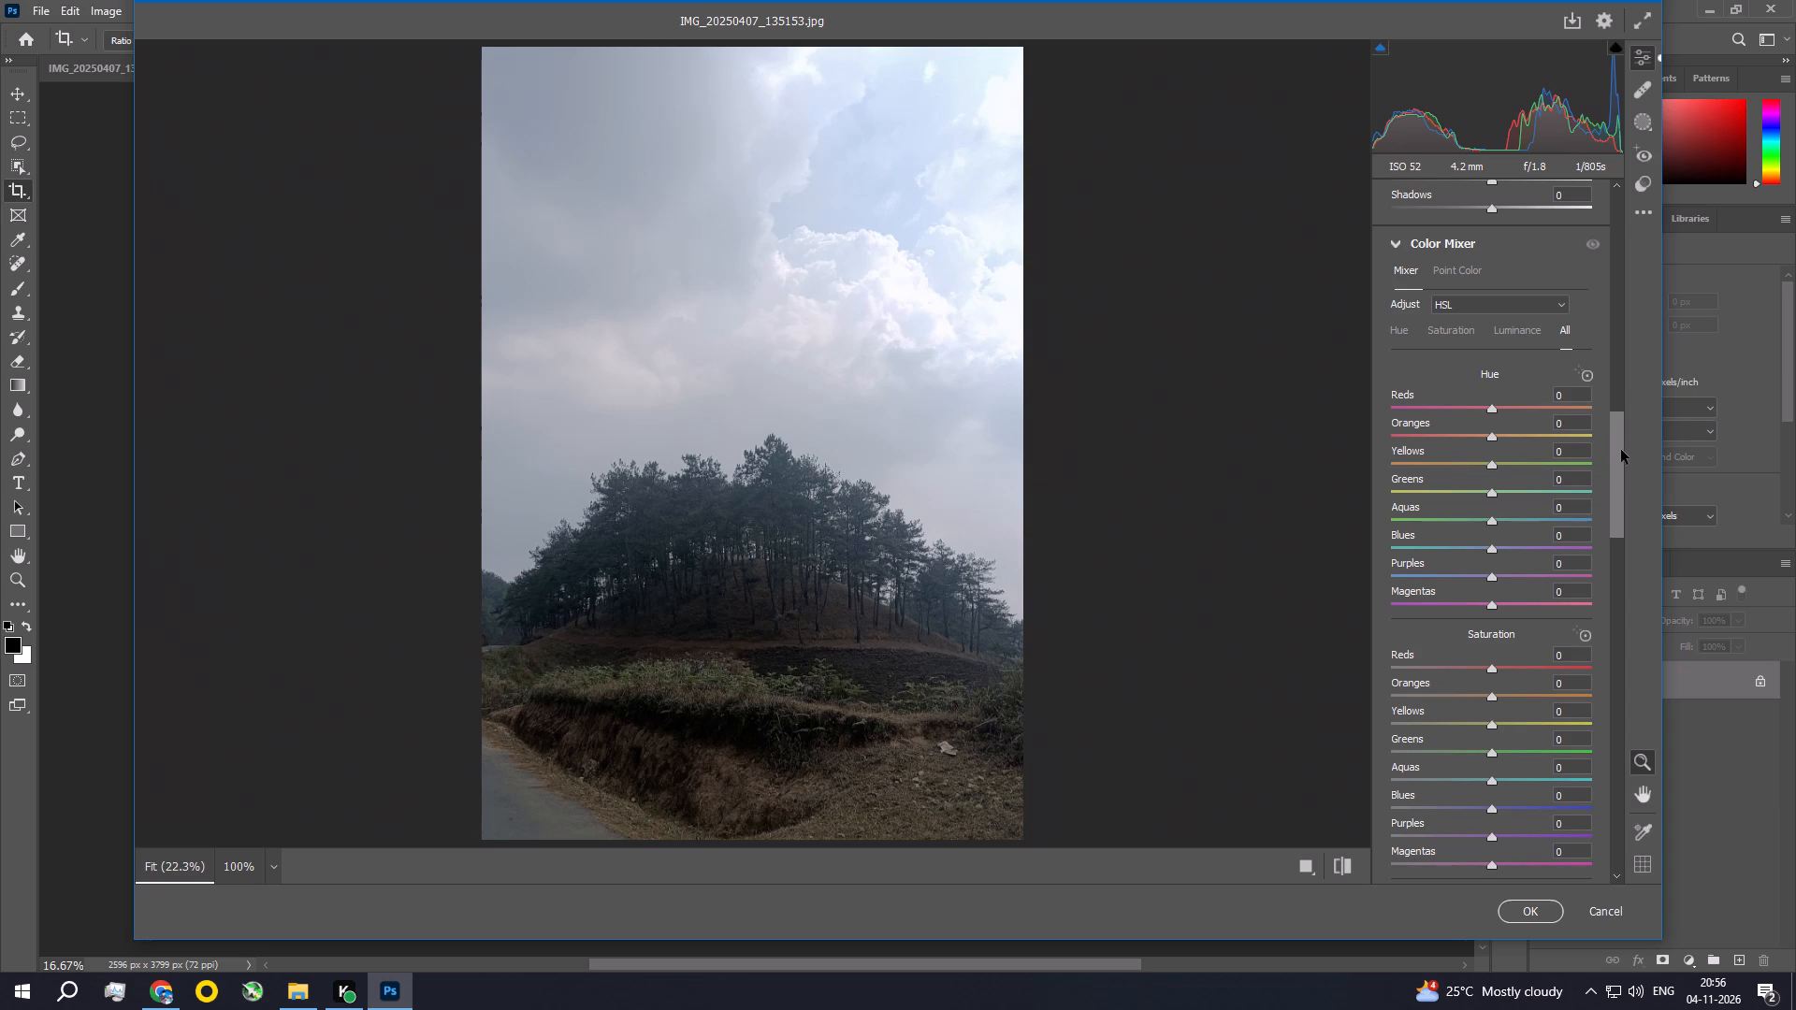
pyautogui.moveTo(1616, 489); pyautogui.dragTo(1618, 513)
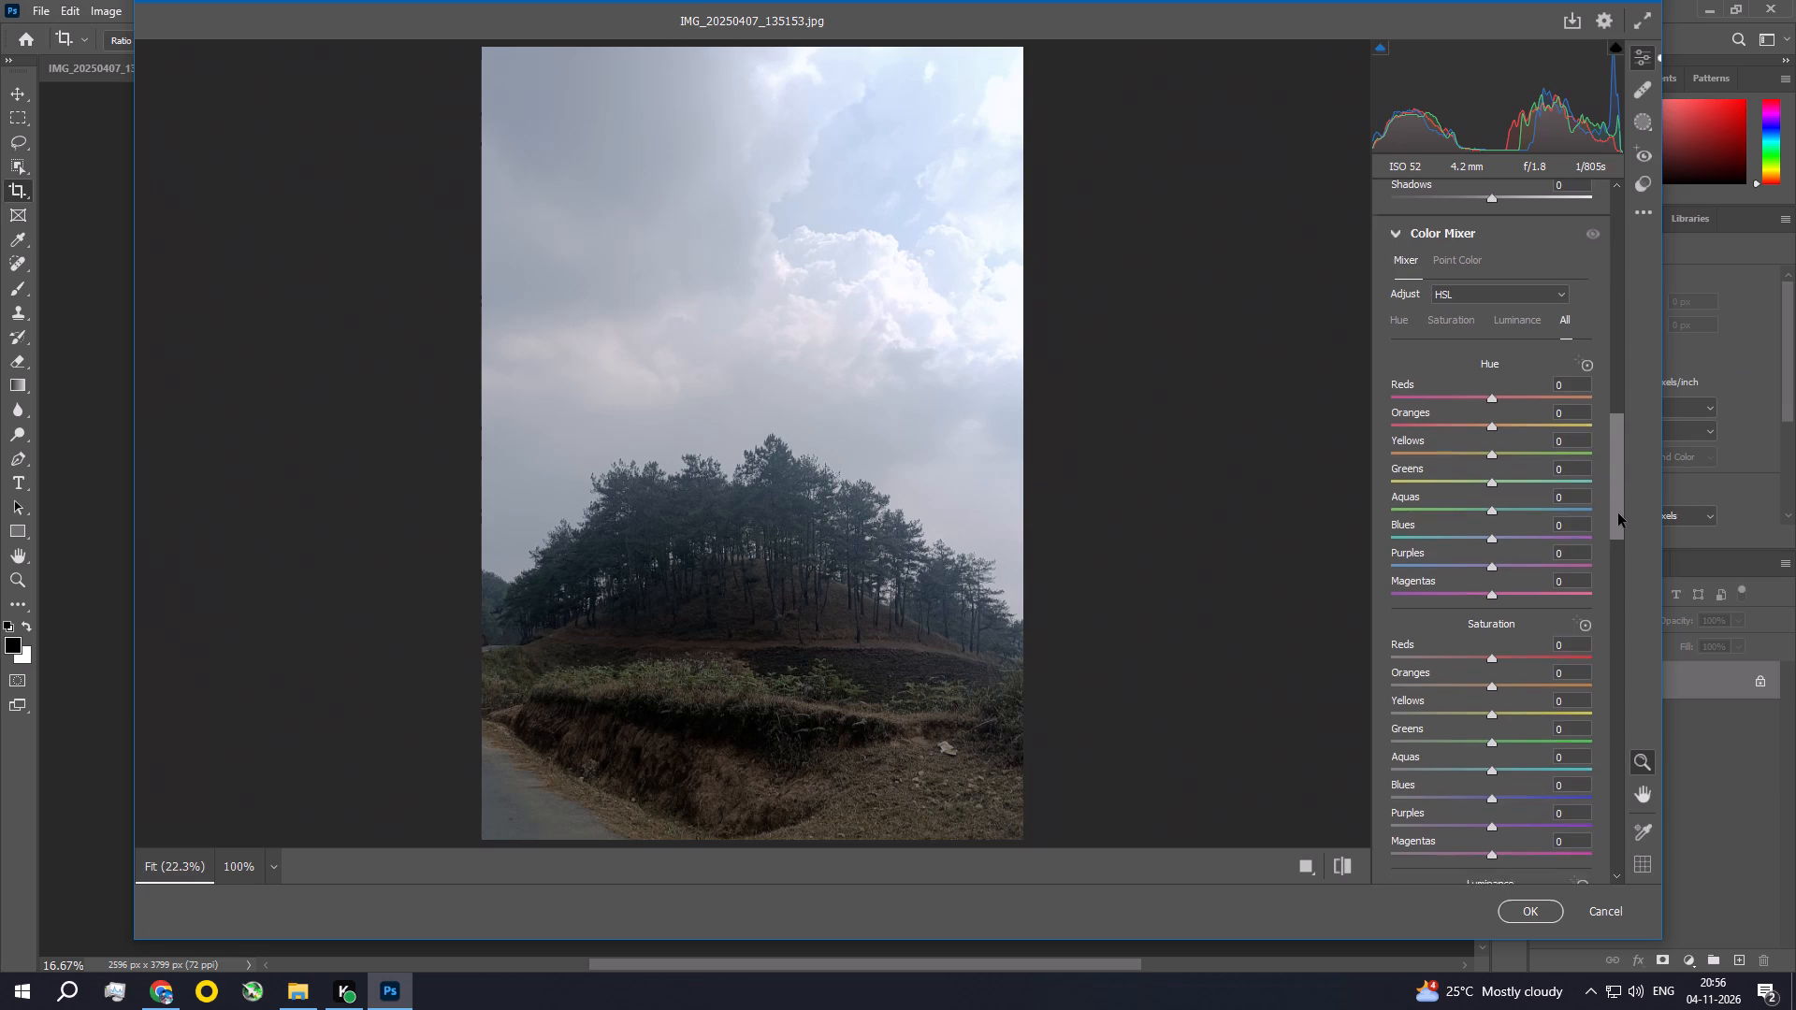
pyautogui.moveTo(1618, 513); pyautogui.dragTo(1618, 533)
pyautogui.moveTo(1493, 502); pyautogui.dragTo(1494, 501)
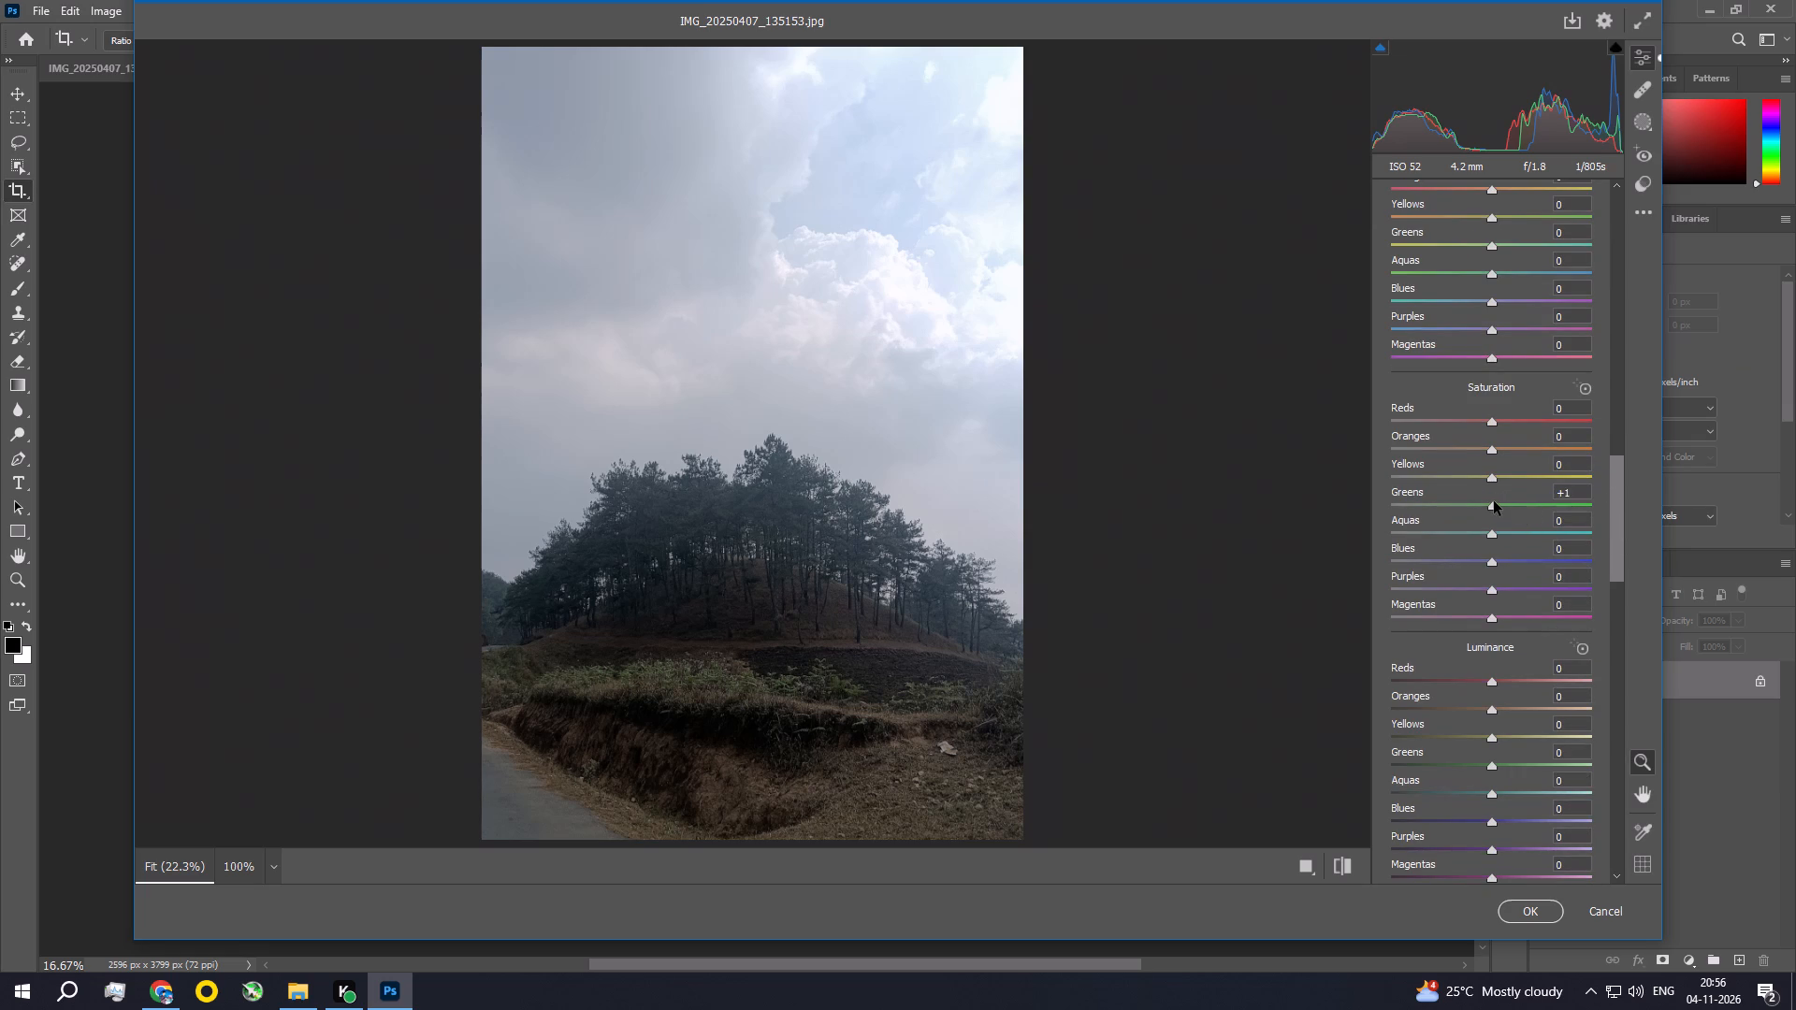
pyautogui.moveTo(1494, 501); pyautogui.dragTo(1509, 507)
pyautogui.moveTo(1490, 481); pyautogui.dragTo(1501, 483)
pyautogui.moveTo(1491, 536); pyautogui.dragTo(1507, 535)
pyautogui.moveTo(1492, 560); pyautogui.dragTo(1514, 569)
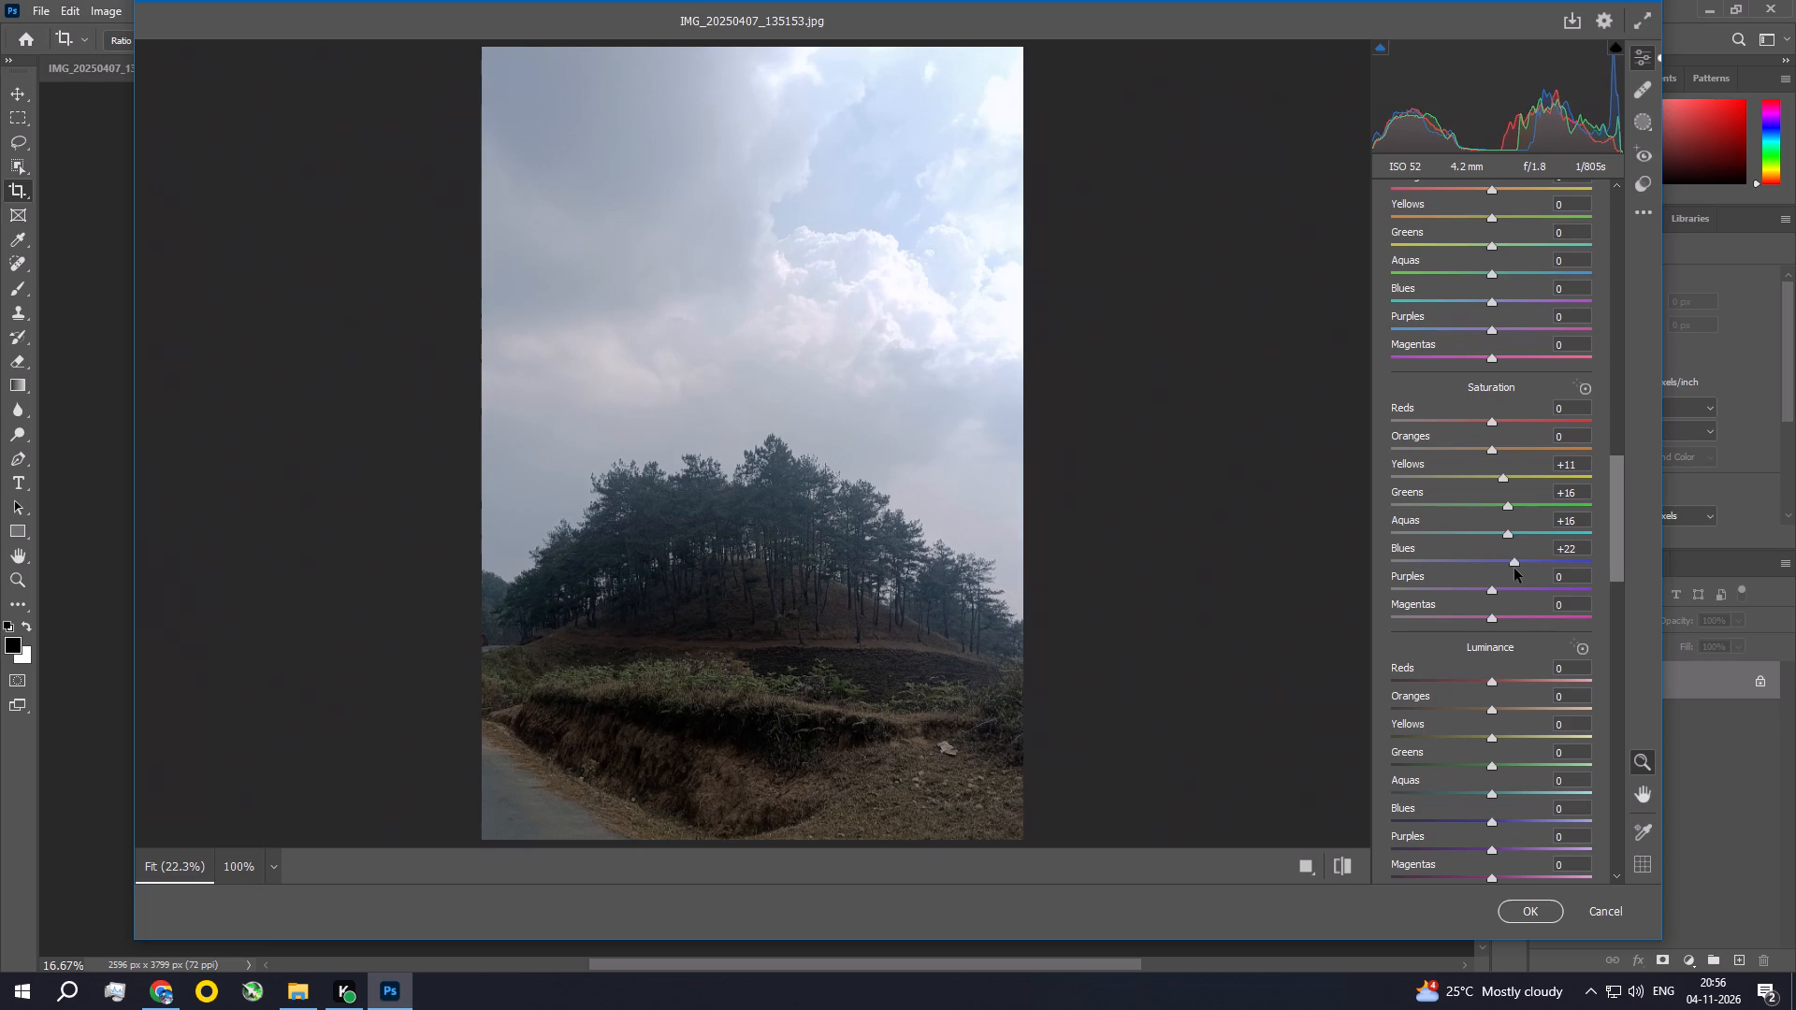
pyautogui.moveTo(1514, 569); pyautogui.dragTo(1548, 576)
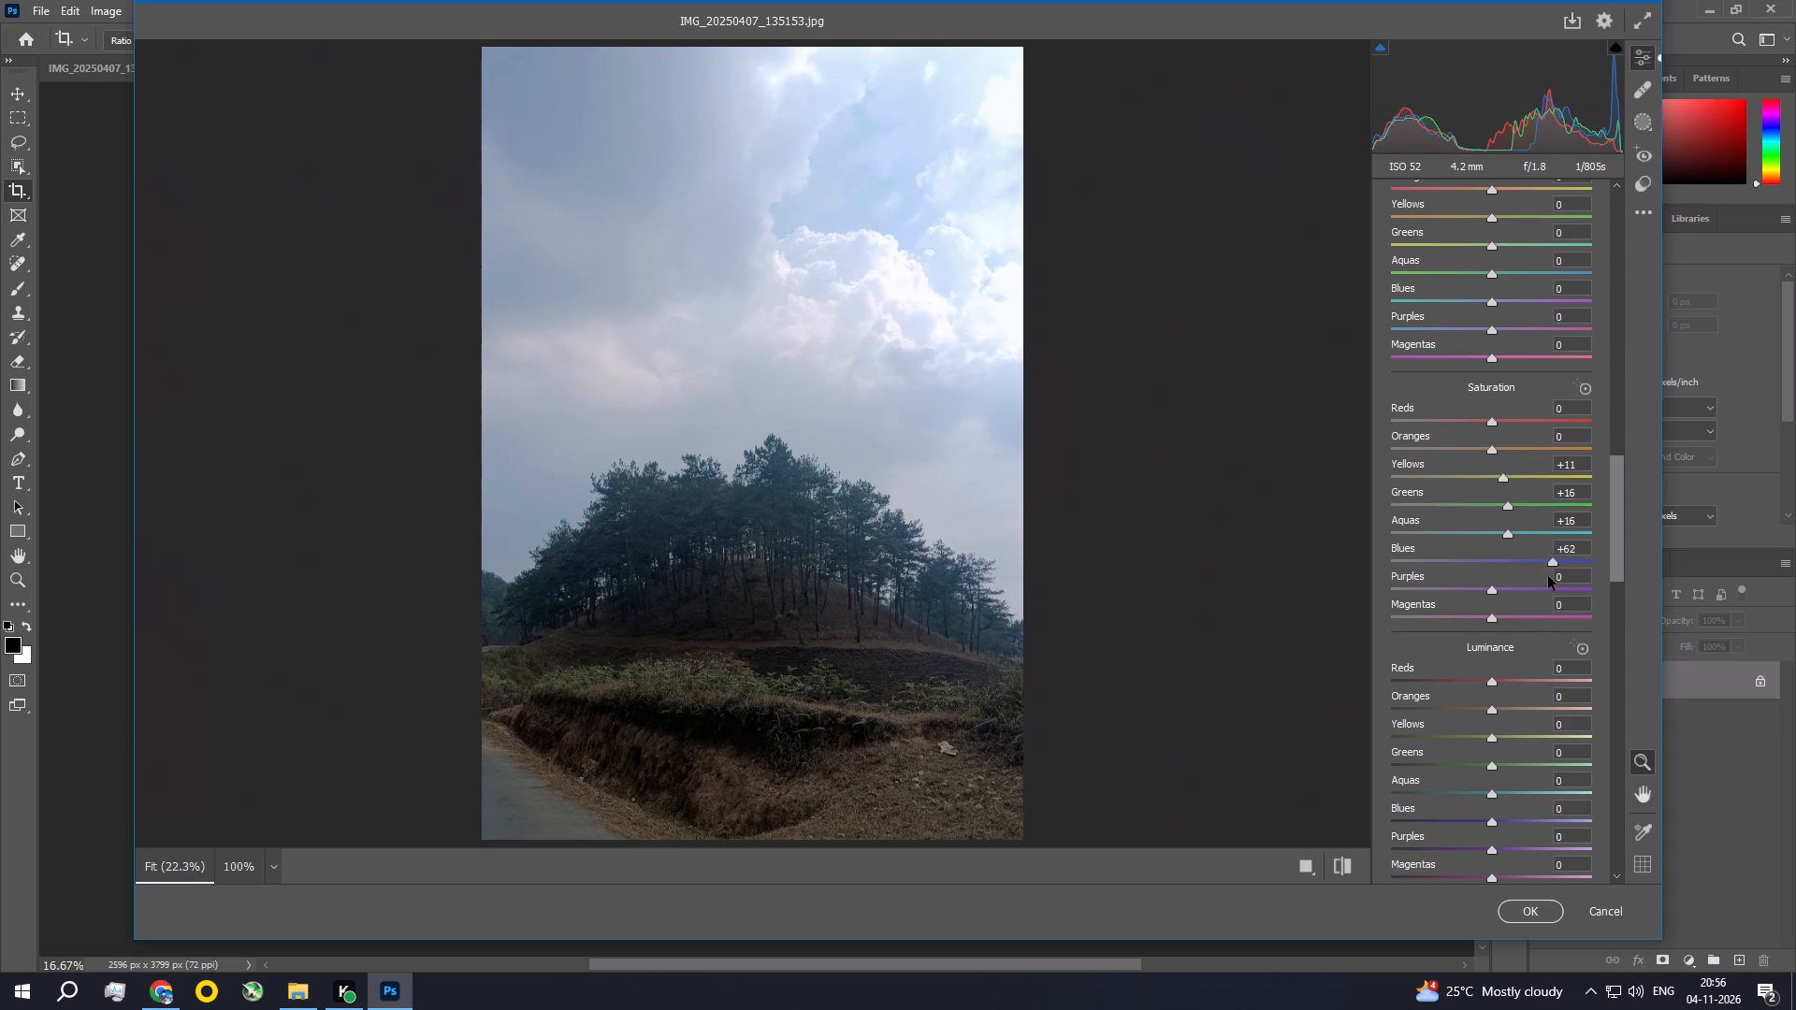
pyautogui.moveTo(1548, 576); pyautogui.dragTo(1539, 583)
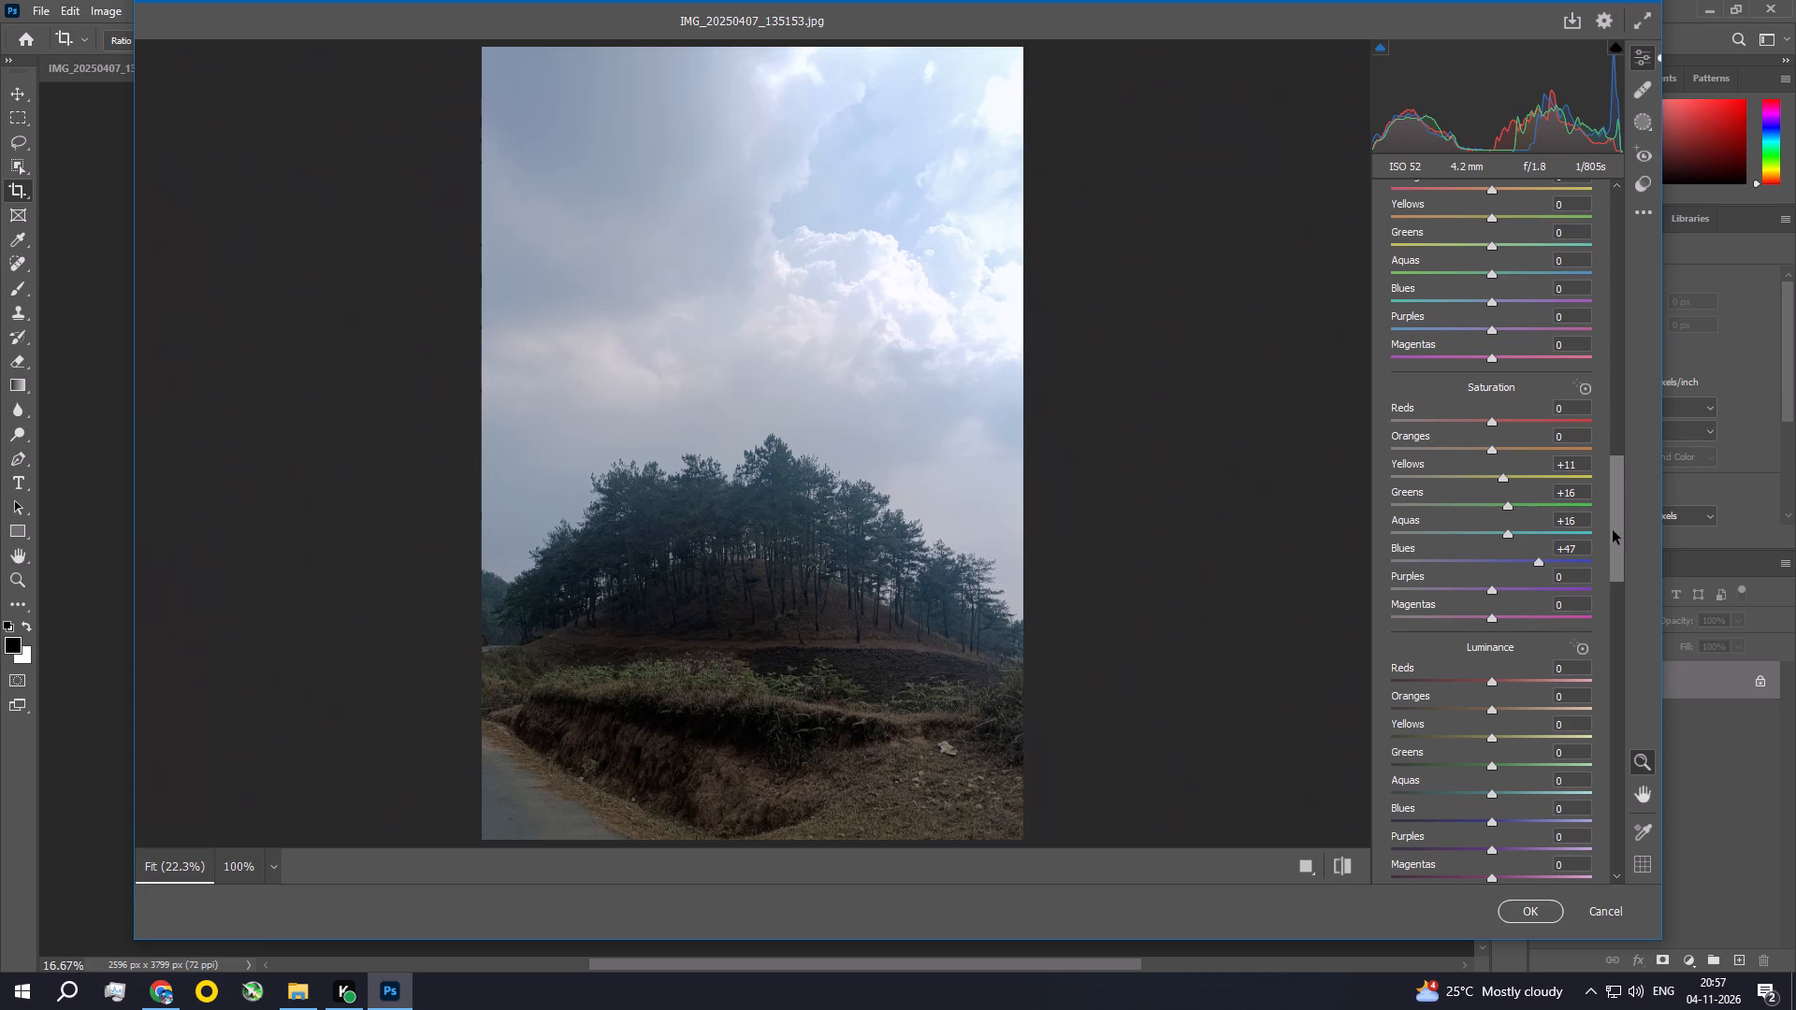
# Try lighter and darker blues in the Color Mixer and settle on a Blues luminance of -8.
pyautogui.moveTo(1613, 530); pyautogui.dragTo(1642, 583)
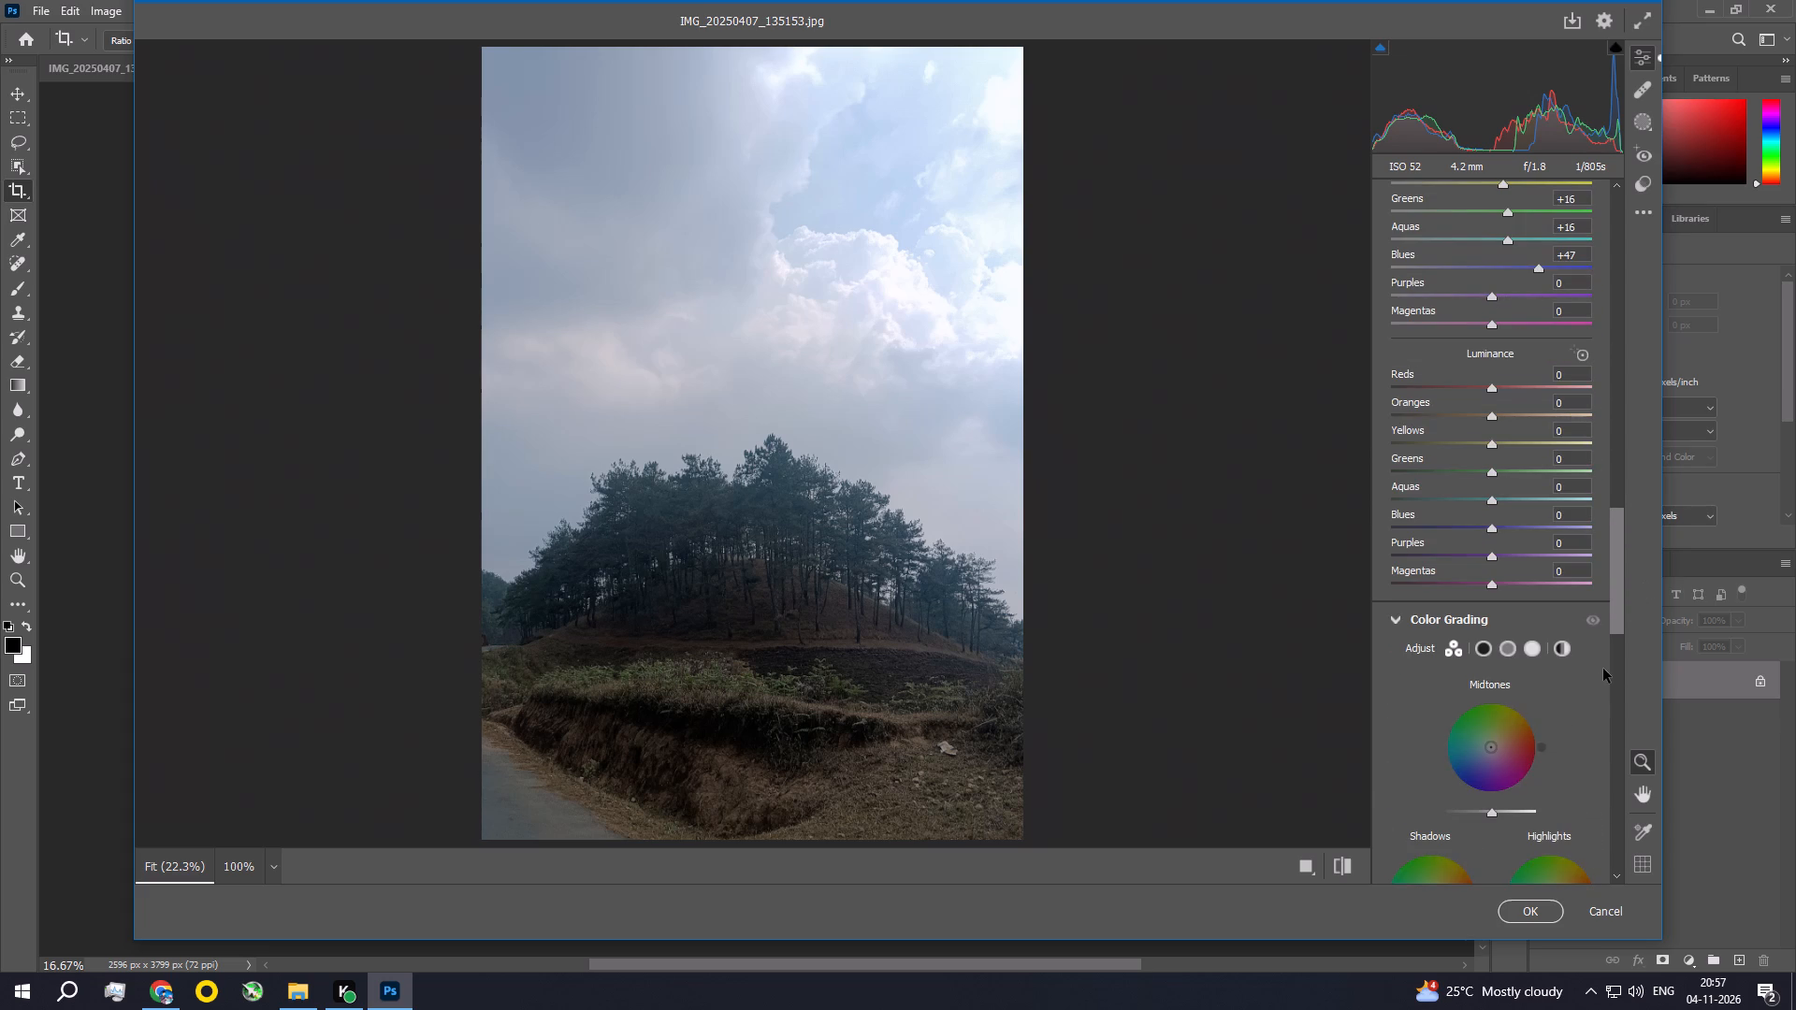
pyautogui.moveTo(1489, 529); pyautogui.dragTo(1511, 532)
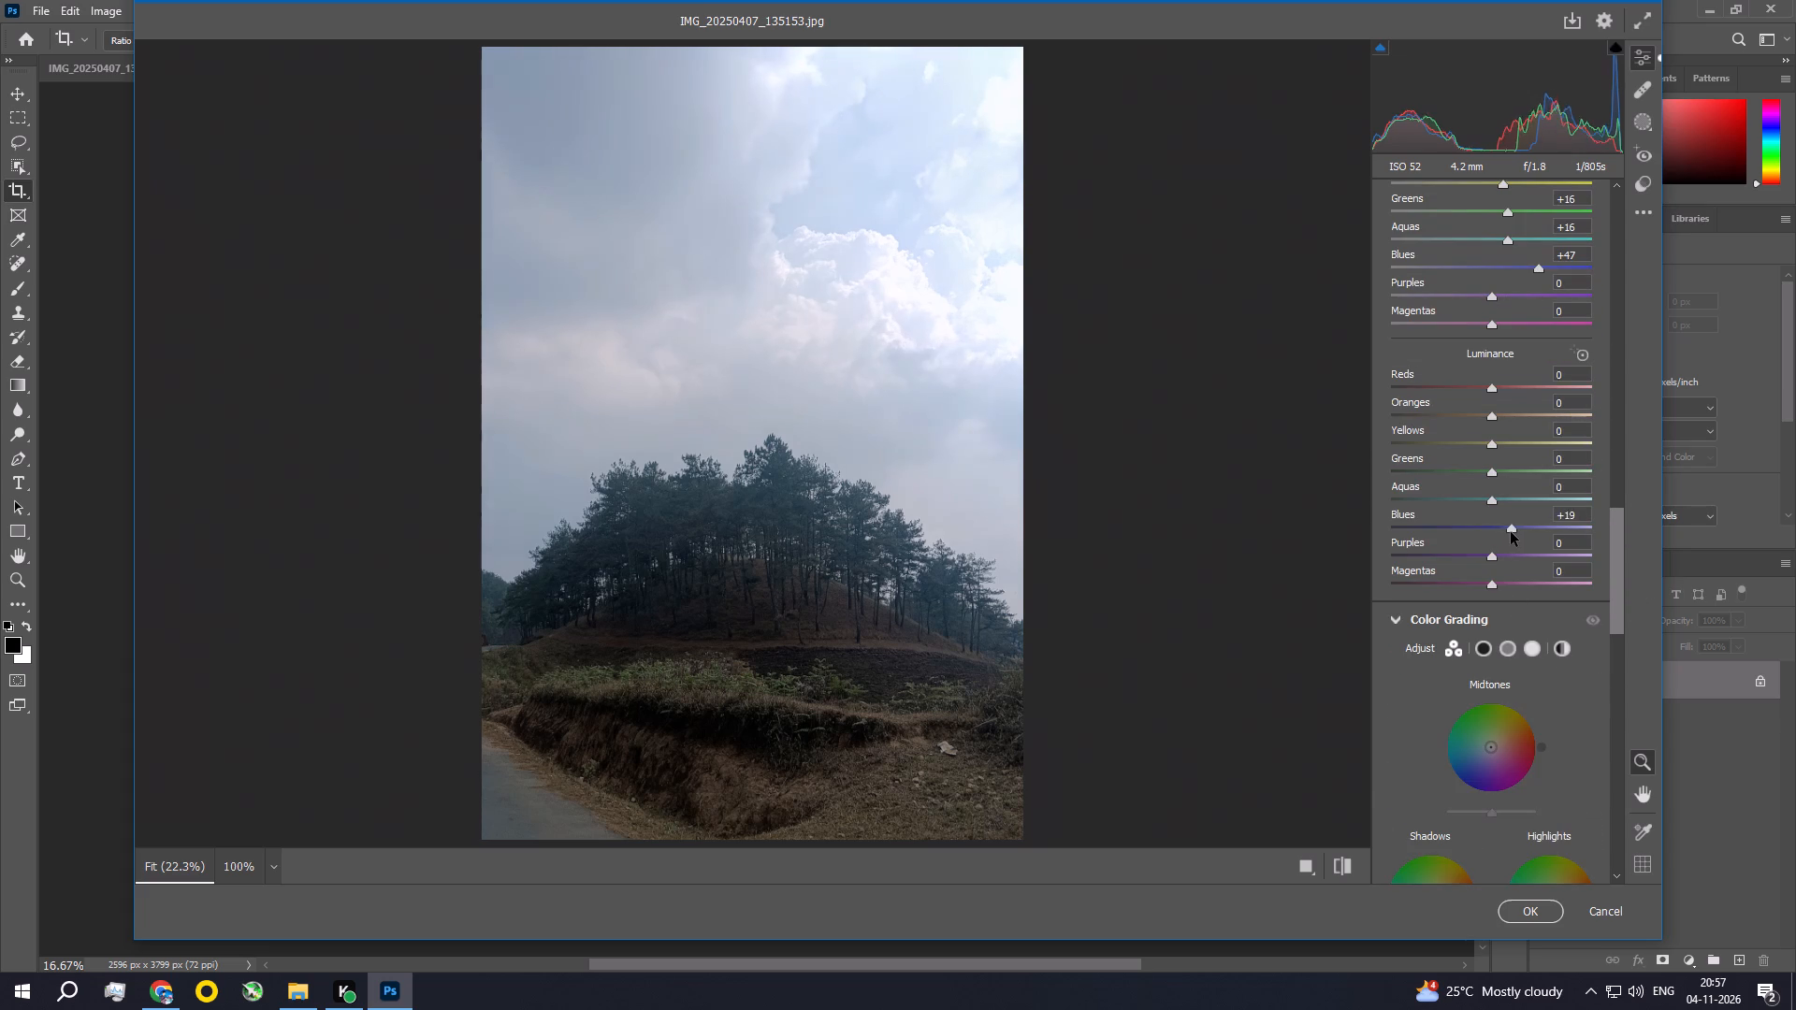
pyautogui.moveTo(1511, 532); pyautogui.dragTo(1479, 555)
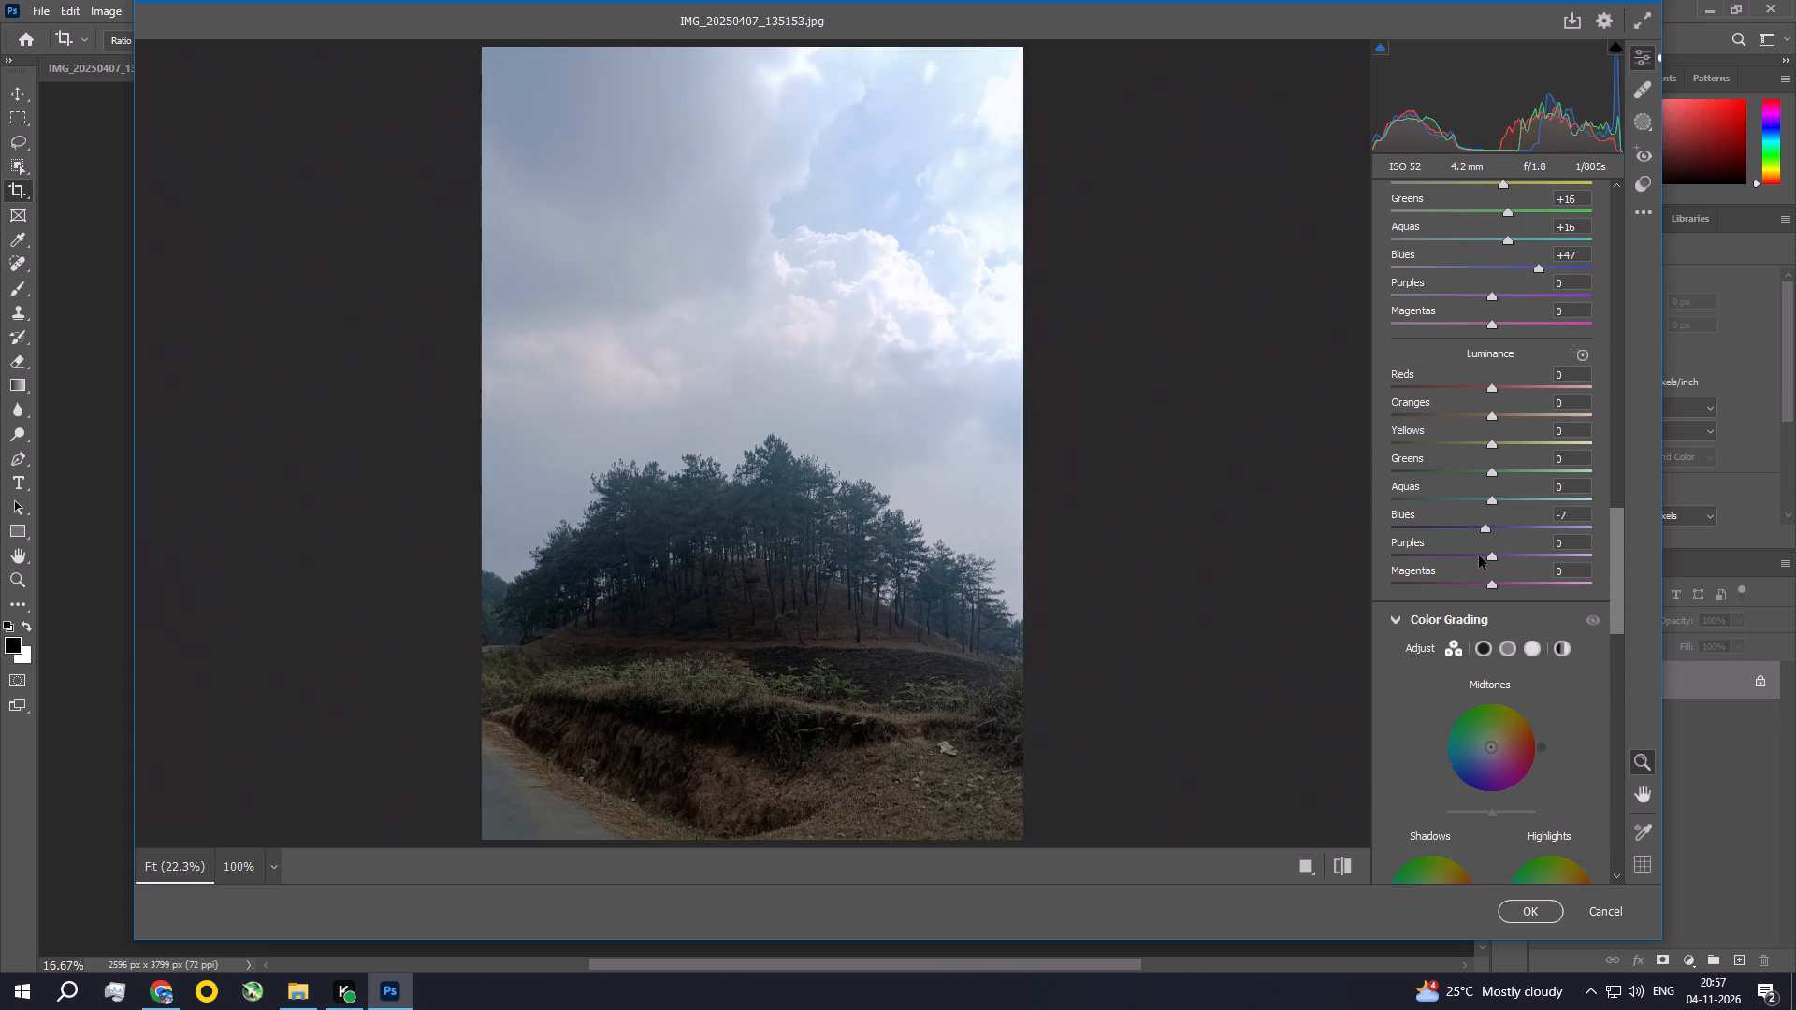
pyautogui.moveTo(1479, 555); pyautogui.dragTo(1465, 560)
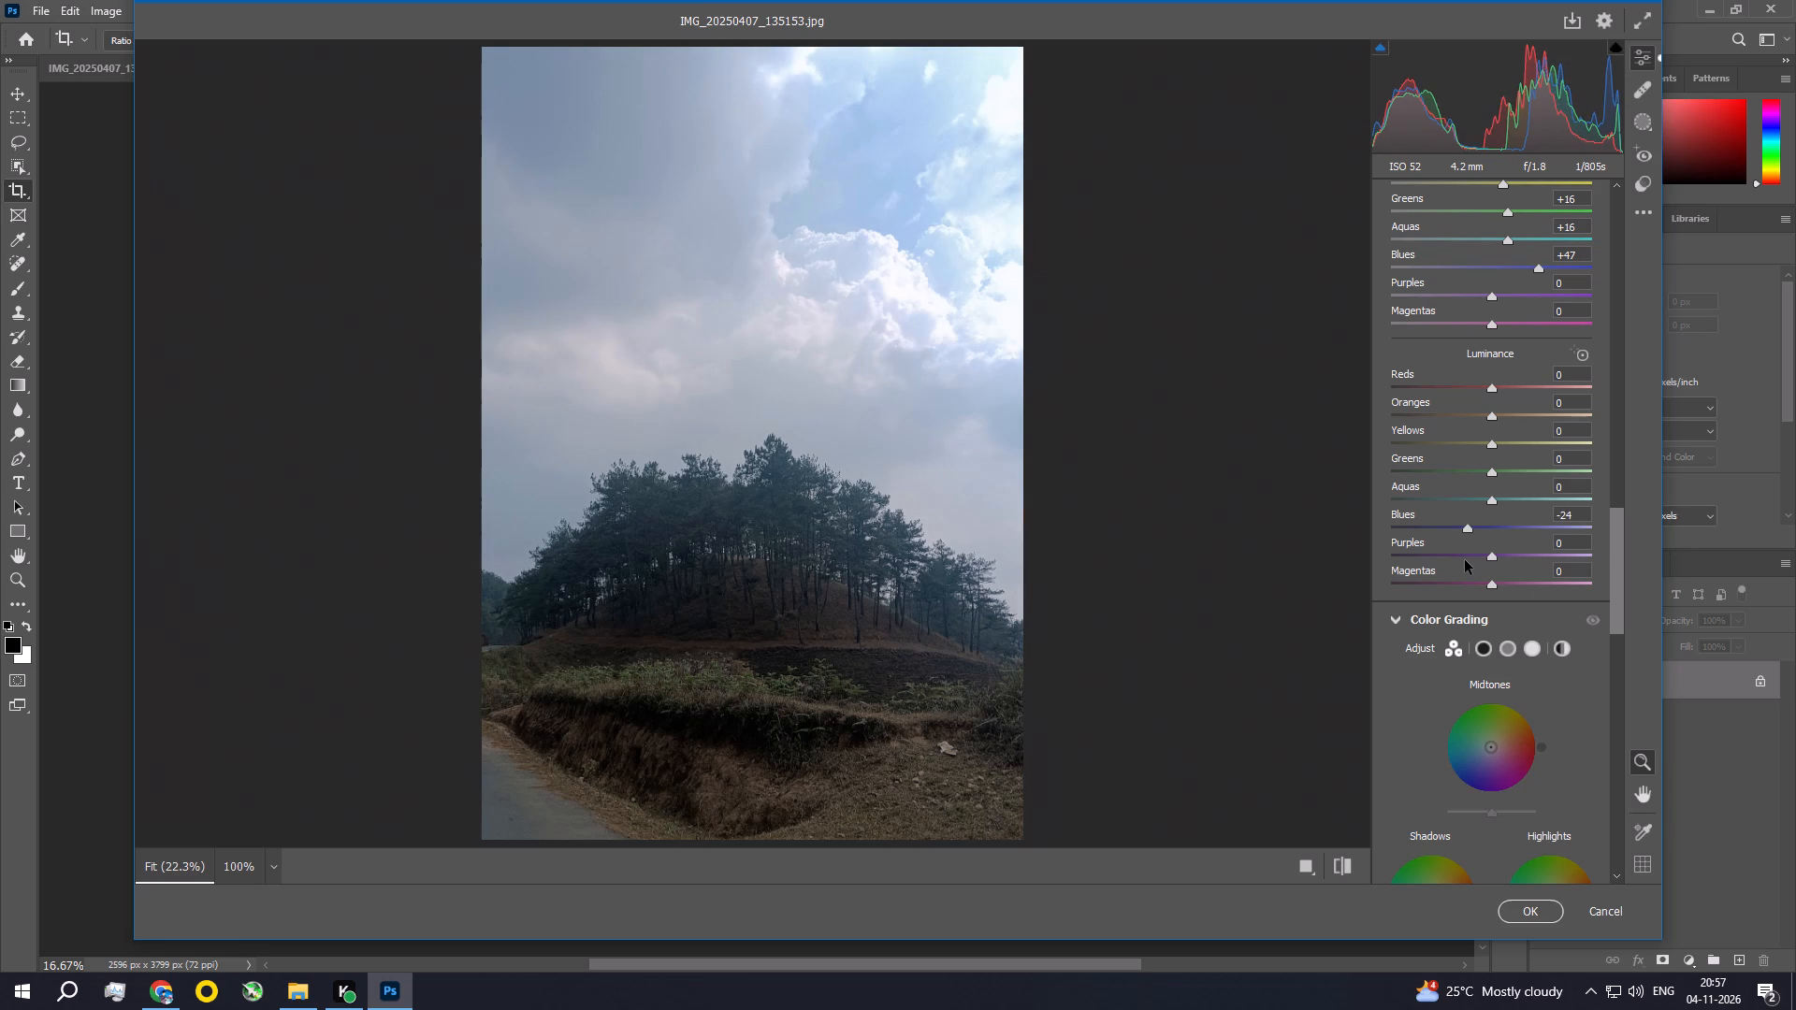
pyautogui.moveTo(1465, 560); pyautogui.dragTo(1485, 555)
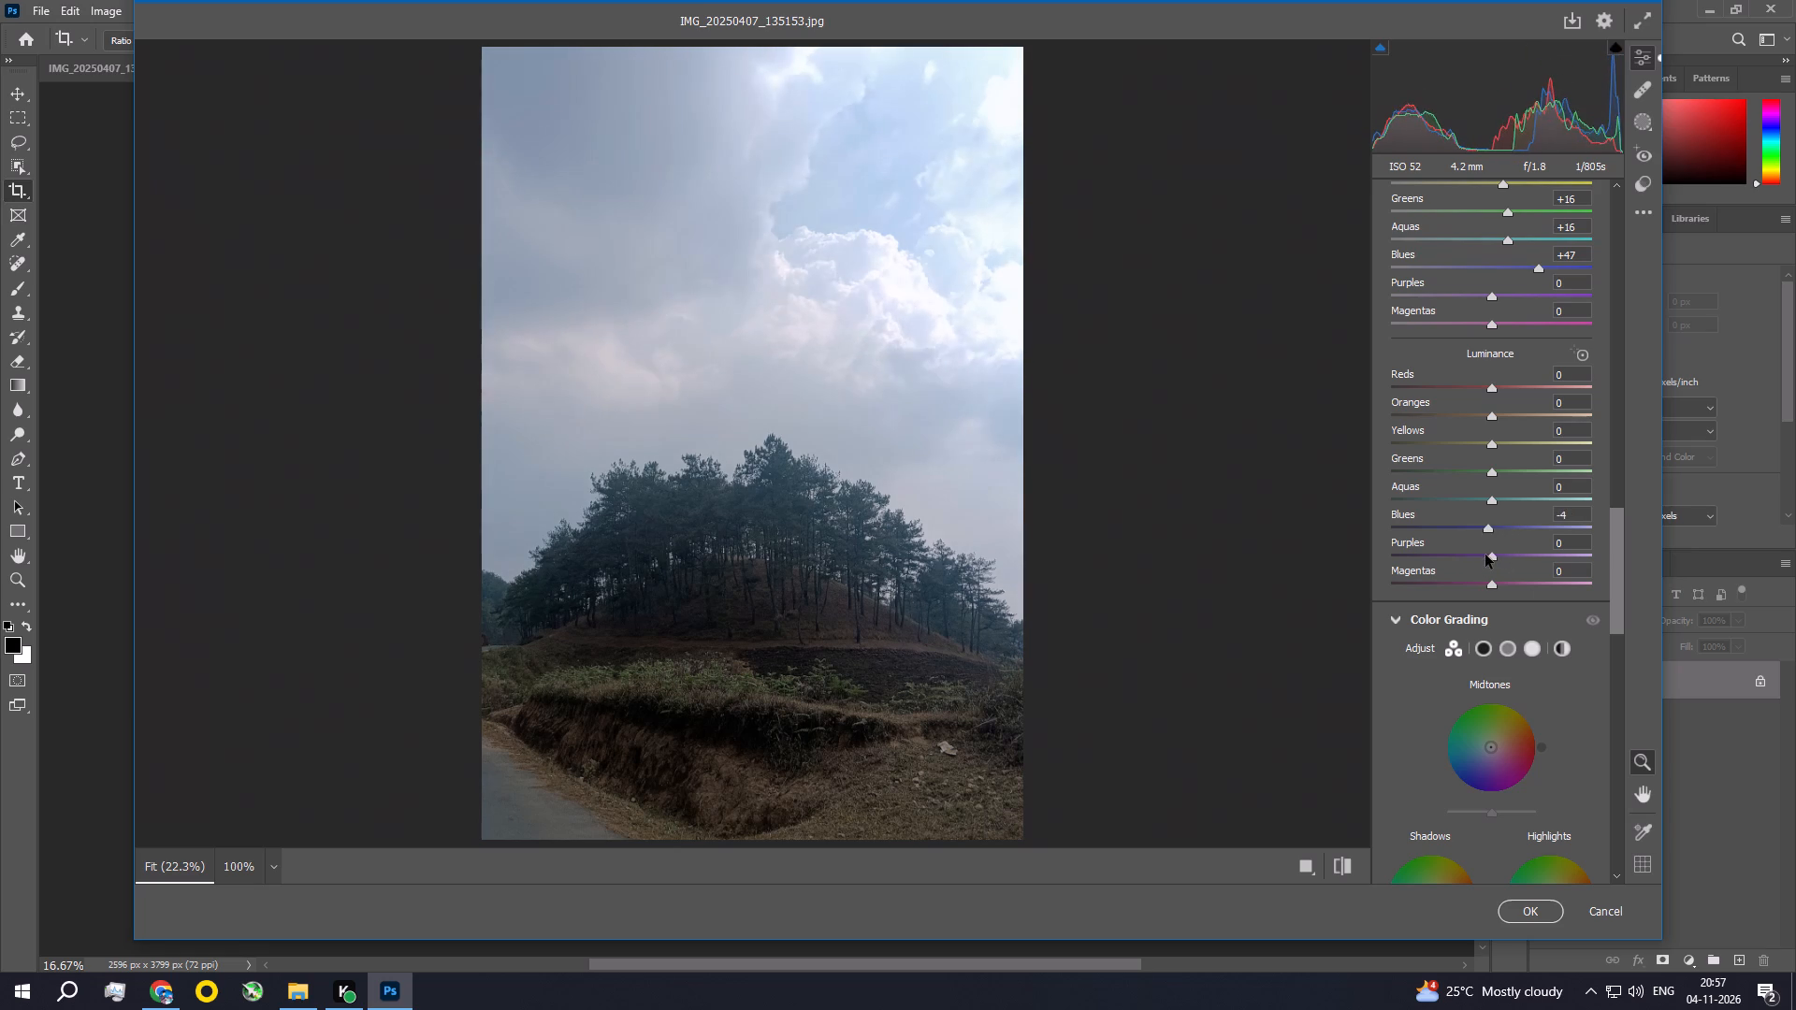
pyautogui.moveTo(1485, 555); pyautogui.dragTo(1552, 546)
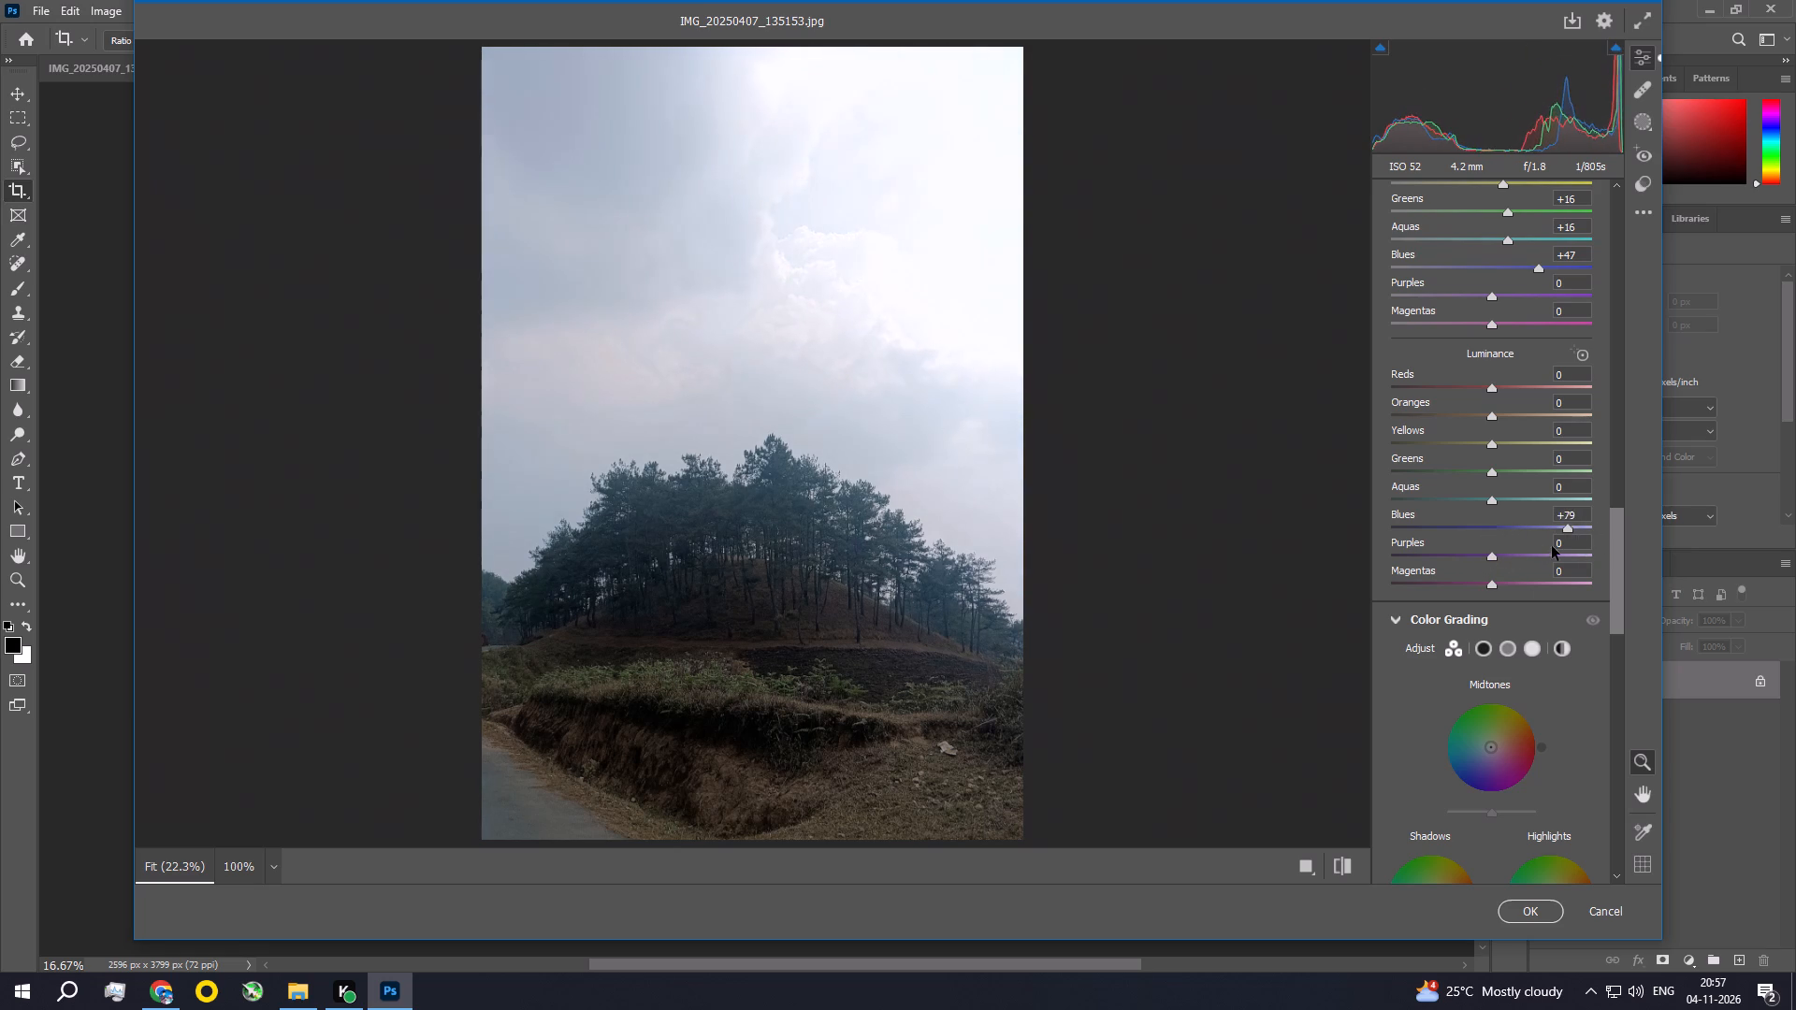
pyautogui.moveTo(1552, 546); pyautogui.dragTo(1496, 559)
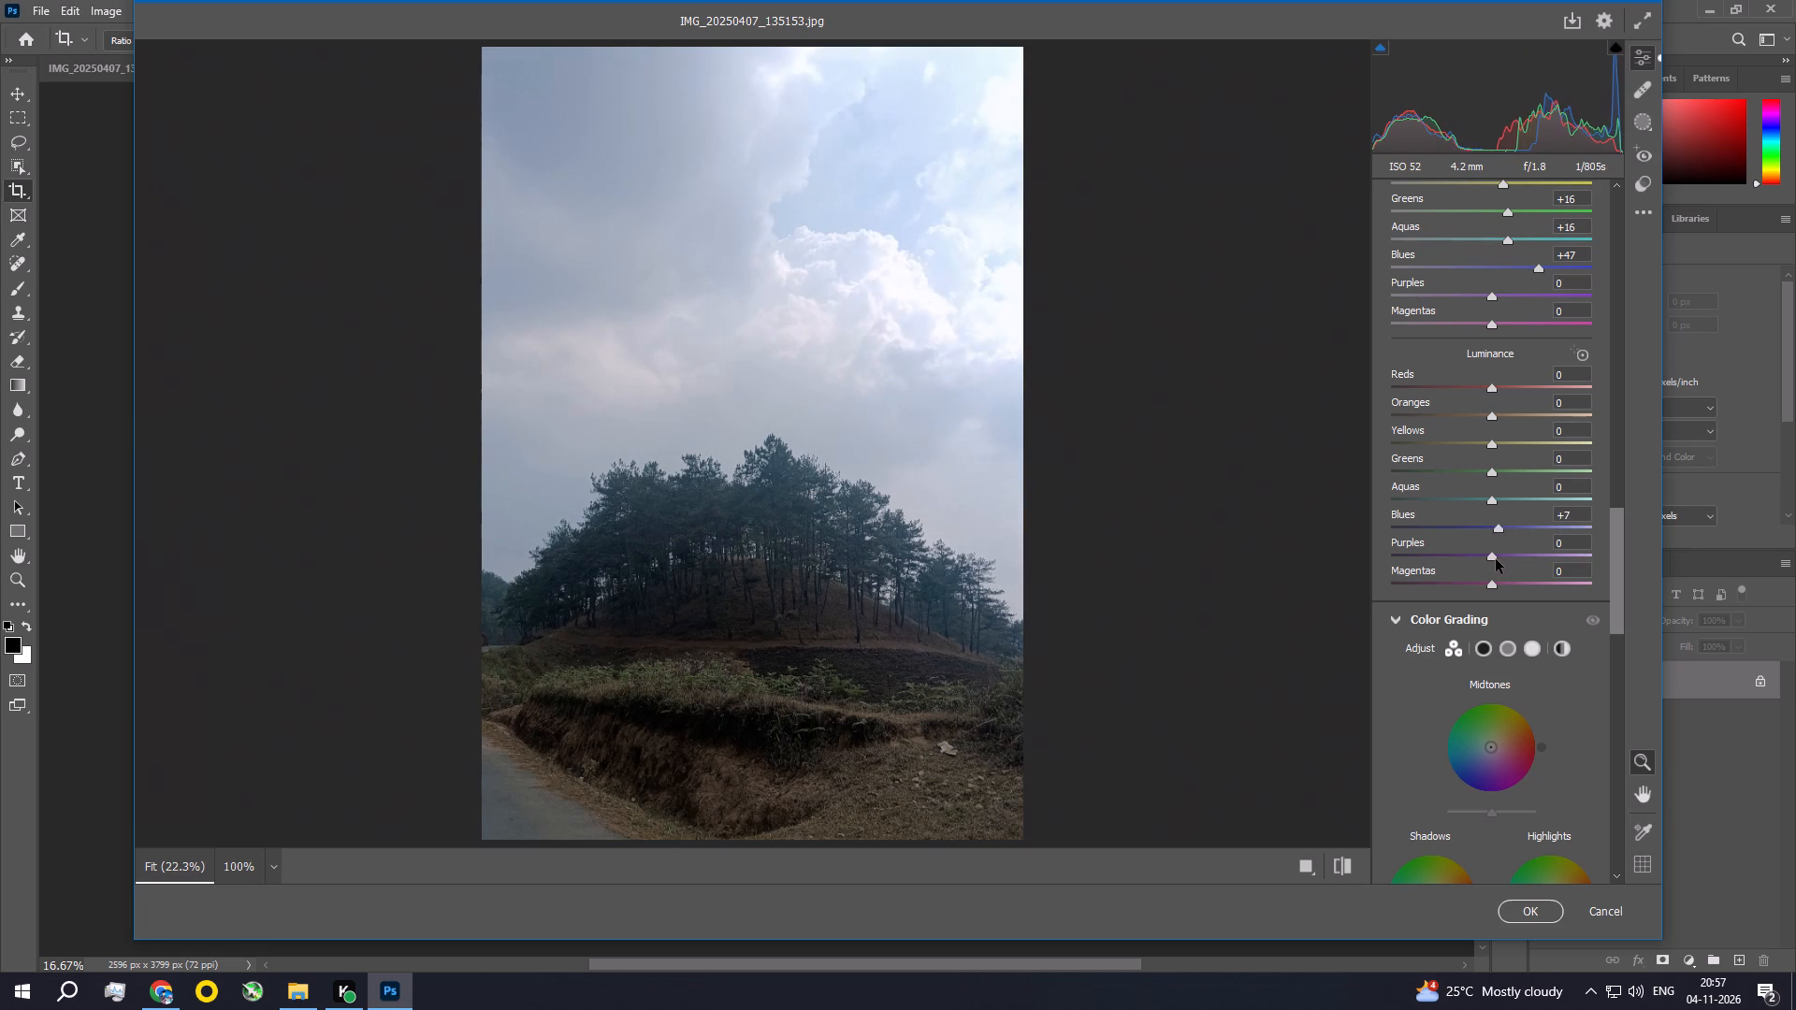
pyautogui.moveTo(1496, 559); pyautogui.dragTo(1481, 561)
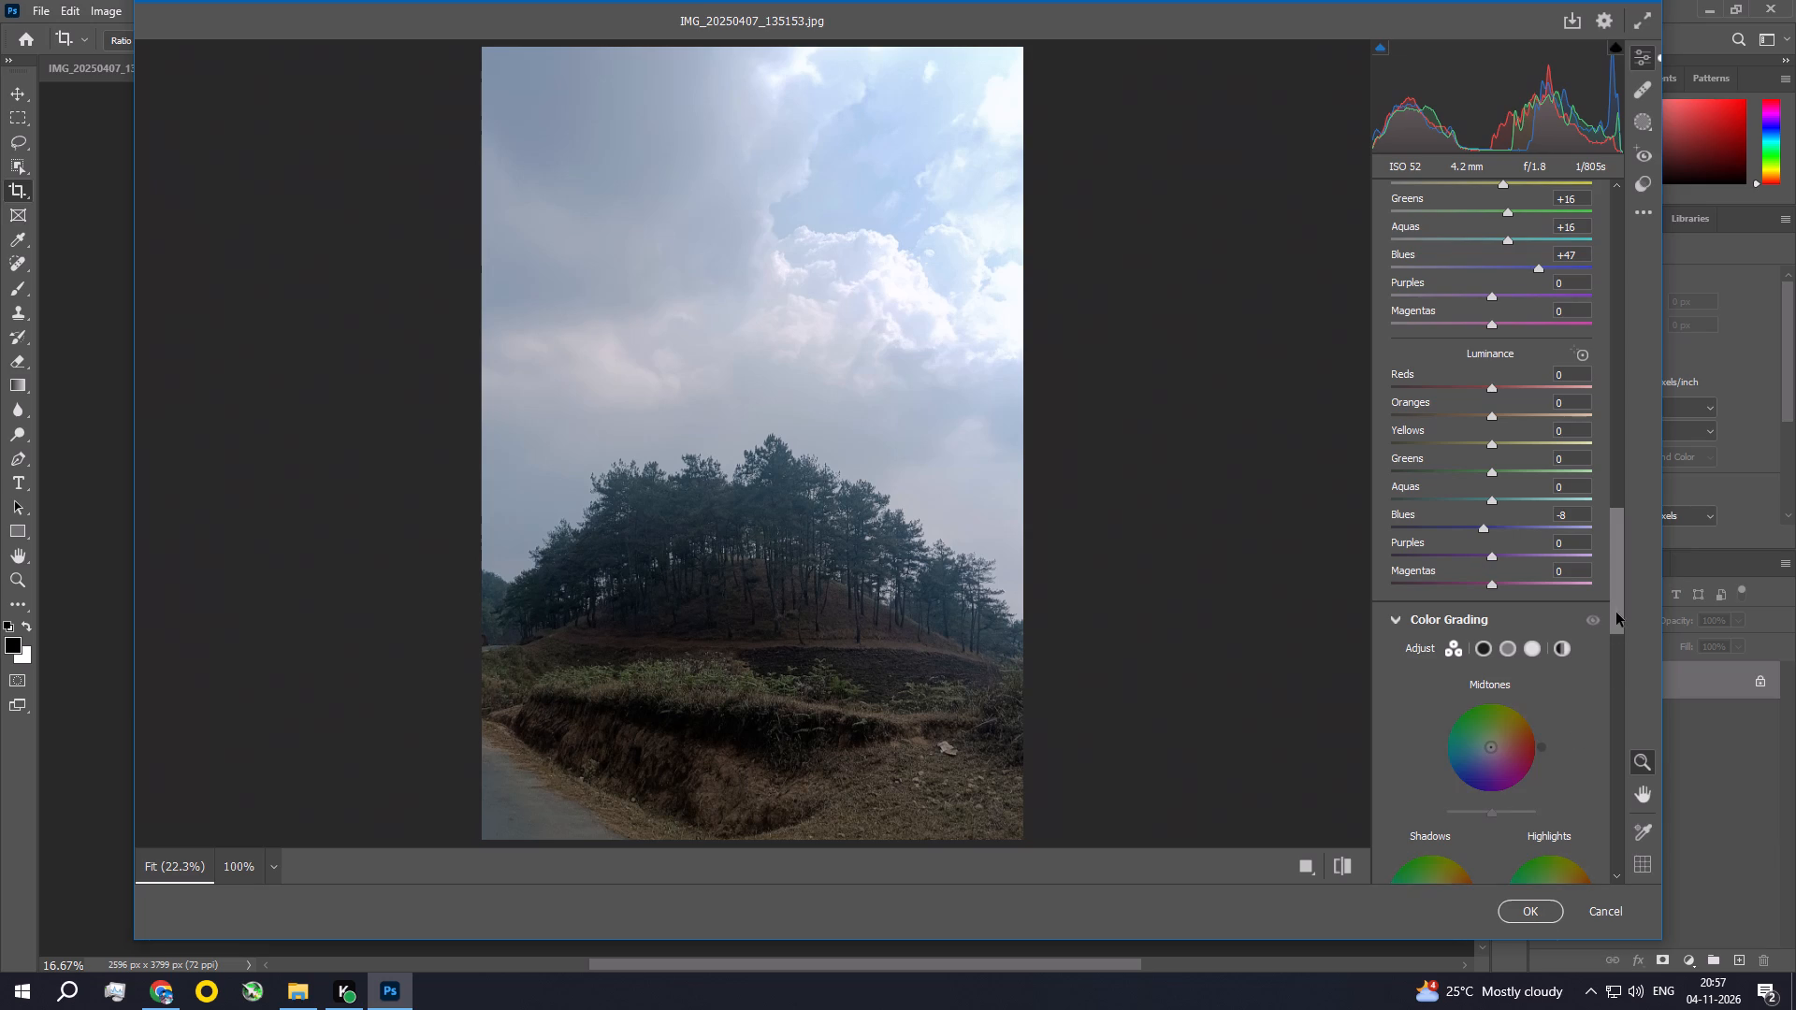
# Set Sharpening to 16, Noise Reduction to 8 and Color Noise Reduction to 9, and apply the Camera Raw edits.
pyautogui.moveTo(1616, 604); pyautogui.dragTo(1616, 696)
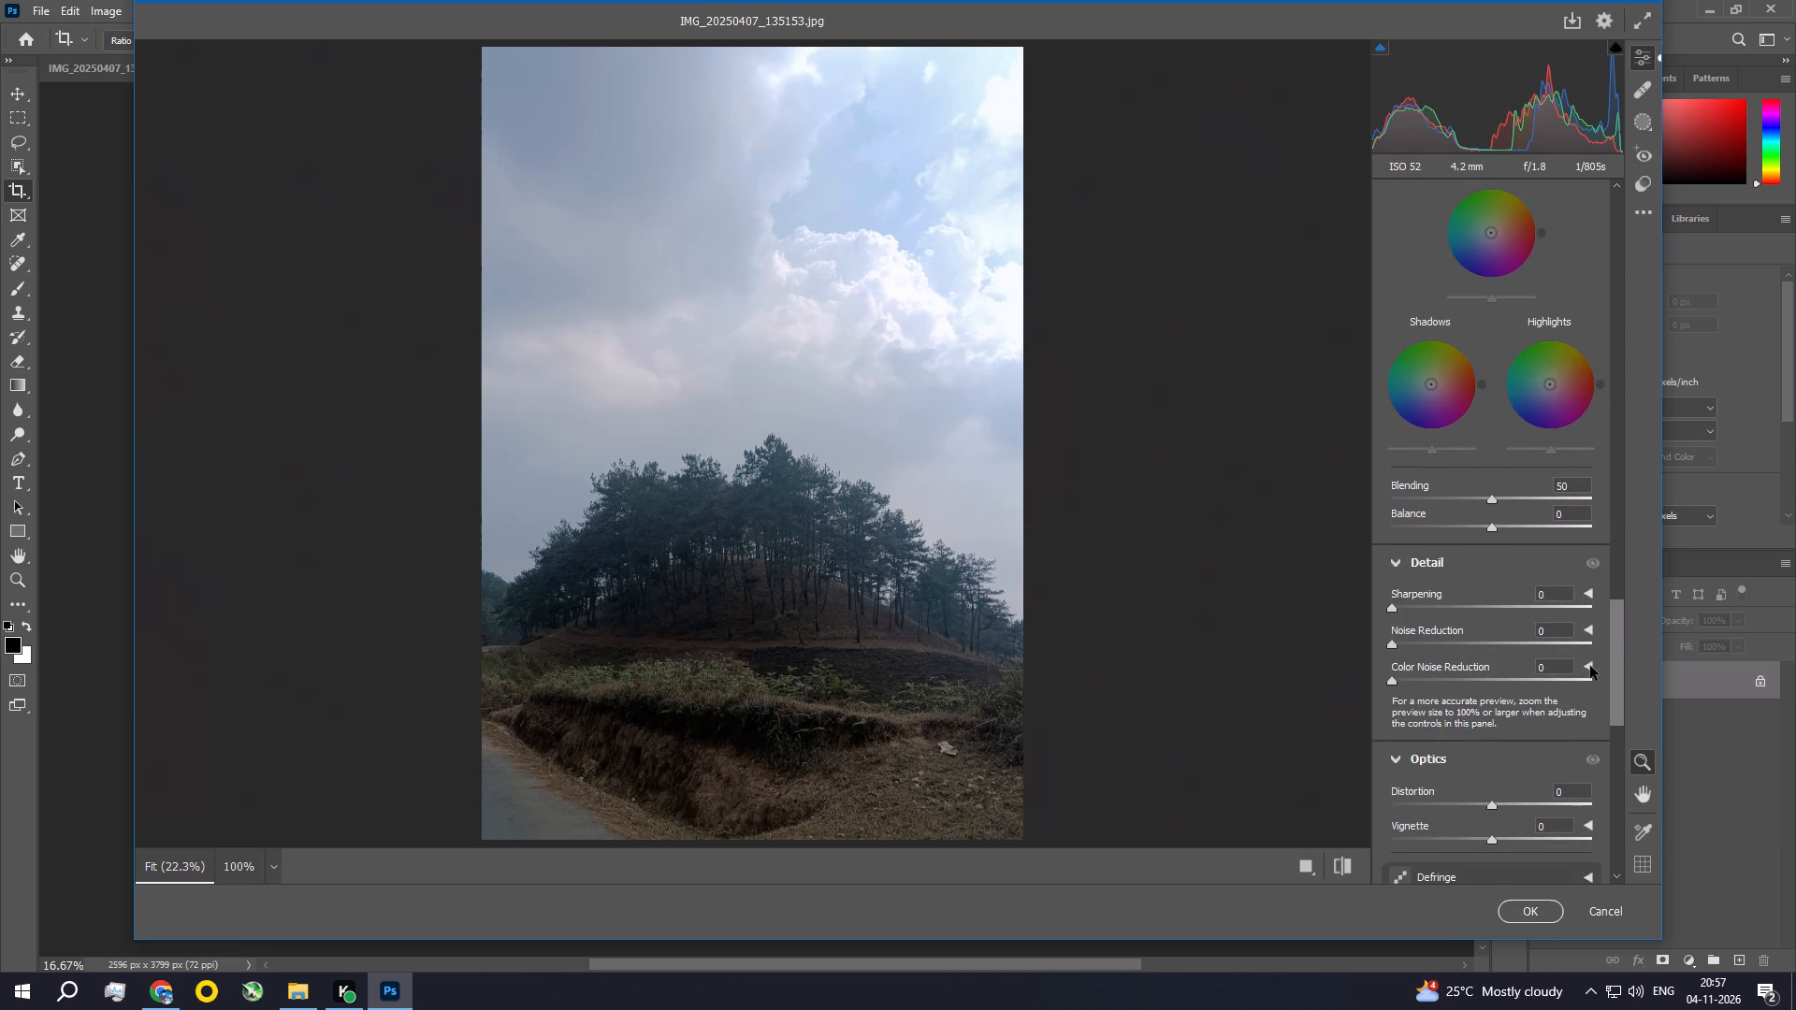
pyautogui.moveTo(1398, 644); pyautogui.dragTo(1401, 646)
pyautogui.moveTo(1401, 646); pyautogui.dragTo(1408, 648)
pyautogui.click(1412, 606)
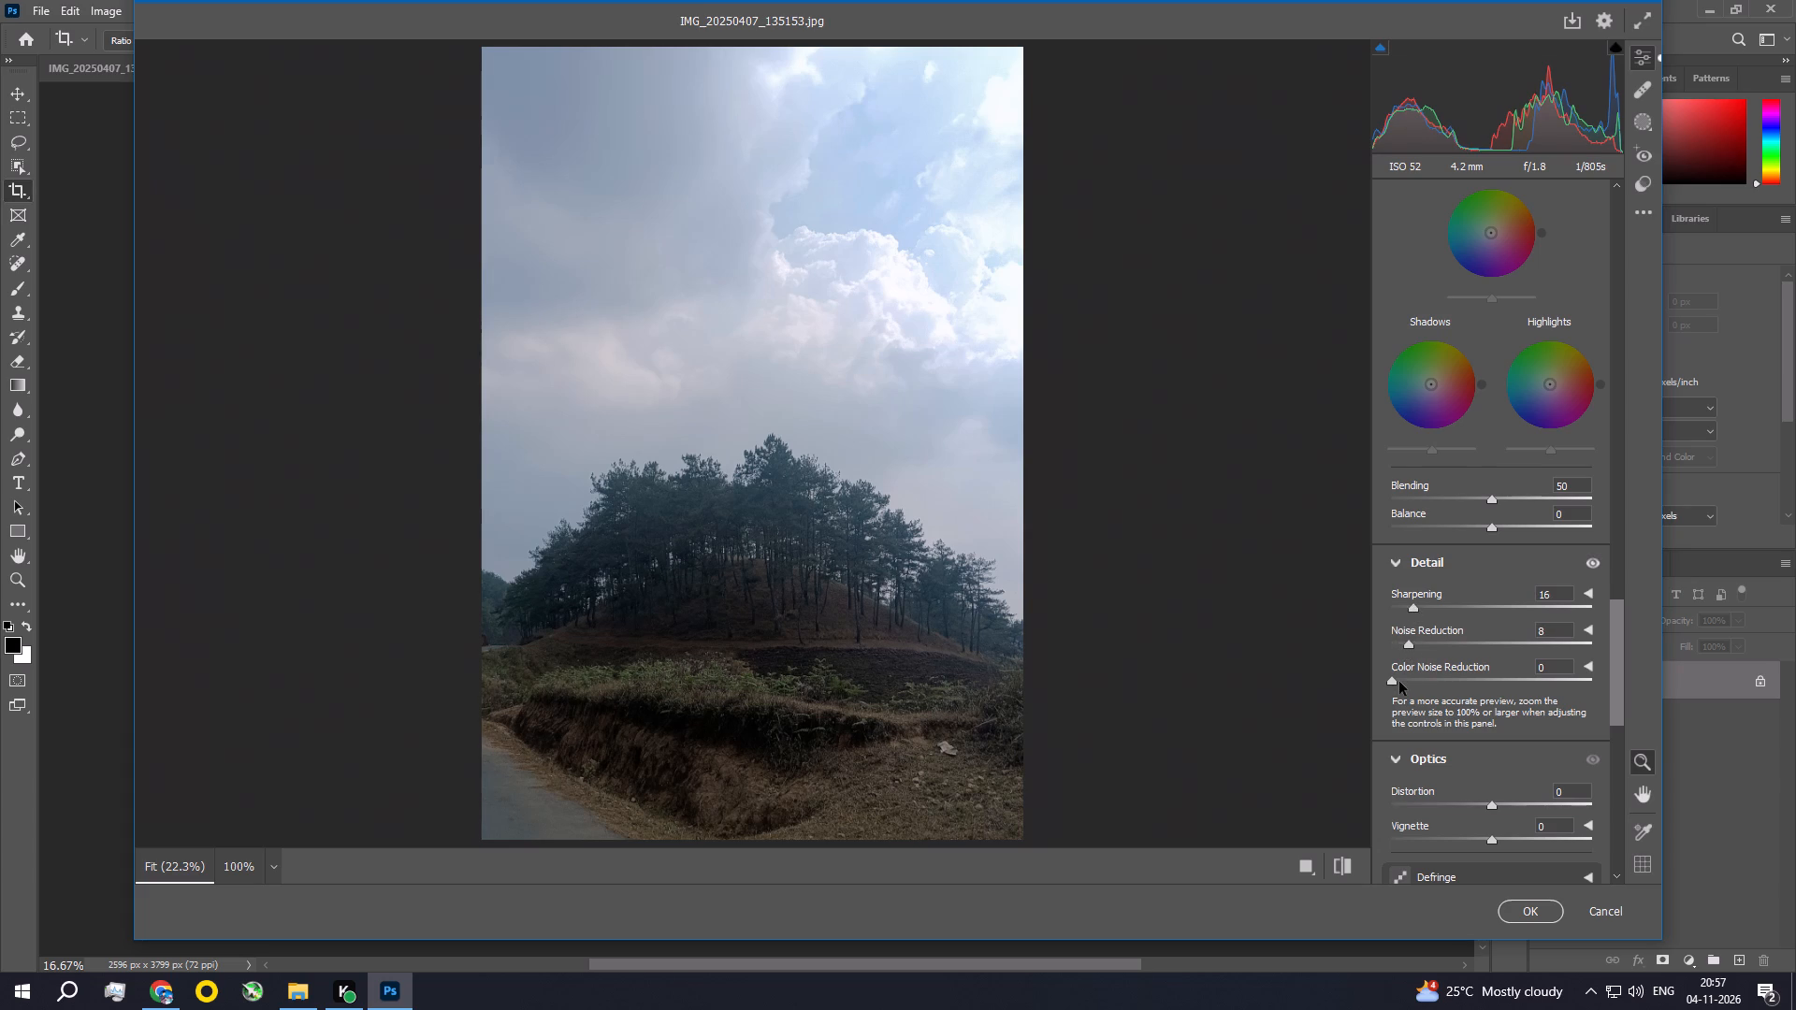
pyautogui.click(1403, 679)
pyautogui.click(1529, 912)
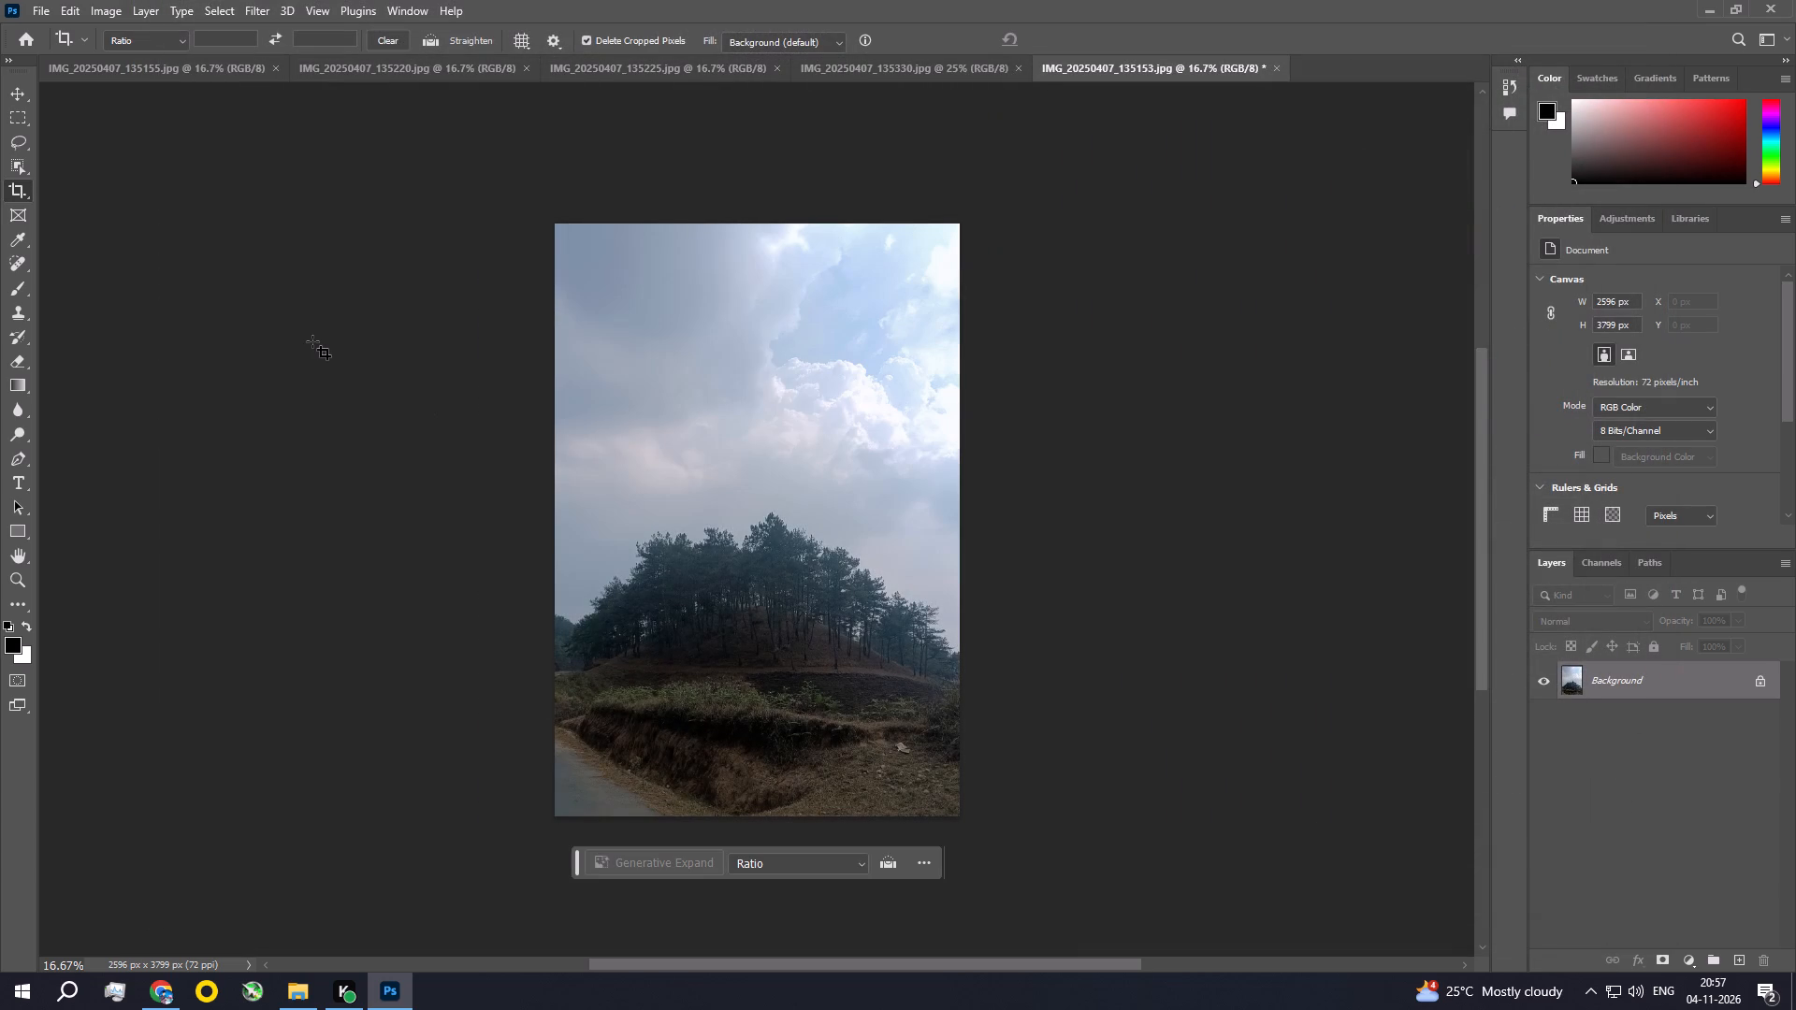
# Start a Photo Filter adjustment and choose blue #0064ec as its colour after trying other hues.
pyautogui.click(102, 0)
pyautogui.click(108, 55)
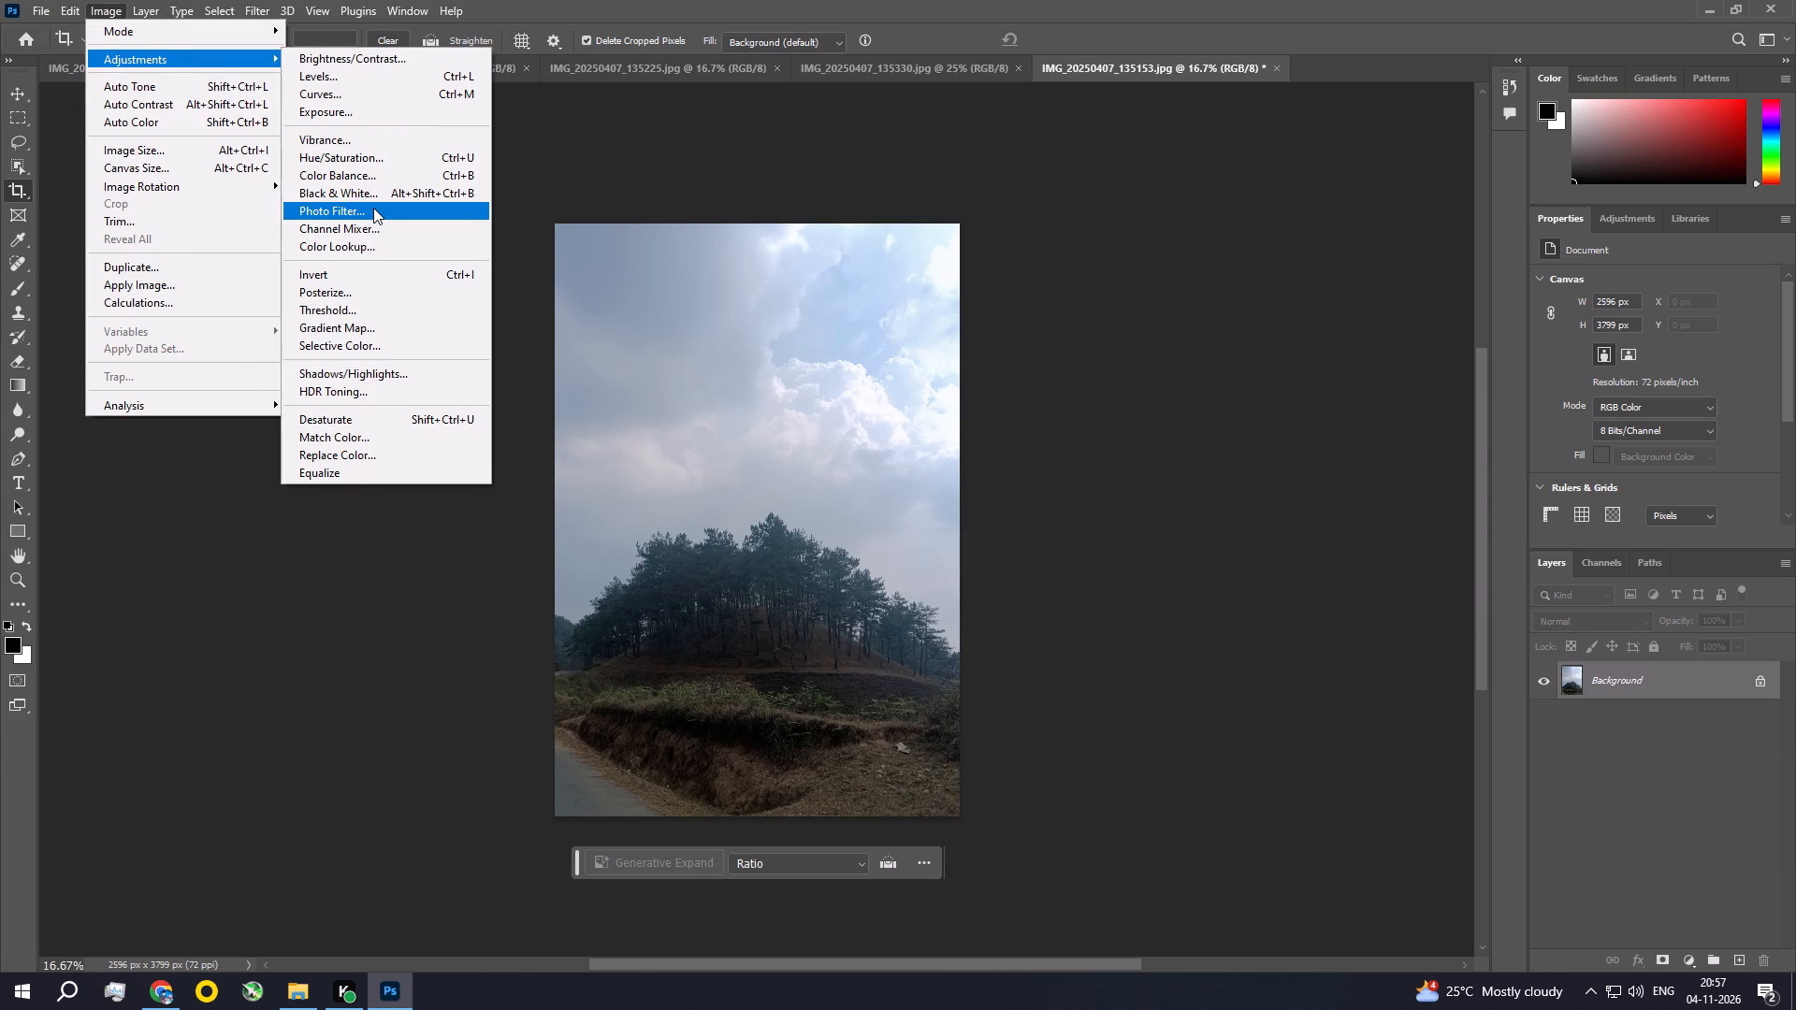
pyautogui.click(373, 208)
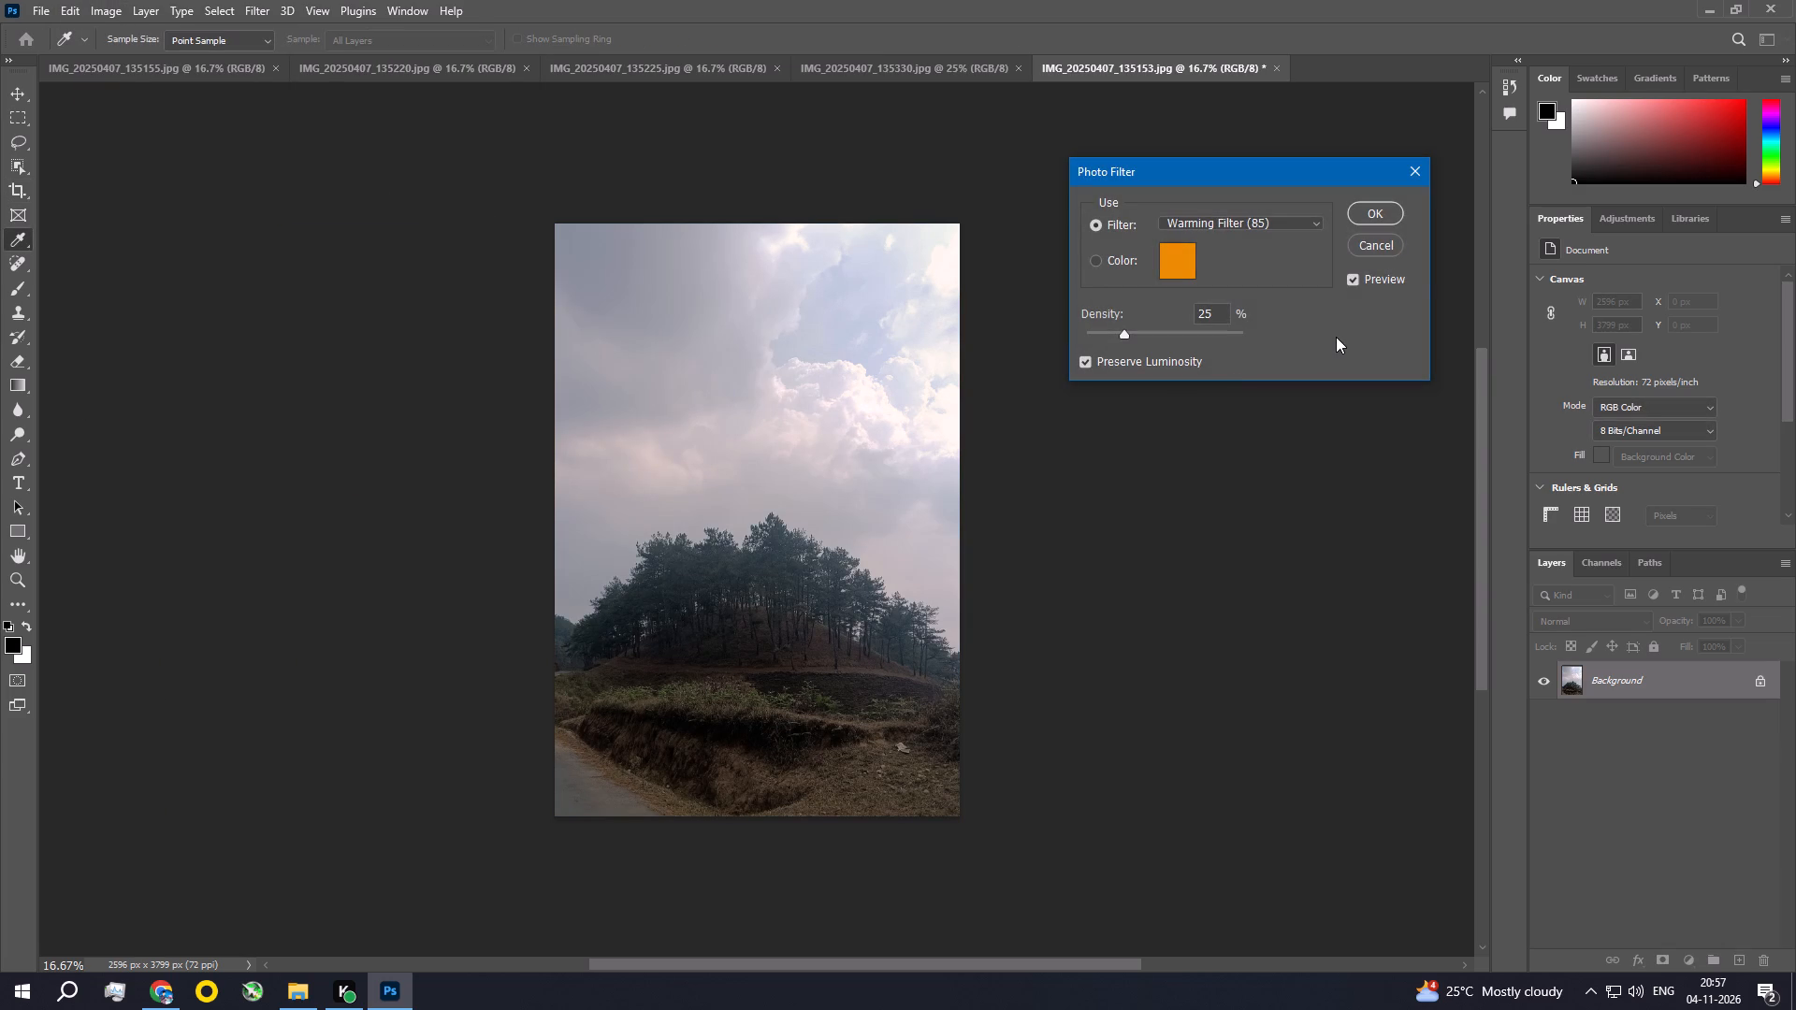
pyautogui.moveTo(1138, 337); pyautogui.dragTo(1139, 337)
pyautogui.moveTo(1139, 337); pyautogui.dragTo(1124, 334)
pyautogui.click(1168, 261)
pyautogui.click(1333, 300)
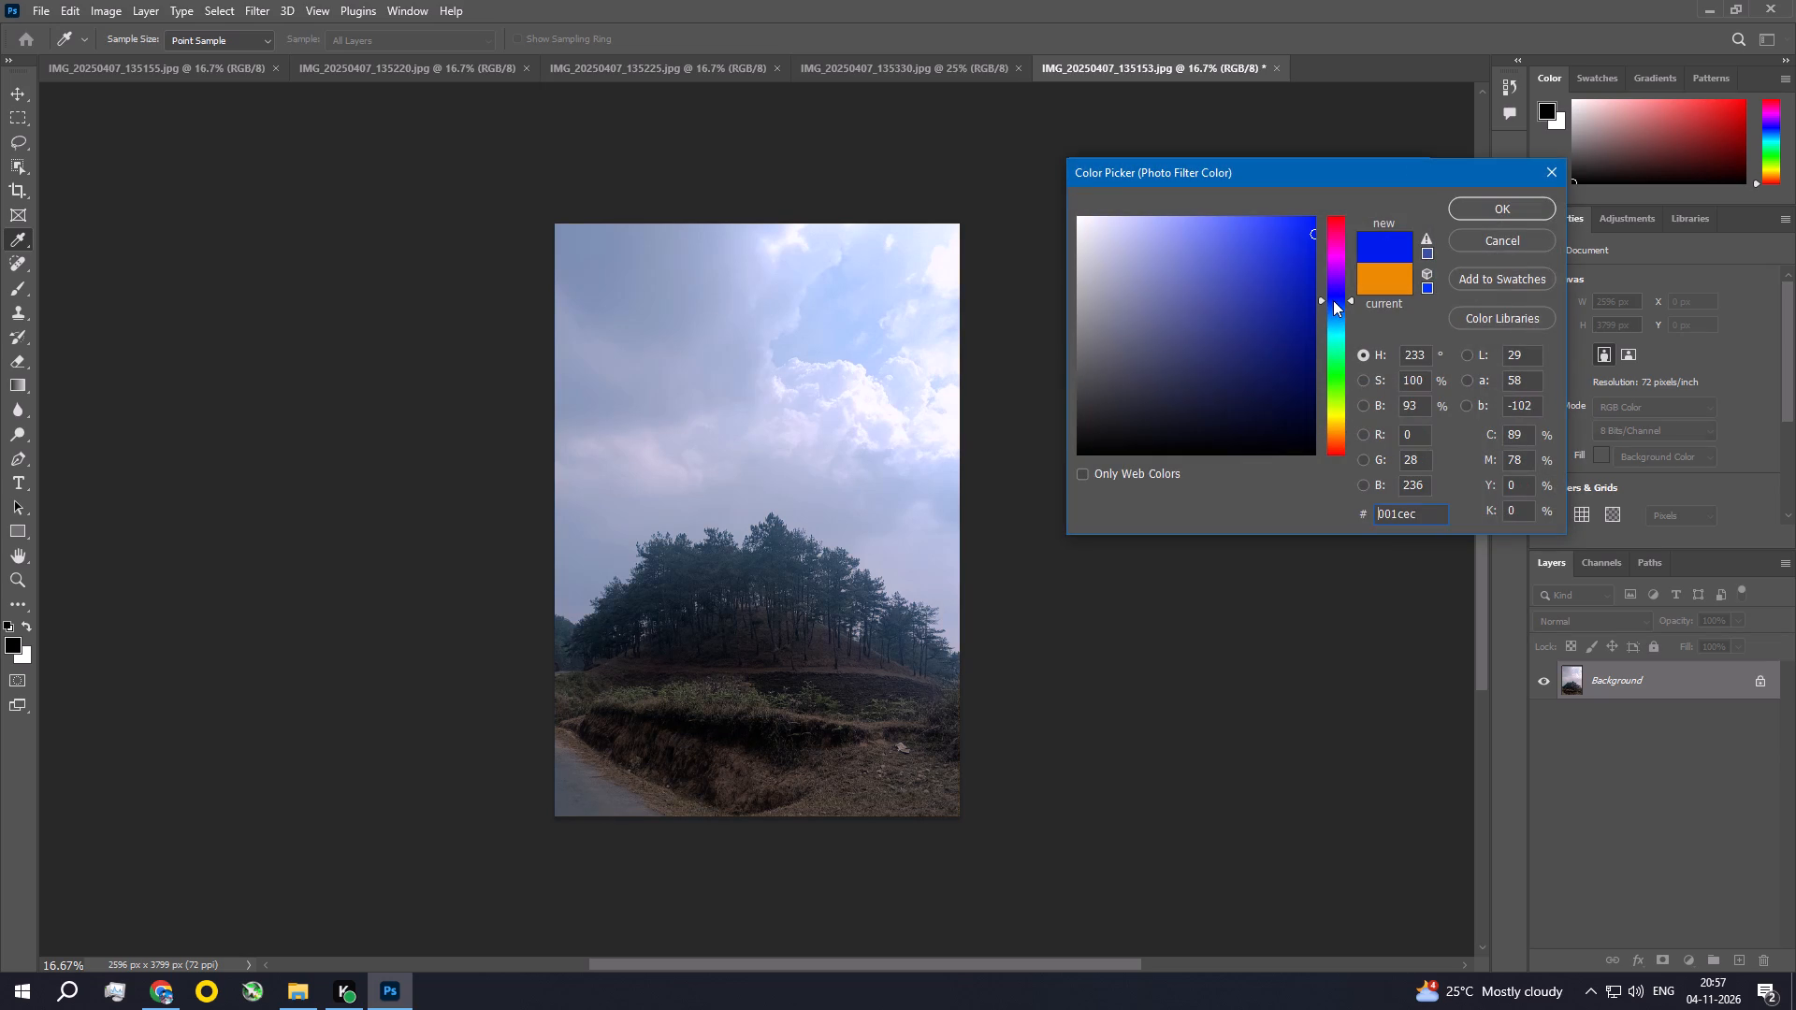
pyautogui.click(1330, 324)
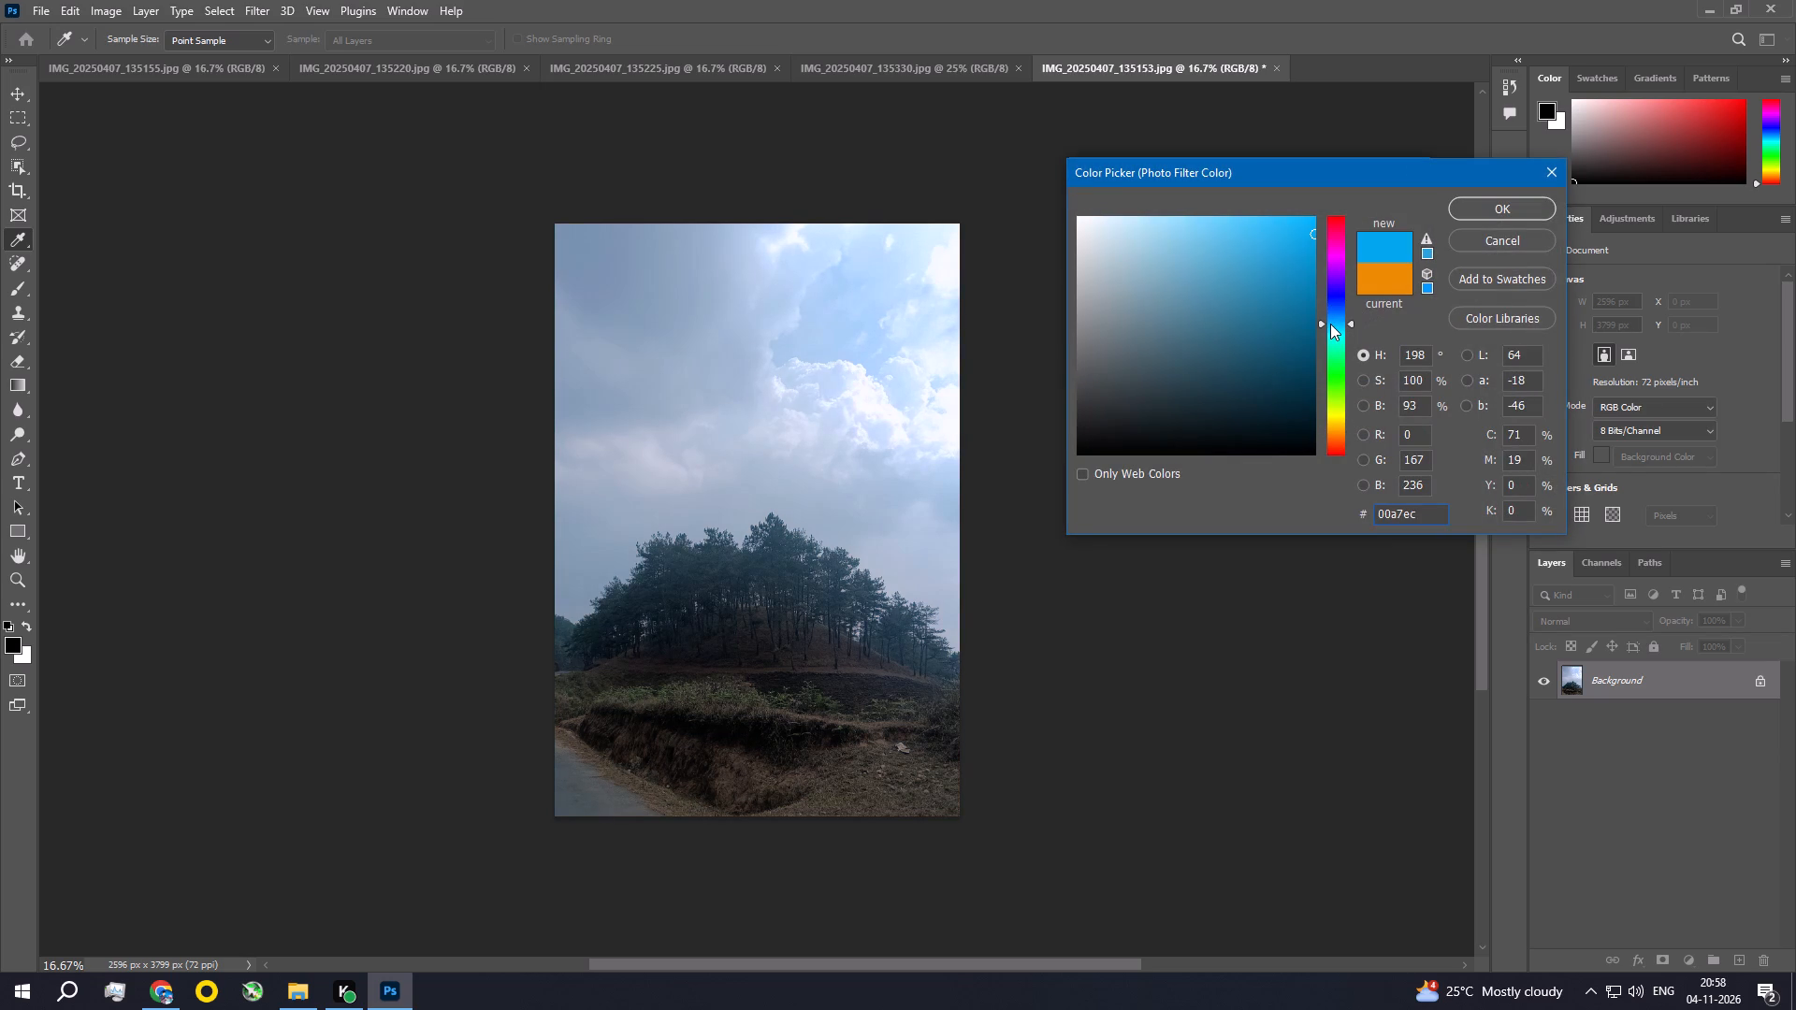
pyautogui.moveTo(1330, 324); pyautogui.dragTo(1332, 355)
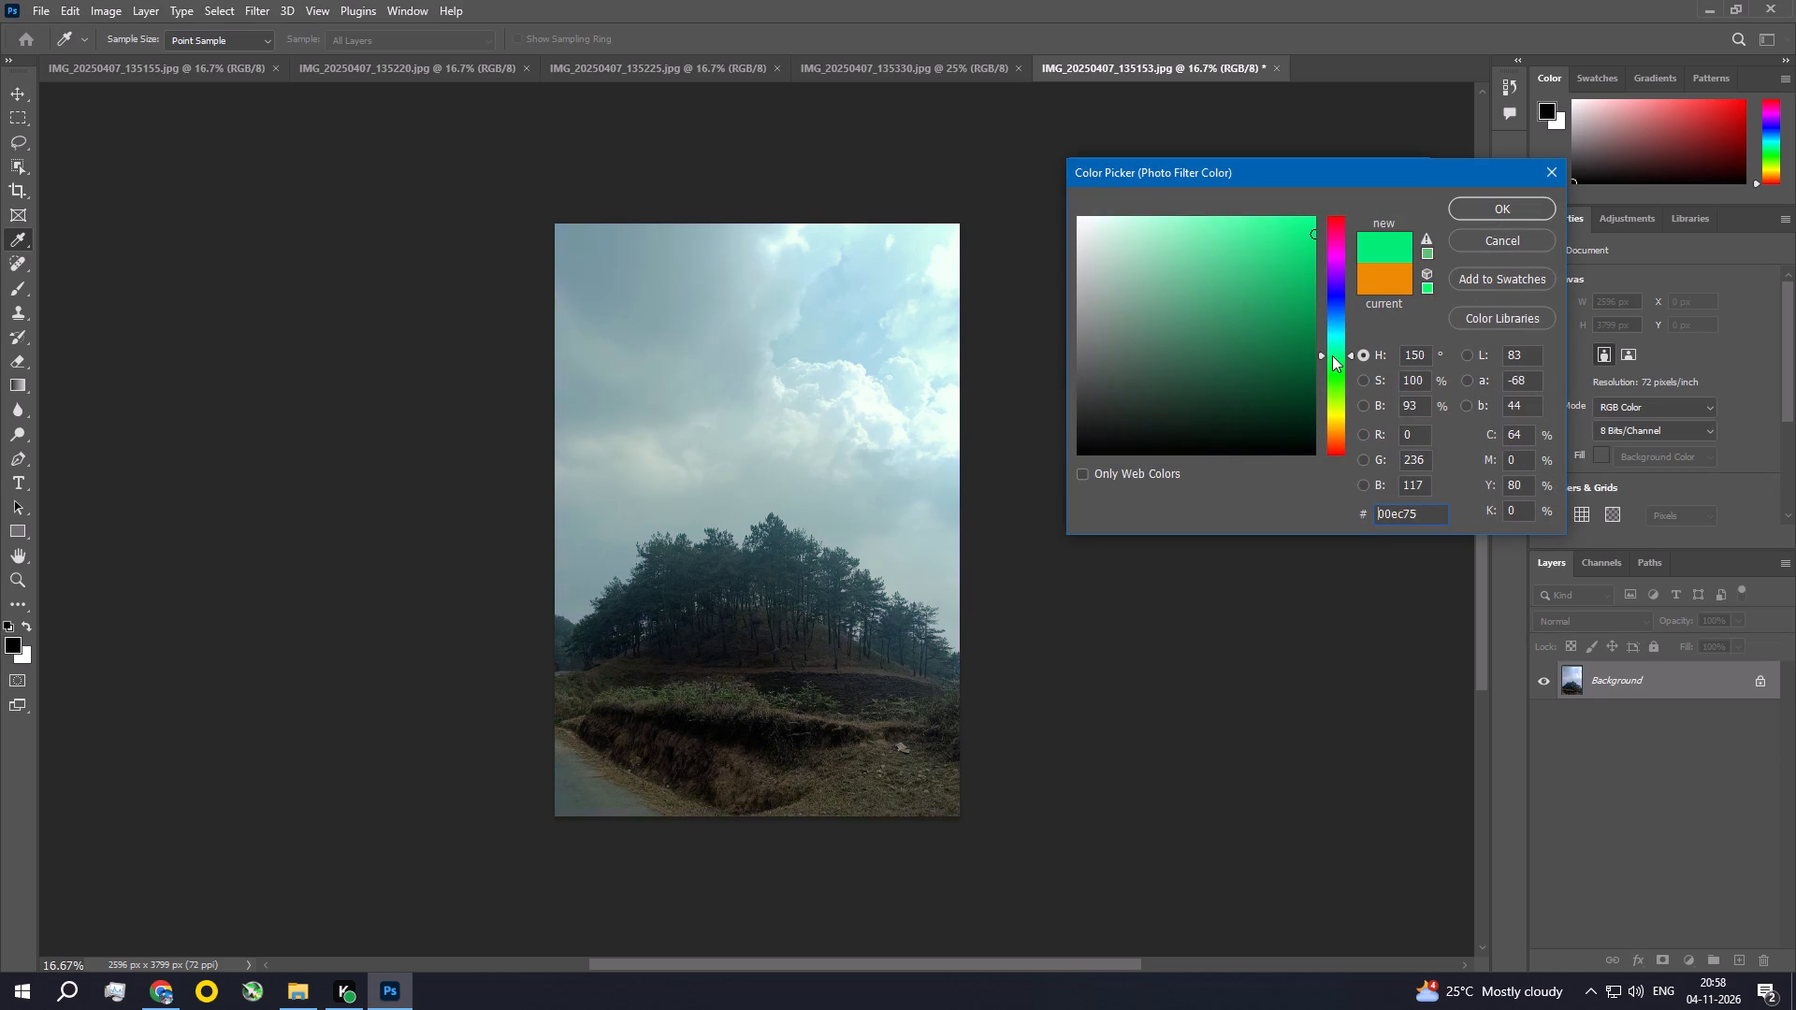
pyautogui.moveTo(1332, 355); pyautogui.dragTo(1337, 406)
pyautogui.moveTo(1337, 406); pyautogui.dragTo(1336, 462)
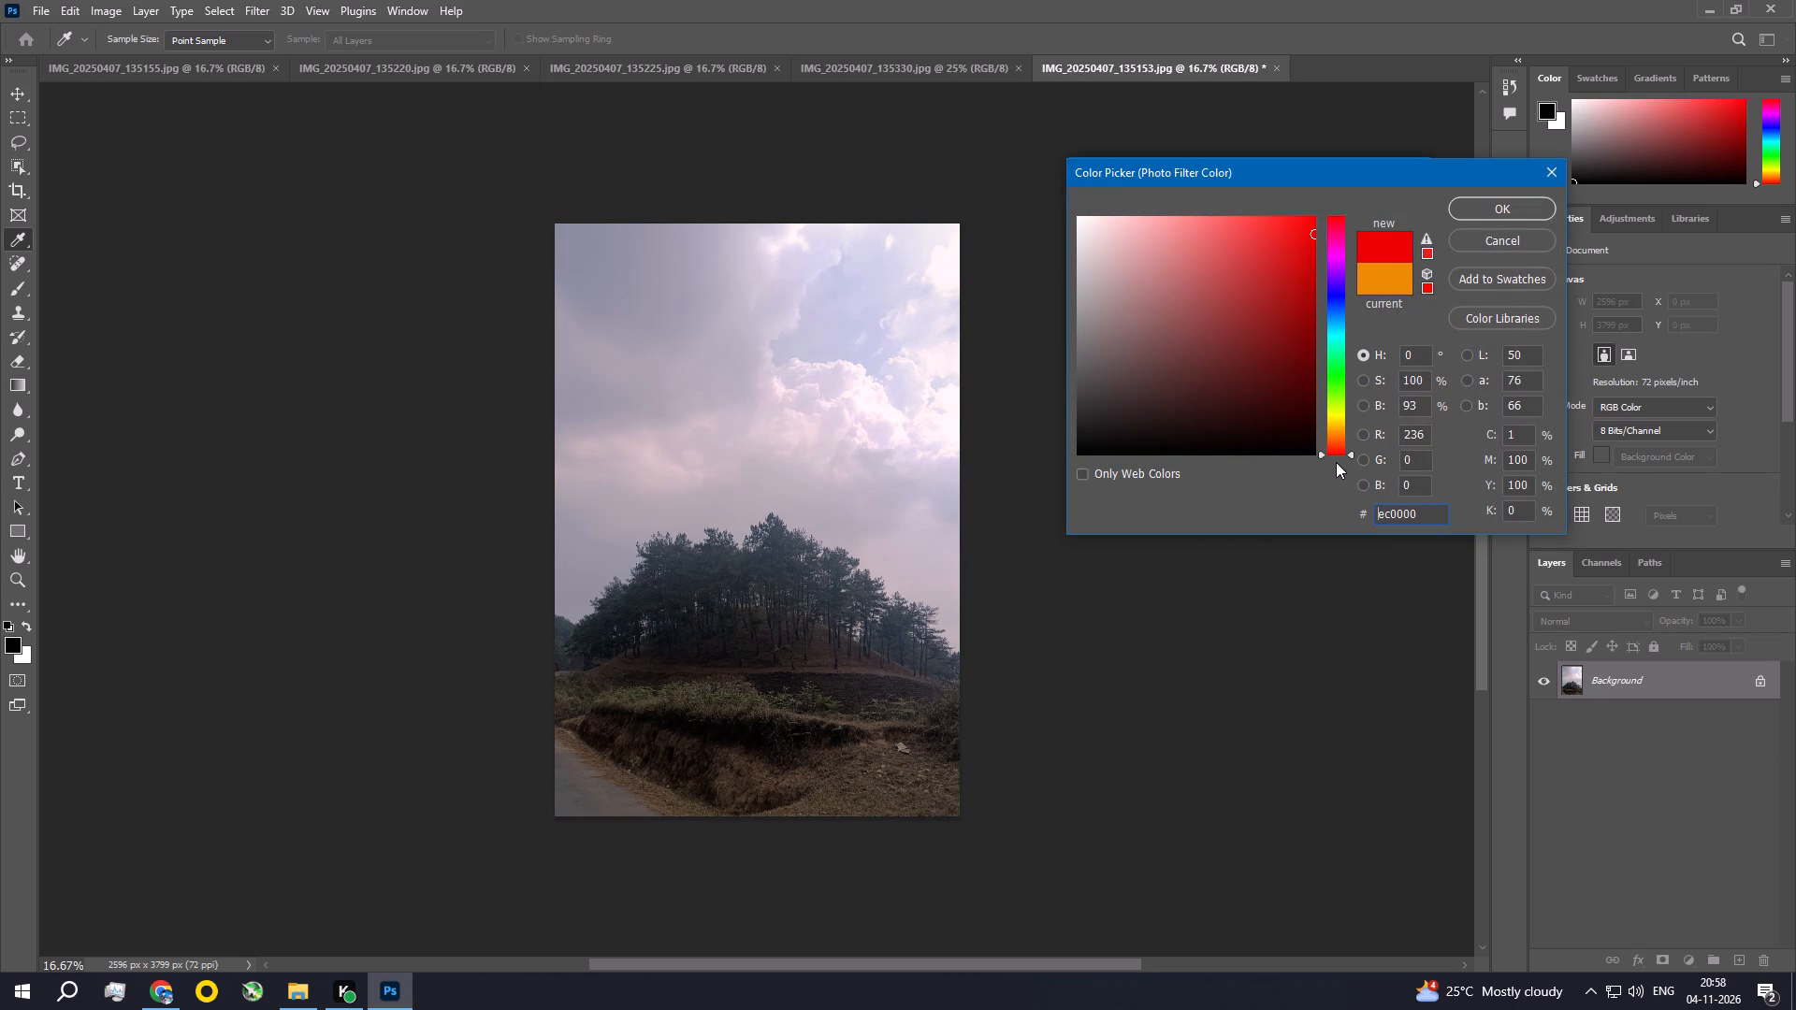
pyautogui.moveTo(1332, 452); pyautogui.dragTo(1327, 312)
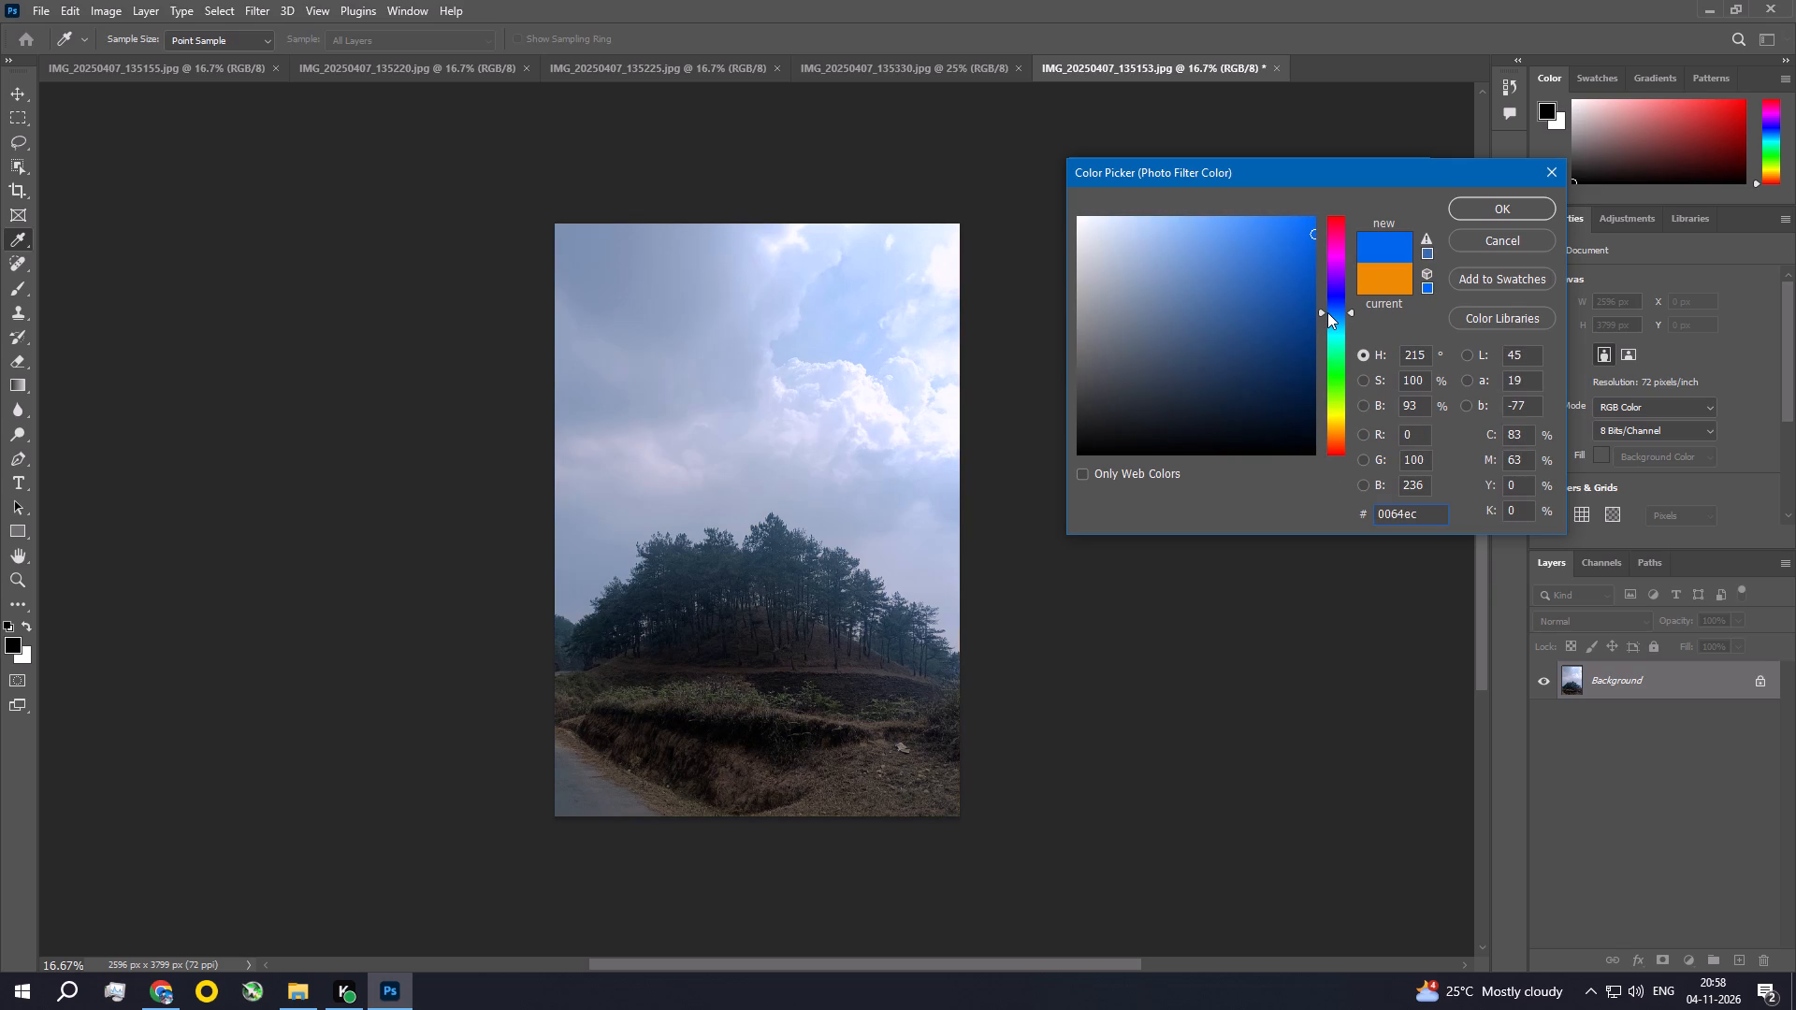
pyautogui.click(1484, 206)
# Lower the blue photo filter's density and apply it to the hill photo.
pyautogui.moveTo(1123, 327); pyautogui.dragTo(1107, 325)
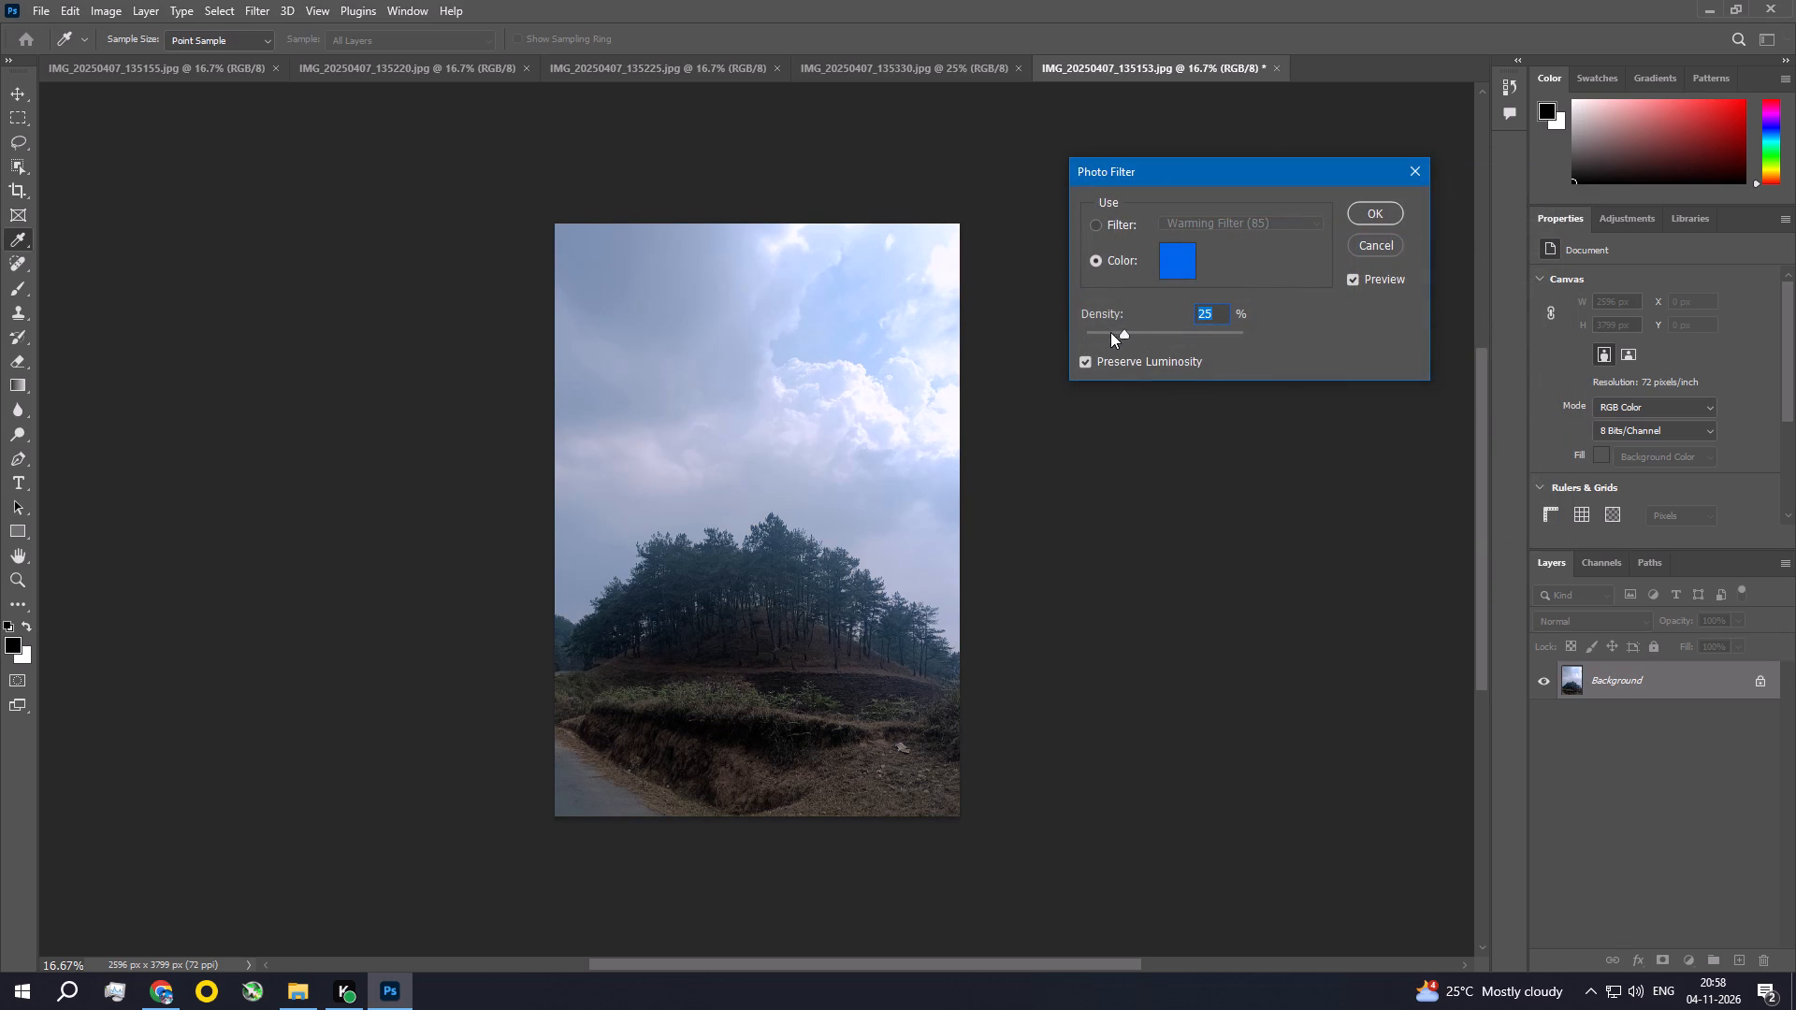
pyautogui.click(1110, 332)
pyautogui.click(1372, 206)
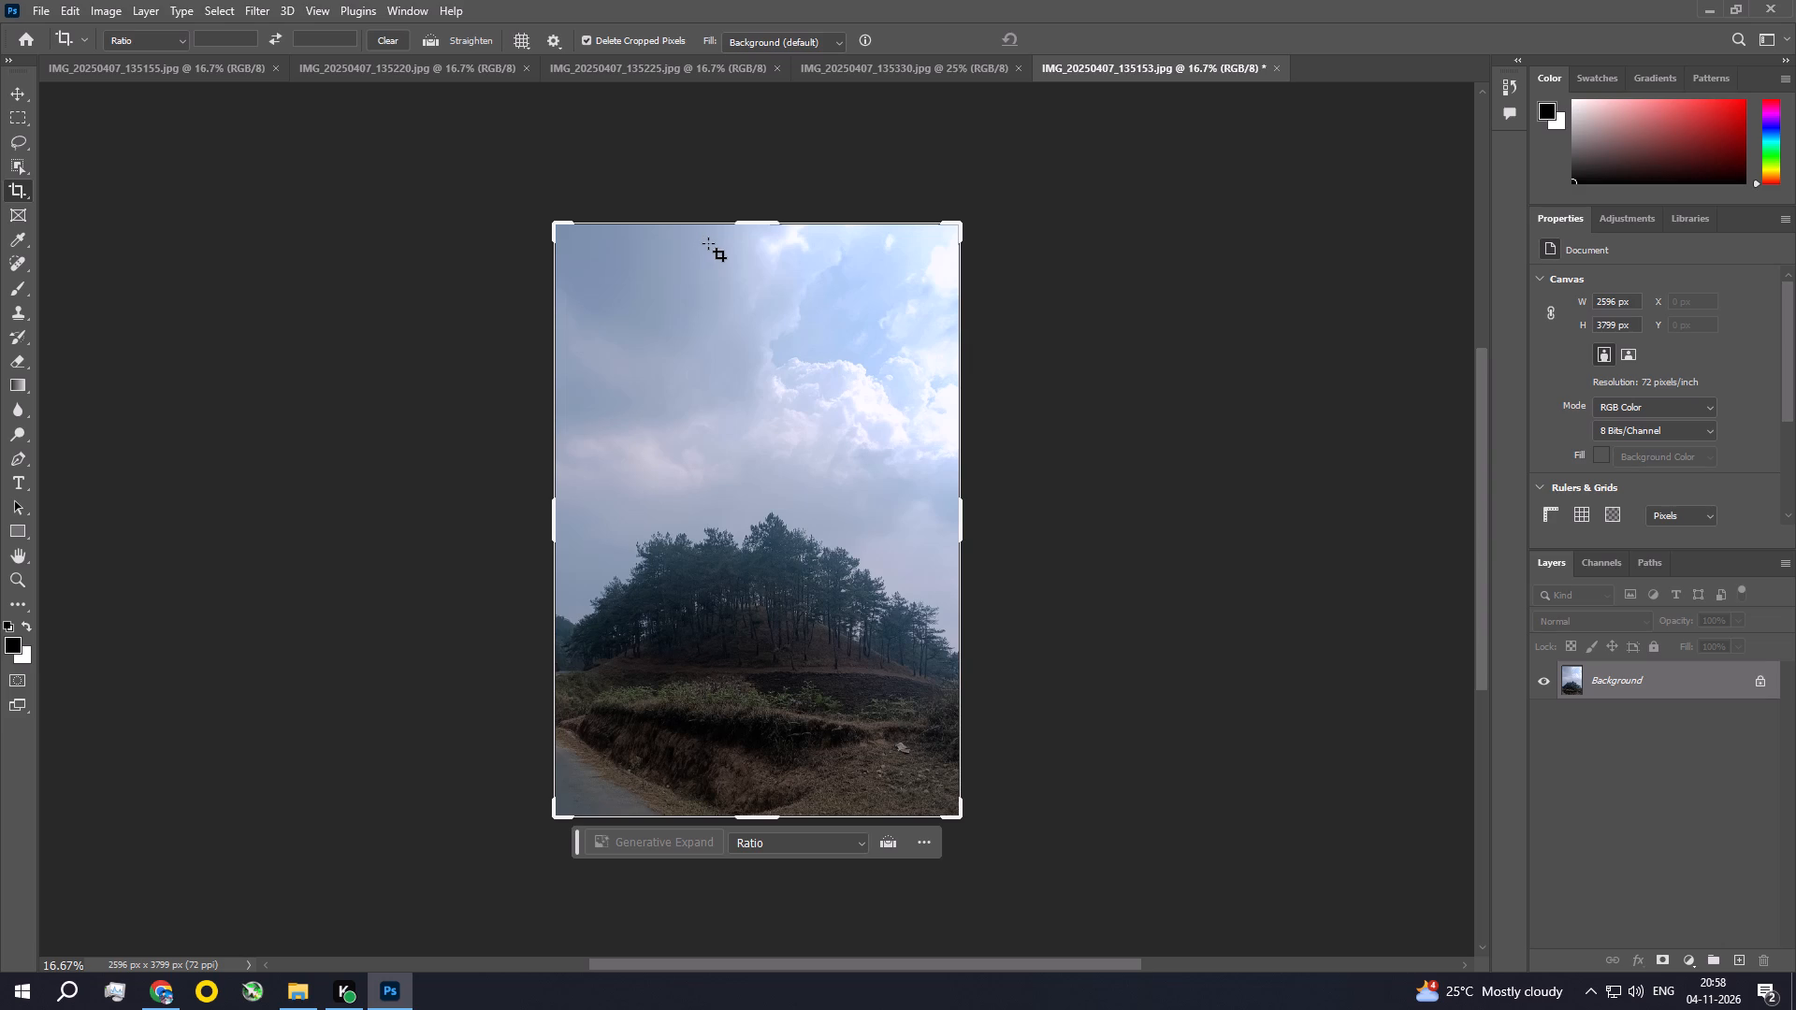
# Inspect the pine trees on the hill up close, then fit the whole photo in view.
pyautogui.click(21, 88)
pyautogui.hotkey('ctrl', 'space')
pyautogui.hotkey('ctrl', 'space')
pyautogui.hotkey('ctrl', 'space')
pyautogui.hotkey('ctrl', 'space')
pyautogui.hotkey('ctrl', 'space')
pyautogui.hotkey('ctrl', 'space')
pyautogui.hotkey('ctrl', 'space')
pyautogui.hotkey('ctrl', 'space')
pyautogui.hotkey('ctrl', 'space')
pyautogui.hotkey('ctrl', 'space')
pyautogui.hotkey('ctrl', 'space')
pyautogui.hotkey('ctrl', 'space')
pyautogui.hotkey('ctrl', 'space')
pyautogui.hotkey('ctrl', 'space')
pyautogui.hotkey('ctrl', 'space')
pyautogui.hotkey('ctrl', 'space')
pyautogui.hotkey('ctrl', 'space')
pyautogui.hotkey('ctrl', 'space')
pyautogui.hotkey('ctrl', 'space')
pyautogui.hotkey('ctrl', 'space')
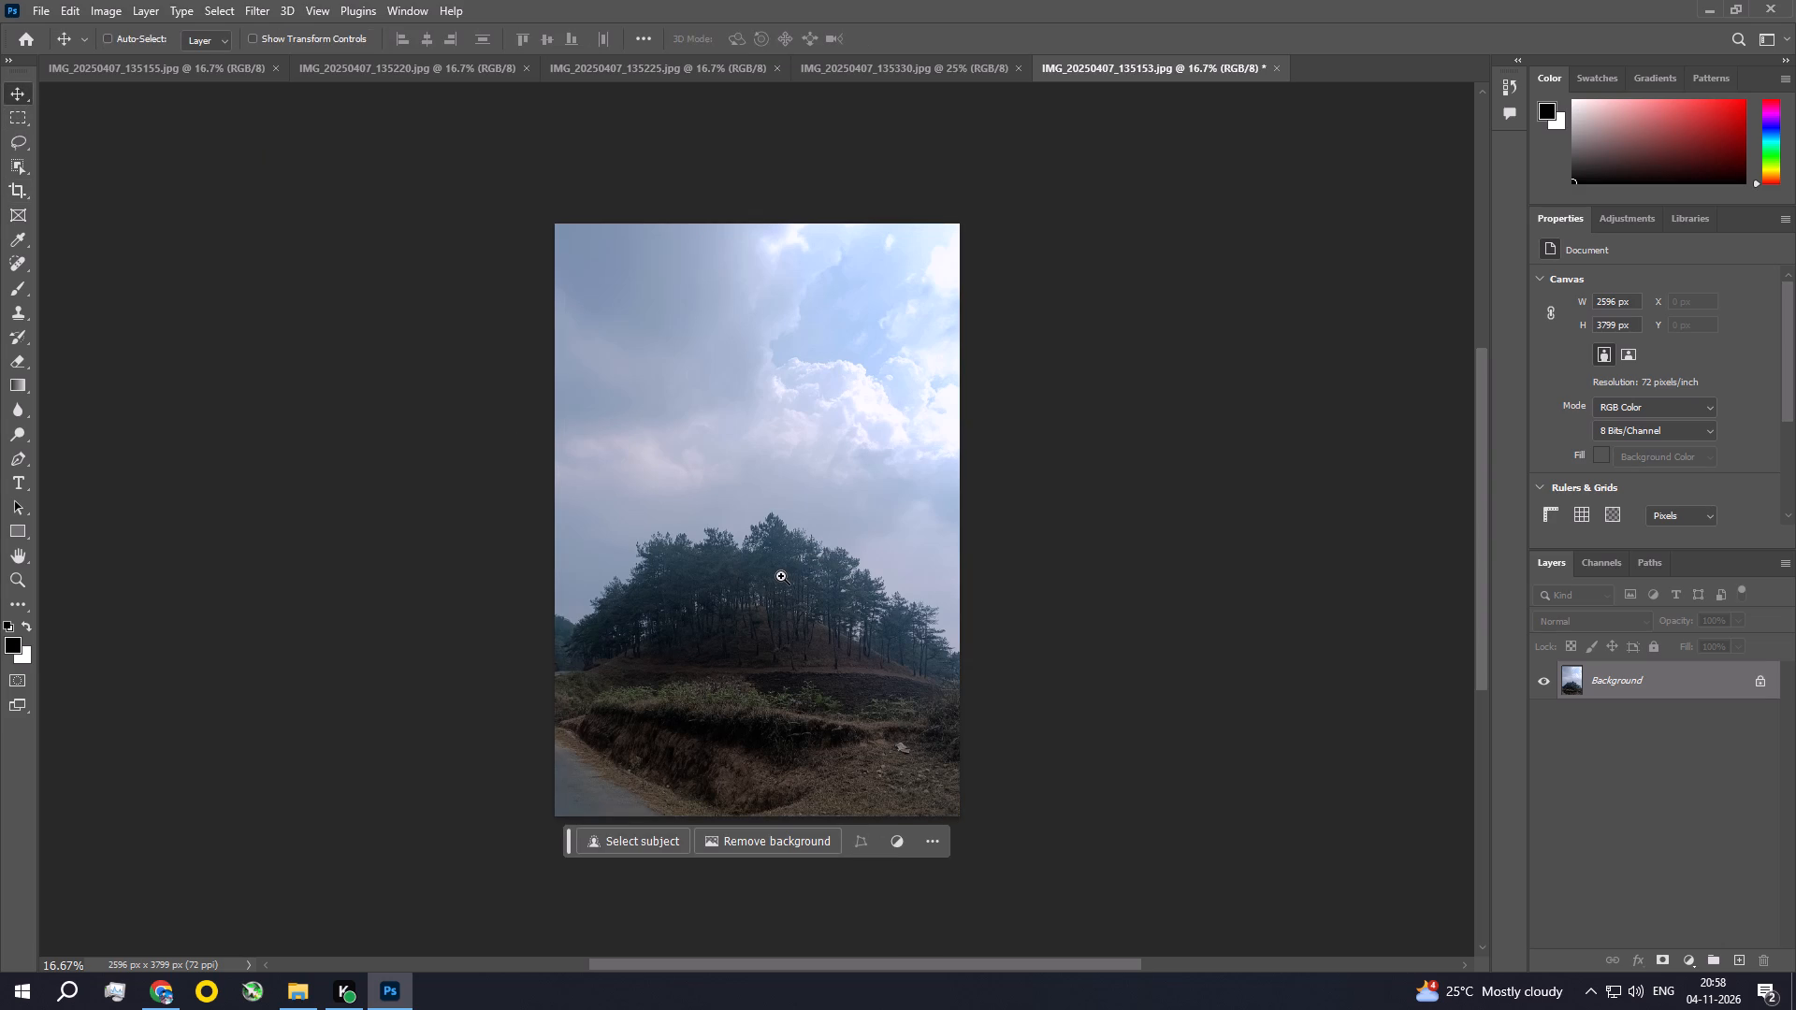
pyautogui.keyDown('ctrl'); pyautogui.click(781, 576); pyautogui.keyUp('ctrl')
pyautogui.keyDown('ctrl'); pyautogui.click(781, 576); pyautogui.keyUp('ctrl')
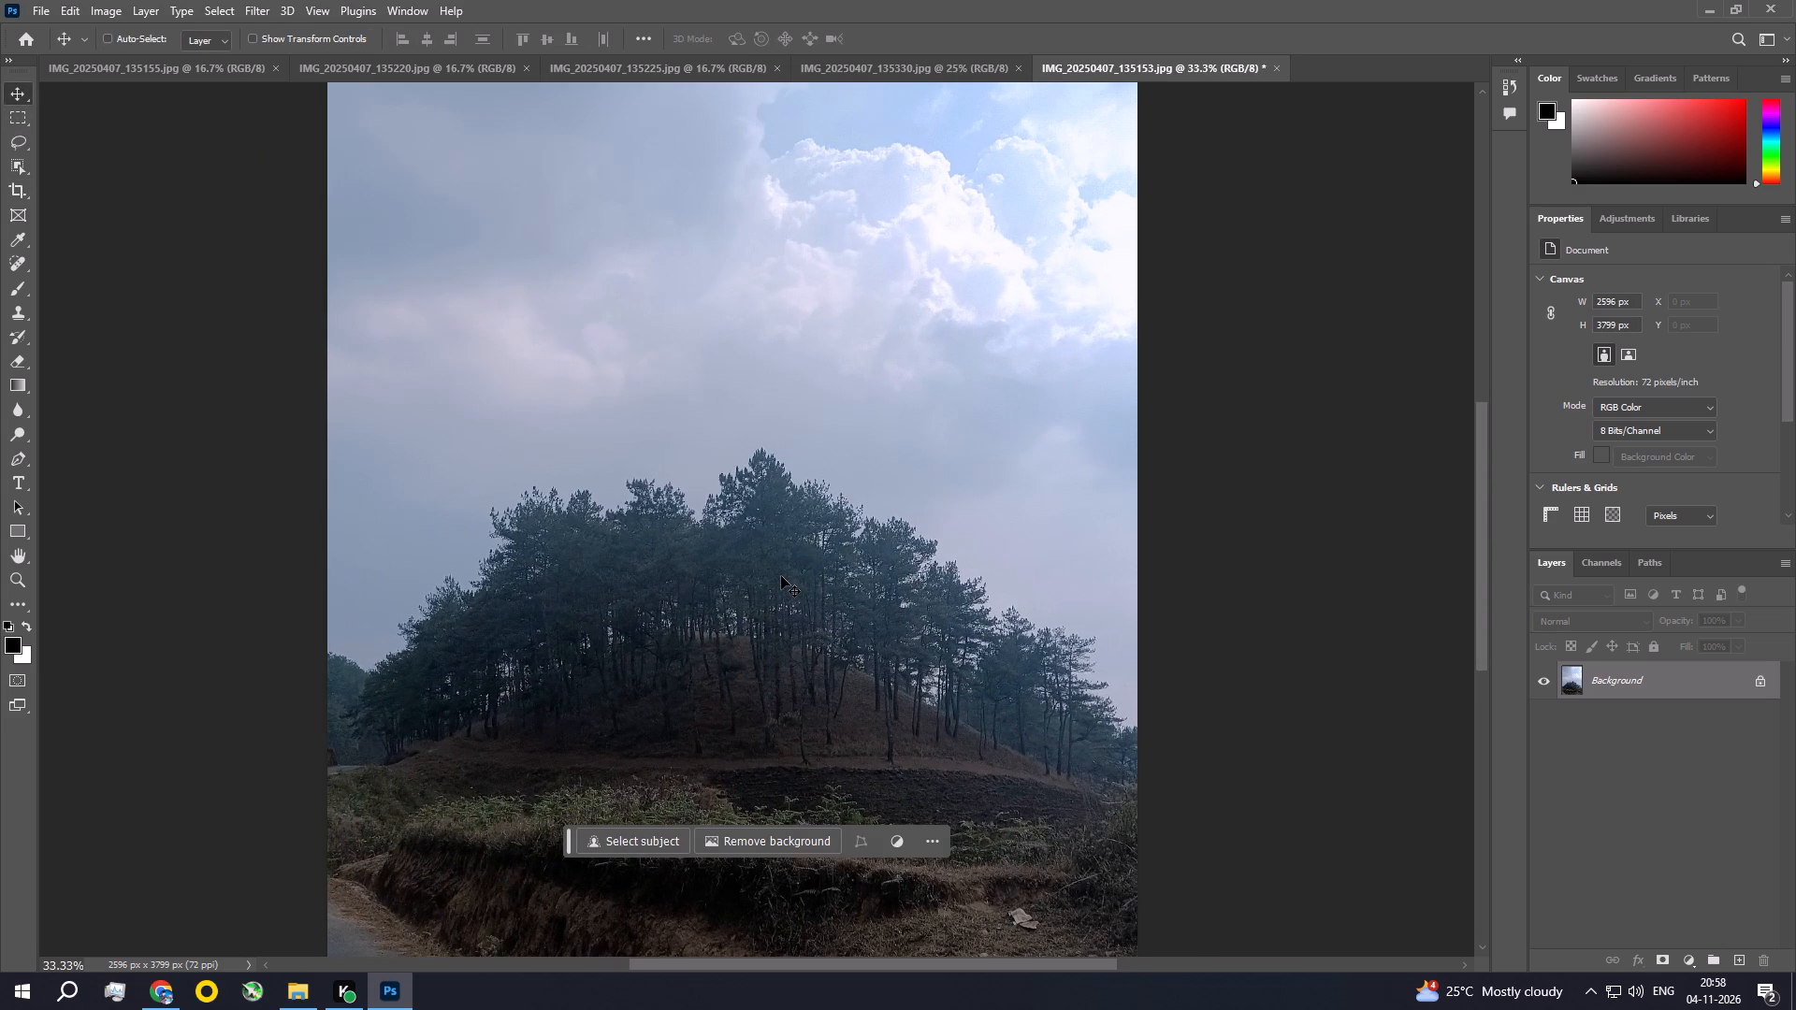
pyautogui.hotkey('ctrl', '0')
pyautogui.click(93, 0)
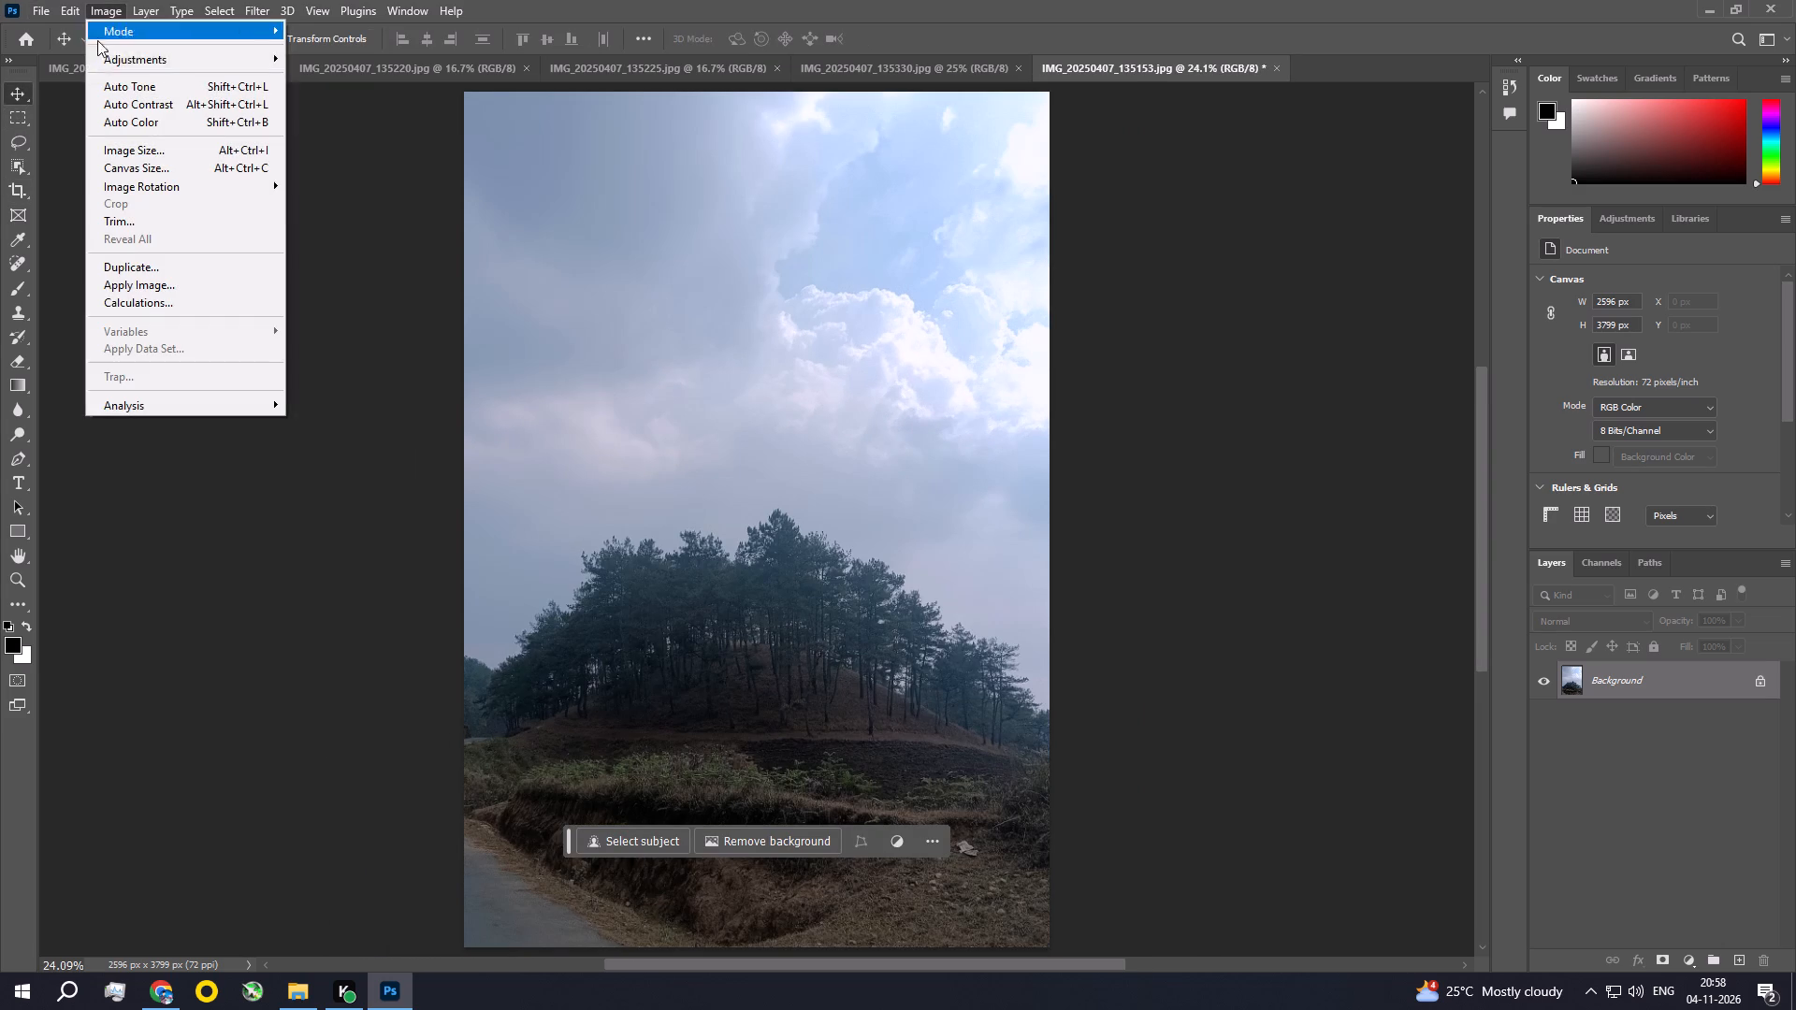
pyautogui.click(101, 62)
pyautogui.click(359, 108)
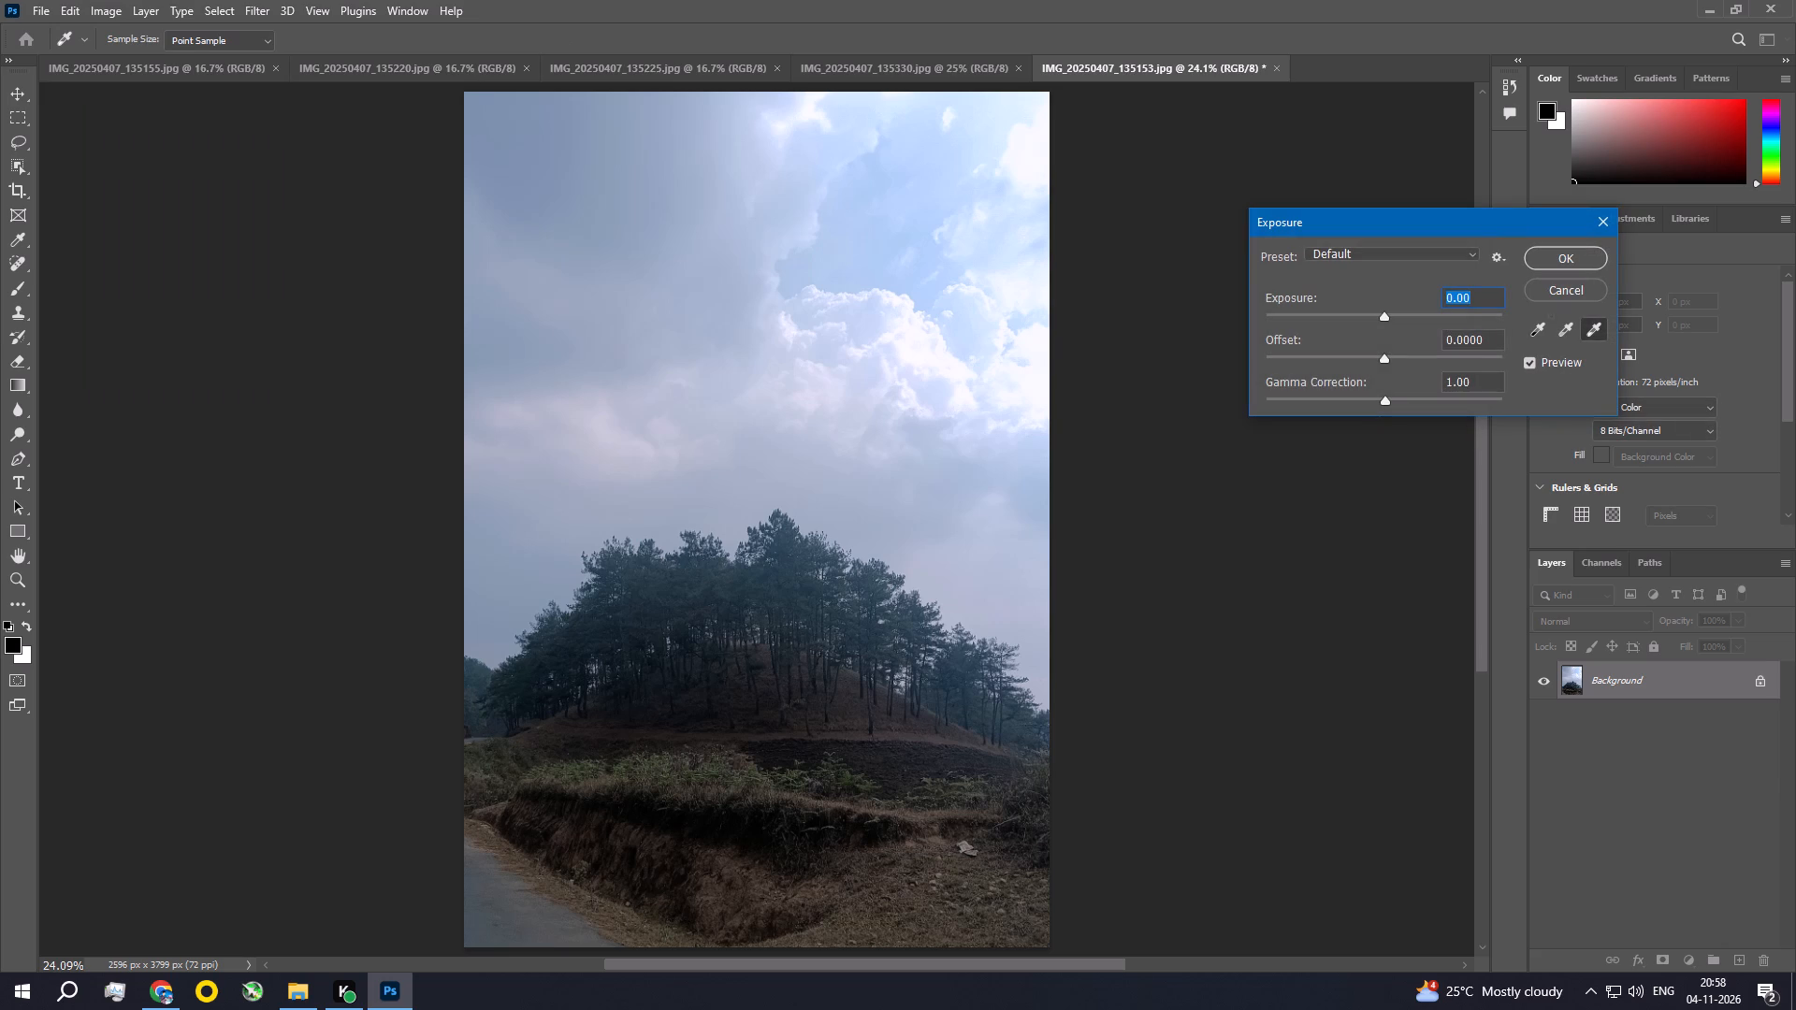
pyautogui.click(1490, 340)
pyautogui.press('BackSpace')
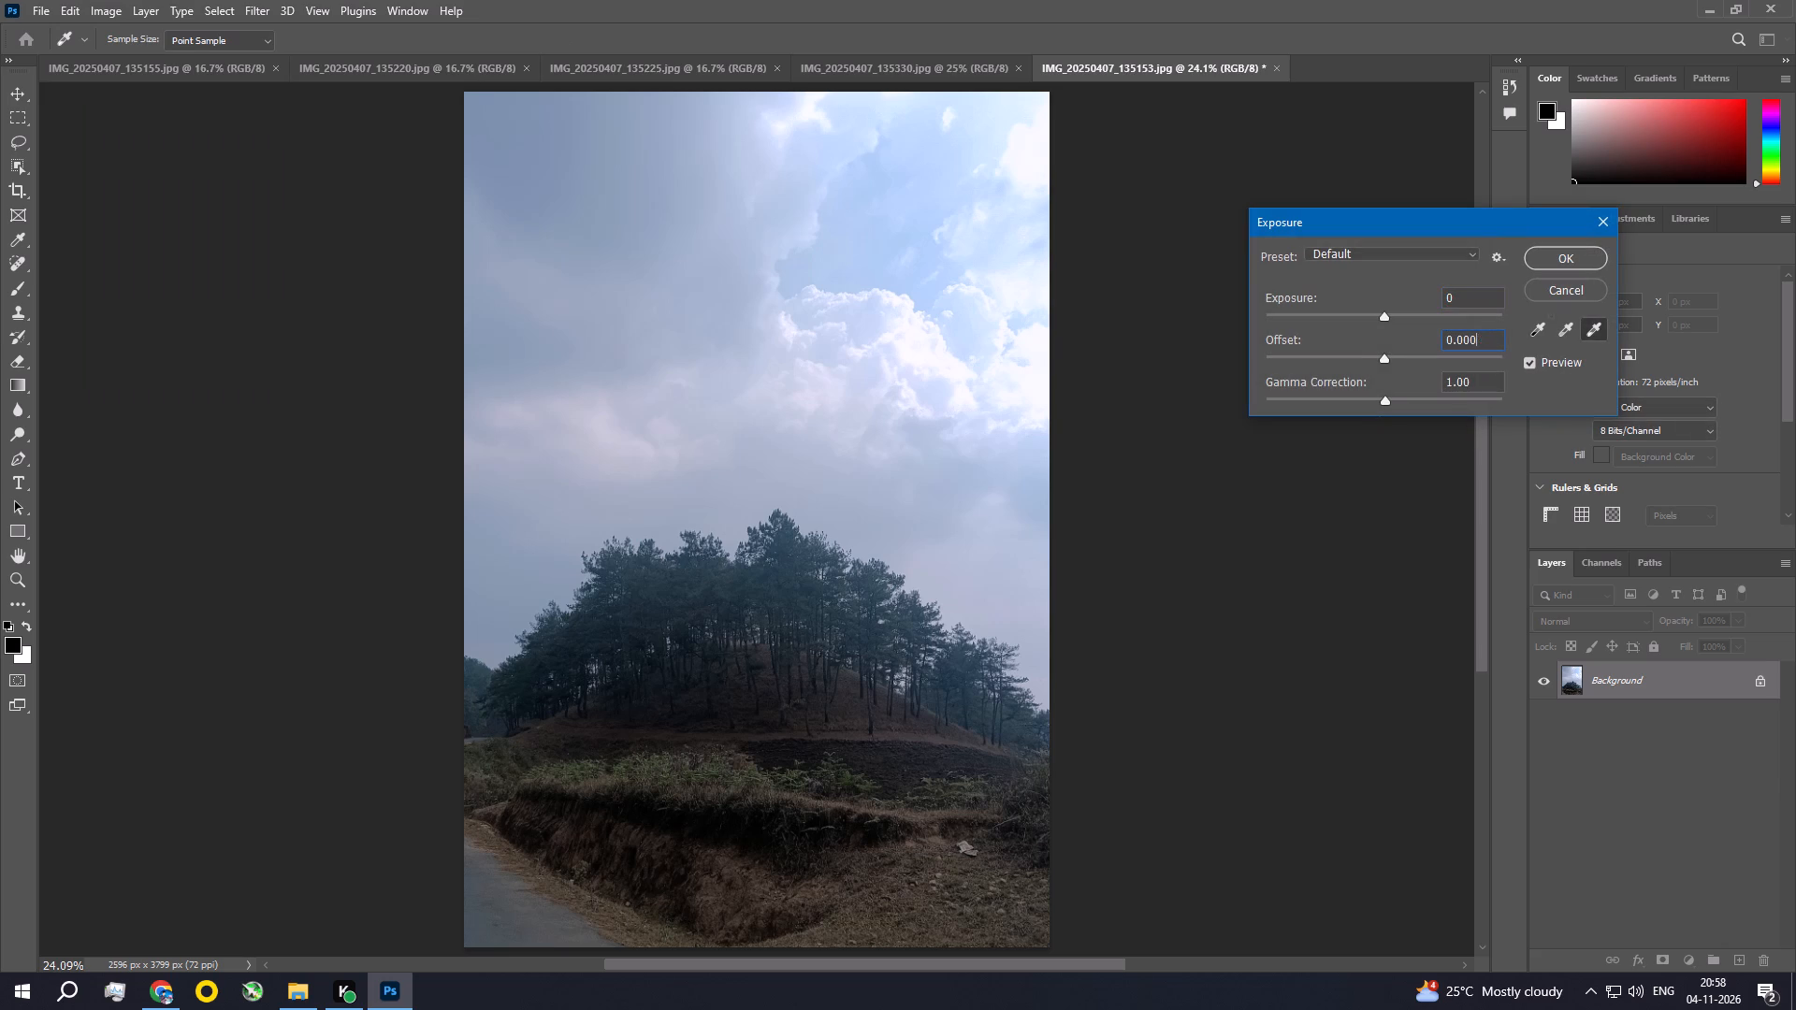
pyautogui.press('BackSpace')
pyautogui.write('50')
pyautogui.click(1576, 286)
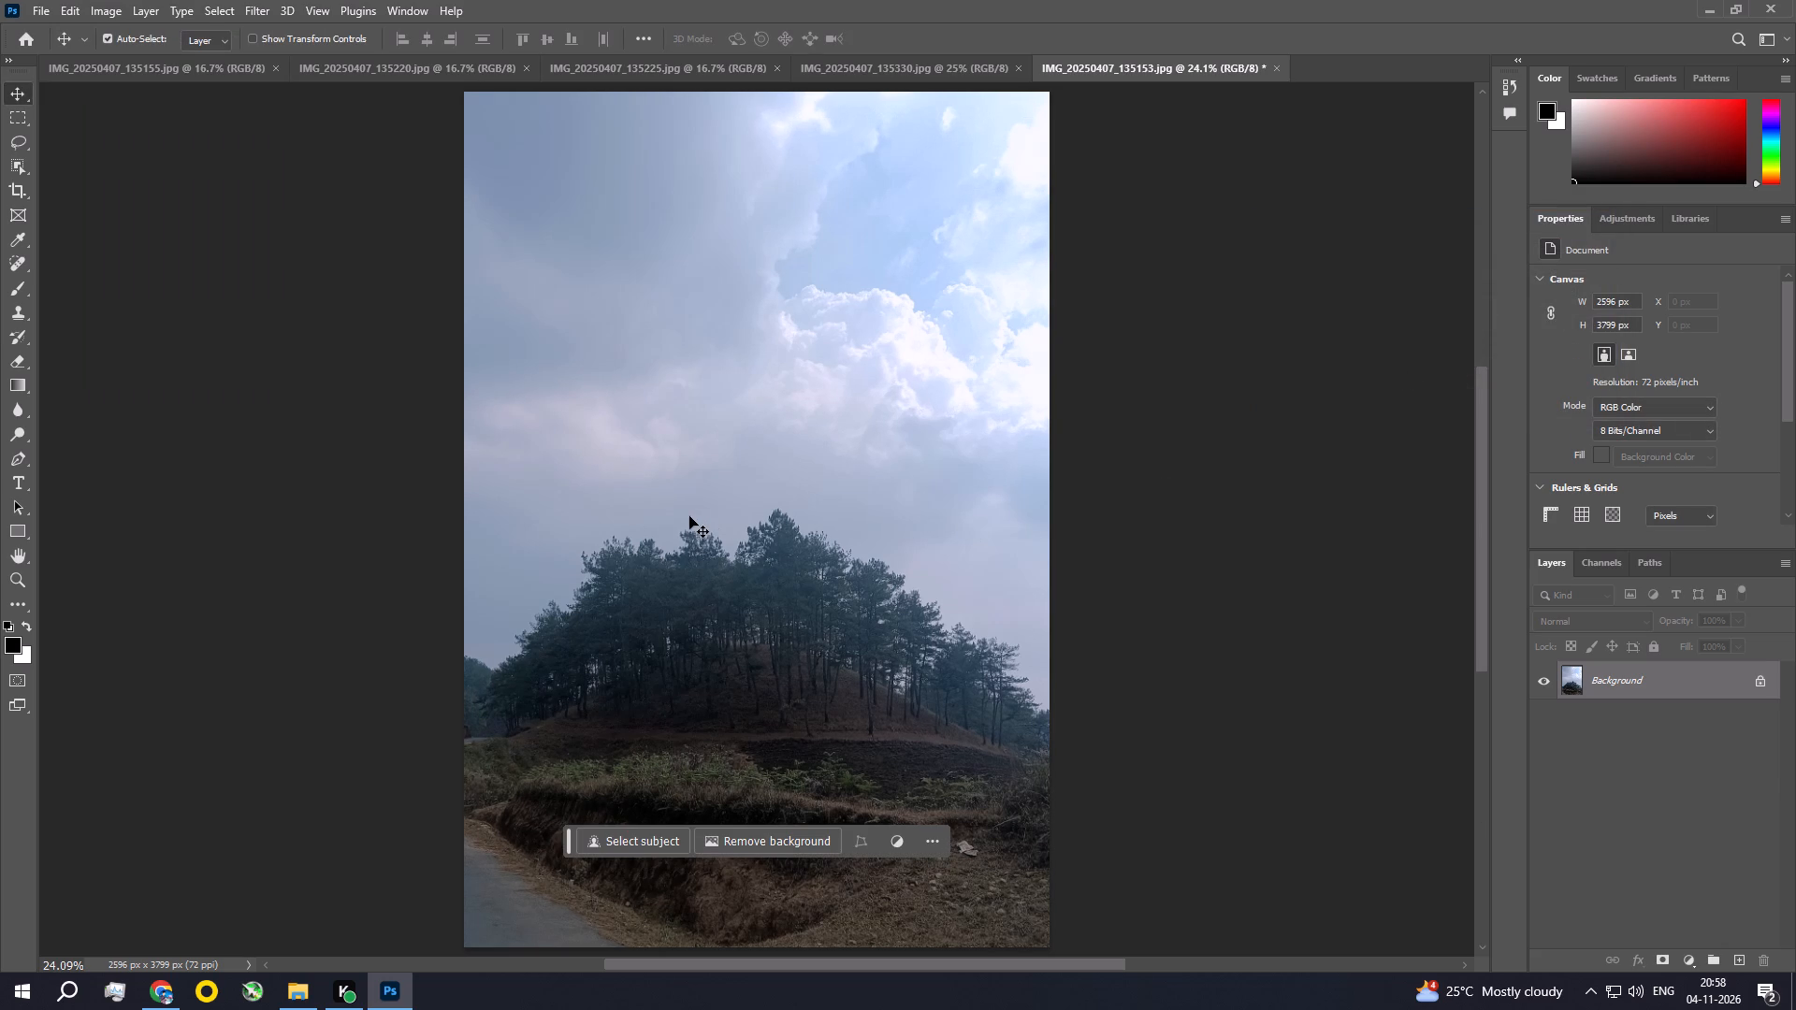
# Save the edited hill photo IMG_20250407_135153, accepting the offered save options.
pyautogui.hotkey('ctrl', 's')
pyautogui.click(992, 242)
# Move the floating contextual task bar clear of the photo.
pyautogui.moveTo(567, 843); pyautogui.dragTo(1473, 916)
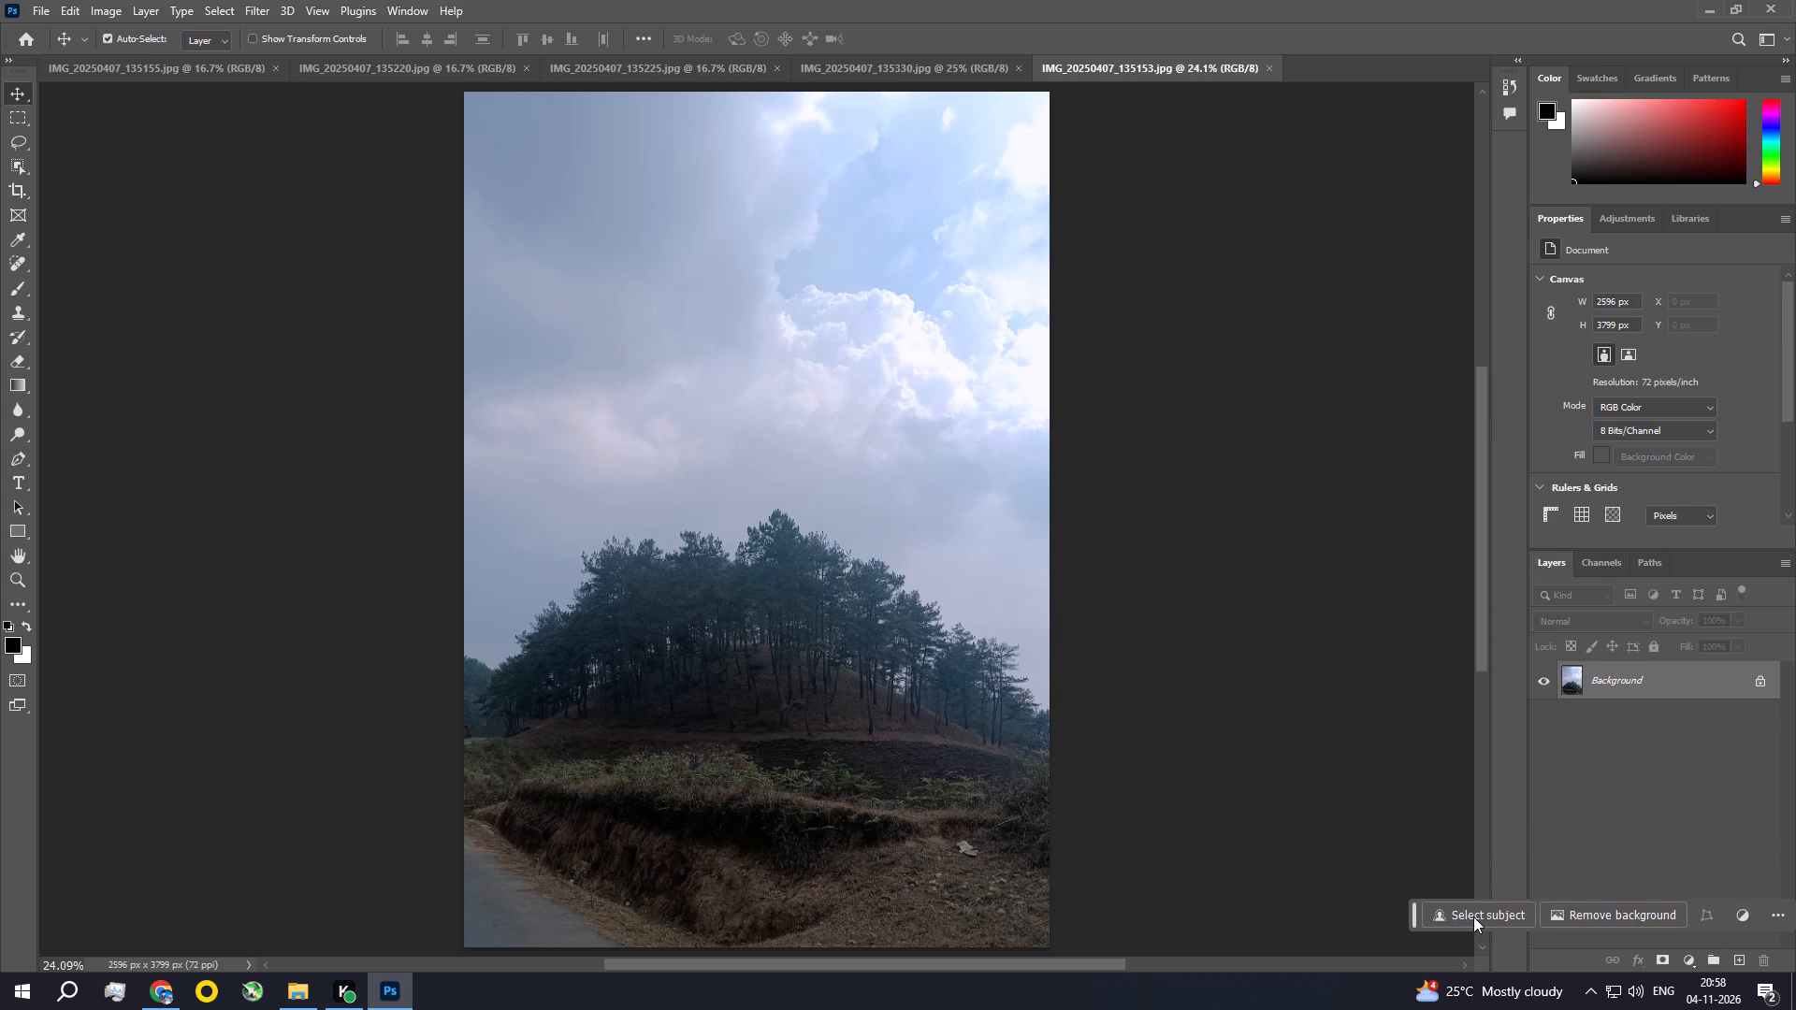
pyautogui.moveTo(1473, 916); pyautogui.dragTo(1473, 919)
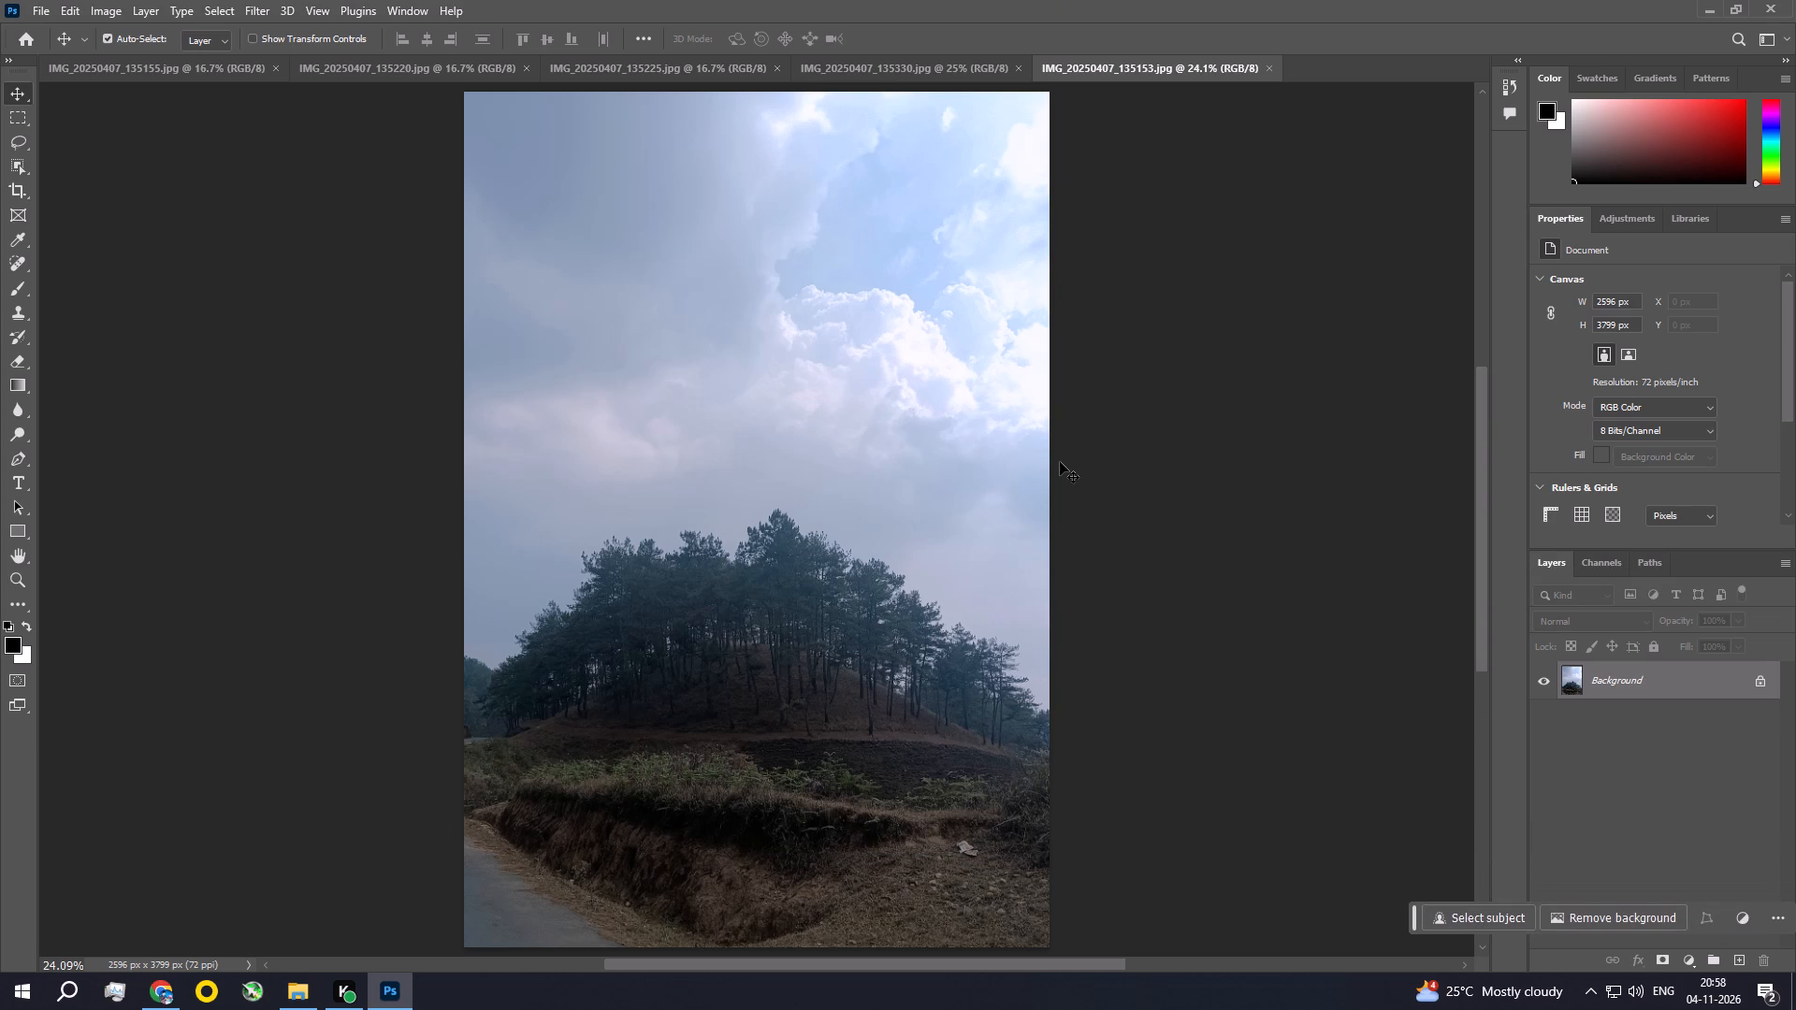
# Close the saved photo IMG_20250407_135153.
pyautogui.click(1266, 67)
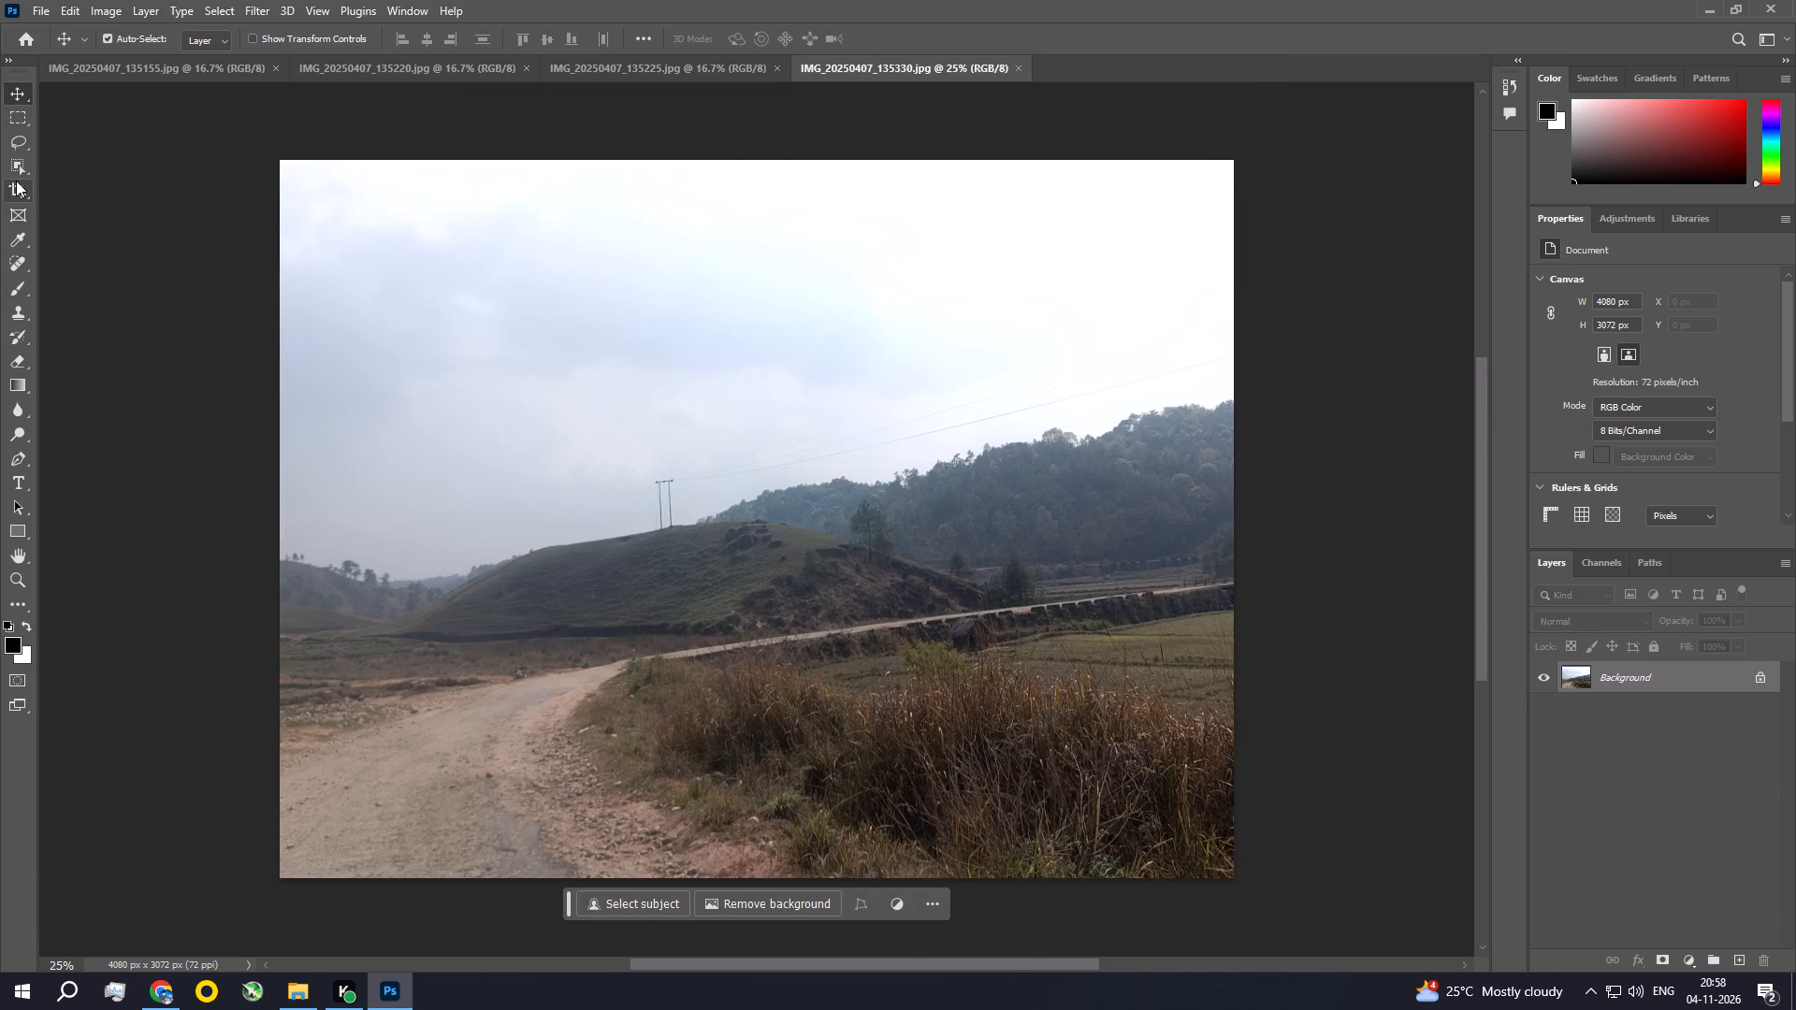
# Straighten and crop IMG_20250407_135330 by rotating it slightly clockwise, giving a crop of about 3825 × 2880 px.
pyautogui.click(16, 180)
pyautogui.moveTo(1291, 369); pyautogui.dragTo(1287, 399)
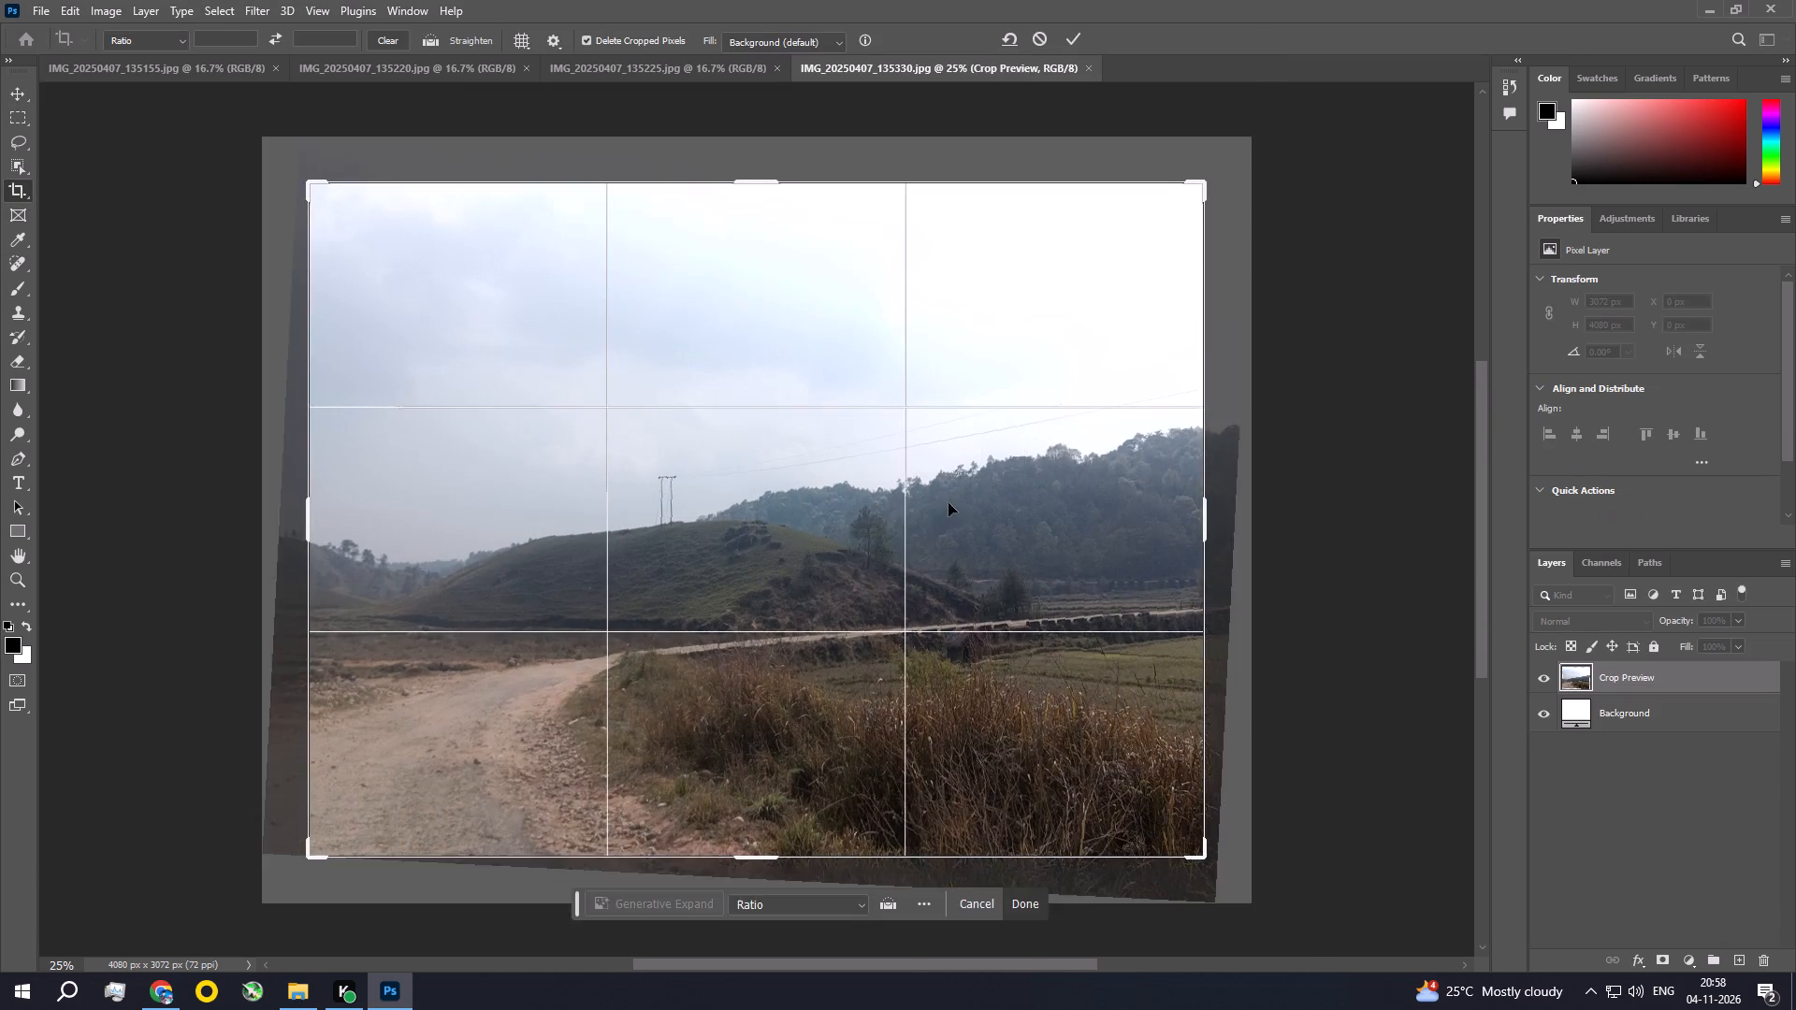
pyautogui.doubleClick(949, 503)
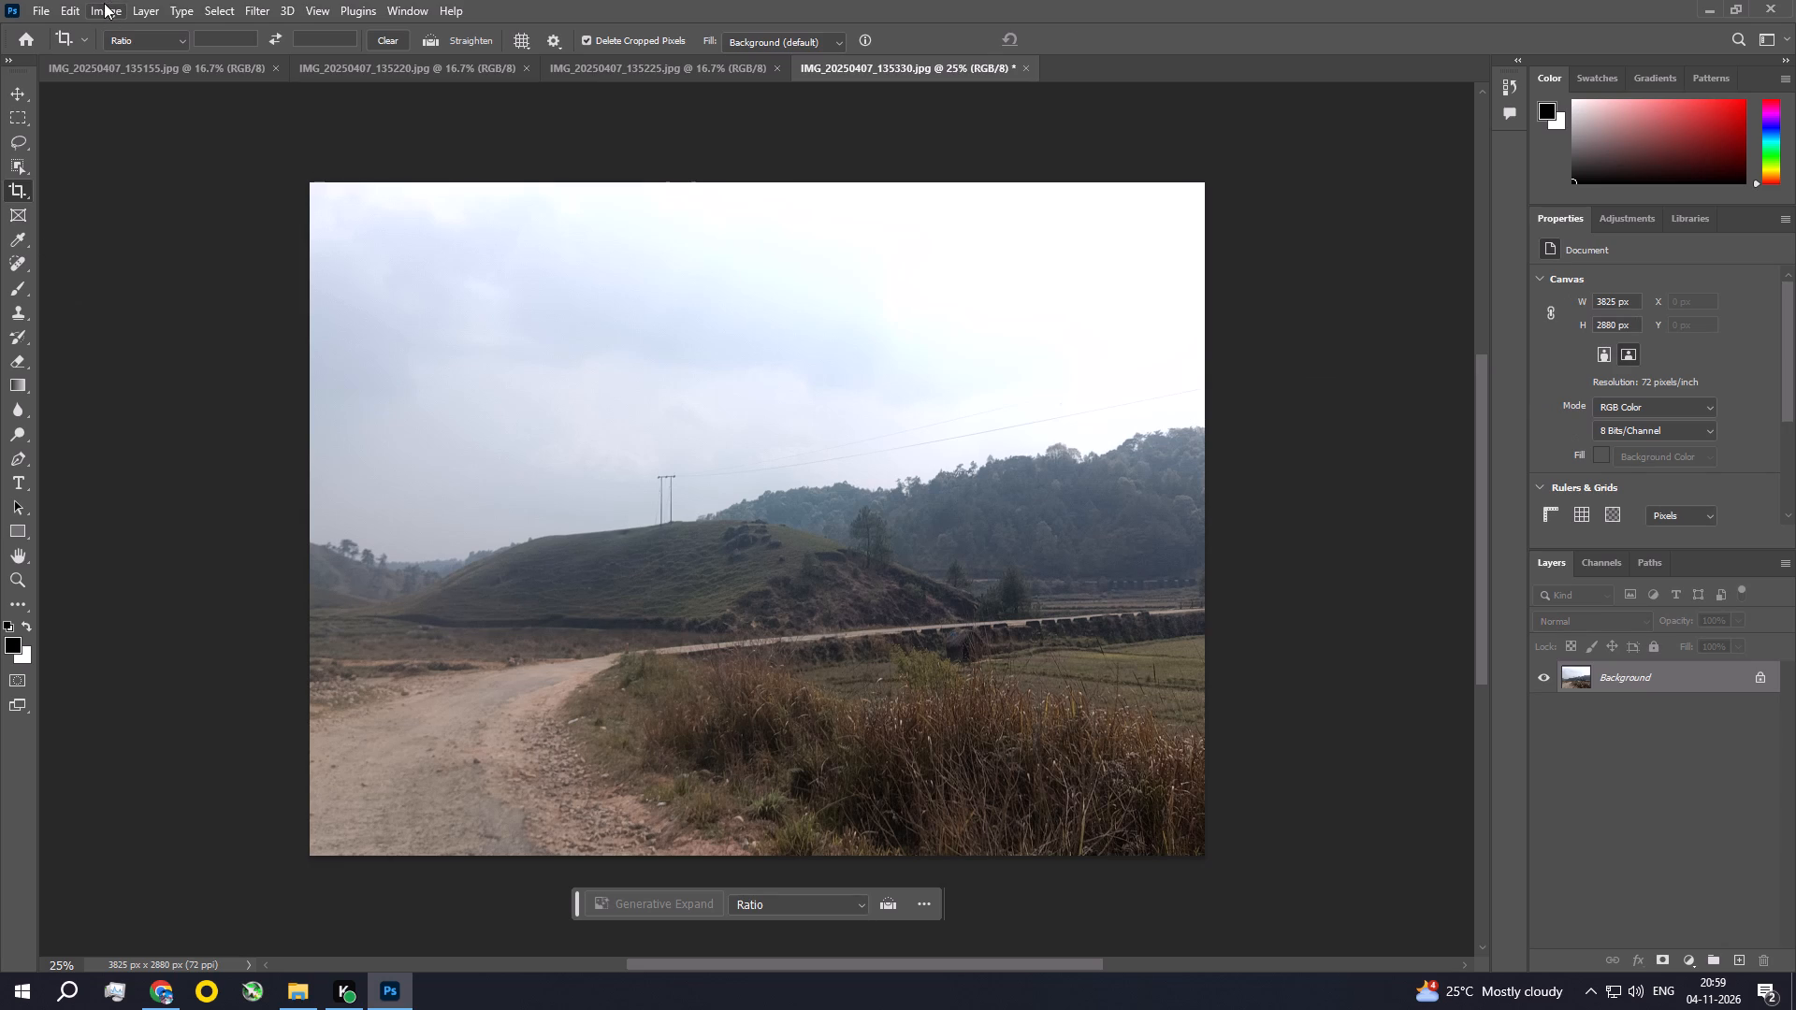
# Using the Camera Raw Filter on the road photo, set Exposure to -0.95, Contrast +12, Highlights -31 and Shadows +69.
pyautogui.click(266, 1)
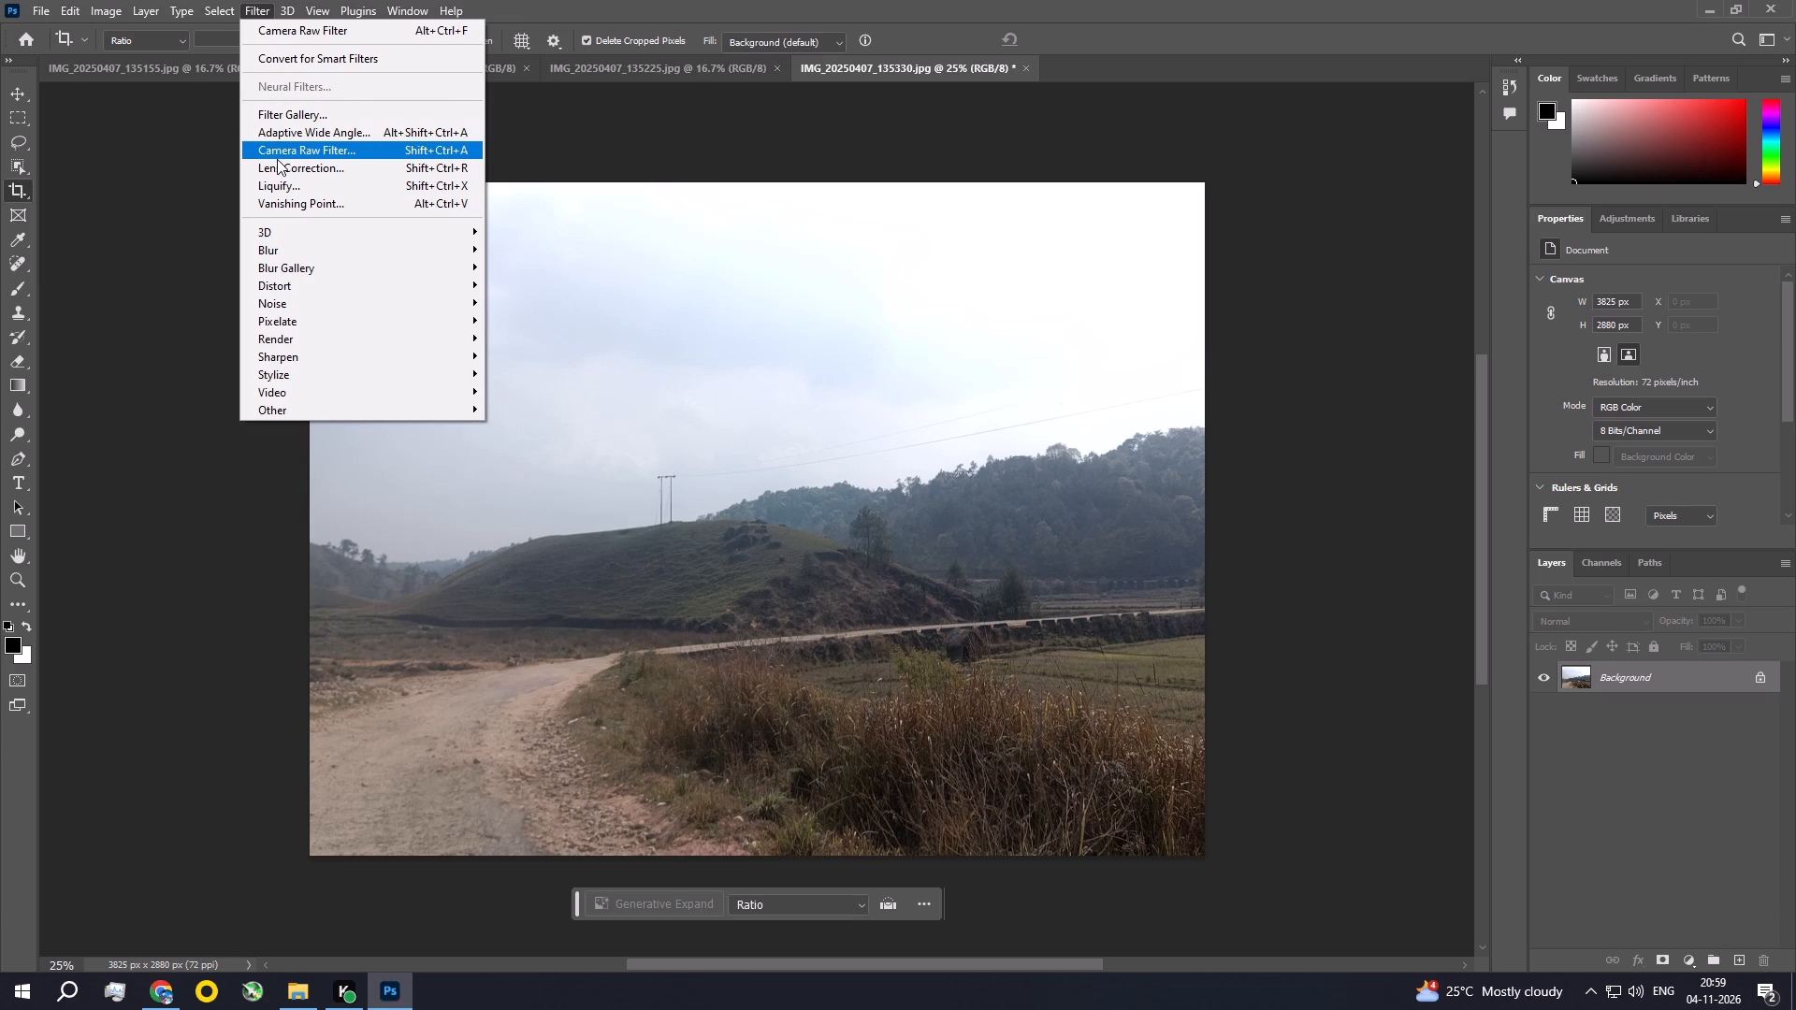
pyautogui.click(283, 155)
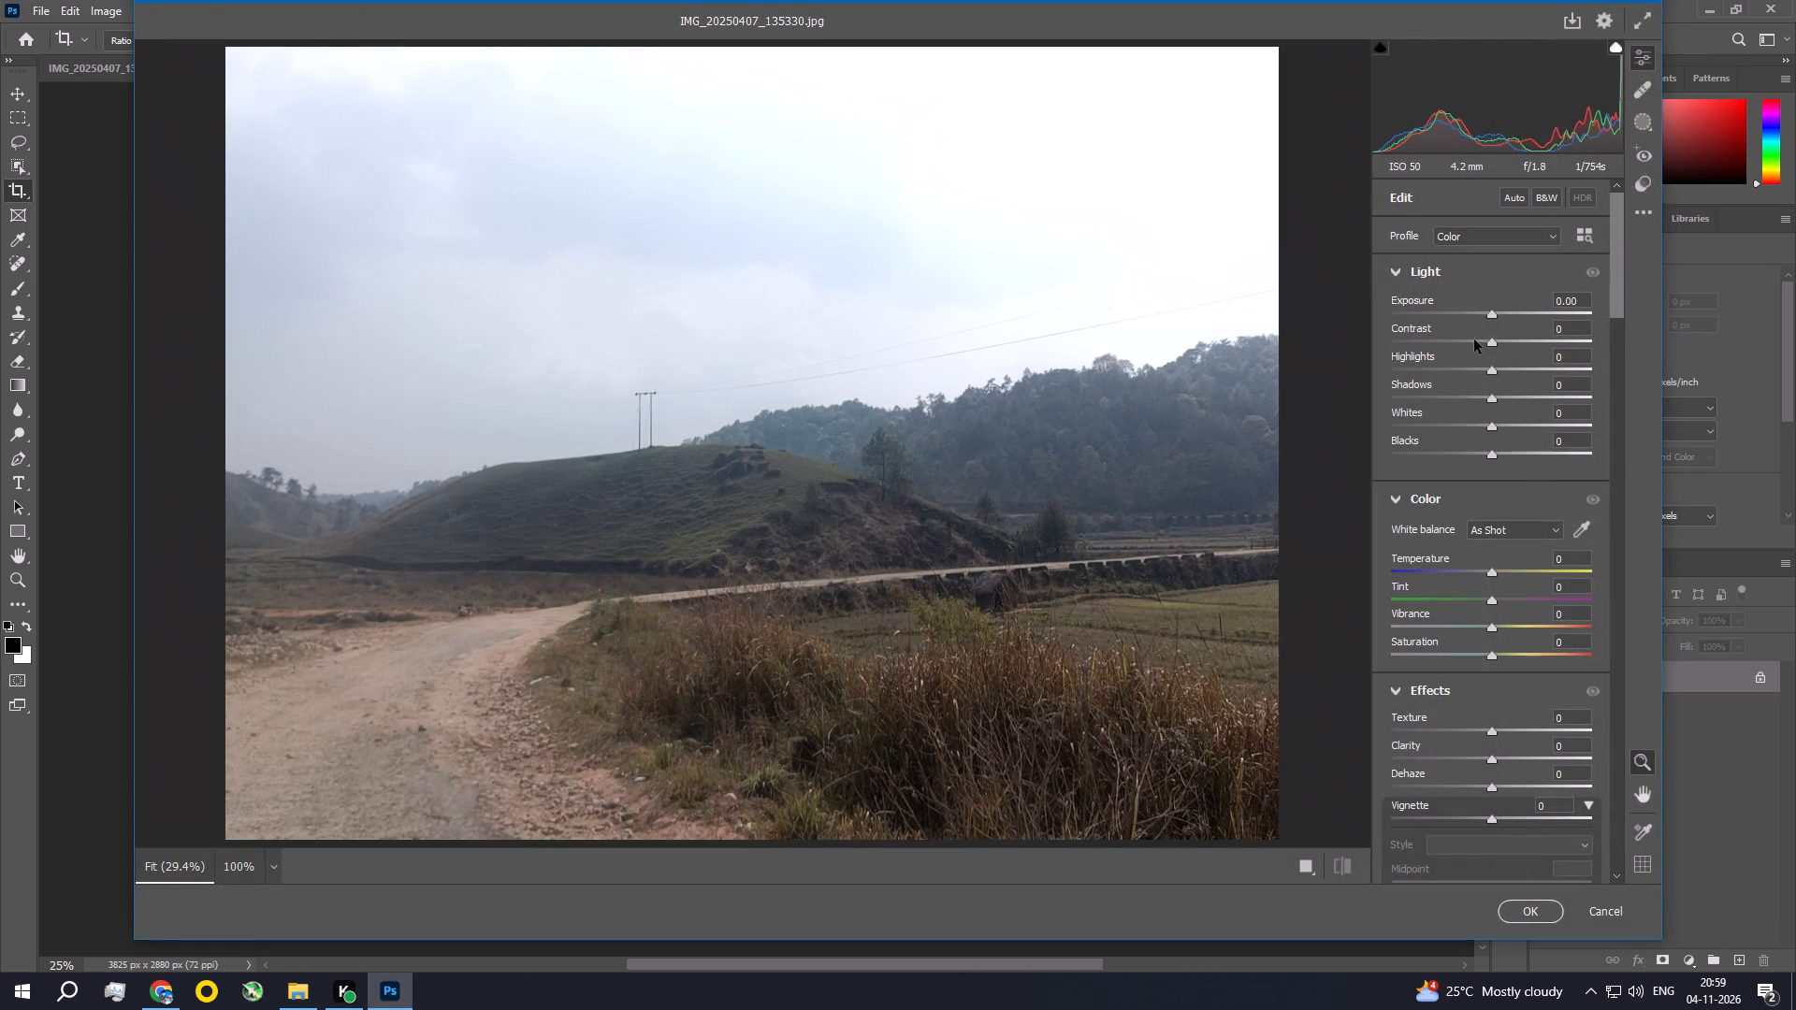
pyautogui.moveTo(1493, 313); pyautogui.dragTo(1477, 313)
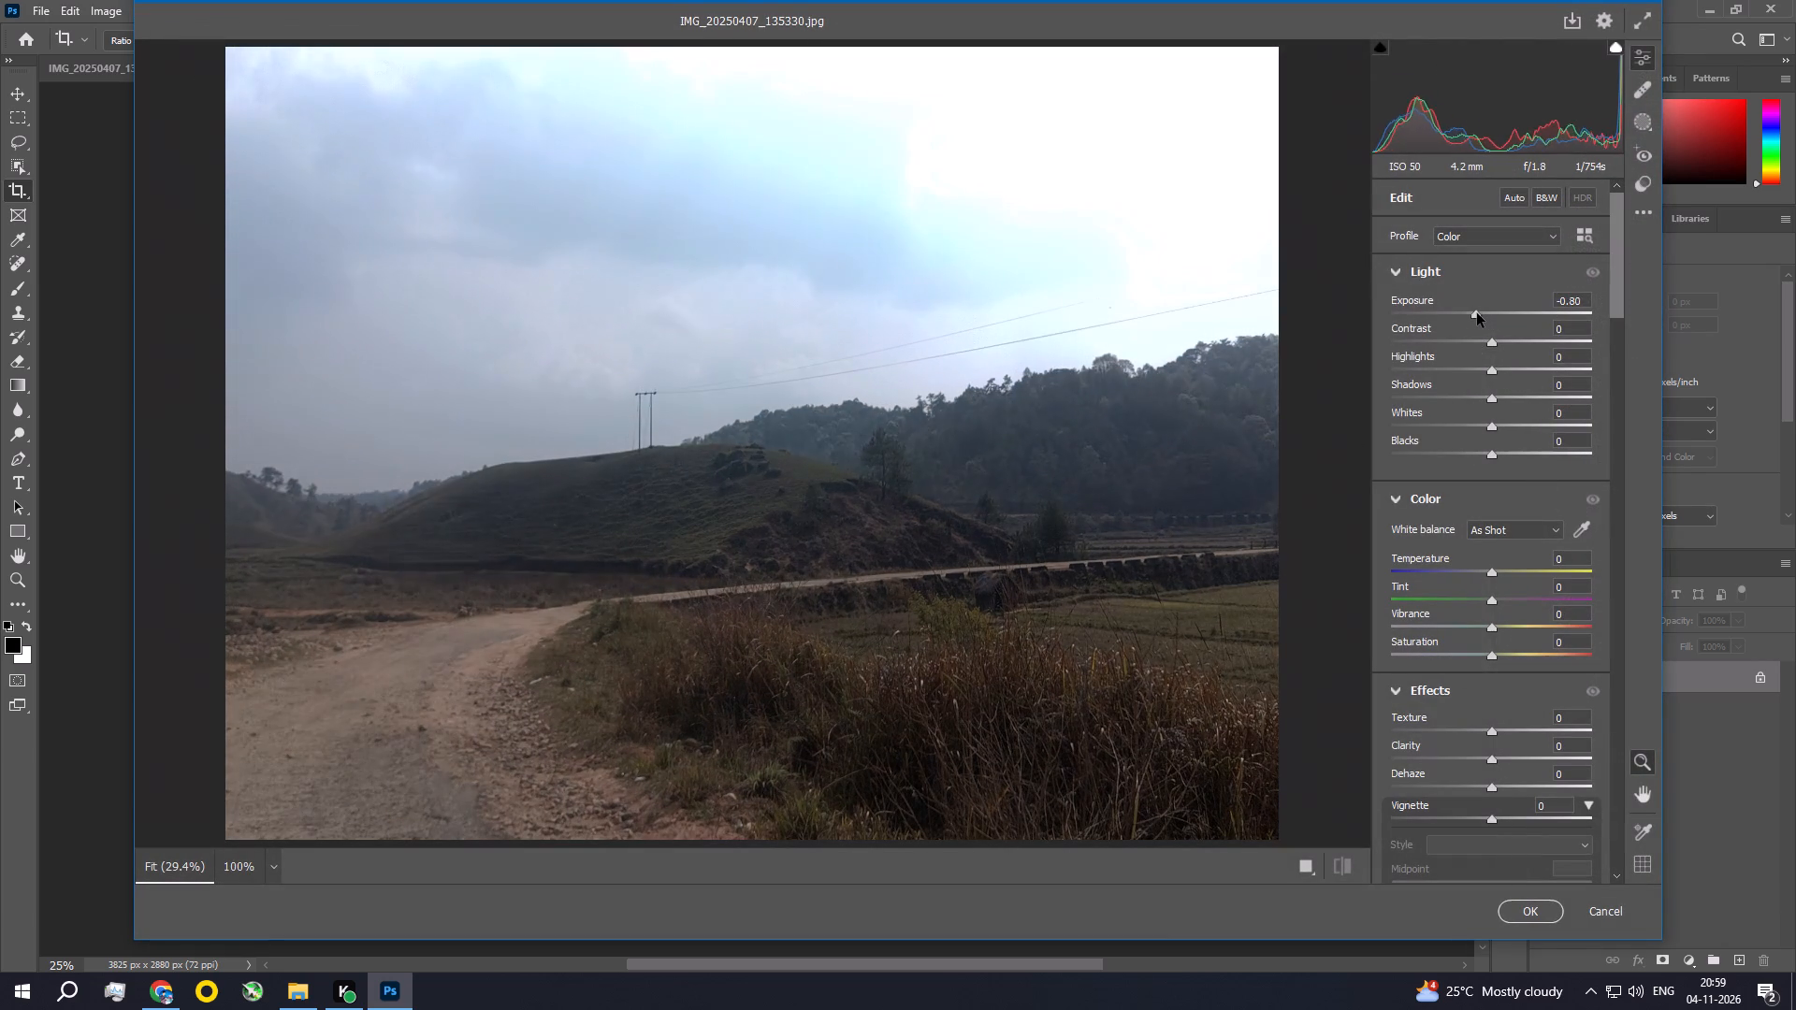
pyautogui.moveTo(1477, 313); pyautogui.dragTo(1474, 312)
pyautogui.moveTo(1491, 339); pyautogui.dragTo(1497, 340)
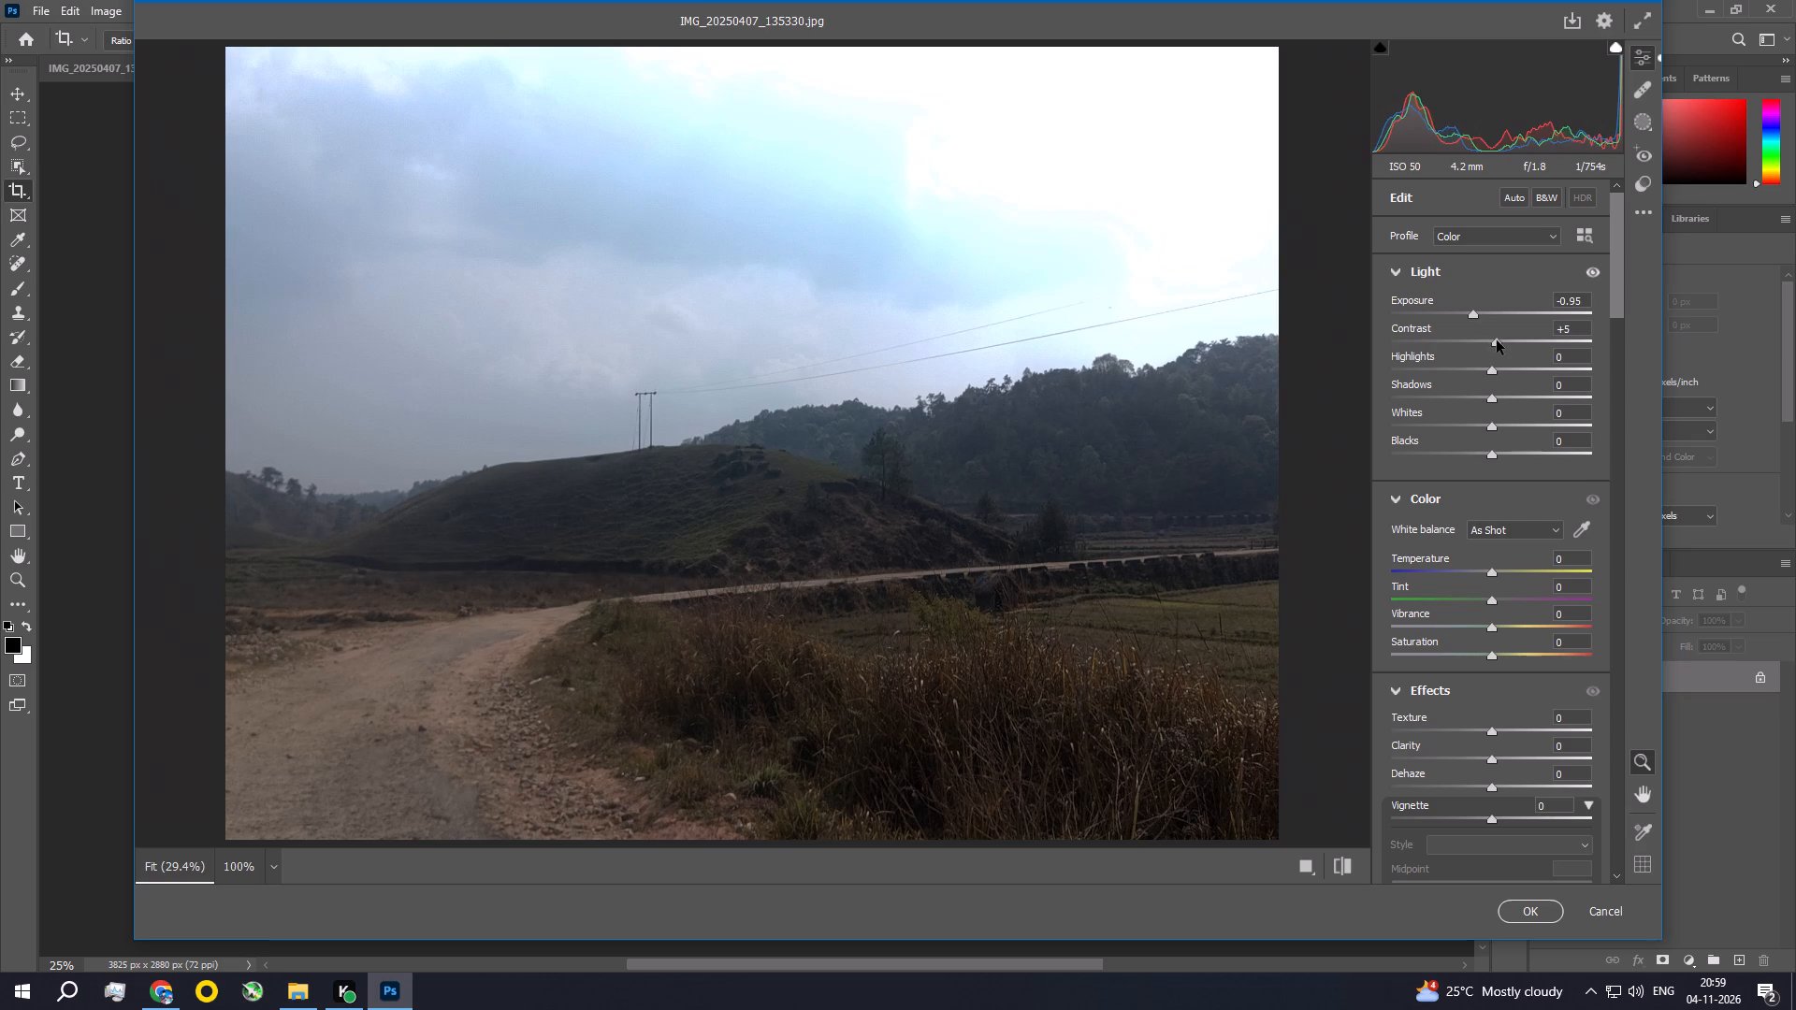
pyautogui.moveTo(1497, 340); pyautogui.dragTo(1503, 344)
pyautogui.moveTo(1495, 368); pyautogui.dragTo(1466, 366)
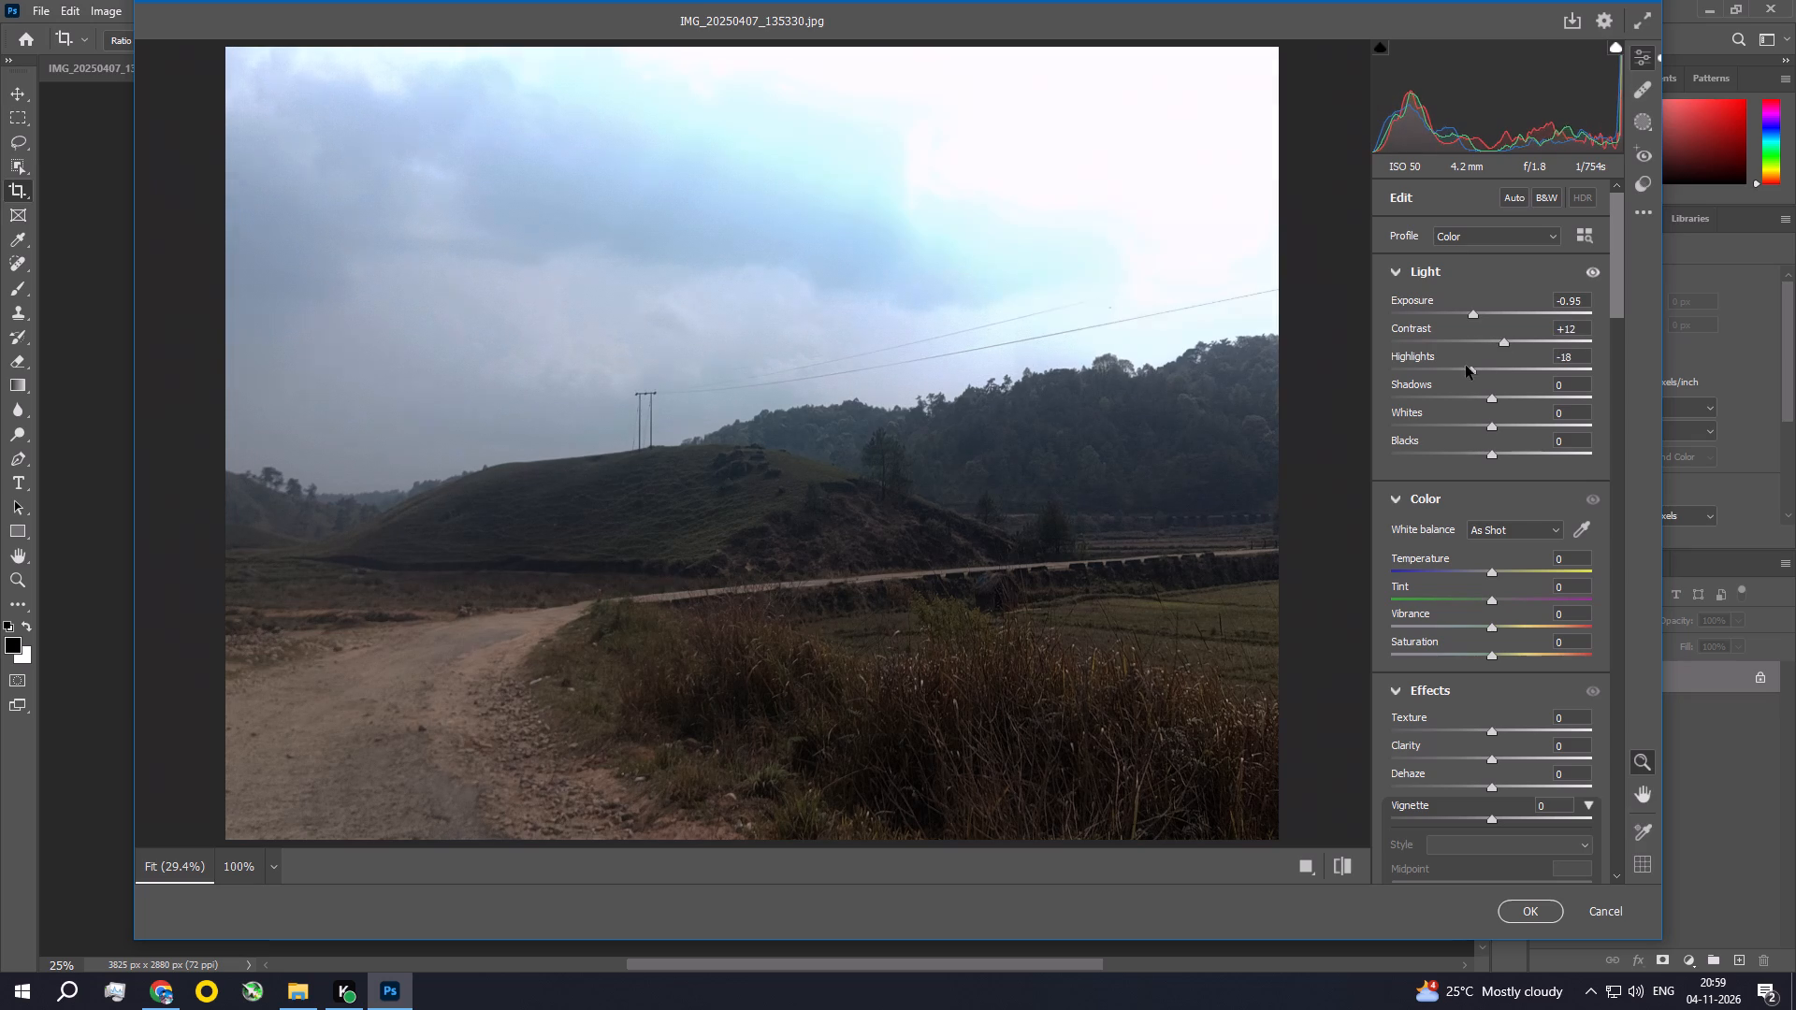
pyautogui.moveTo(1466, 366); pyautogui.dragTo(1464, 366)
pyautogui.moveTo(1494, 398); pyautogui.dragTo(1535, 416)
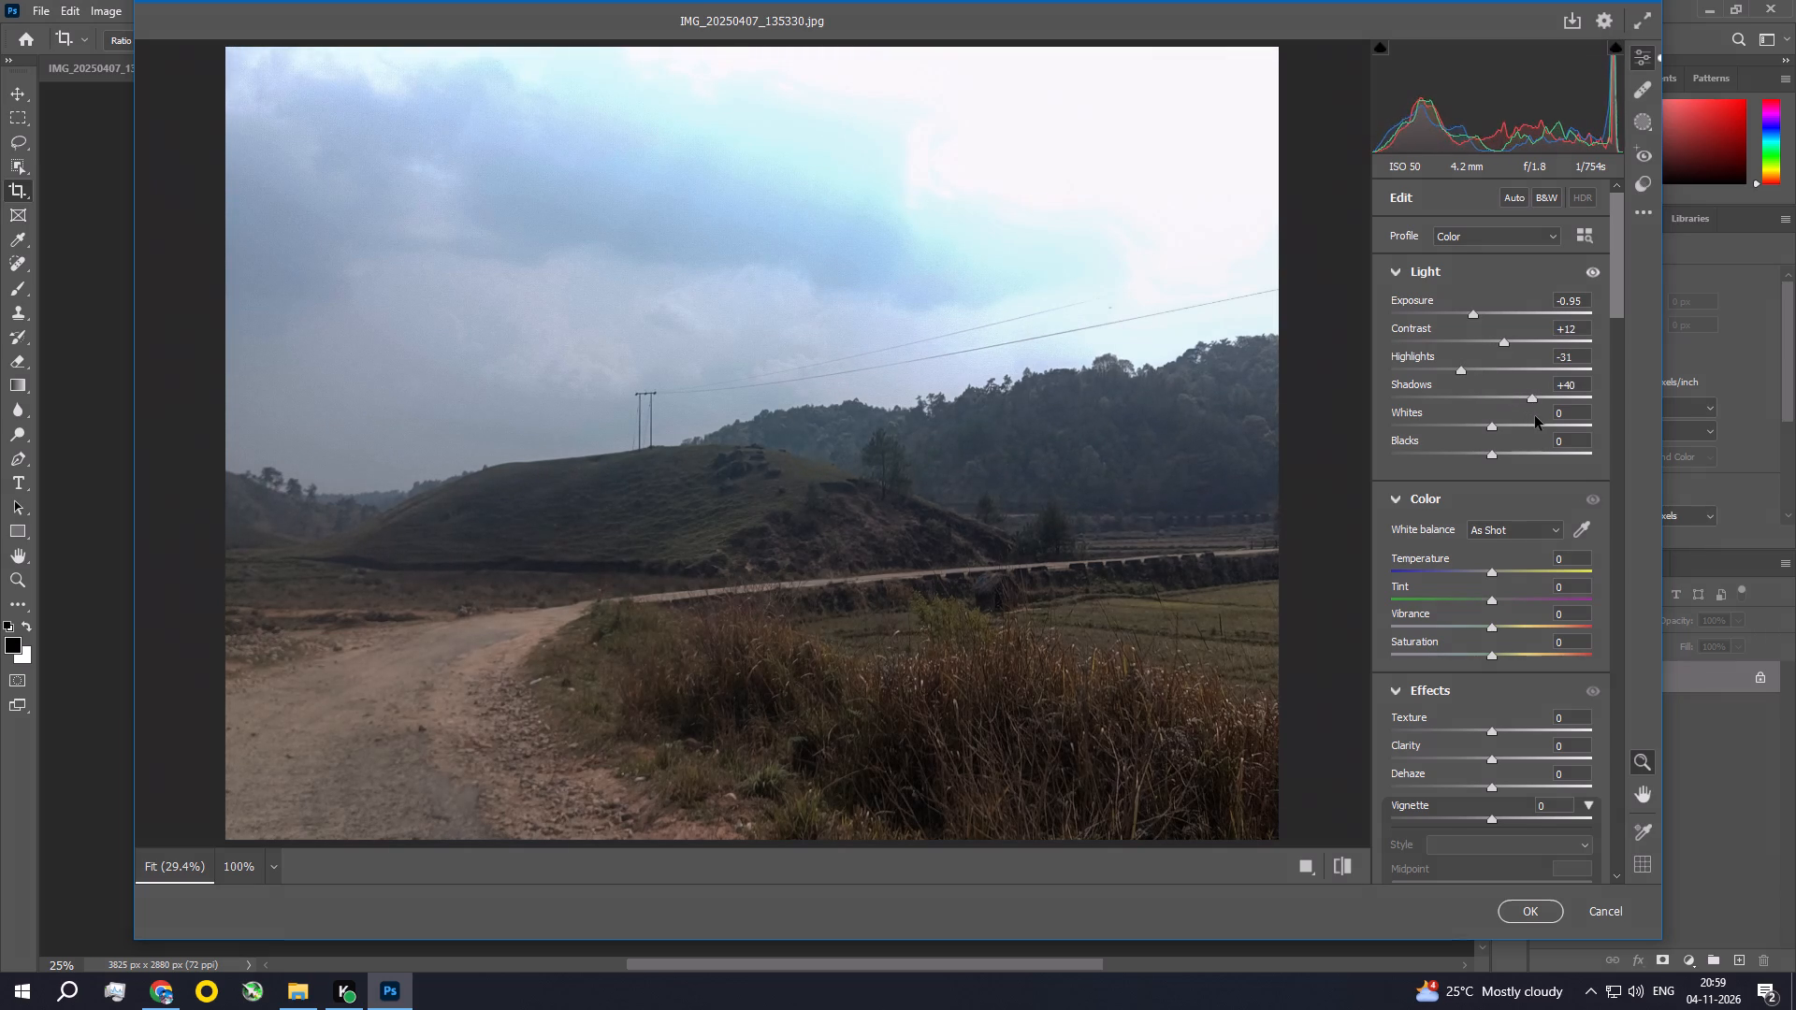
pyautogui.moveTo(1535, 416); pyautogui.dragTo(1563, 420)
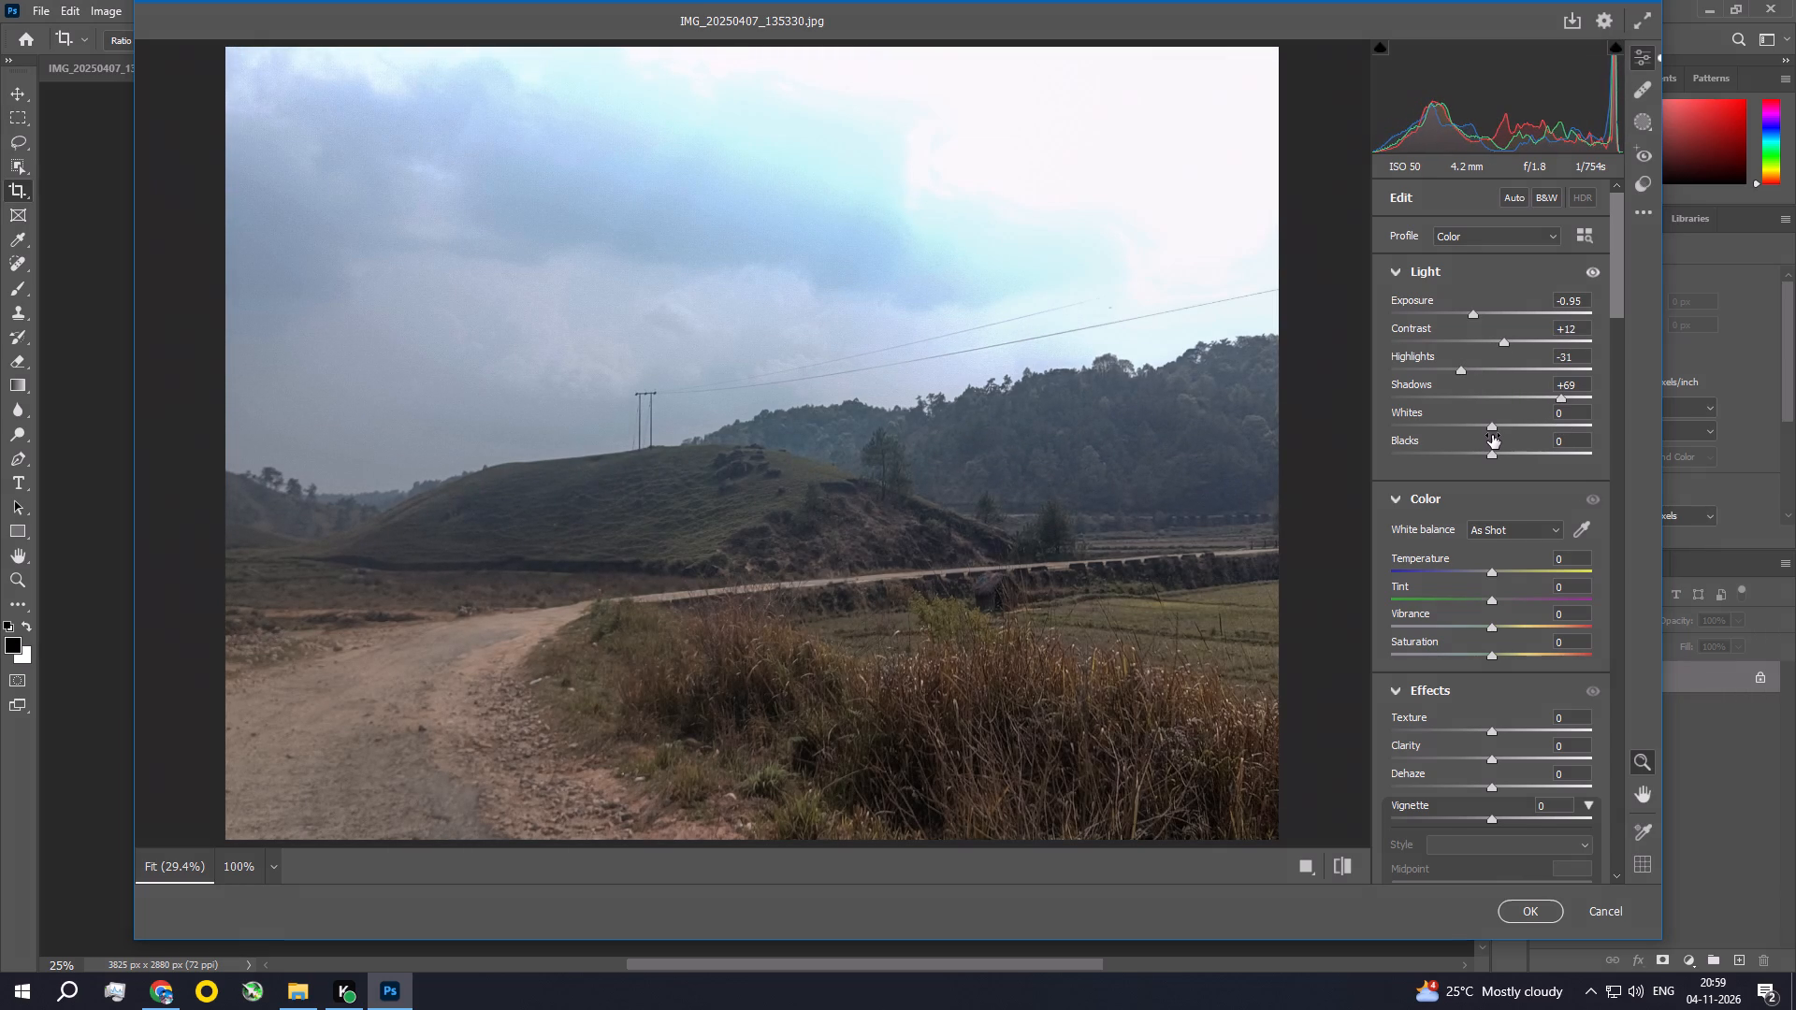
# Set Whites to -31 and Blacks to +26 for the road photo.
pyautogui.moveTo(1493, 426); pyautogui.dragTo(1462, 423)
pyautogui.moveTo(1493, 454); pyautogui.dragTo(1519, 456)
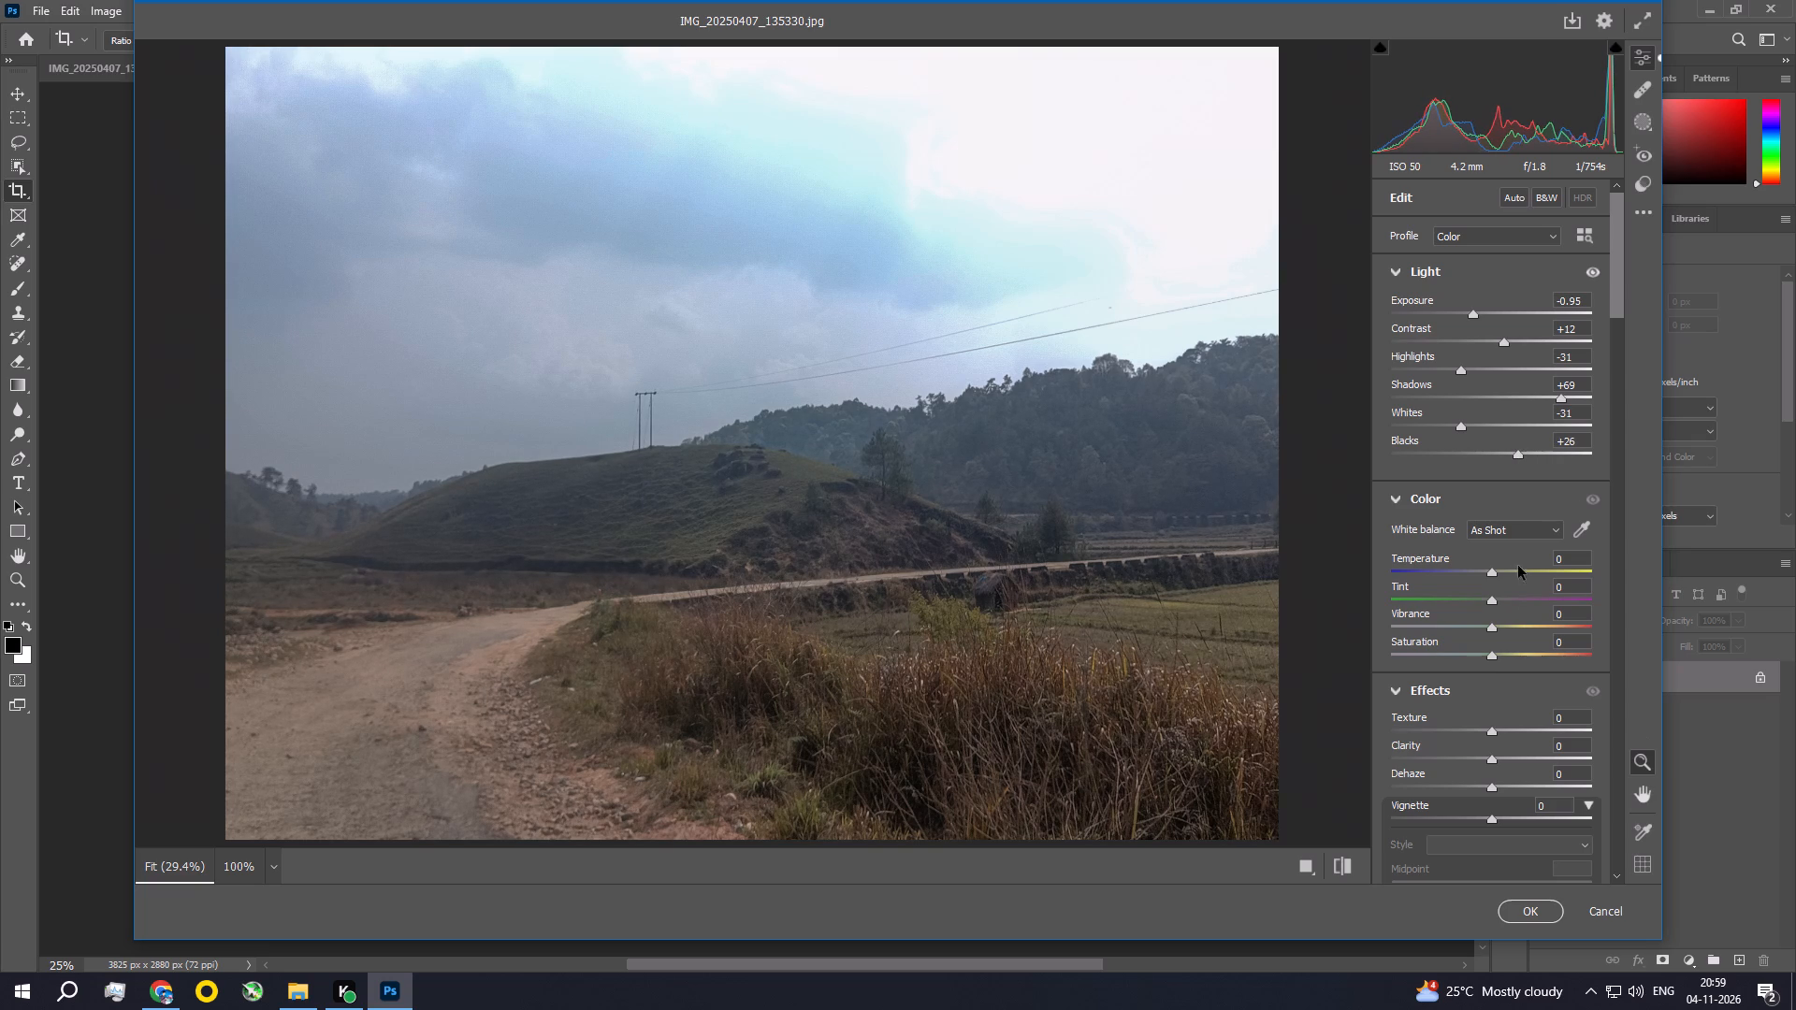
# Adjust the photo's colour to Temperature +4, Tint +9, Vibrance +10 and Saturation +8.
pyautogui.click(1491, 569)
pyautogui.moveTo(1494, 599); pyautogui.dragTo(1495, 599)
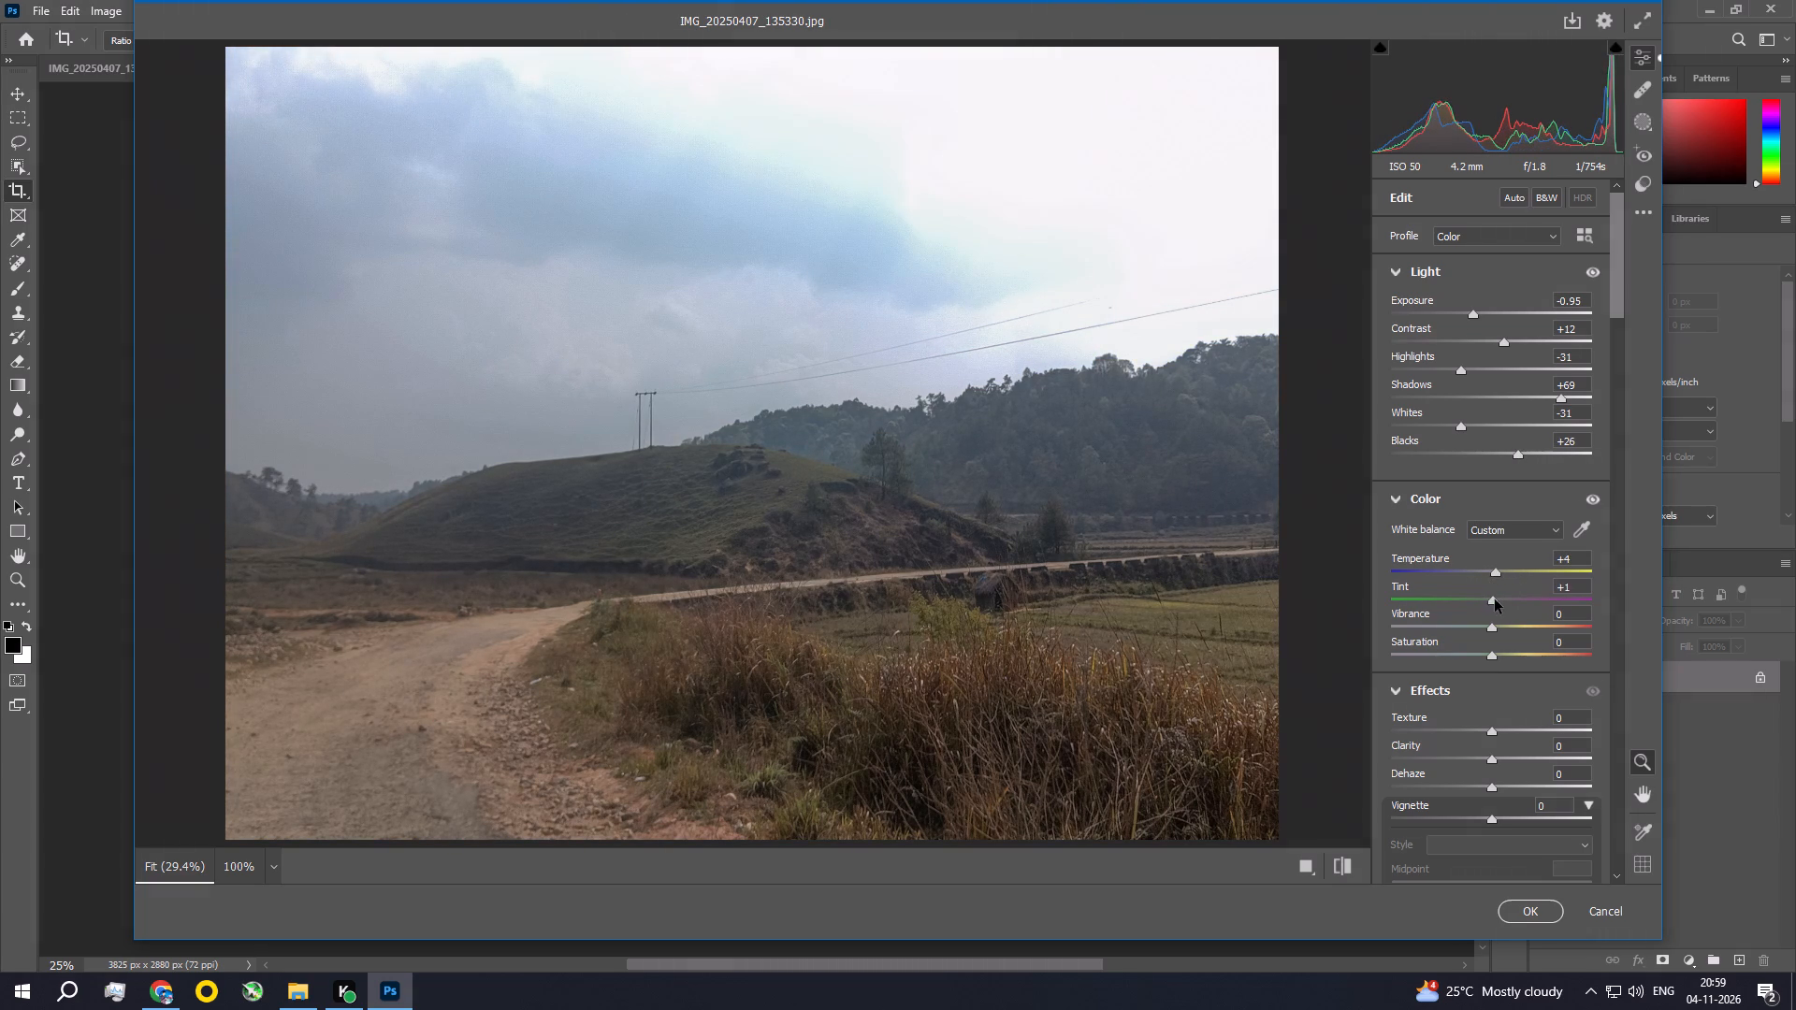
pyautogui.moveTo(1495, 599); pyautogui.dragTo(1503, 599)
pyautogui.moveTo(1619, 278); pyautogui.dragTo(1615, 325)
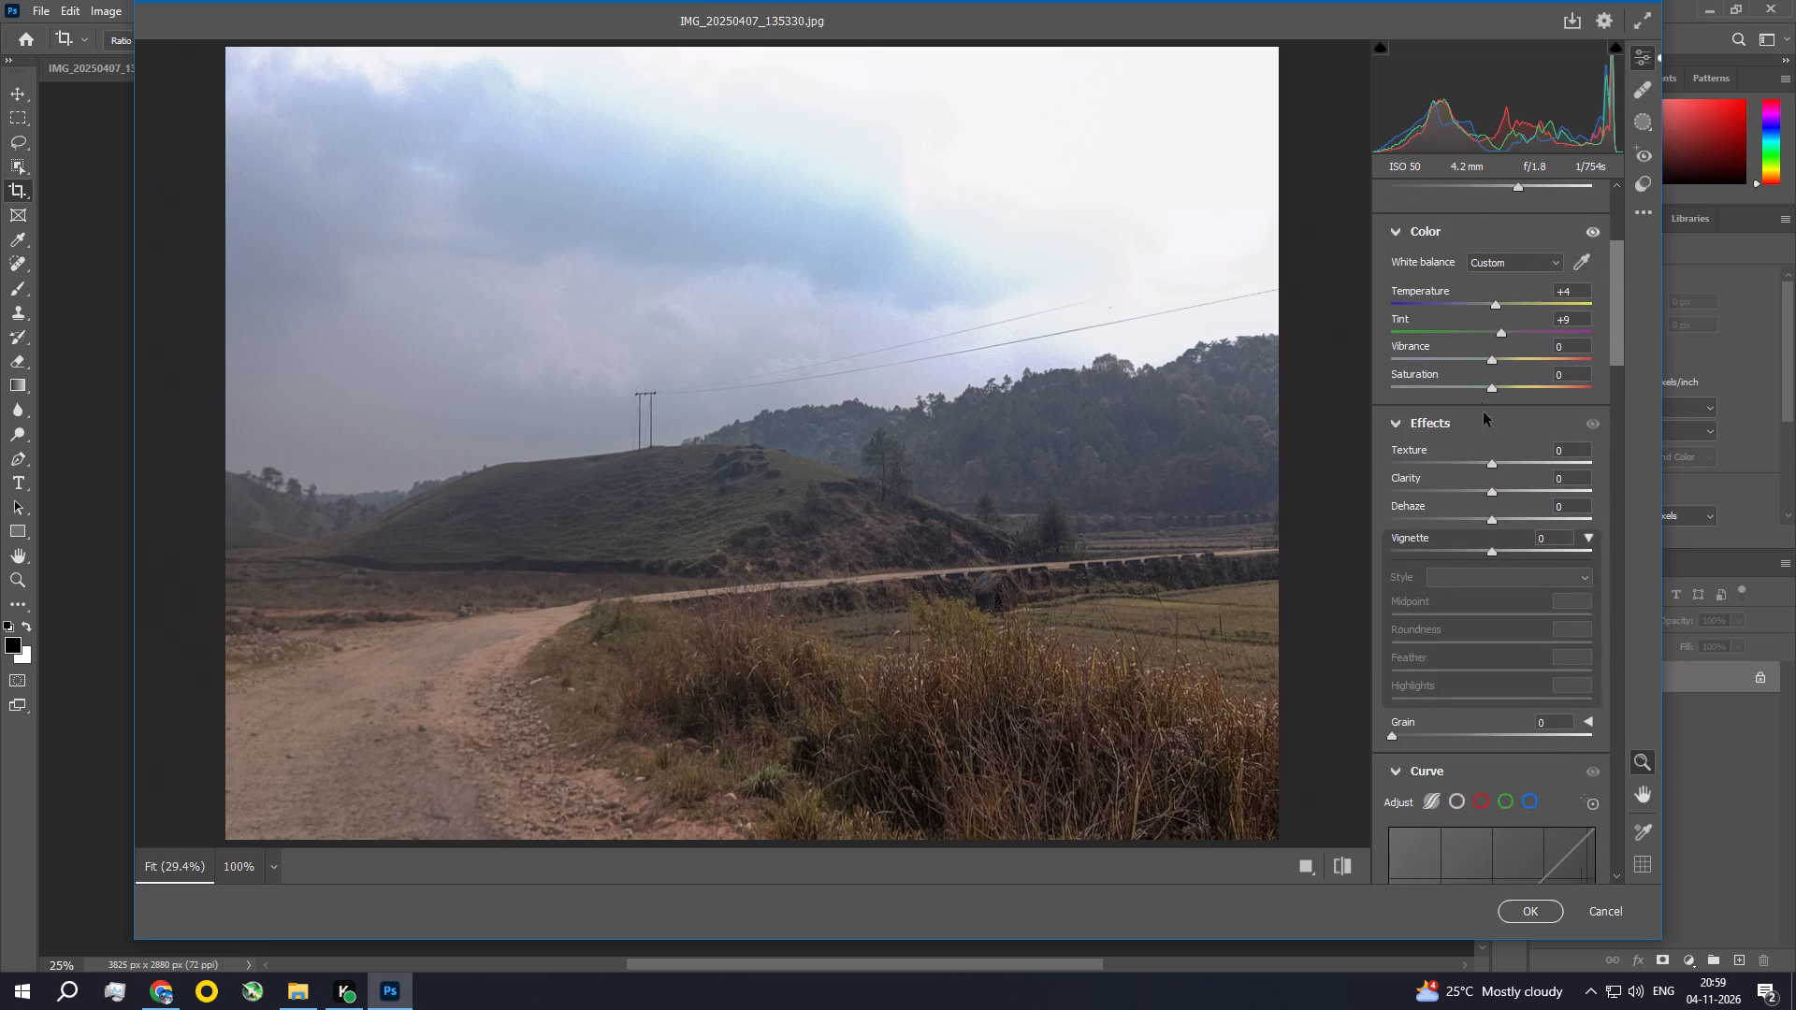
pyautogui.moveTo(1494, 363); pyautogui.dragTo(1503, 363)
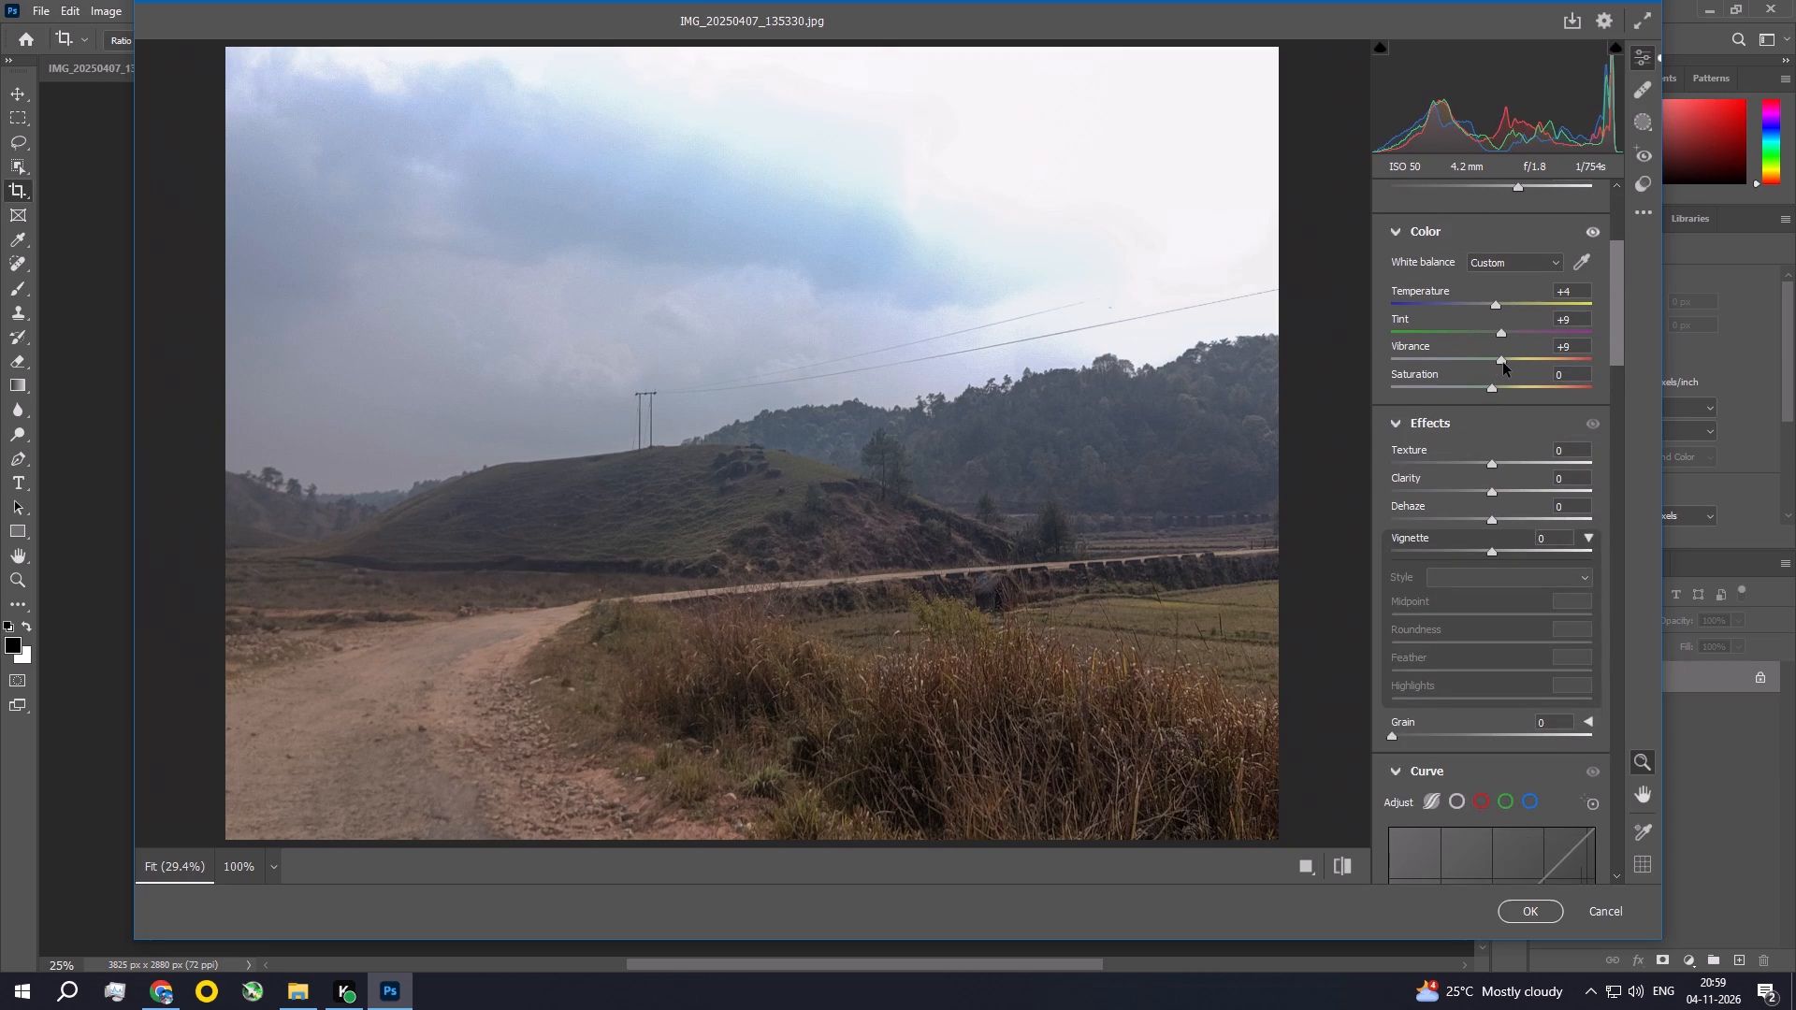
pyautogui.moveTo(1503, 363); pyautogui.dragTo(1504, 363)
pyautogui.moveTo(1492, 386); pyautogui.dragTo(1494, 386)
pyautogui.moveTo(1494, 386); pyautogui.dragTo(1509, 390)
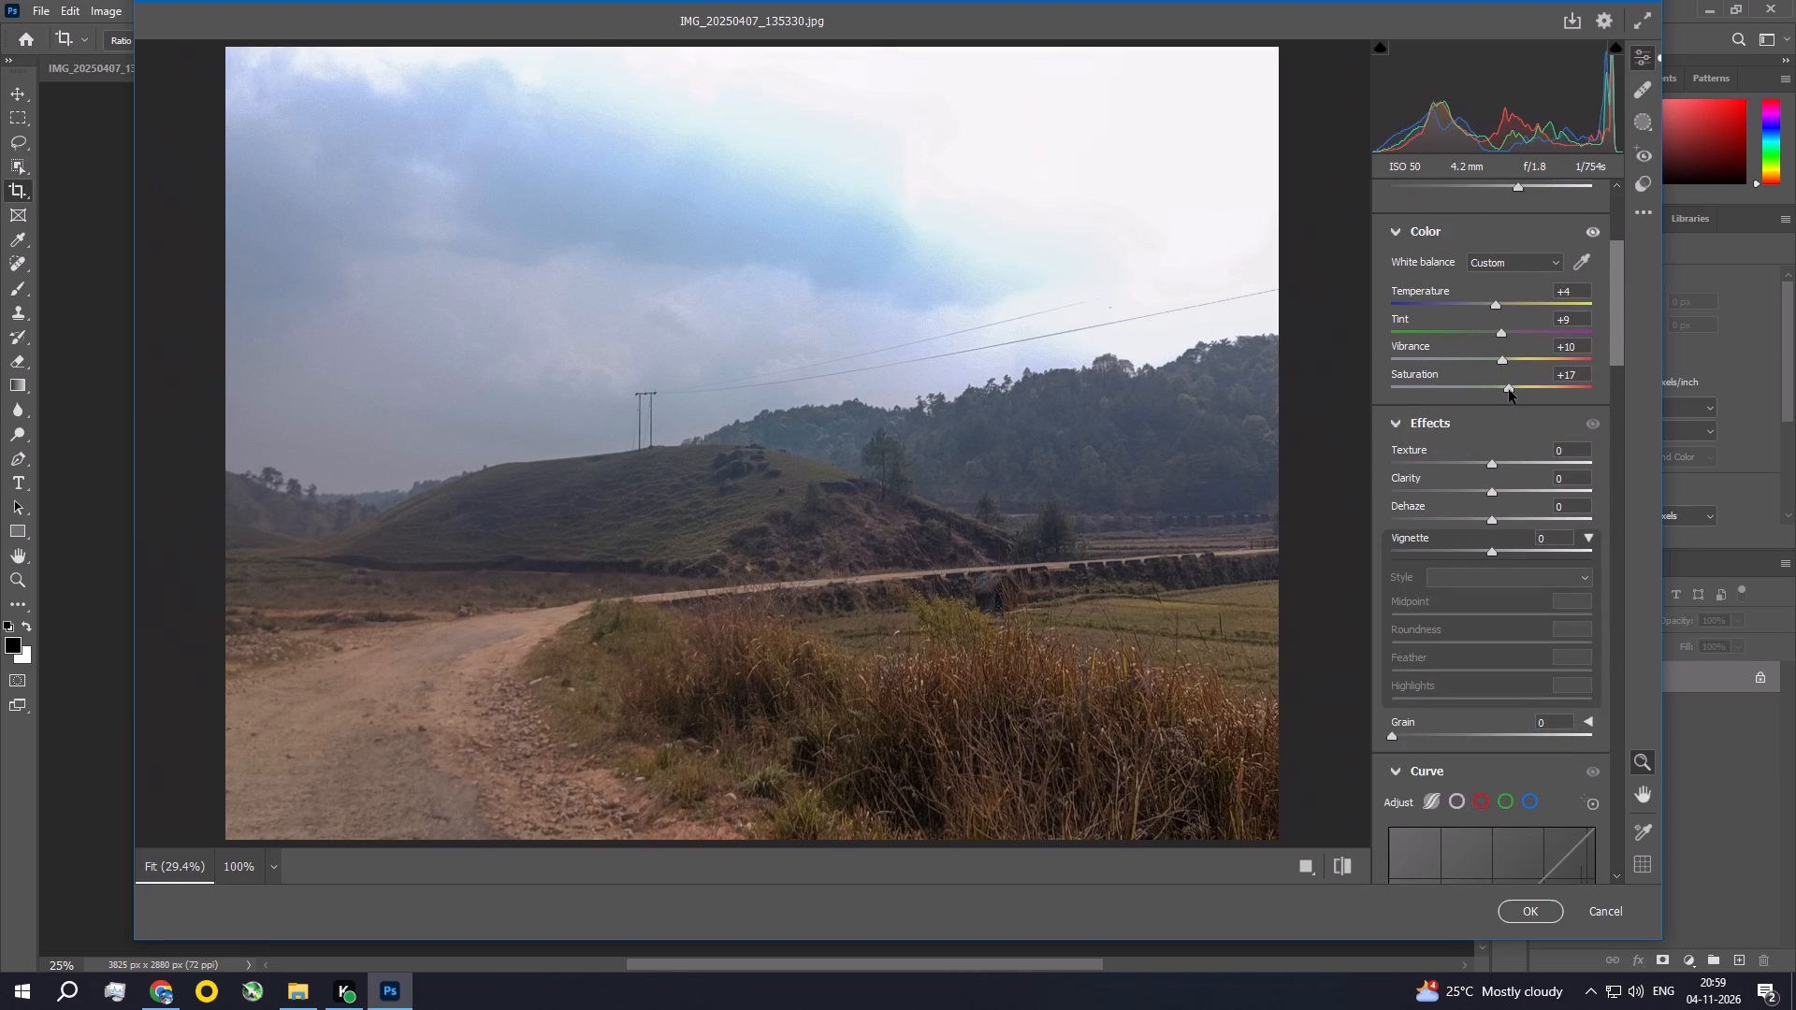
pyautogui.moveTo(1509, 390); pyautogui.dragTo(1500, 390)
pyautogui.rightClick(1509, 390)
# Lower the parametric tone curve's Highlights to -28 and Lights to -21.
pyautogui.moveTo(1616, 281); pyautogui.dragTo(1611, 323)
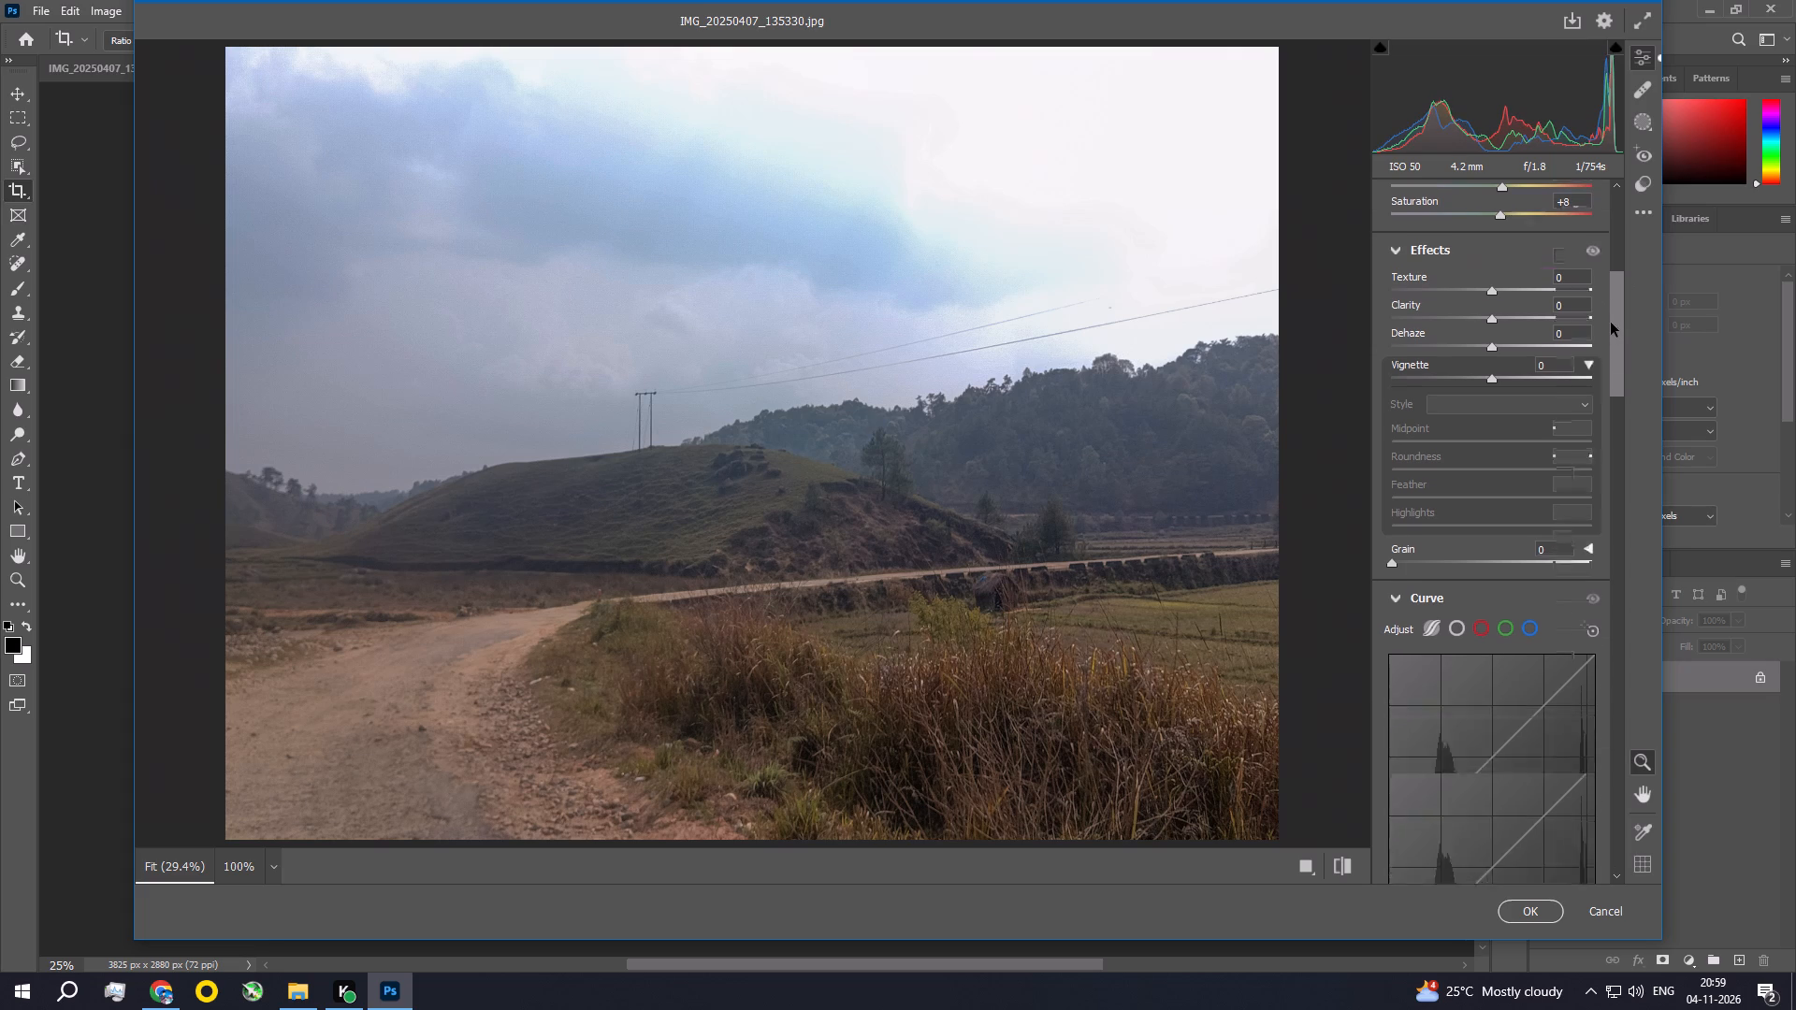
pyautogui.moveTo(1611, 323); pyautogui.dragTo(1609, 381)
pyautogui.click(1463, 530)
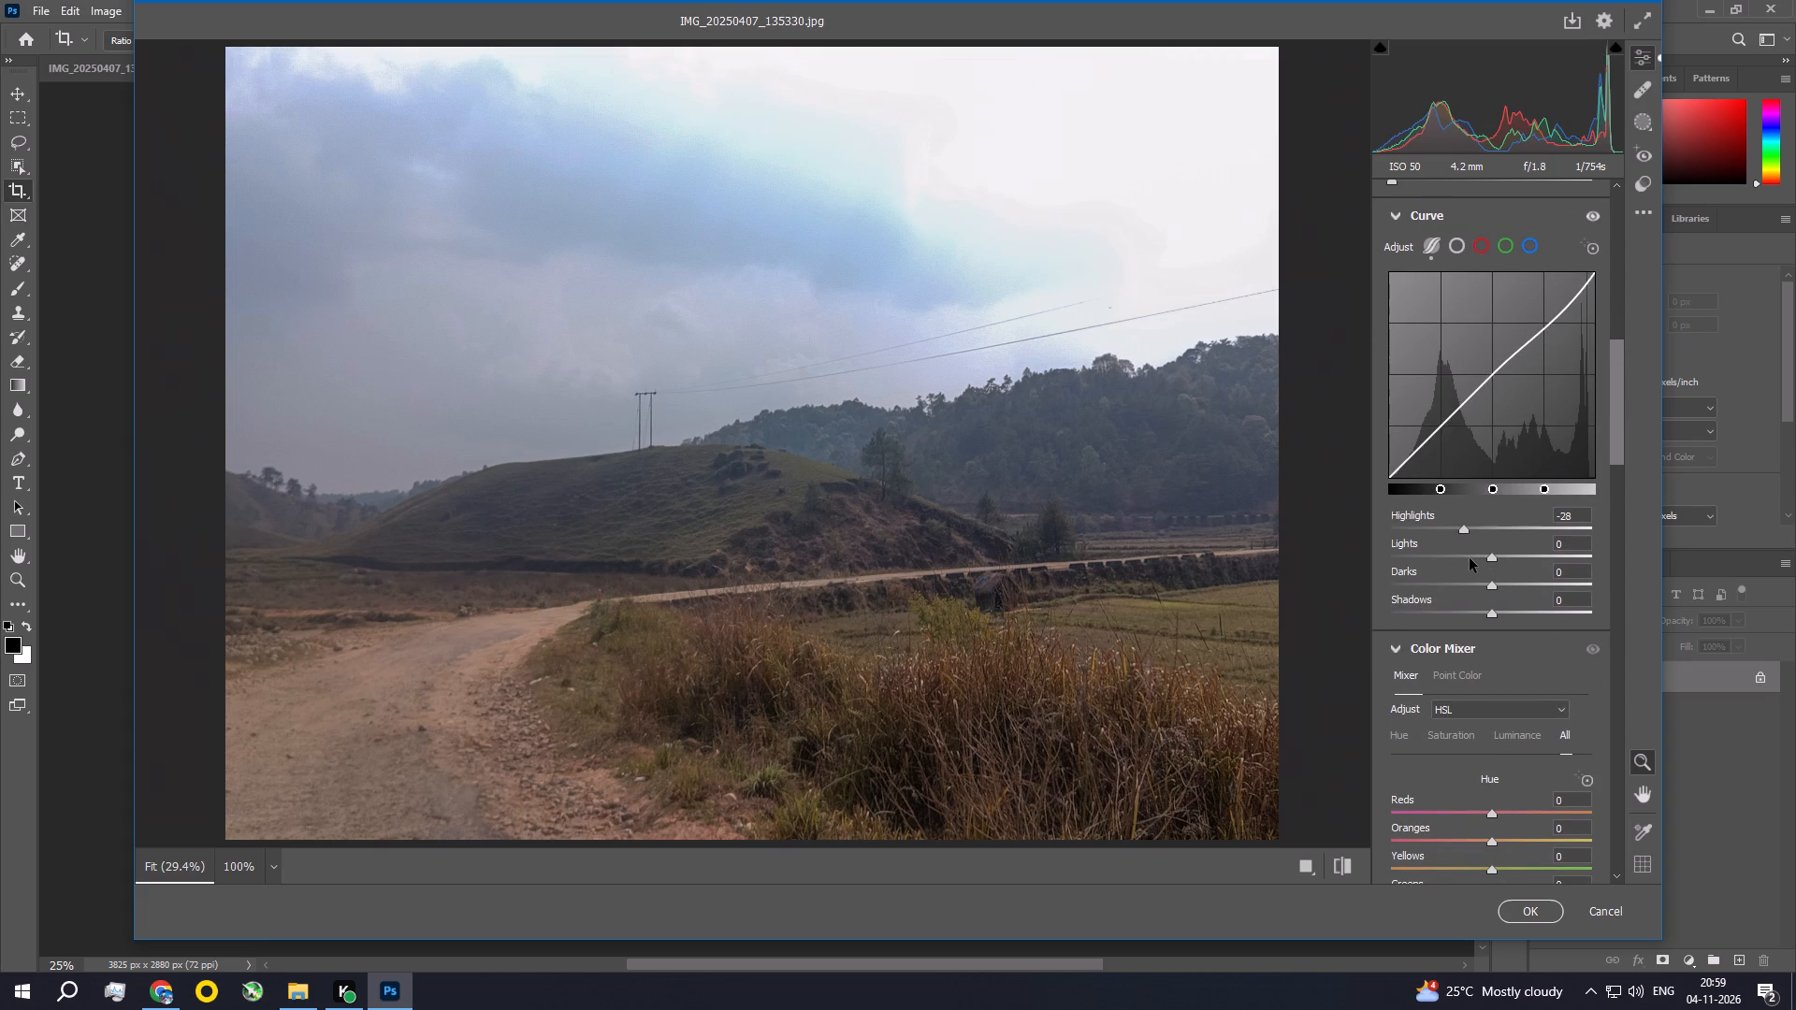
pyautogui.click(1470, 558)
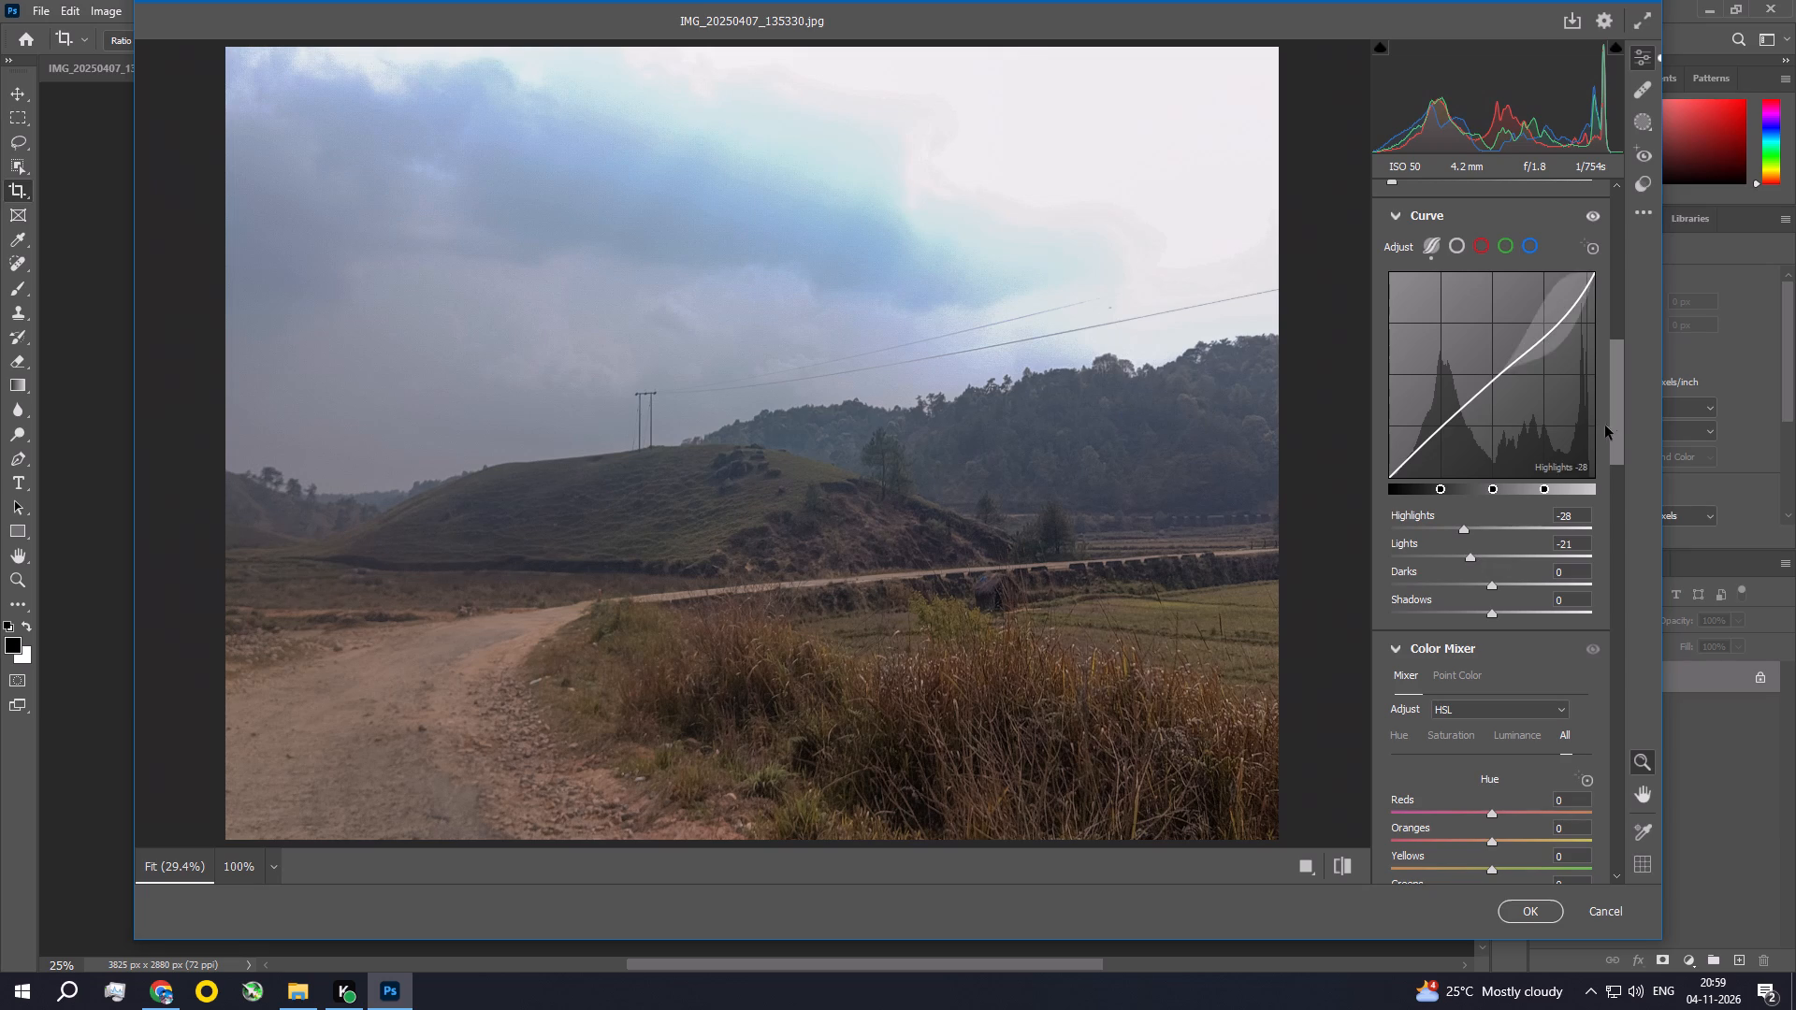
# Set Sharpening to 13 and both Noise Reduction and Color Noise Reduction to 10, and apply the Camera Raw Filter.
pyautogui.moveTo(1615, 421); pyautogui.dragTo(1626, 674)
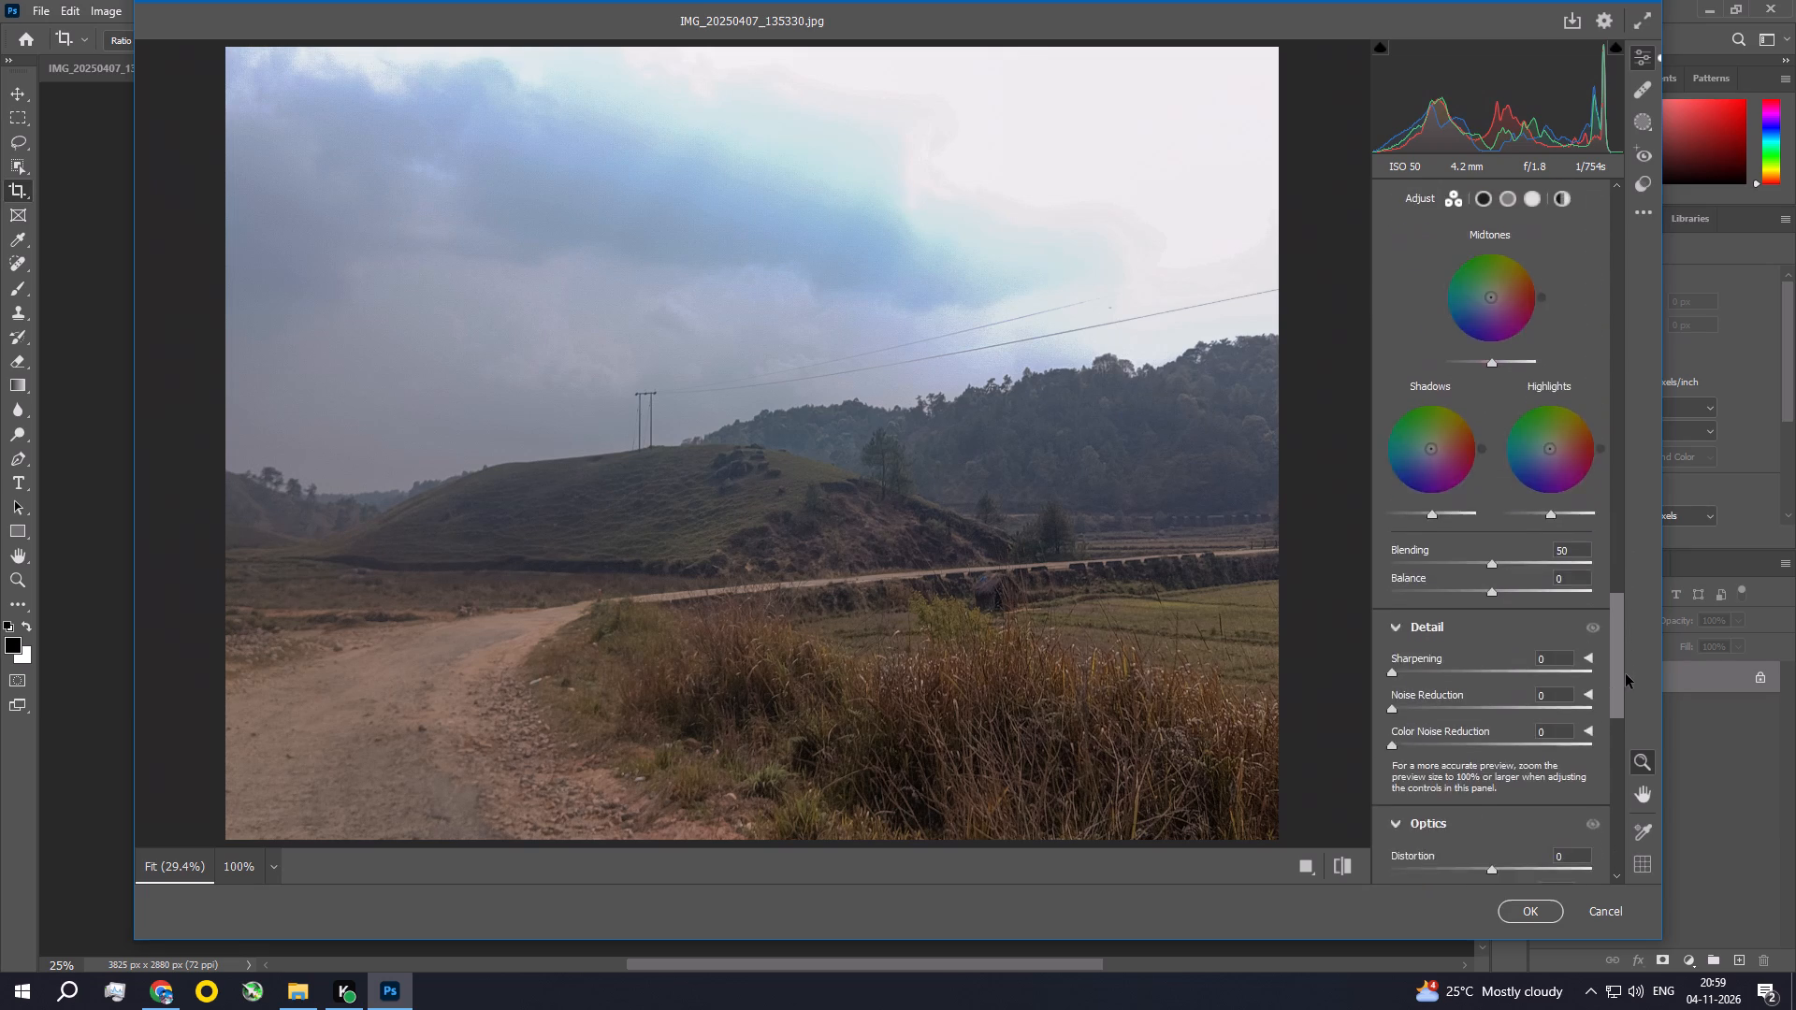
pyautogui.moveTo(1626, 674); pyautogui.dragTo(1613, 794)
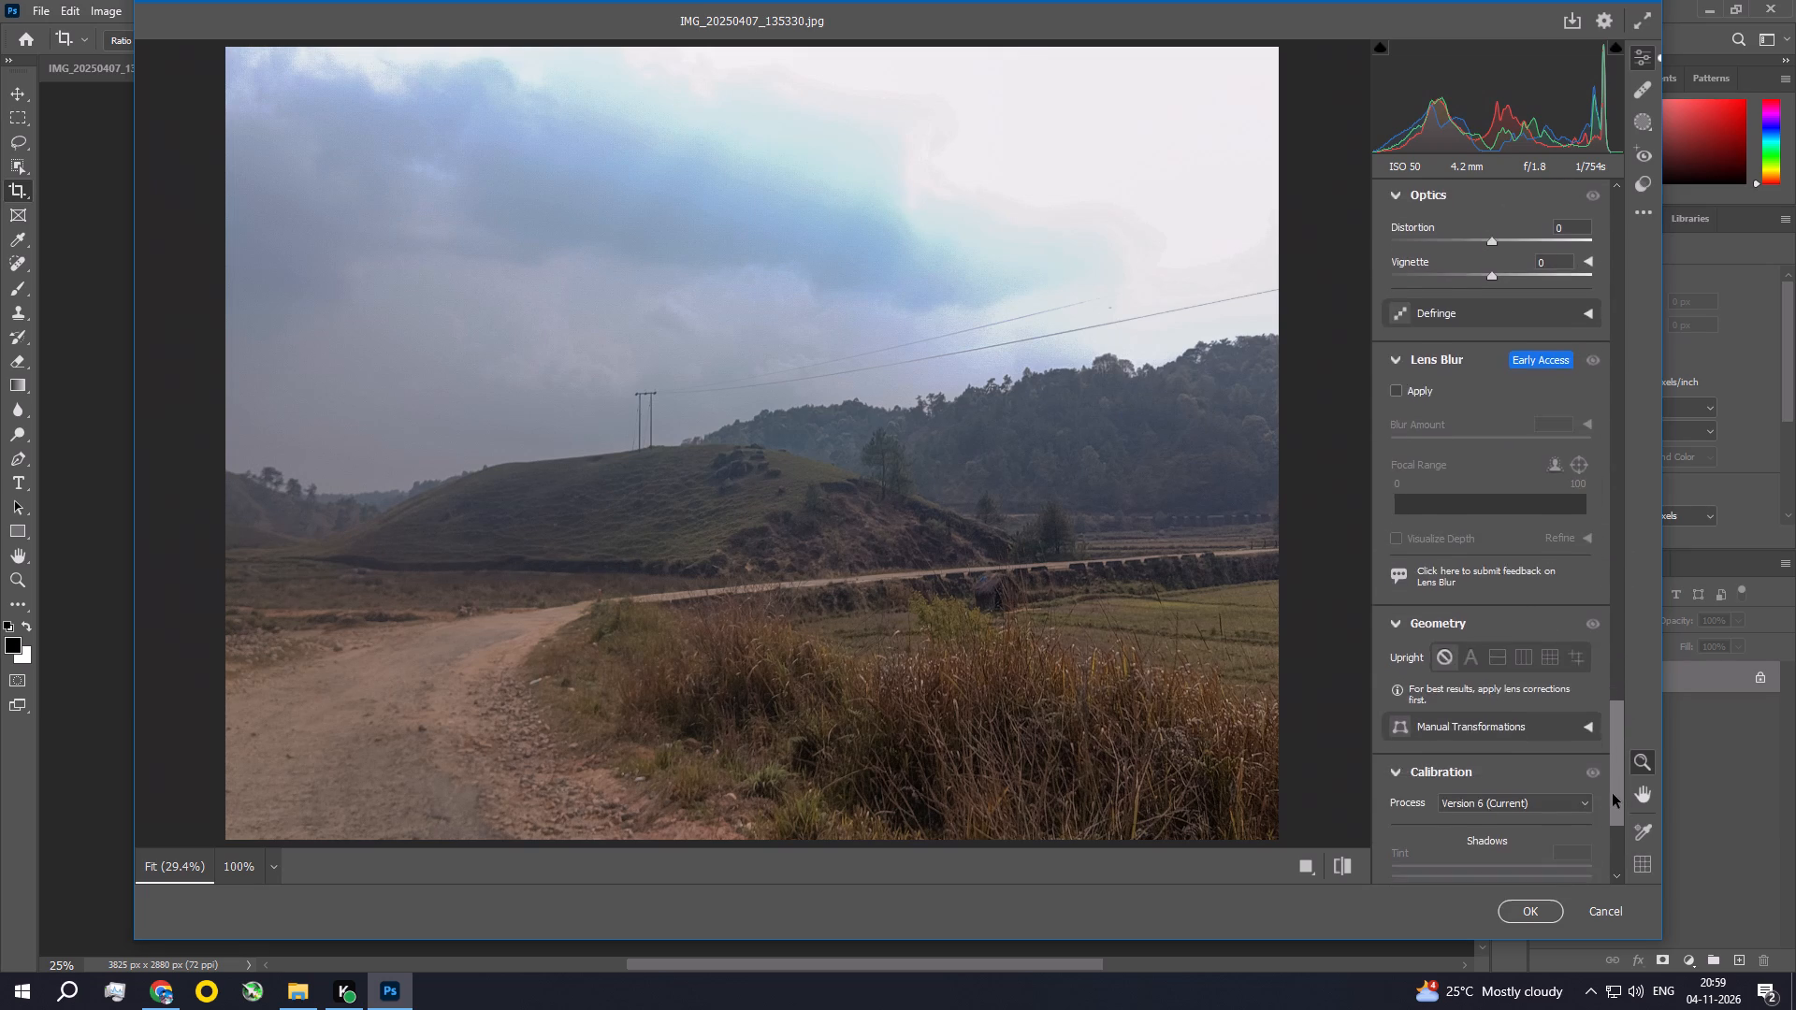
pyautogui.moveTo(1613, 794); pyautogui.dragTo(1614, 739)
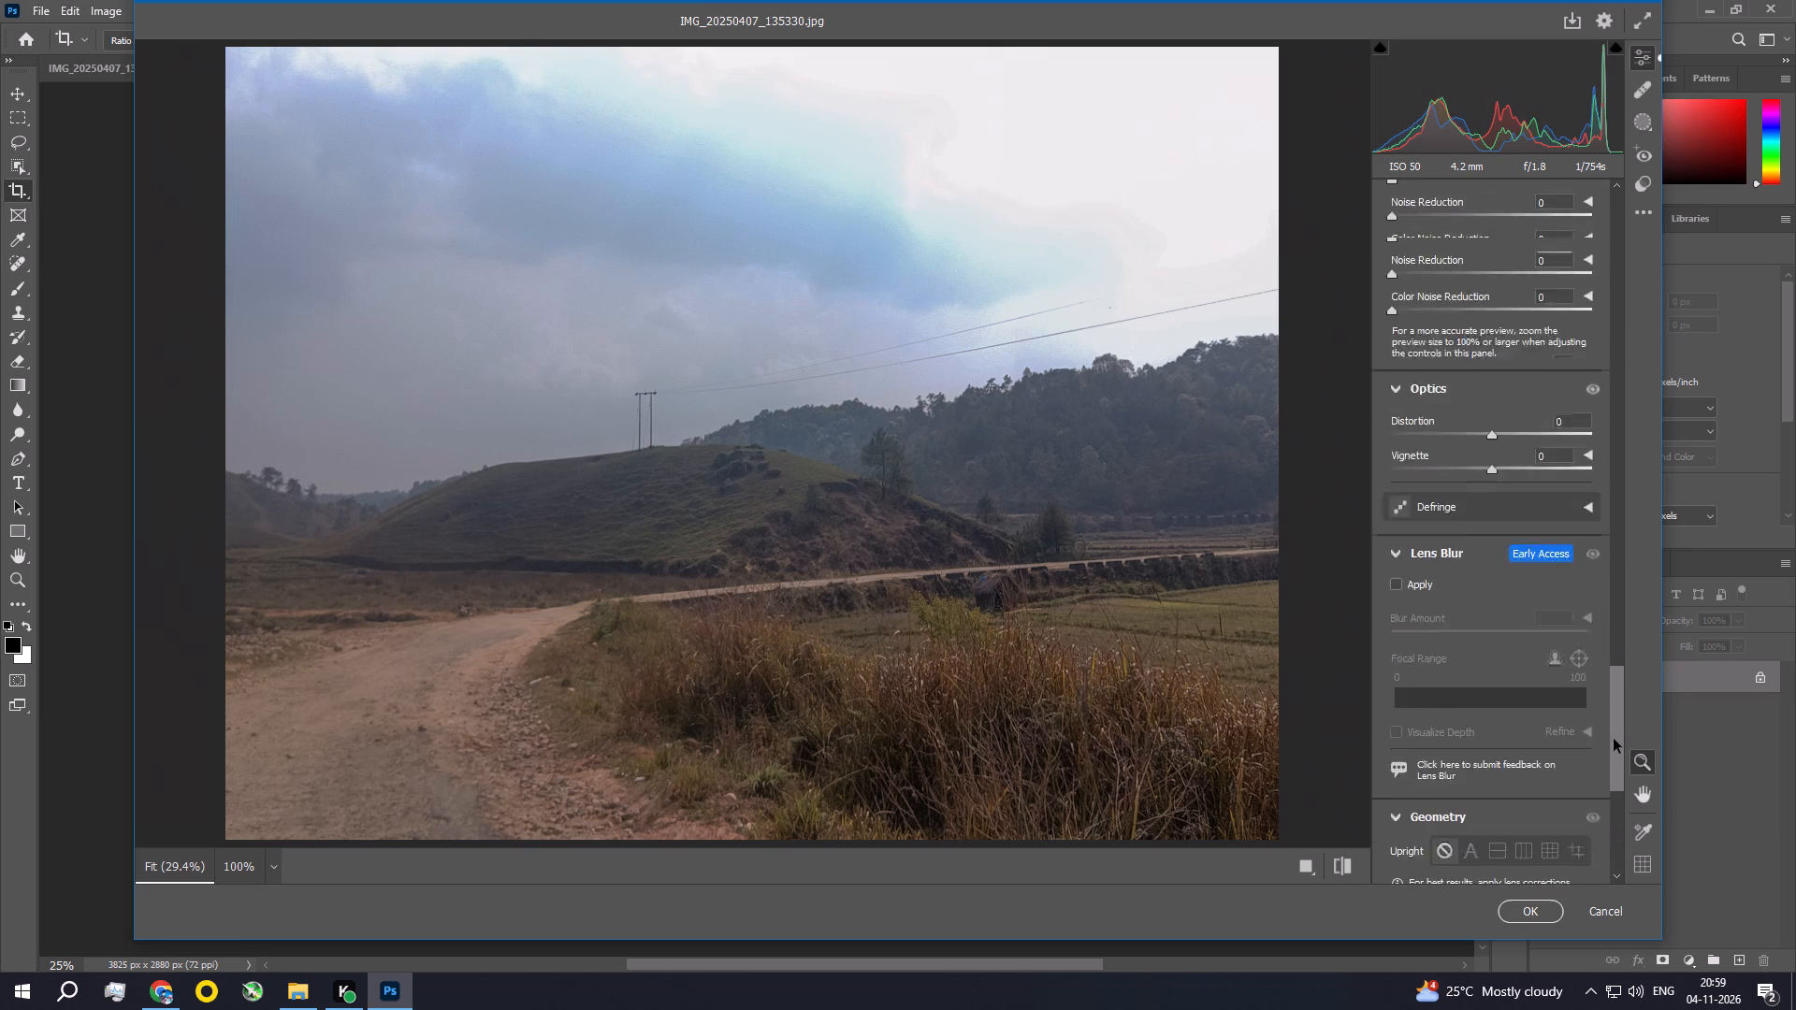
pyautogui.moveTo(1614, 739); pyautogui.dragTo(1624, 701)
pyautogui.click(1408, 493)
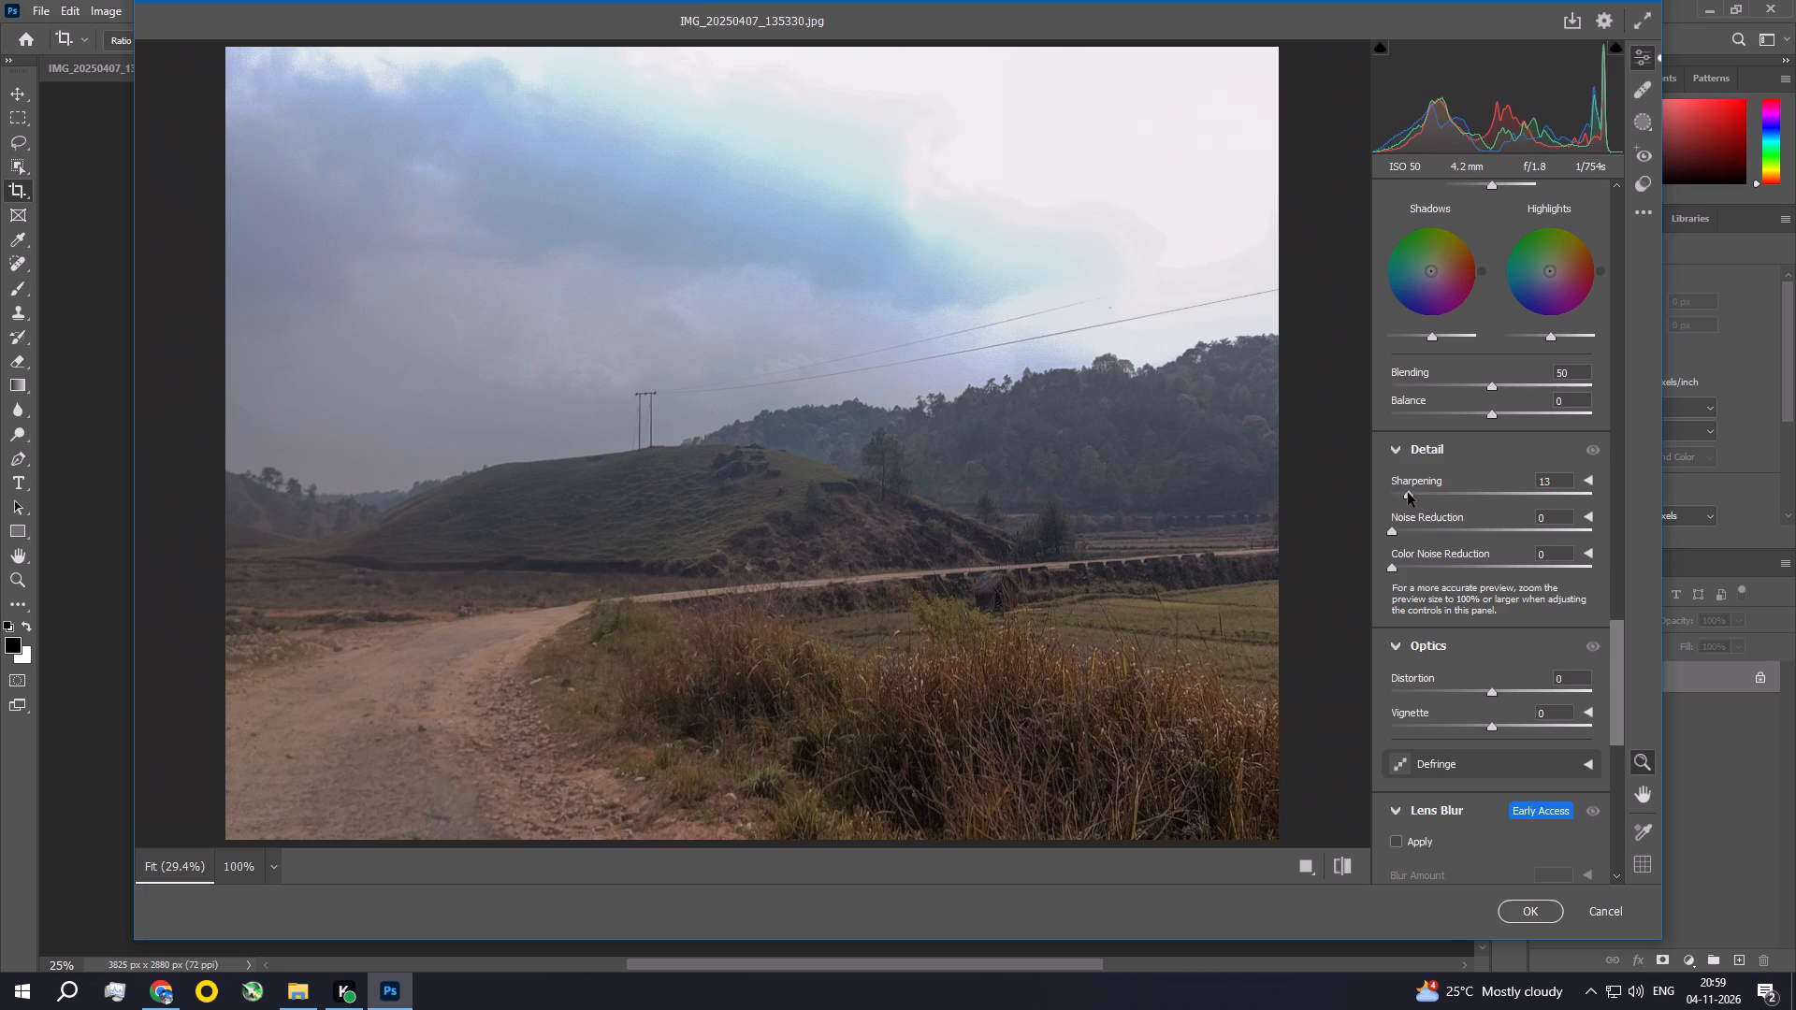
pyautogui.click(1411, 531)
pyautogui.click(1410, 568)
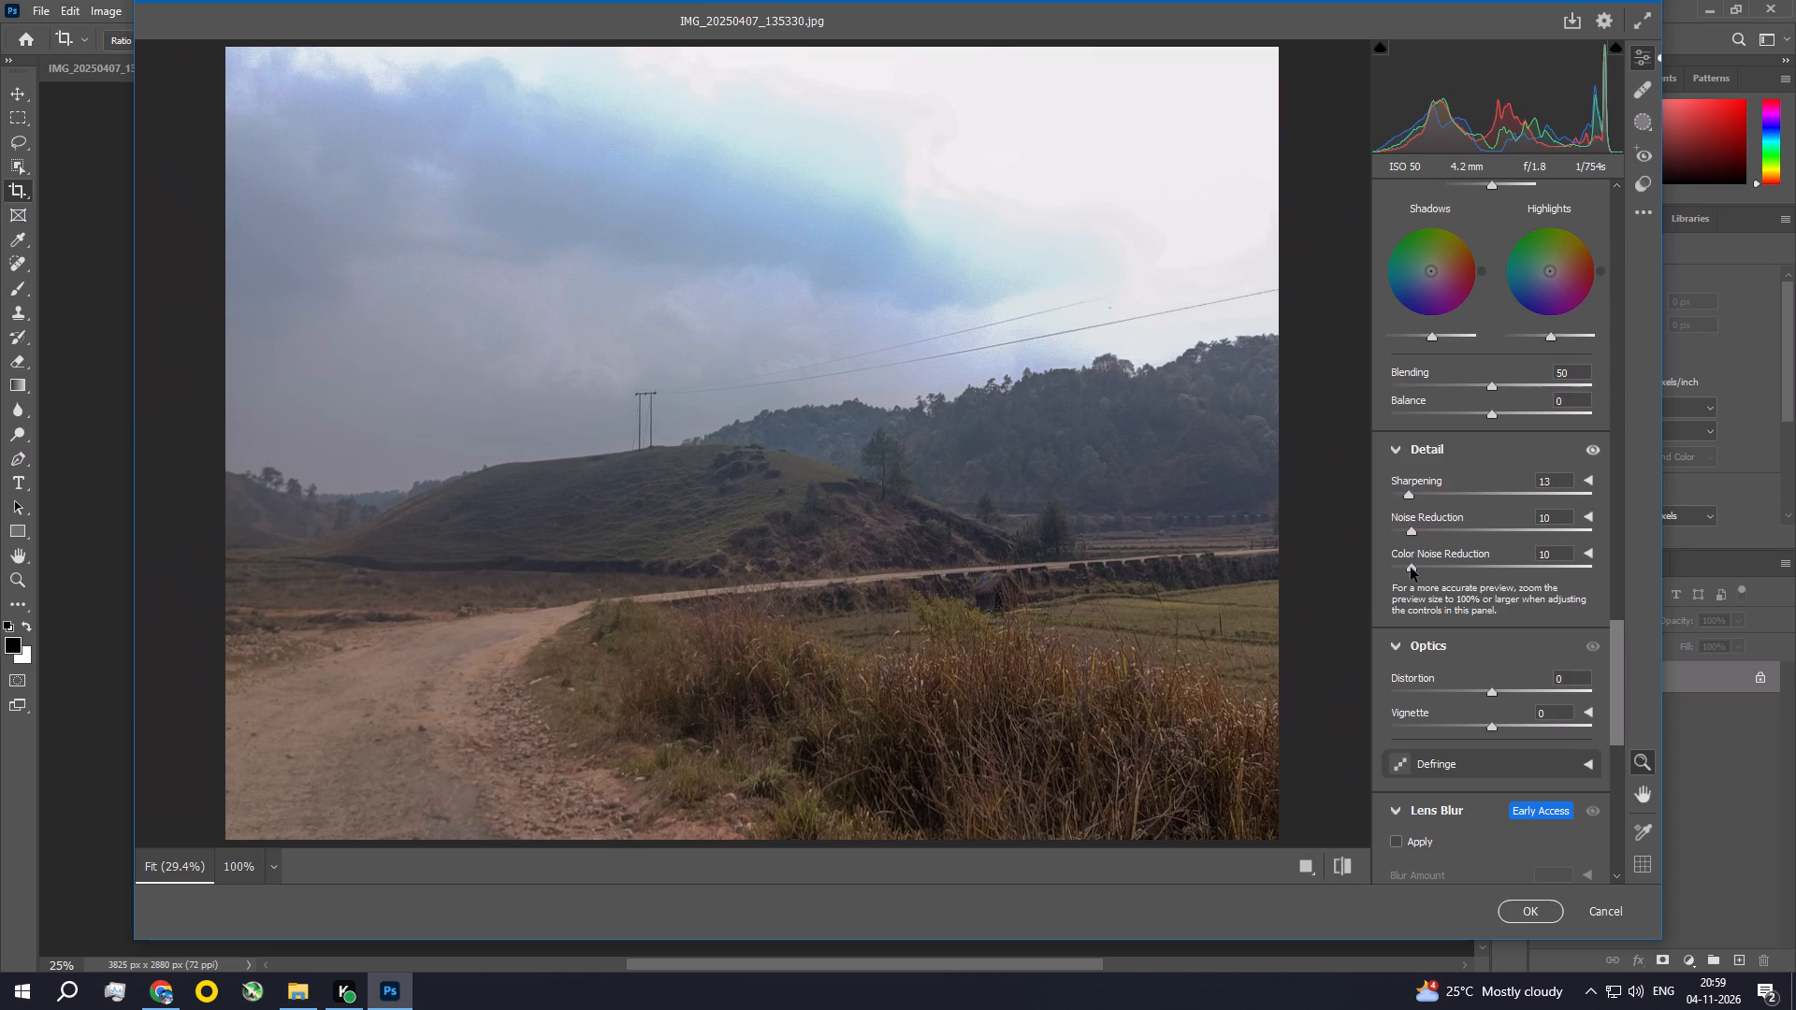
pyautogui.click(1518, 919)
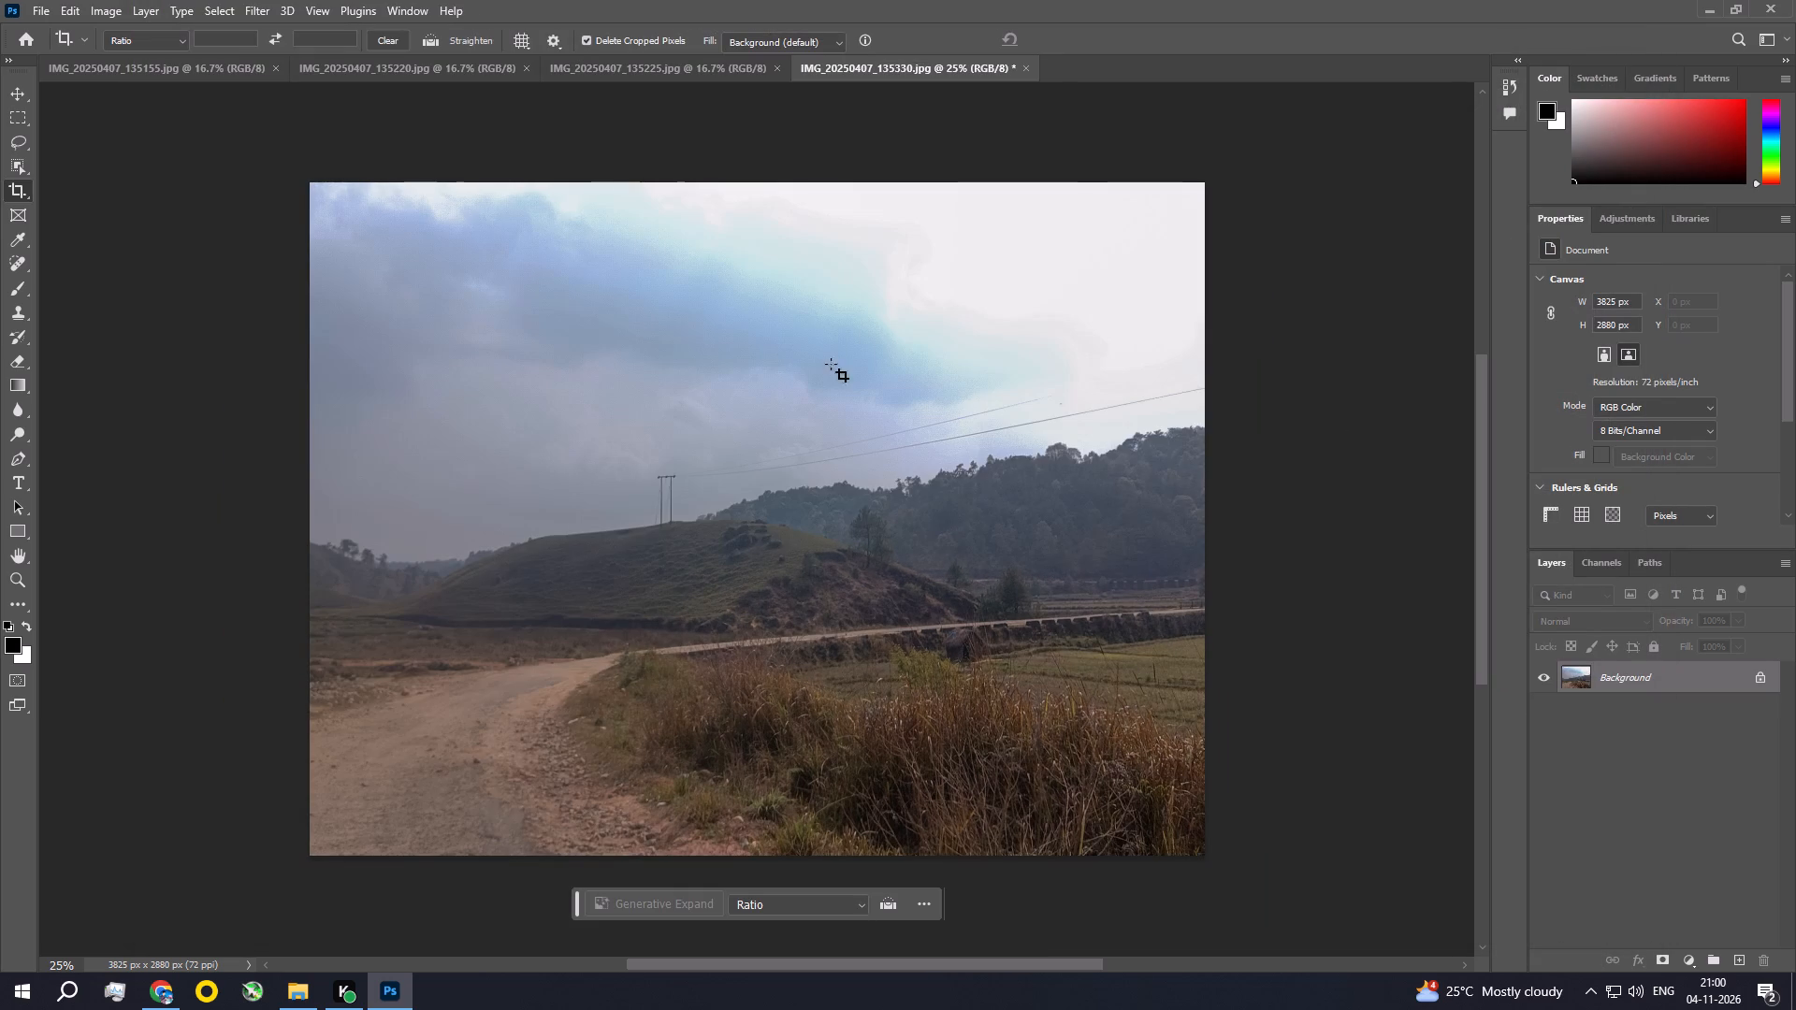
# Replace the sky with the grey storm-cloud sky at Brightness 0 and a slightly warmer Temperature, output to New Layers.
pyautogui.click(113, 8)
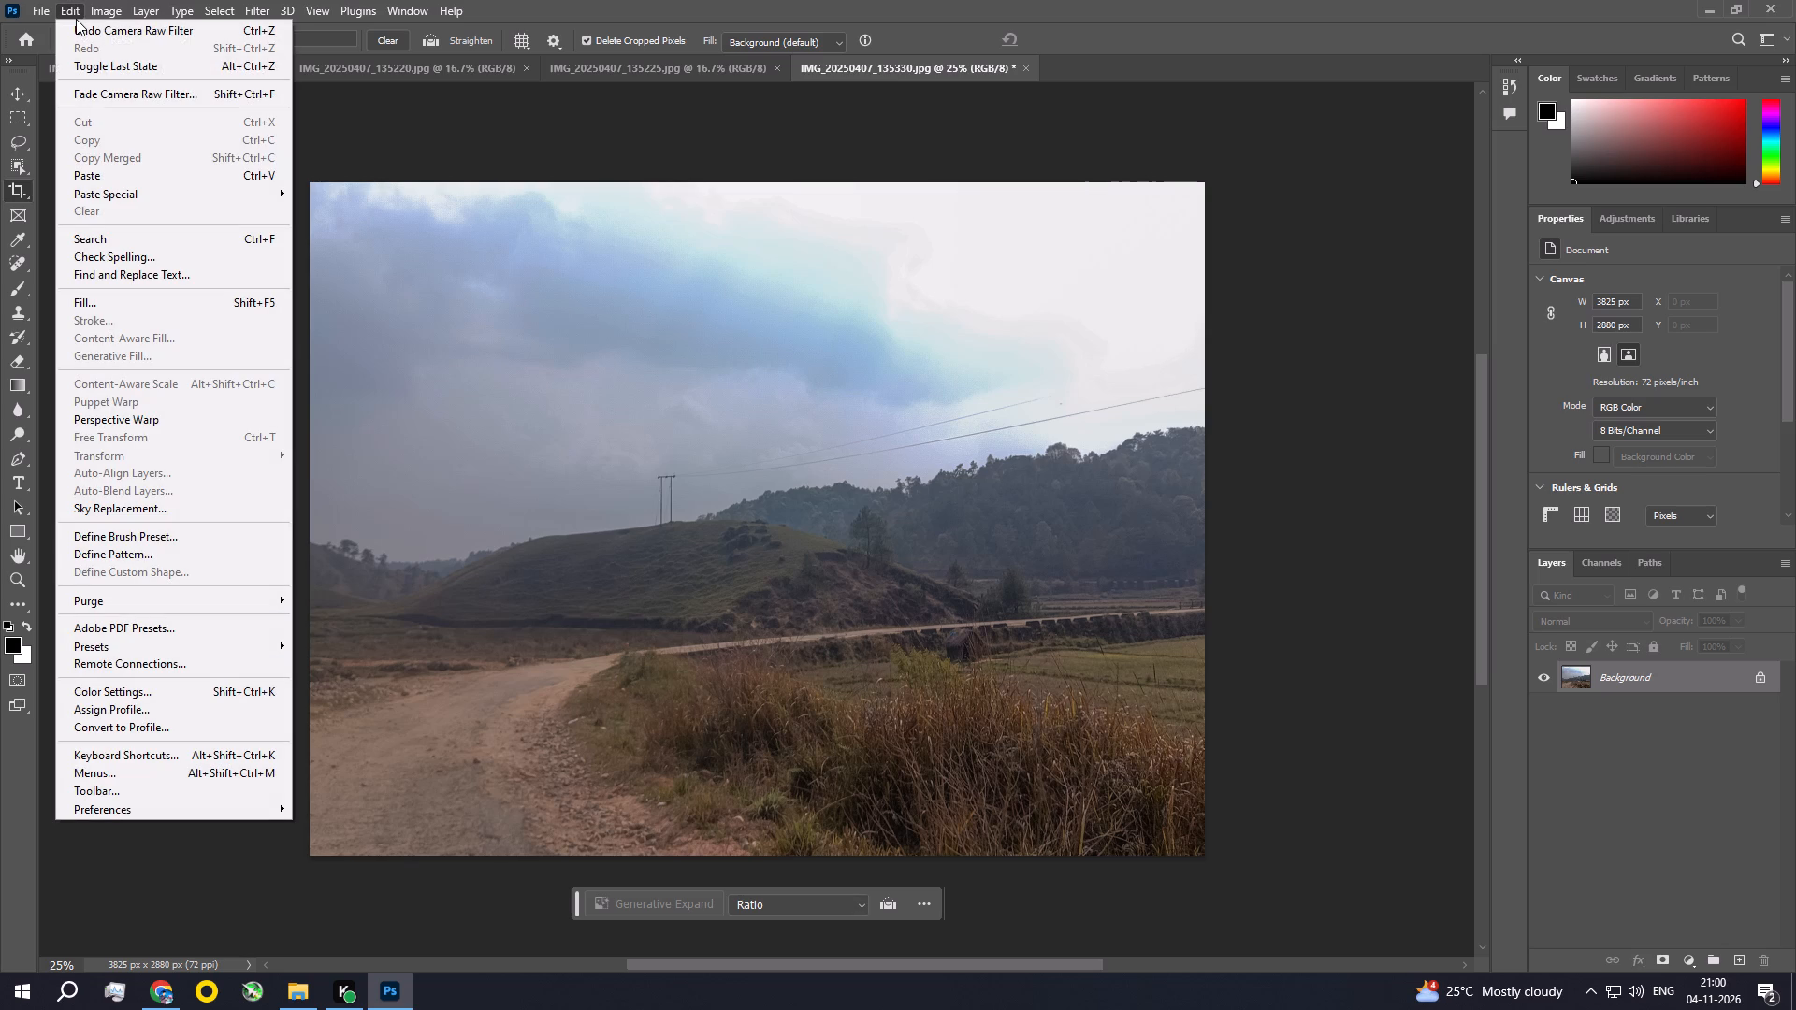
pyautogui.click(107, 510)
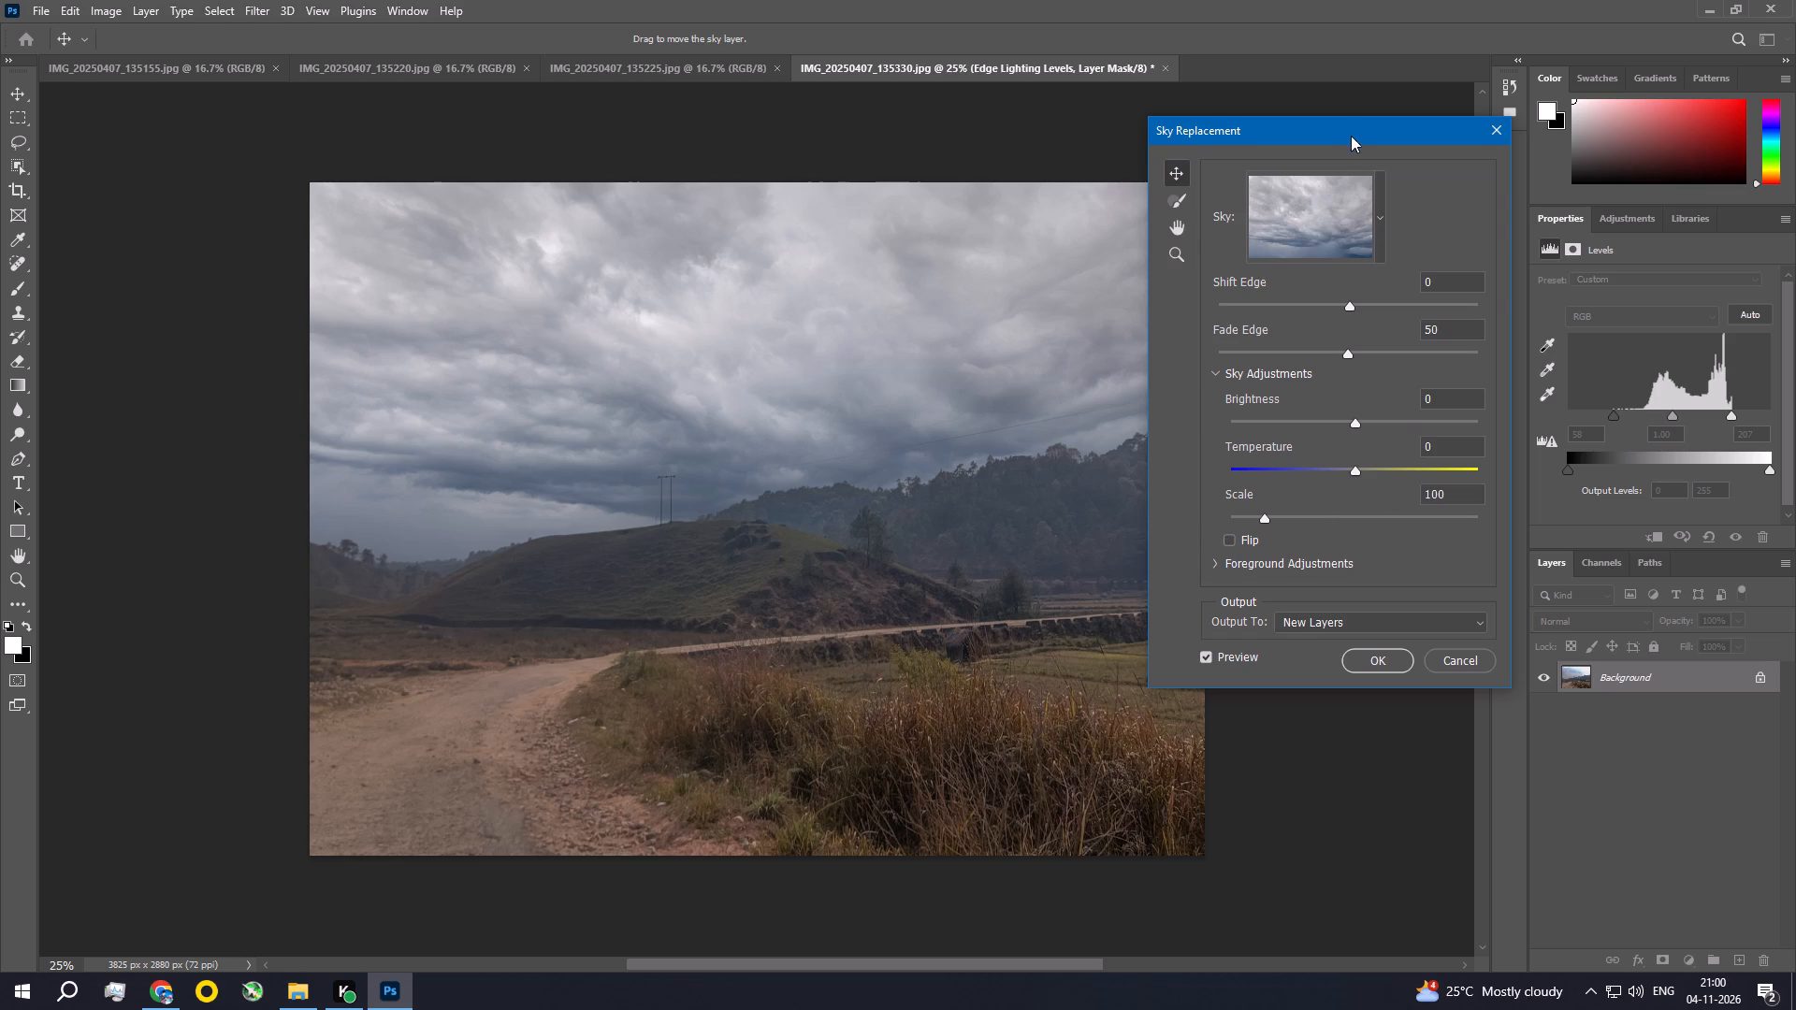
pyautogui.moveTo(1343, 124); pyautogui.dragTo(1494, 114)
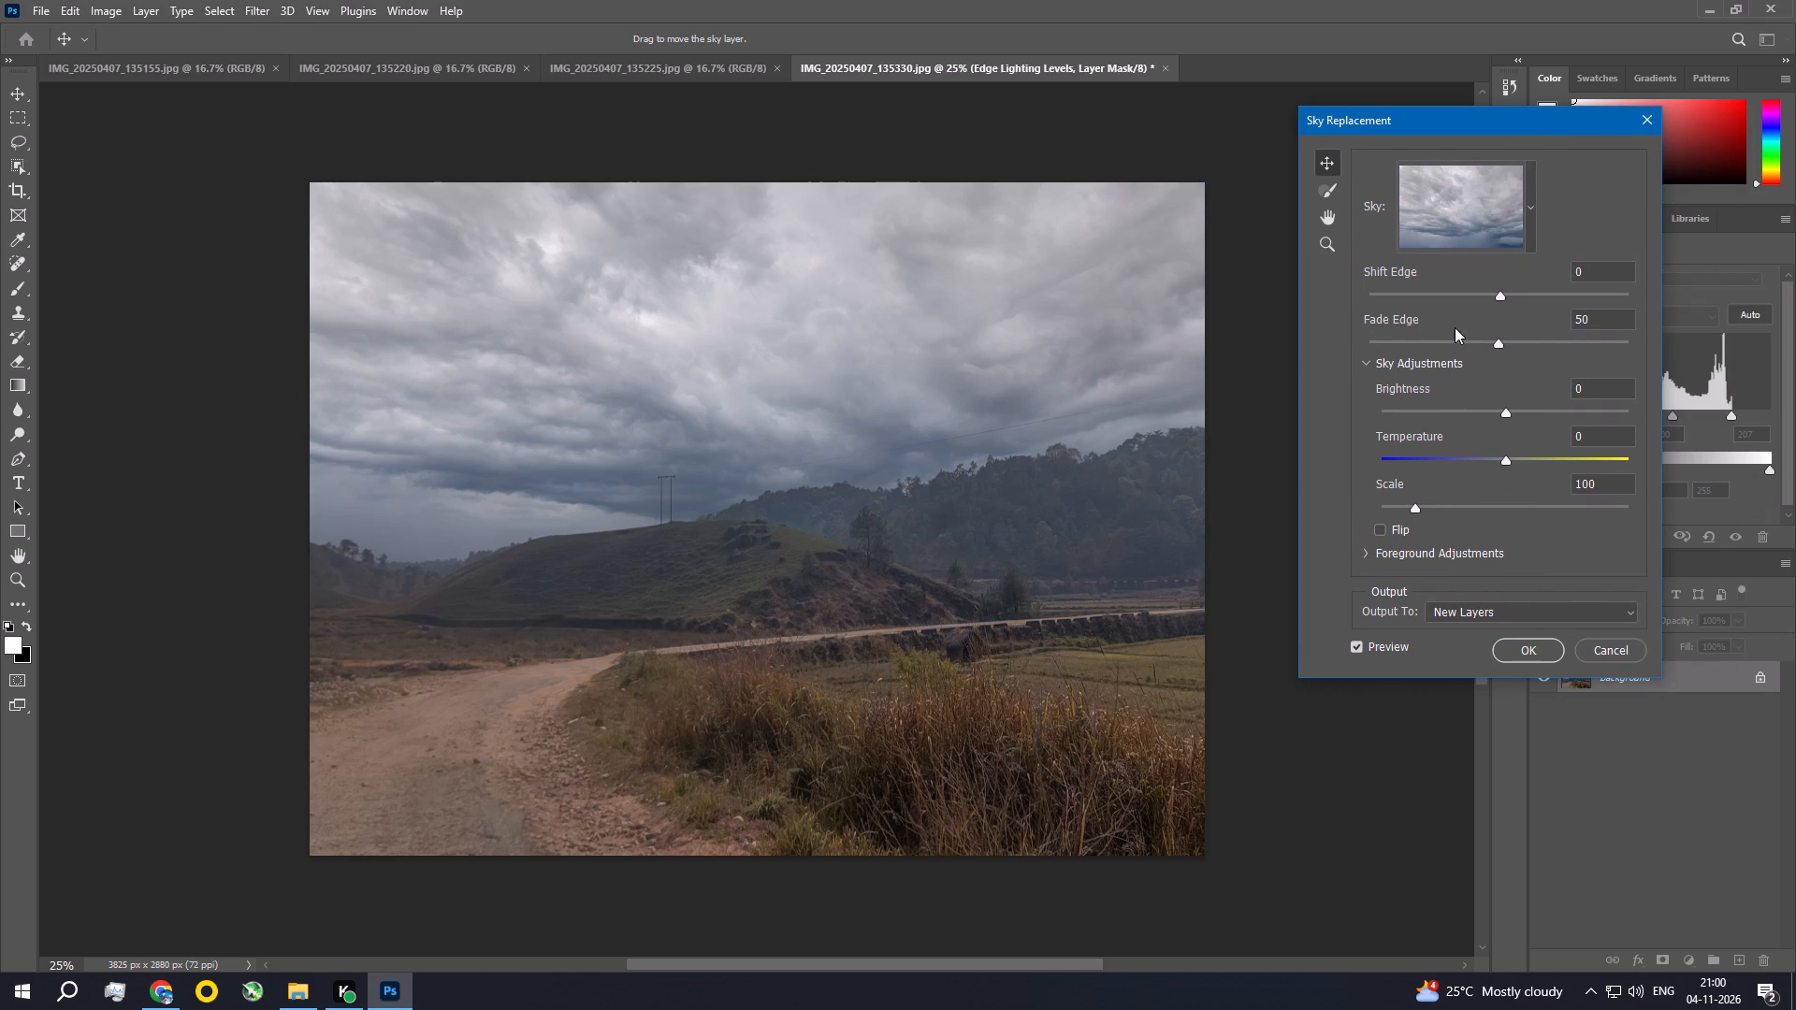
pyautogui.moveTo(1506, 406); pyautogui.dragTo(1537, 425)
pyautogui.moveTo(1503, 409); pyautogui.dragTo(1521, 412)
pyautogui.moveTo(1521, 412); pyautogui.dragTo(1481, 404)
pyautogui.moveTo(1481, 404); pyautogui.dragTo(1505, 417)
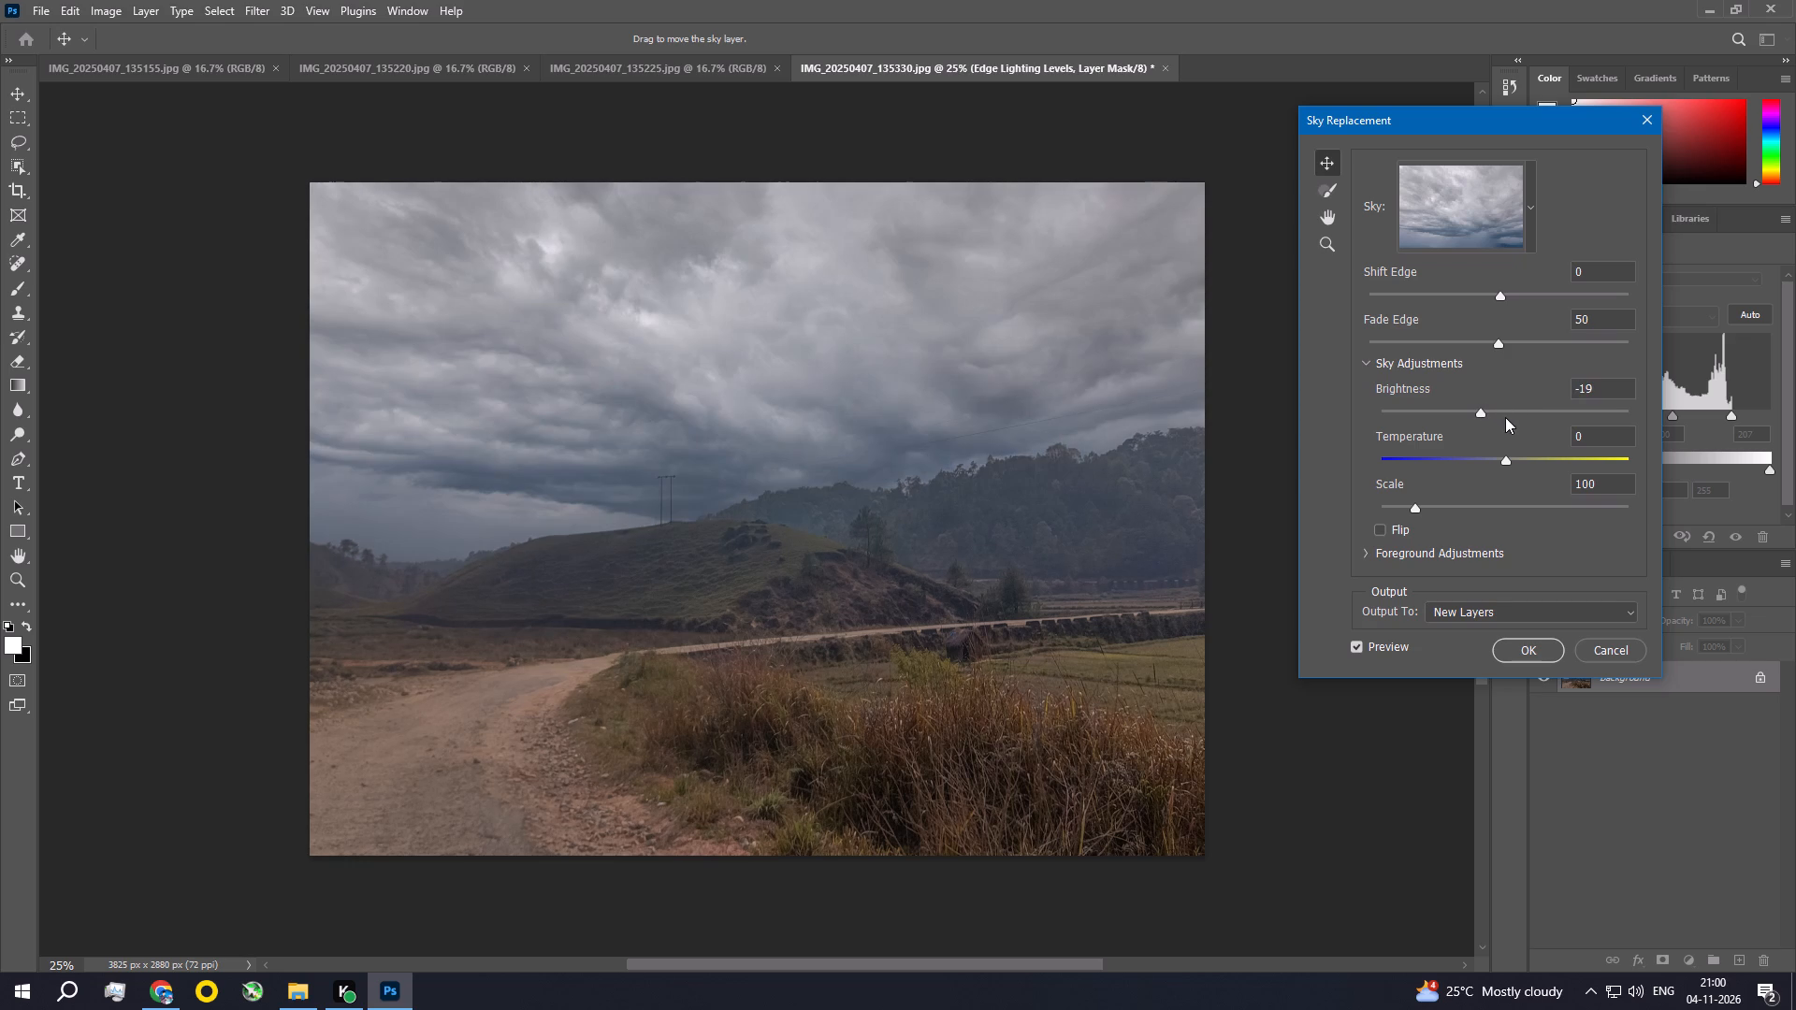
pyautogui.moveTo(1496, 412); pyautogui.dragTo(1504, 411)
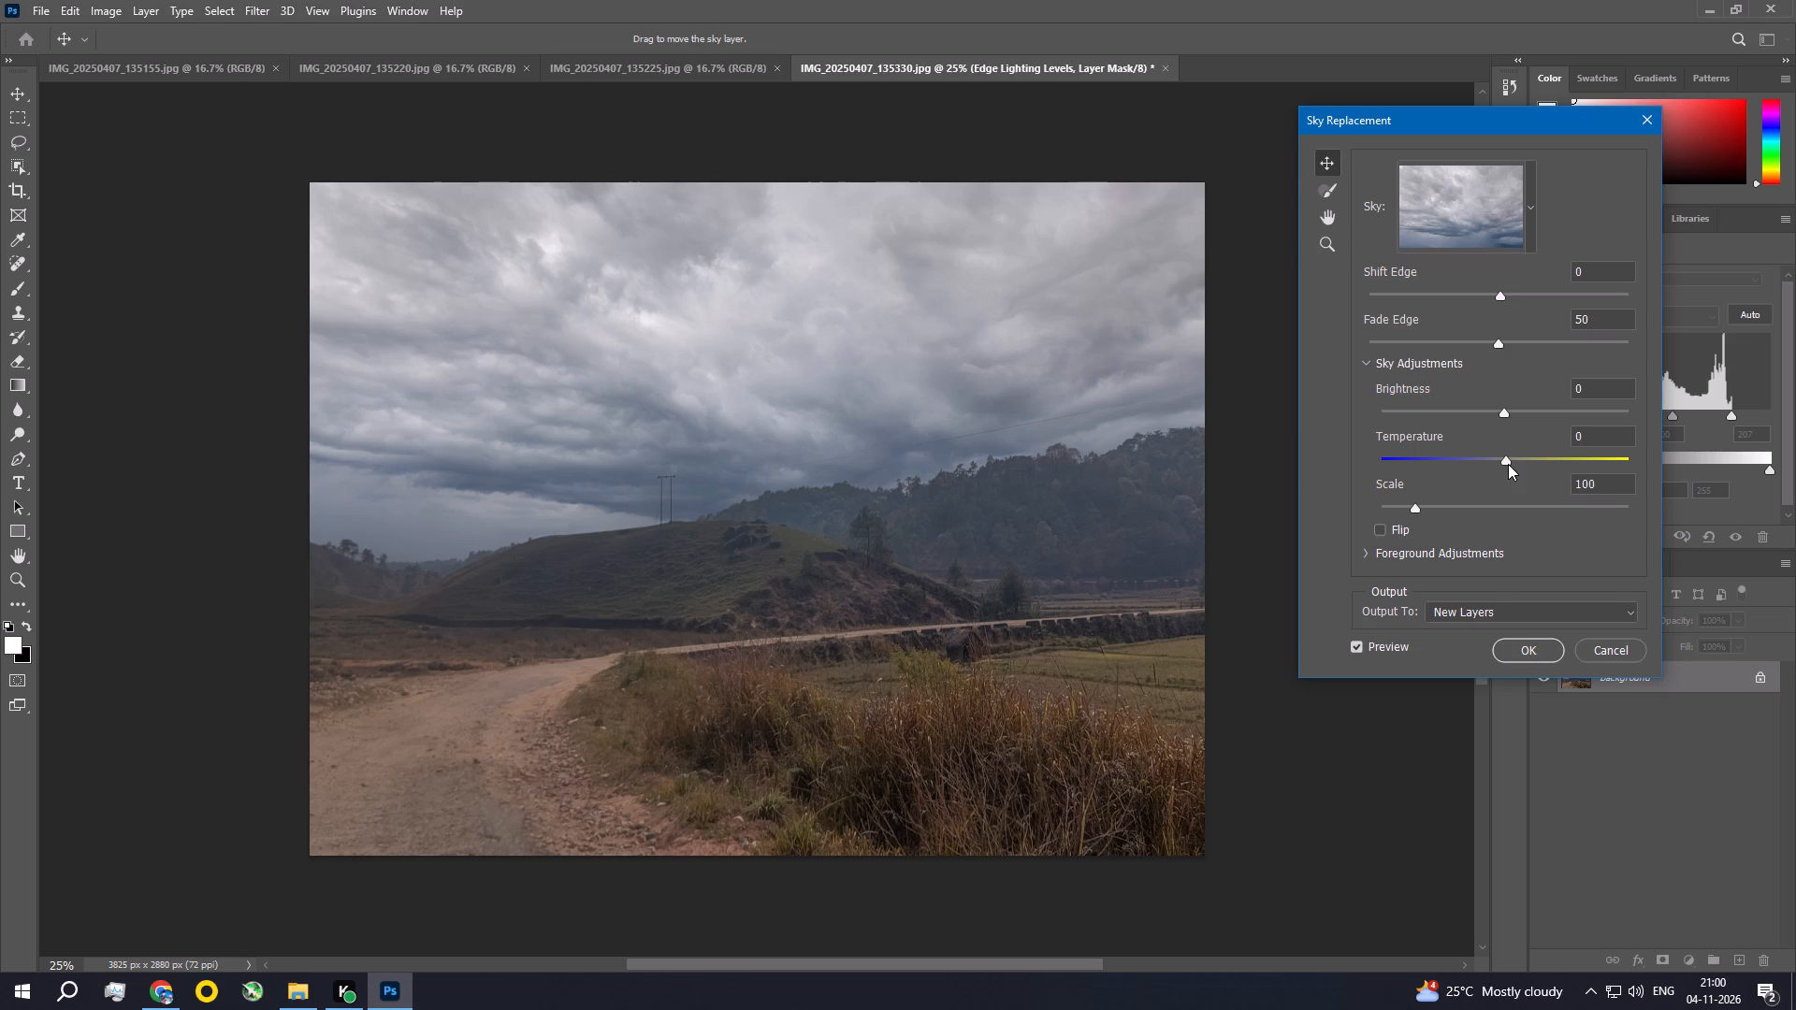
pyautogui.moveTo(1511, 456); pyautogui.dragTo(1546, 462)
pyautogui.moveTo(1546, 462); pyautogui.dragTo(1523, 451)
pyautogui.click(1534, 651)
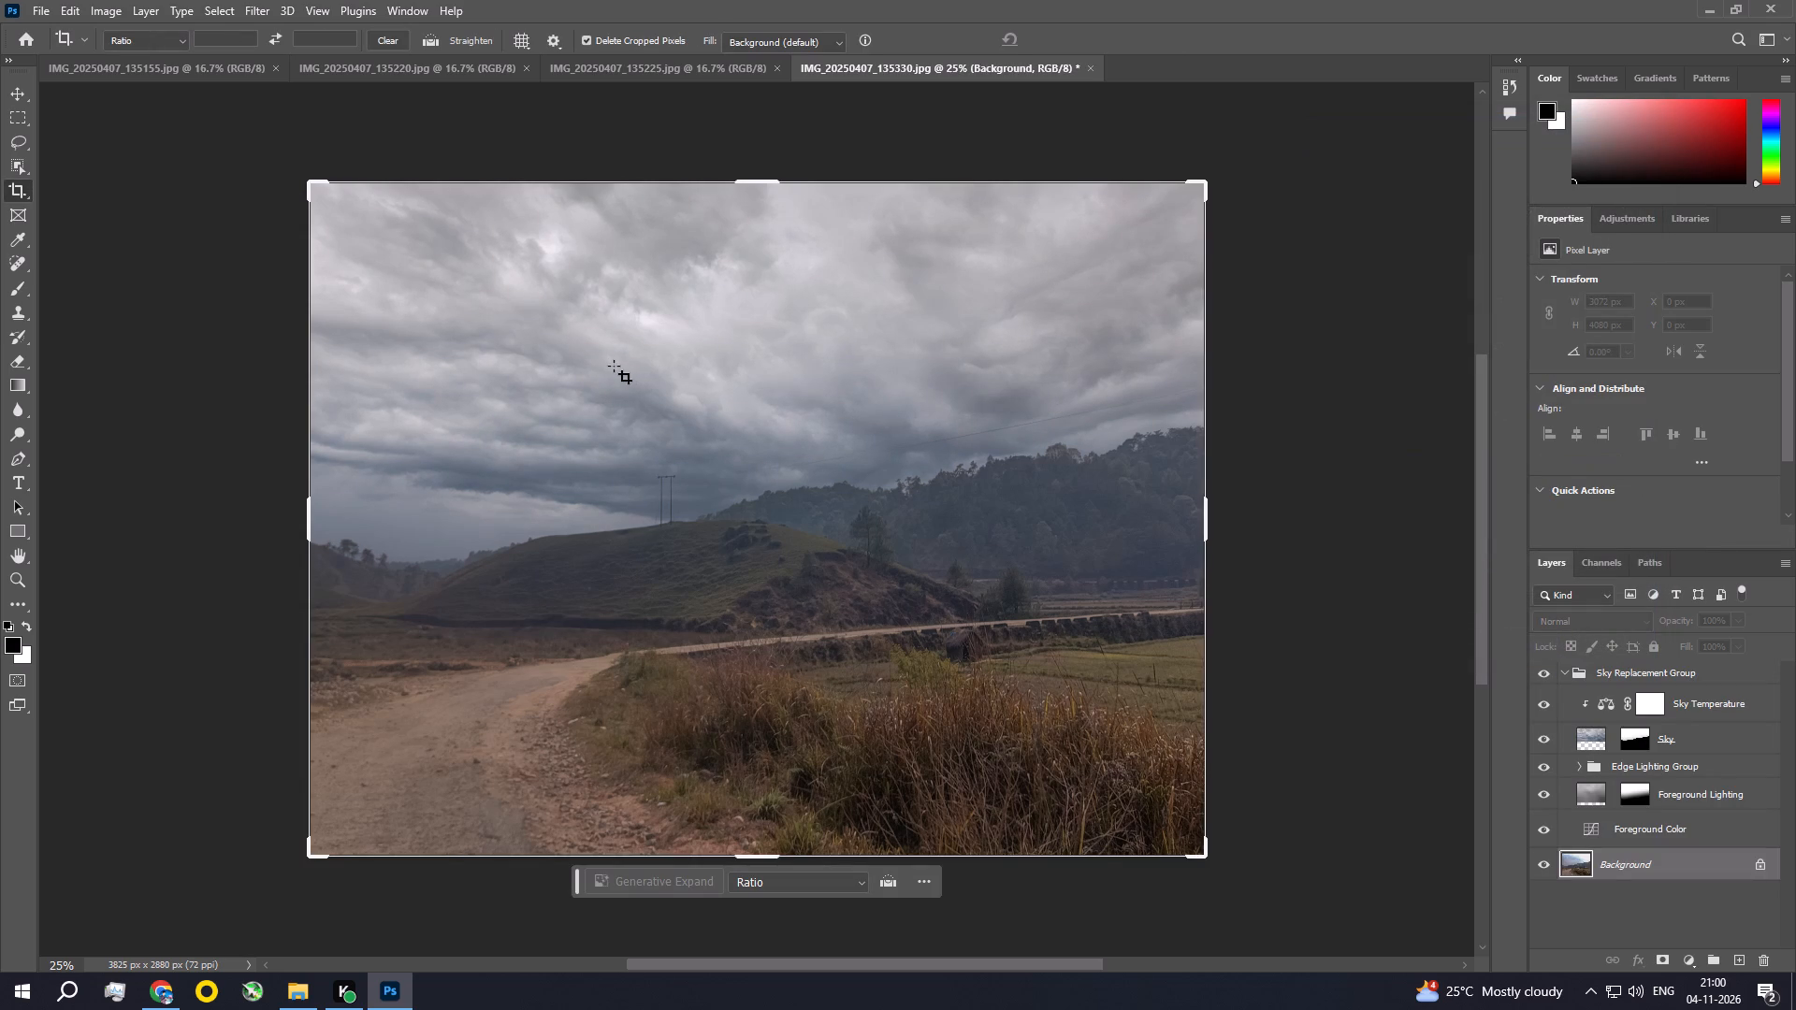
# Flatten the sky replacement layers into a single Background layer.
pyautogui.click(14, 97)
pyautogui.click(146, 10)
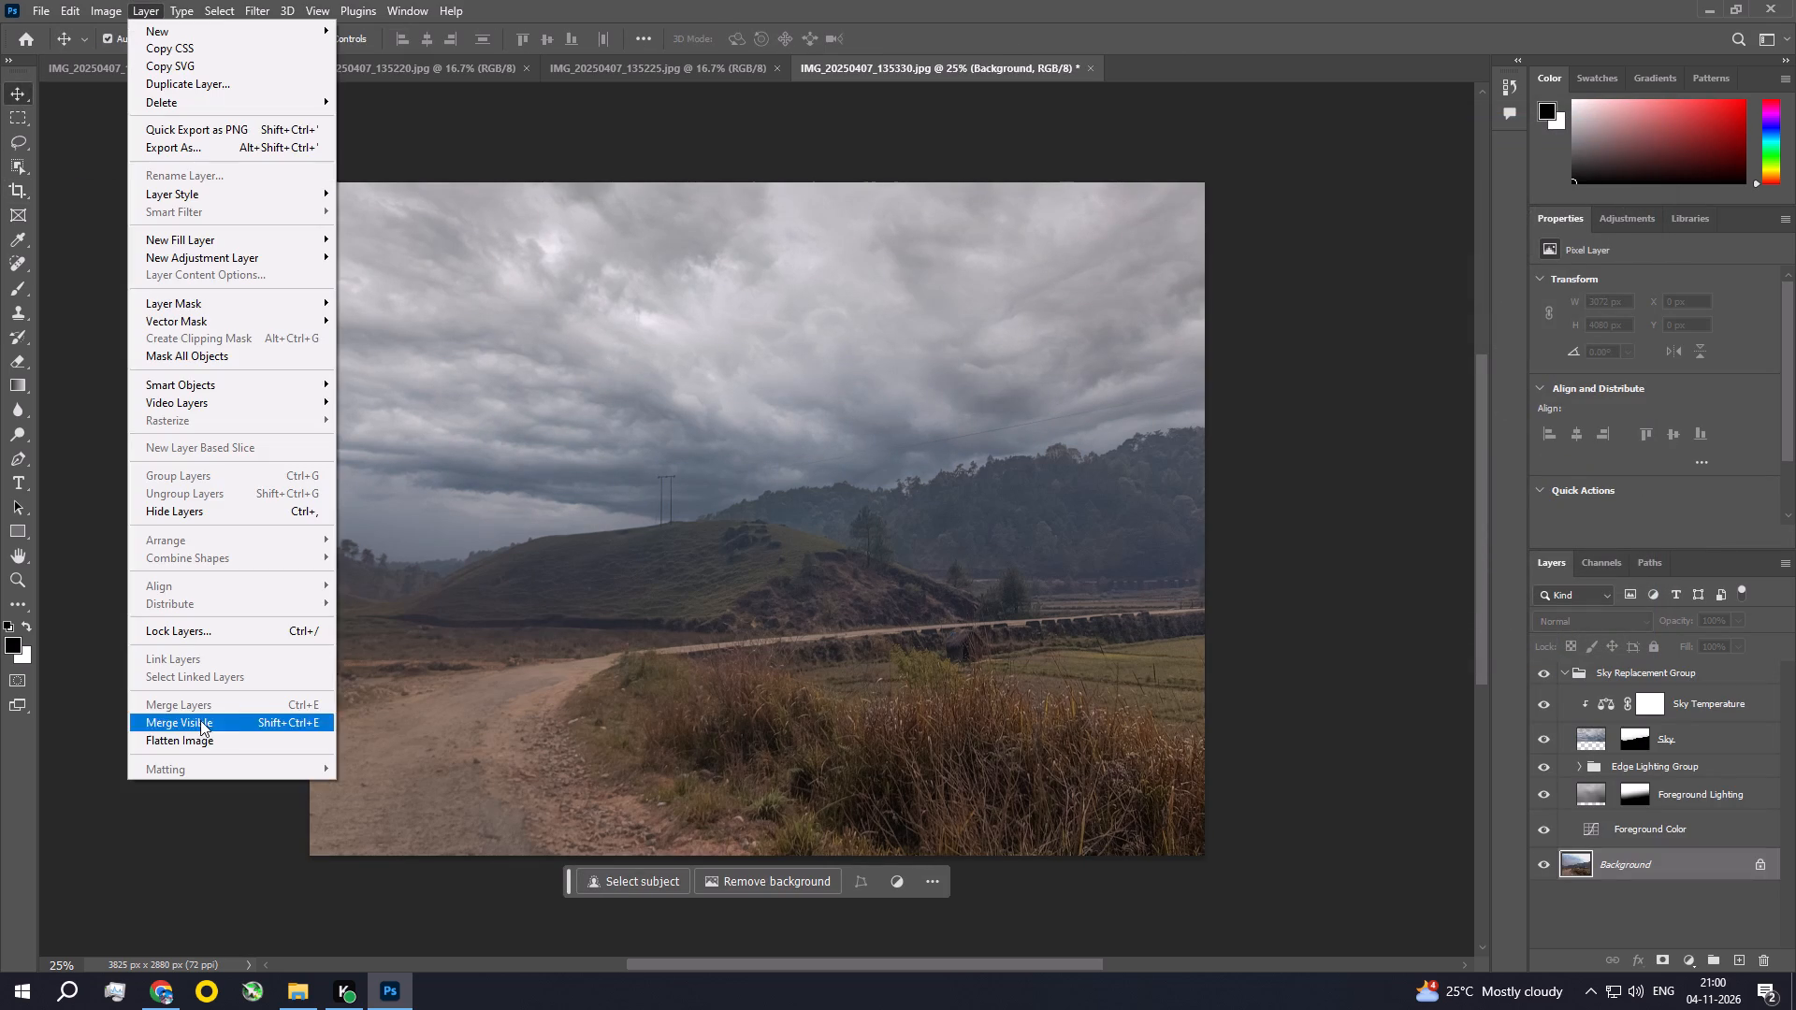
pyautogui.click(201, 736)
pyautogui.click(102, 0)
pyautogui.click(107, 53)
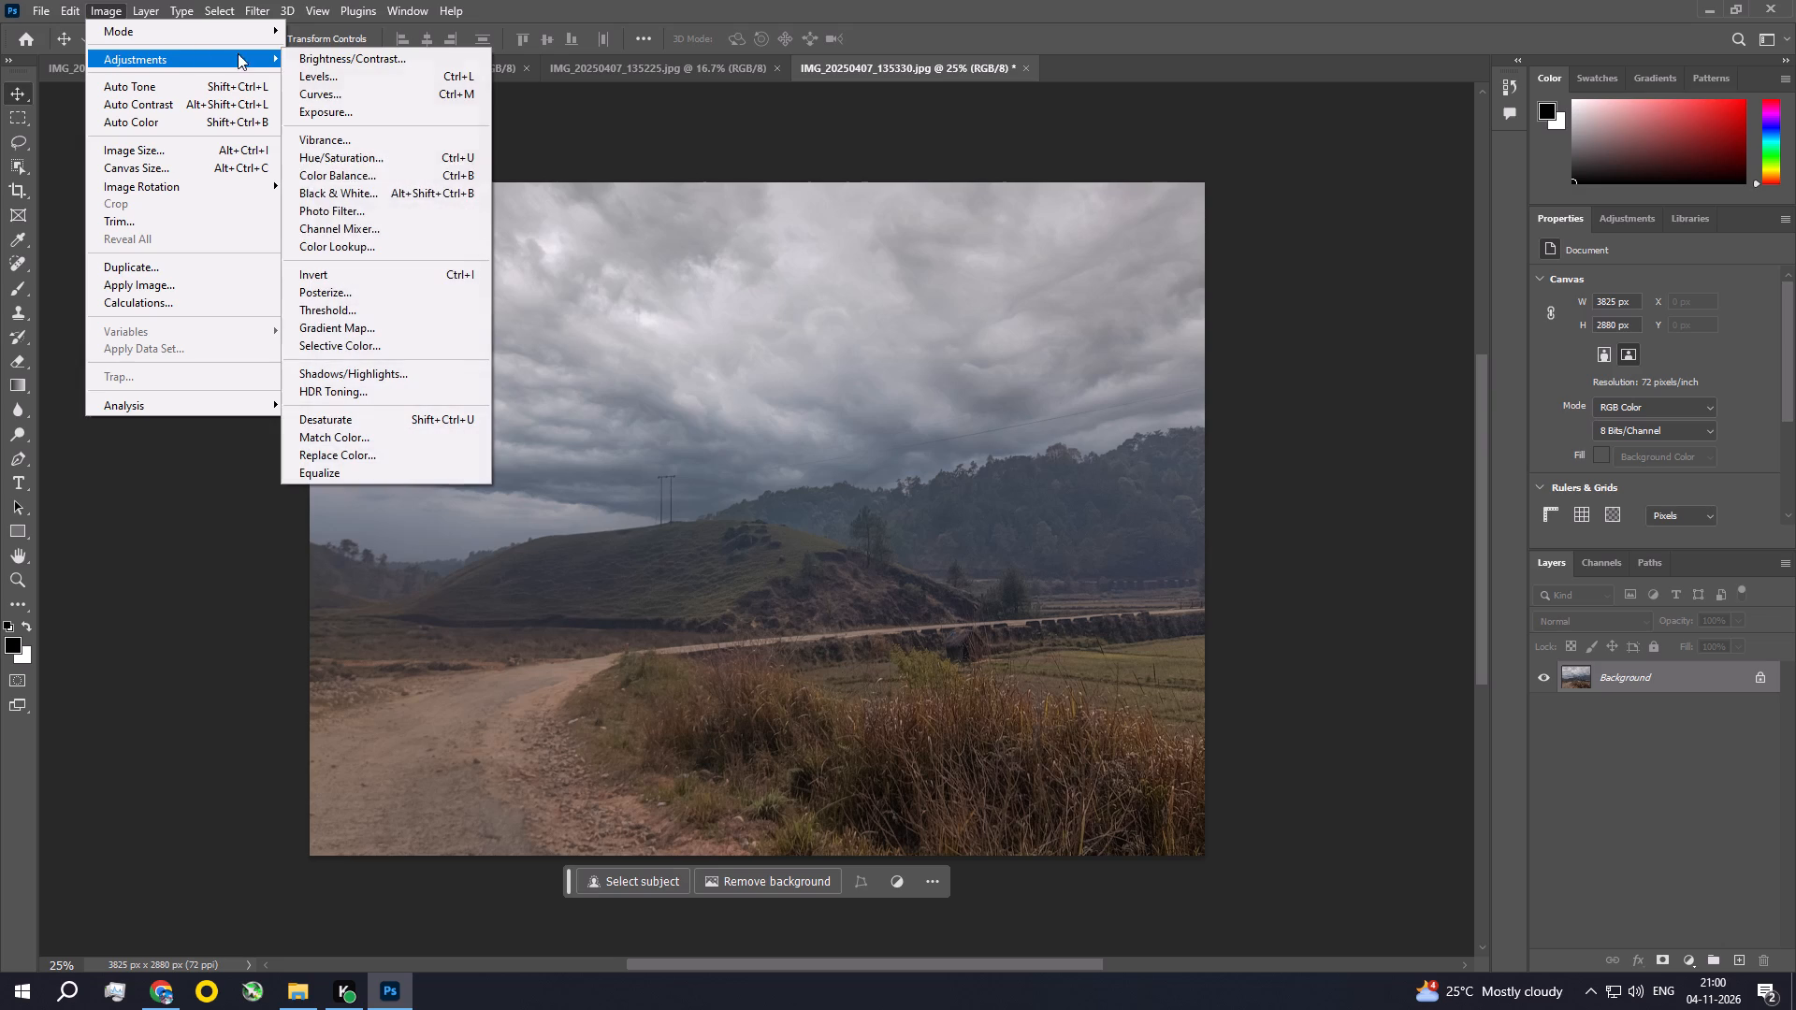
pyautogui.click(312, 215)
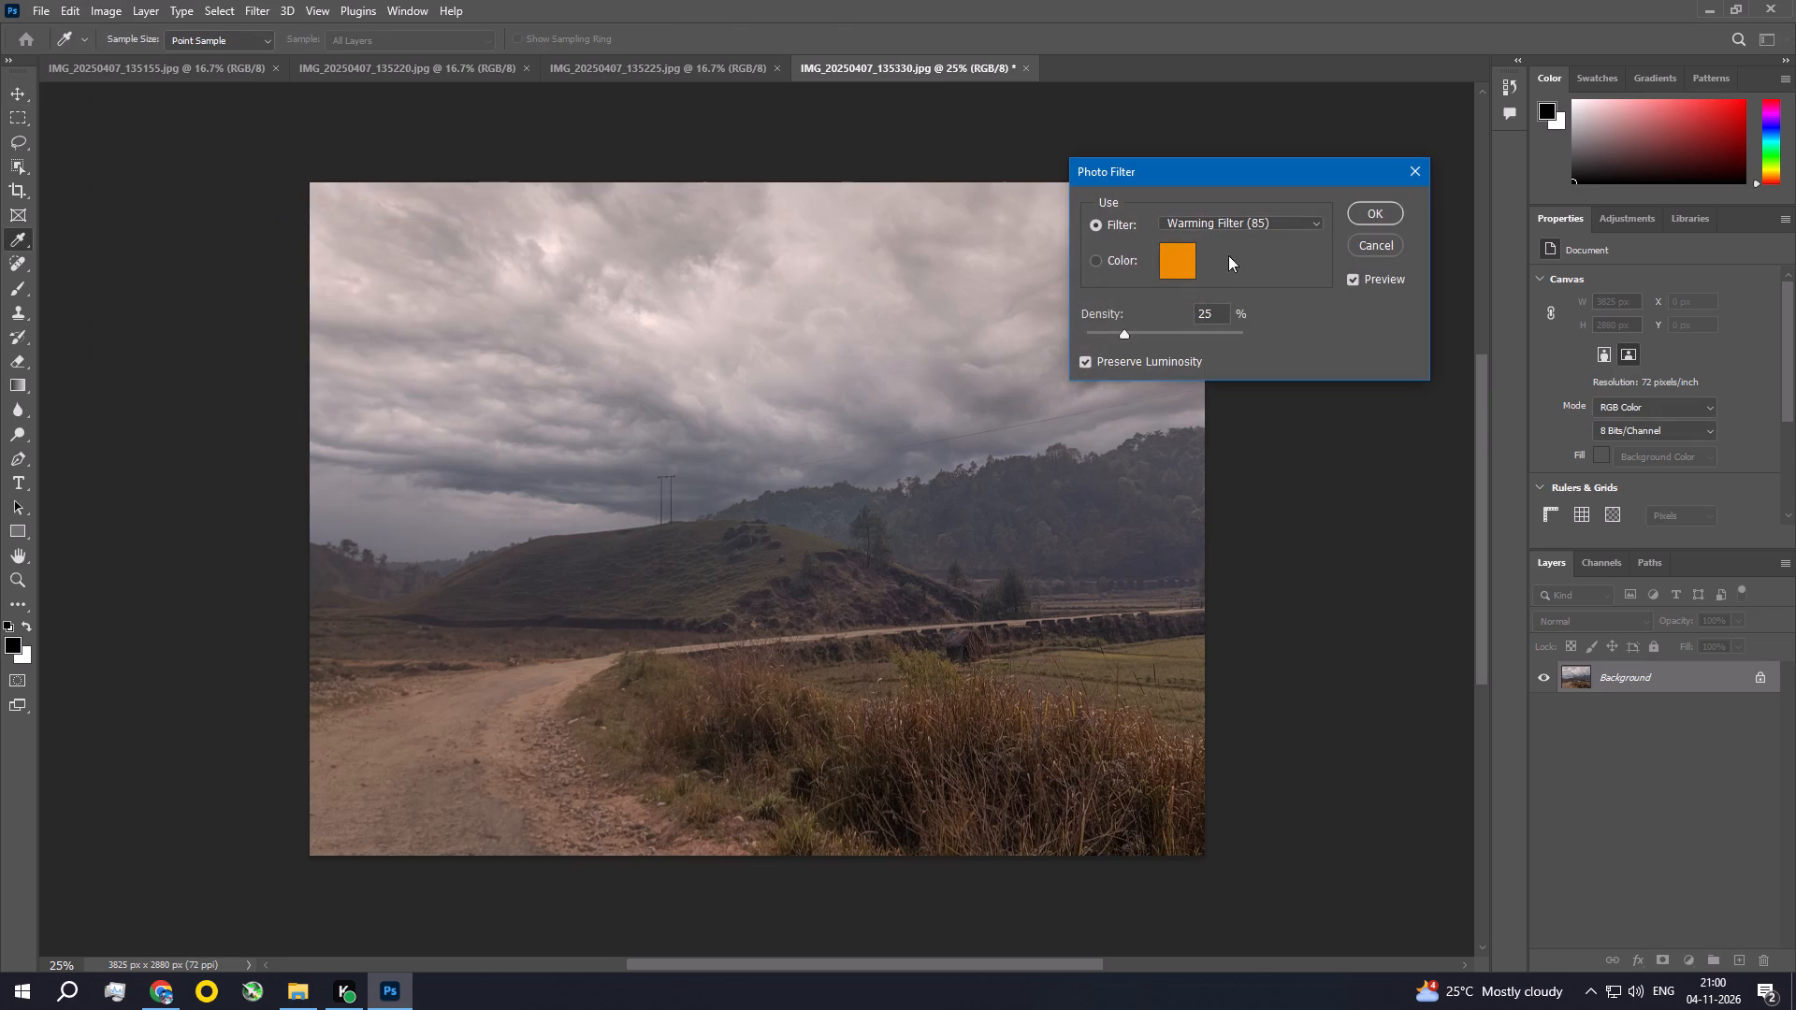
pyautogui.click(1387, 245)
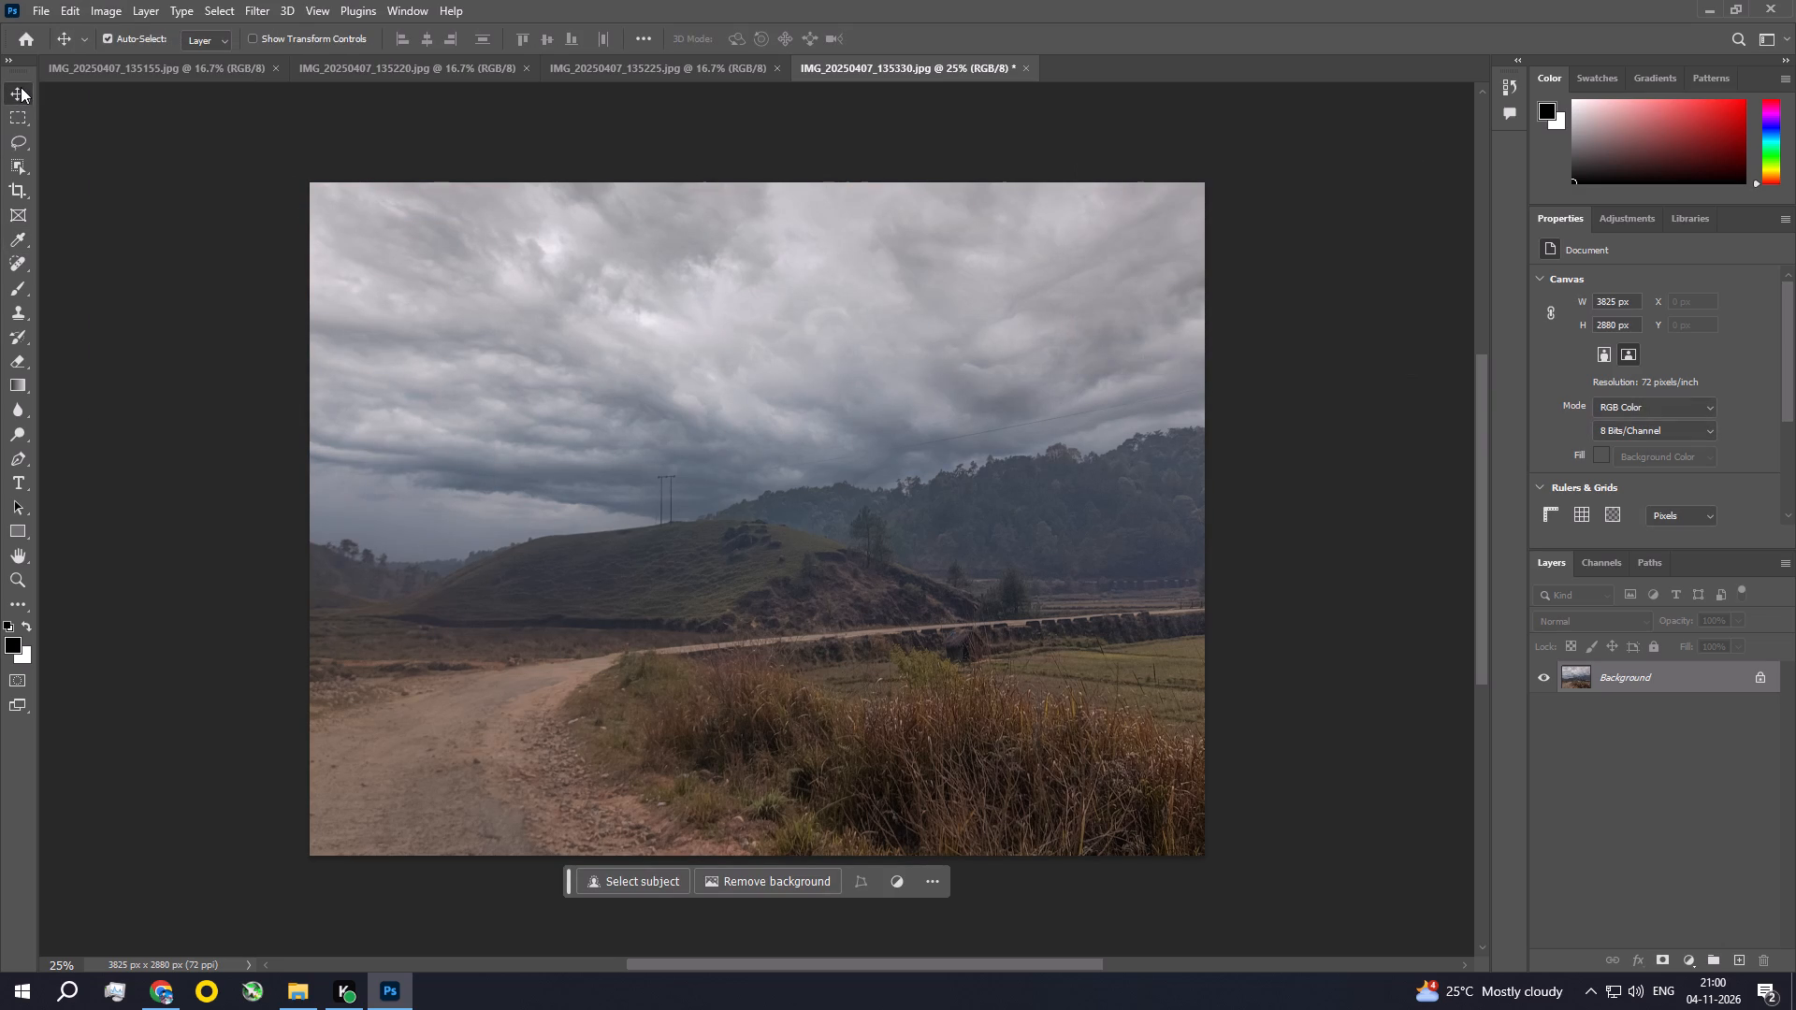
# Apply a Brightness/Contrast adjustment to the photo with Brightness 32 and Contrast 36.
pyautogui.click(113, 0)
pyautogui.click(118, 58)
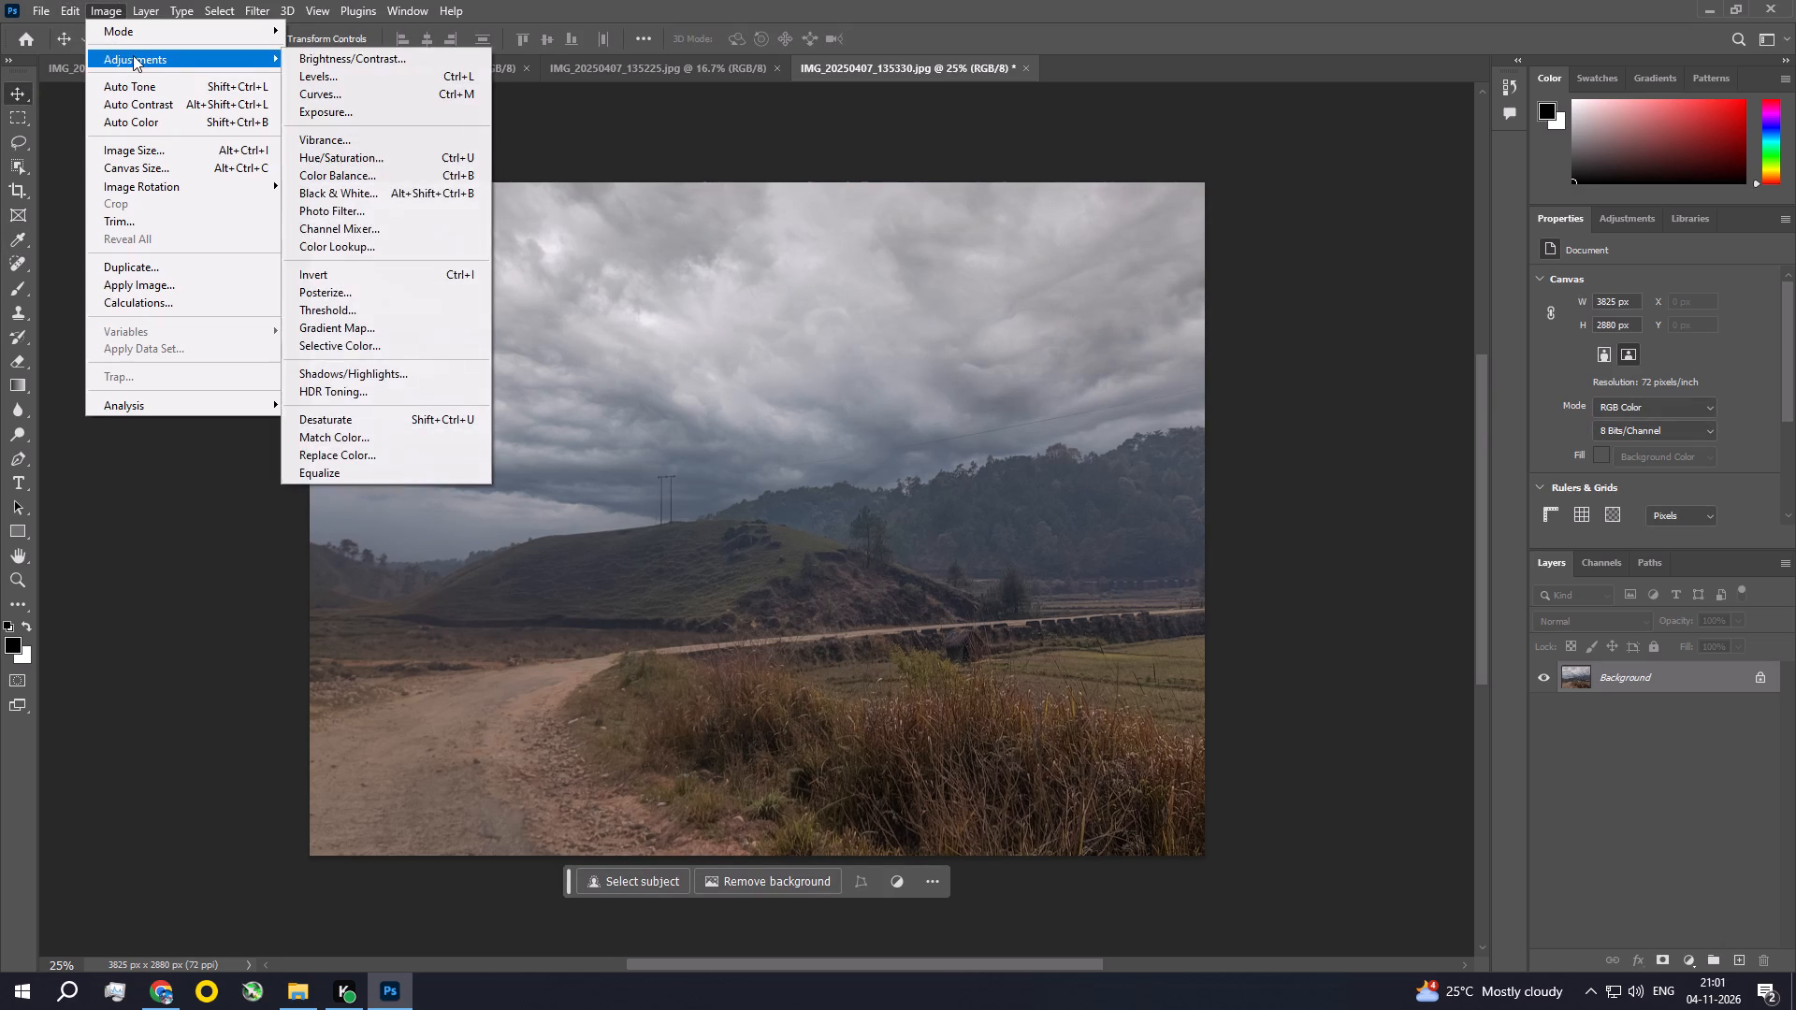
pyautogui.click(428, 58)
pyautogui.moveTo(1130, 315); pyautogui.dragTo(1139, 318)
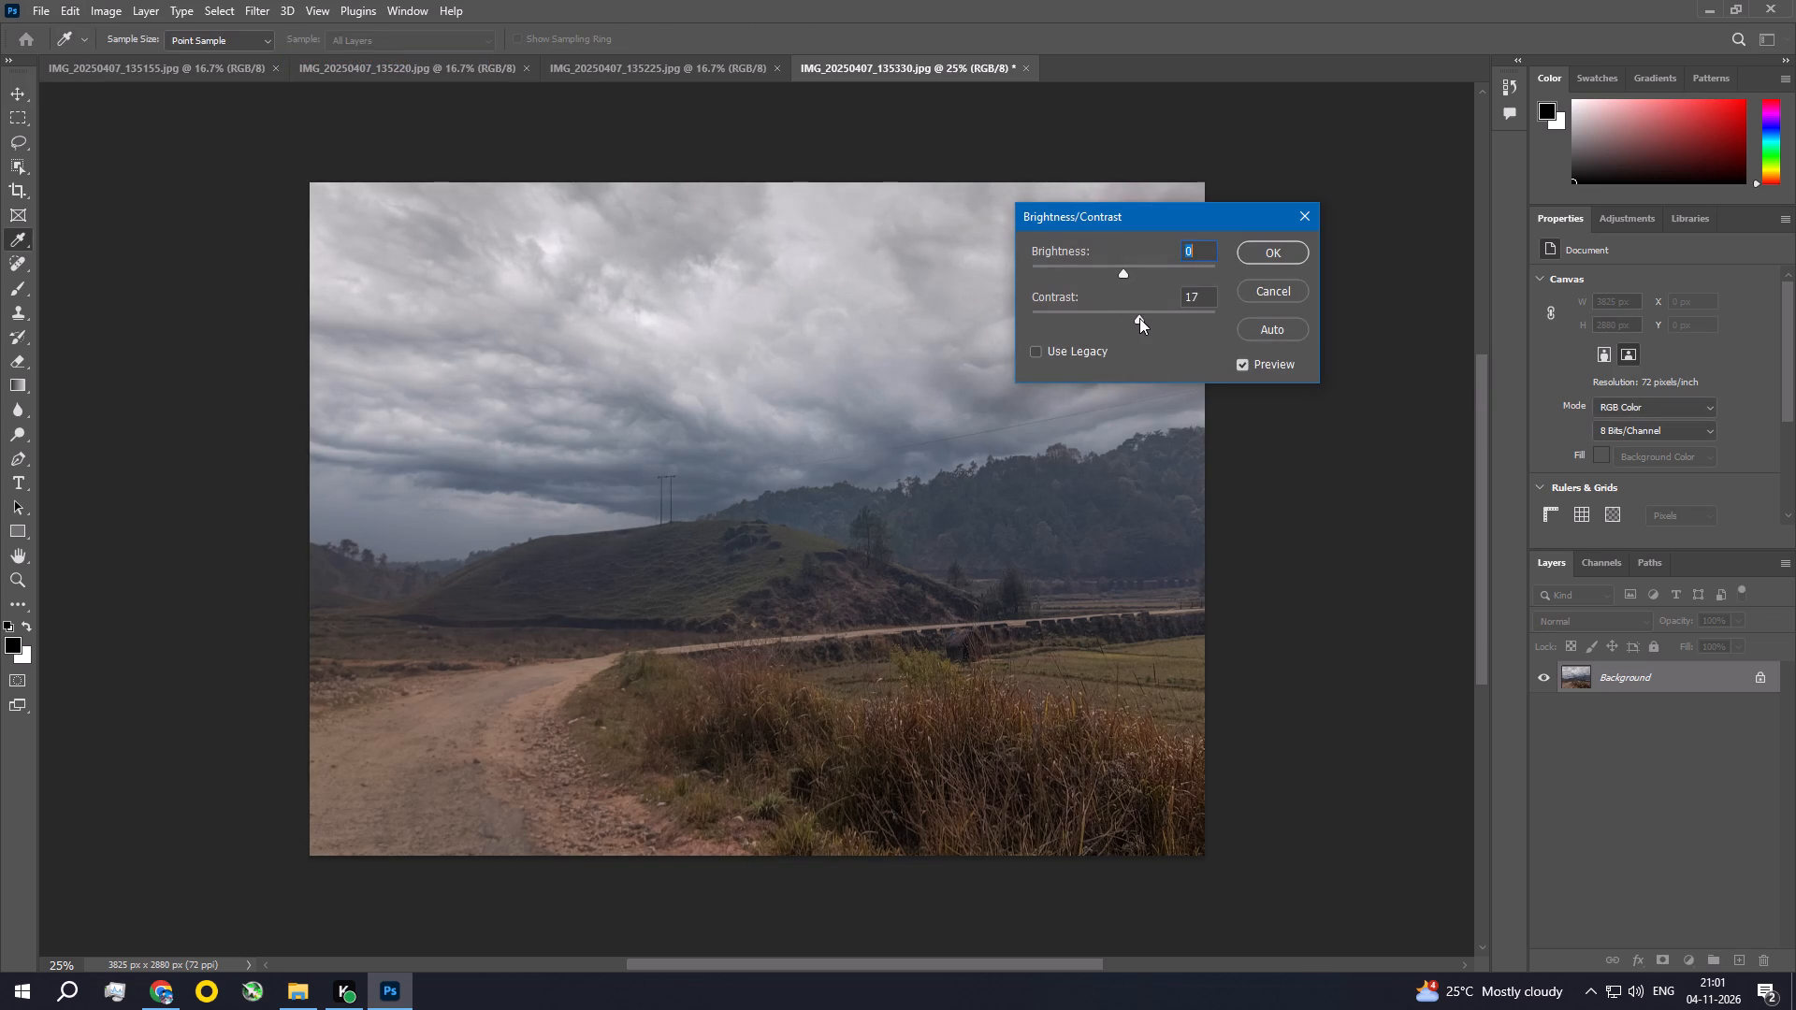
pyautogui.moveTo(1139, 318); pyautogui.dragTo(1156, 322)
pyautogui.moveTo(1124, 270); pyautogui.dragTo(1140, 276)
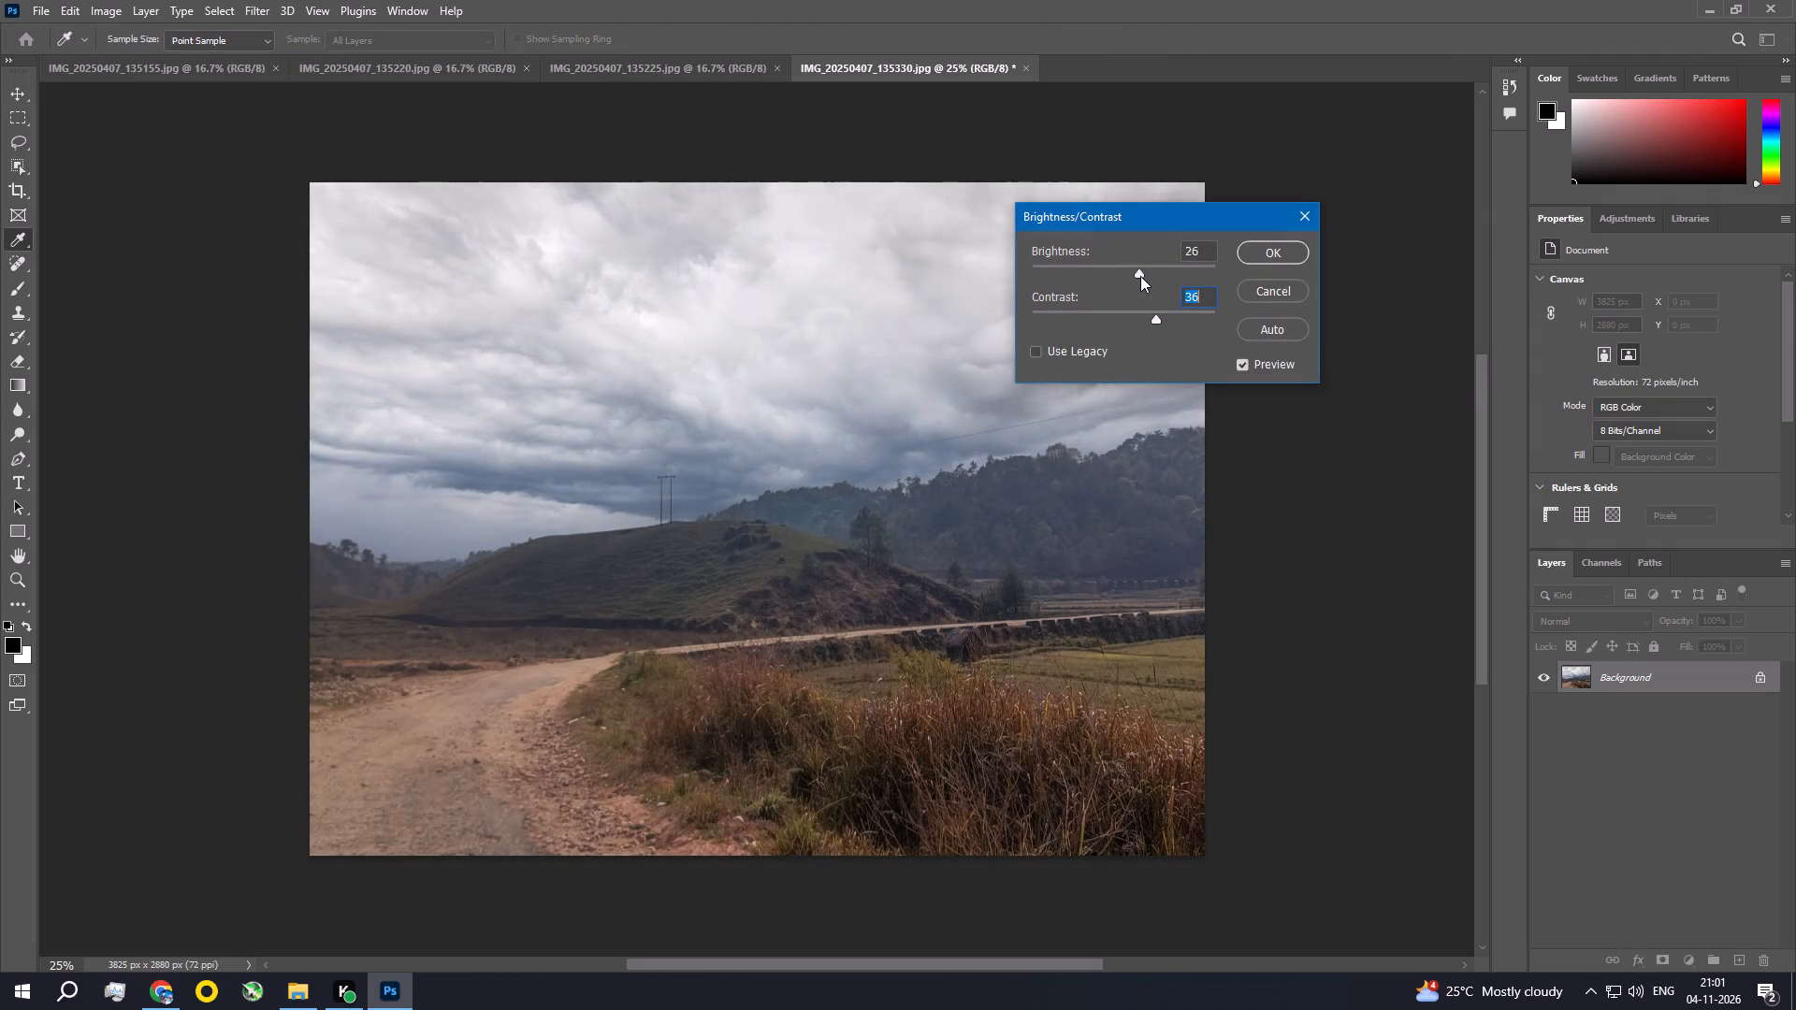
pyautogui.moveTo(1140, 276); pyautogui.dragTo(1143, 276)
pyautogui.click(1262, 257)
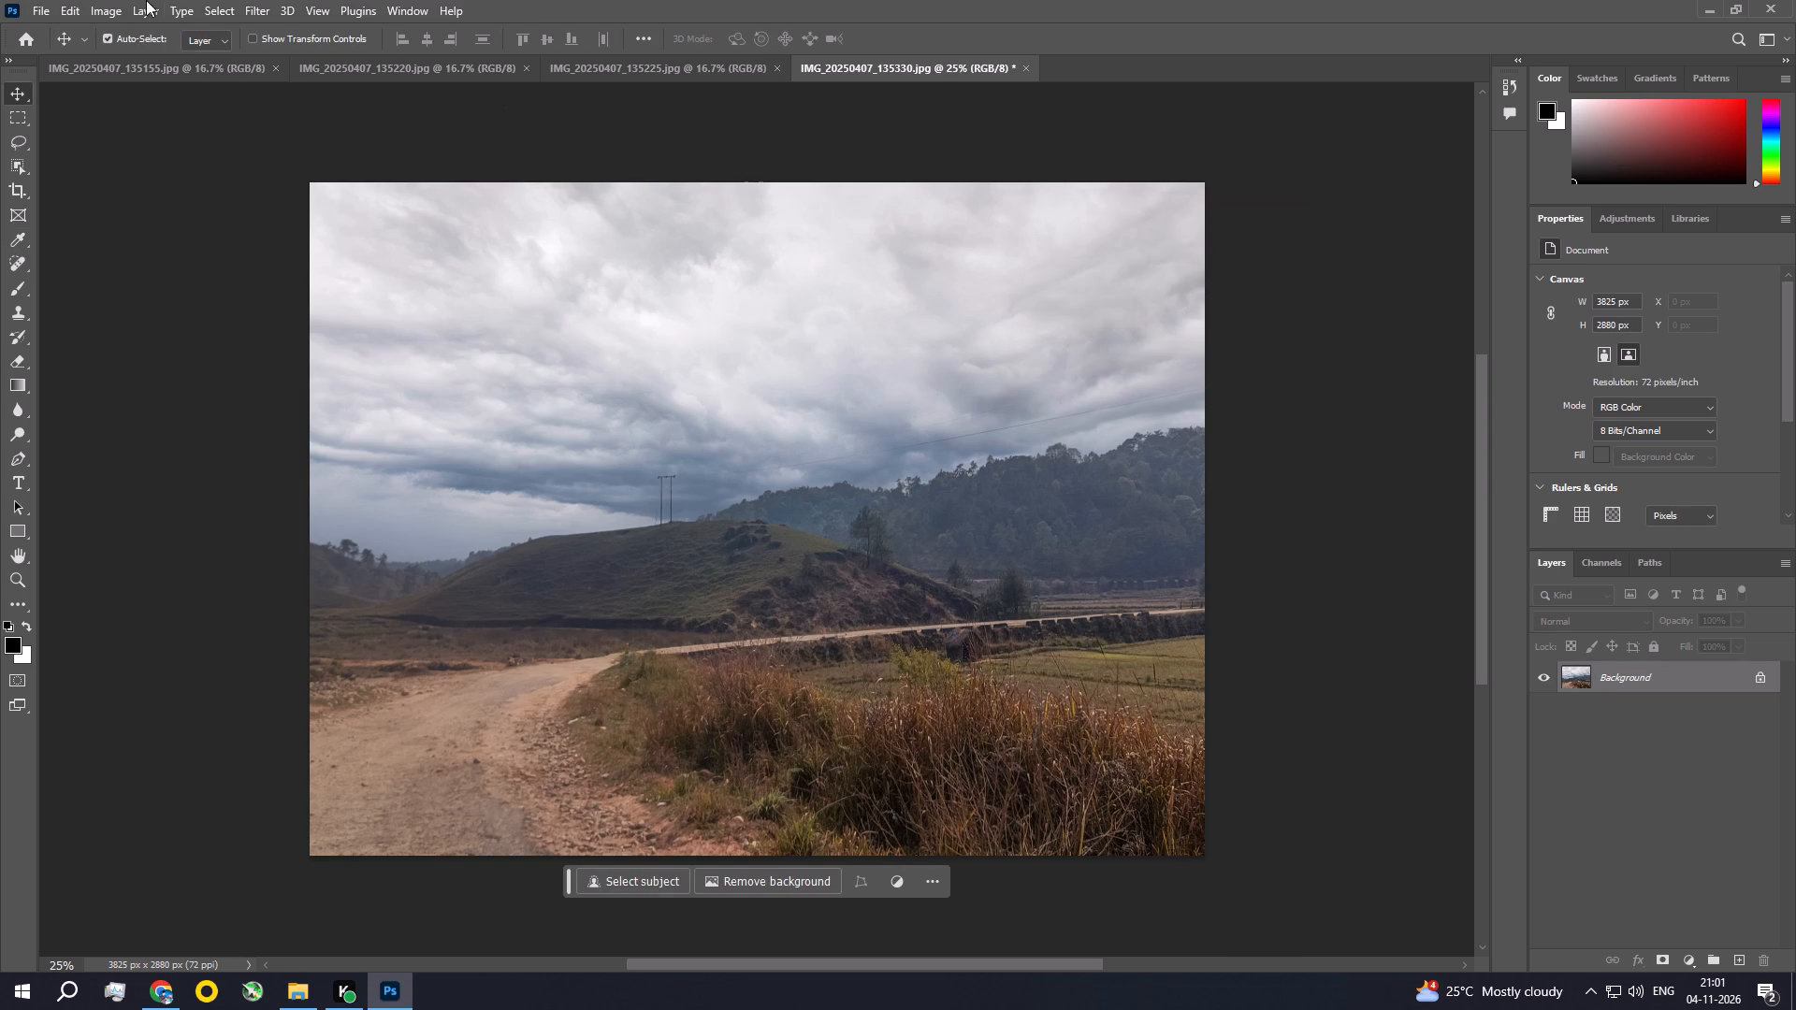
# Apply an Exposure adjustment to the photo with Exposure 0, Offset 0.005 and Gamma Correction 1.00.
pyautogui.click(95, 7)
pyautogui.click(121, 59)
pyautogui.click(390, 108)
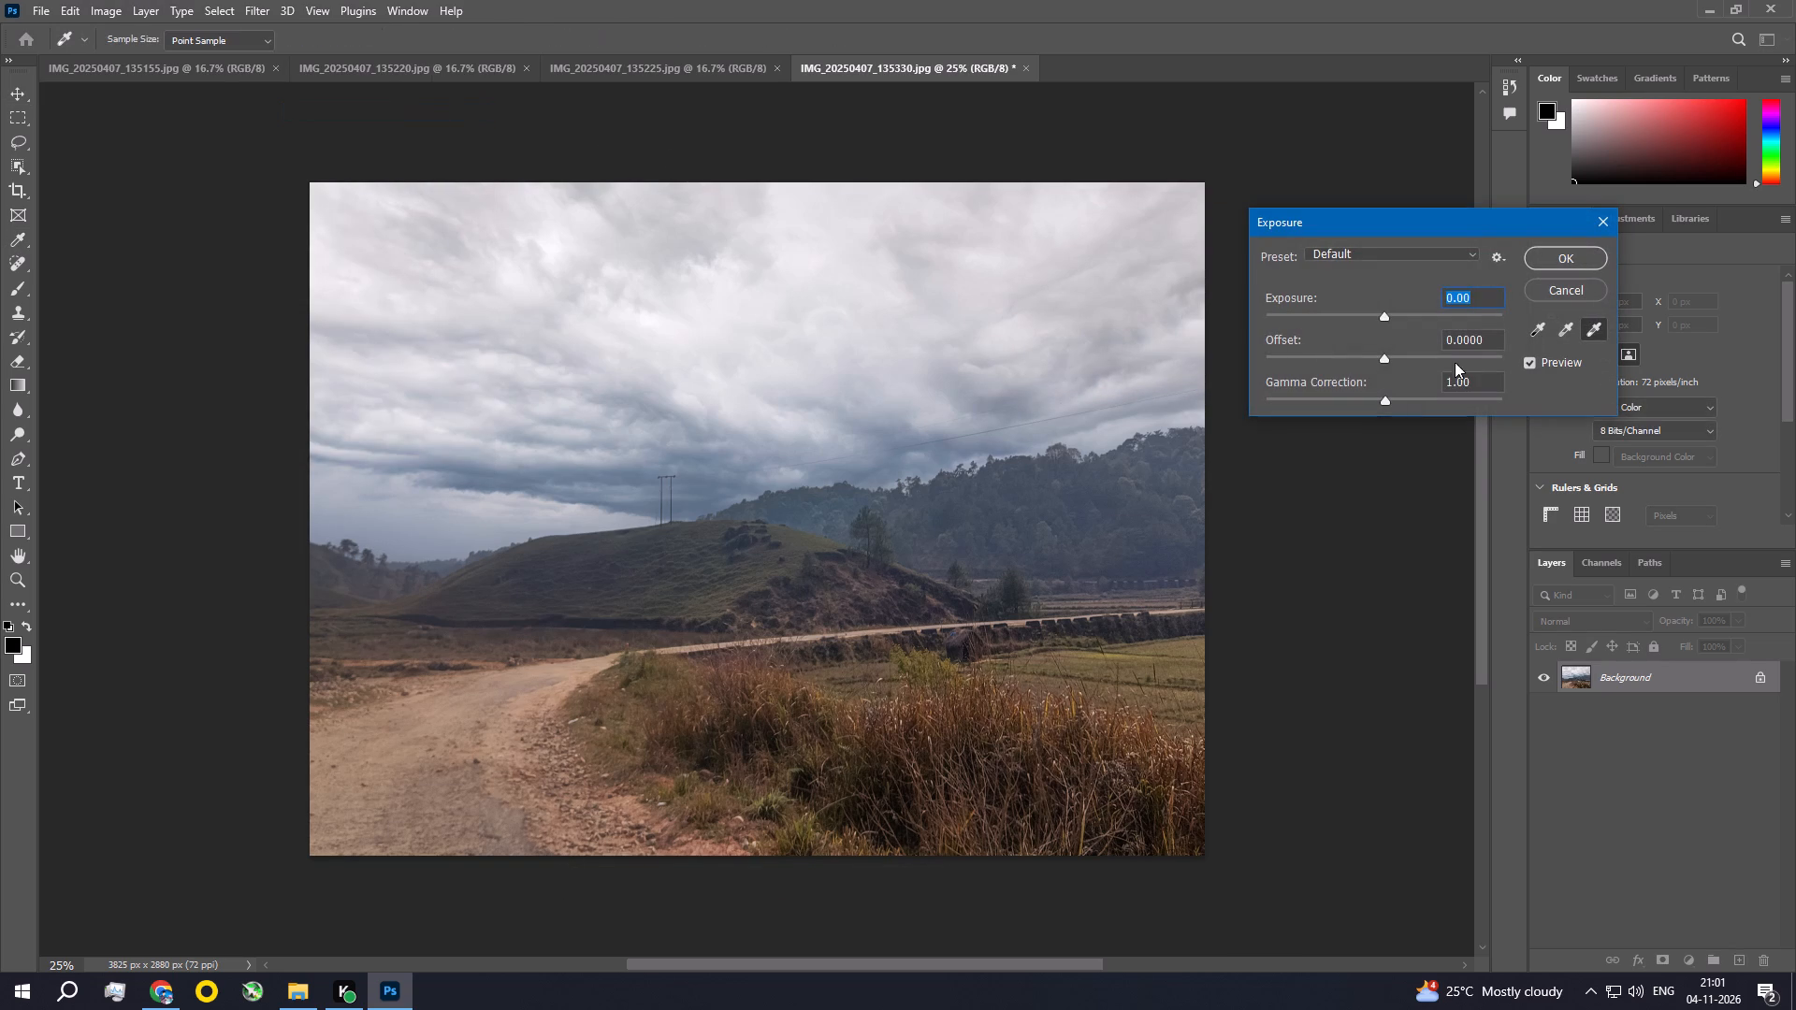
pyautogui.click(1499, 343)
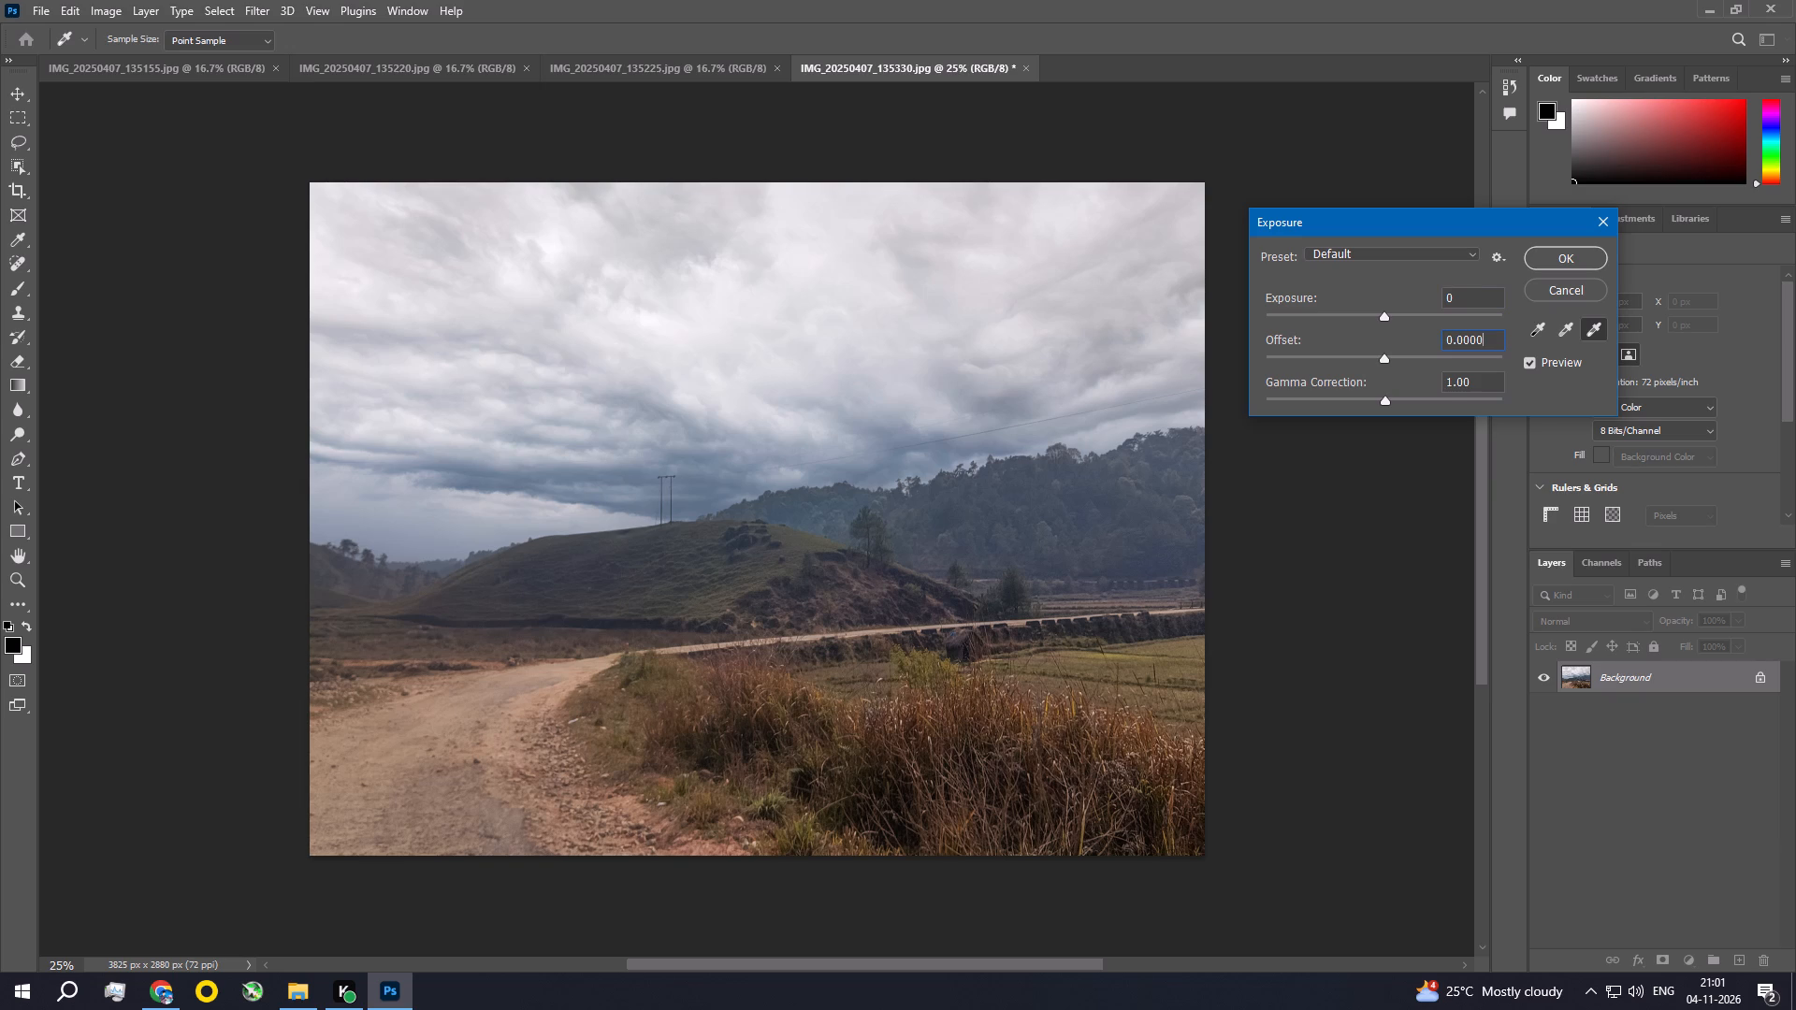
pyautogui.press('BackSpace')
pyautogui.press('BackSpace')
pyautogui.press('5')
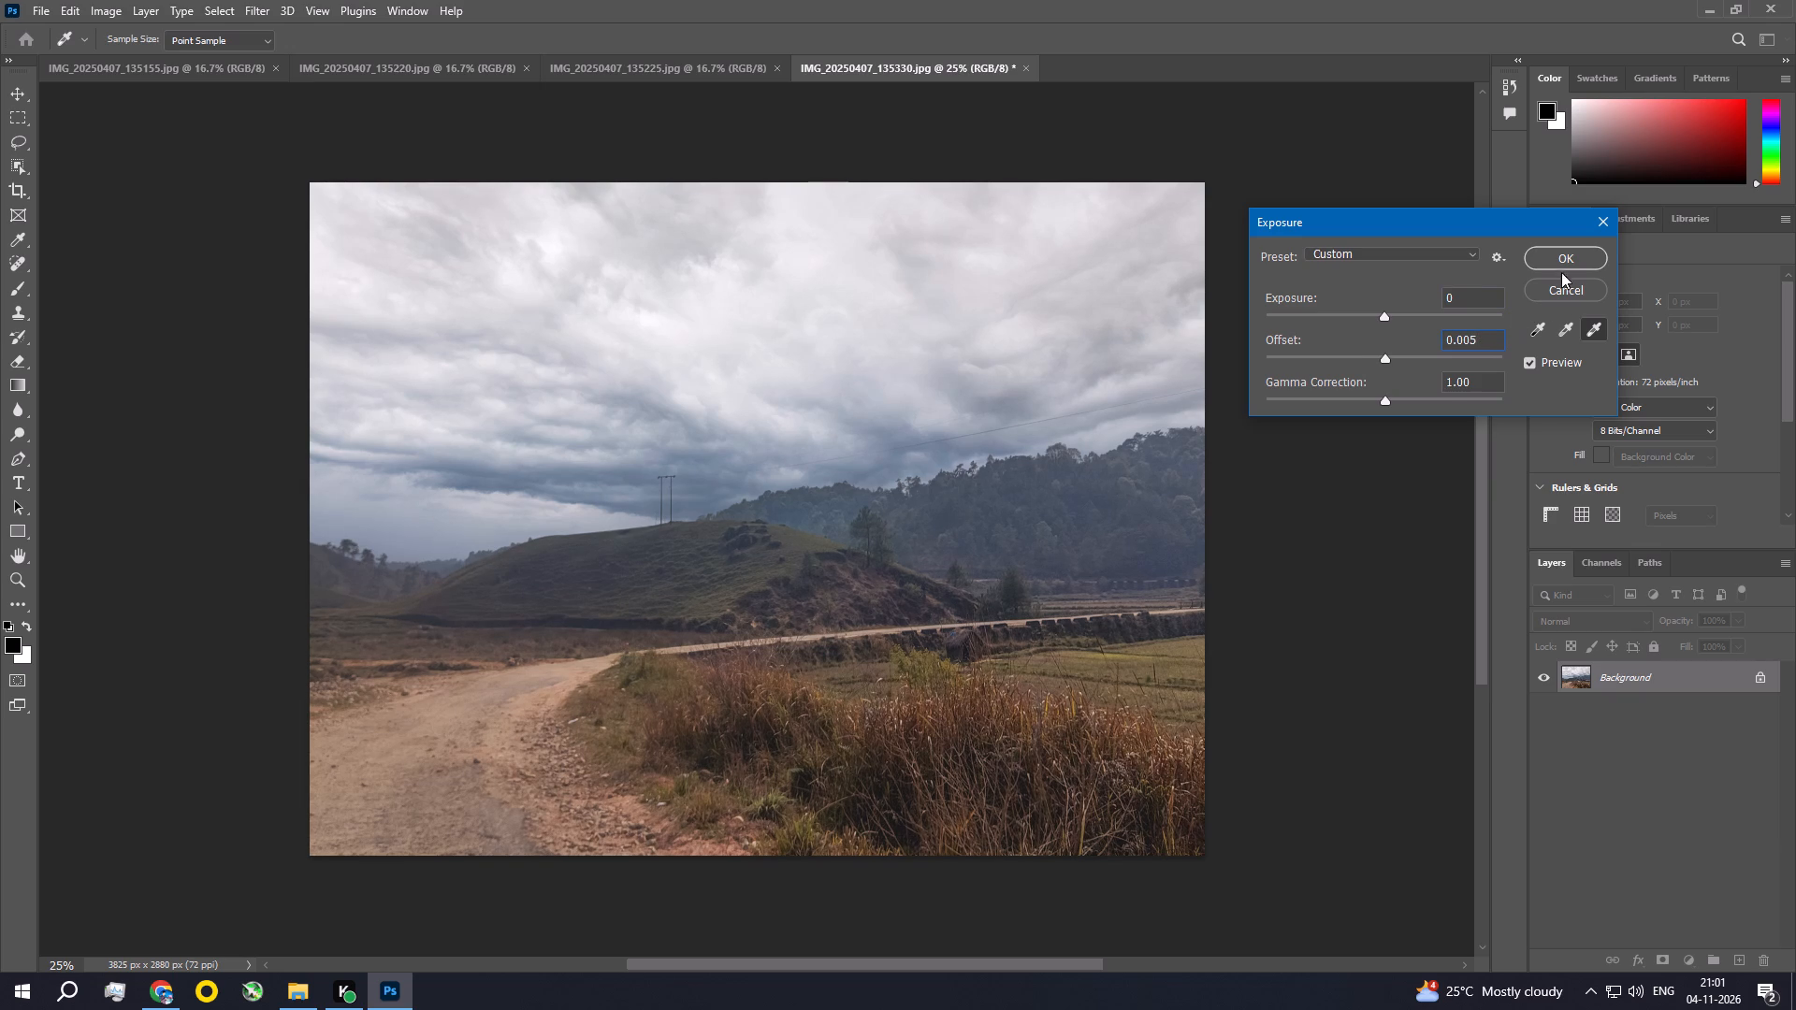
pyautogui.click(1559, 259)
# Save IMG_20250407_135330 as a Baseline ("Standard") JPEG at Quality 12 Maximum, and close the photo.
pyautogui.hotkey('ctrl', 'space')
pyautogui.hotkey('ctrl', 'space')
pyautogui.hotkey('ctrl', 'space')
pyautogui.hotkey('ctrl', 'space')
pyautogui.hotkey('ctrl', 'space')
pyautogui.hotkey('ctrl', 'space')
pyautogui.hotkey('ctrl', 'space')
pyautogui.hotkey('ctrl', 'space')
pyautogui.hotkey('ctrl', 'space')
pyautogui.hotkey('ctrl', 'space')
pyautogui.hotkey('ctrl', 'space')
pyautogui.hotkey('ctrl', 'space')
pyautogui.hotkey('ctrl', 'space')
pyautogui.hotkey('ctrl', 'space')
pyautogui.hotkey('ctrl', 'space')
pyautogui.hotkey('ctrl', 'space')
pyautogui.hotkey('ctrl', 'space')
pyautogui.hotkey('ctrl', 'space')
pyautogui.hotkey('ctrl', 'space')
pyautogui.hotkey('ctrl', 'space')
pyautogui.keyDown('ctrl'); pyautogui.doubleClick(758, 594); pyautogui.keyUp('ctrl')
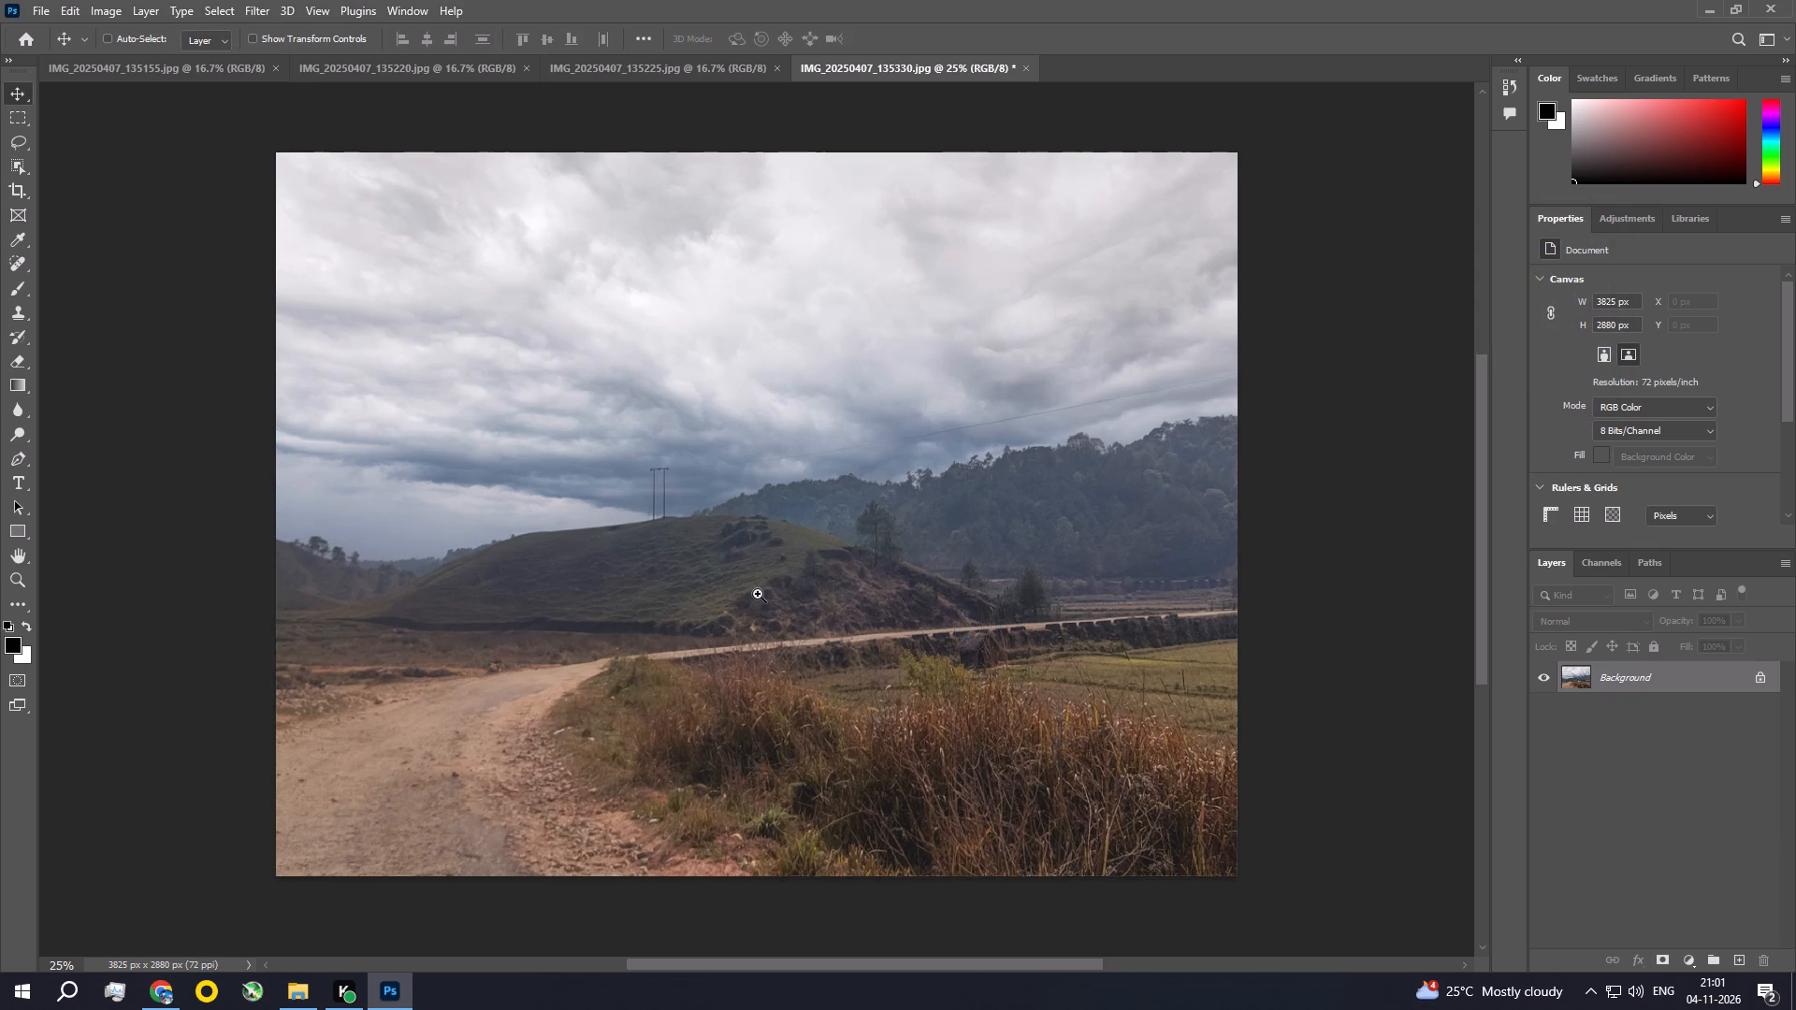
pyautogui.hotkey('ctrl', '0')
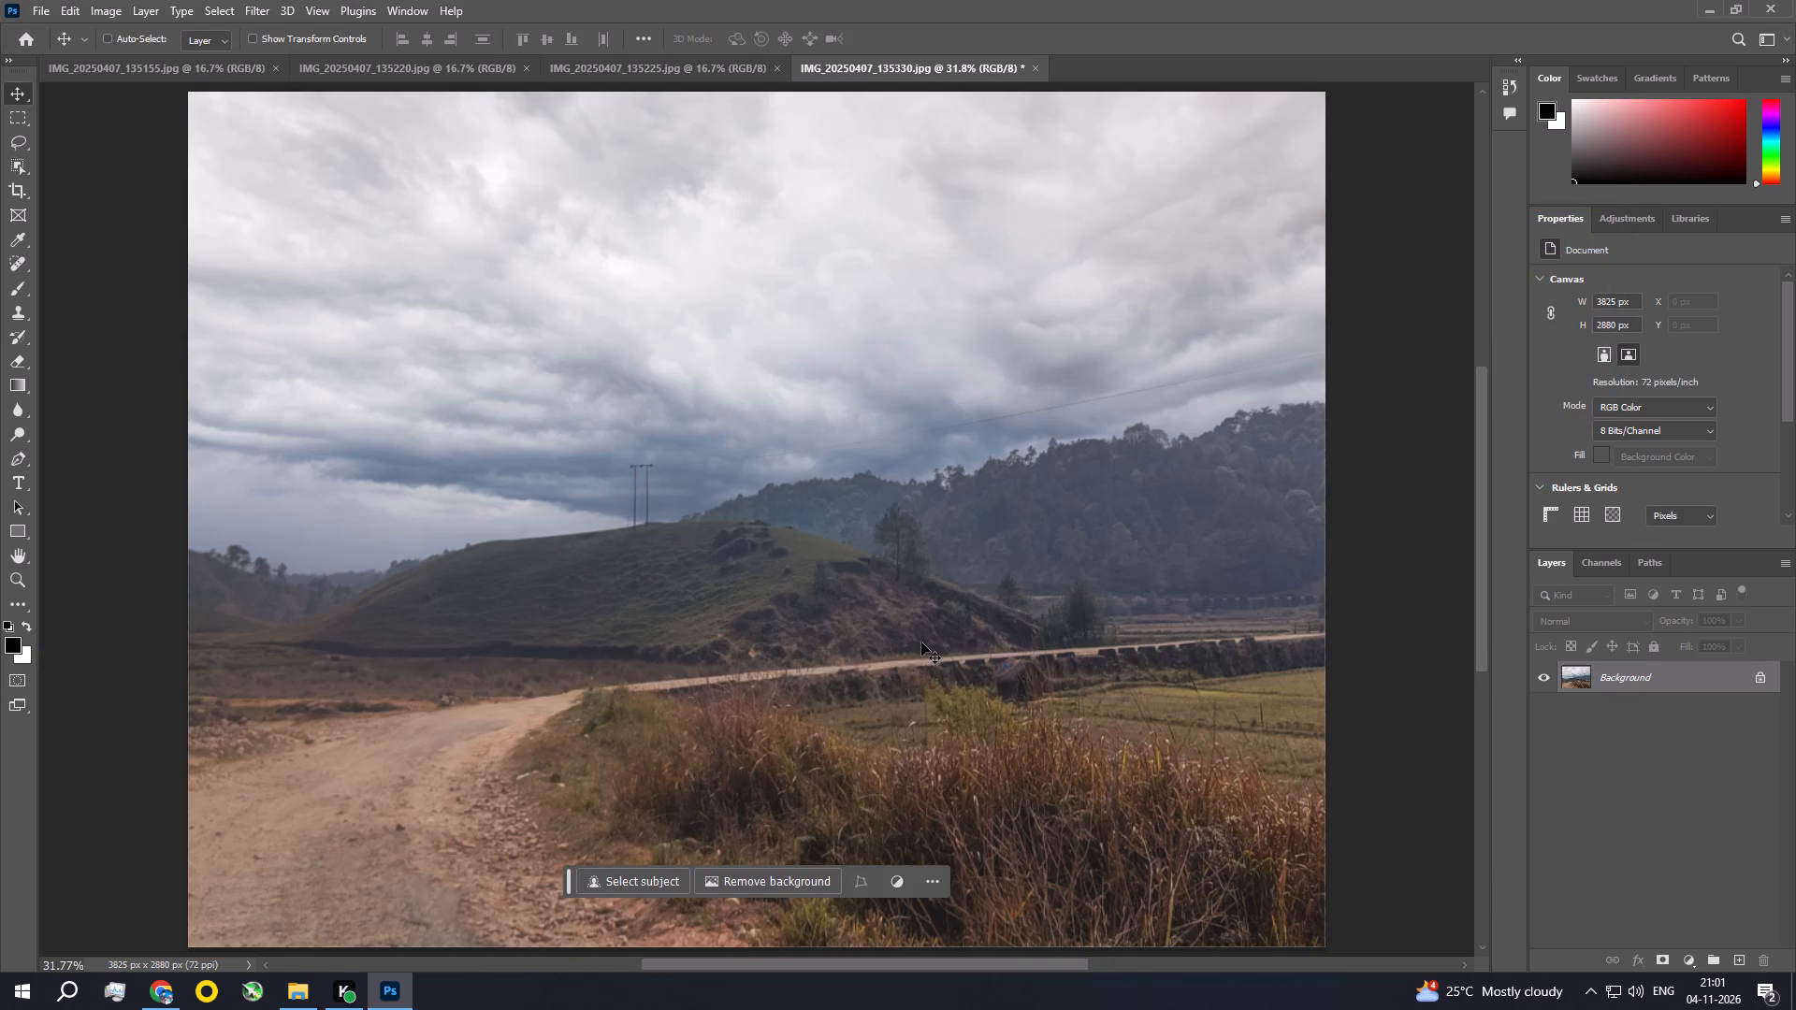
pyautogui.hotkey('ctrl', 's')
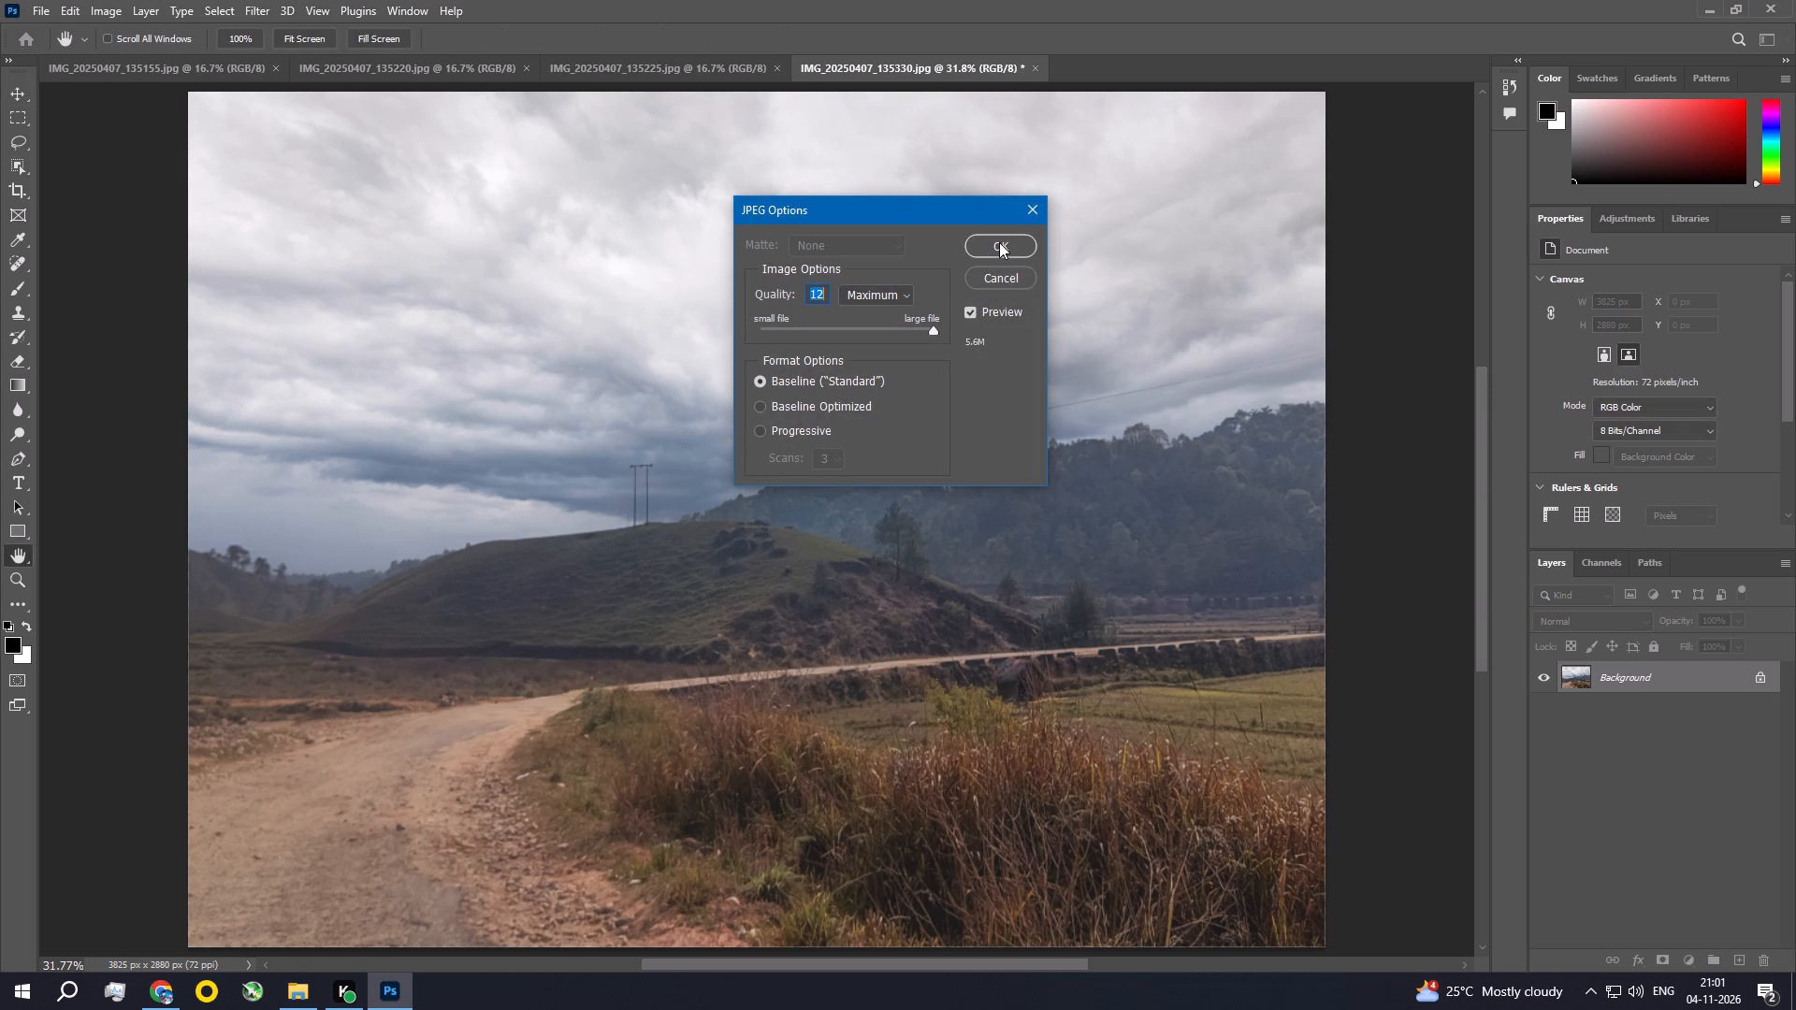
pyautogui.click(999, 242)
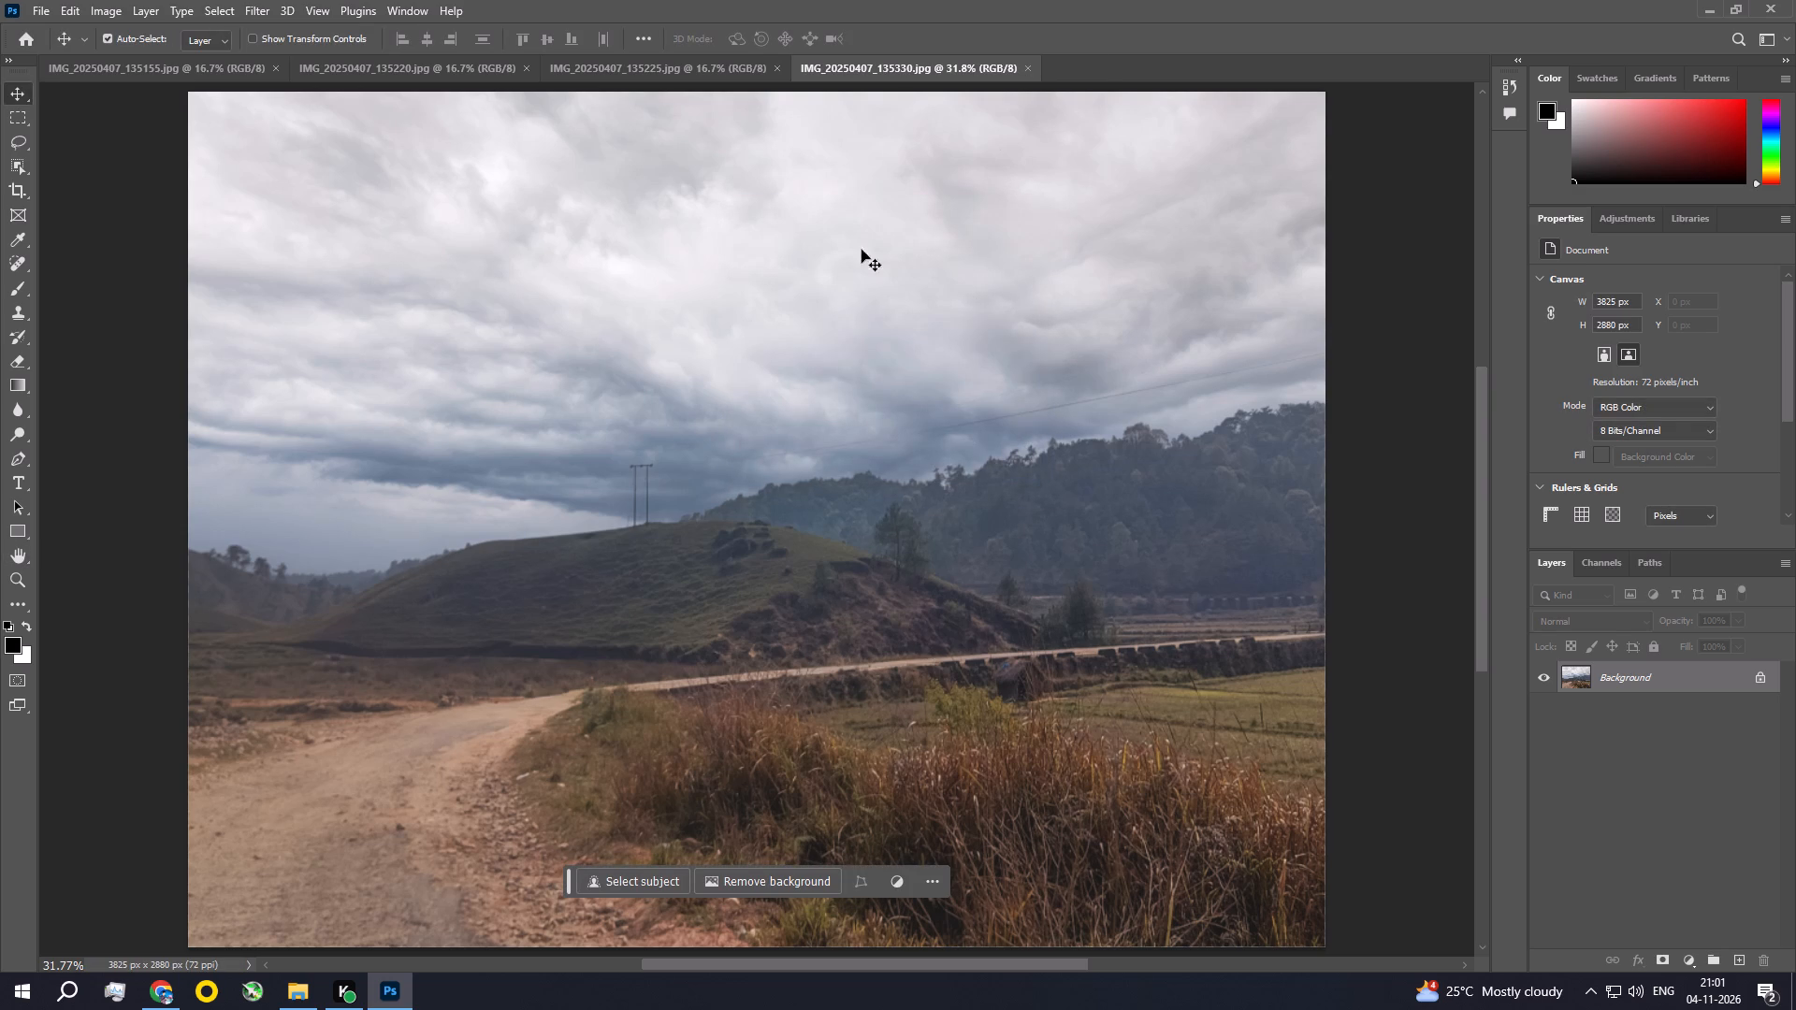
pyautogui.click(1030, 69)
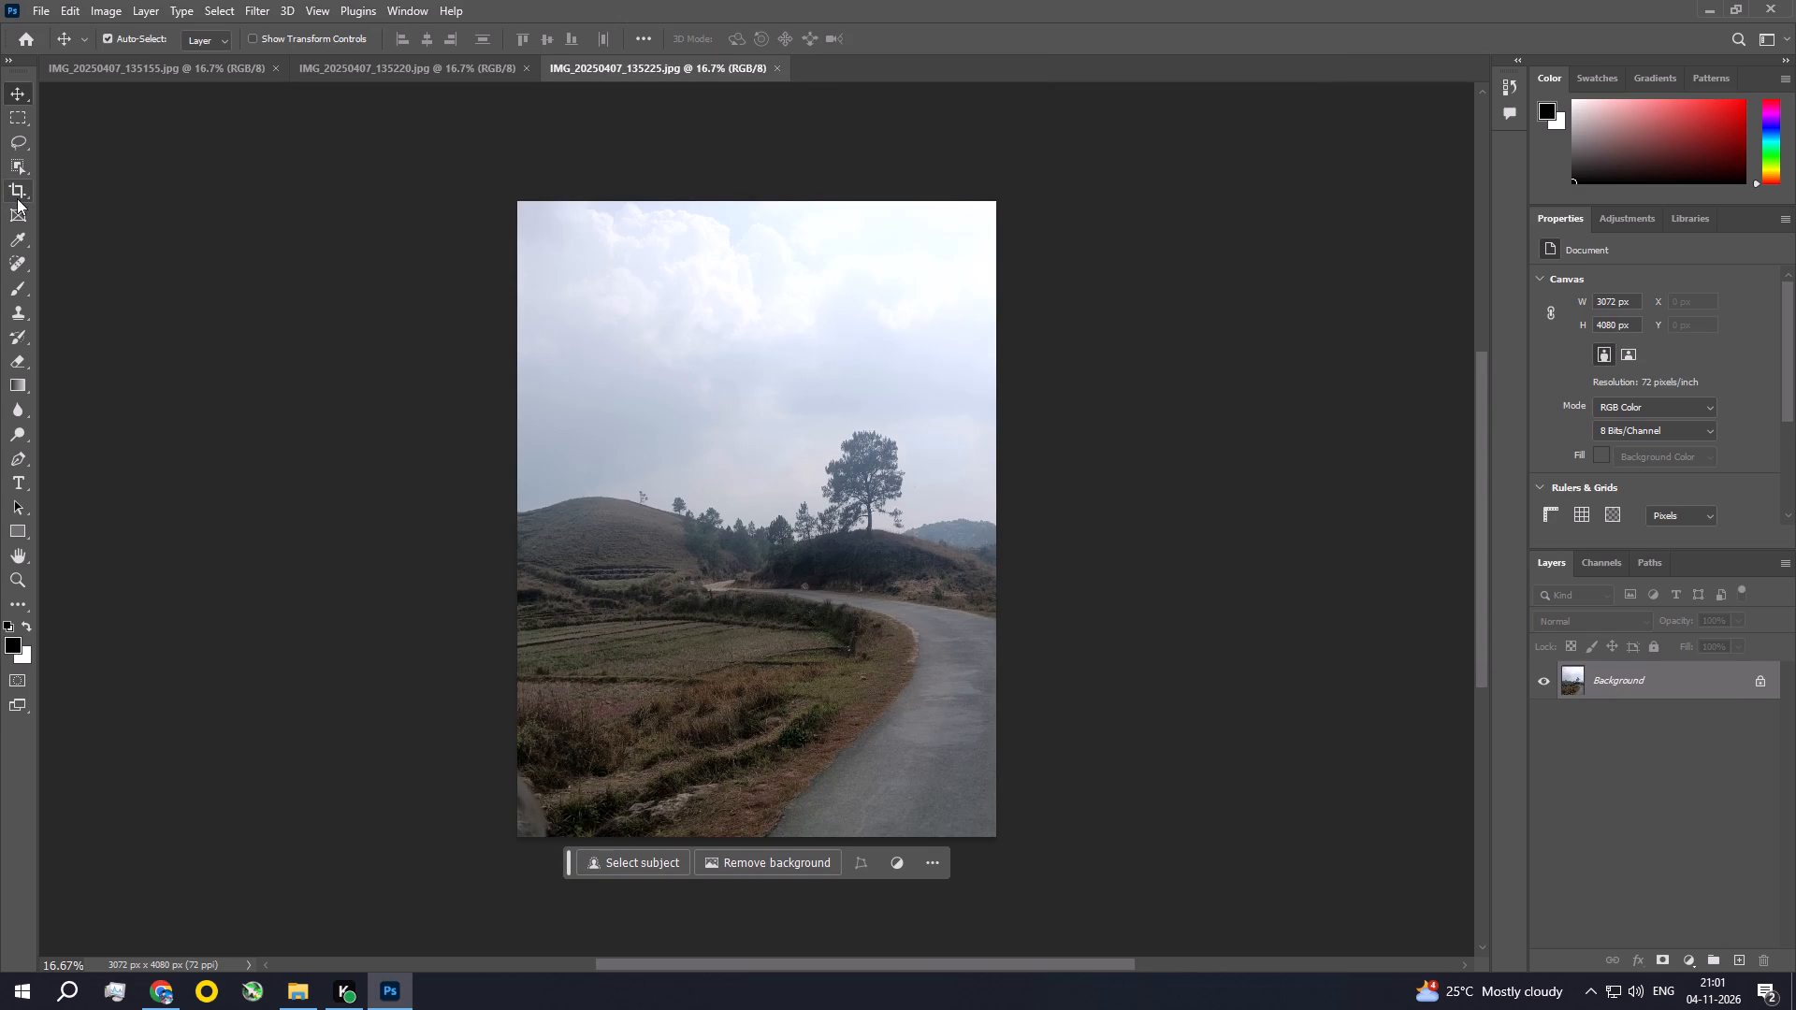
# Crop IMG_20250407_135225 with the crop frame left at the full 3072 x 4080 px canvas.
pyautogui.click(17, 198)
pyautogui.click(1206, 450)
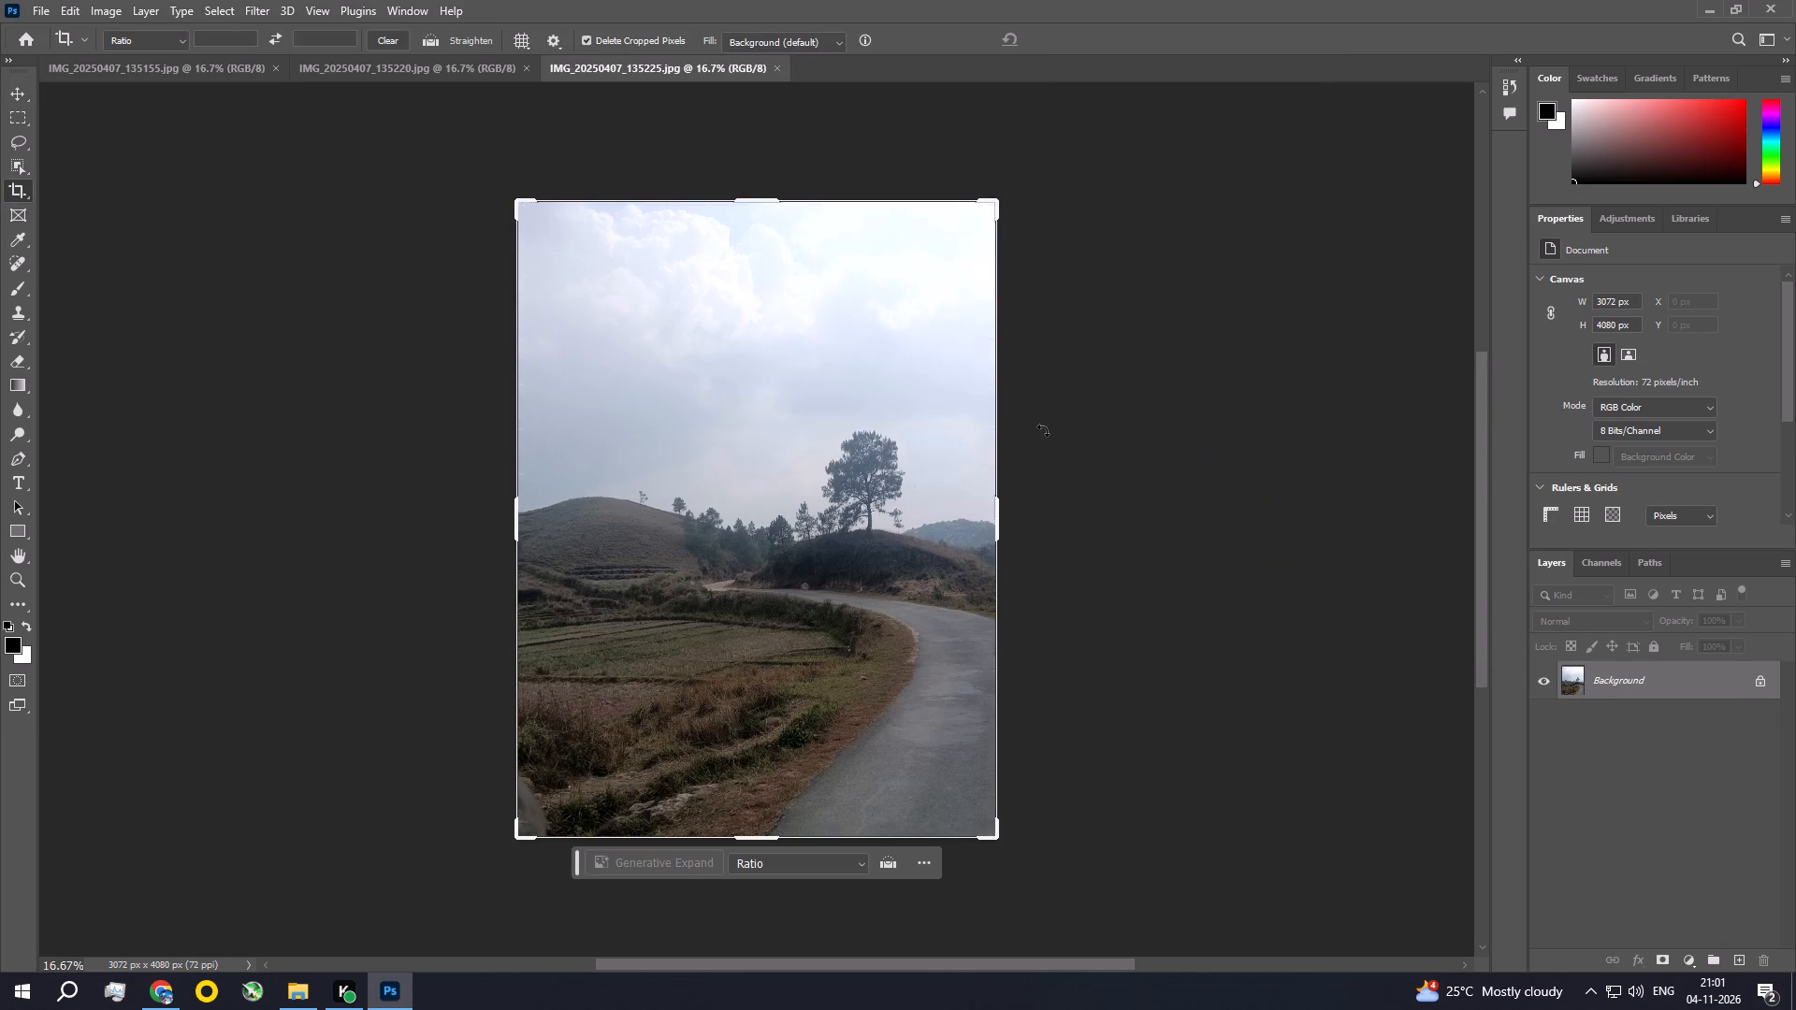
pyautogui.click(1043, 430)
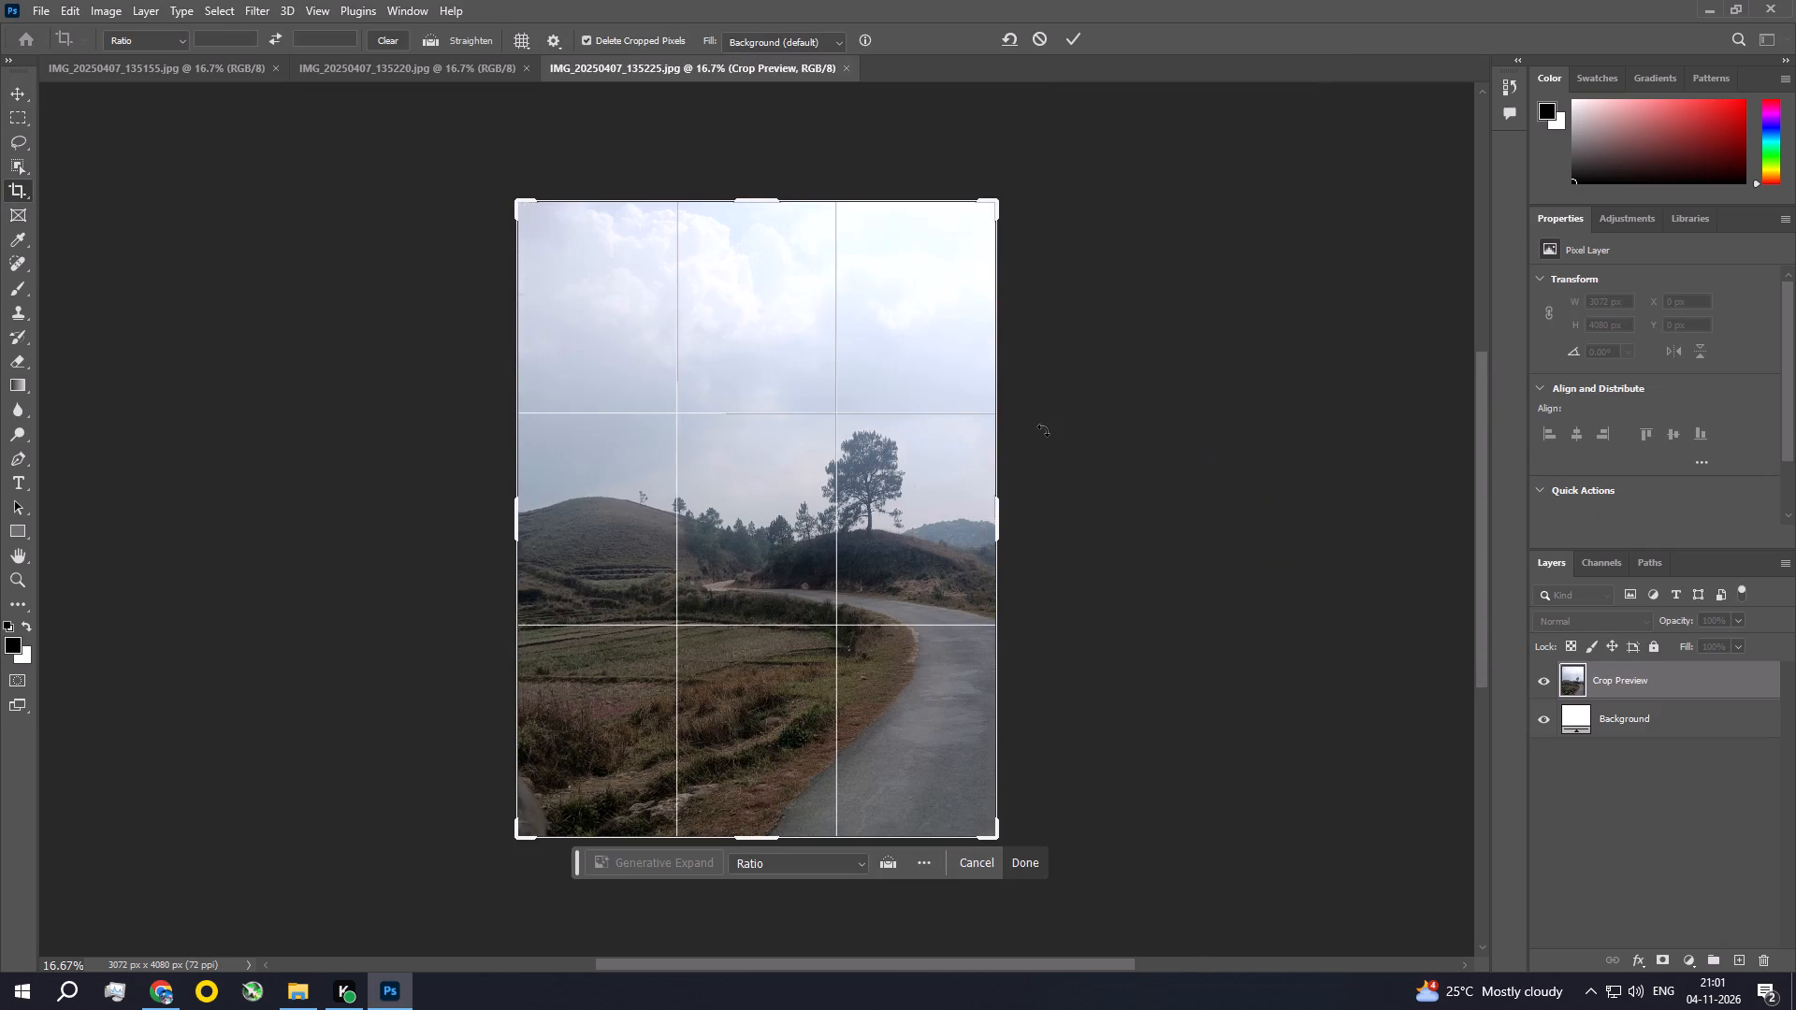
pyautogui.doubleClick(829, 453)
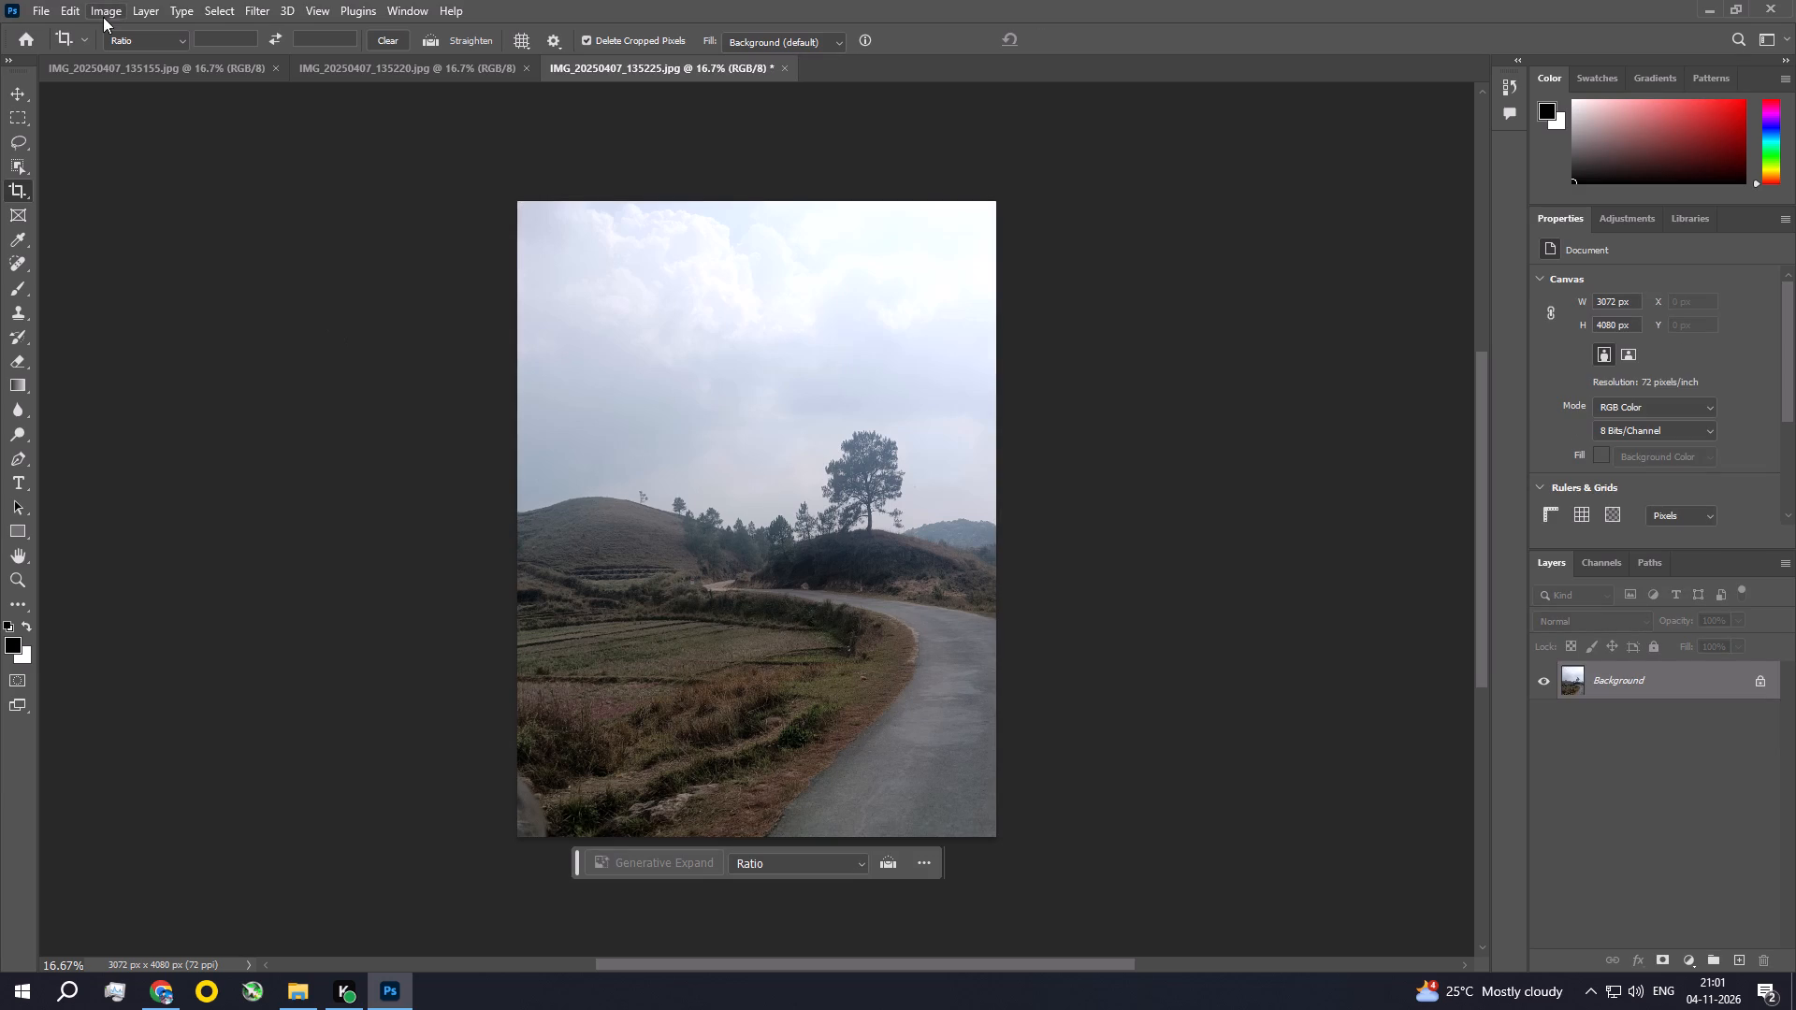
# In the Camera Raw Filter, set Exposure to -0.25, Contrast to +15, Highlights to -32, Shadows to +25 and Whites to -26.
pyautogui.click(261, 13)
pyautogui.click(316, 151)
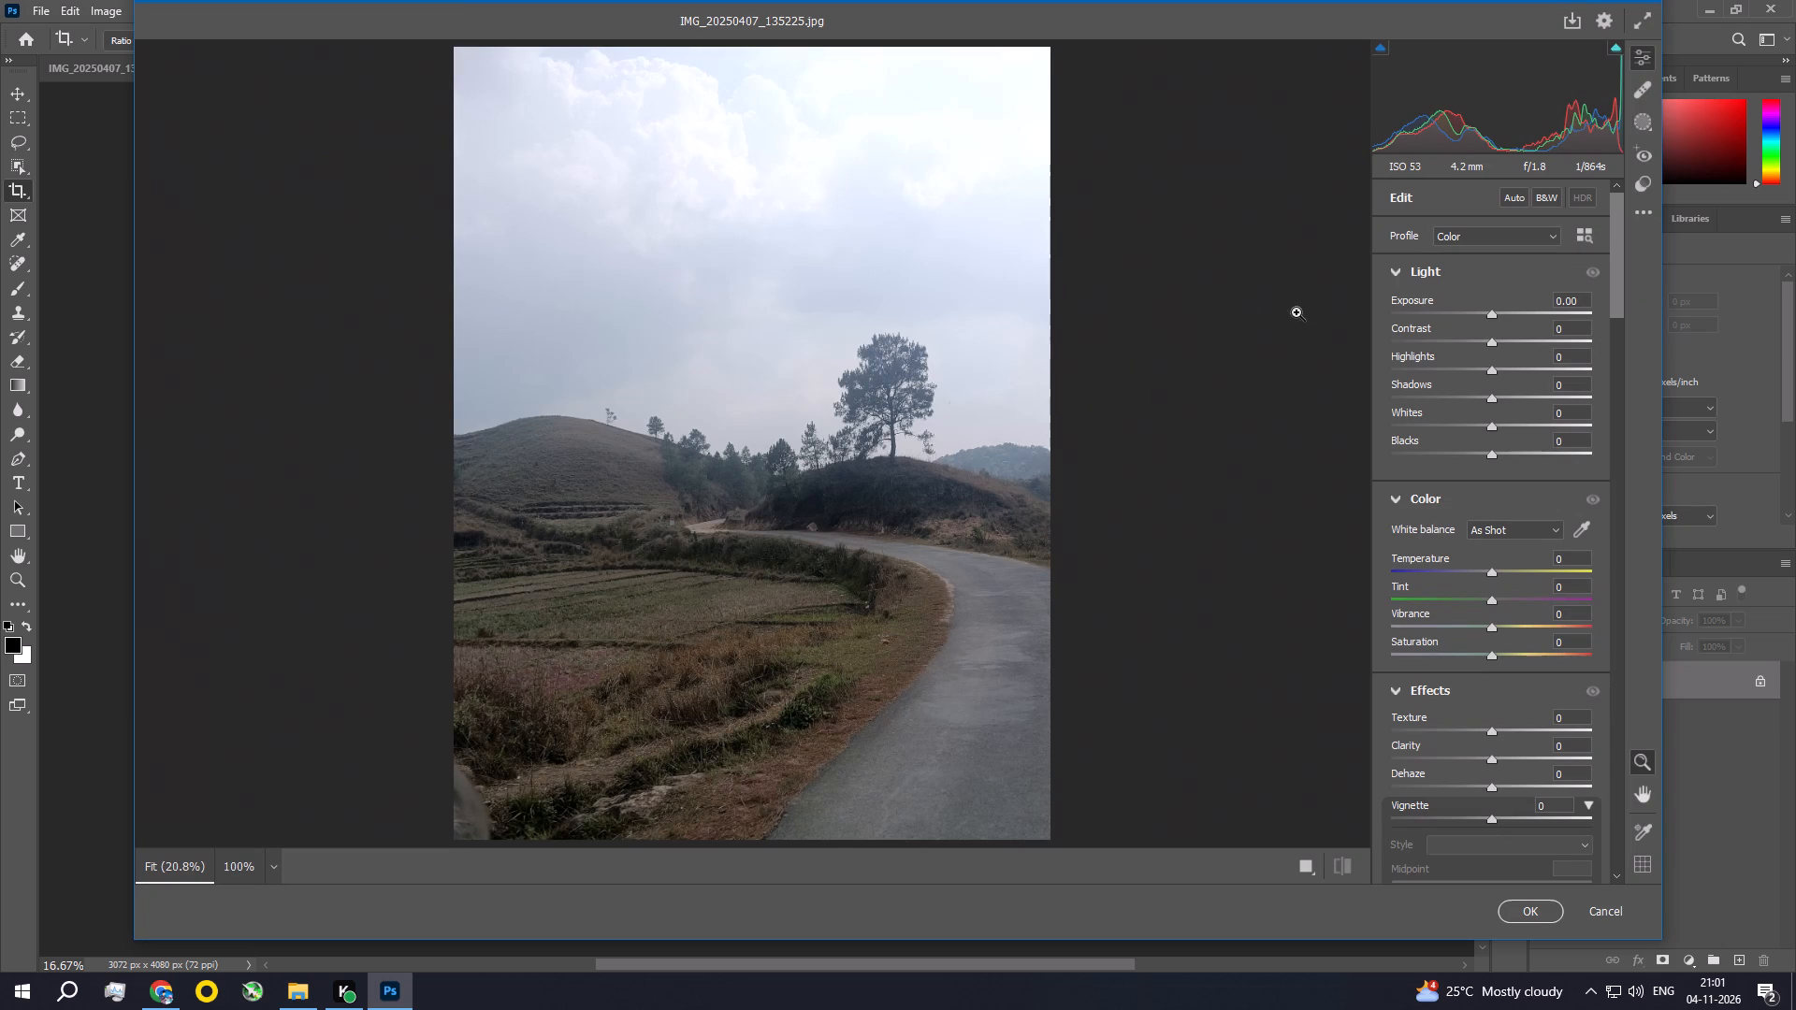
pyautogui.moveTo(1502, 315); pyautogui.dragTo(1499, 314)
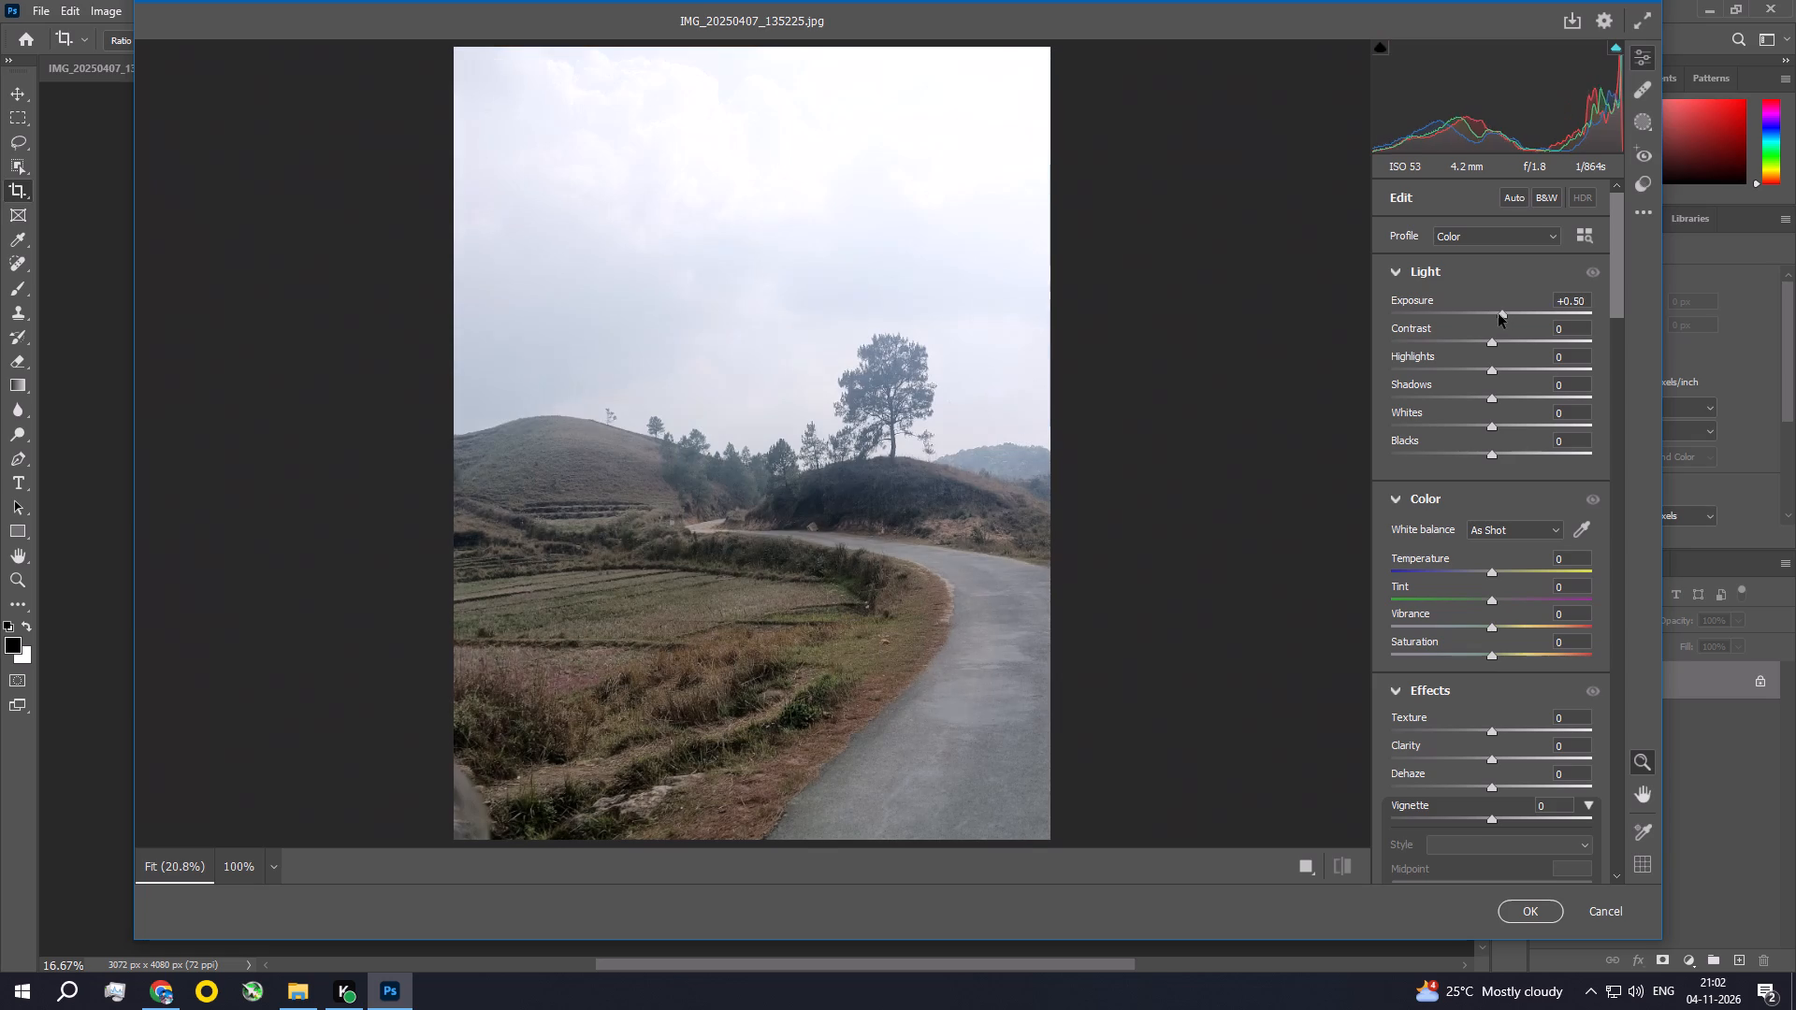
pyautogui.moveTo(1499, 314); pyautogui.dragTo(1486, 310)
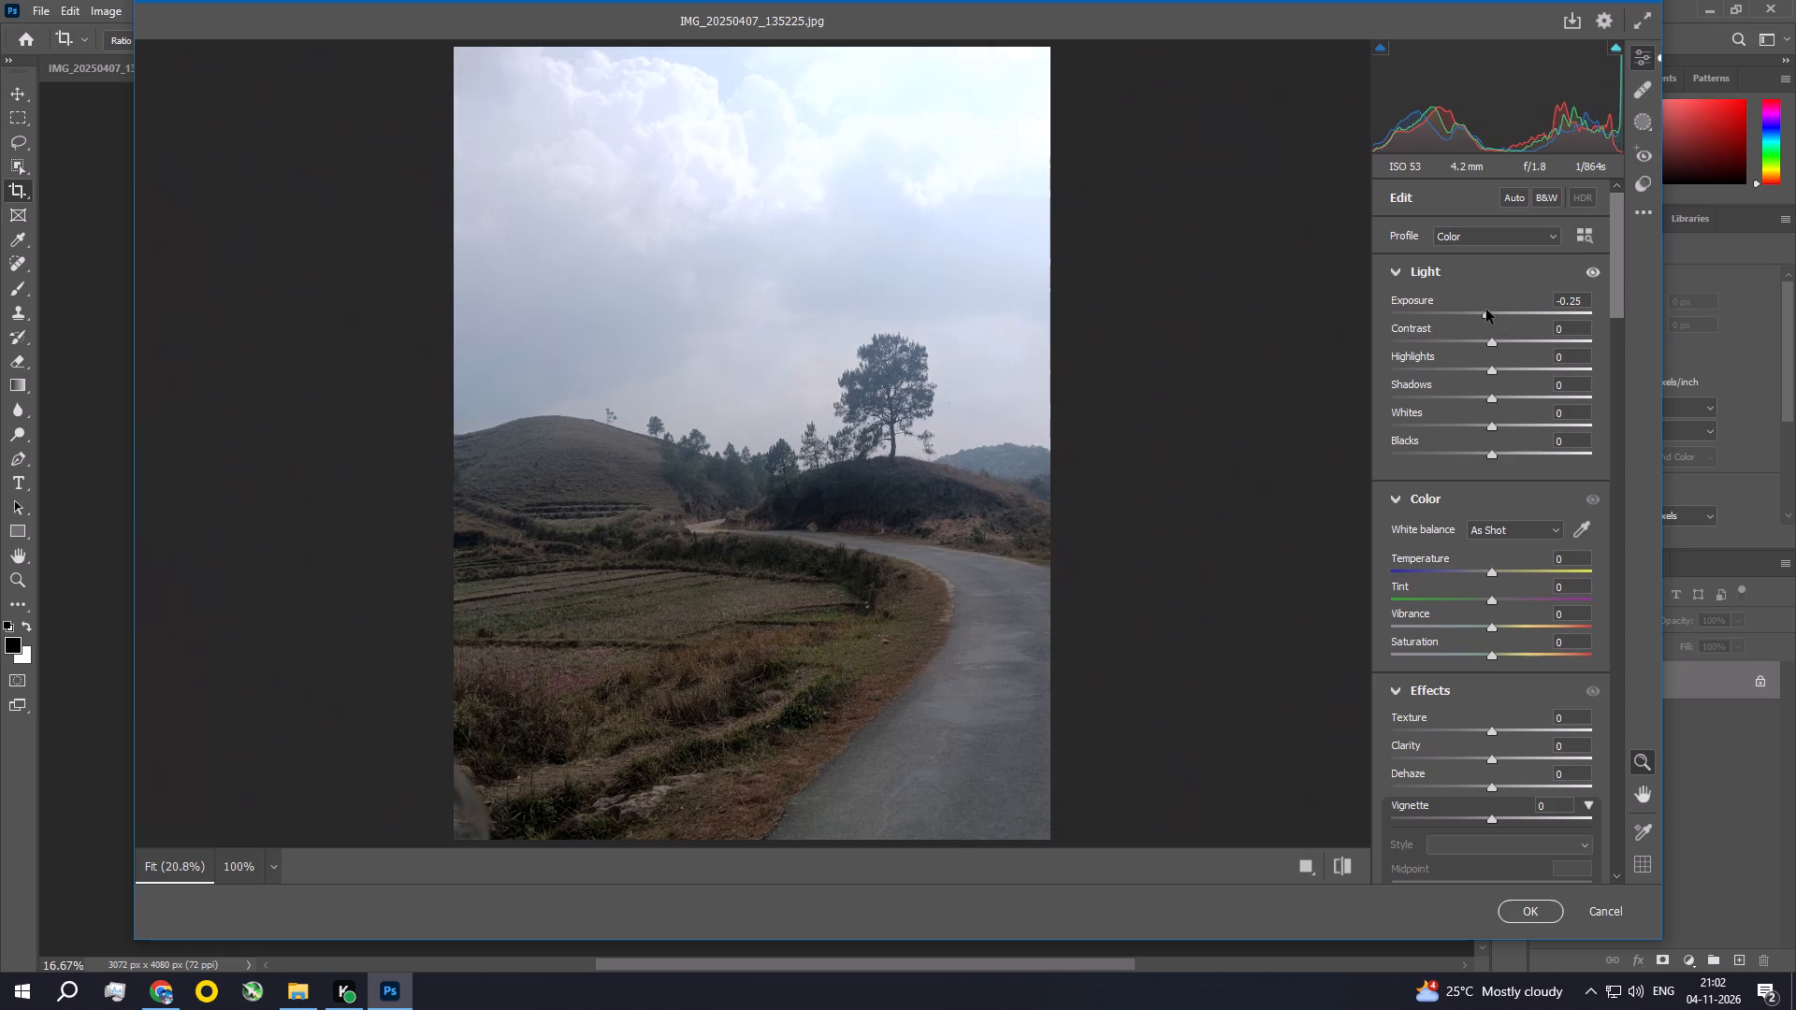
pyautogui.moveTo(1491, 343); pyautogui.dragTo(1506, 342)
pyautogui.moveTo(1491, 368); pyautogui.dragTo(1470, 364)
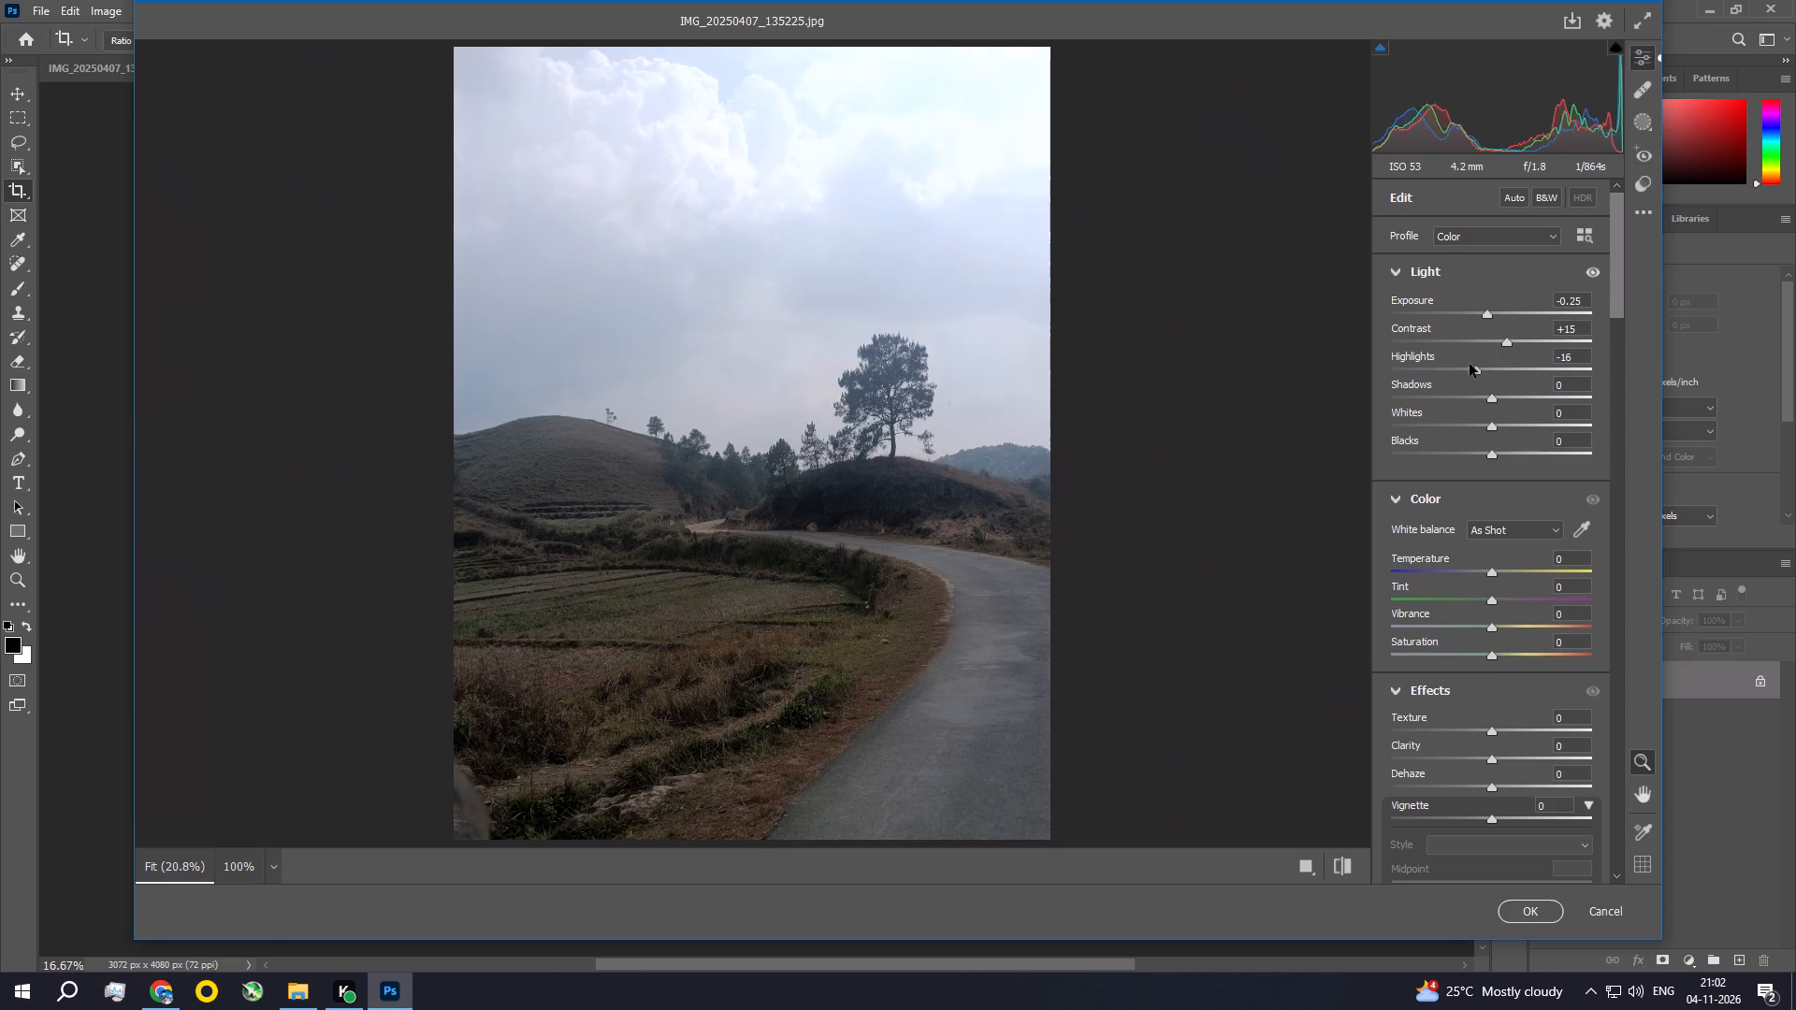
pyautogui.moveTo(1470, 364); pyautogui.dragTo(1459, 358)
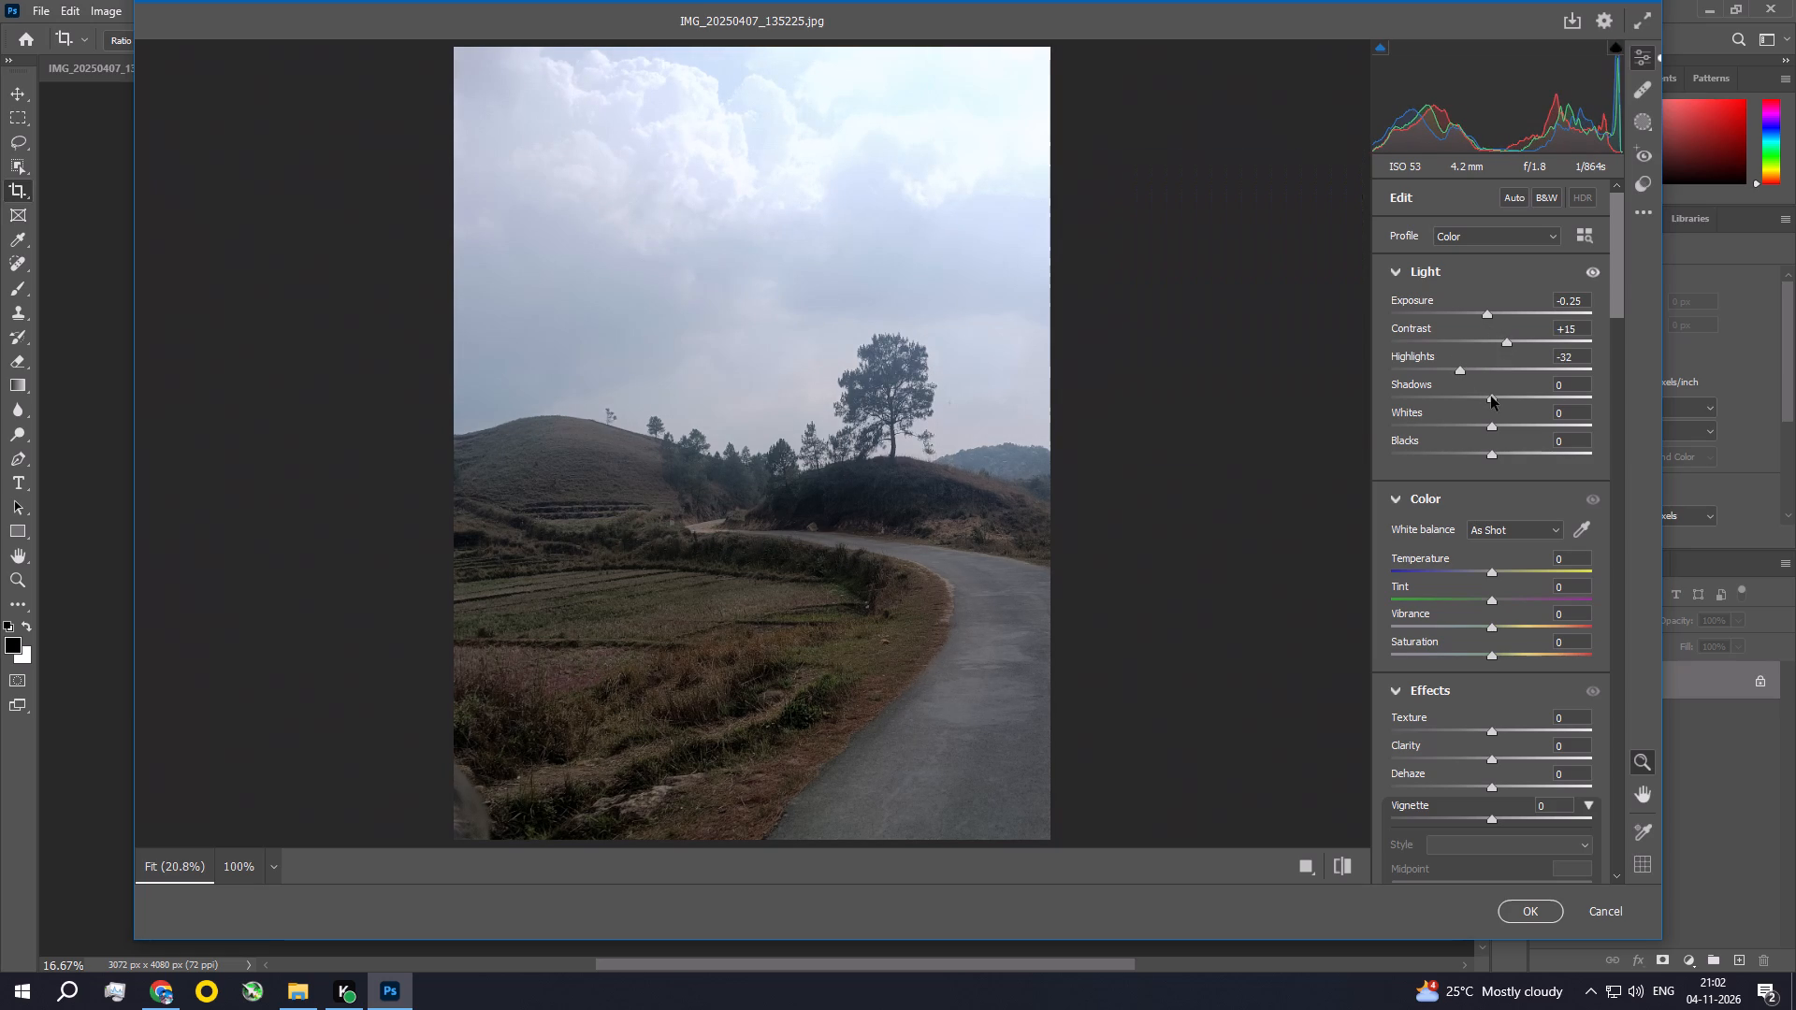
pyautogui.moveTo(1491, 397); pyautogui.dragTo(1516, 398)
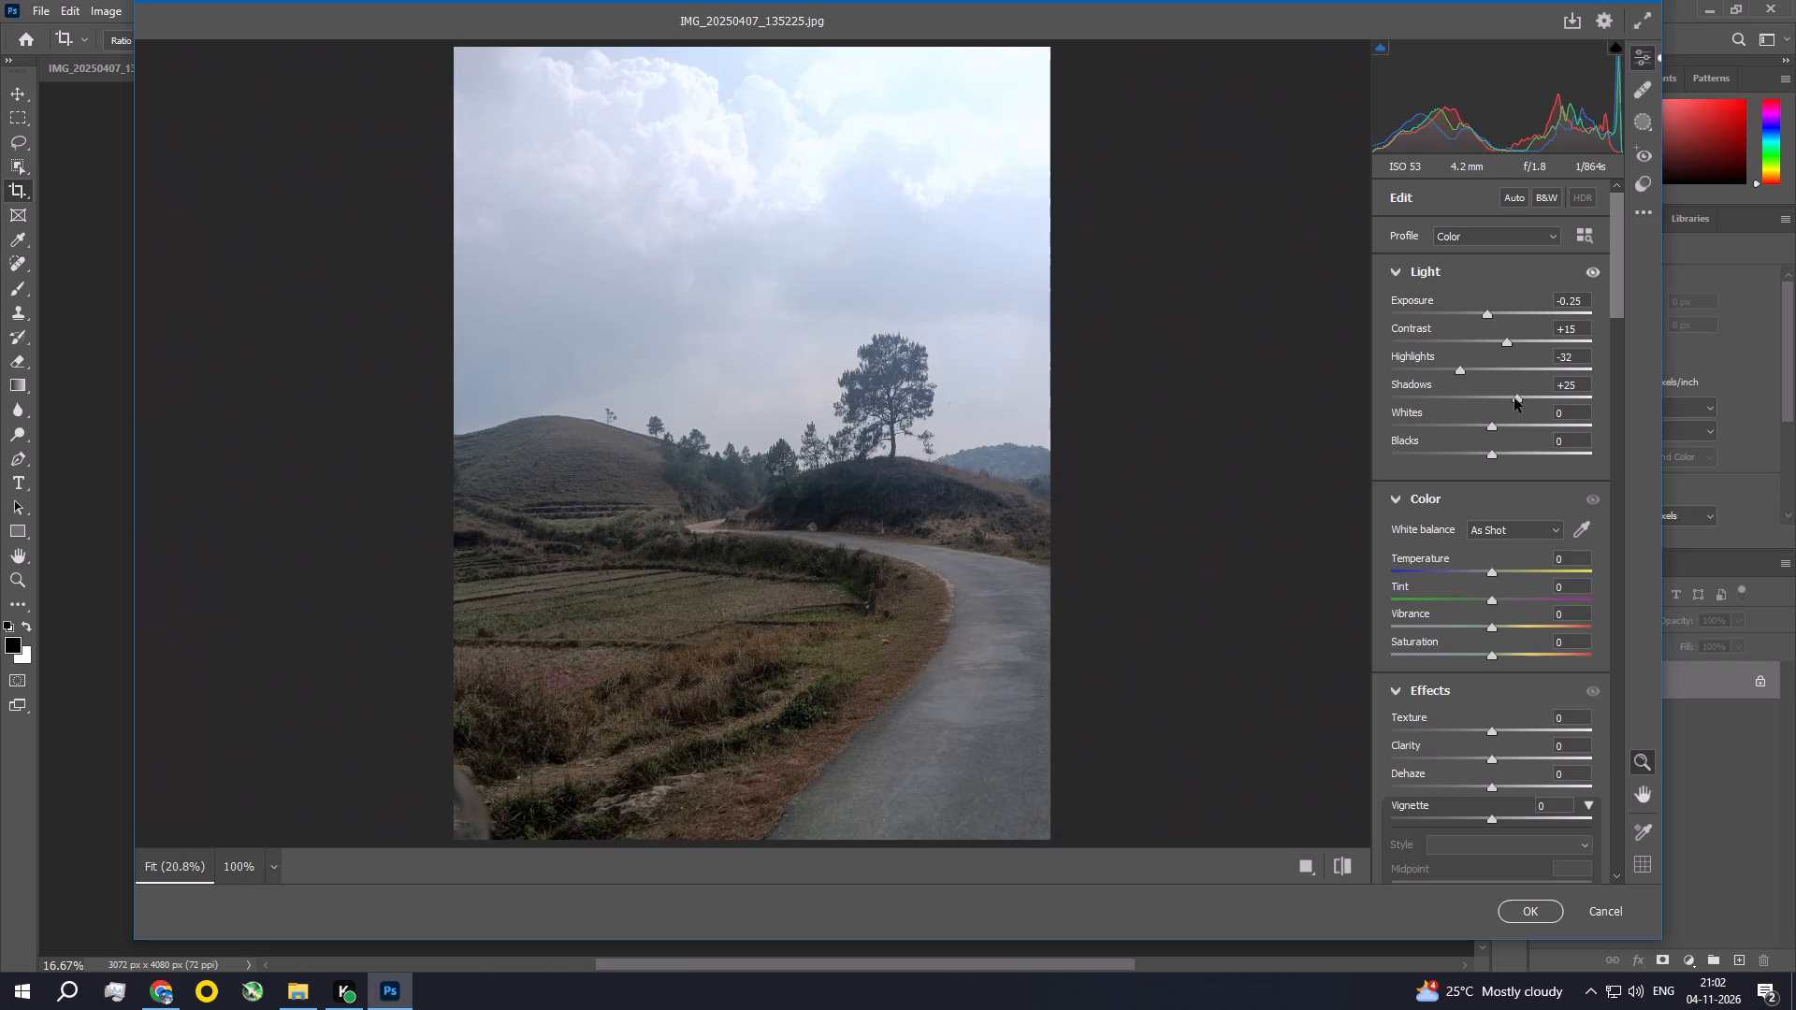
pyautogui.moveTo(1489, 428); pyautogui.dragTo(1463, 418)
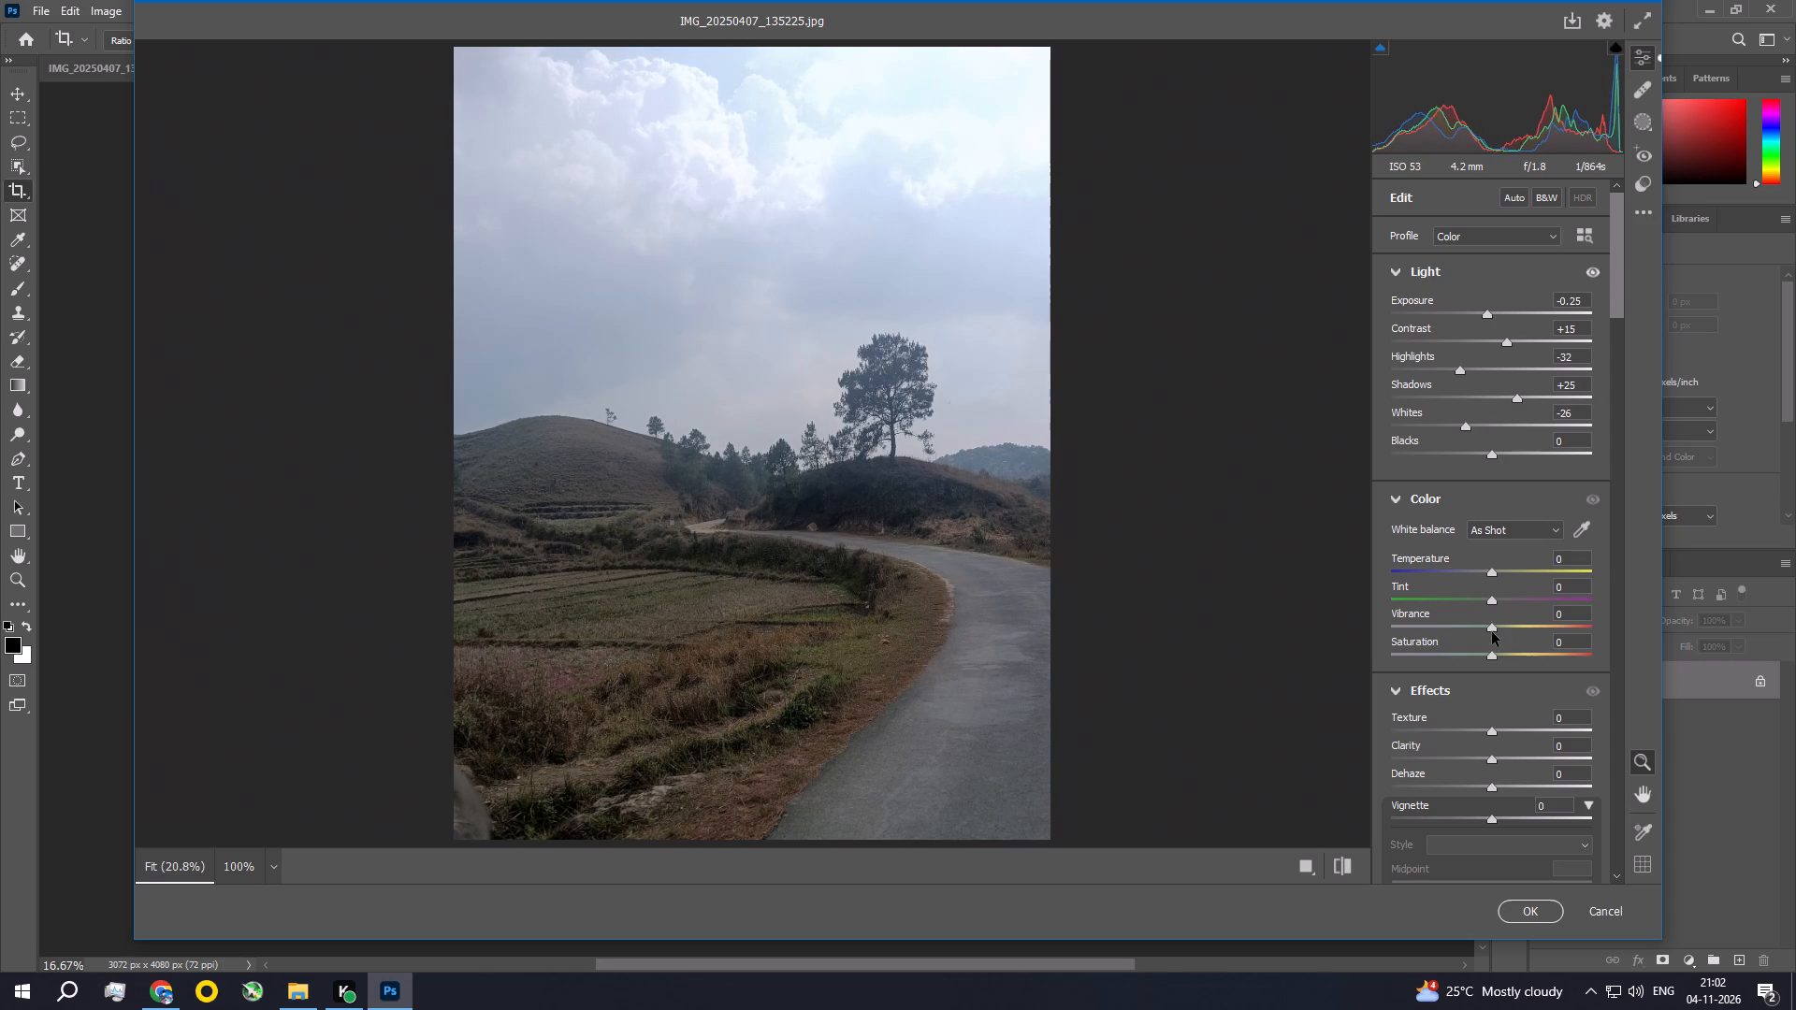
# Set the photo's Vibrance to +10 and Saturation to +20.
pyautogui.moveTo(1492, 626); pyautogui.dragTo(1502, 627)
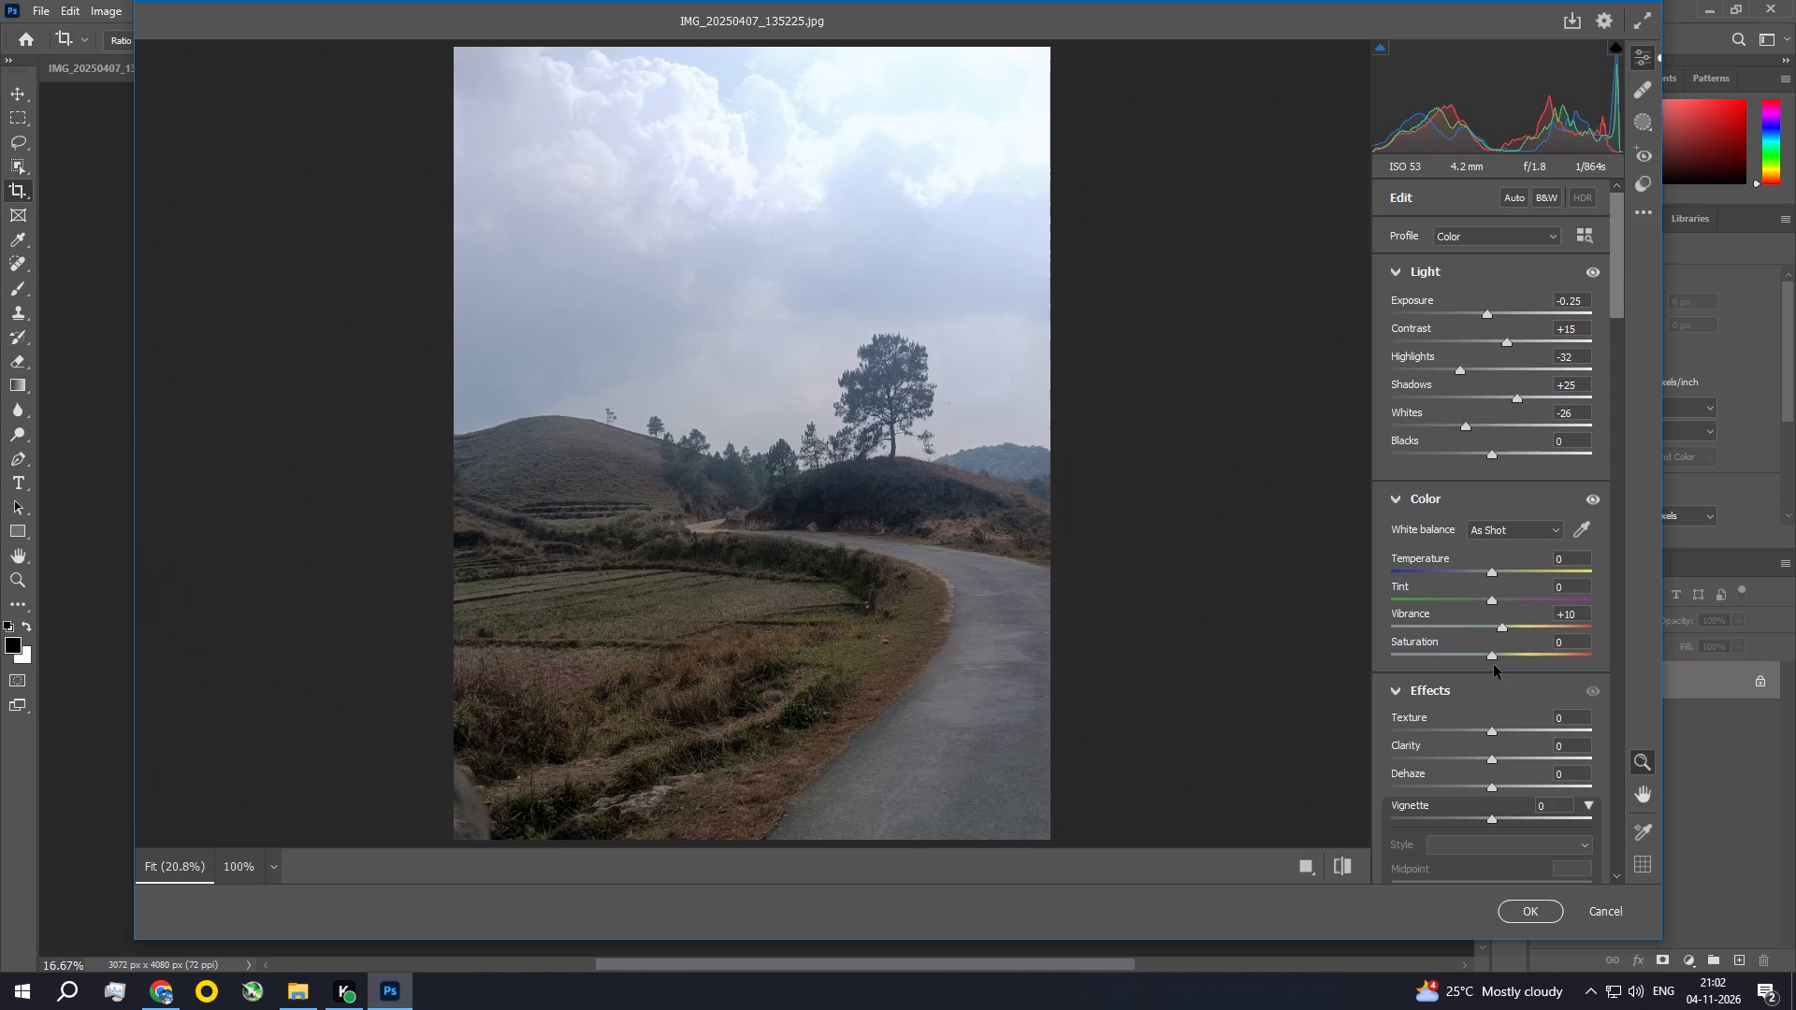
pyautogui.moveTo(1495, 656); pyautogui.dragTo(1511, 656)
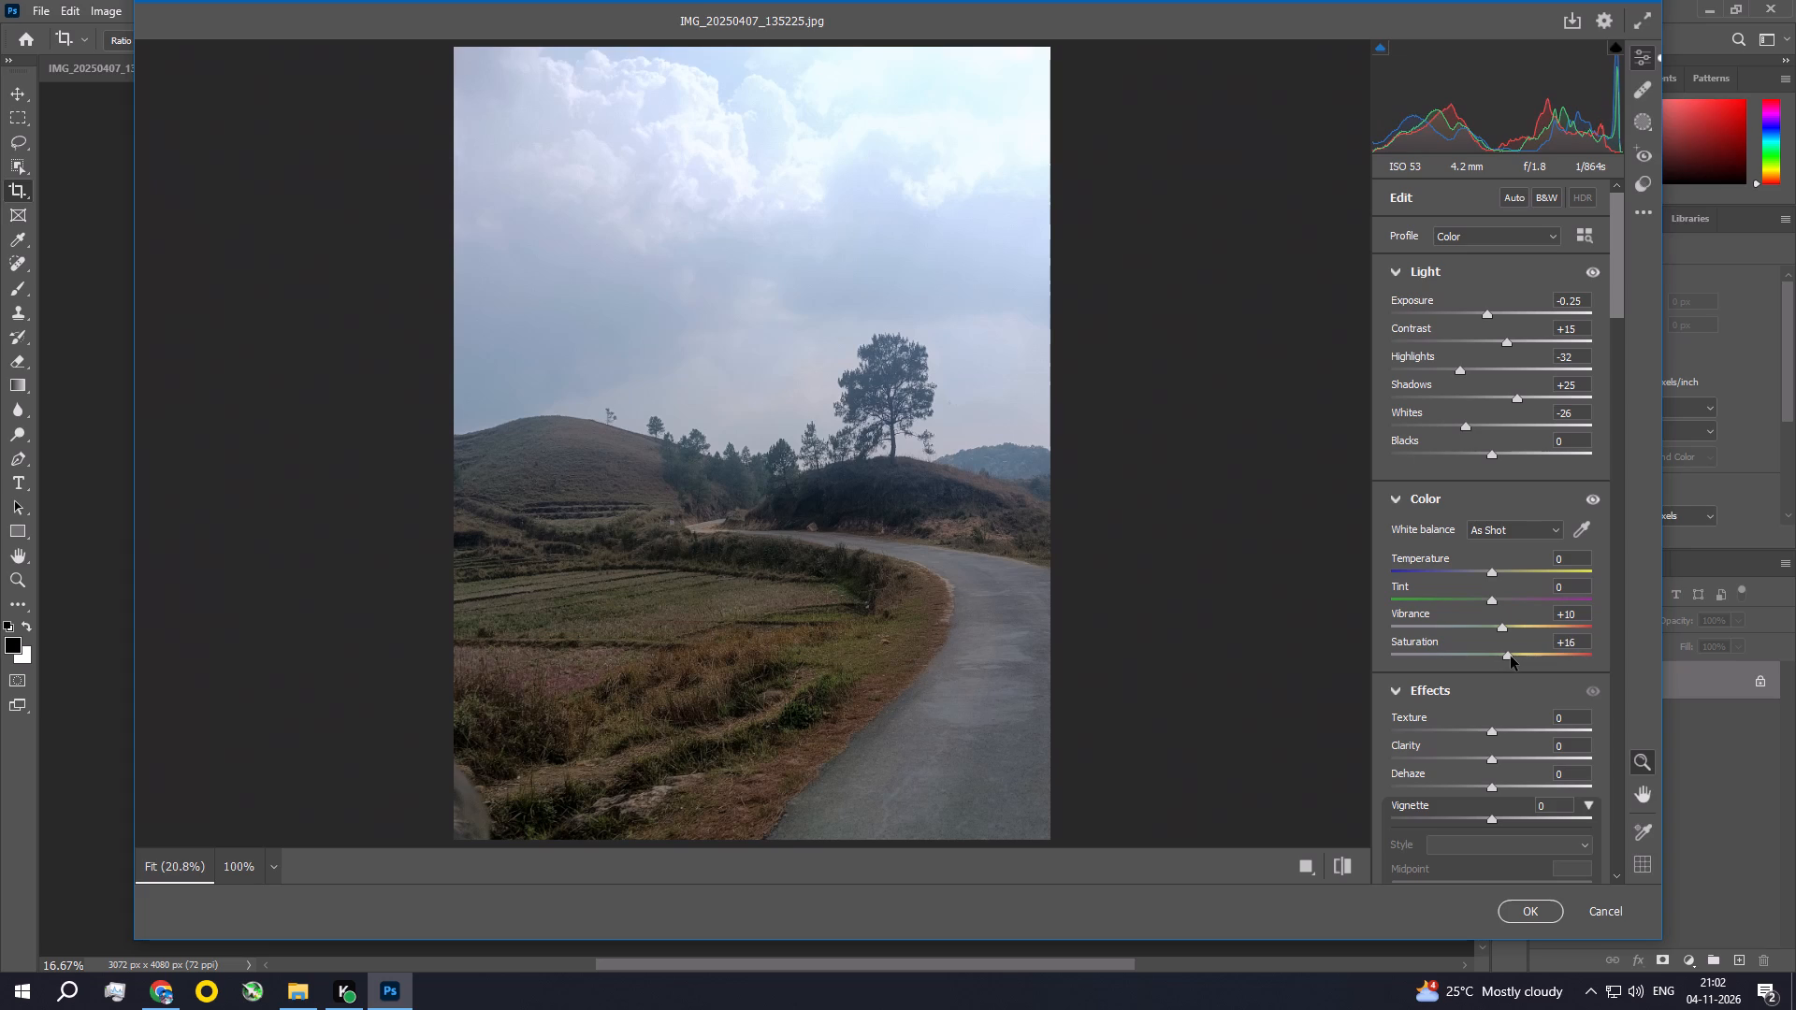
pyautogui.moveTo(1511, 656); pyautogui.dragTo(1514, 657)
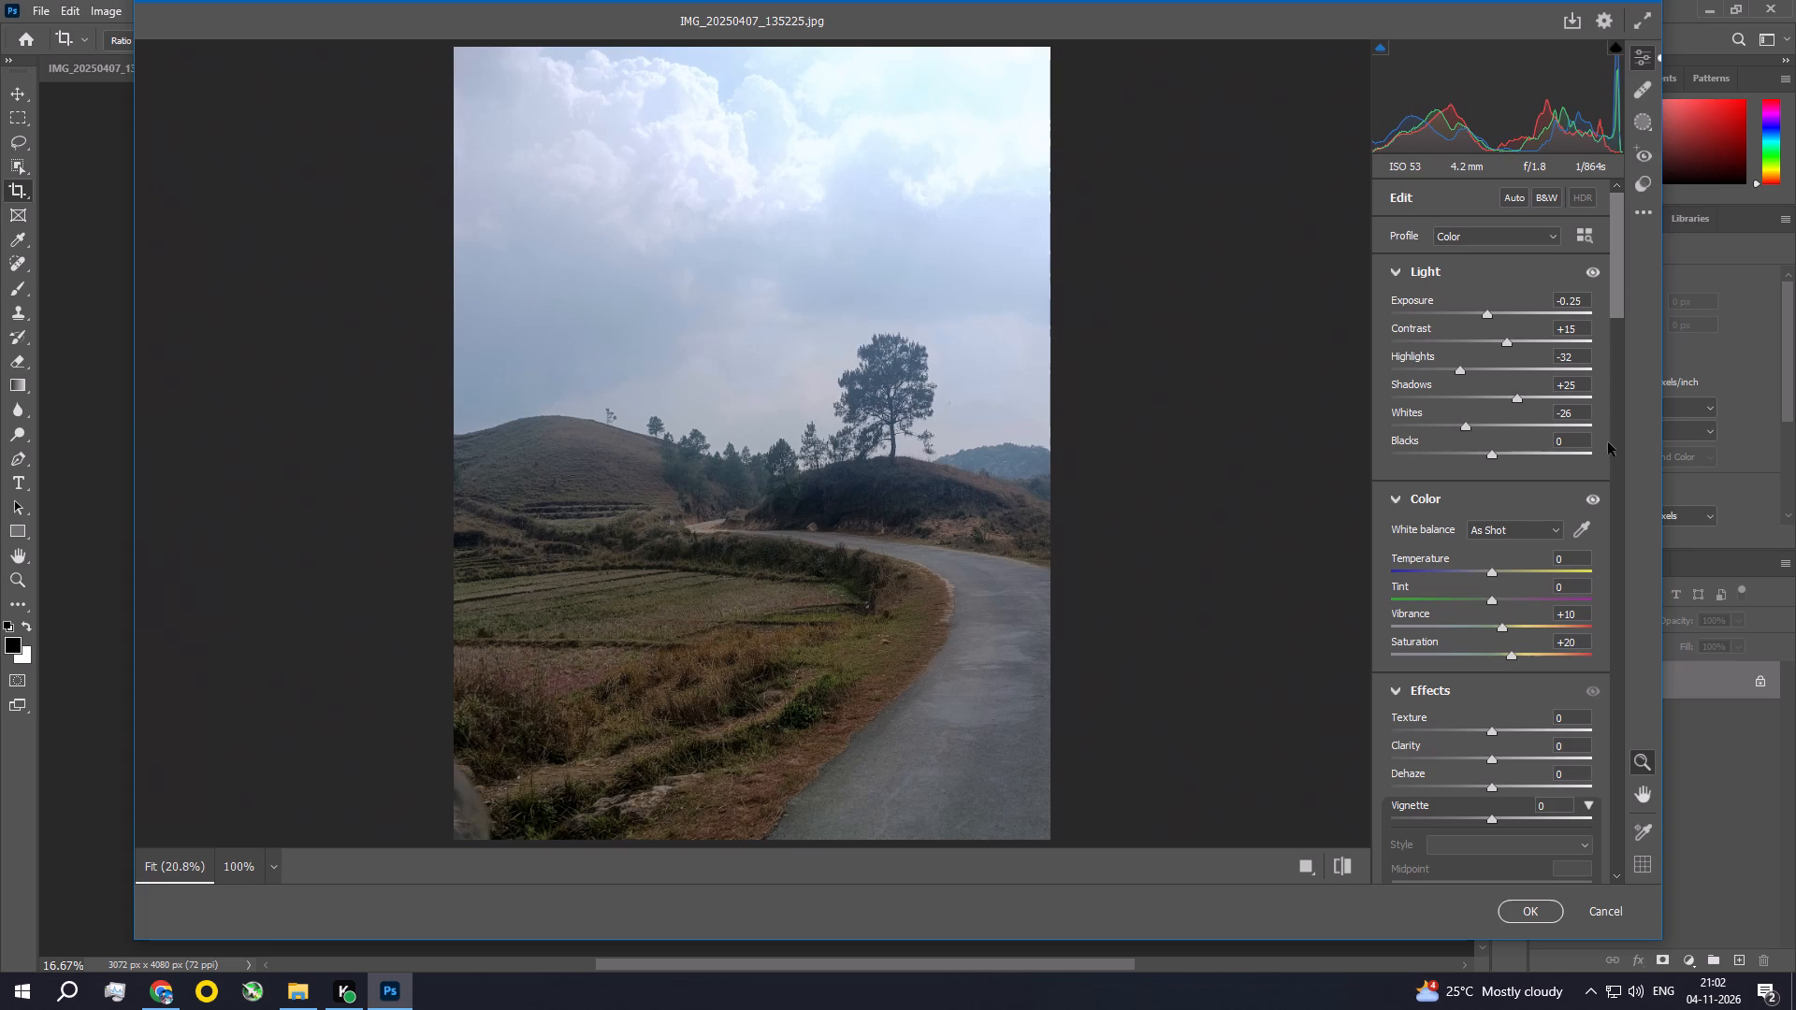
# In the parametric Curve, set Highlights to -29 and Lights to -21.
pyautogui.moveTo(1619, 278); pyautogui.dragTo(1629, 363)
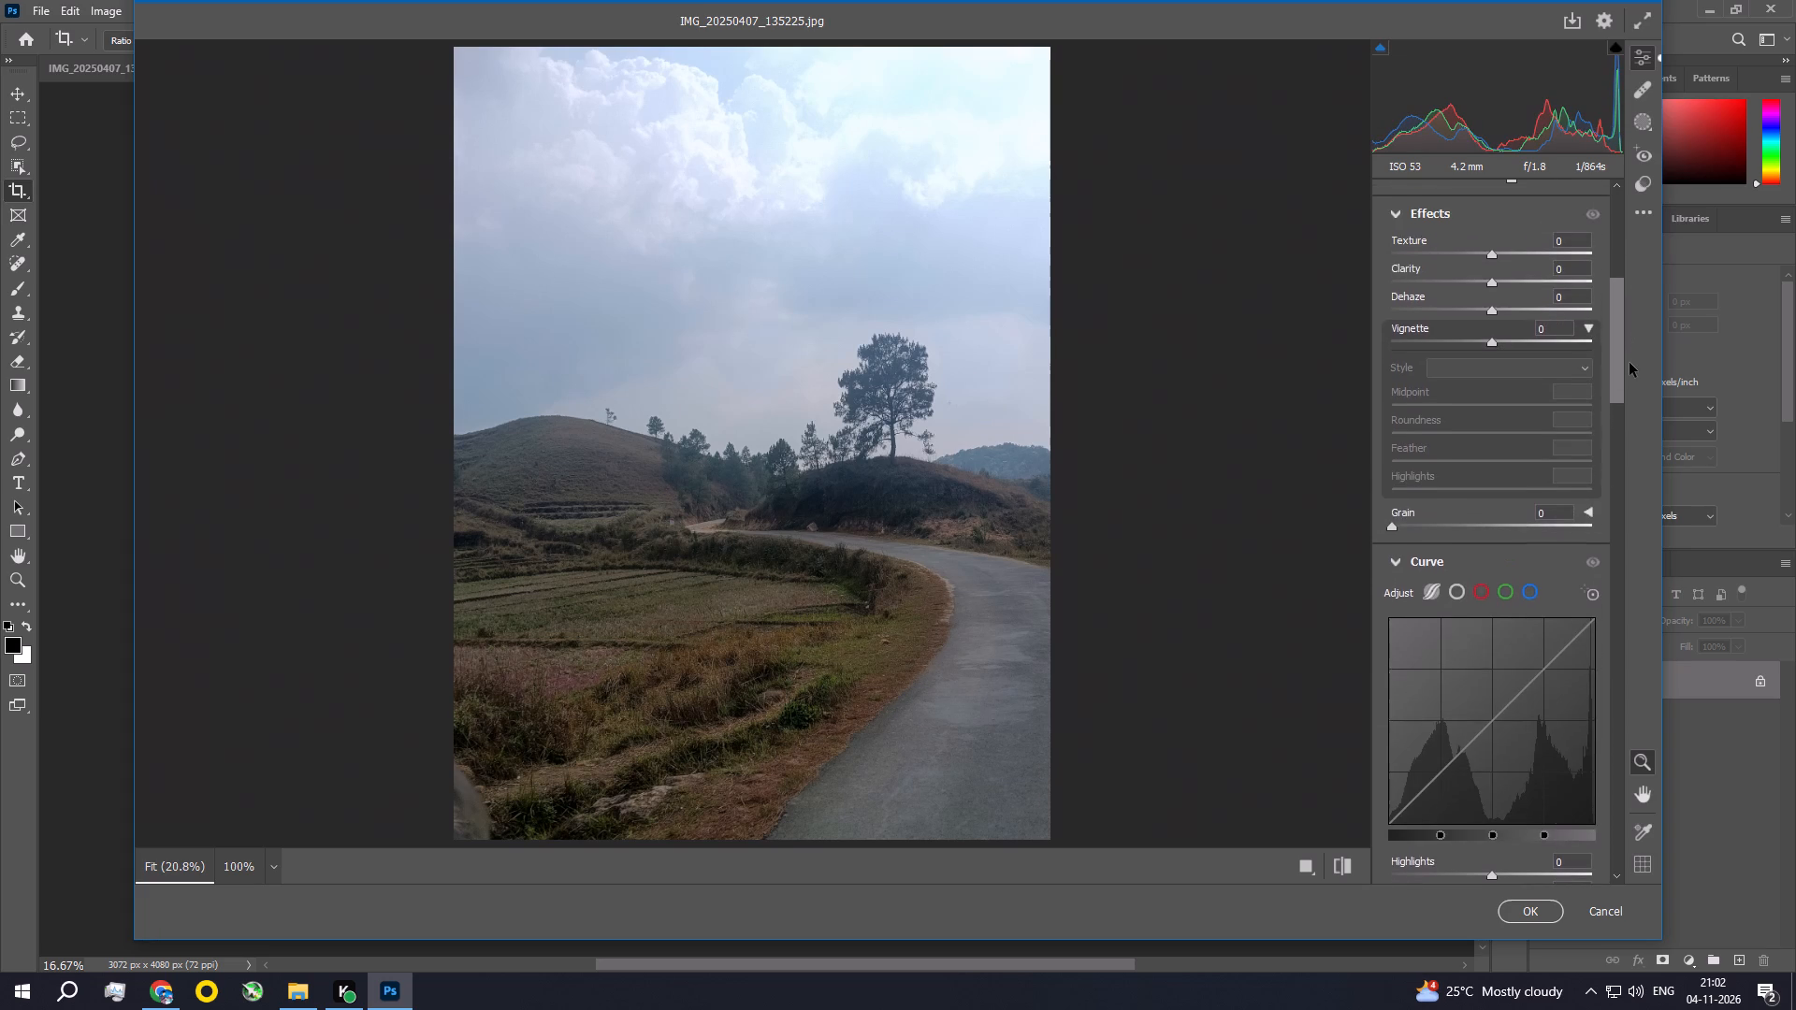
pyautogui.moveTo(1629, 363); pyautogui.dragTo(1634, 442)
pyautogui.click(1469, 432)
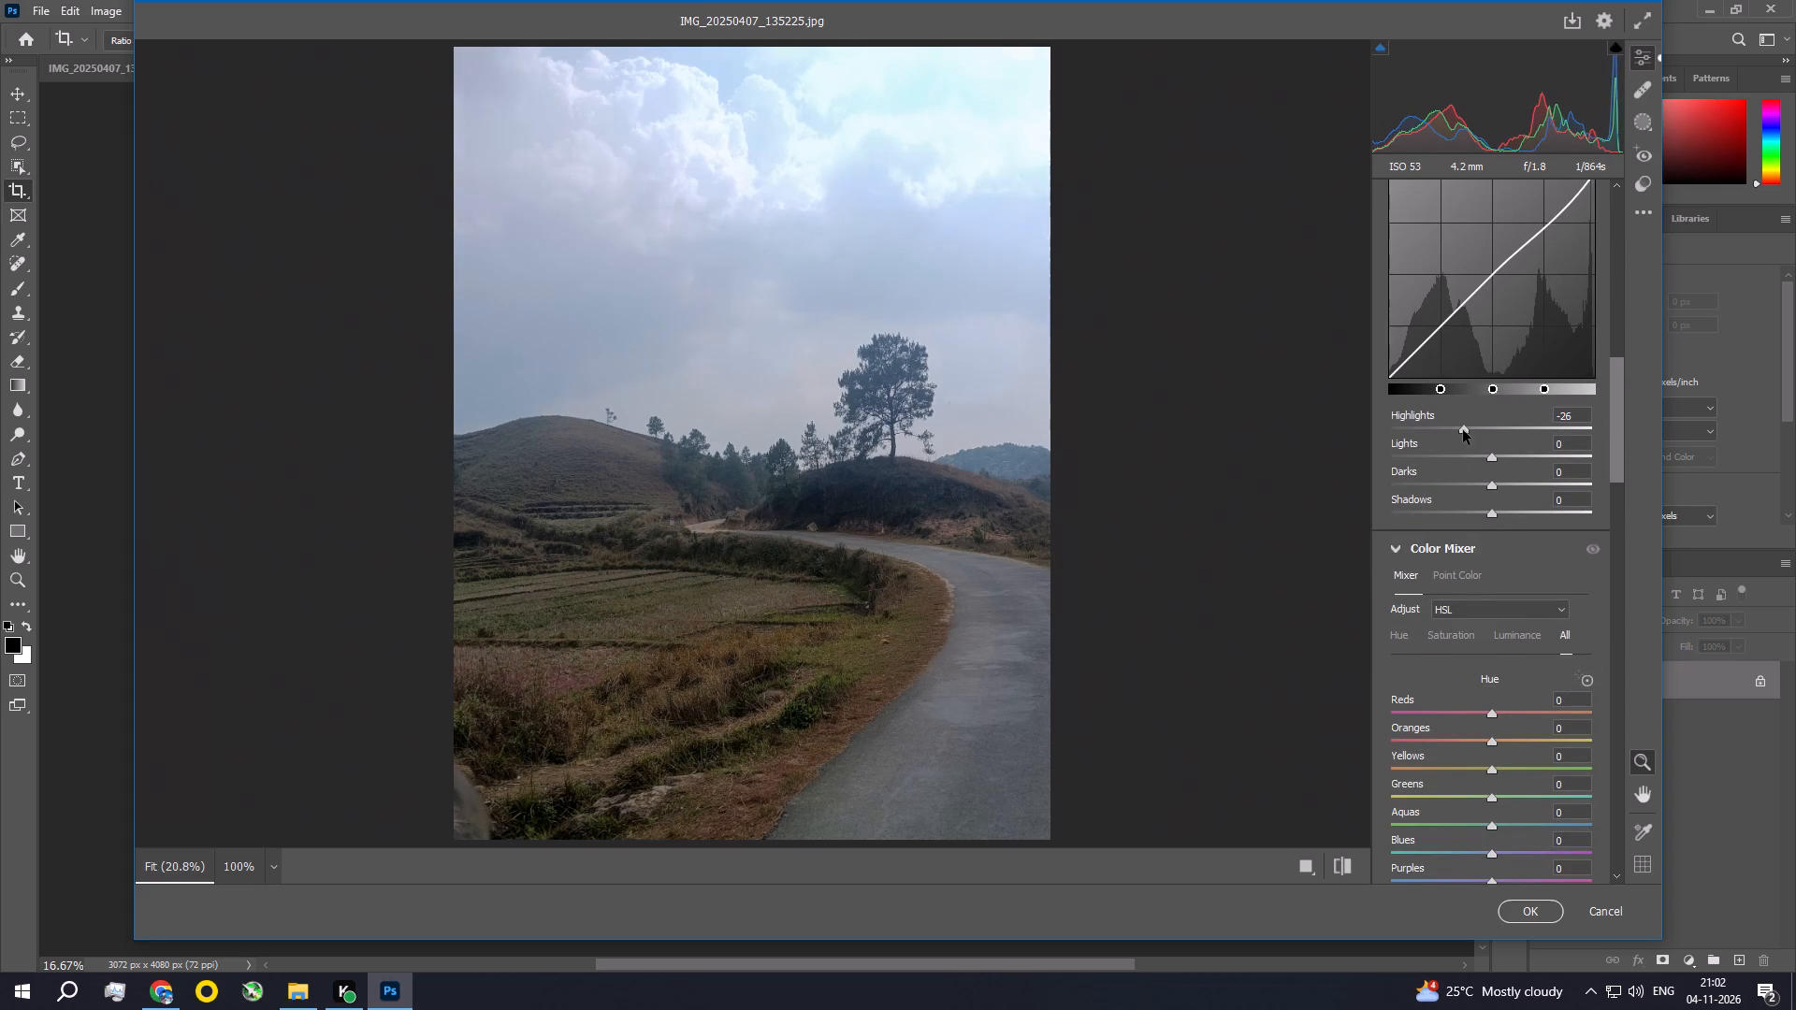
pyautogui.click(1475, 455)
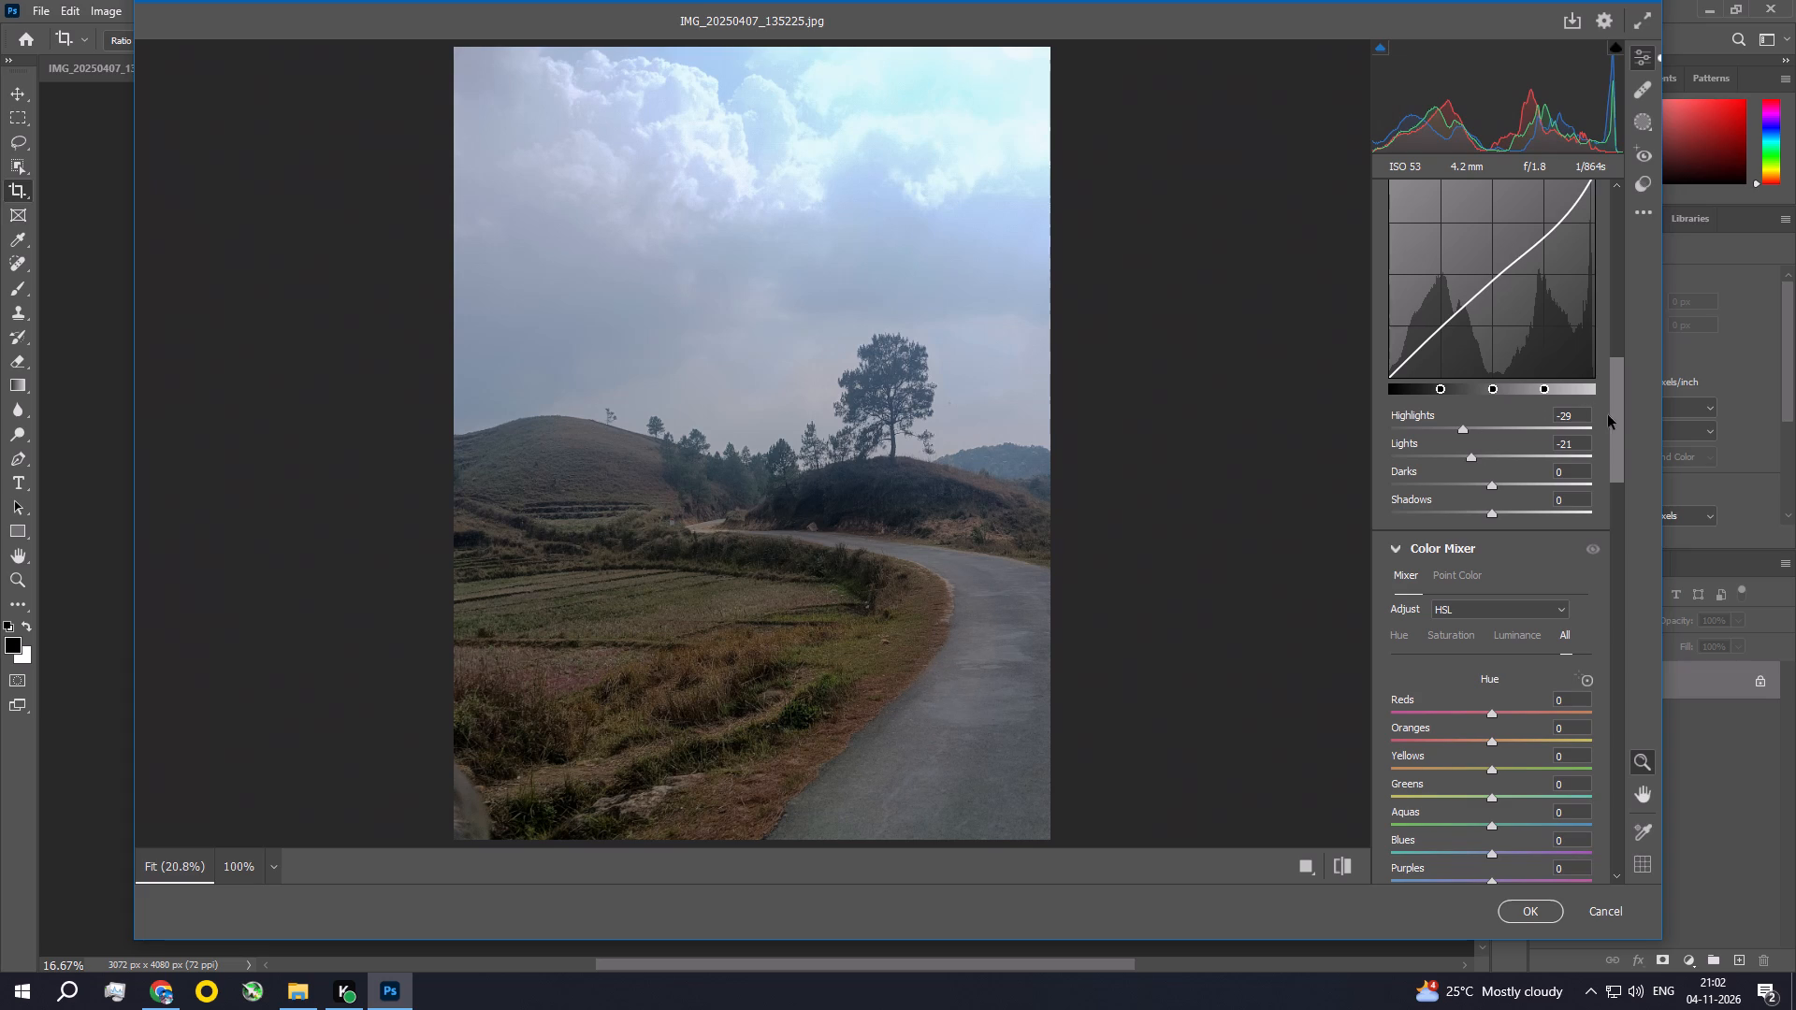
# Set Color Mixer Saturation to Greens +16, Aquas +16 and Blues +14, and apply the Camera Raw Filter.
pyautogui.moveTo(1617, 415); pyautogui.dragTo(1610, 541)
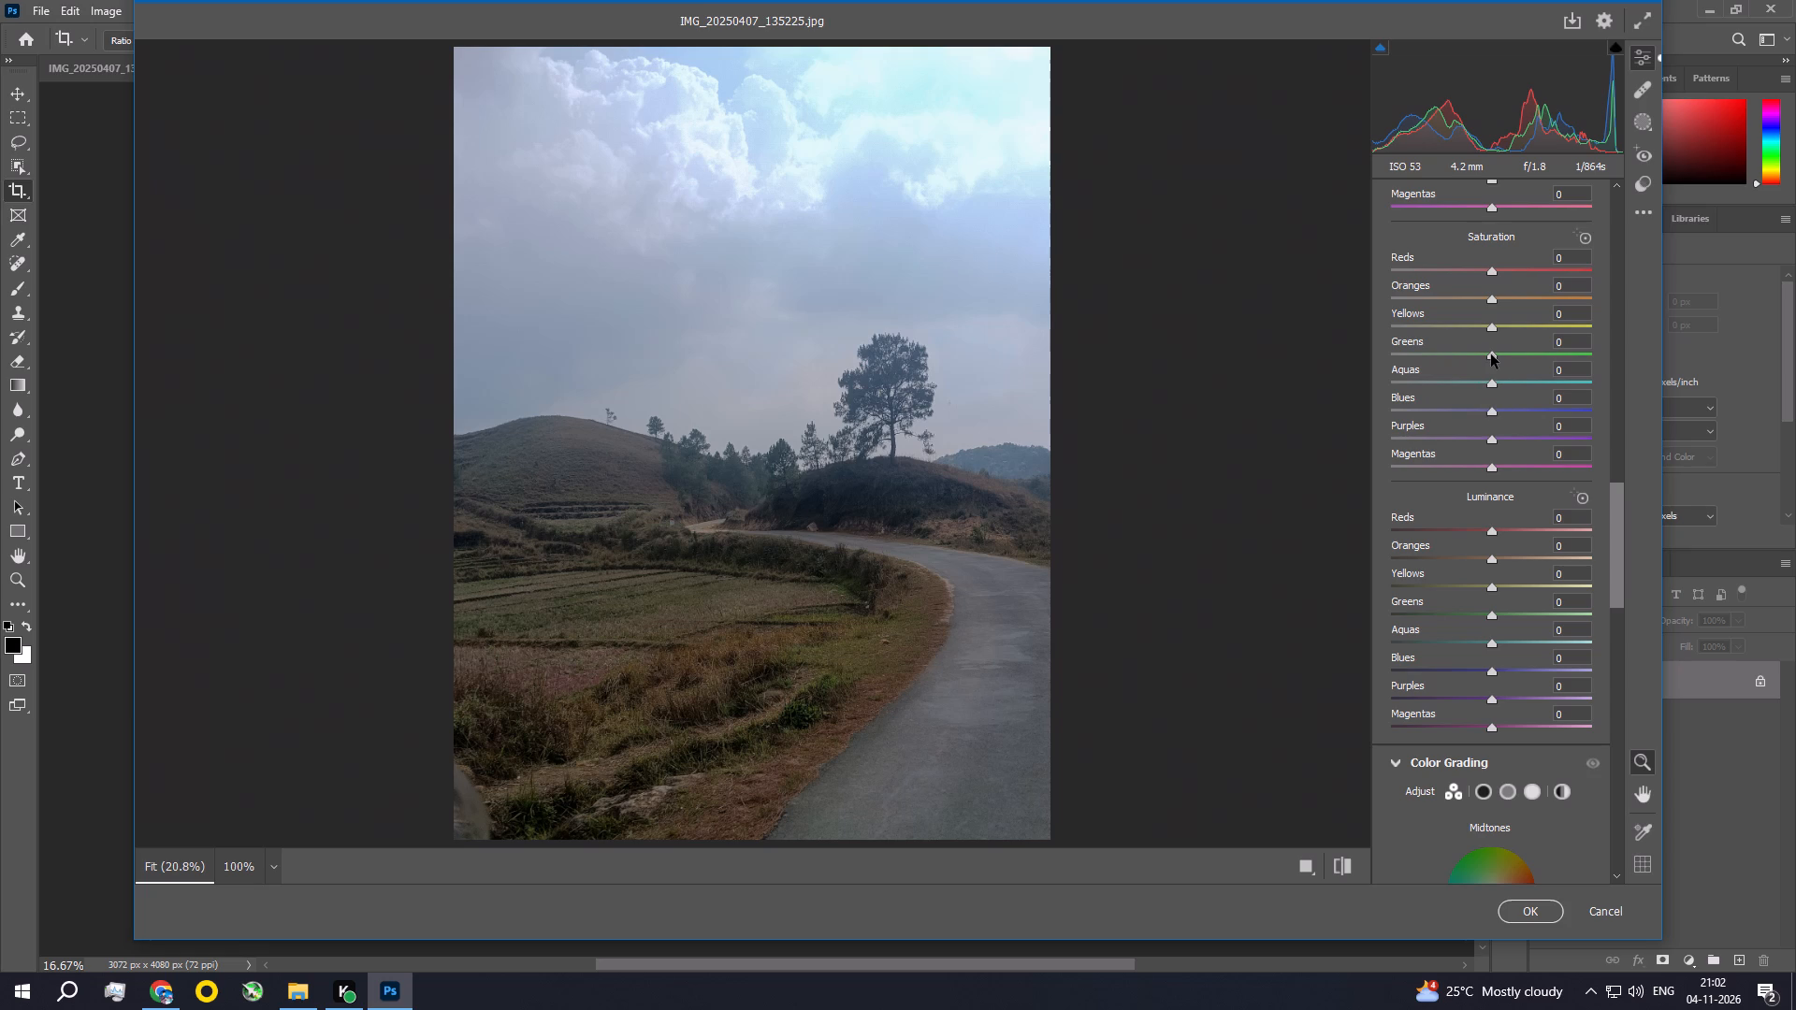
pyautogui.moveTo(1491, 354); pyautogui.dragTo(1521, 360)
pyautogui.moveTo(1521, 360); pyautogui.dragTo(1507, 356)
pyautogui.moveTo(1488, 386); pyautogui.dragTo(1497, 388)
pyautogui.moveTo(1497, 388); pyautogui.dragTo(1504, 389)
pyautogui.moveTo(1491, 411); pyautogui.dragTo(1505, 414)
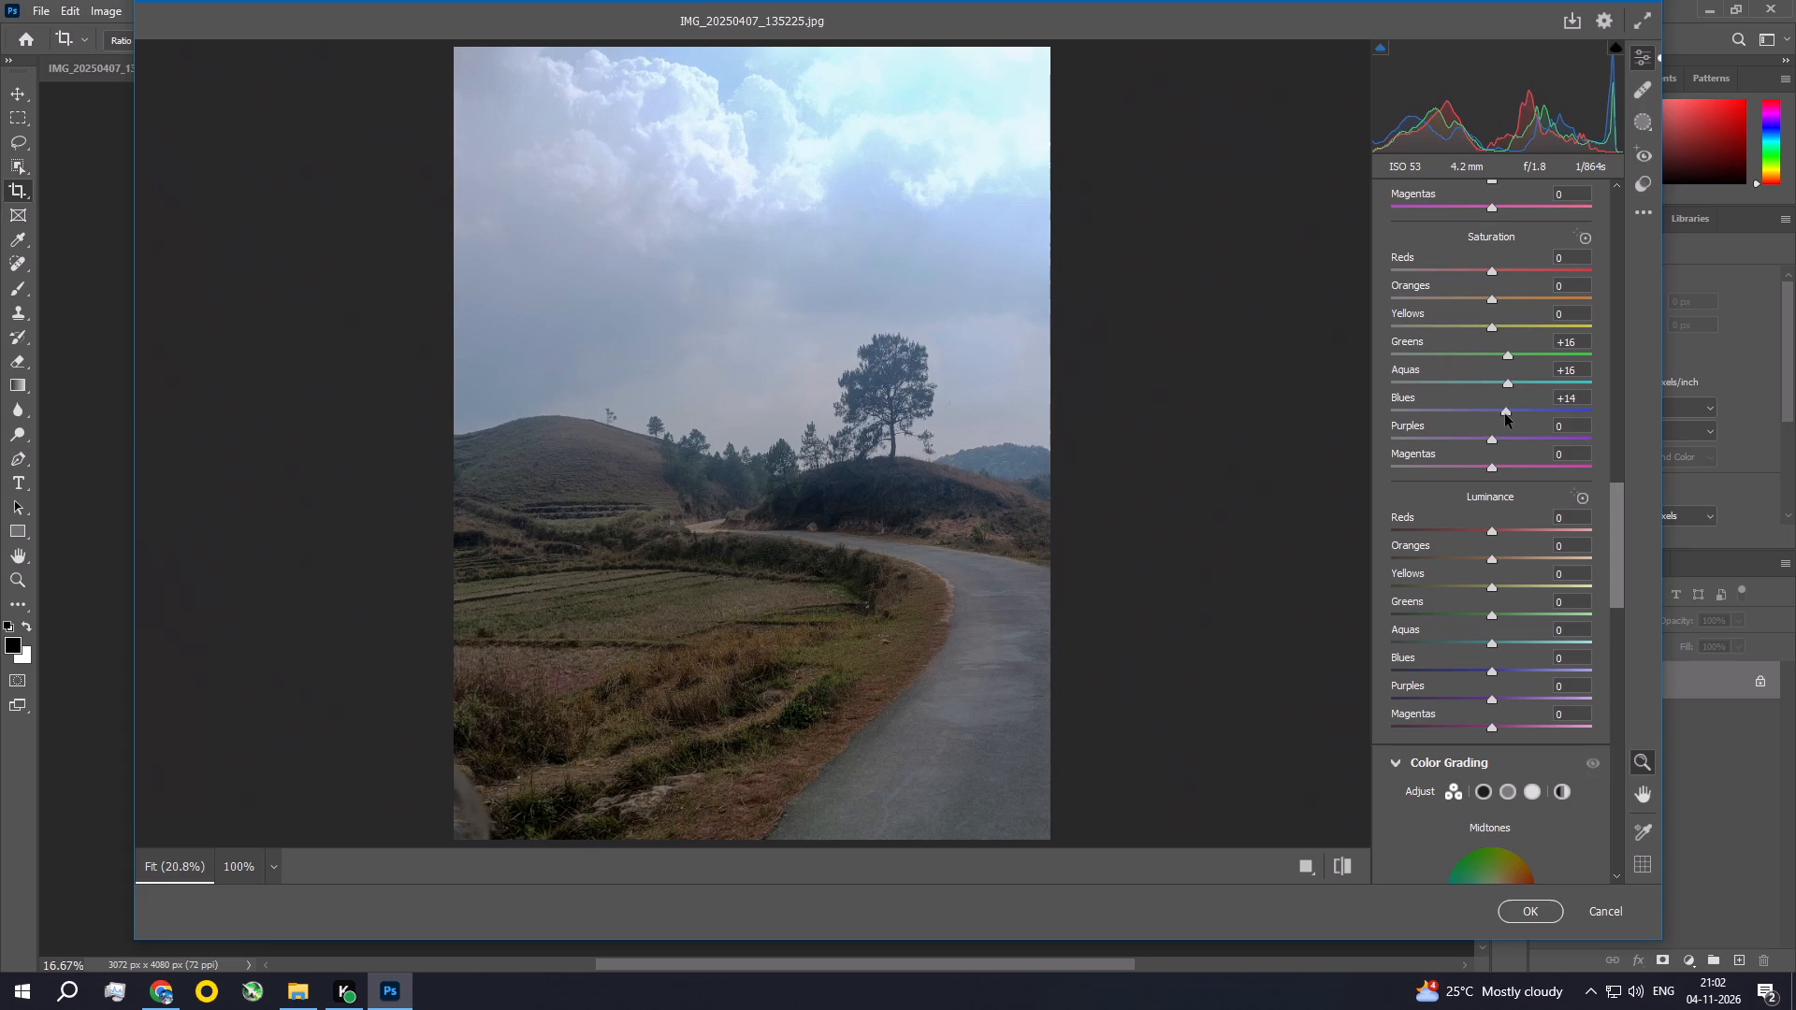
pyautogui.click(1517, 910)
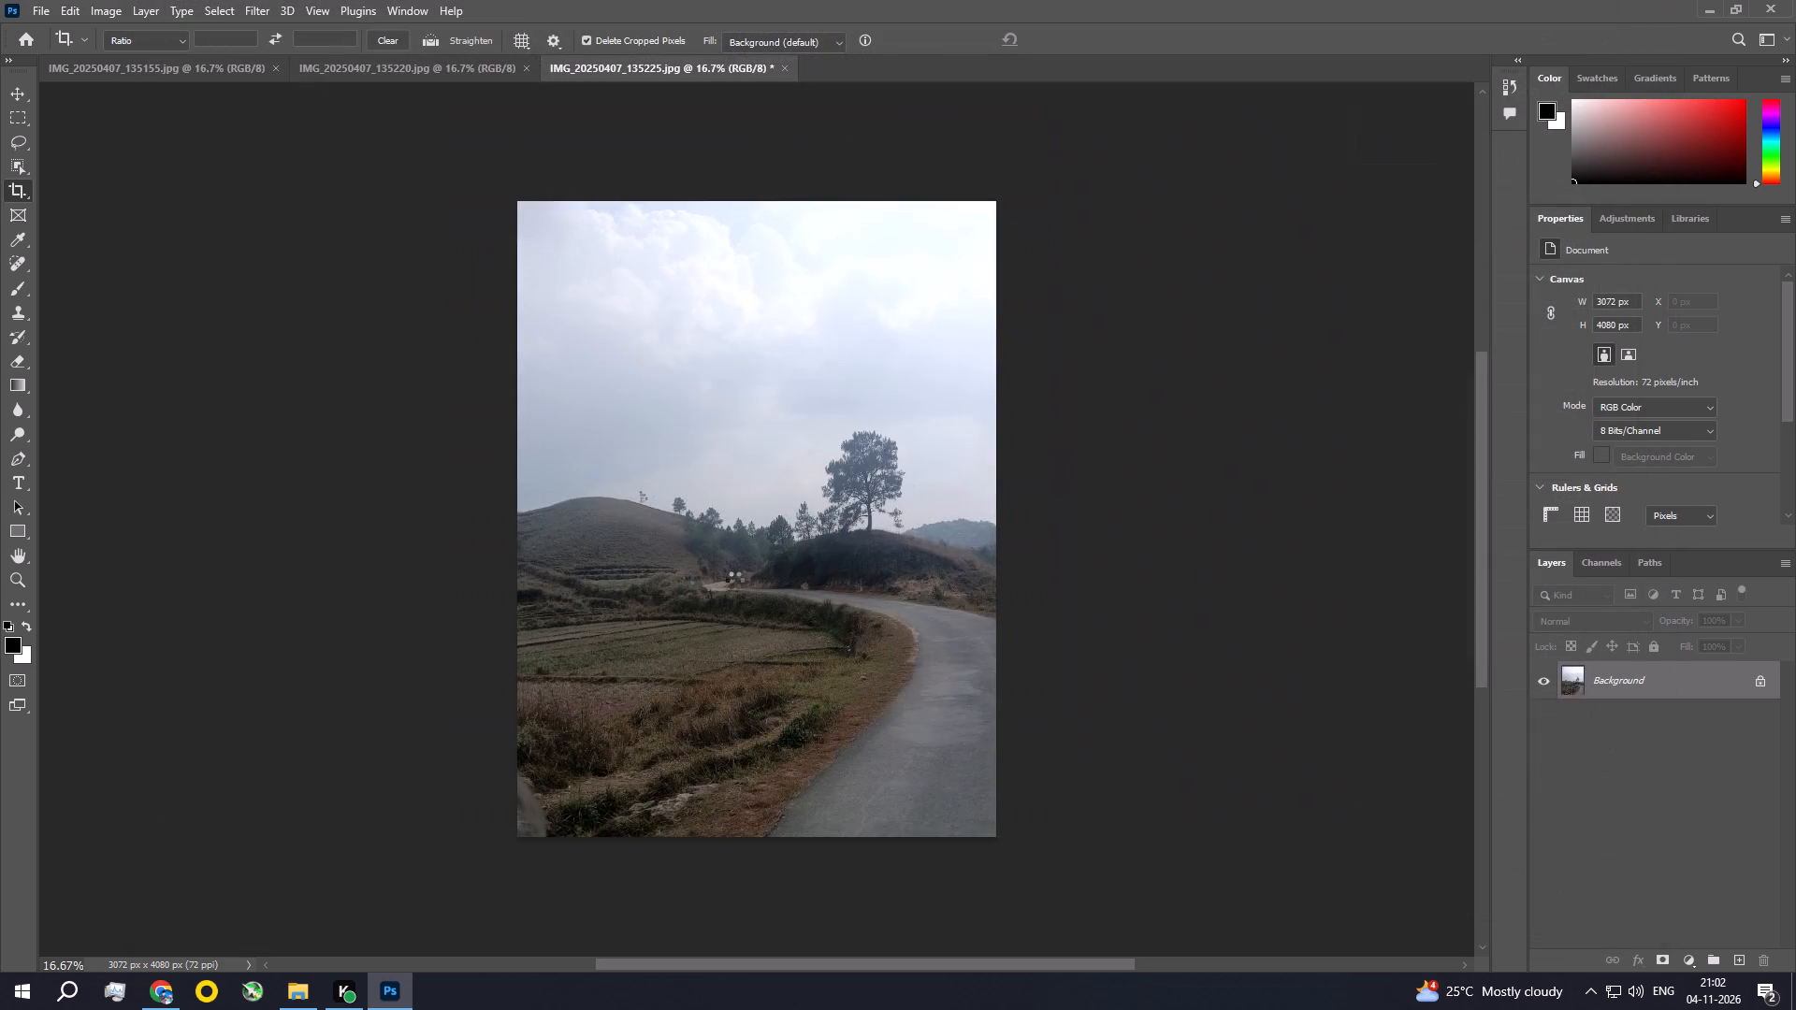
# Replace the sky with the grey storm-cloud sky at Brightness 0, Temperature 0 and Scale 100, output to New Layers.
pyautogui.click(133, 0)
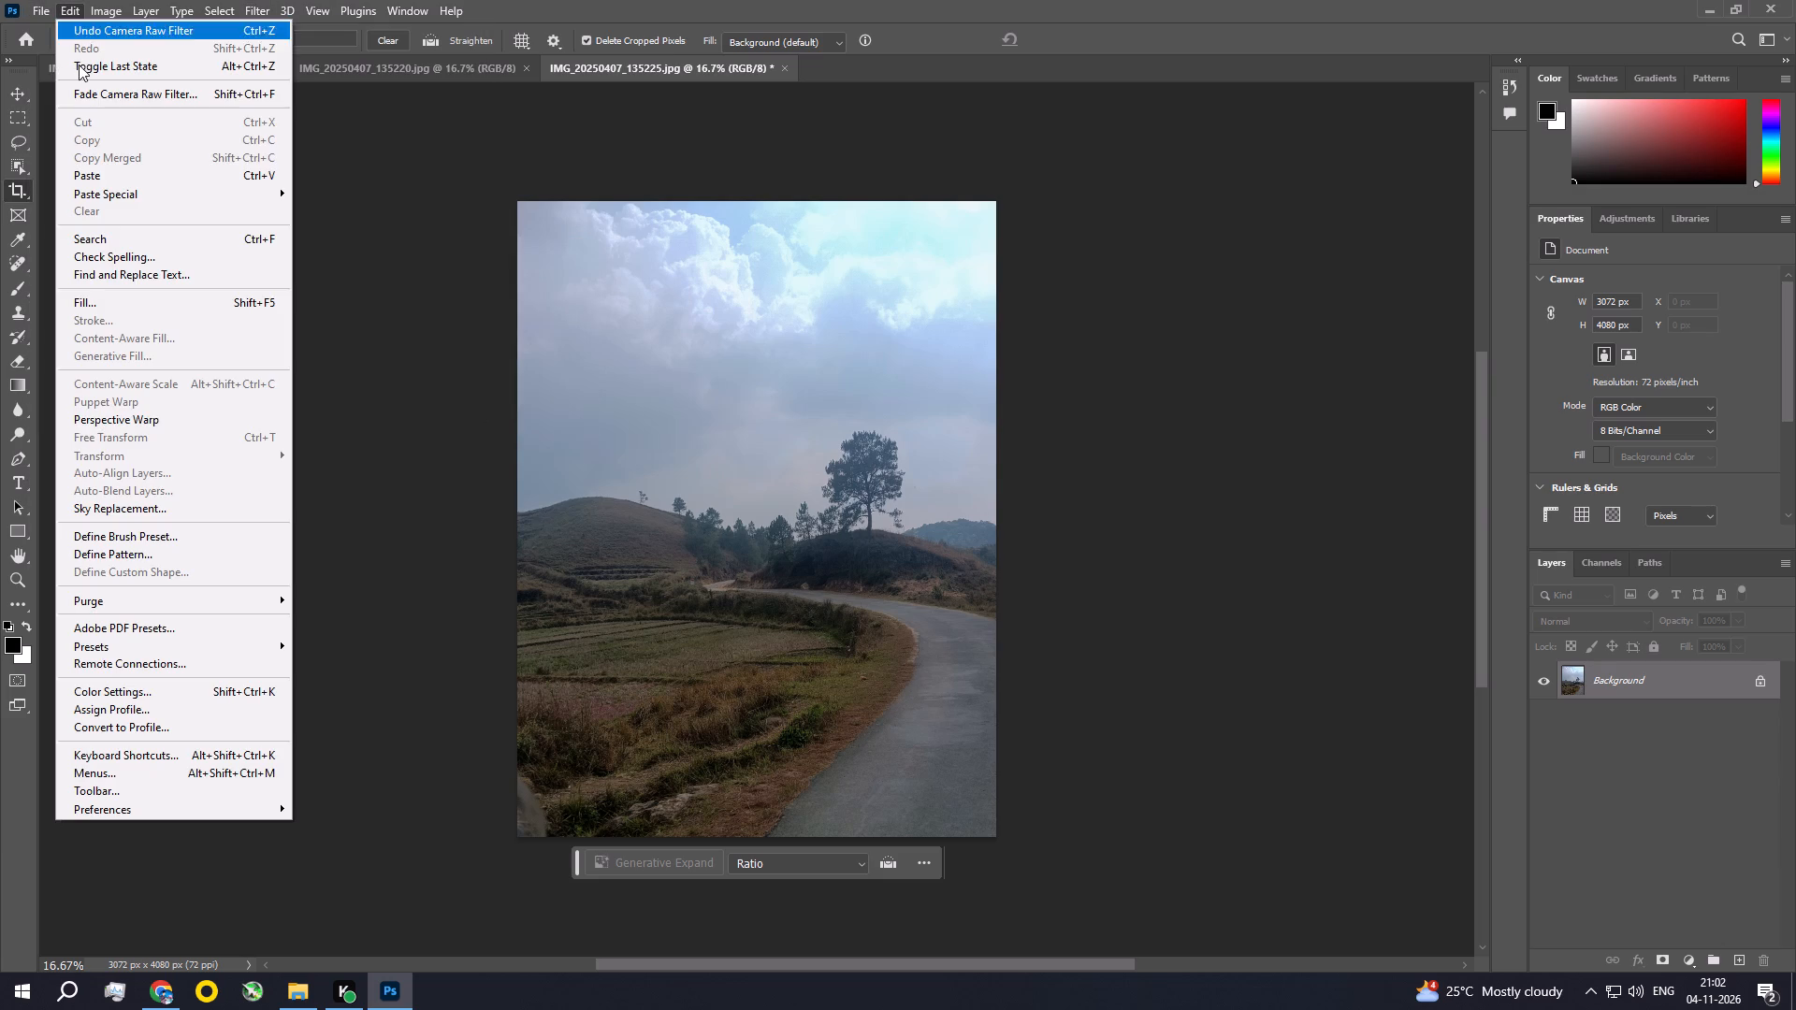
pyautogui.click(107, 501)
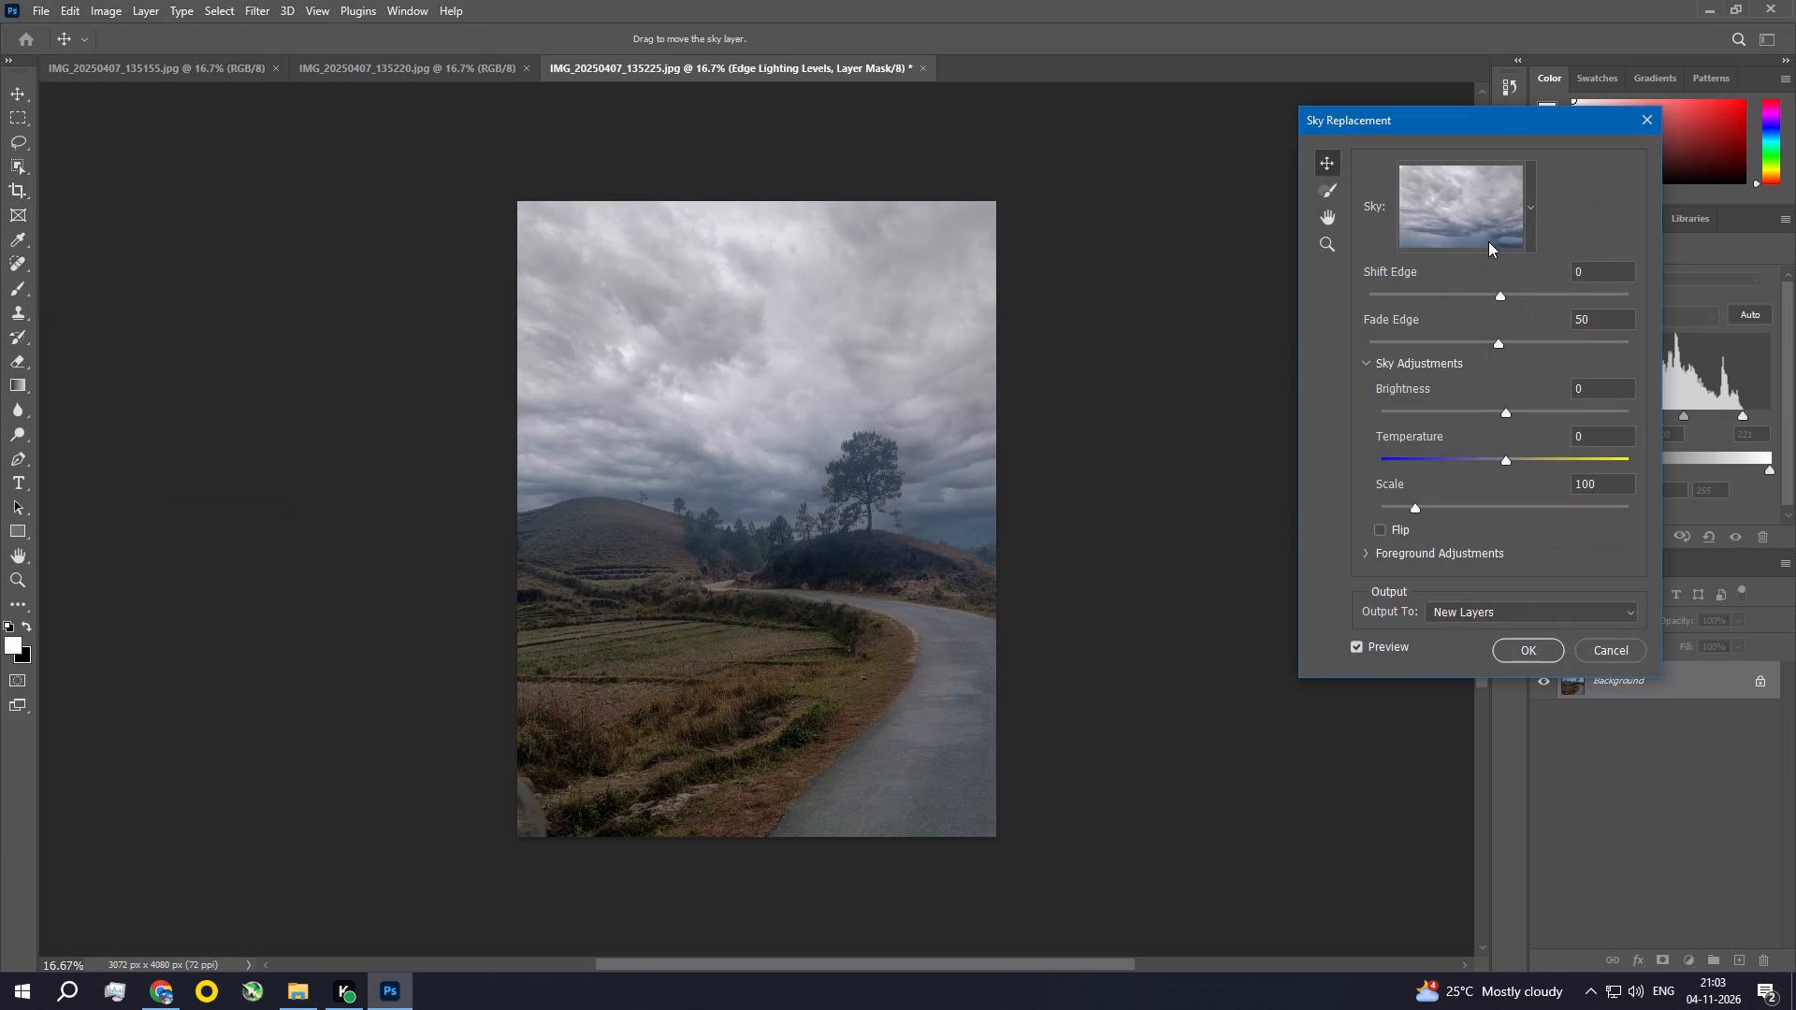
pyautogui.click(1516, 647)
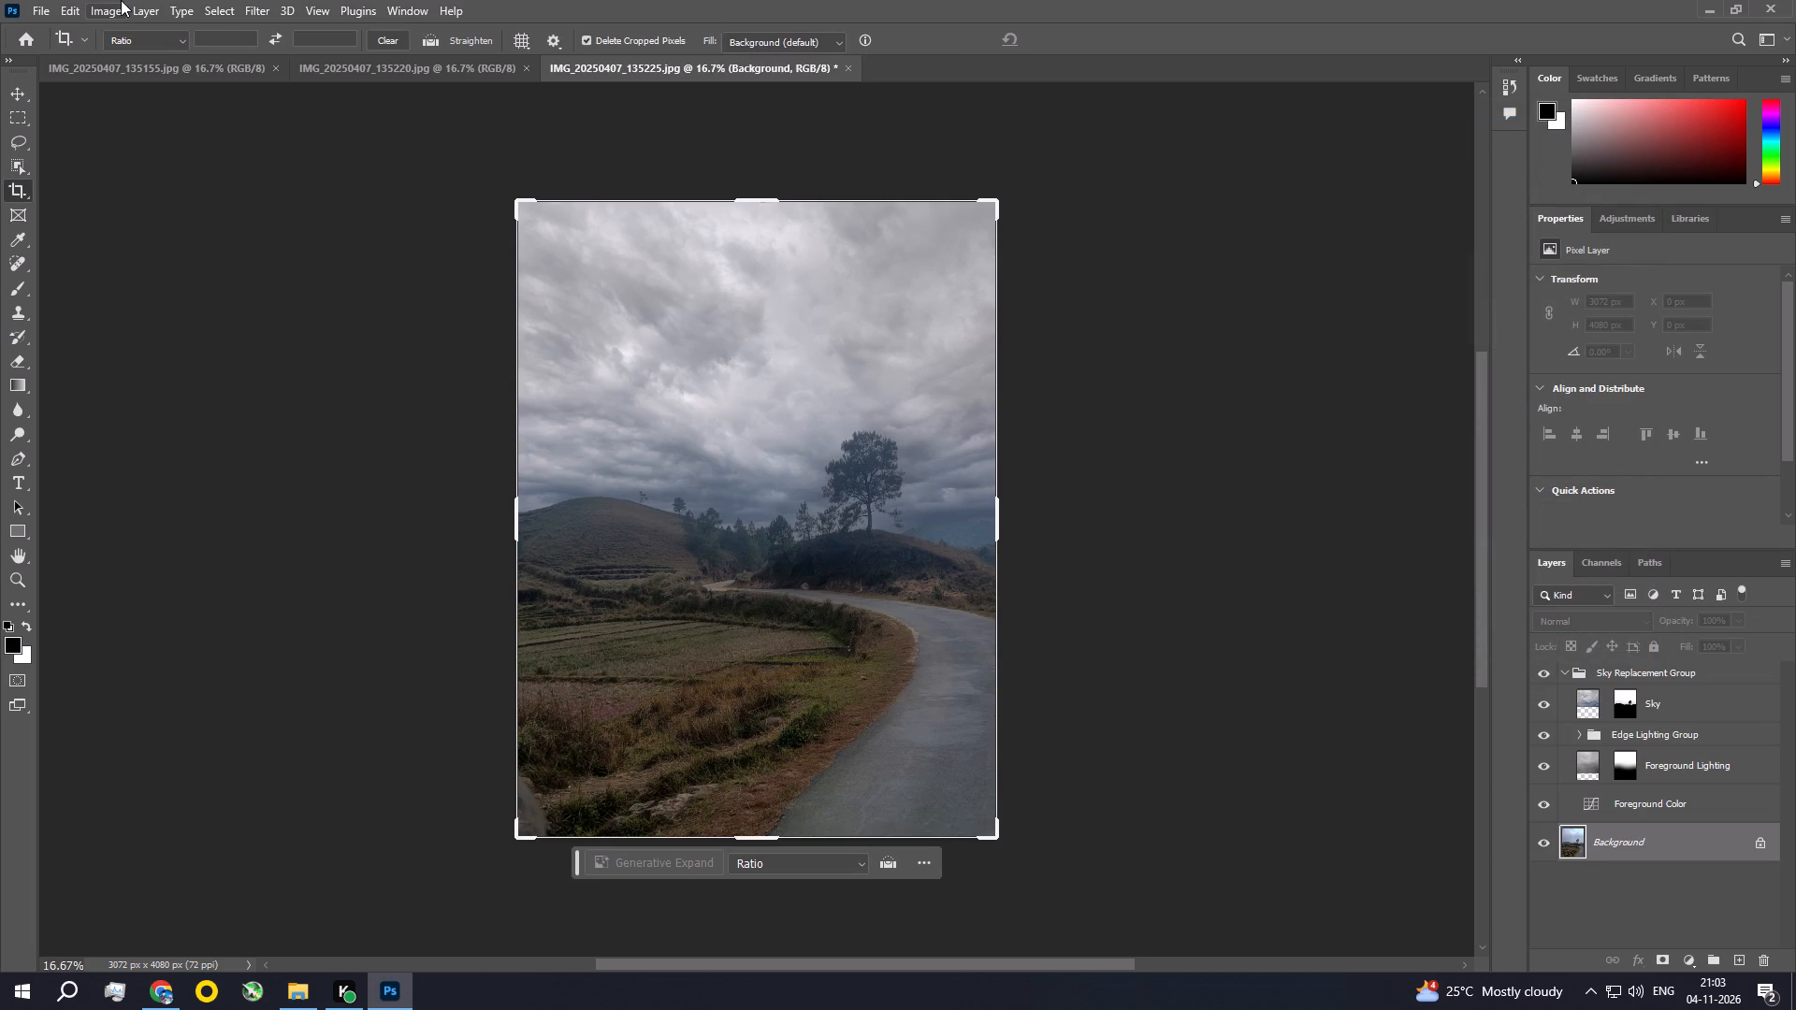
# Flatten the sky replacement layers into a single Background layer.
pyautogui.click(148, 4)
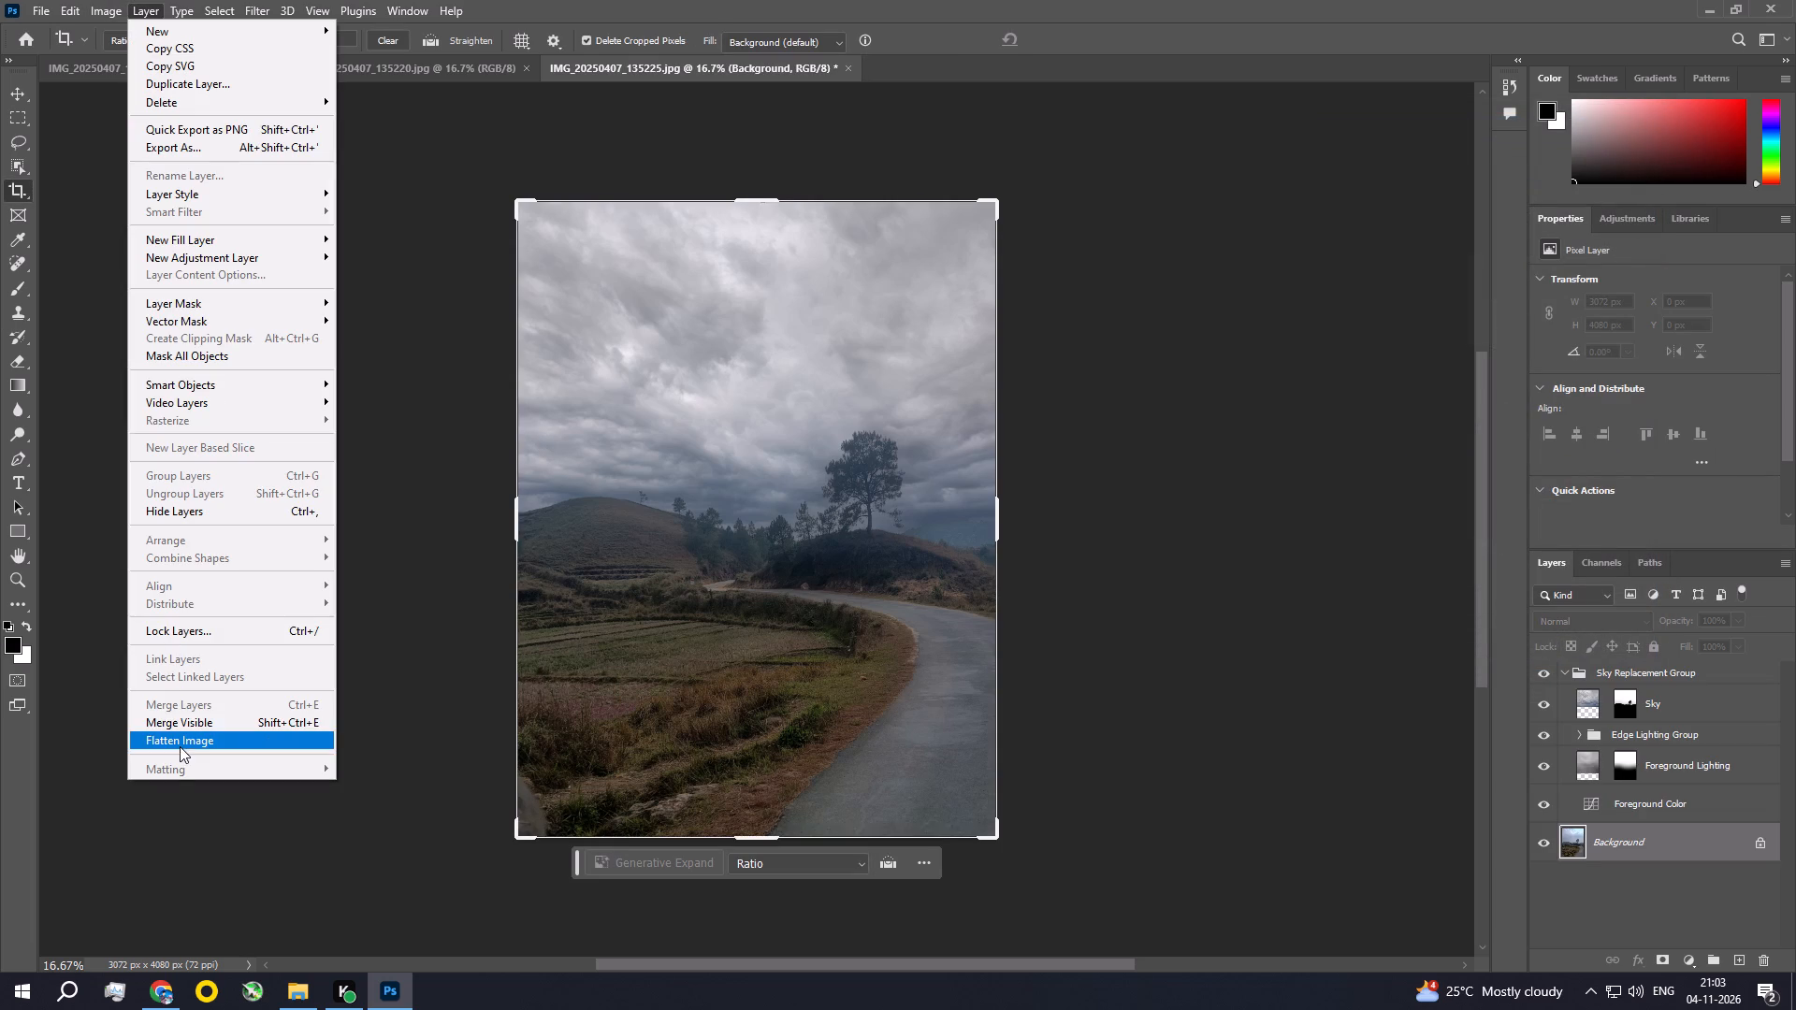
pyautogui.click(180, 746)
# Apply a Brightness/Contrast adjustment with Brightness 15 and Contrast about 14 to the flattened photo.
pyautogui.click(110, 0)
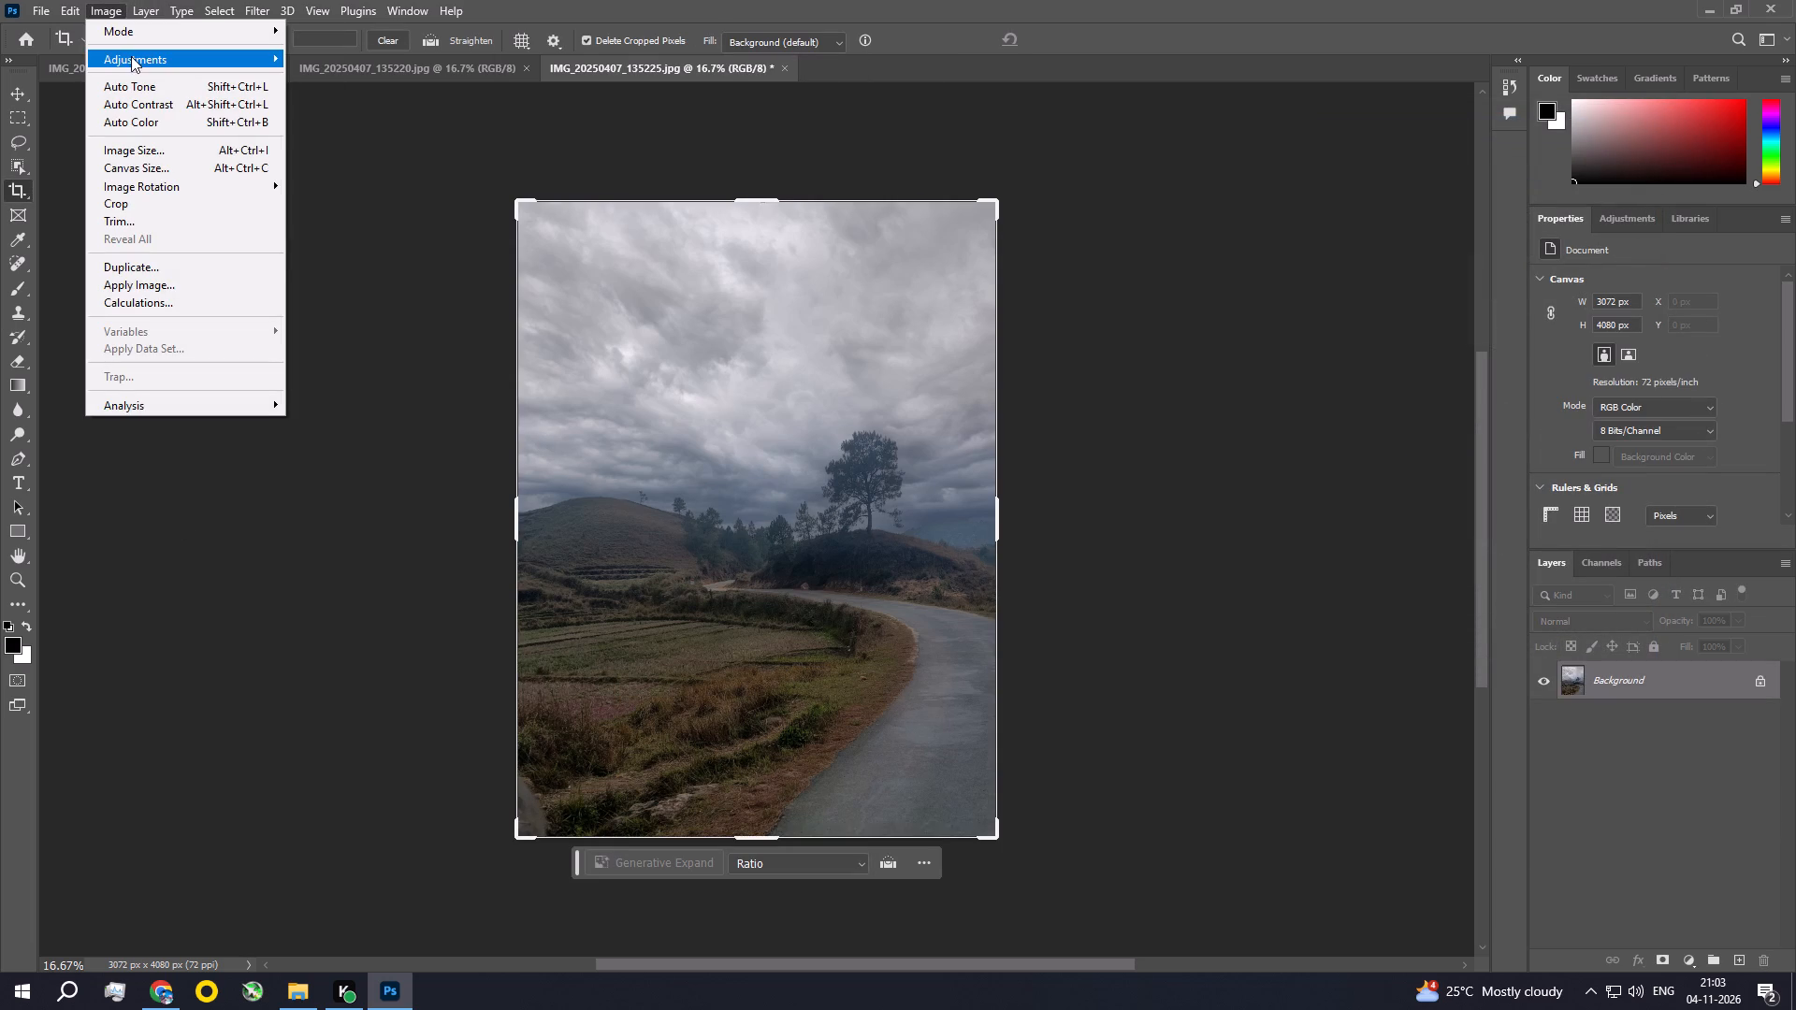
pyautogui.click(131, 56)
pyautogui.click(349, 65)
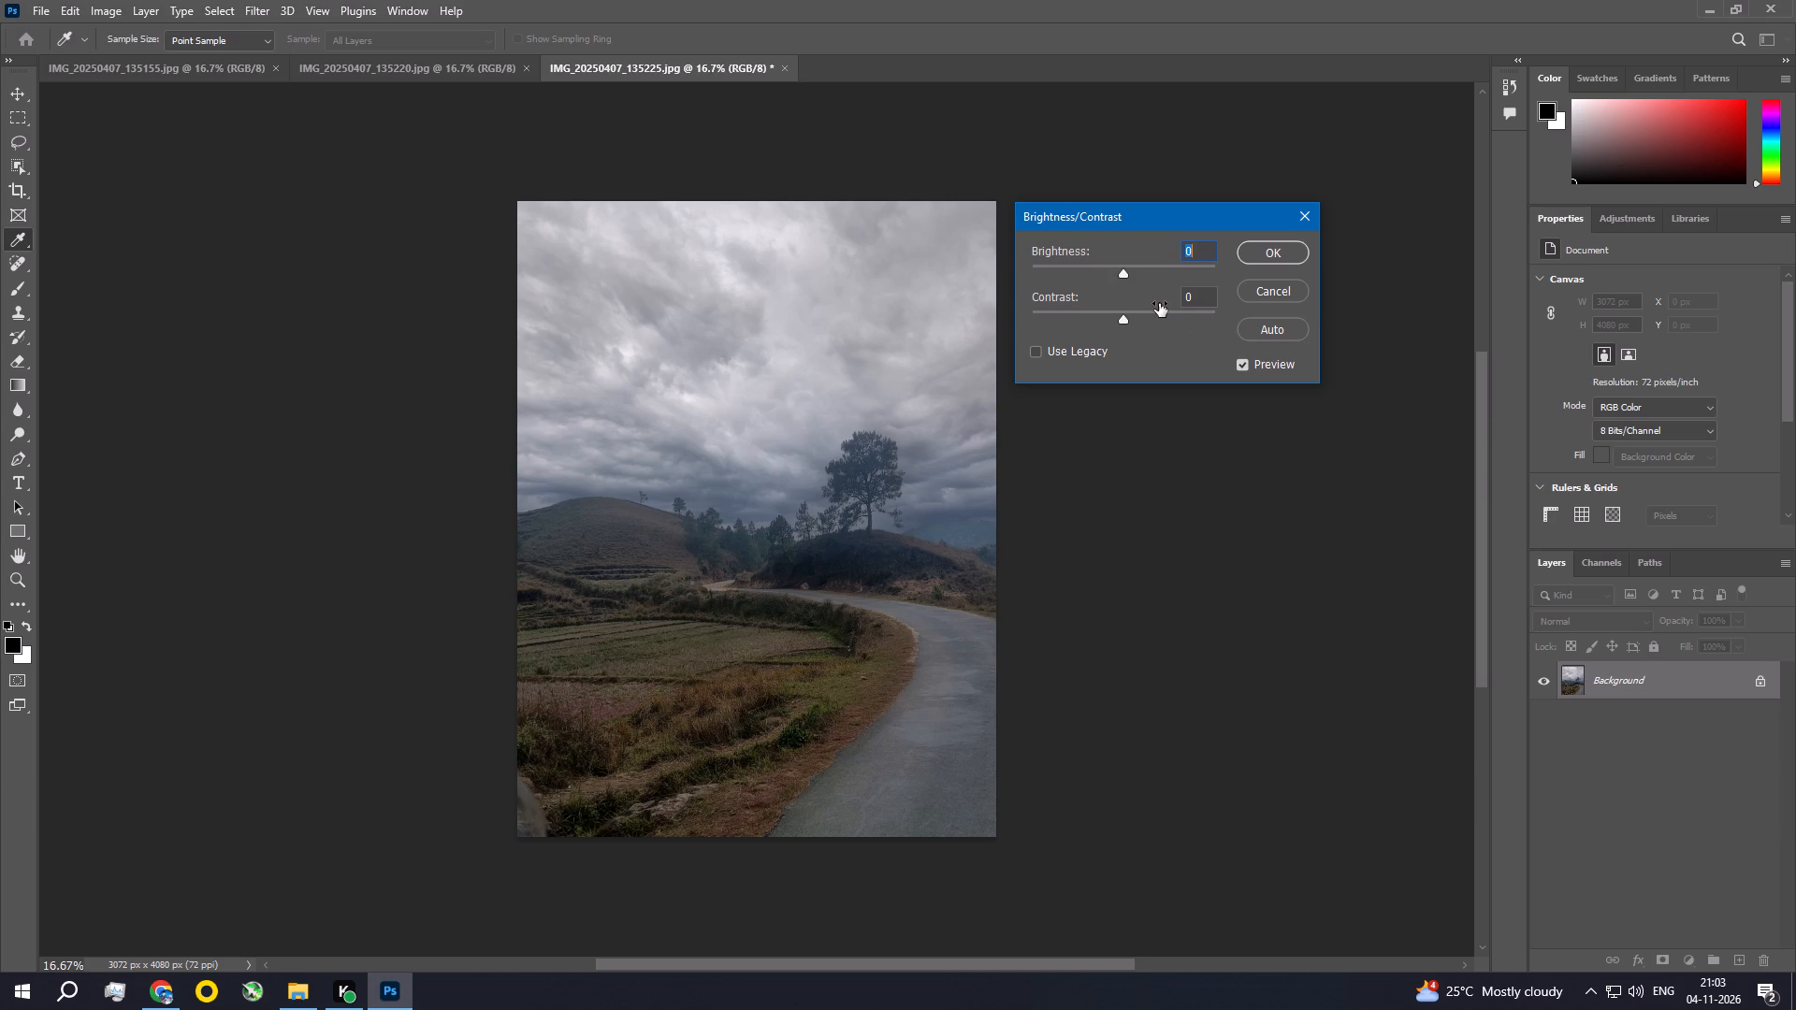
pyautogui.click(1125, 269)
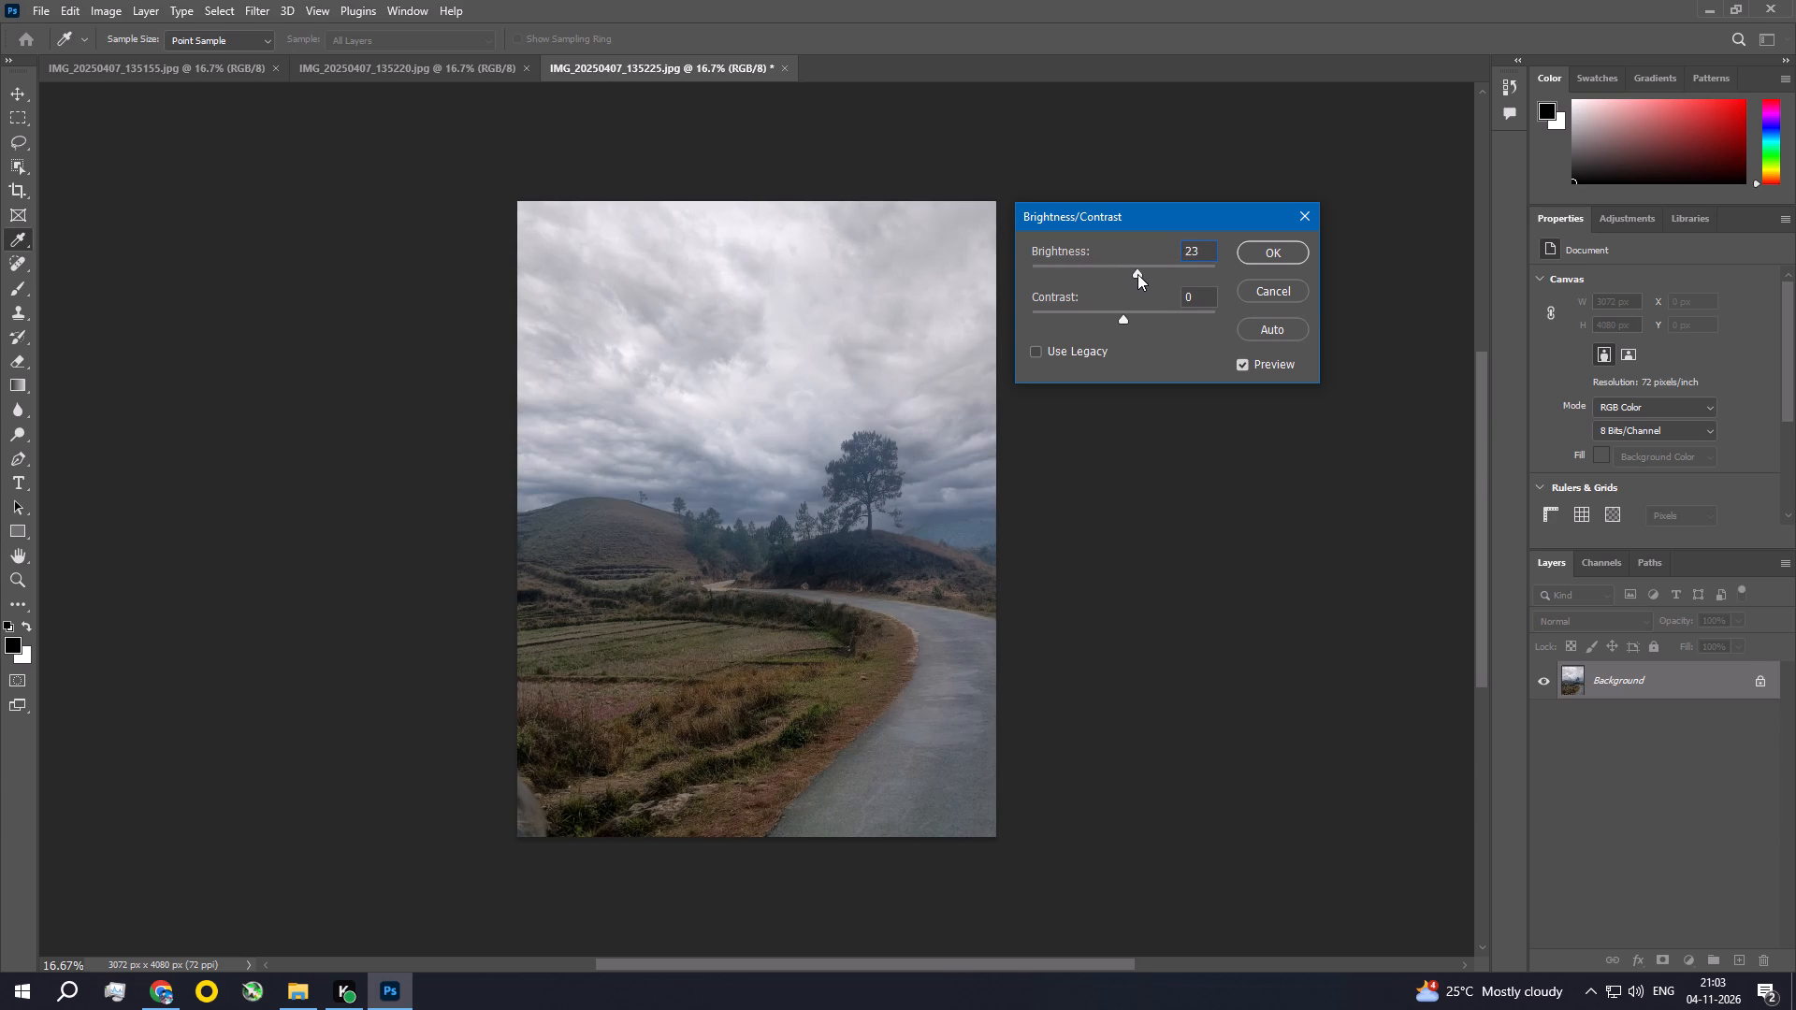
pyautogui.moveTo(1126, 322); pyautogui.dragTo(1137, 318)
pyautogui.moveTo(1137, 318); pyautogui.dragTo(1140, 317)
pyautogui.click(1269, 254)
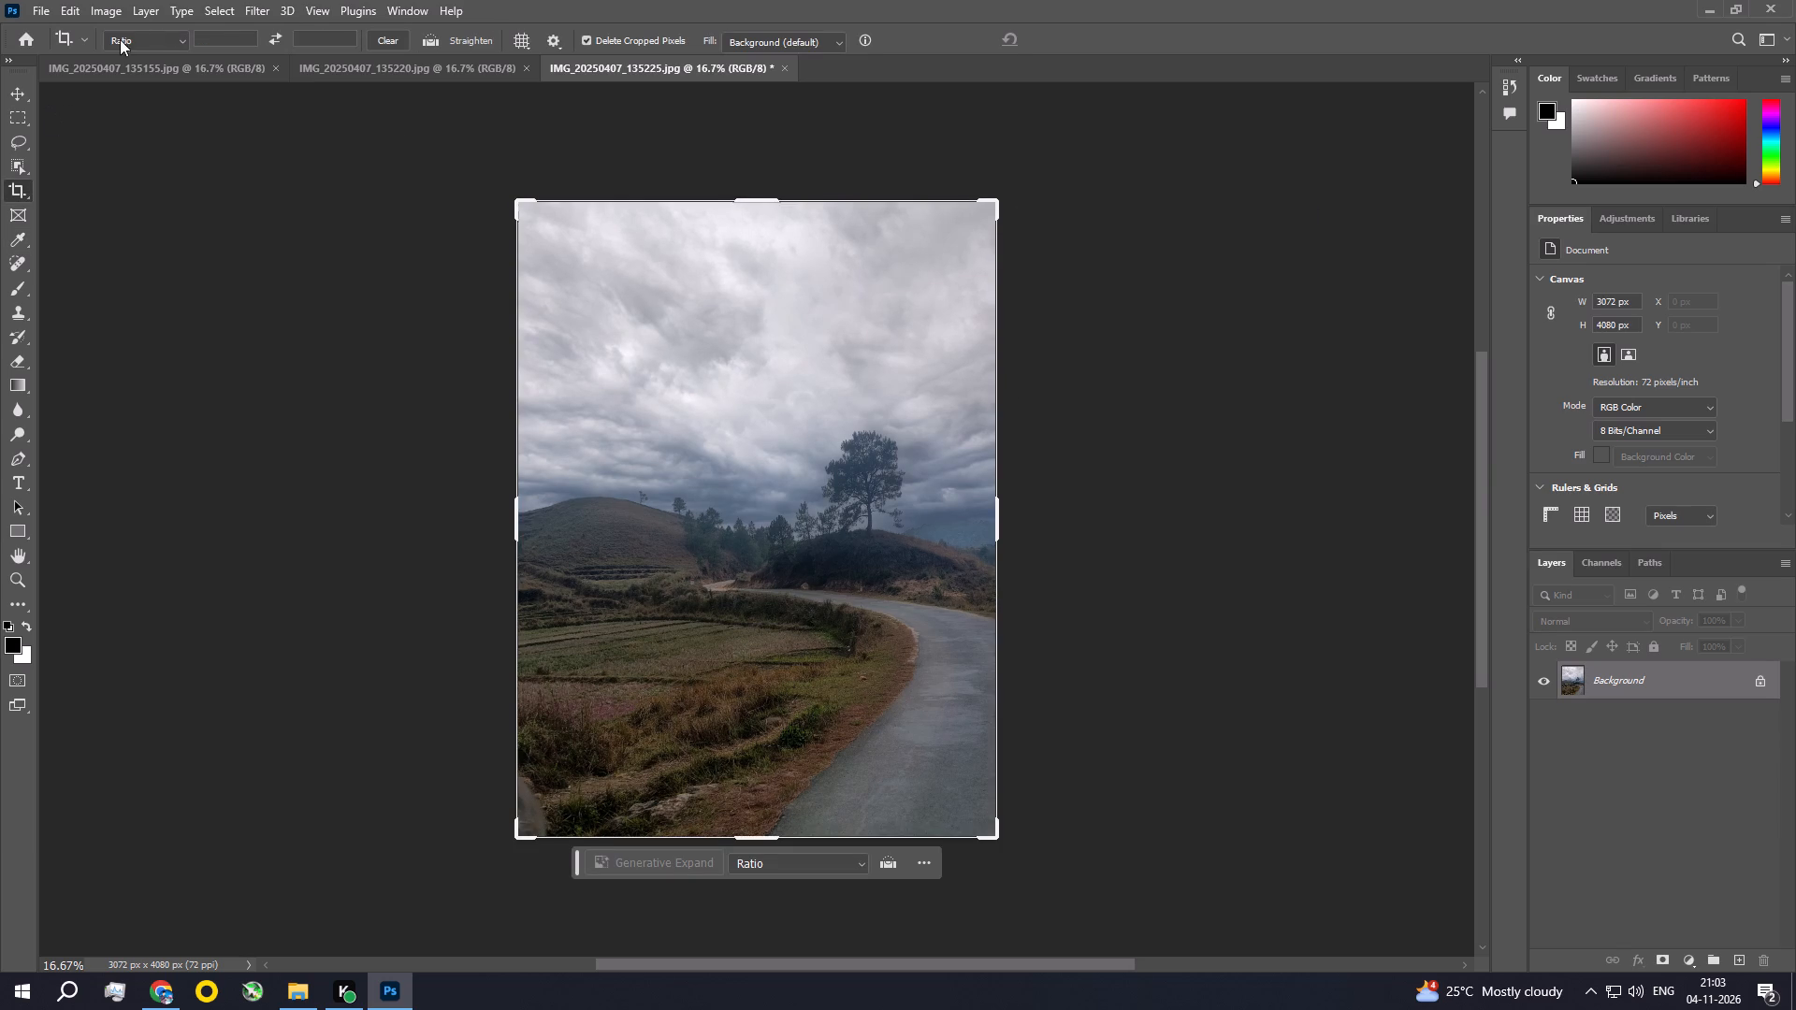
# Apply a warming Photo Filter adjustment to the flattened photo.
pyautogui.click(145, 0)
pyautogui.click(410, 165)
pyautogui.click(20, 100)
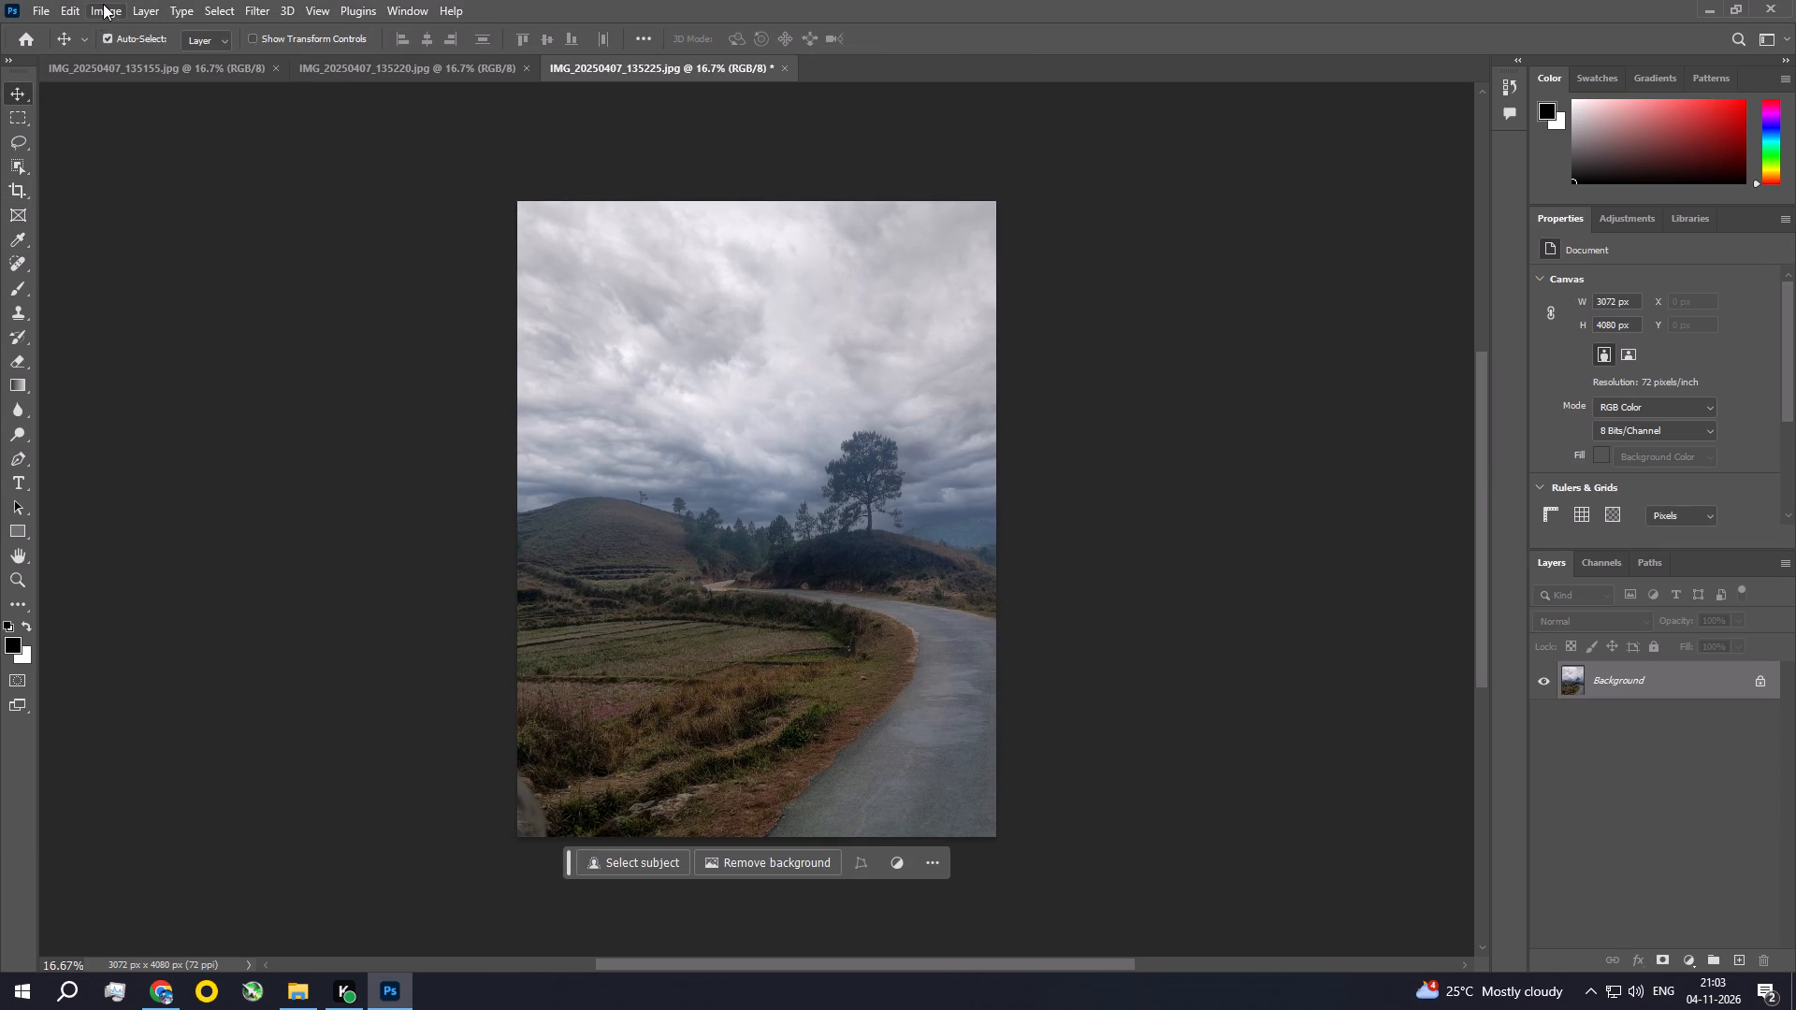
pyautogui.click(103, 4)
pyautogui.click(152, 69)
pyautogui.click(159, 60)
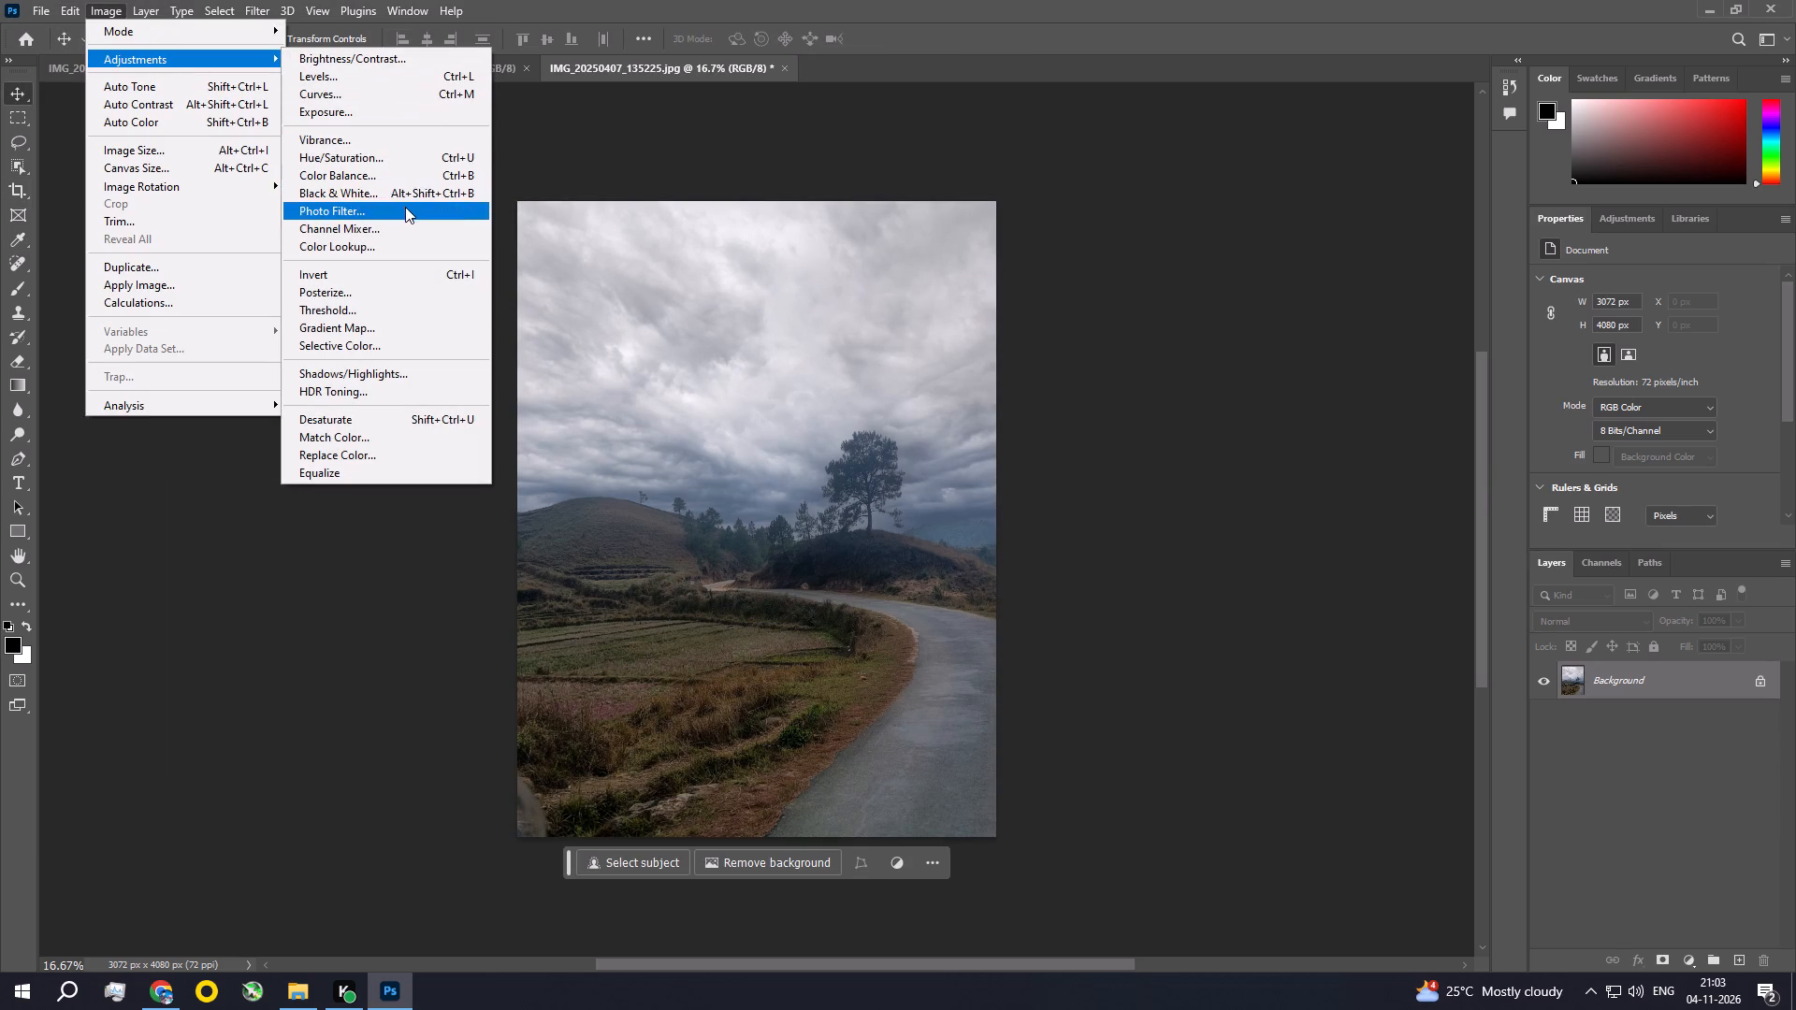
pyautogui.click(405, 207)
pyautogui.click(1373, 211)
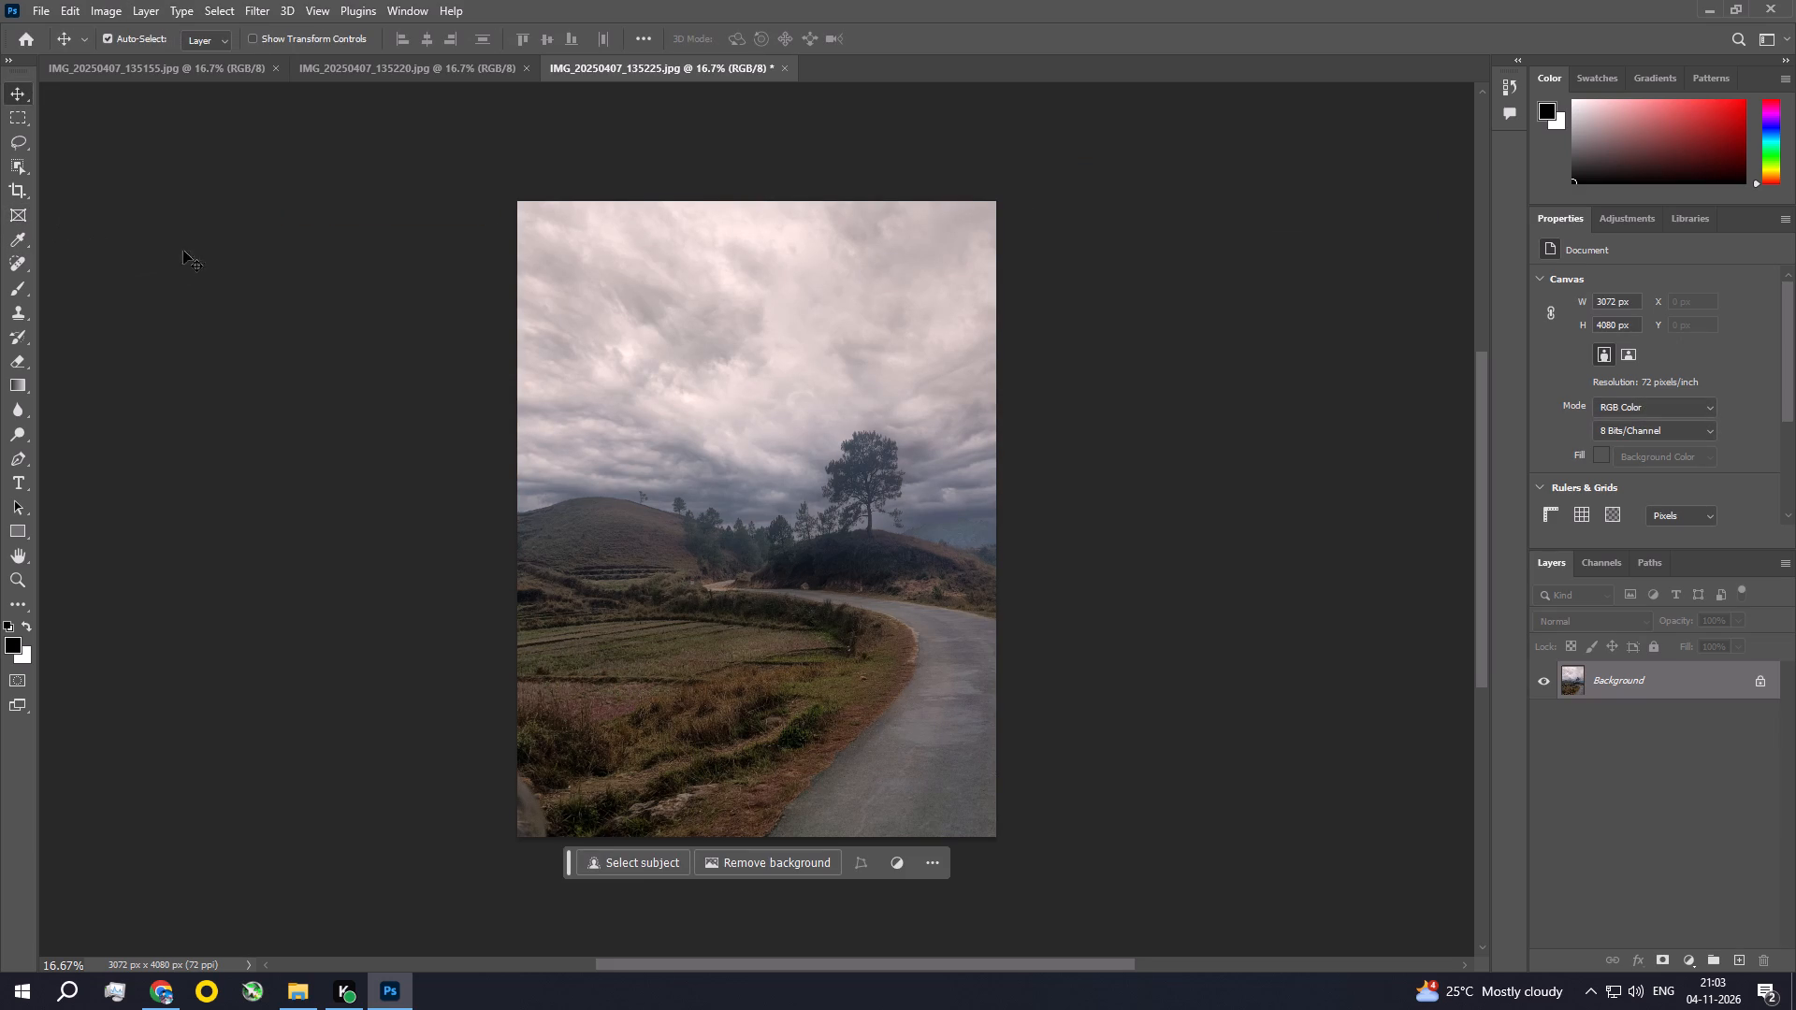
# Save the photo as a JPEG at quality 12 (Maximum) with the Baseline ("Standard") format, and close it.
pyautogui.hotkey('ctrl', 's')
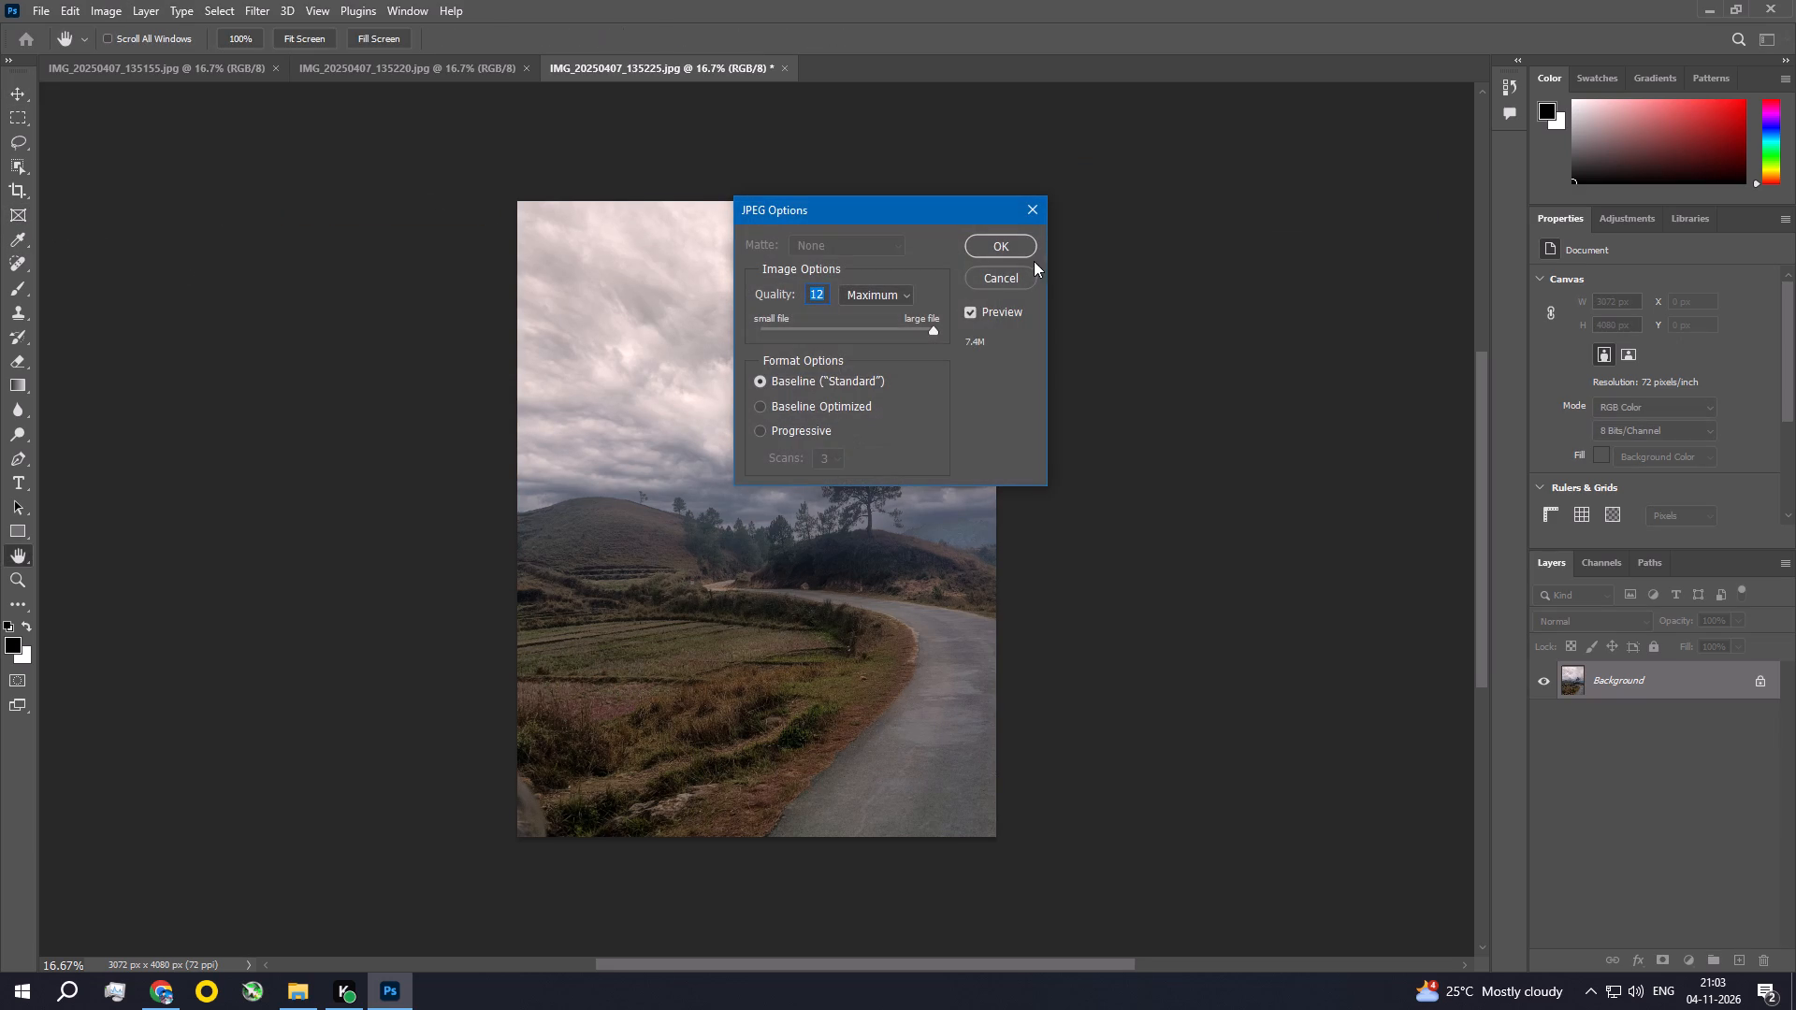
pyautogui.click(1014, 241)
pyautogui.hotkey('ctrl', 'space')
pyautogui.hotkey('ctrl', 'space')
pyautogui.hotkey('ctrl', 'space')
pyautogui.hotkey('ctrl', 'space')
pyautogui.hotkey('ctrl', 'space')
pyautogui.hotkey('ctrl', 'space')
pyautogui.hotkey('ctrl', 'space')
pyautogui.hotkey('ctrl', 'space')
pyautogui.hotkey('ctrl', 'space')
pyautogui.hotkey('ctrl', 'space')
pyautogui.hotkey('ctrl', 'space')
pyautogui.hotkey('ctrl', 'space')
pyautogui.hotkey('ctrl', 'space')
pyautogui.hotkey('ctrl', 'space')
pyautogui.hotkey('ctrl', 'space')
pyautogui.hotkey('ctrl', 'space')
pyautogui.hotkey('ctrl', 'space')
pyautogui.hotkey('ctrl', 'space')
pyautogui.hotkey('ctrl', 'space')
pyautogui.hotkey('ctrl', 'space')
pyautogui.keyDown('ctrl'); pyautogui.doubleClick(737, 476); pyautogui.keyUp('ctrl')
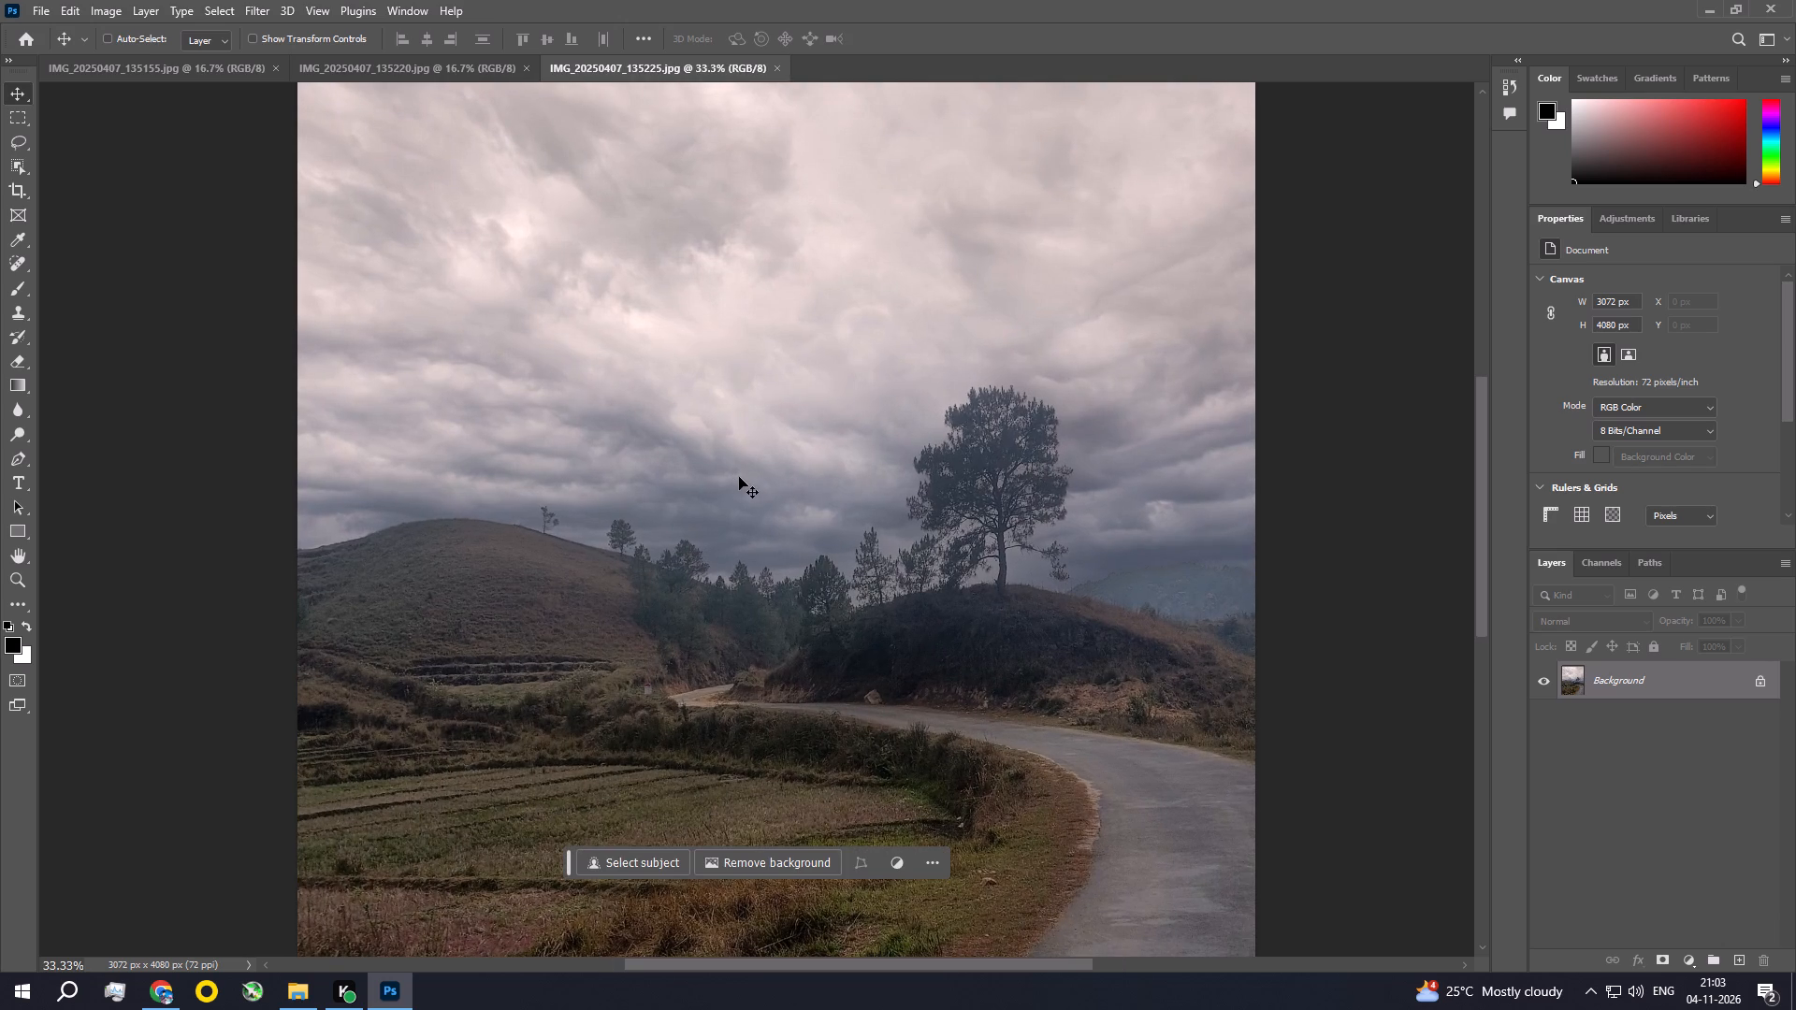
pyautogui.hotkey('ctrl', '0')
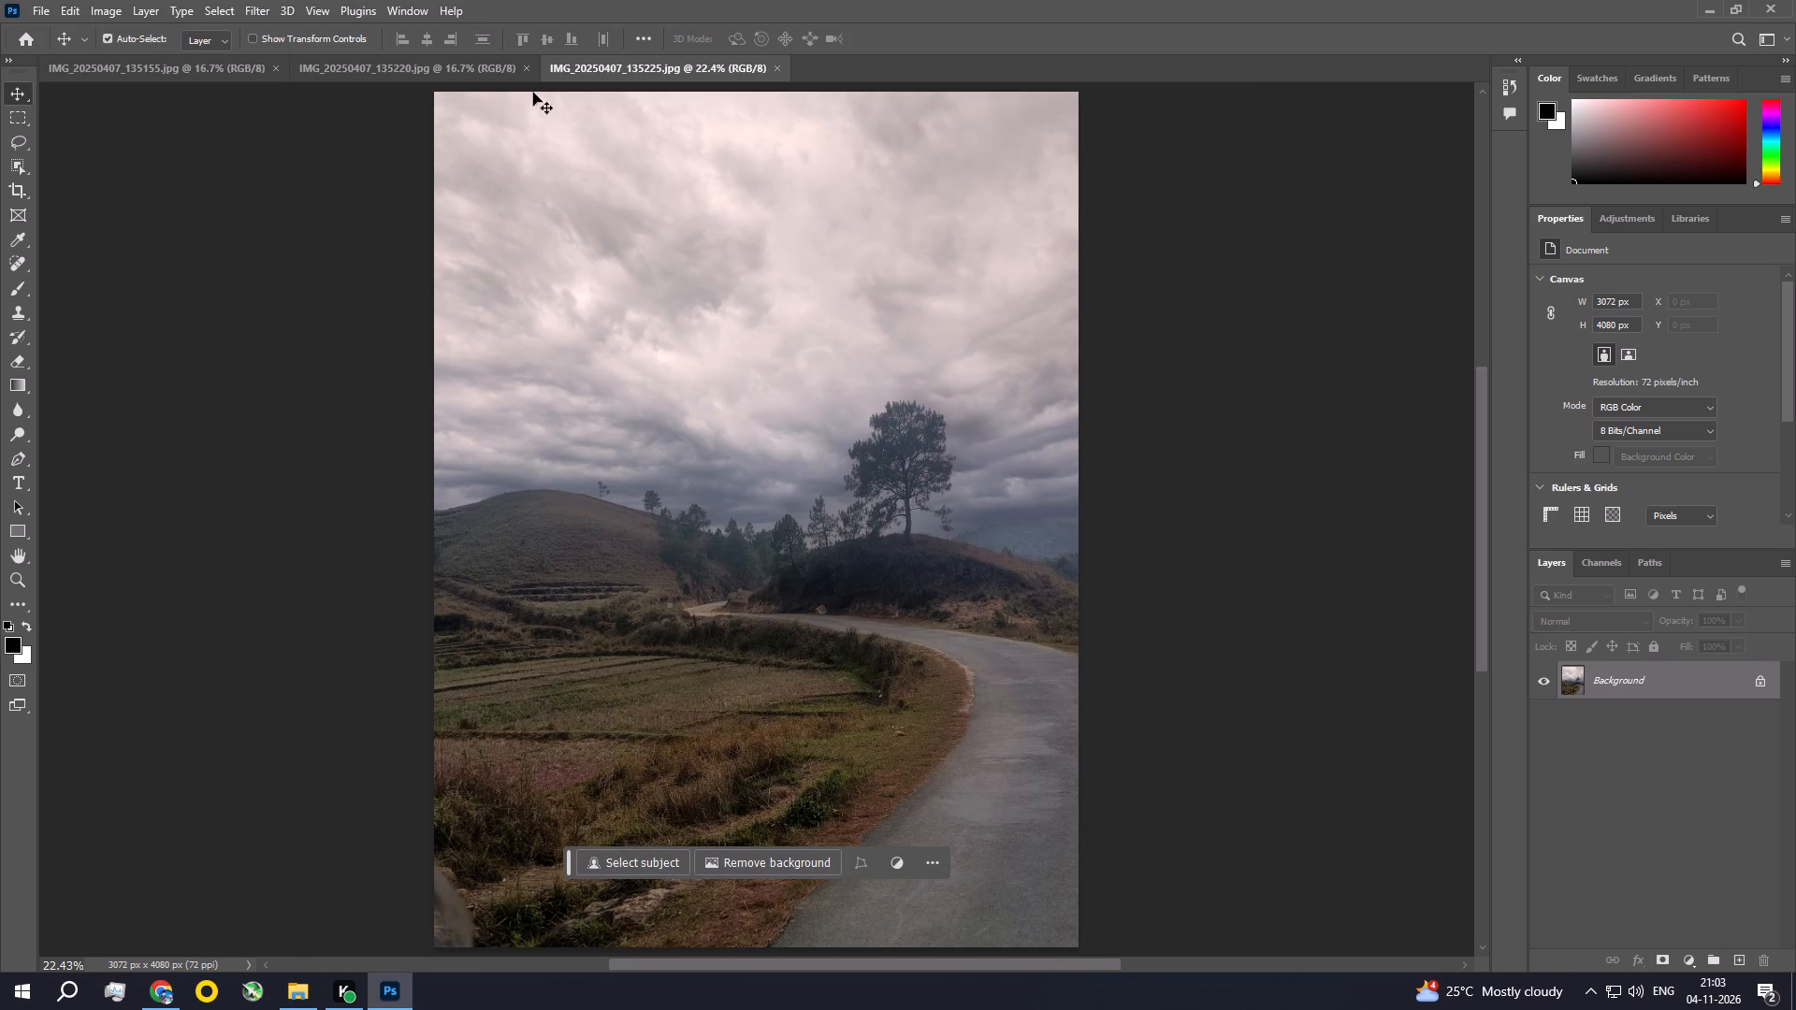
pyautogui.click(783, 72)
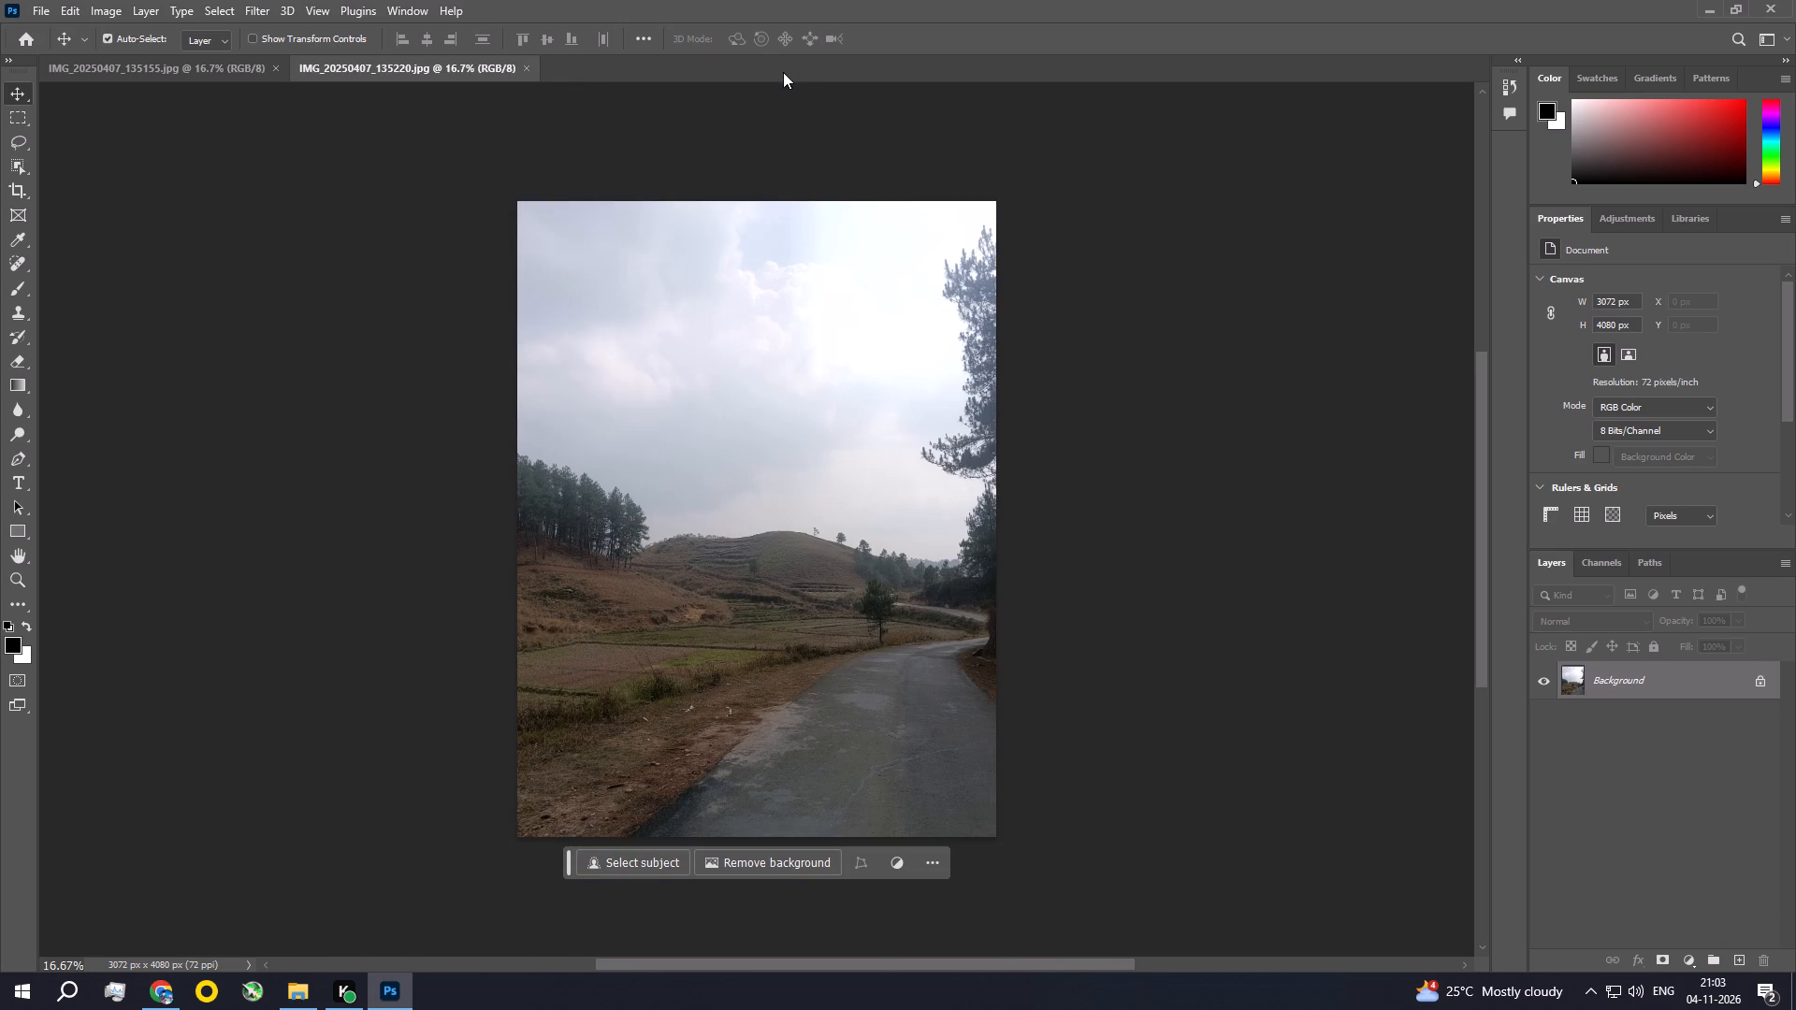
# Straighten IMG_20250407_135220 slightly and crop it to 3028 x 4022 px.
pyautogui.click(11, 191)
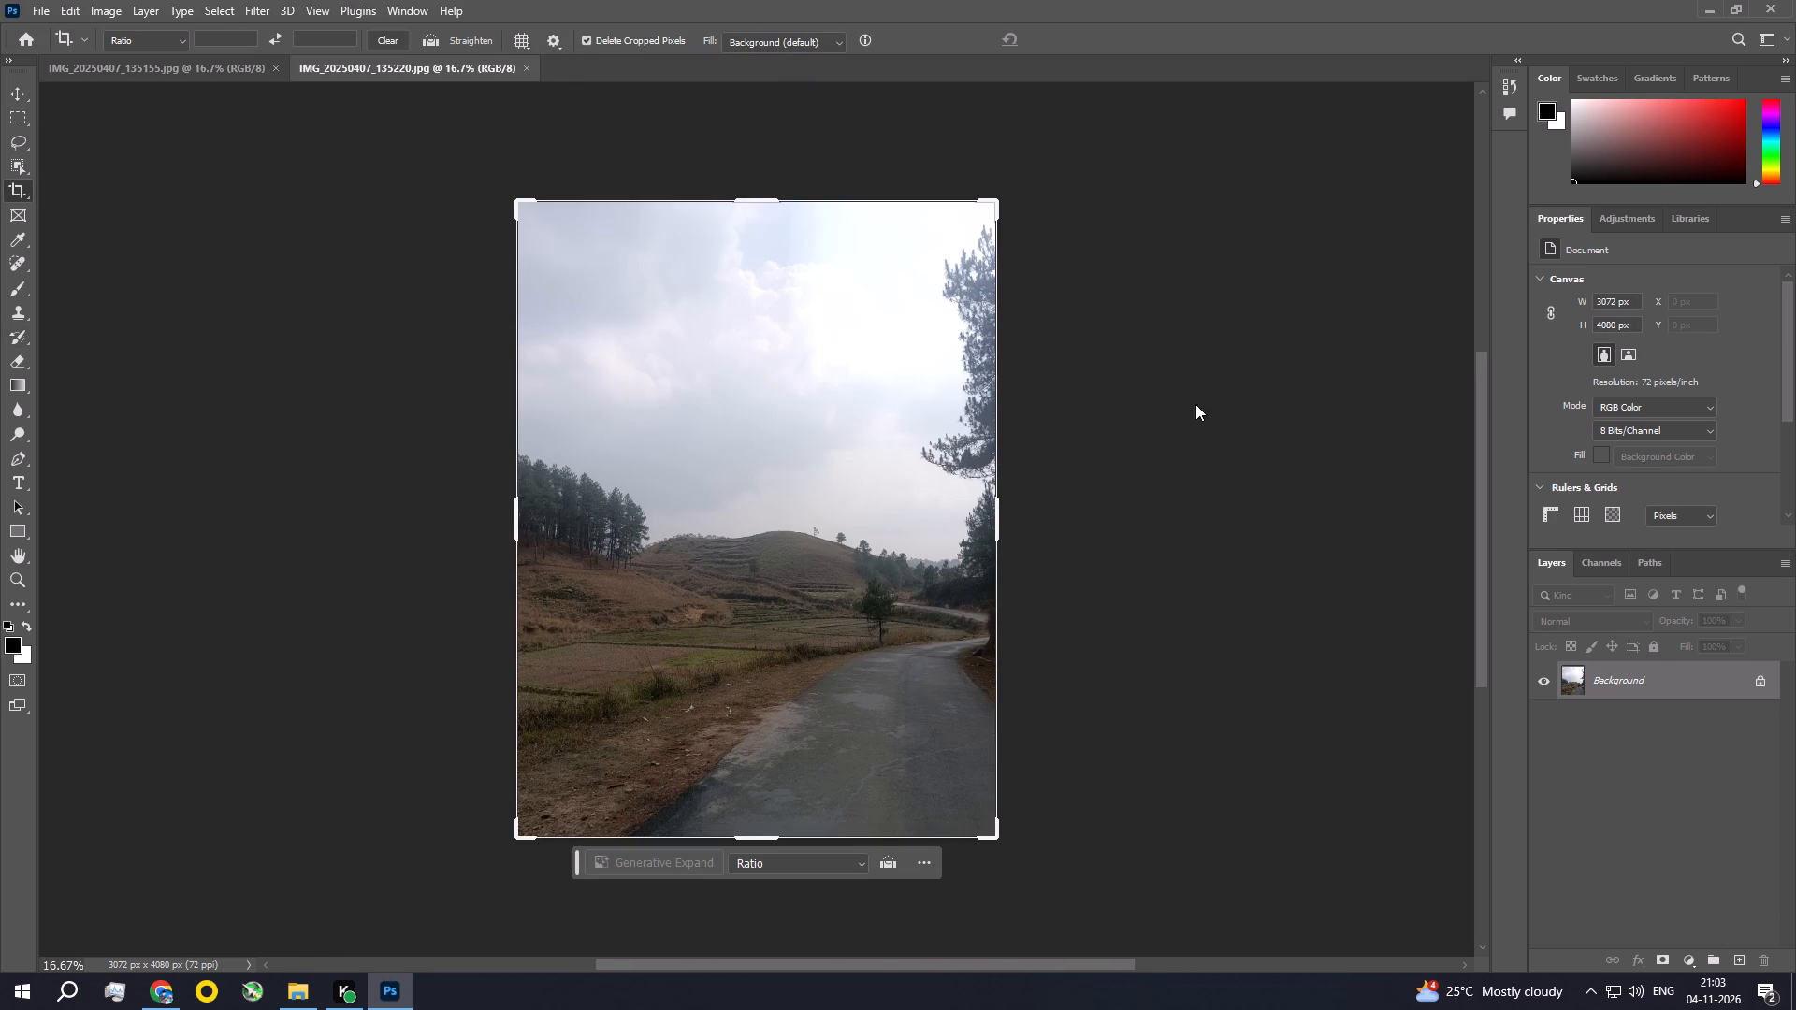
pyautogui.click(1171, 388)
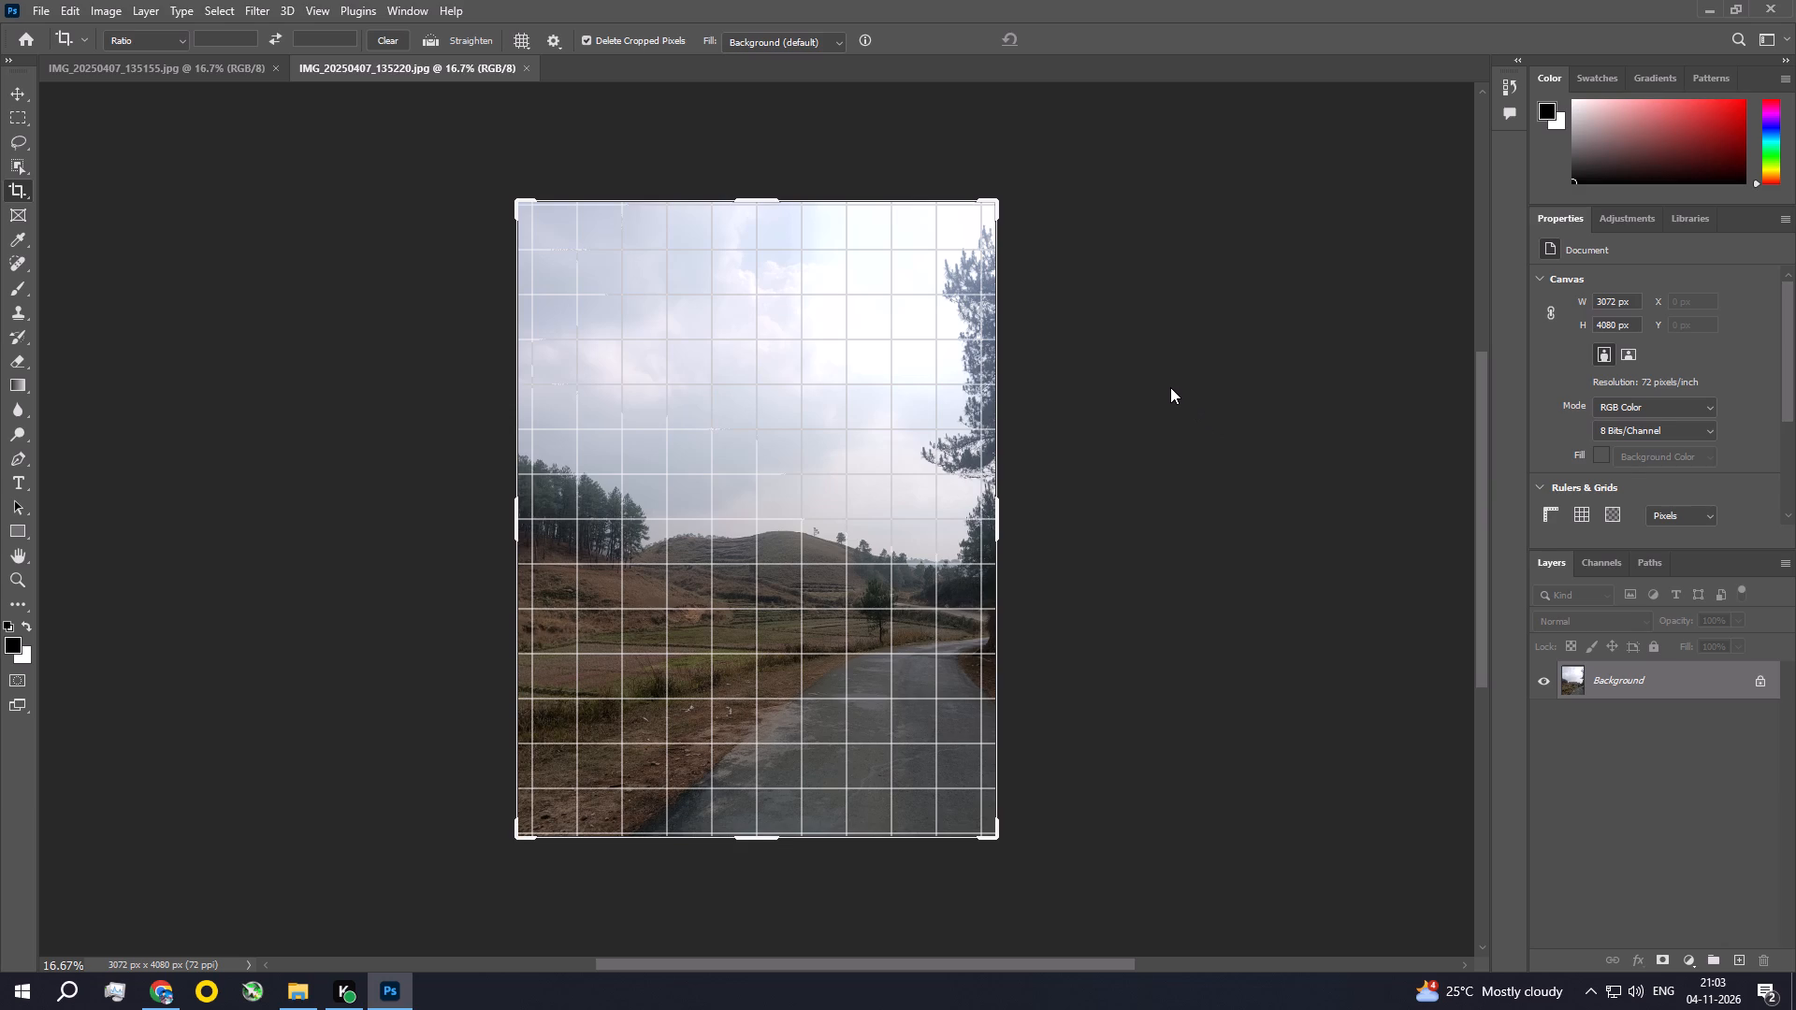
pyautogui.doubleClick(853, 425)
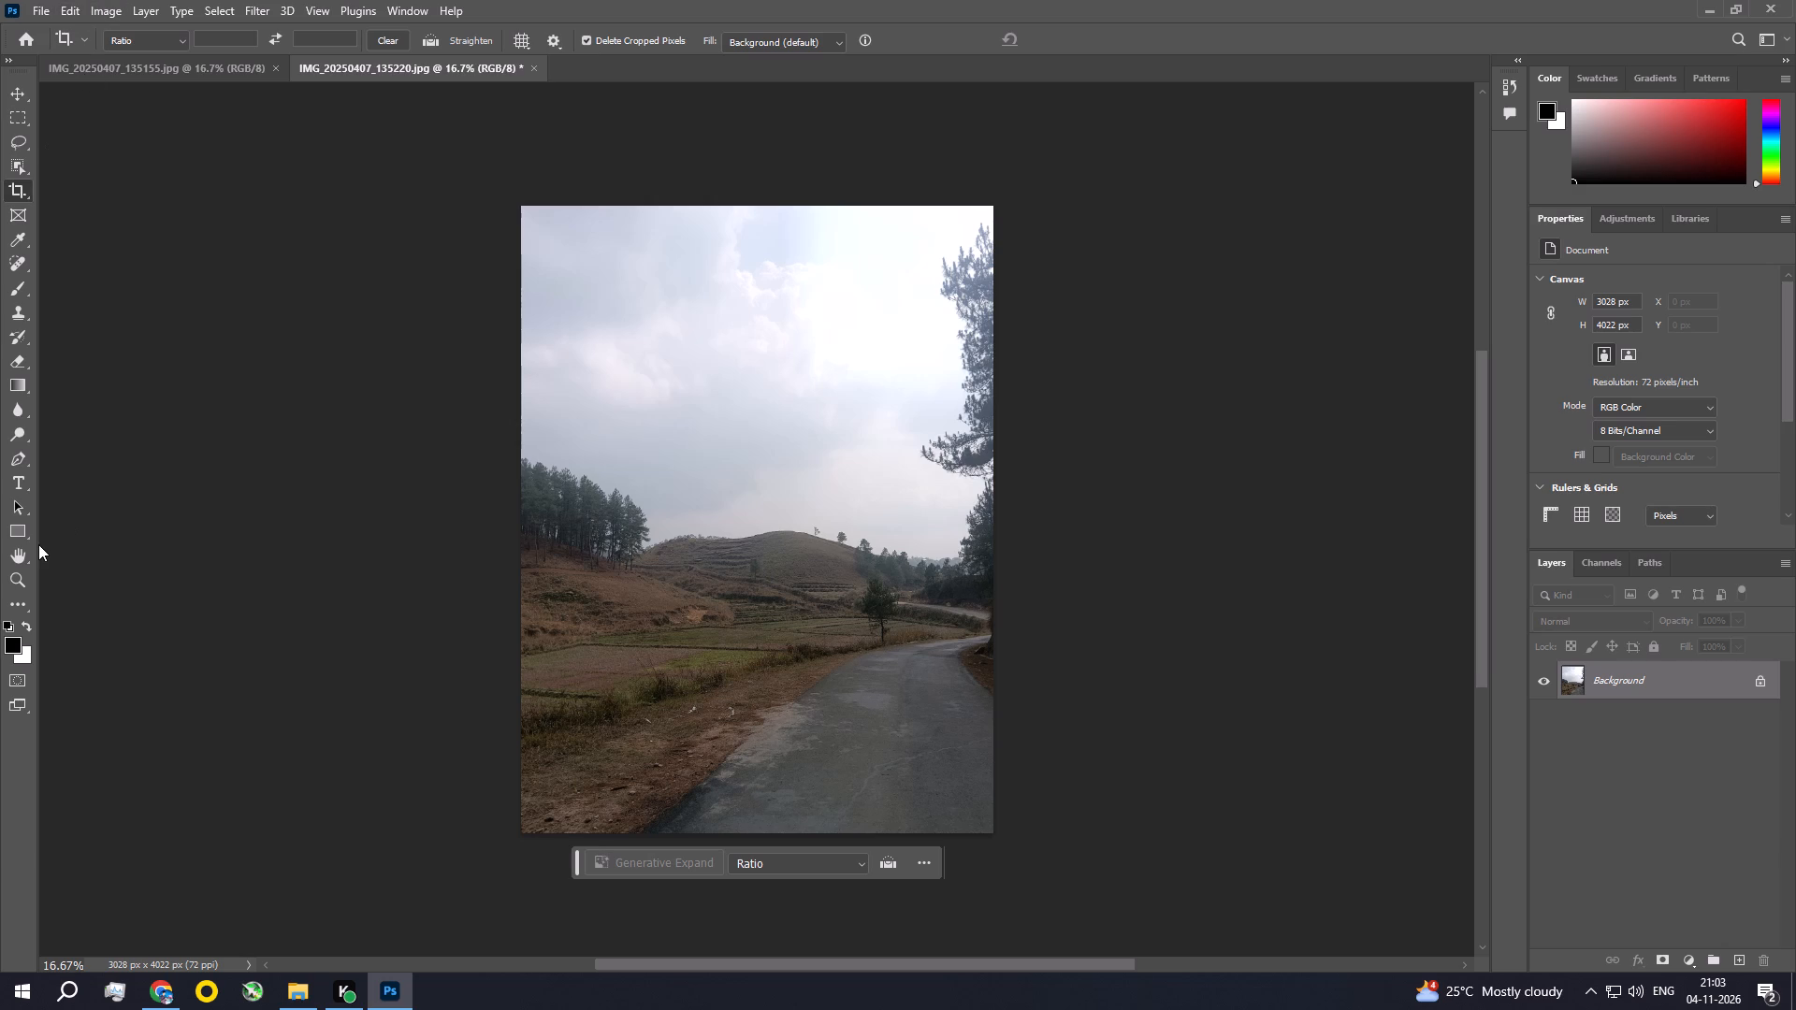
# In the Camera Raw Filter, set Exposure -0.65, Contrast +17, Highlights -25, Shadows +22, Whites -16 and Blacks +1.
pyautogui.click(267, 7)
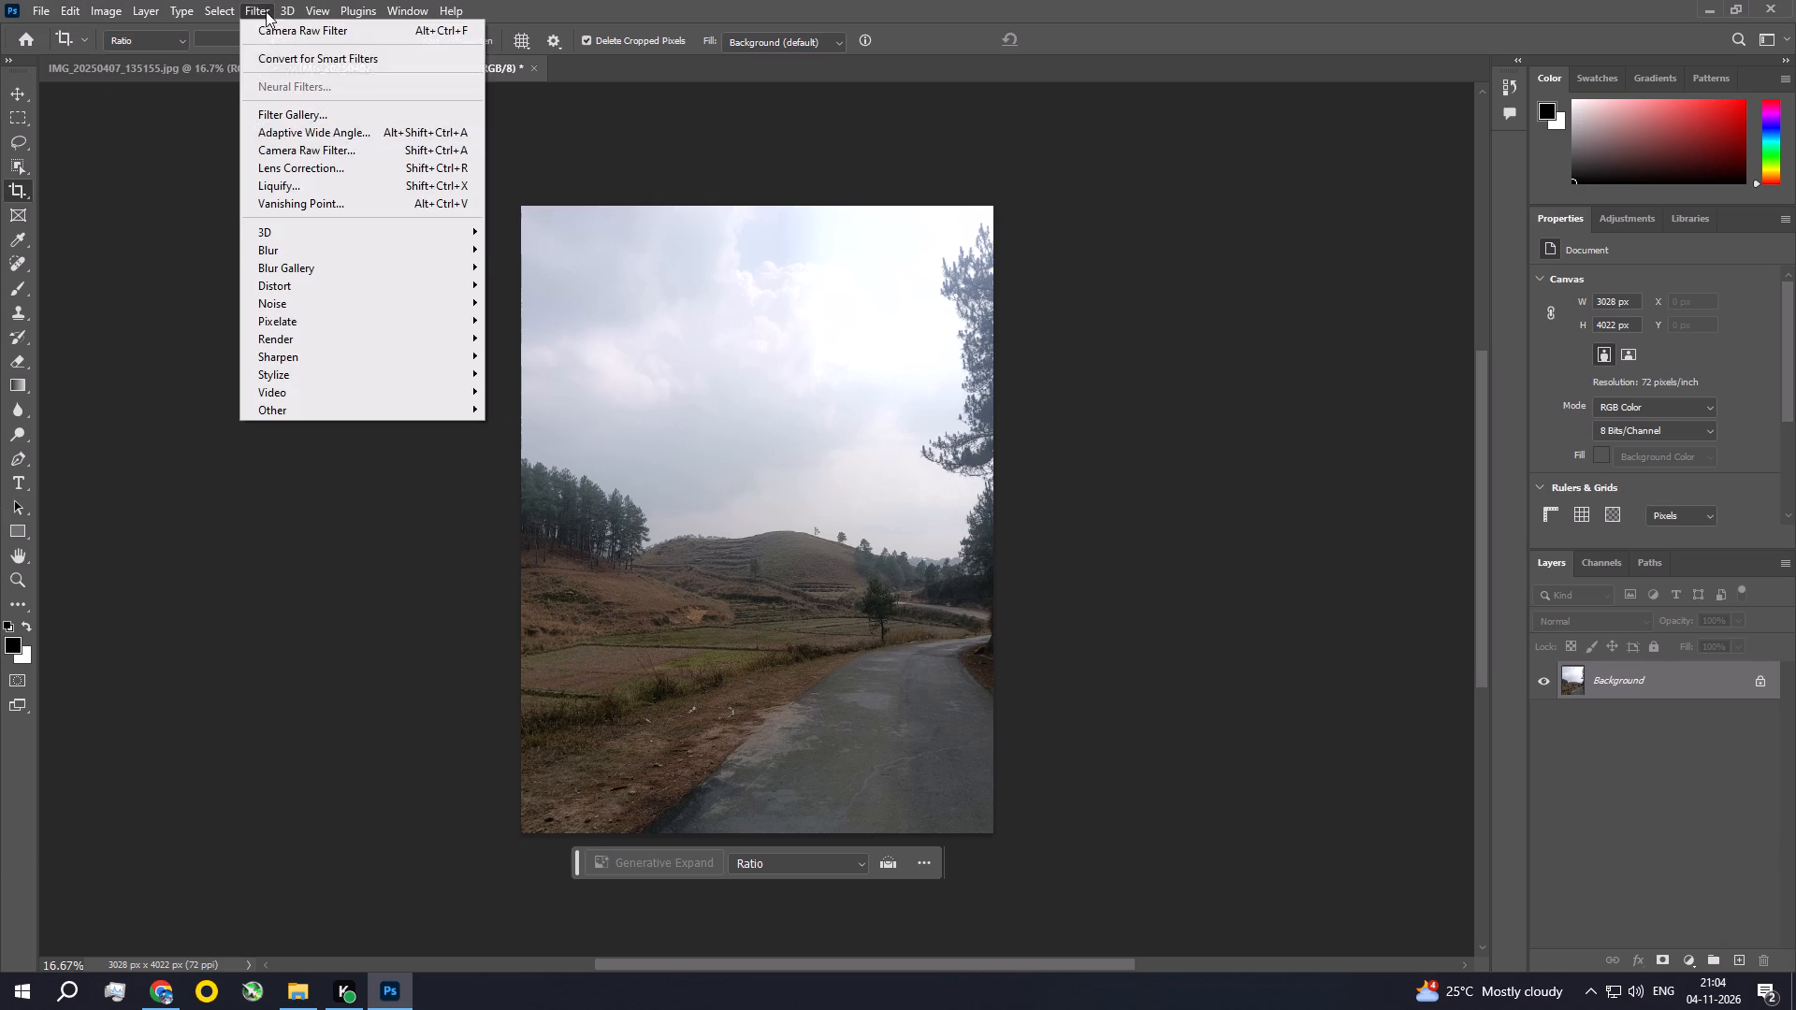
pyautogui.click(356, 153)
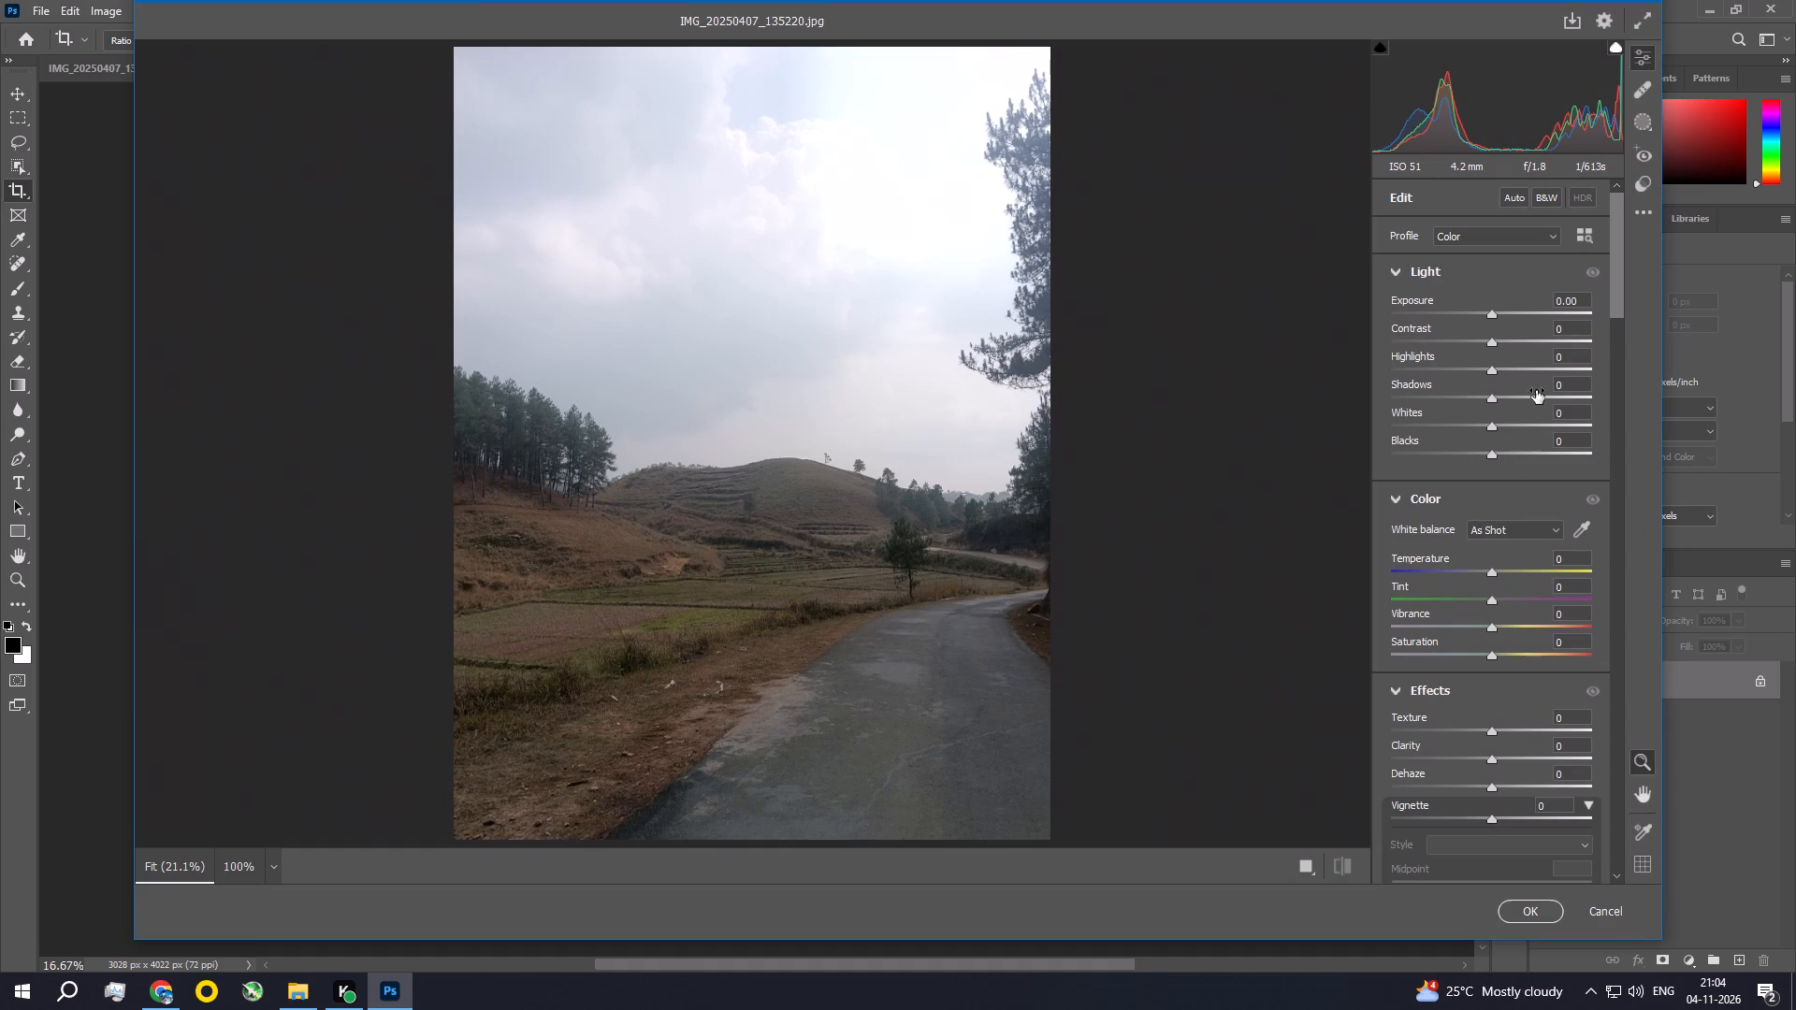
pyautogui.moveTo(1490, 314); pyautogui.dragTo(1478, 306)
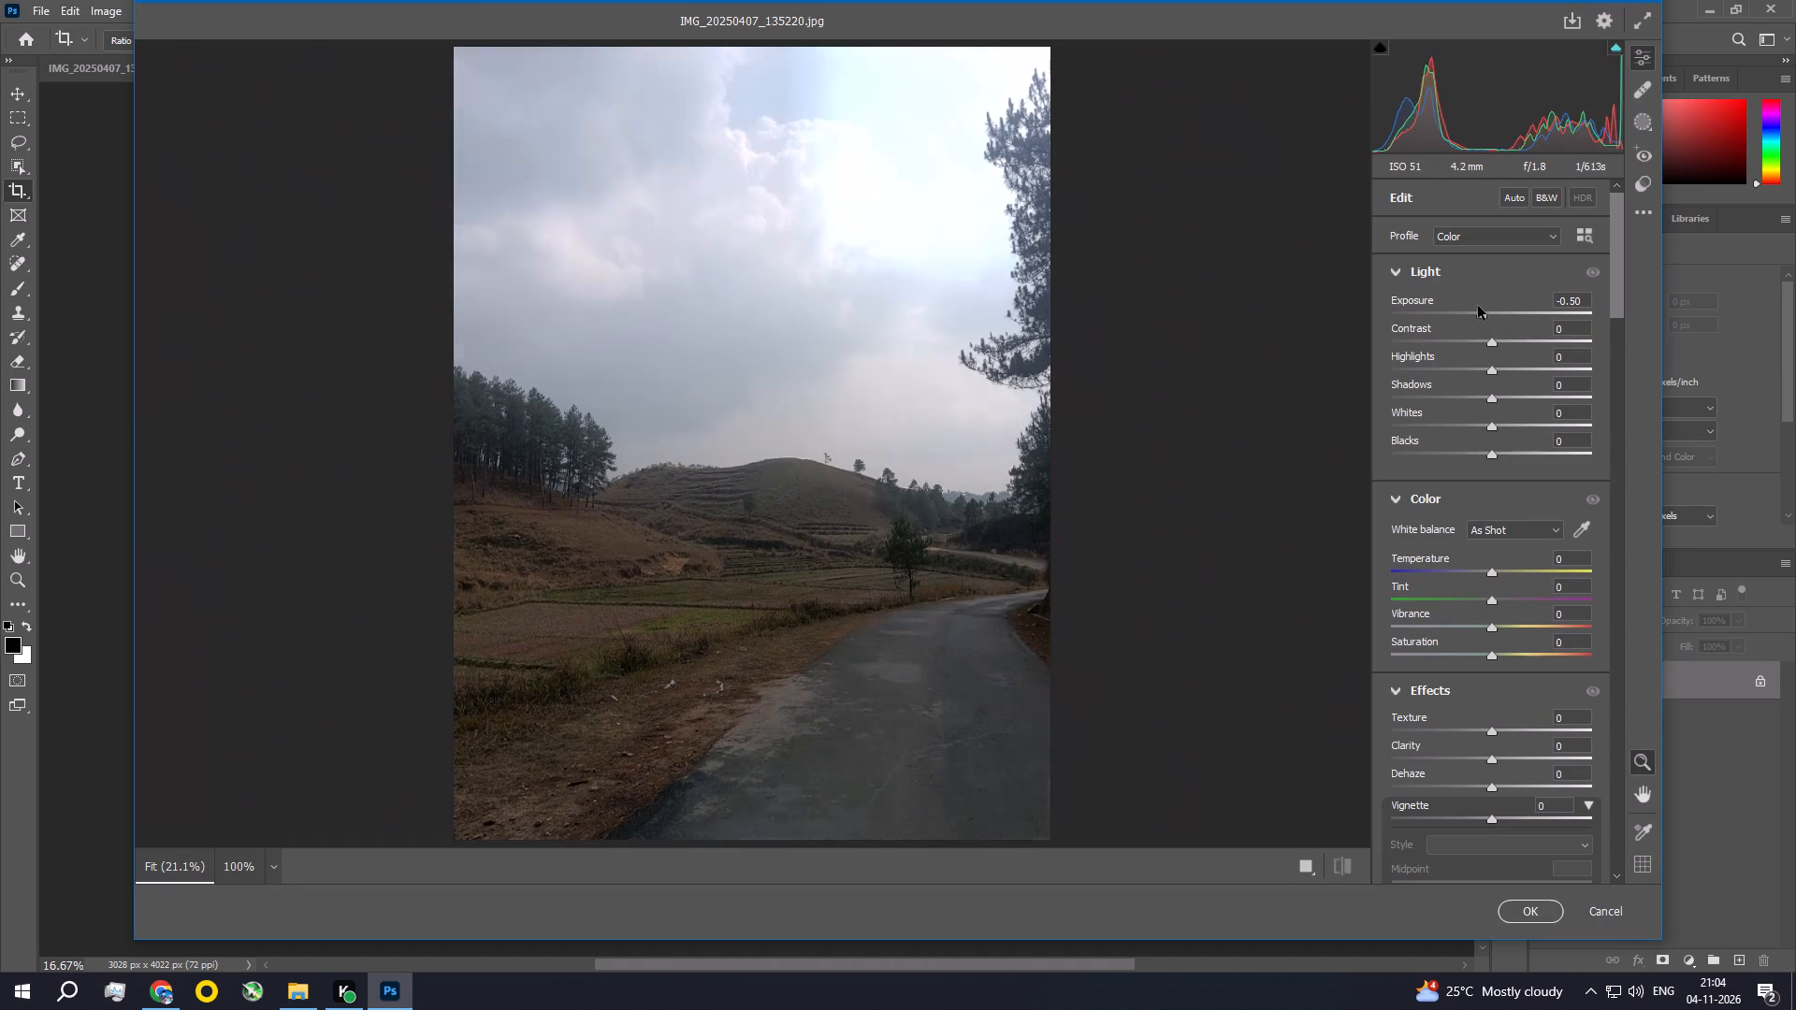
pyautogui.moveTo(1478, 306); pyautogui.dragTo(1477, 305)
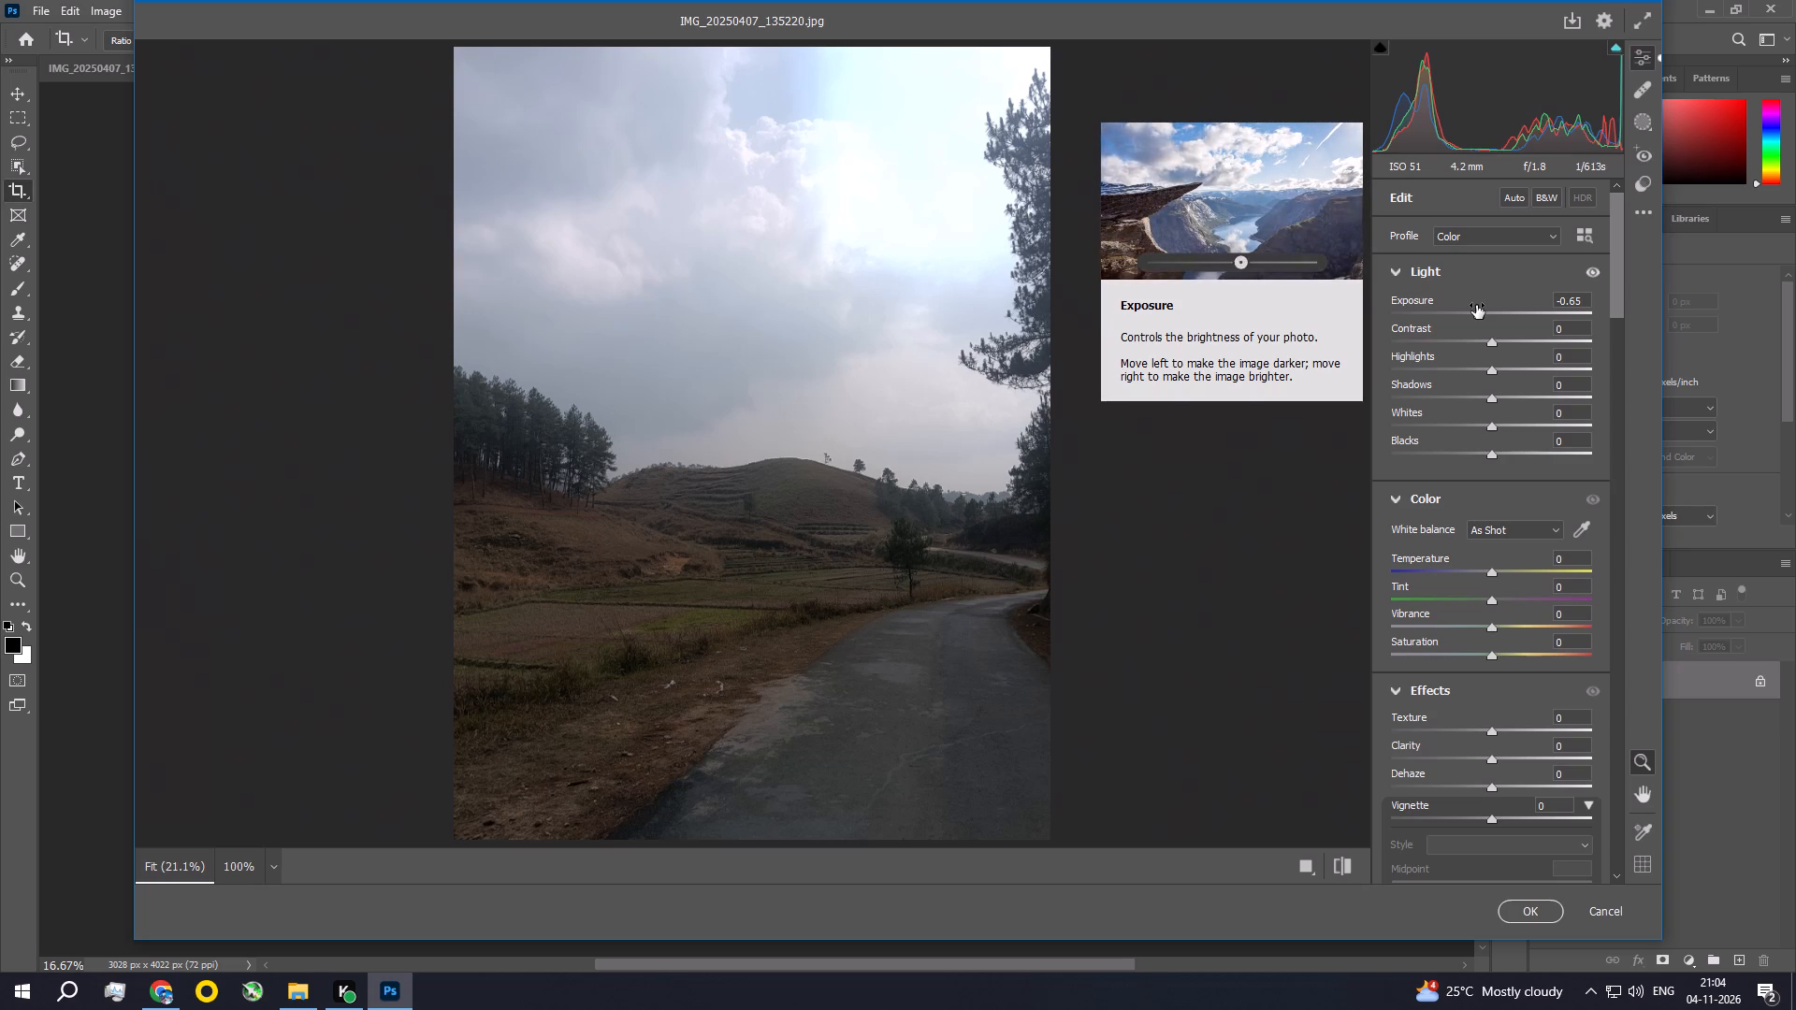
pyautogui.moveTo(1494, 346); pyautogui.dragTo(1507, 350)
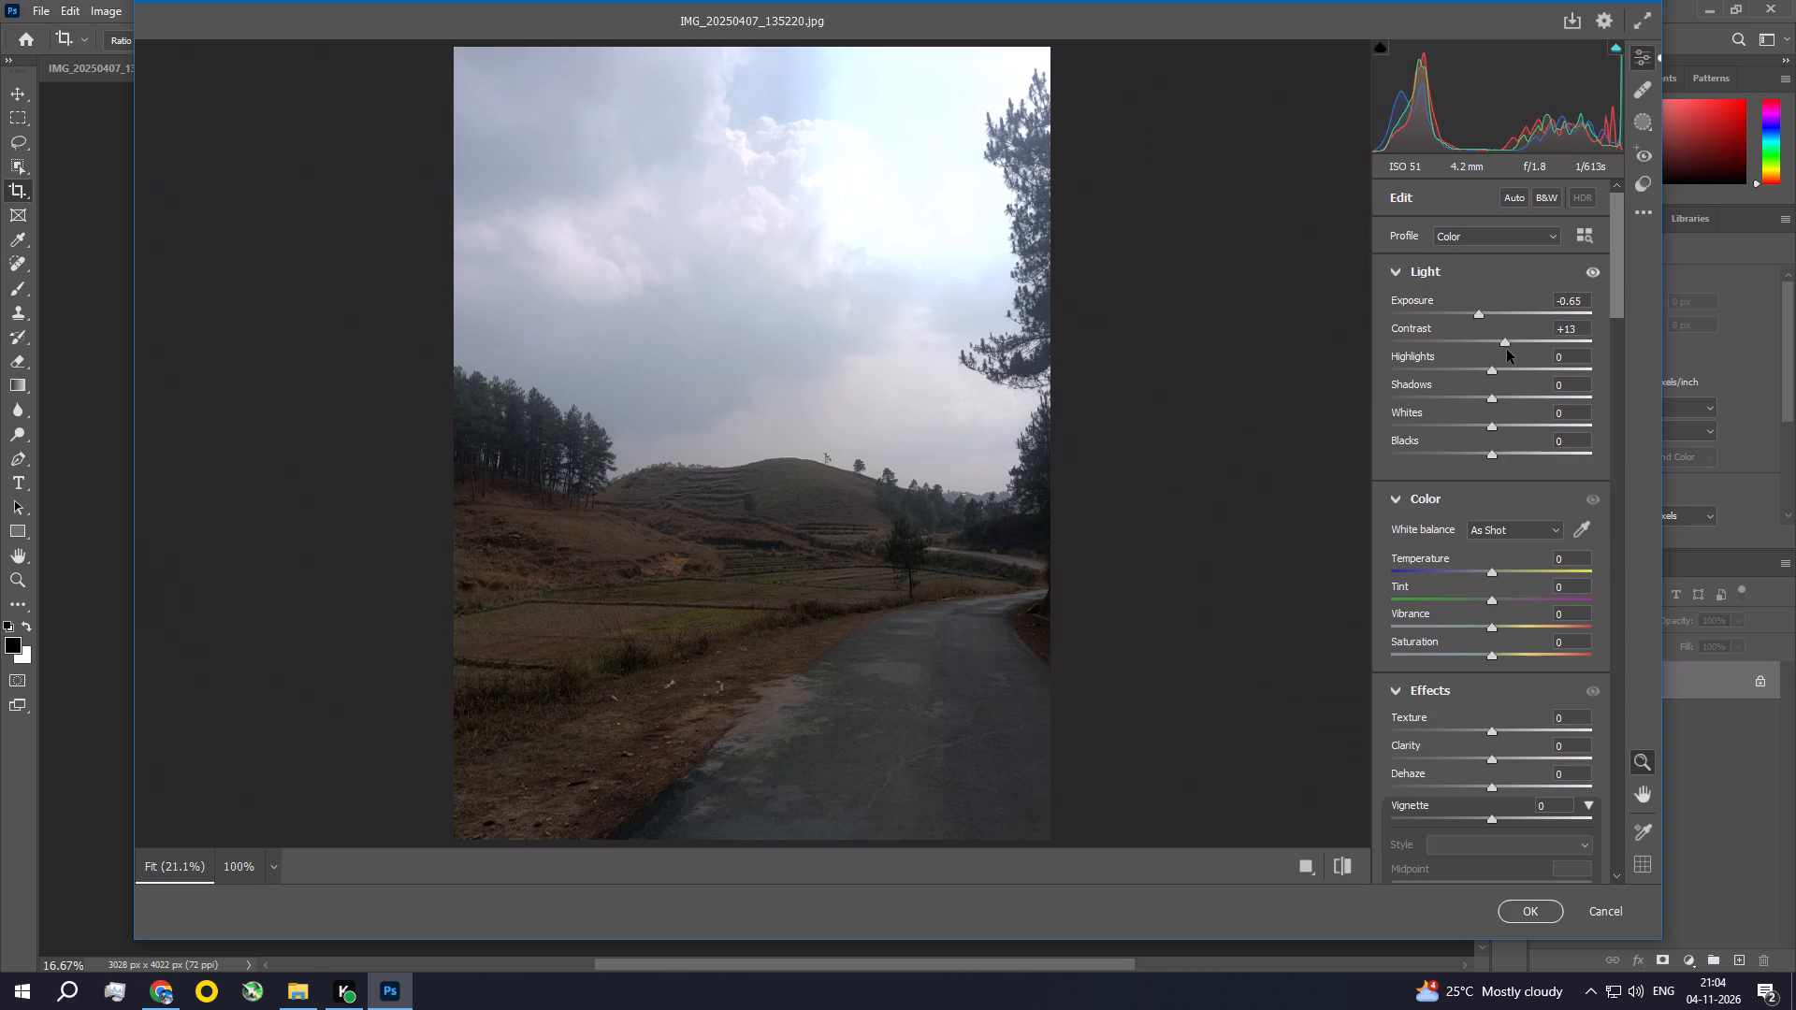
pyautogui.moveTo(1507, 350); pyautogui.dragTo(1511, 351)
pyautogui.moveTo(1489, 369); pyautogui.dragTo(1464, 368)
pyautogui.moveTo(1493, 398); pyautogui.dragTo(1512, 400)
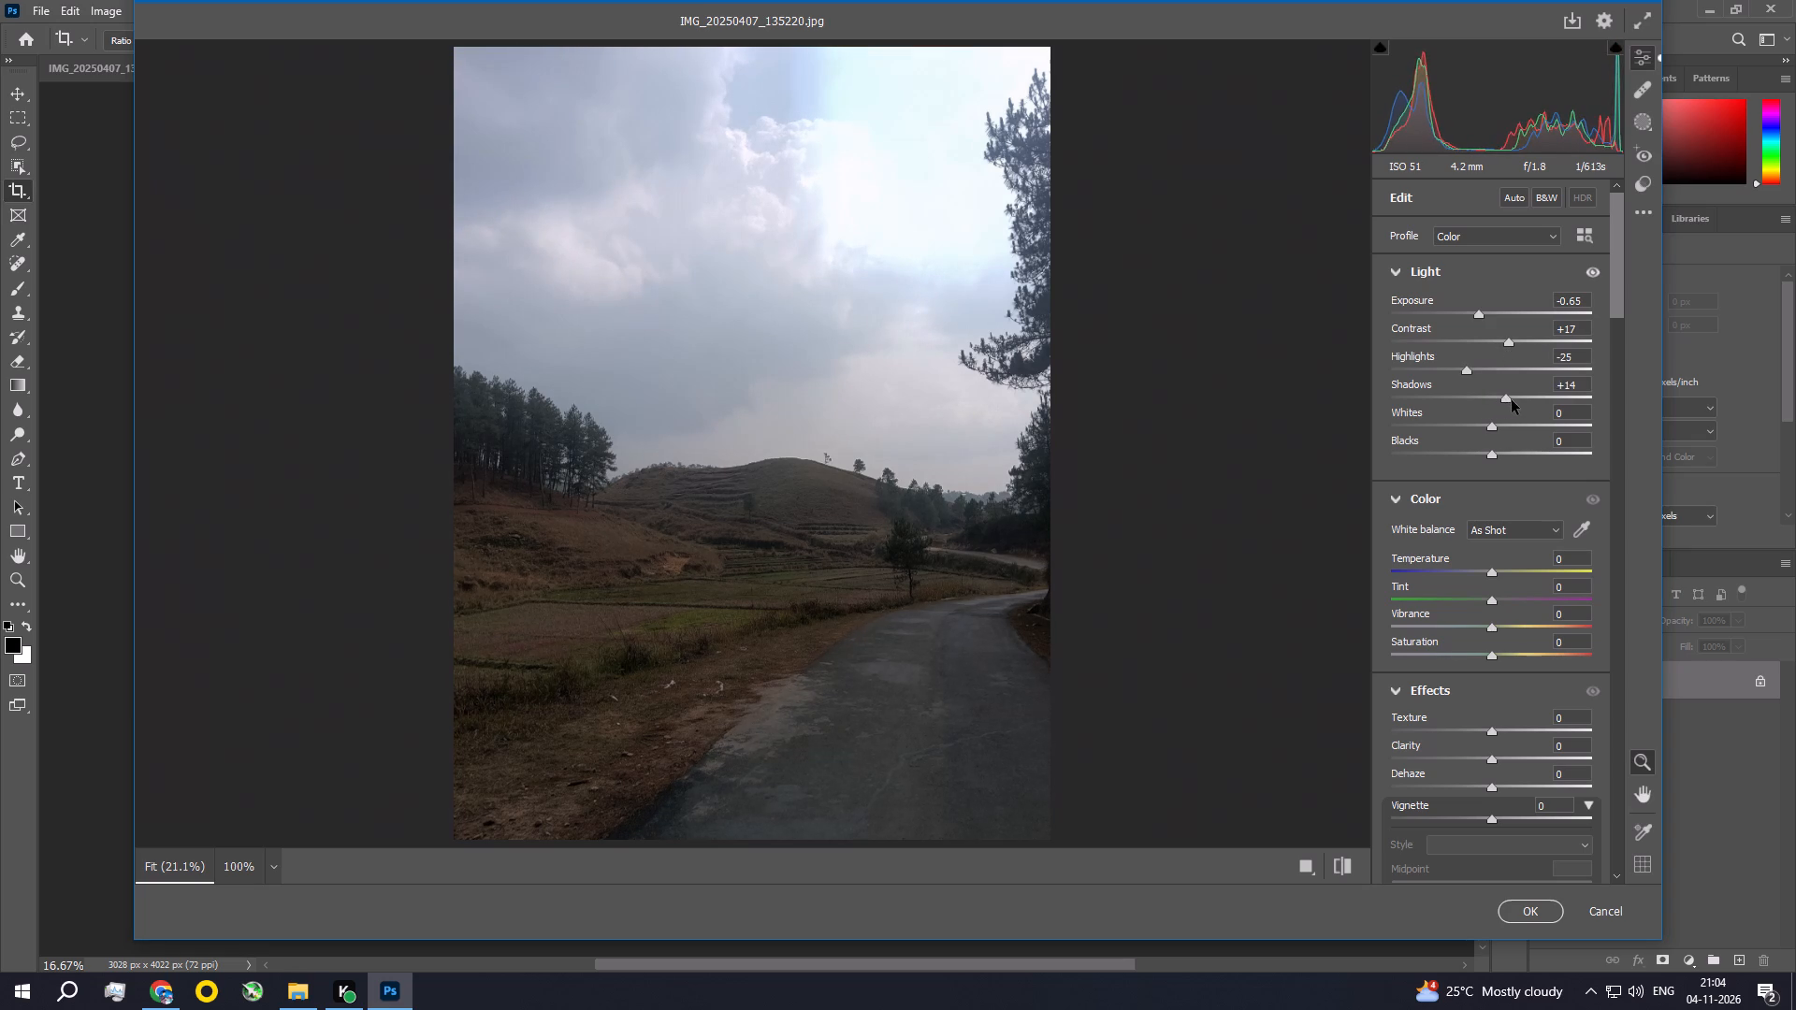
pyautogui.moveTo(1512, 400); pyautogui.dragTo(1515, 405)
pyautogui.moveTo(1490, 425); pyautogui.dragTo(1474, 419)
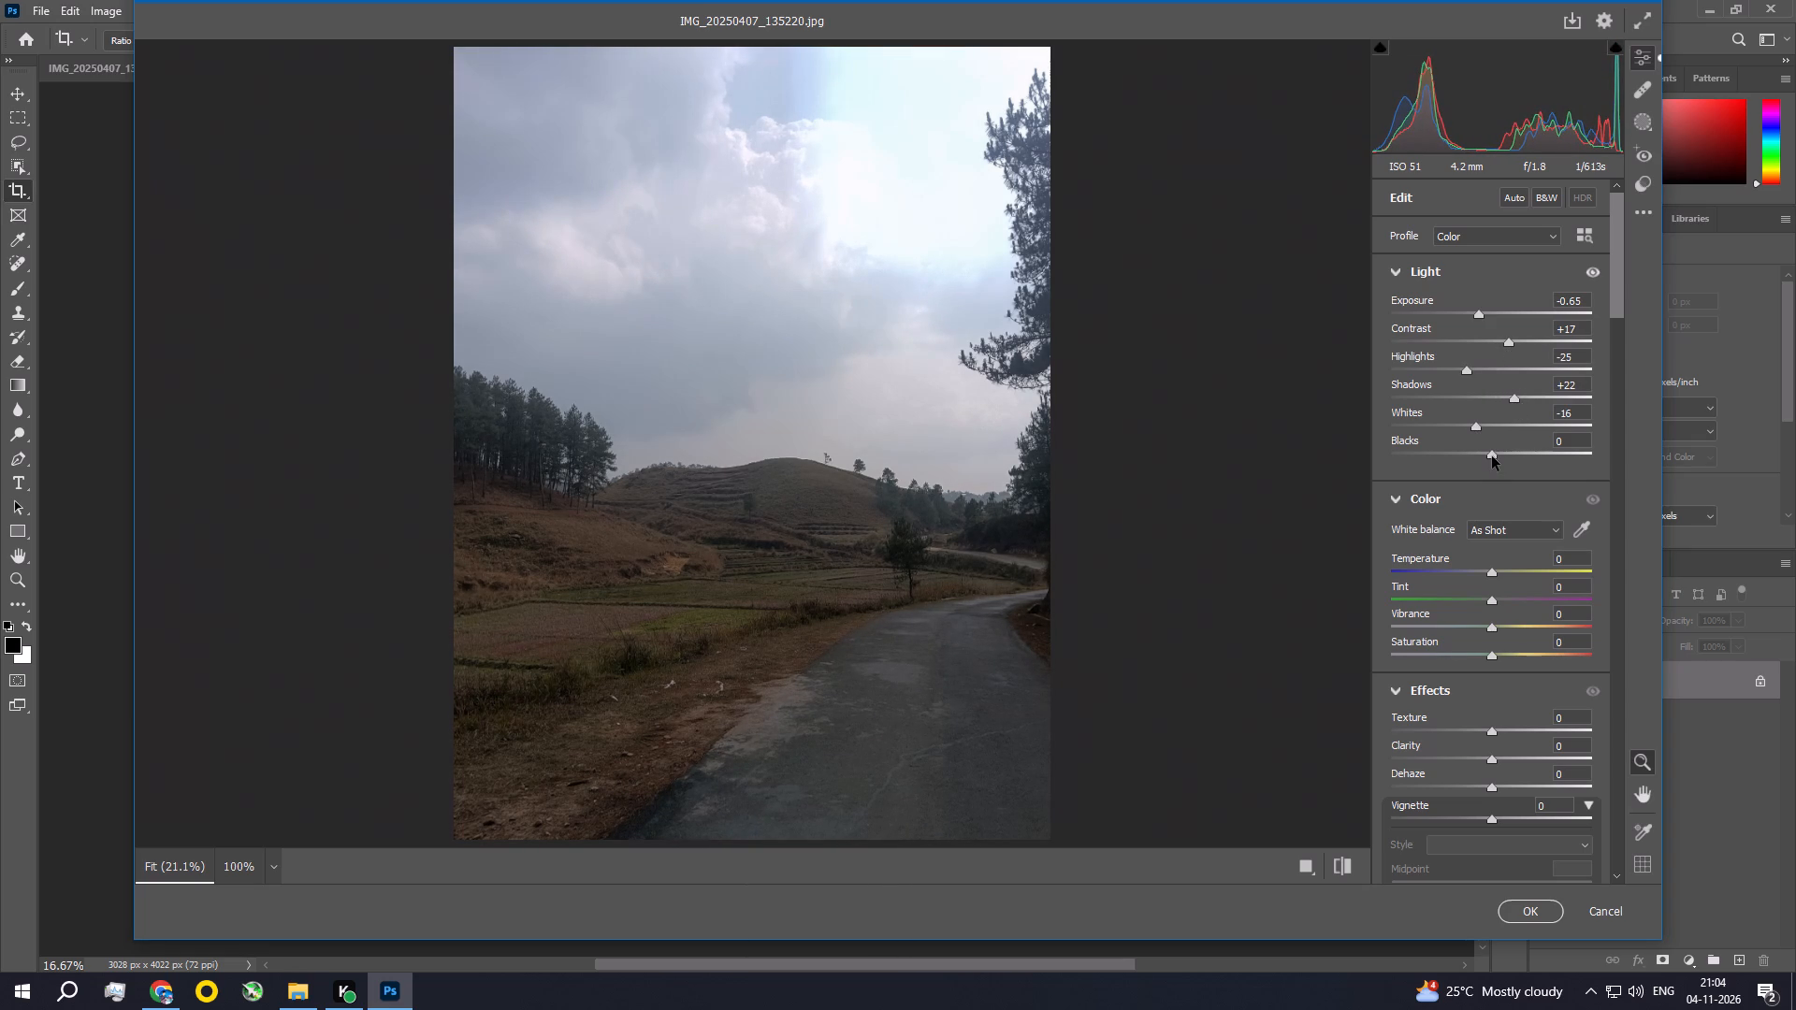
pyautogui.click(1492, 456)
# Set the Camera Raw Effects to Texture +10, Clarity +10 and Dehaze +14.
pyautogui.moveTo(1615, 293); pyautogui.dragTo(1602, 362)
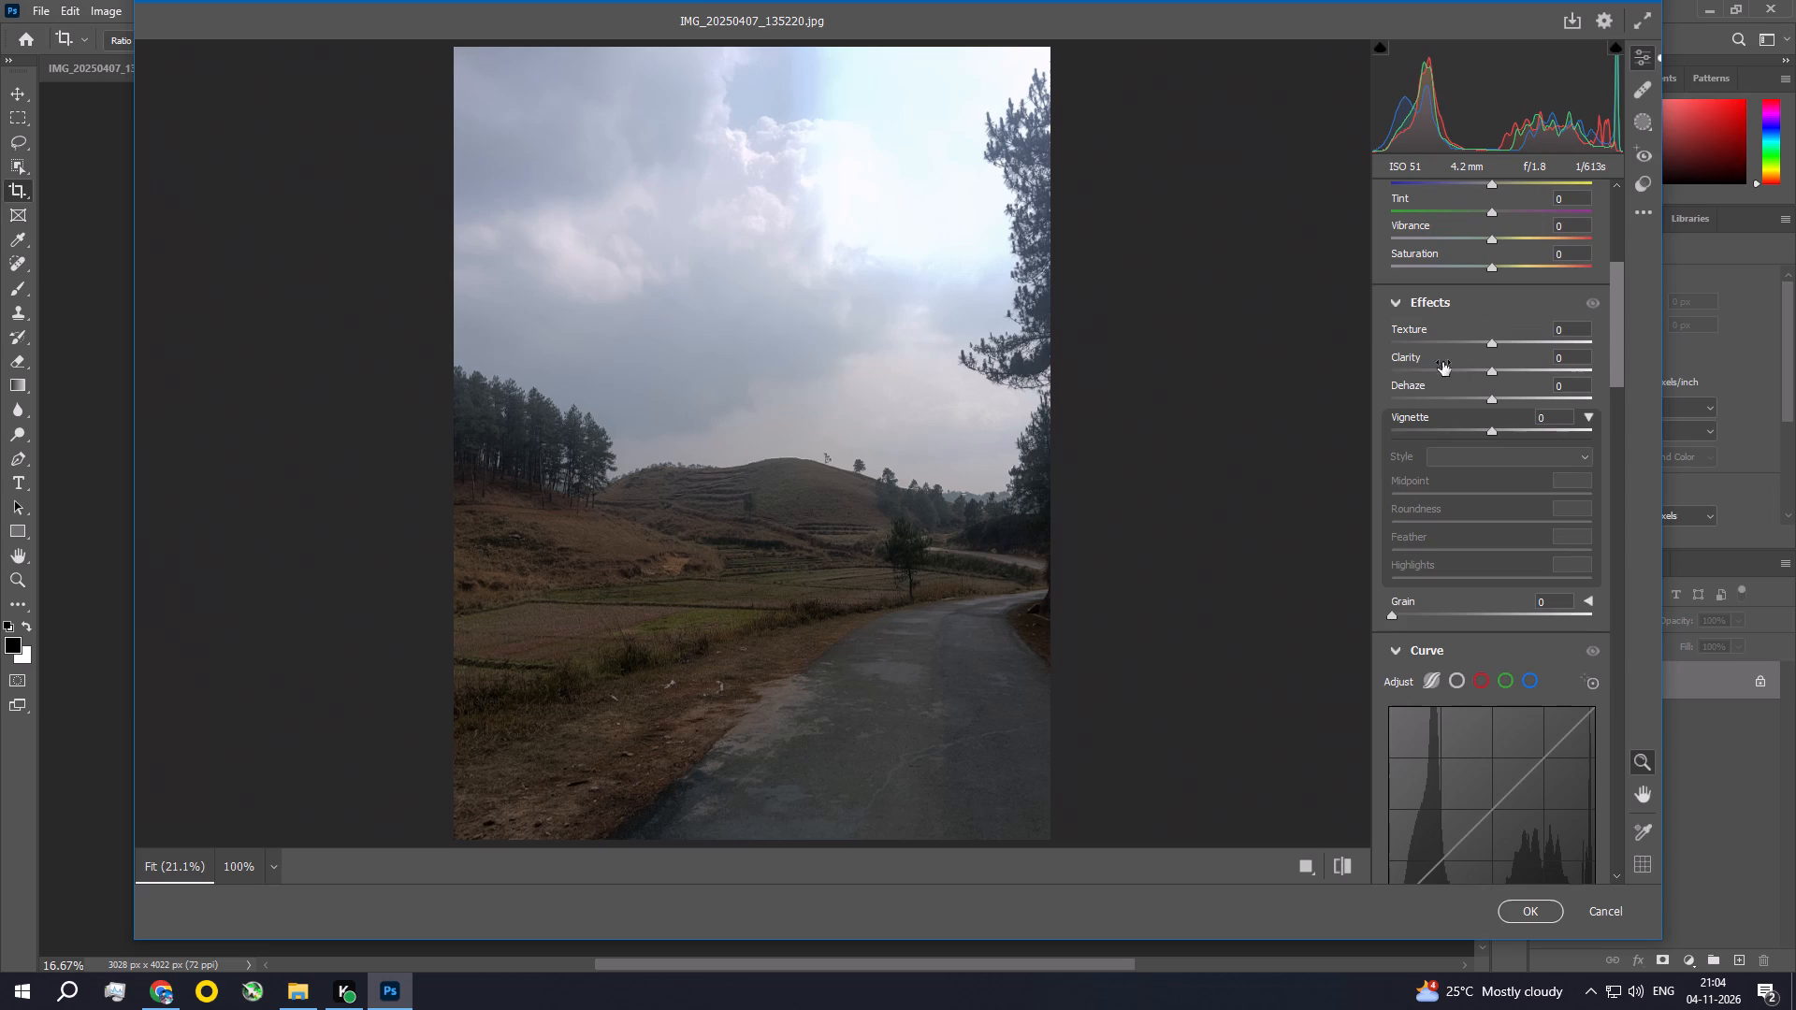
pyautogui.moveTo(1492, 340); pyautogui.dragTo(1499, 345)
pyautogui.moveTo(1499, 345); pyautogui.dragTo(1502, 348)
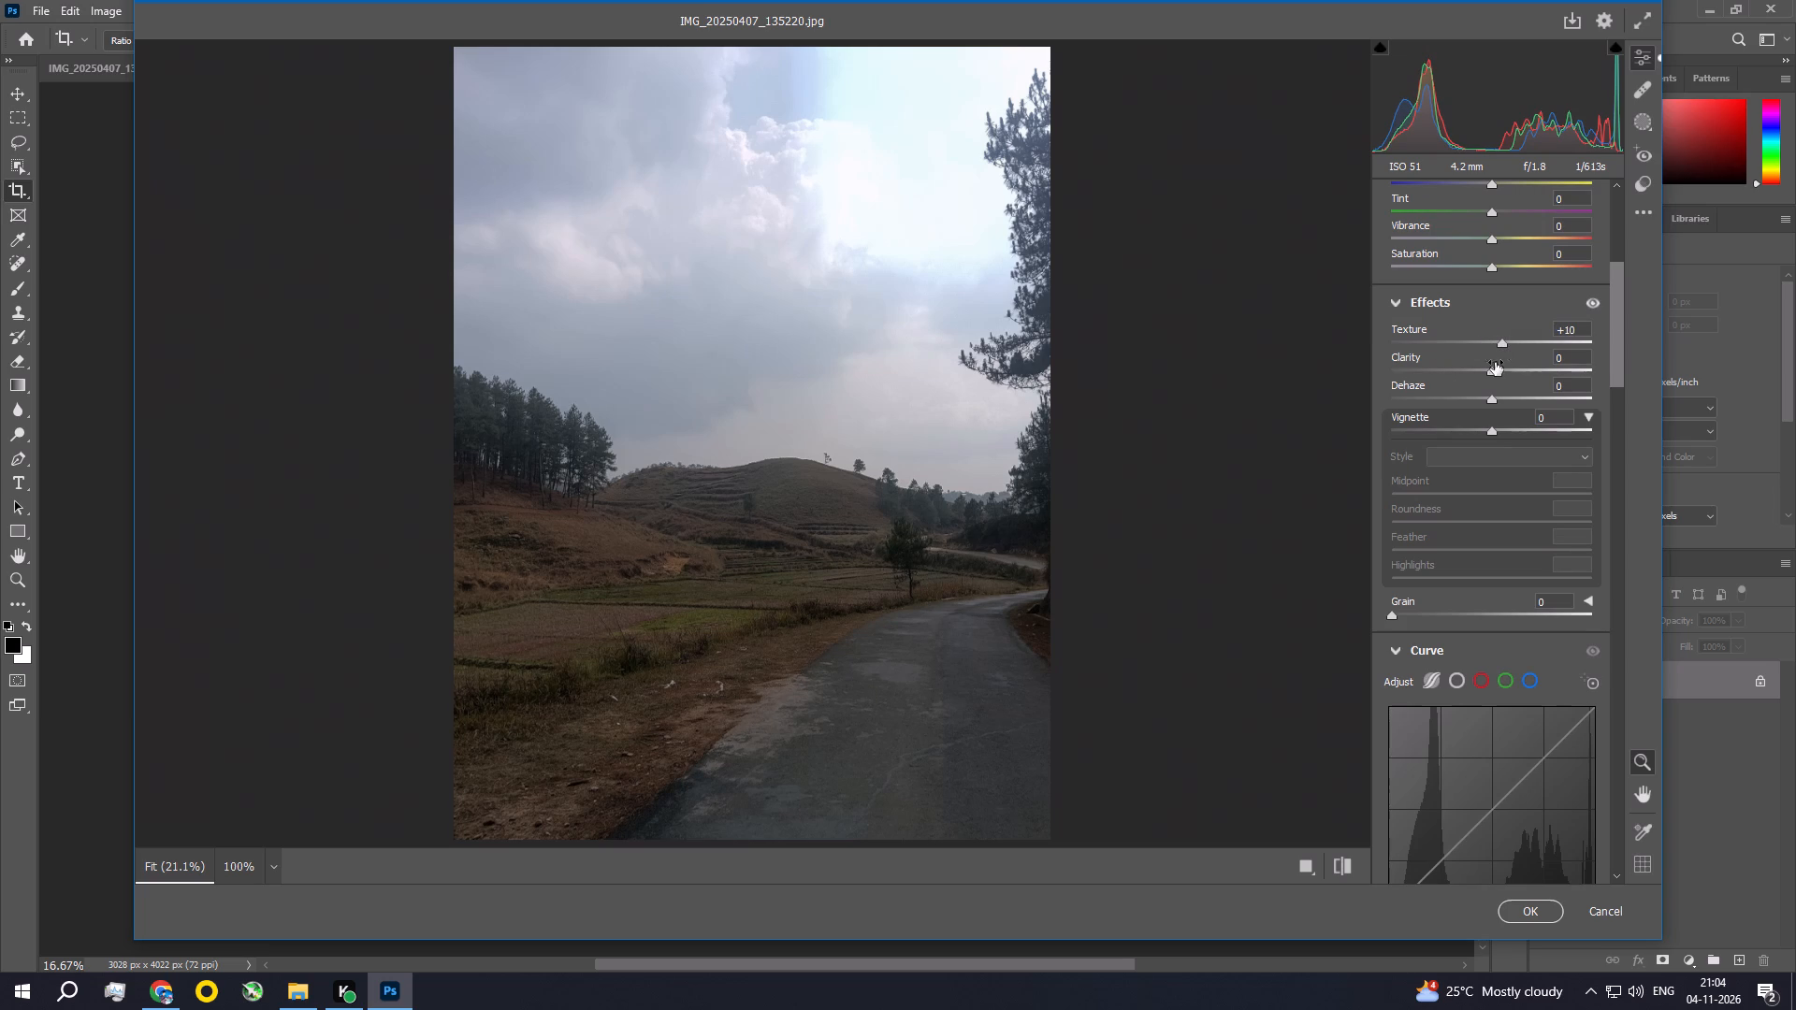
pyautogui.moveTo(1497, 371); pyautogui.dragTo(1508, 376)
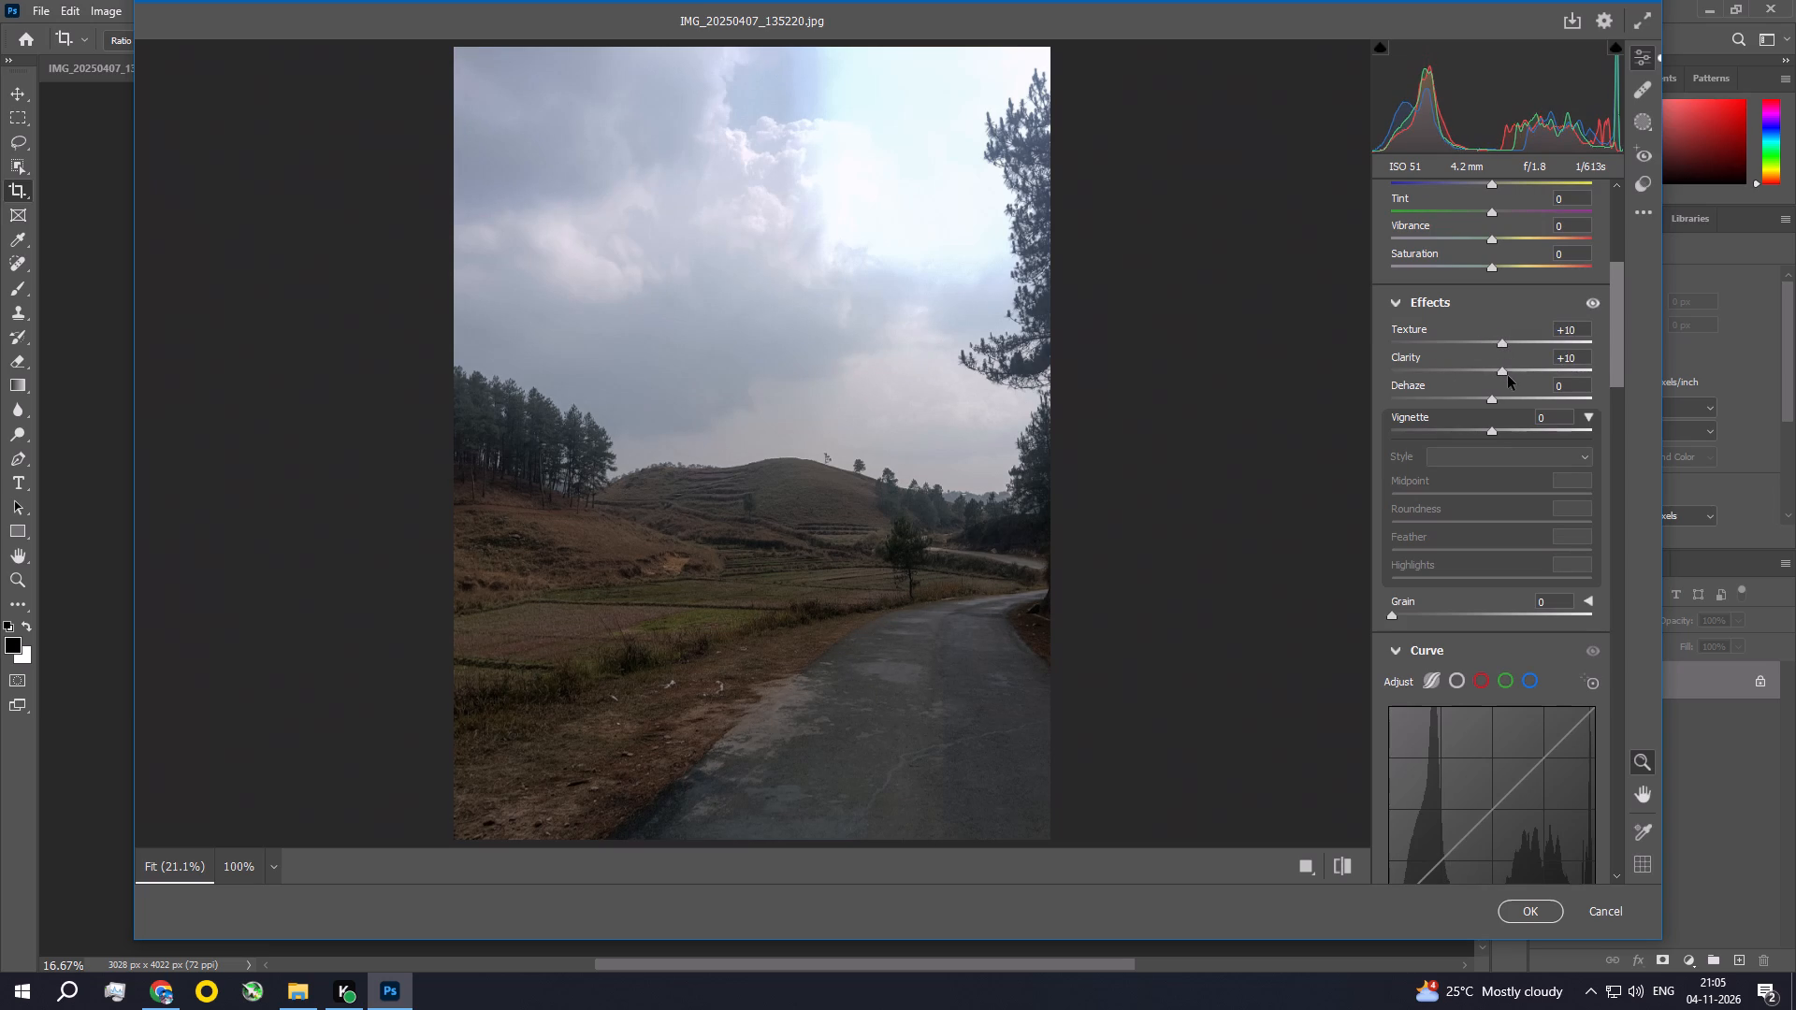
pyautogui.moveTo(1508, 376); pyautogui.dragTo(1507, 376)
pyautogui.moveTo(1490, 397); pyautogui.dragTo(1499, 393)
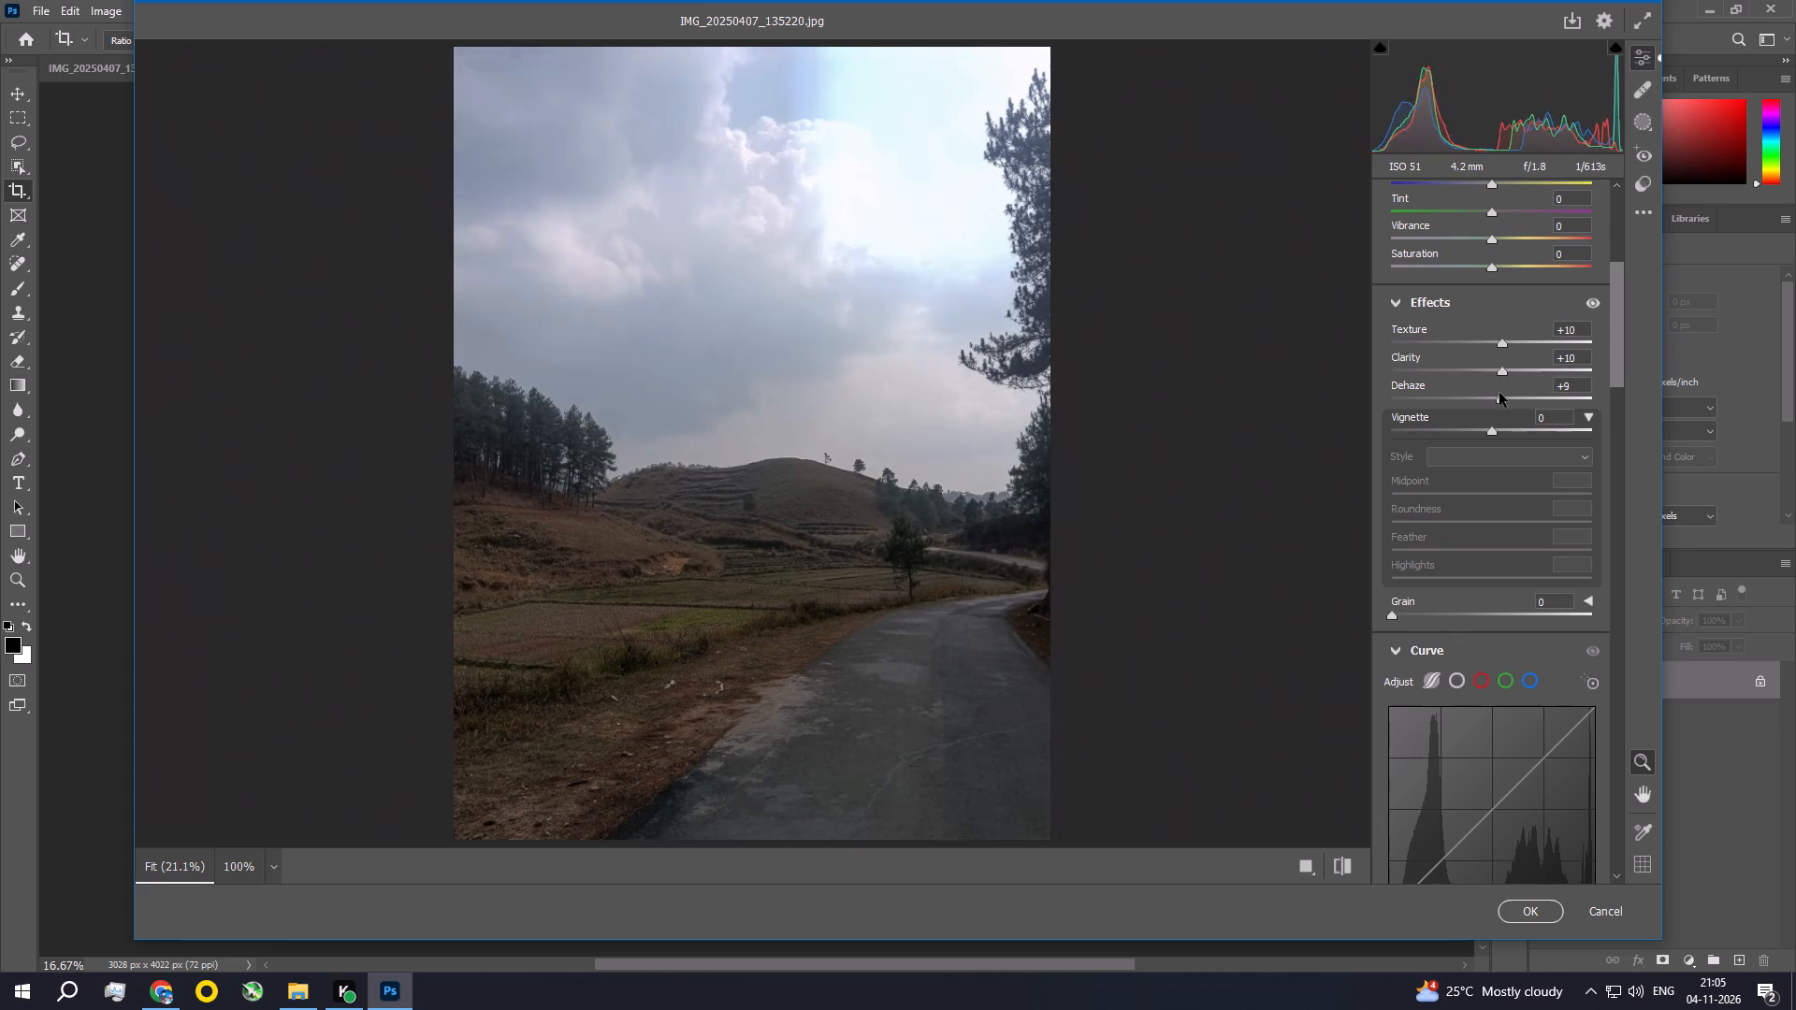
pyautogui.moveTo(1499, 393); pyautogui.dragTo(1504, 394)
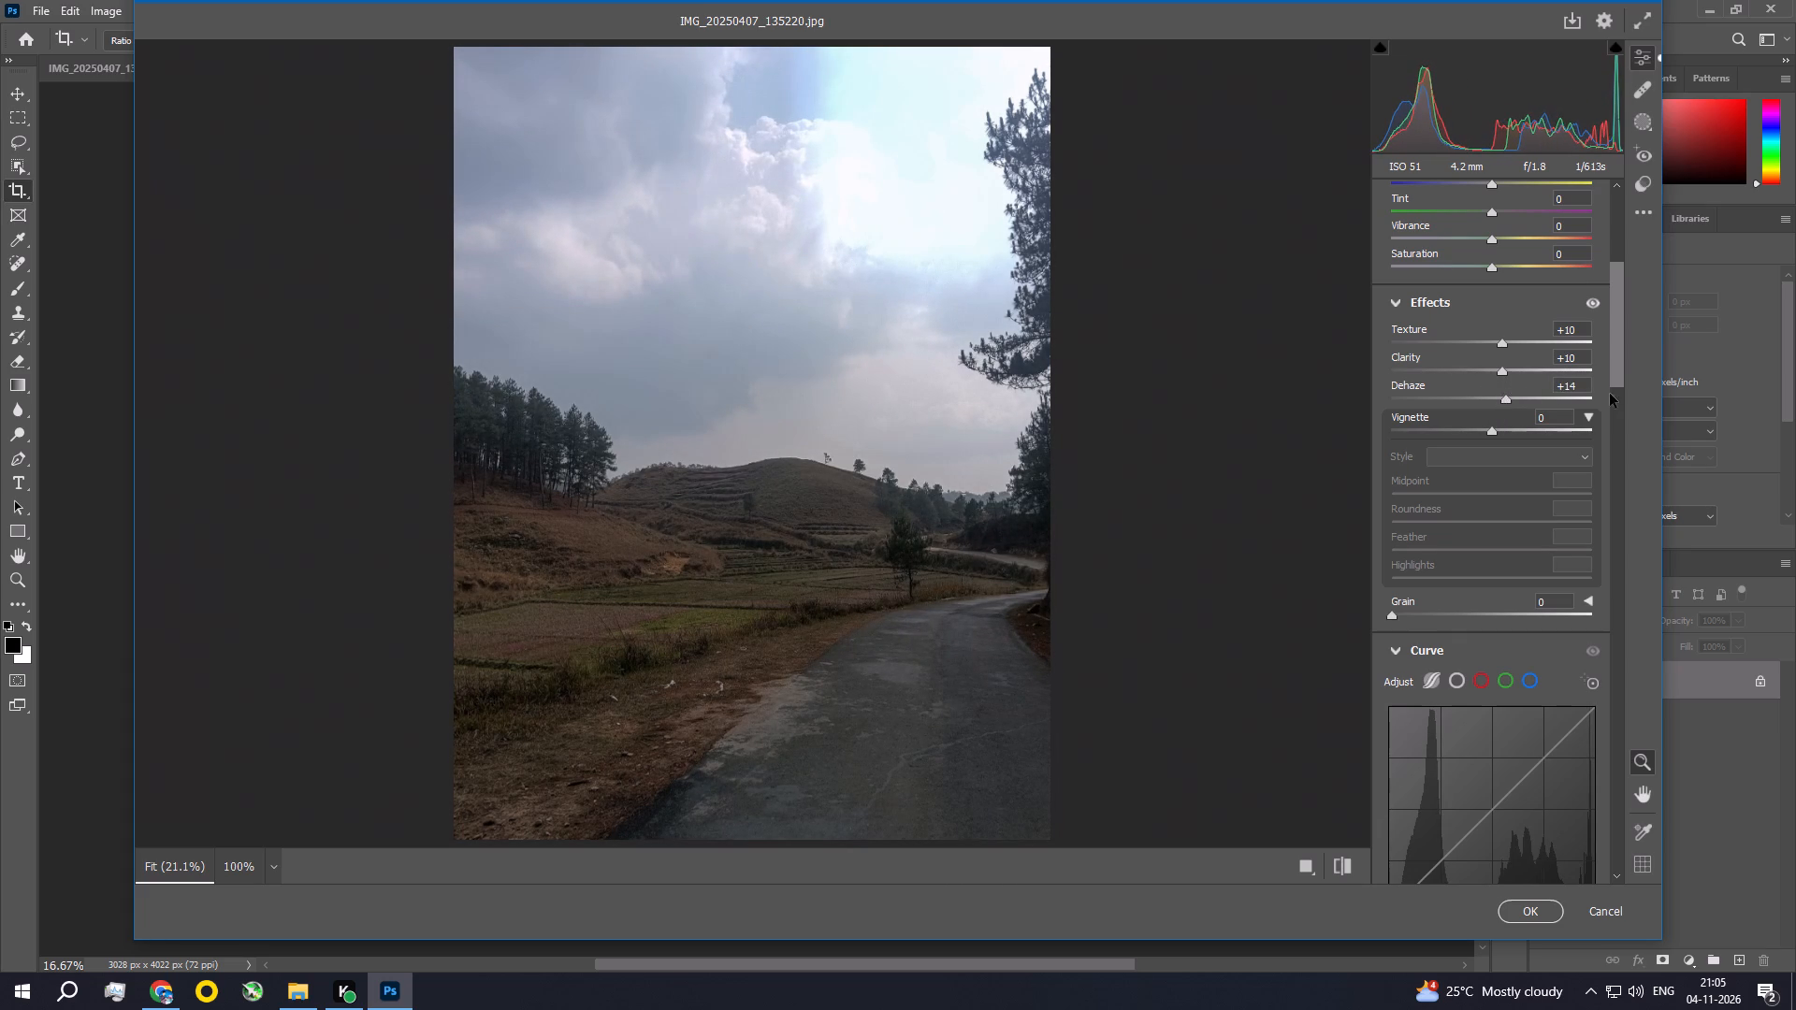
# In the parametric Curve, set Highlights to -29 and Lights to -11.
pyautogui.moveTo(1618, 358); pyautogui.dragTo(1615, 445)
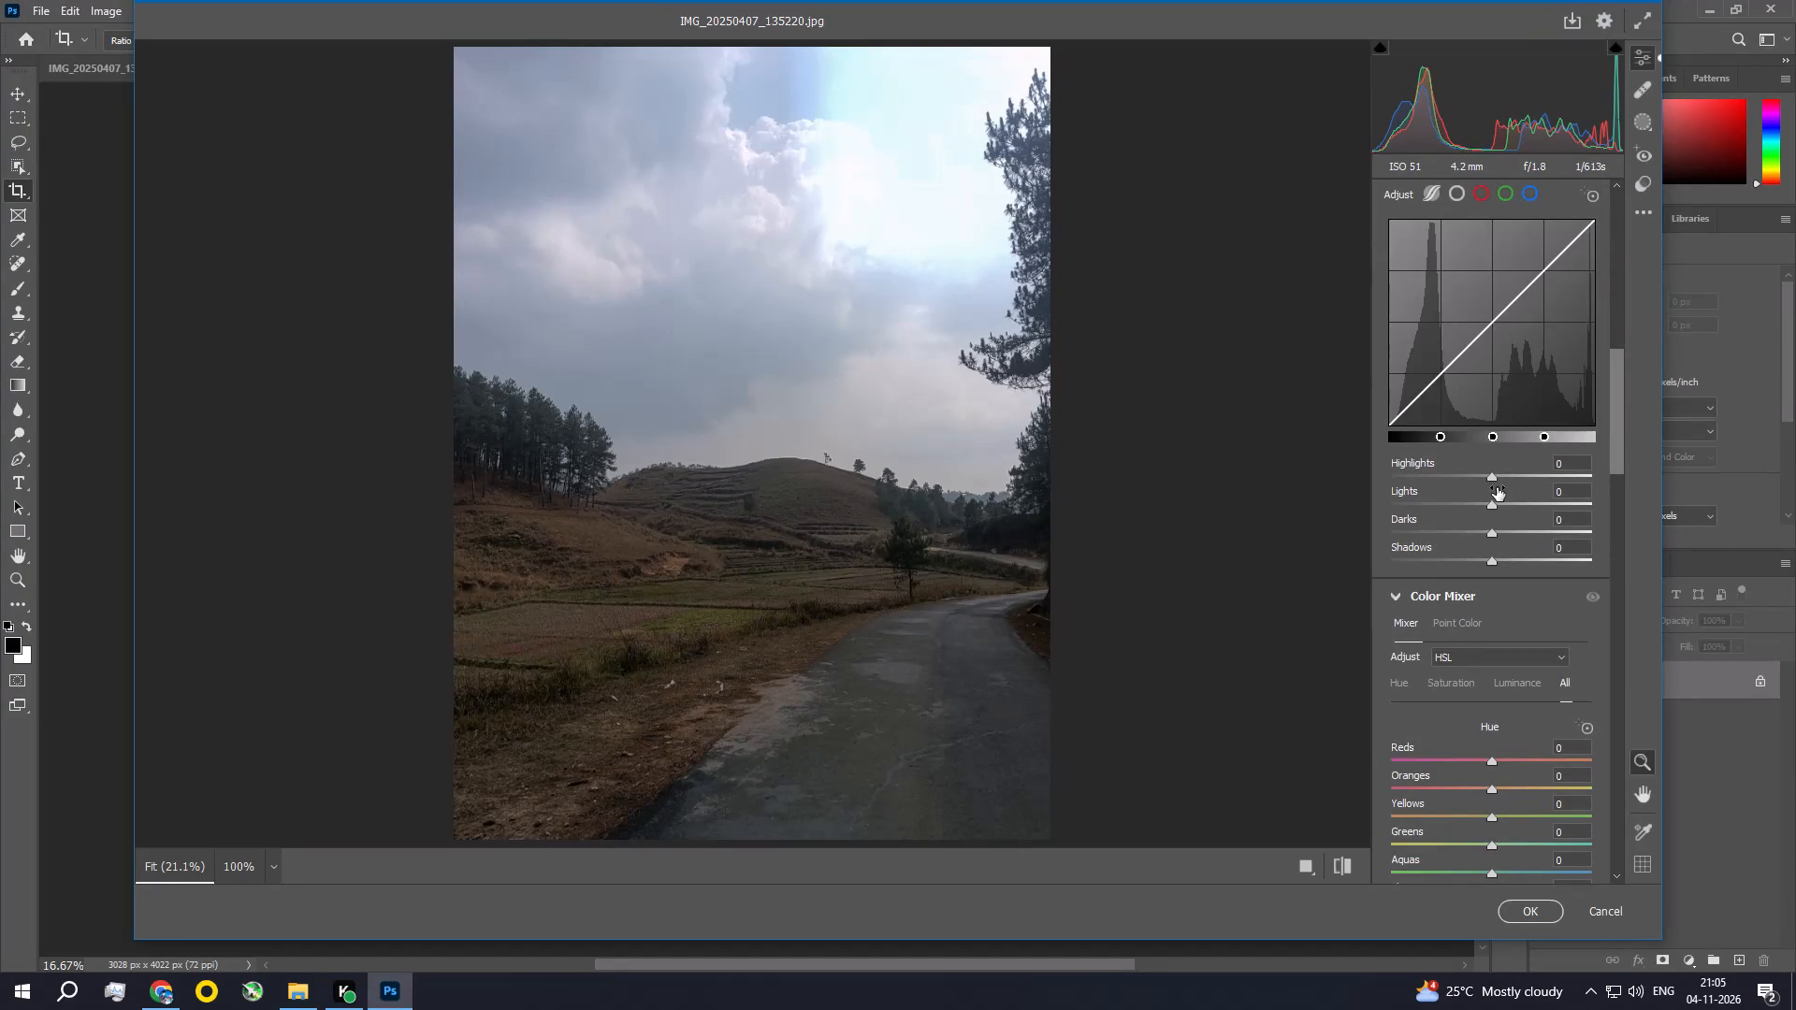
pyautogui.moveTo(1491, 475); pyautogui.dragTo(1462, 466)
pyautogui.moveTo(1495, 506); pyautogui.dragTo(1484, 502)
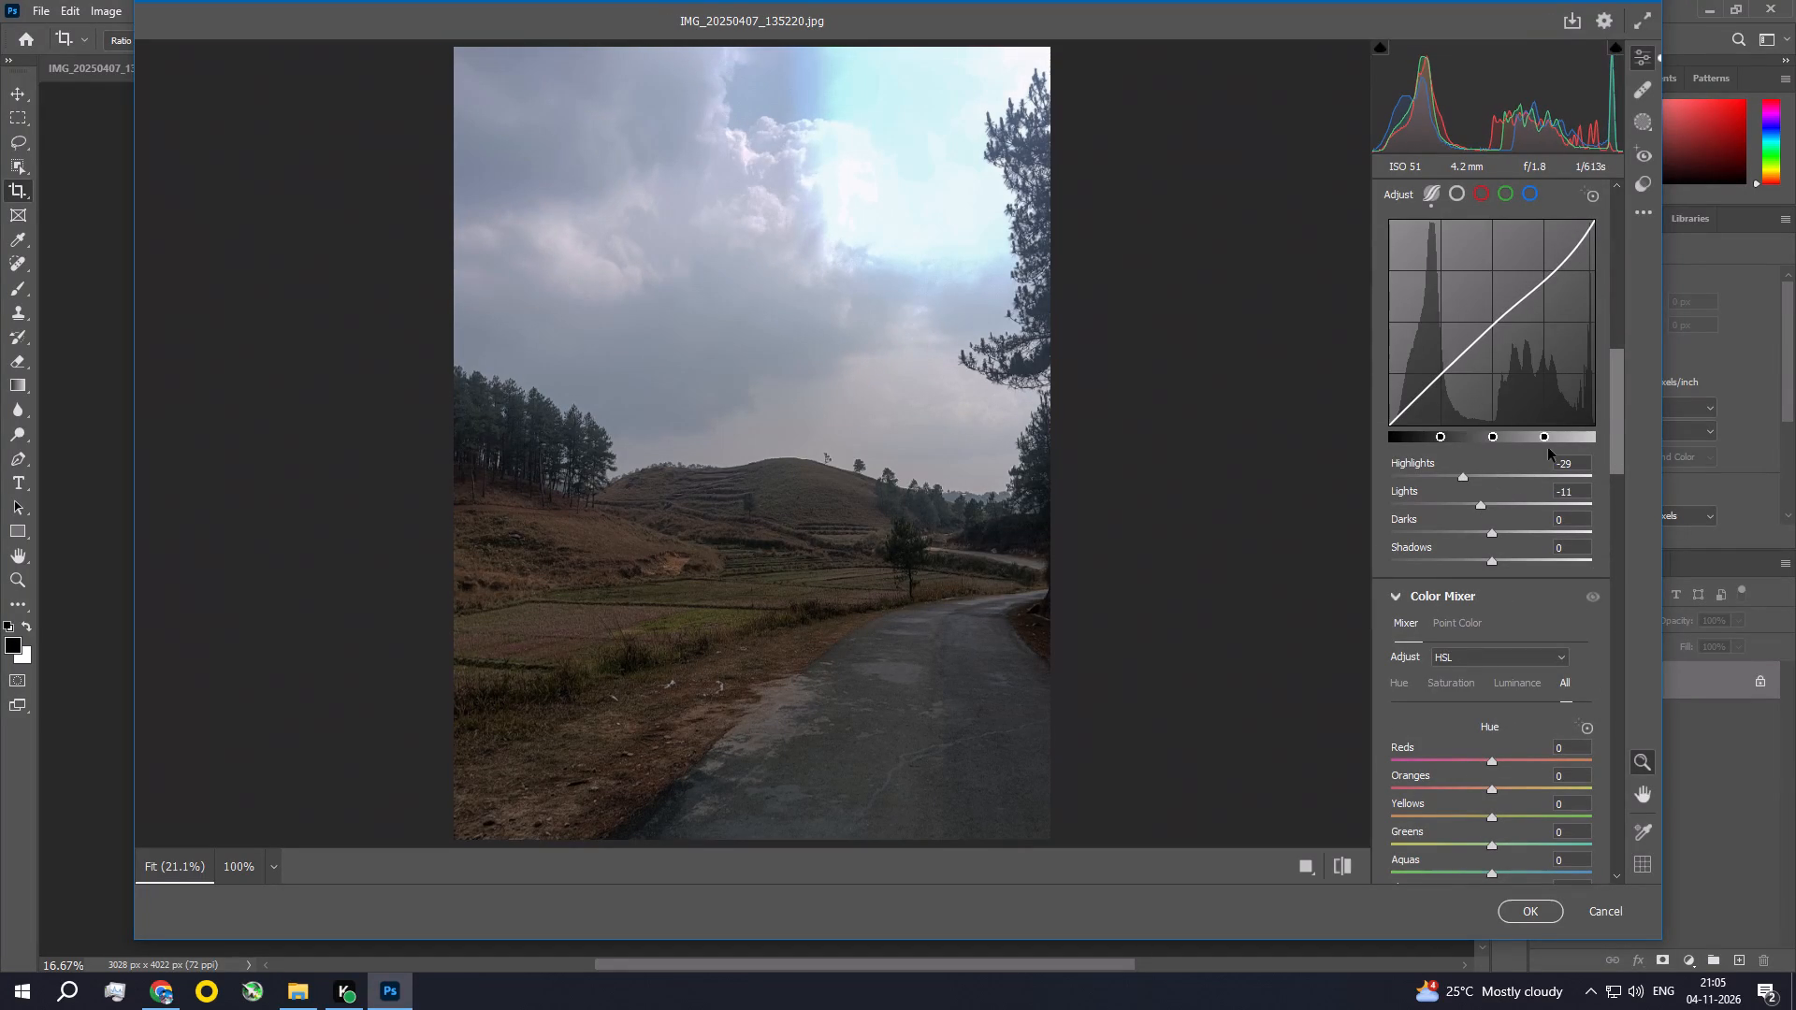
# In the Camera Raw Detail settings, set Sharpening 20, Noise Reduction 13 and Color Noise Reduction 13, and apply the filter.
pyautogui.moveTo(1615, 406); pyautogui.dragTo(1604, 628)
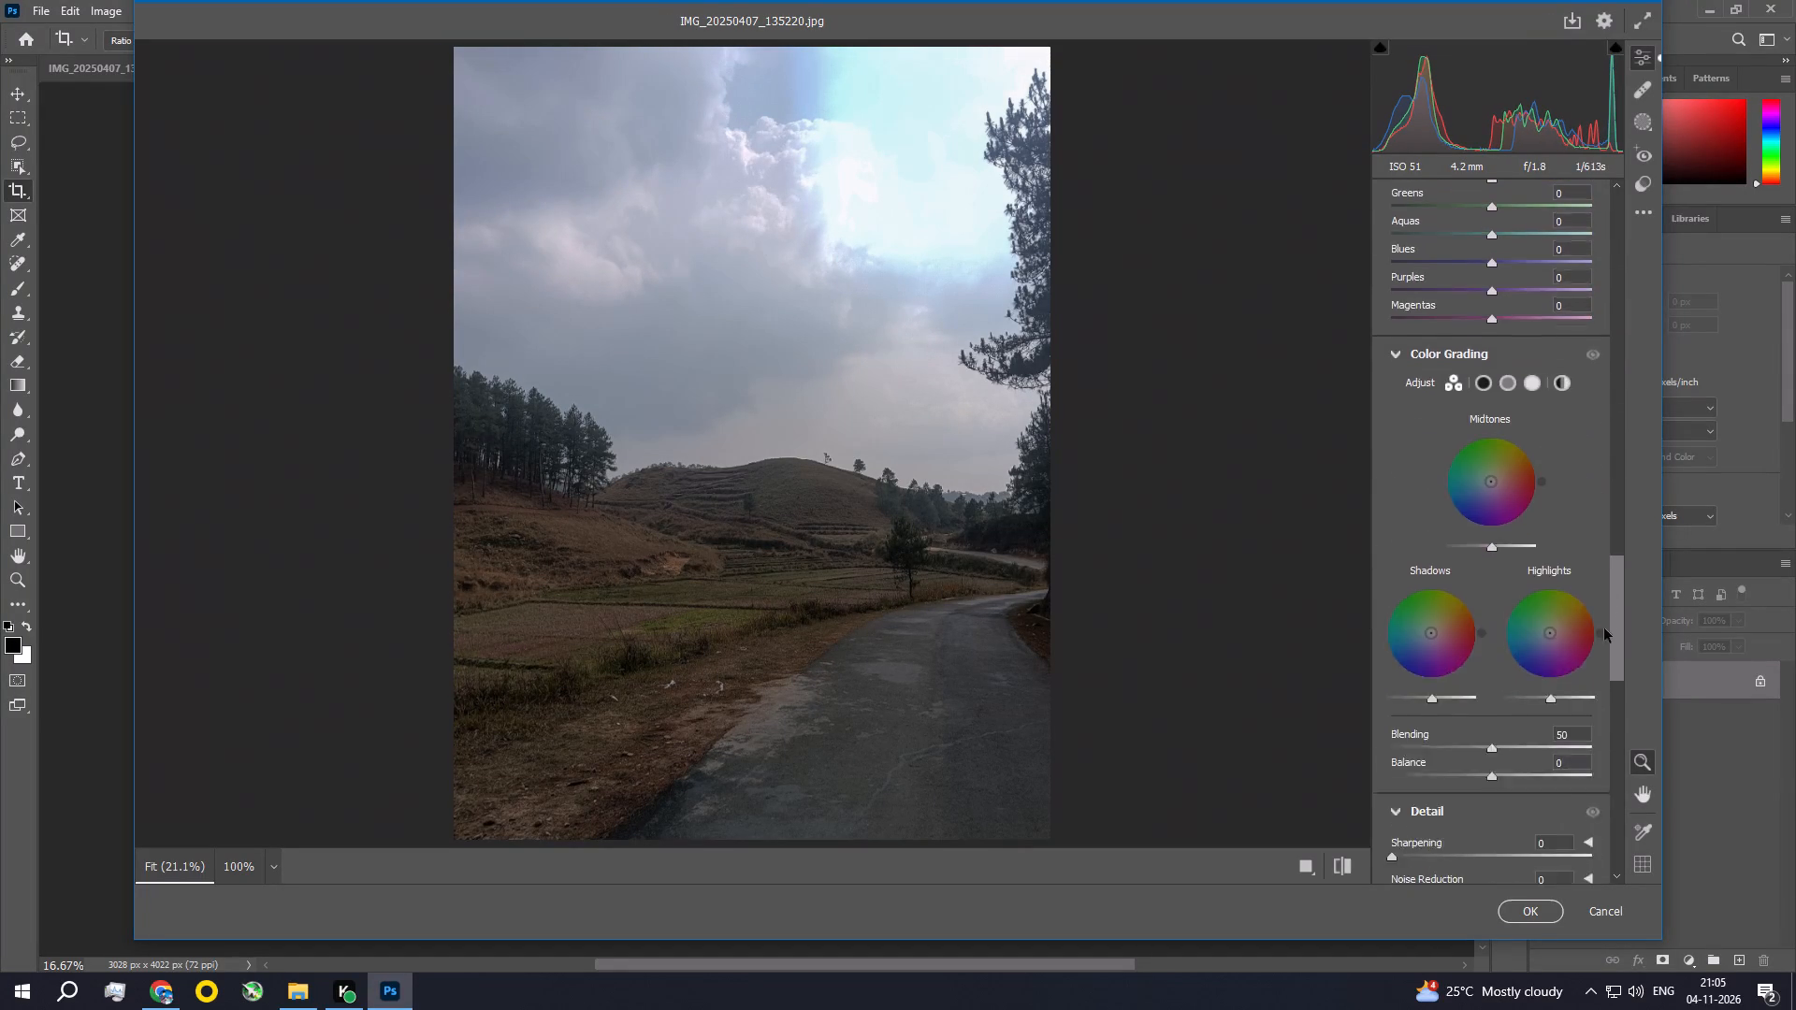
pyautogui.moveTo(1604, 628); pyautogui.dragTo(1588, 714)
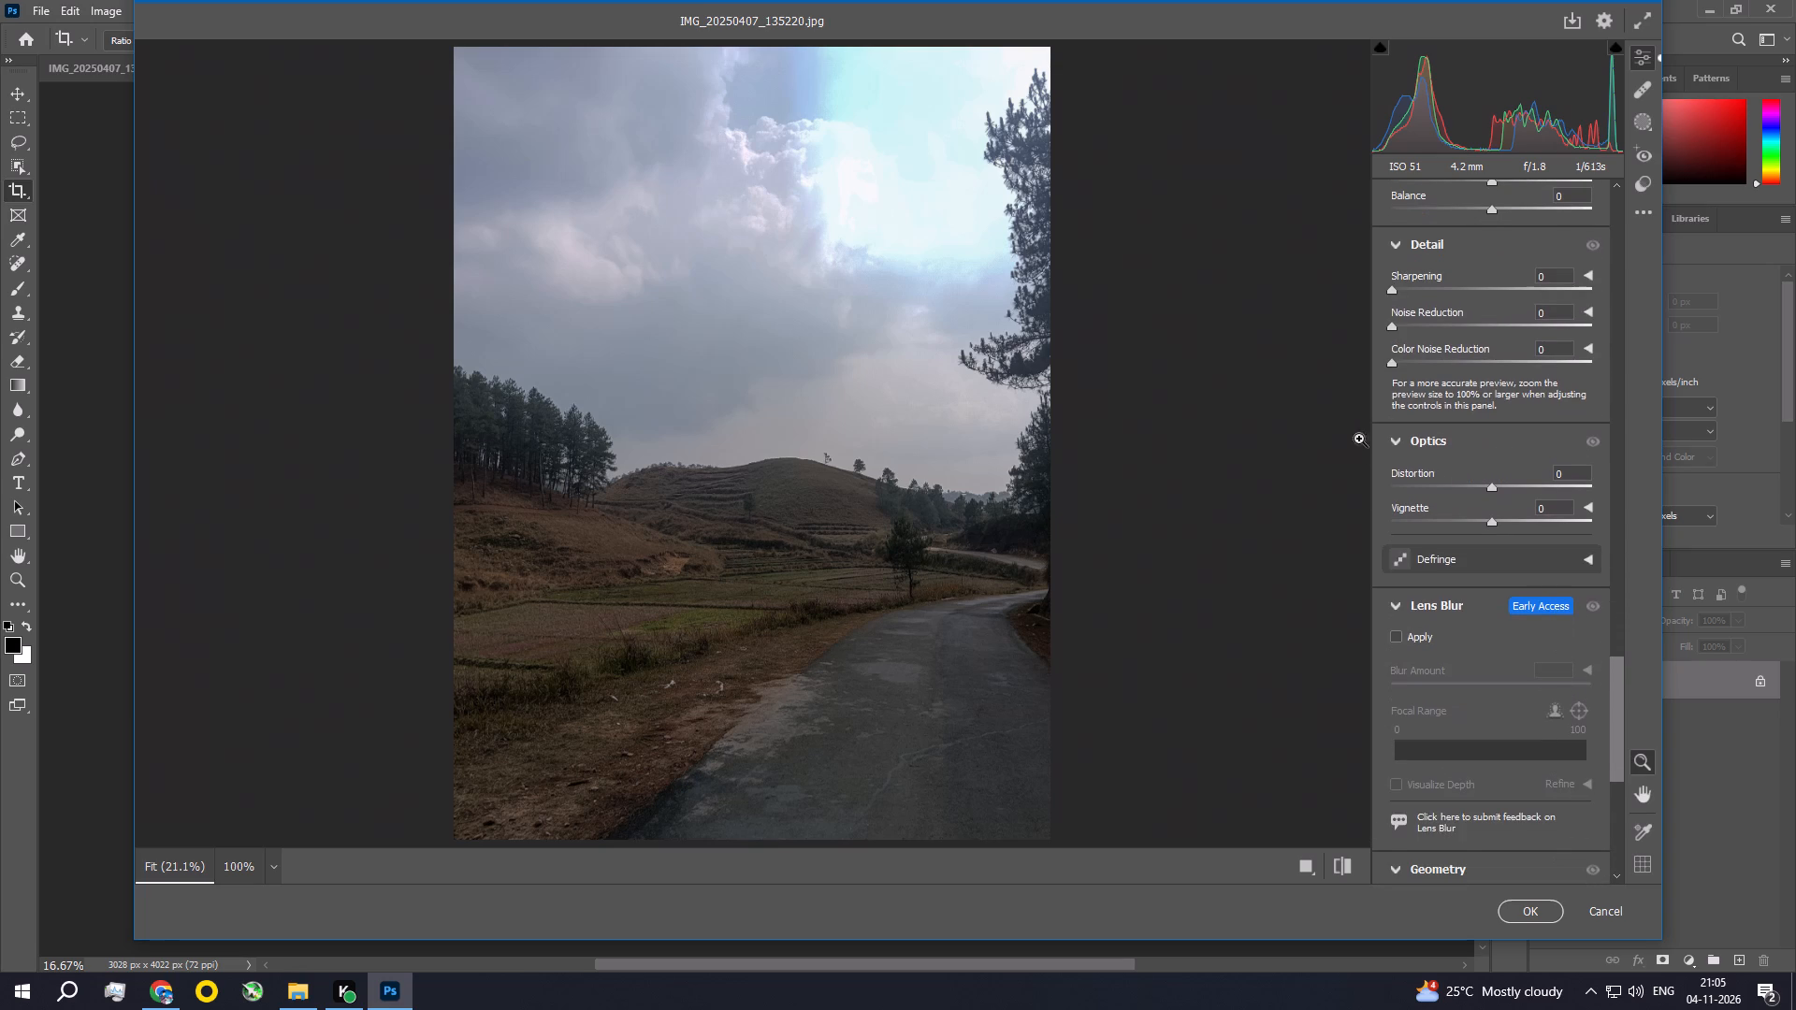
pyautogui.click(1417, 285)
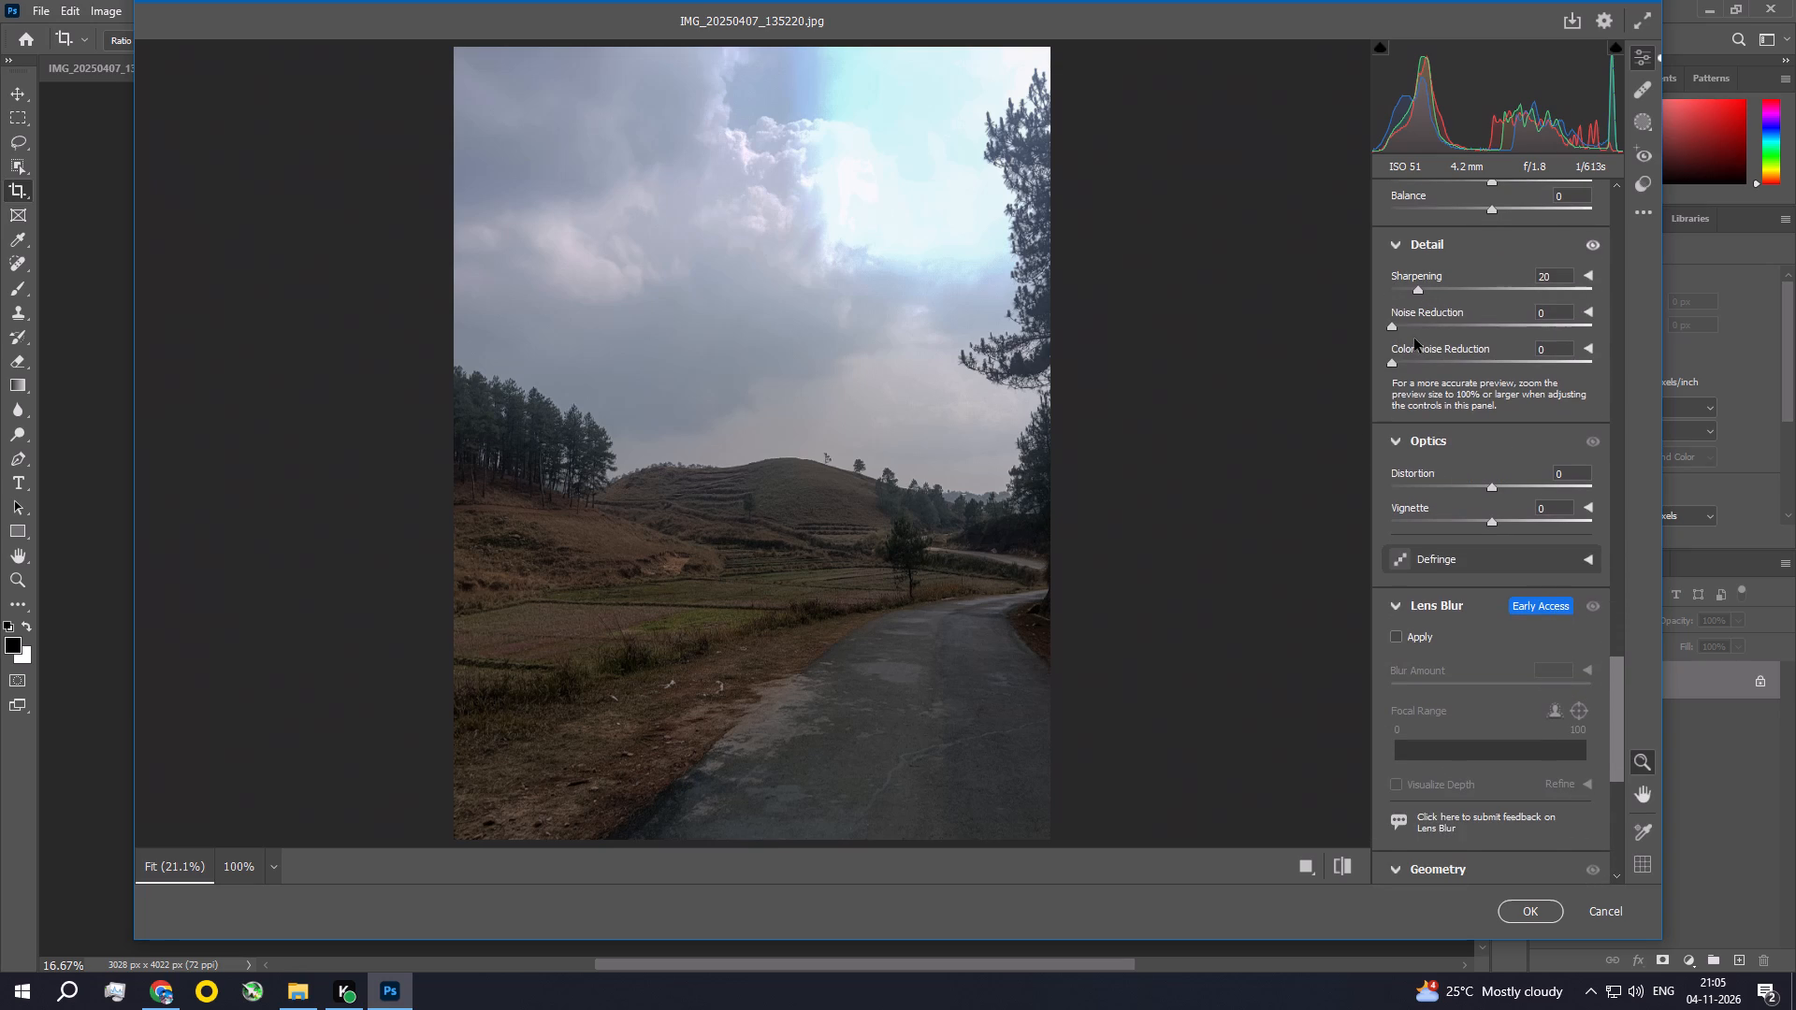
pyautogui.click(1416, 326)
pyautogui.click(1416, 364)
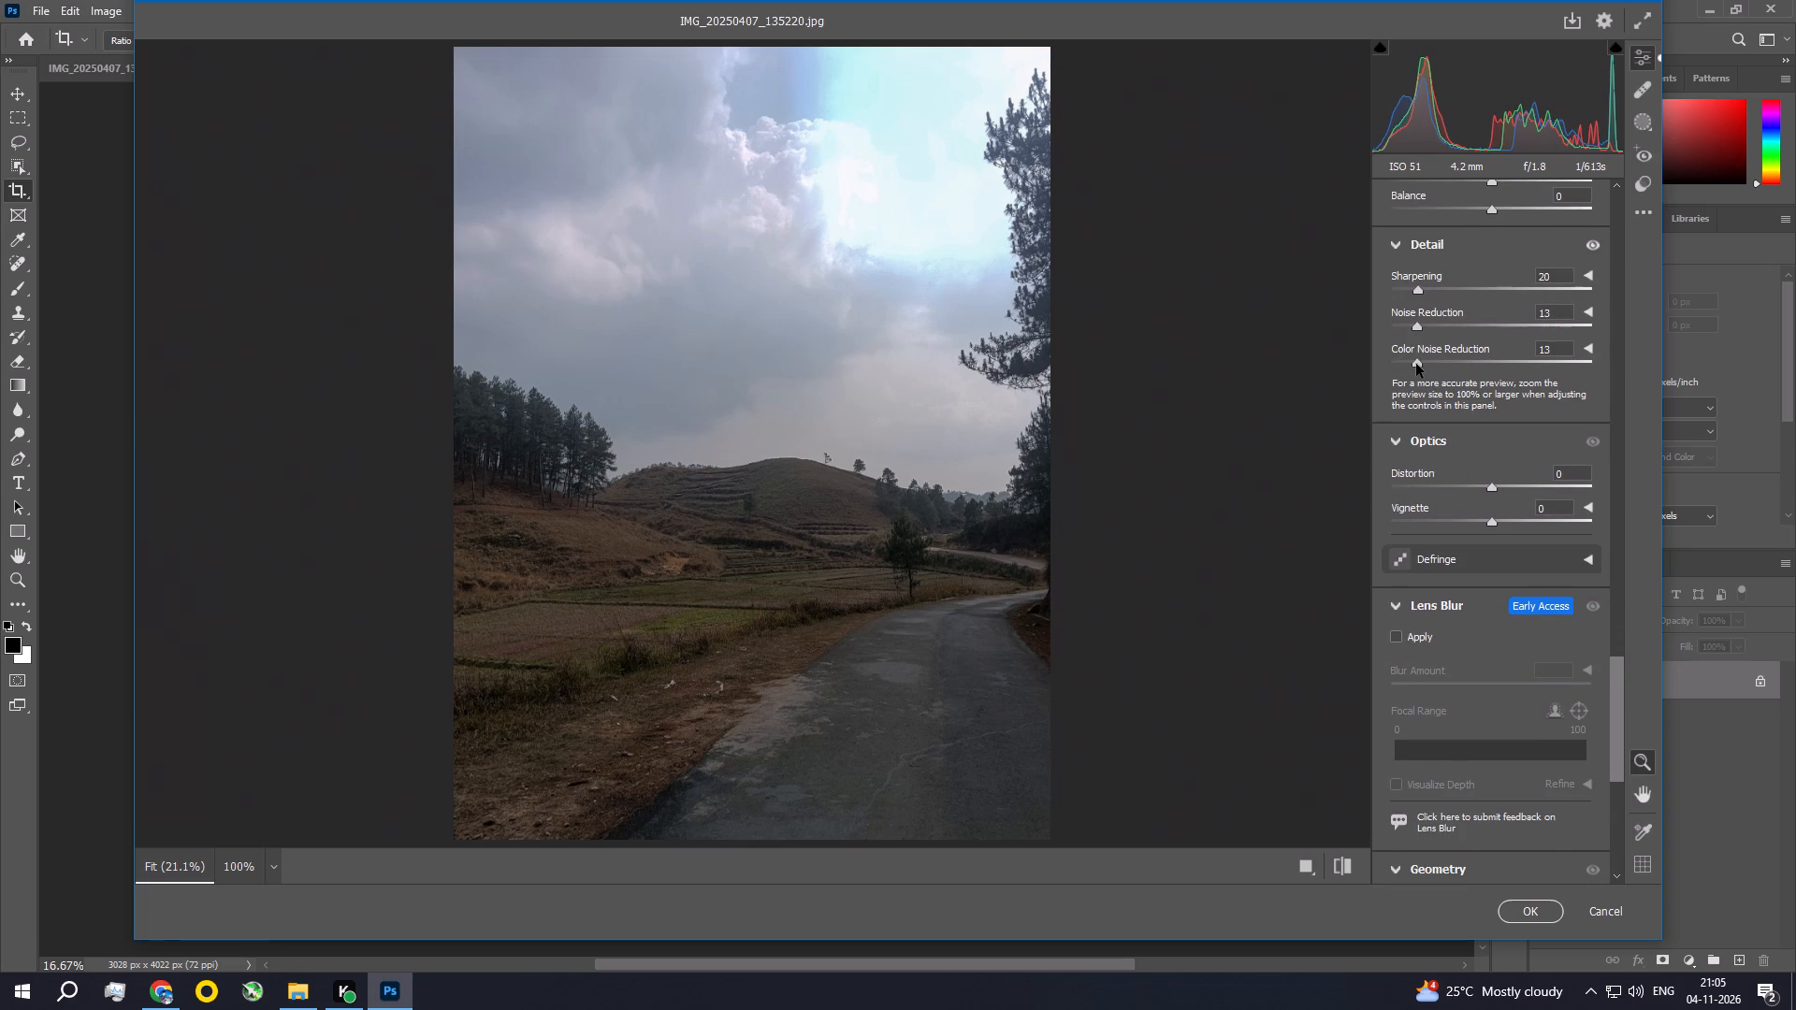
pyautogui.click(1536, 918)
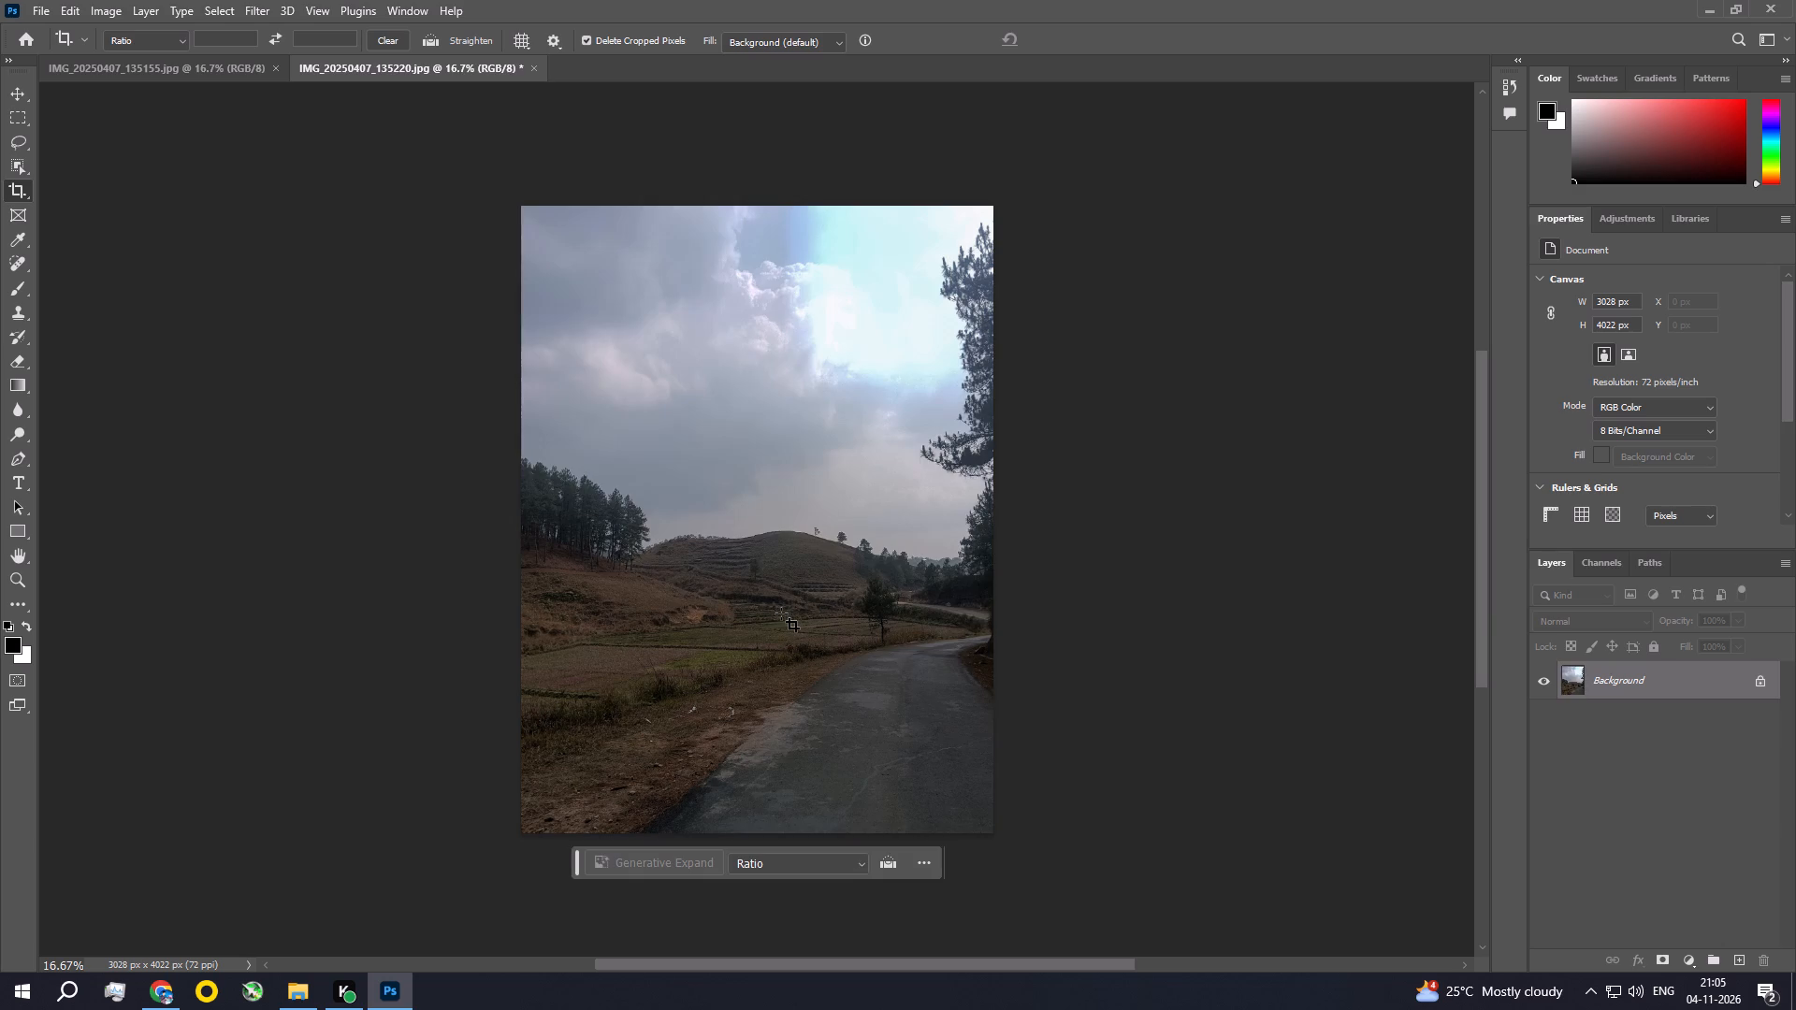
# Replace the sky with the grey overcast clouds, output to new layers, and flatten the image.
pyautogui.click(69, 12)
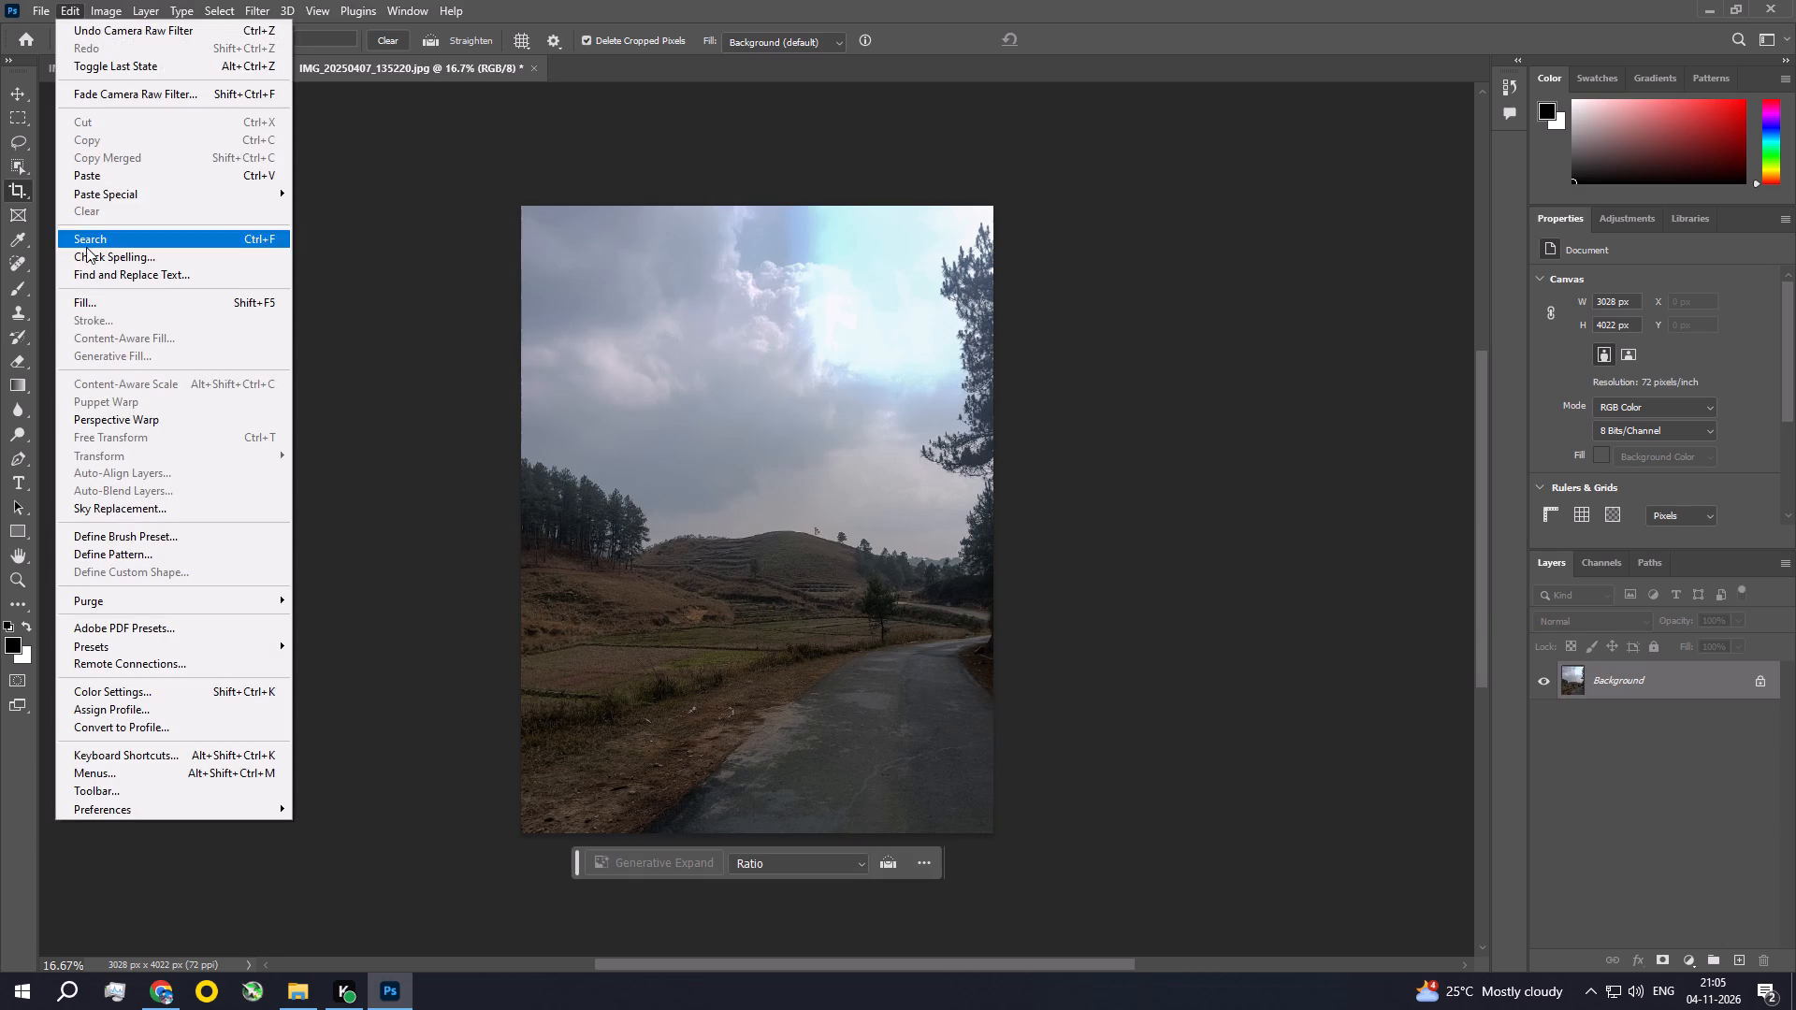
pyautogui.click(112, 512)
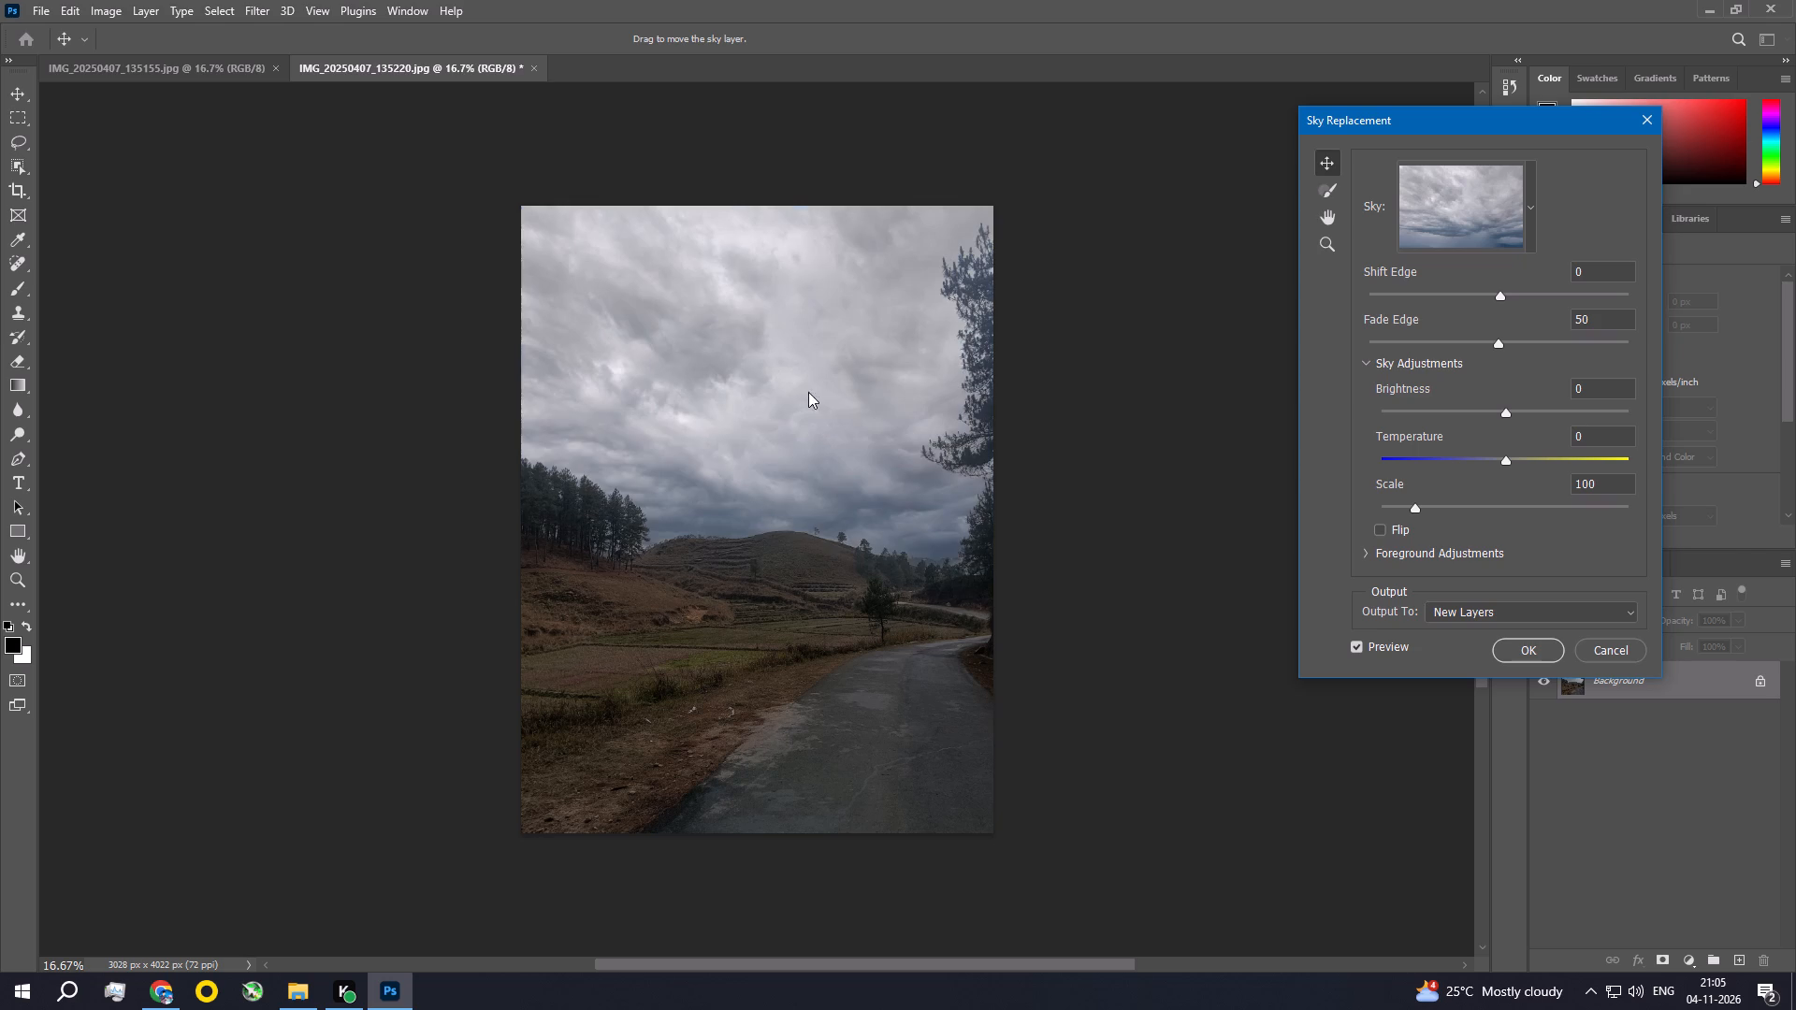
pyautogui.click(1522, 648)
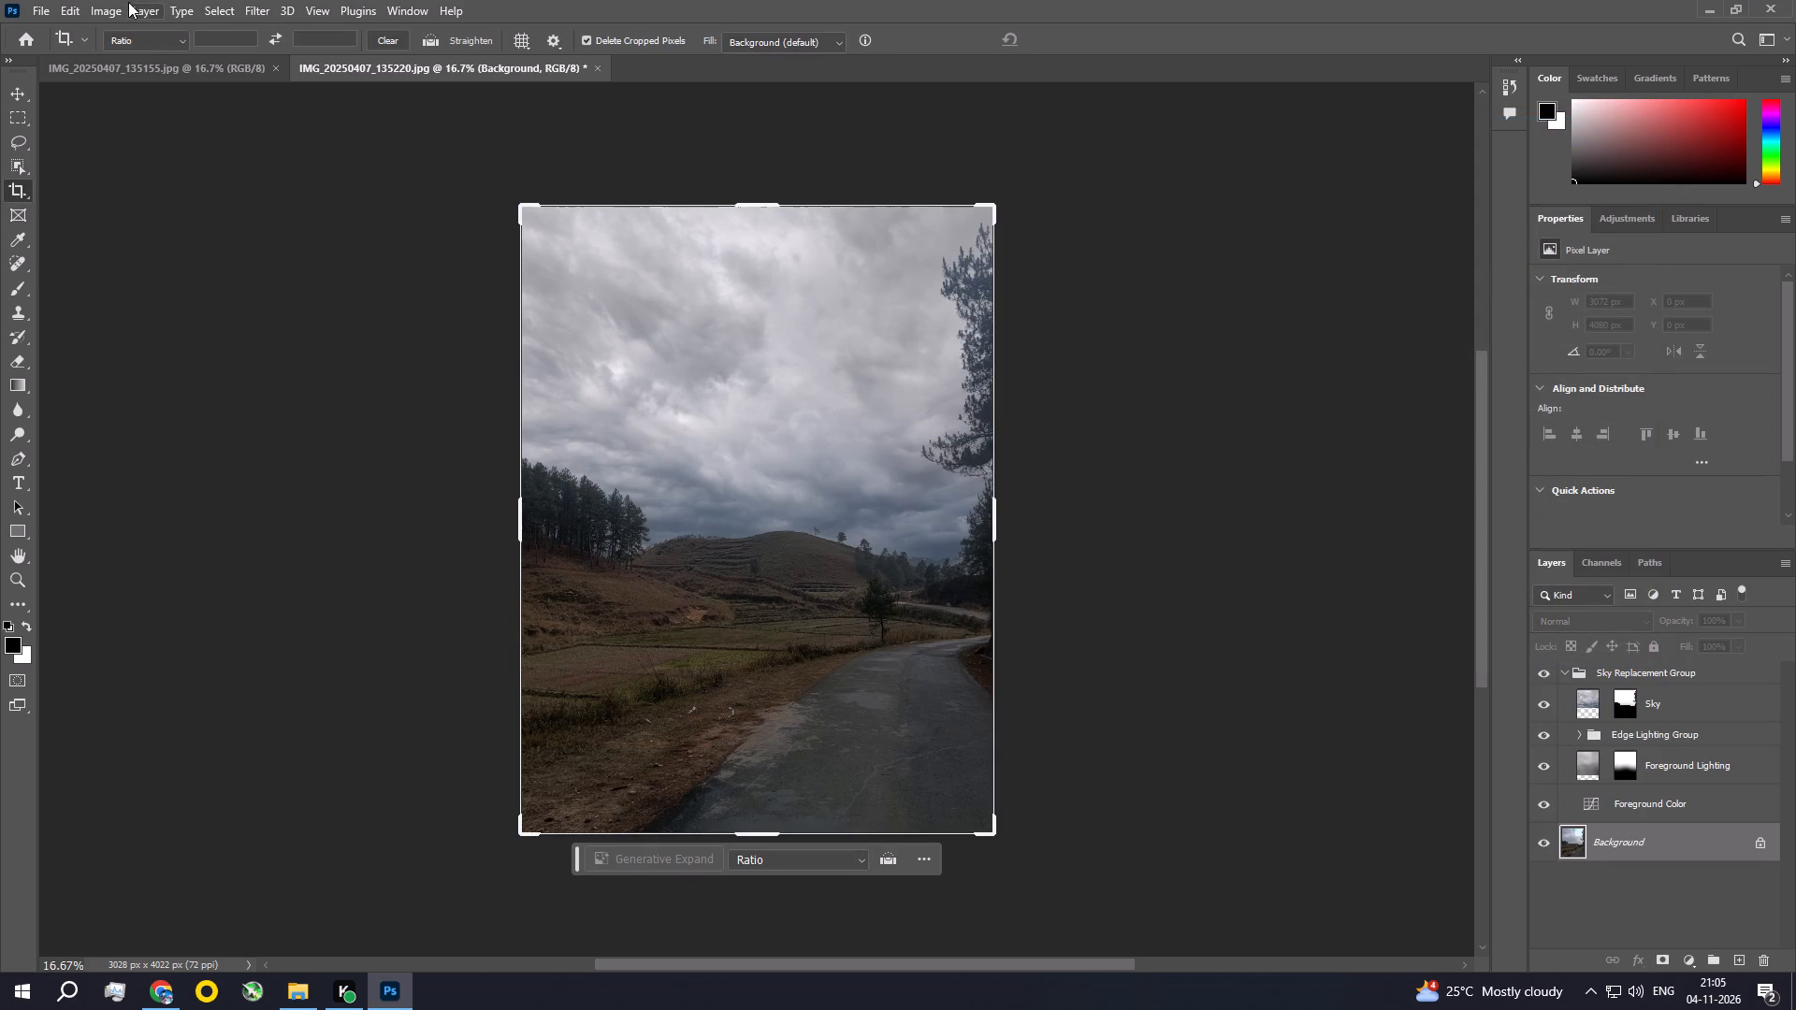
pyautogui.click(135, 2)
pyautogui.click(204, 746)
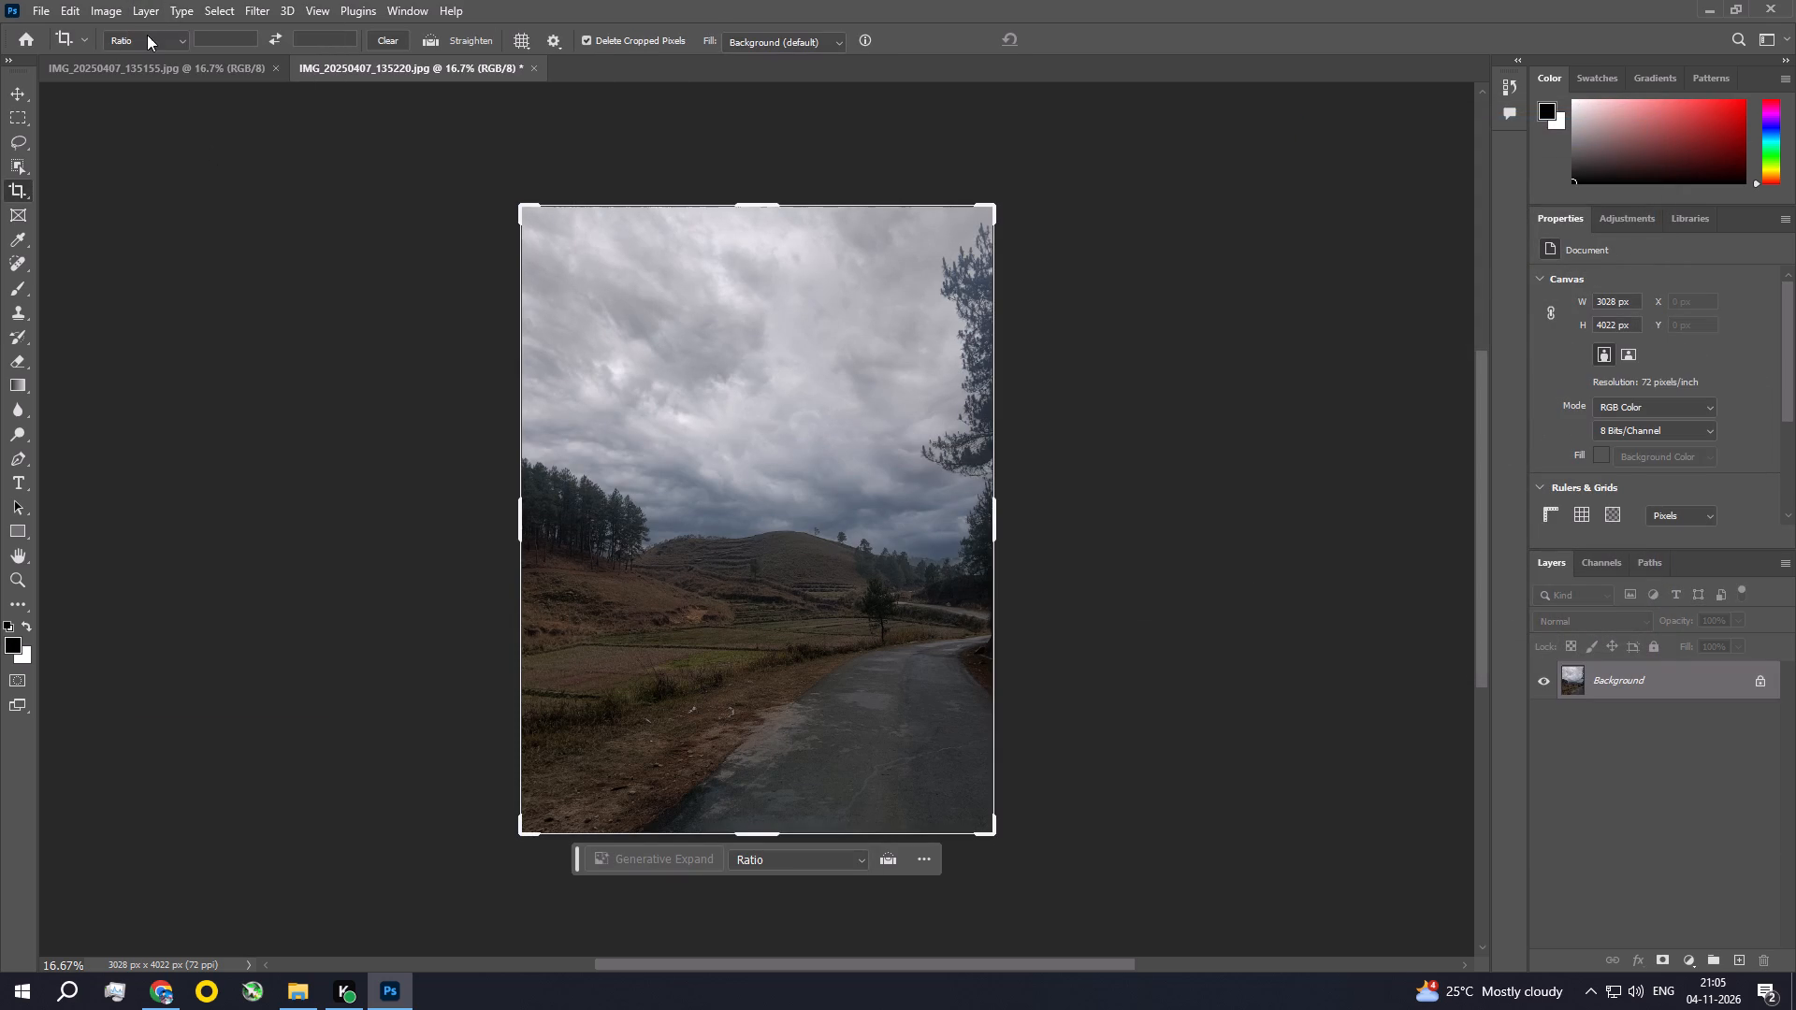
# Apply a Brightness/Contrast adjustment with Brightness 17 and slightly raised Contrast.
pyautogui.click(19, 96)
pyautogui.click(111, 7)
pyautogui.click(121, 58)
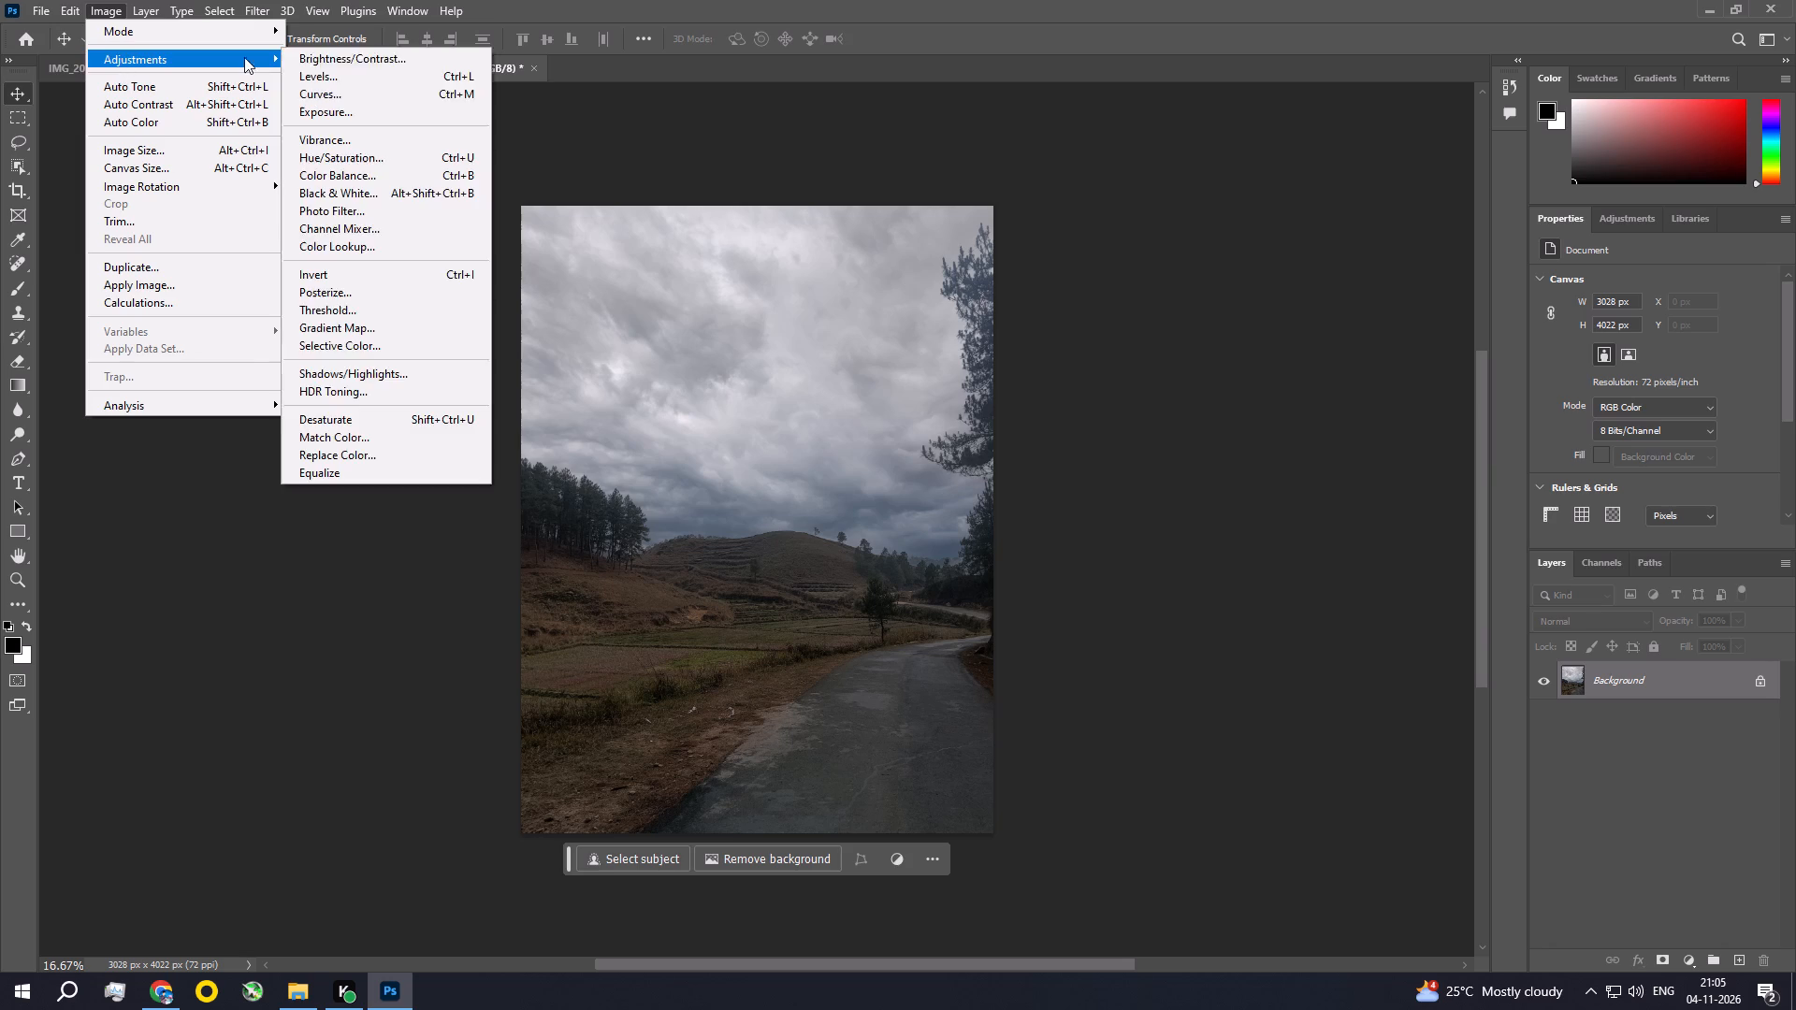
pyautogui.click(353, 57)
pyautogui.click(1126, 268)
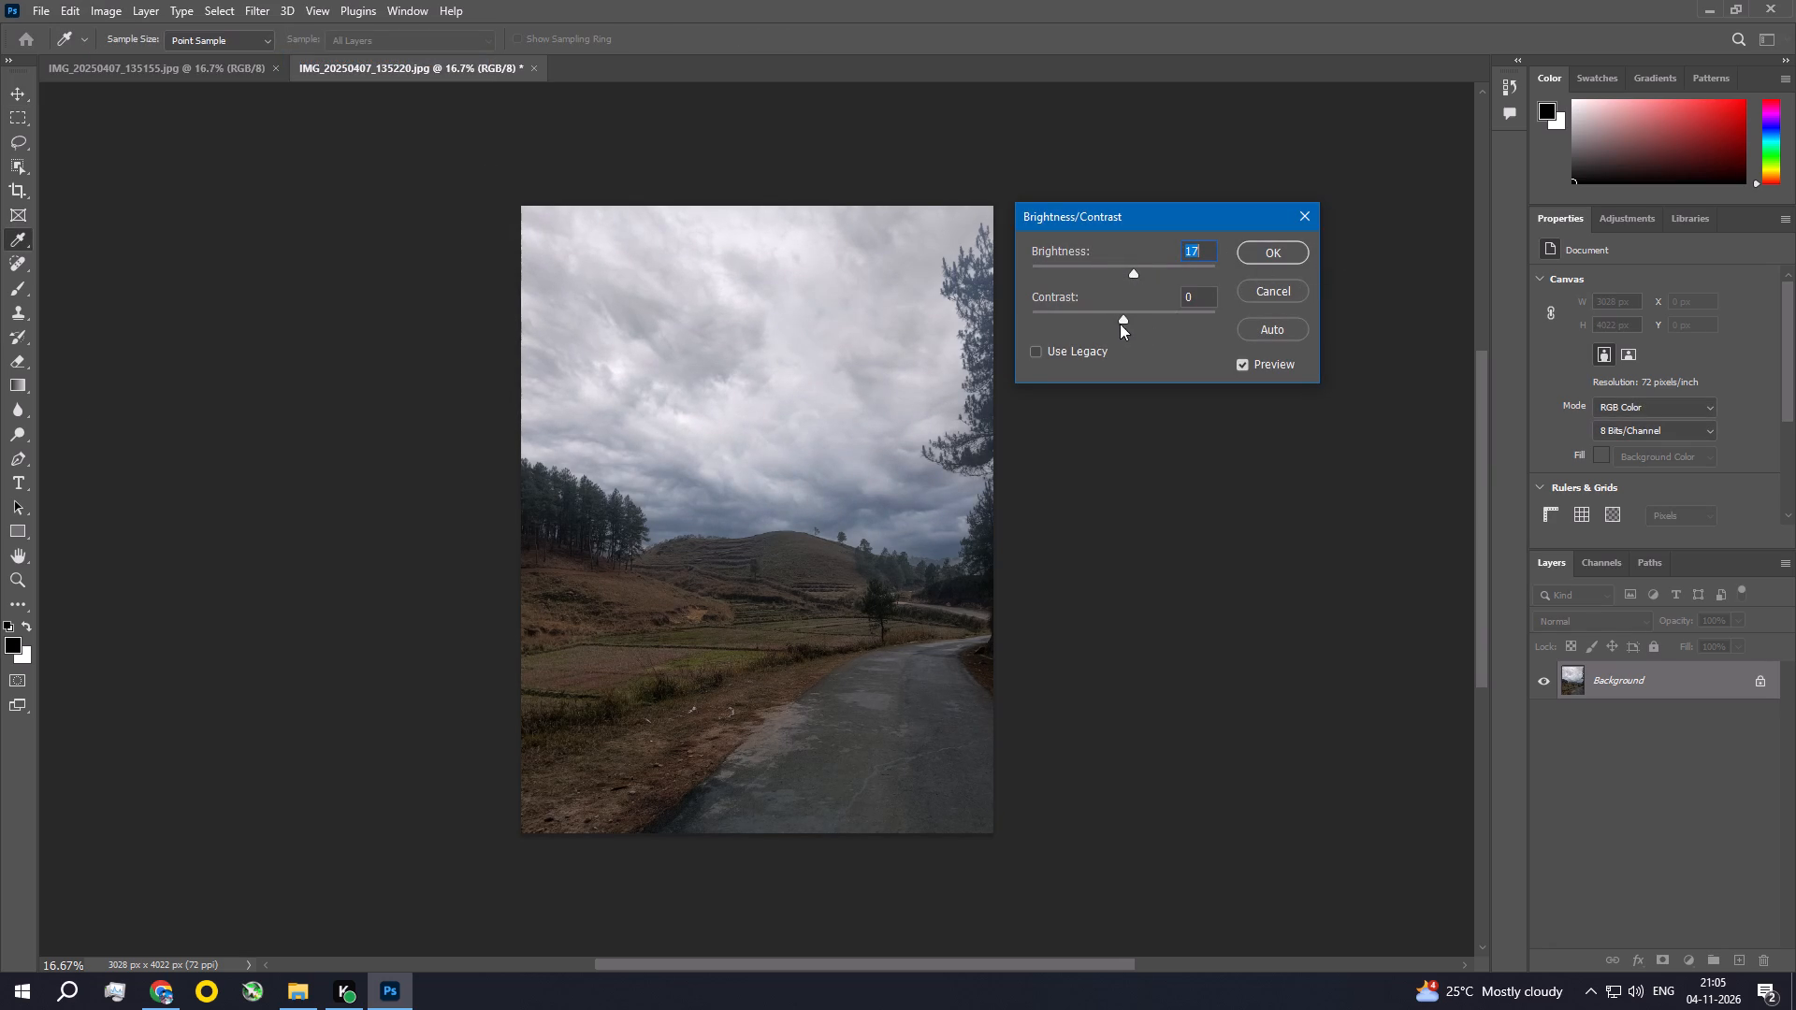
pyautogui.moveTo(1125, 318); pyautogui.dragTo(1139, 323)
pyautogui.click(1253, 247)
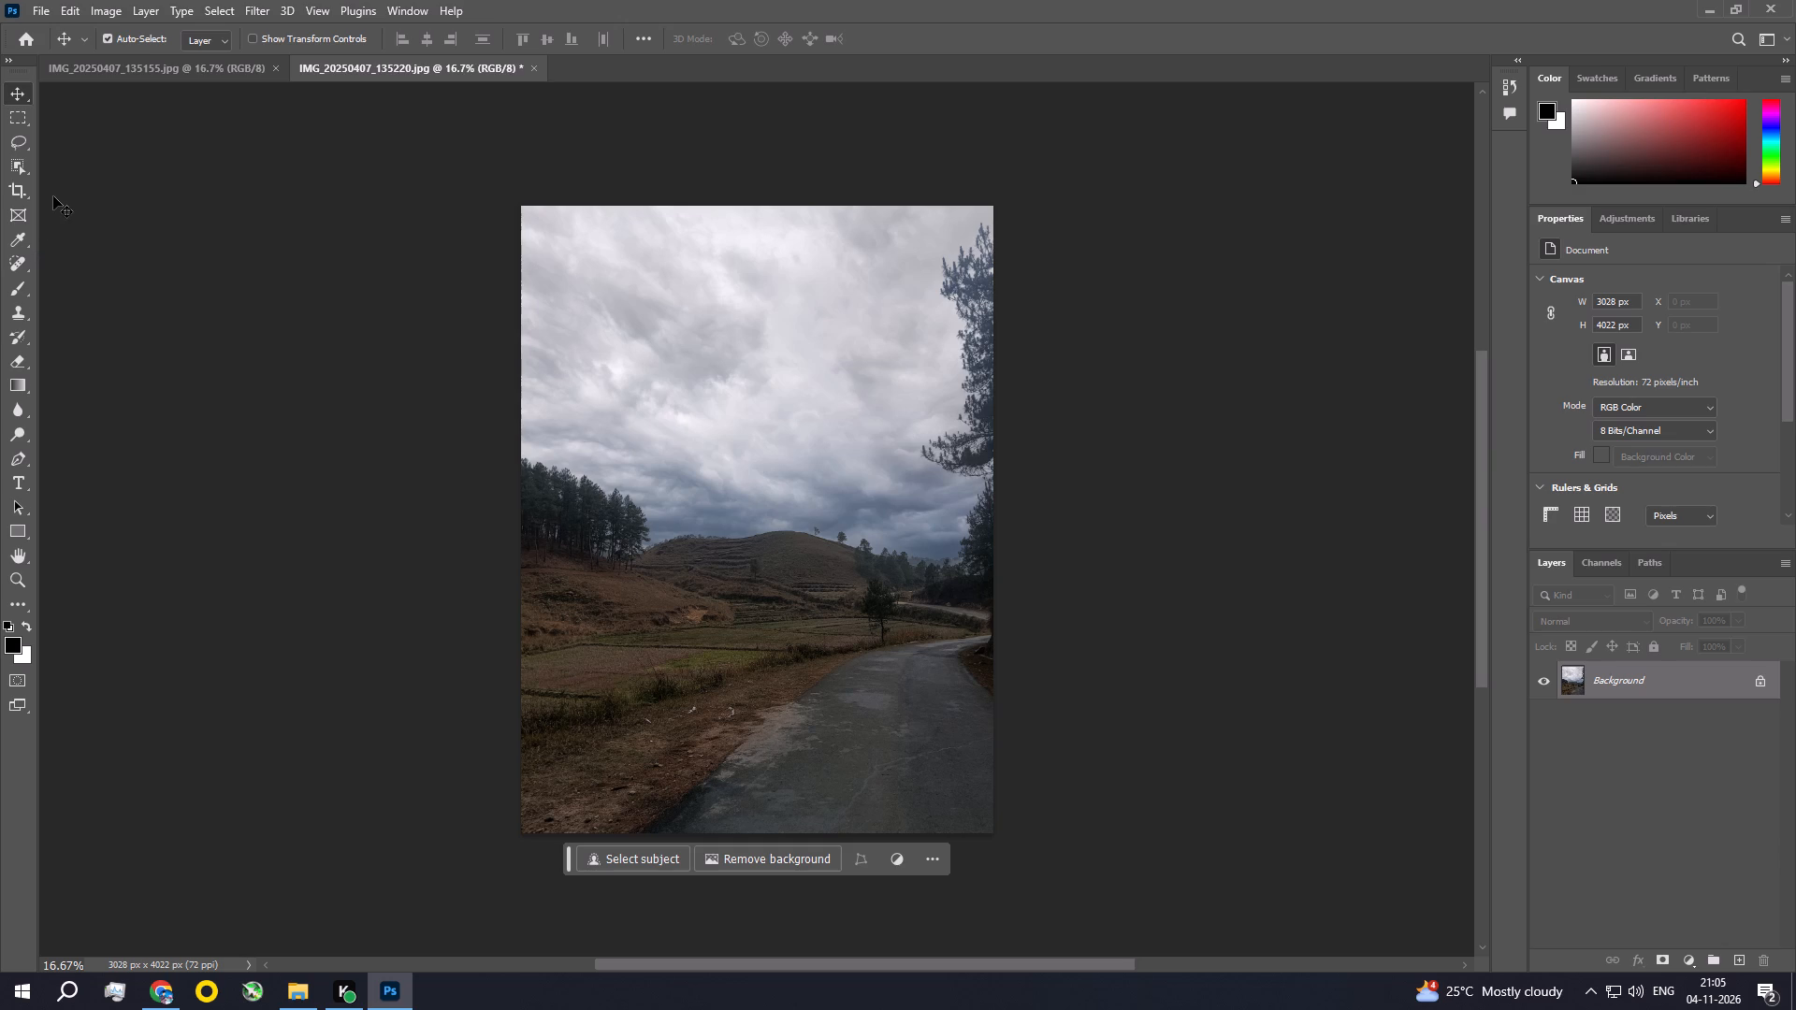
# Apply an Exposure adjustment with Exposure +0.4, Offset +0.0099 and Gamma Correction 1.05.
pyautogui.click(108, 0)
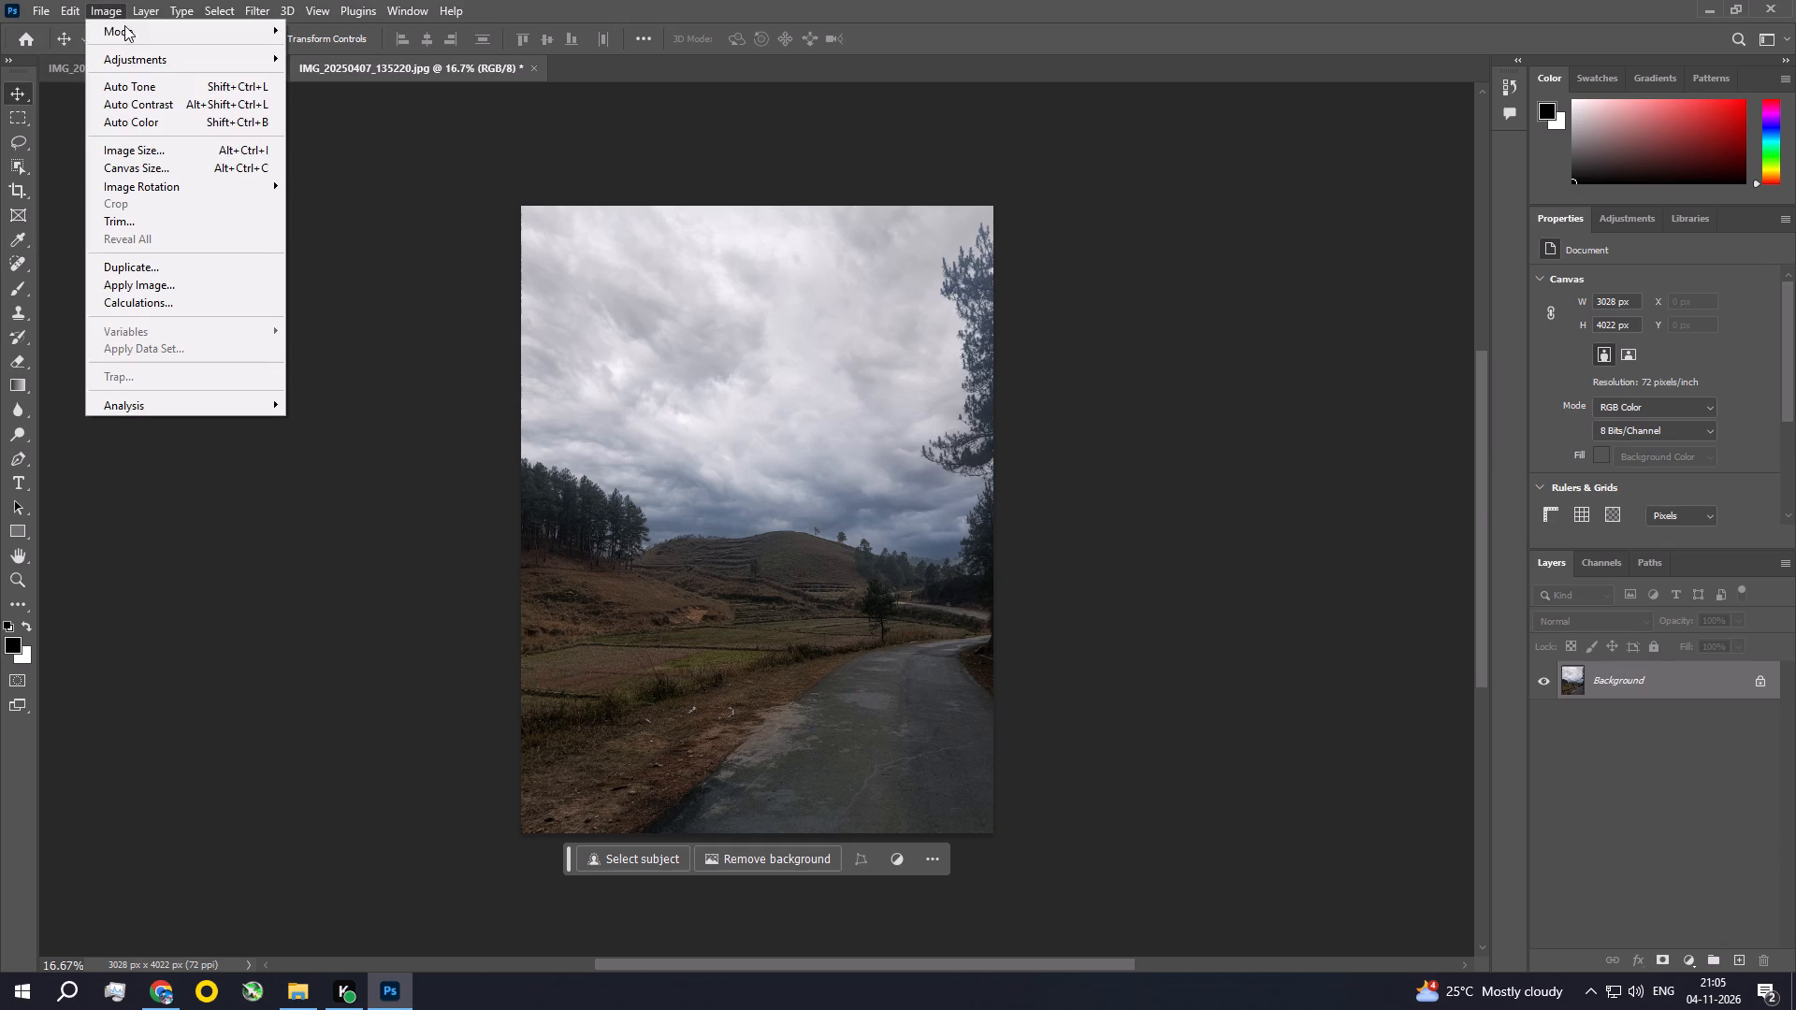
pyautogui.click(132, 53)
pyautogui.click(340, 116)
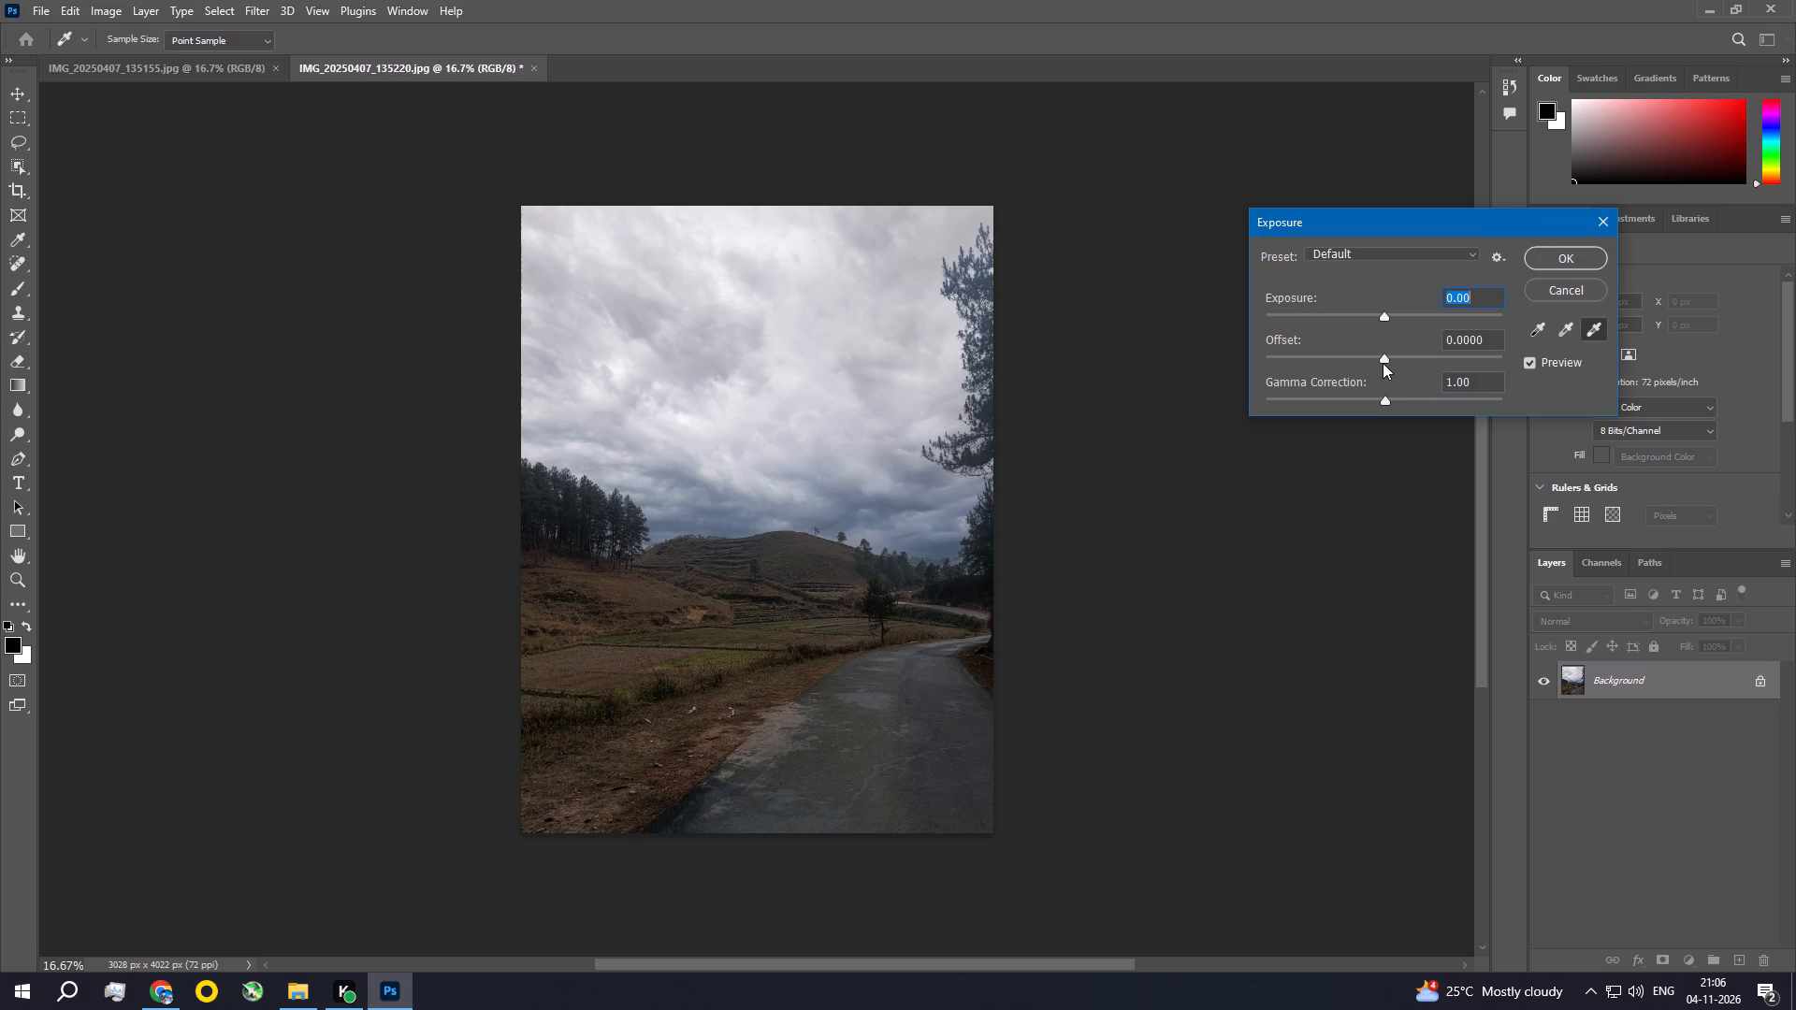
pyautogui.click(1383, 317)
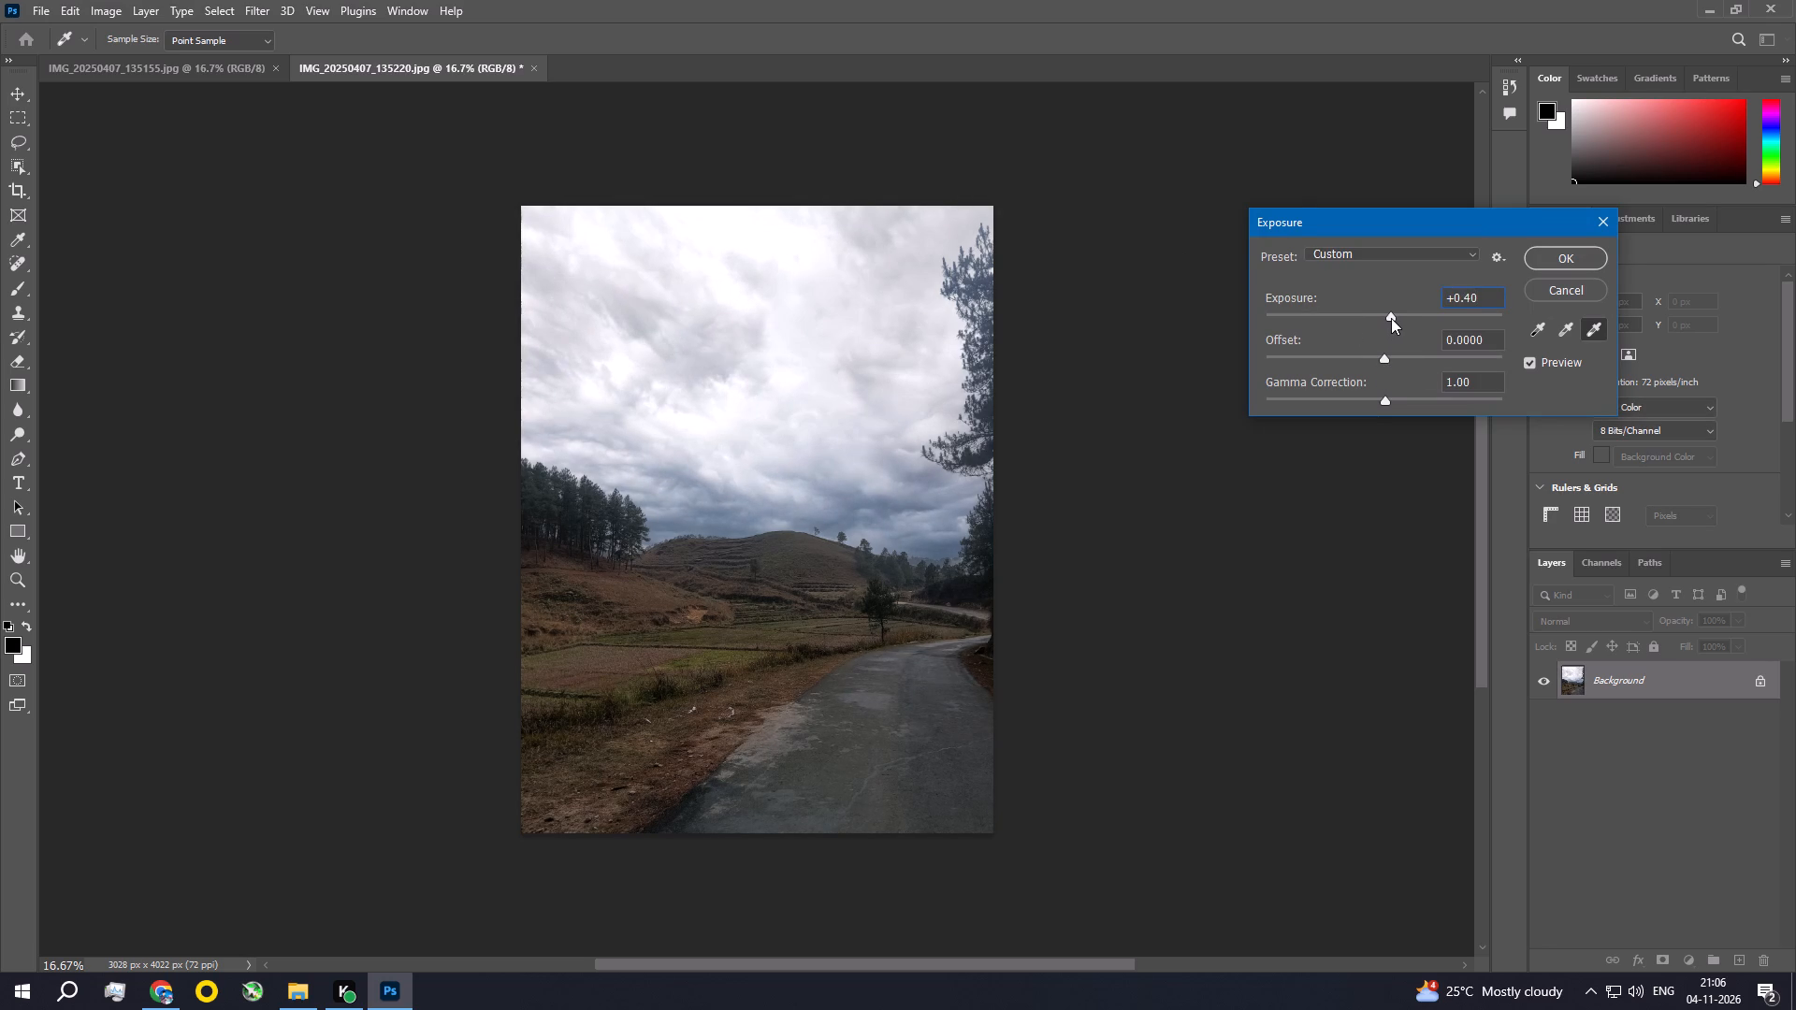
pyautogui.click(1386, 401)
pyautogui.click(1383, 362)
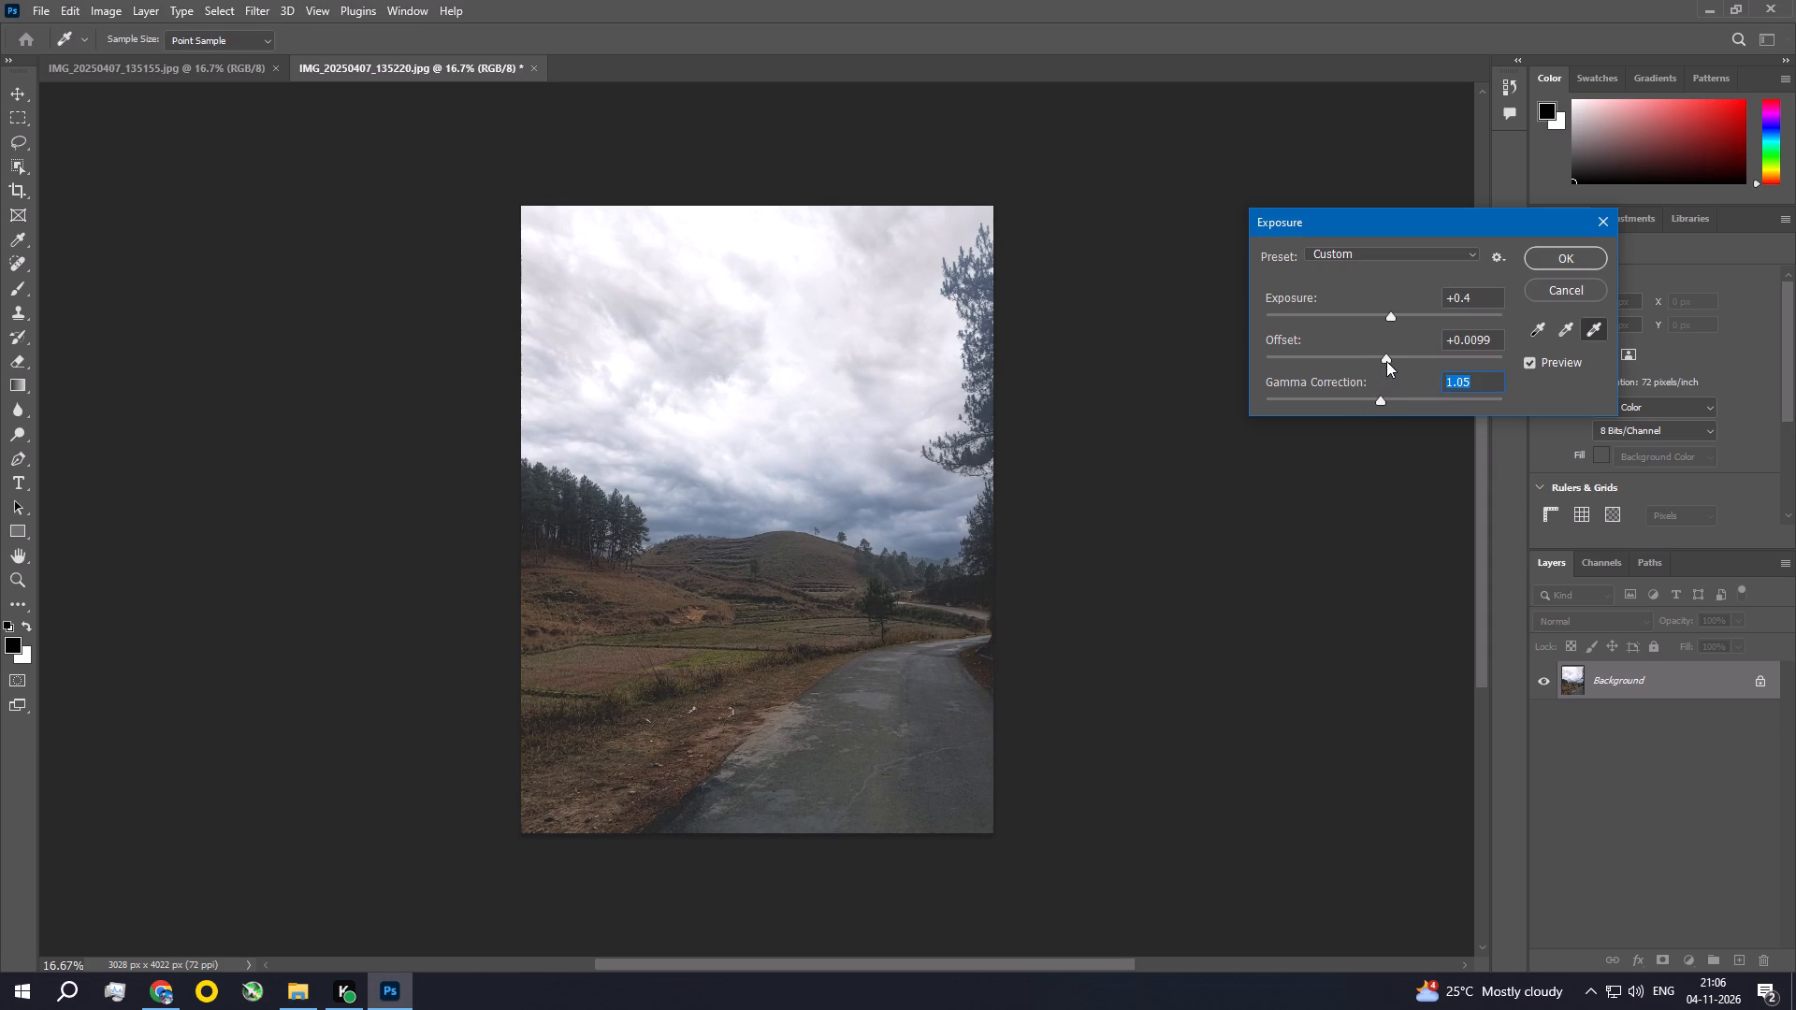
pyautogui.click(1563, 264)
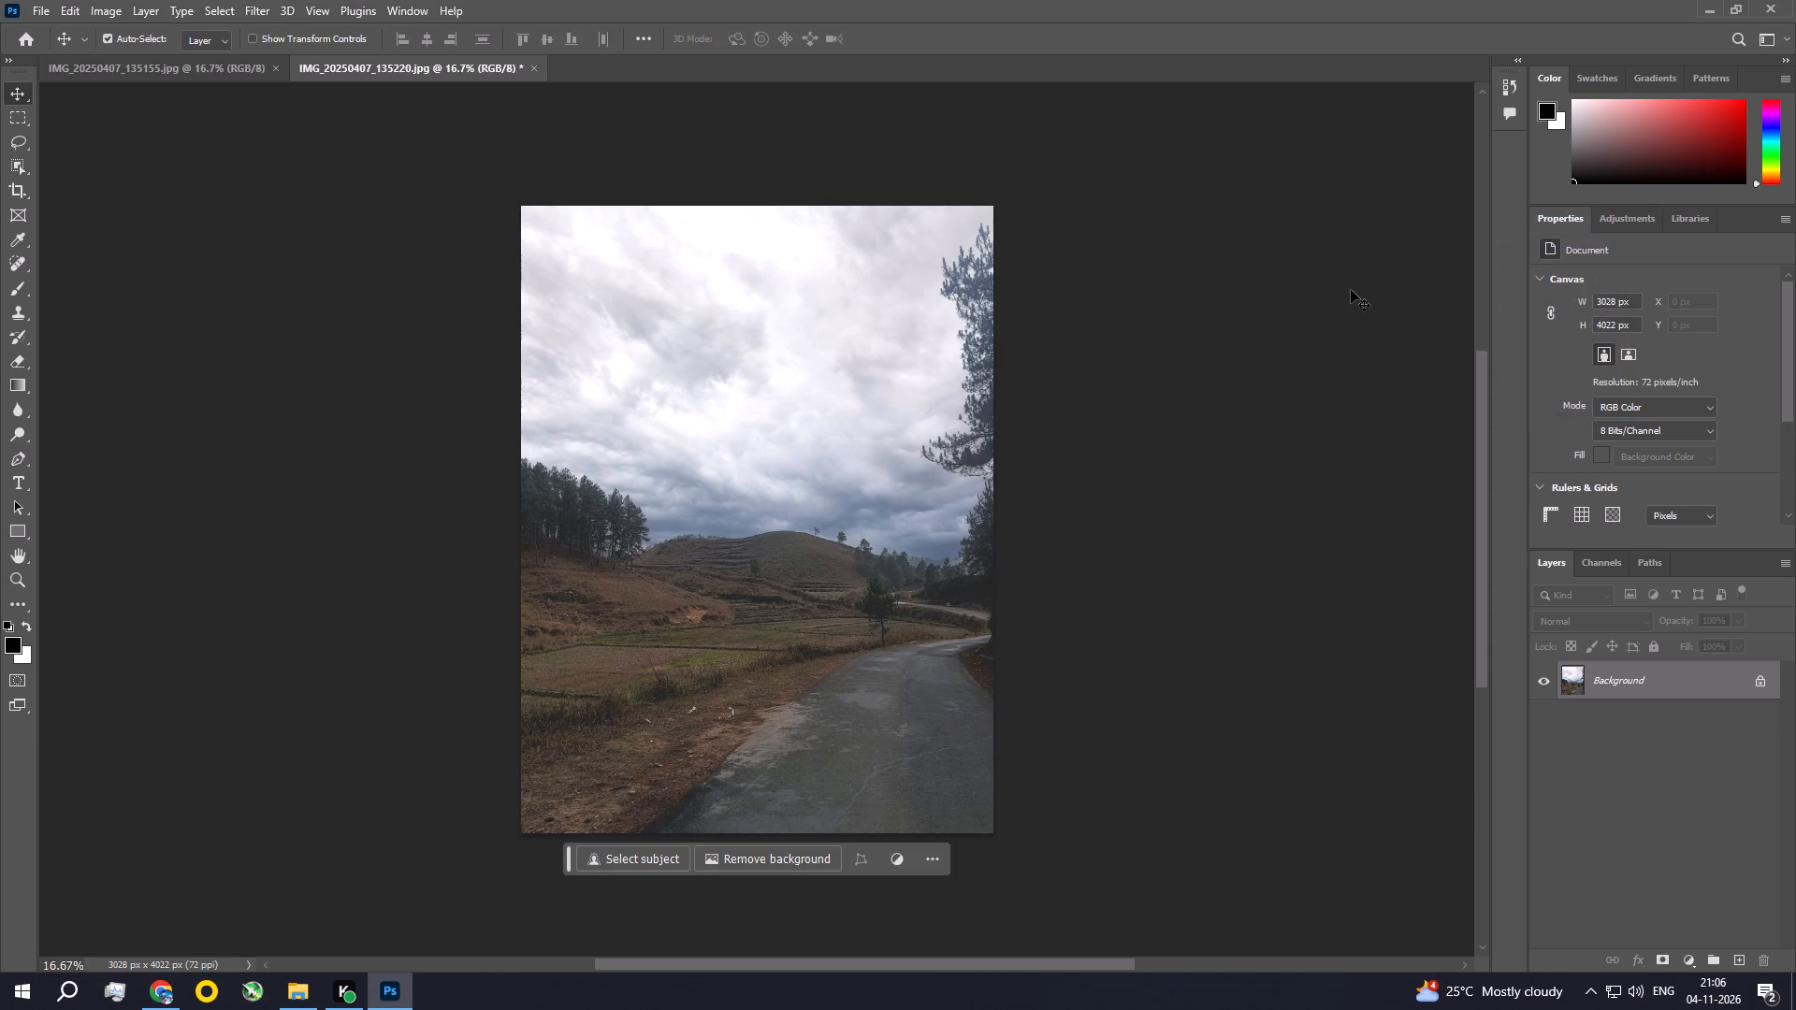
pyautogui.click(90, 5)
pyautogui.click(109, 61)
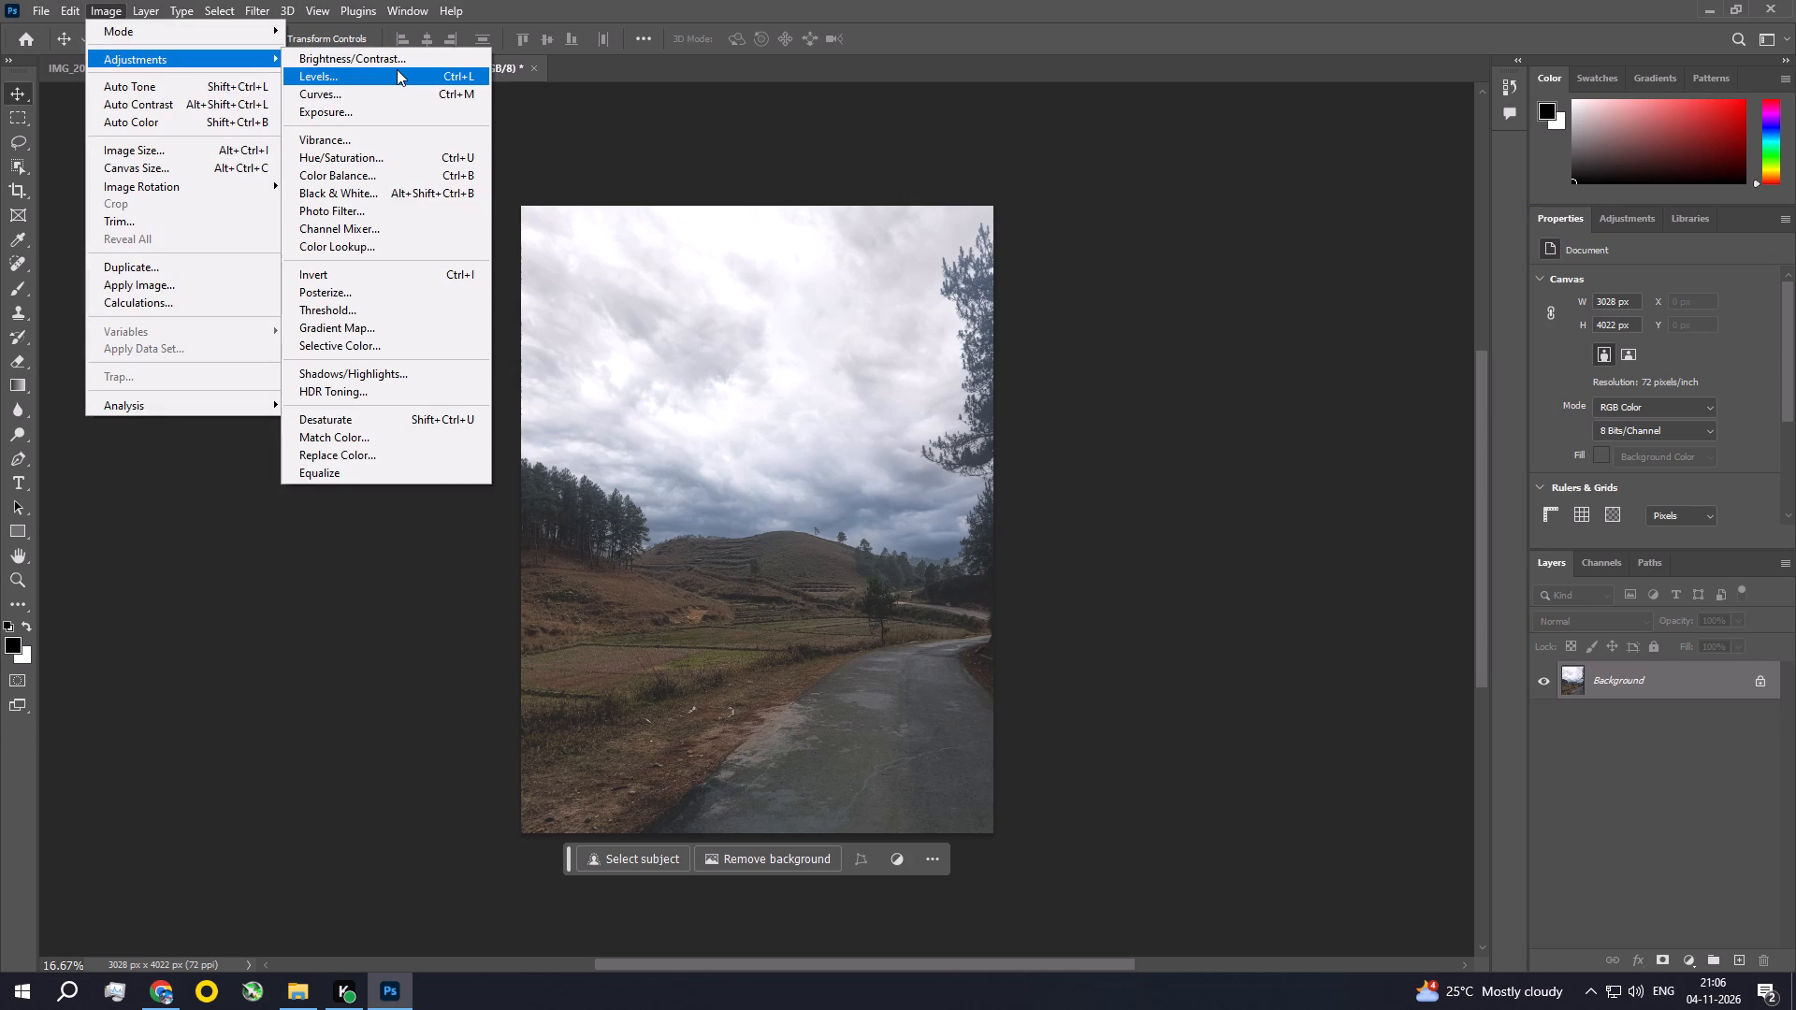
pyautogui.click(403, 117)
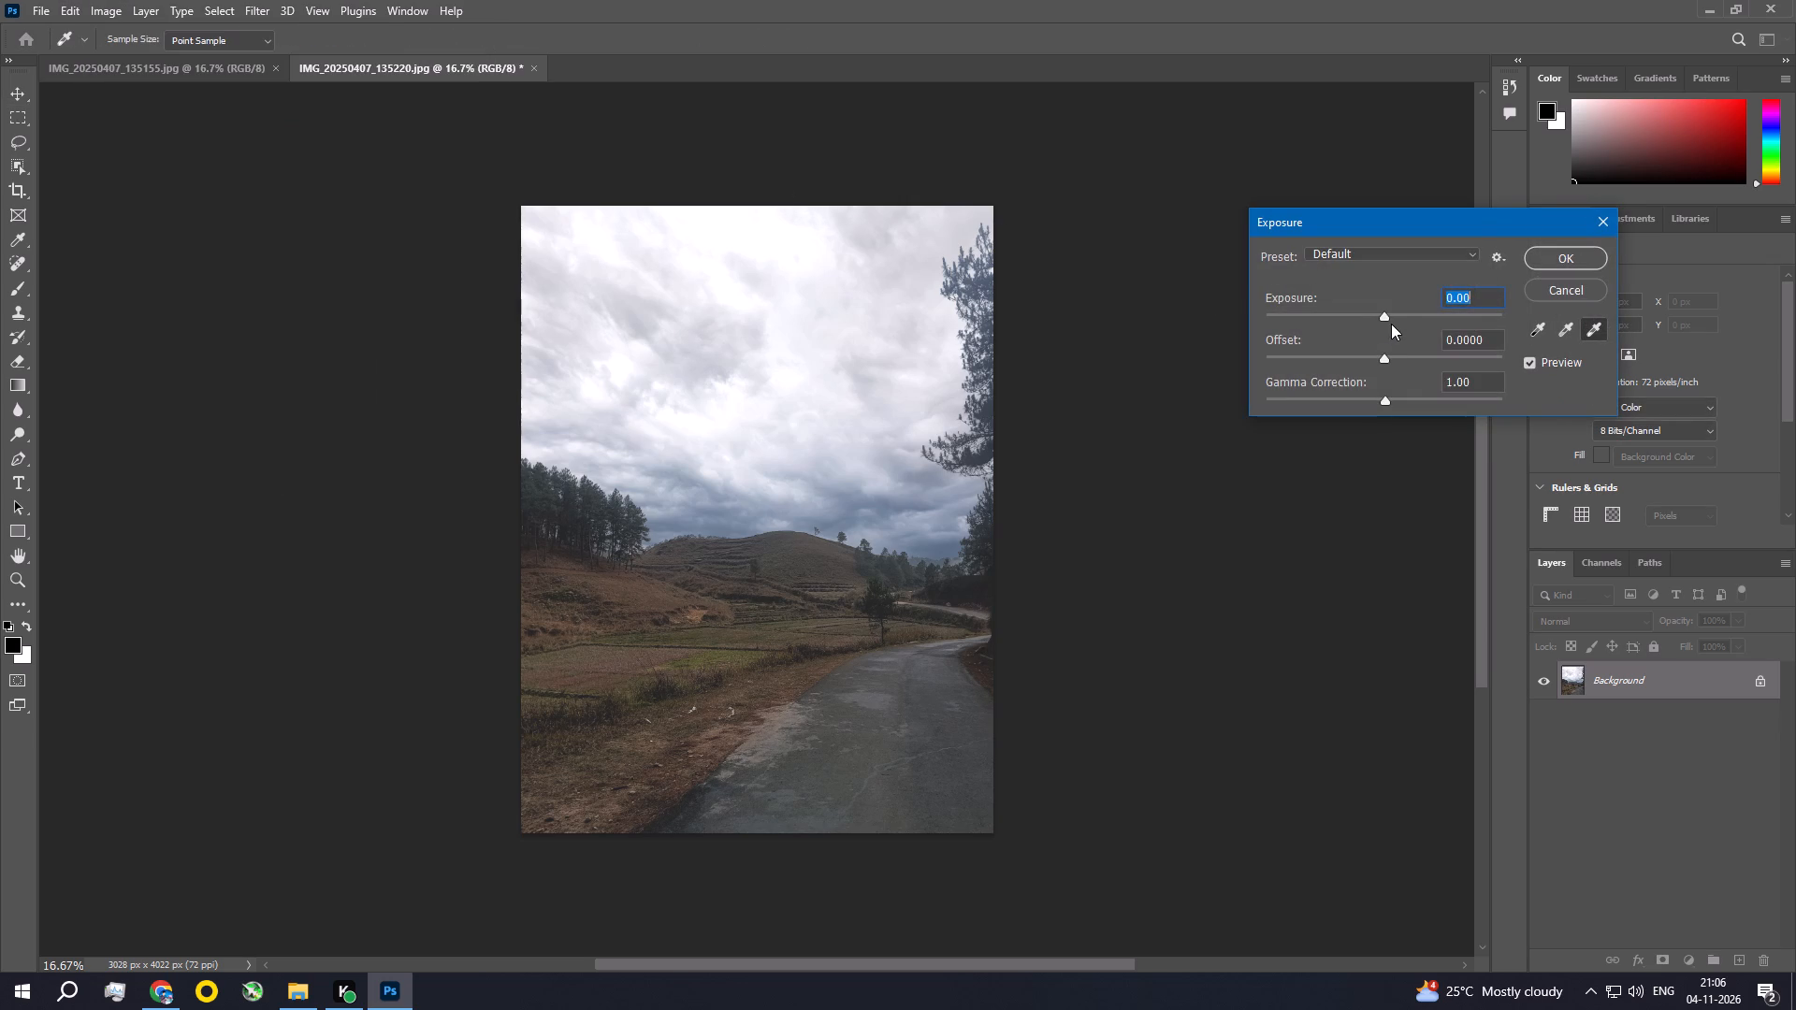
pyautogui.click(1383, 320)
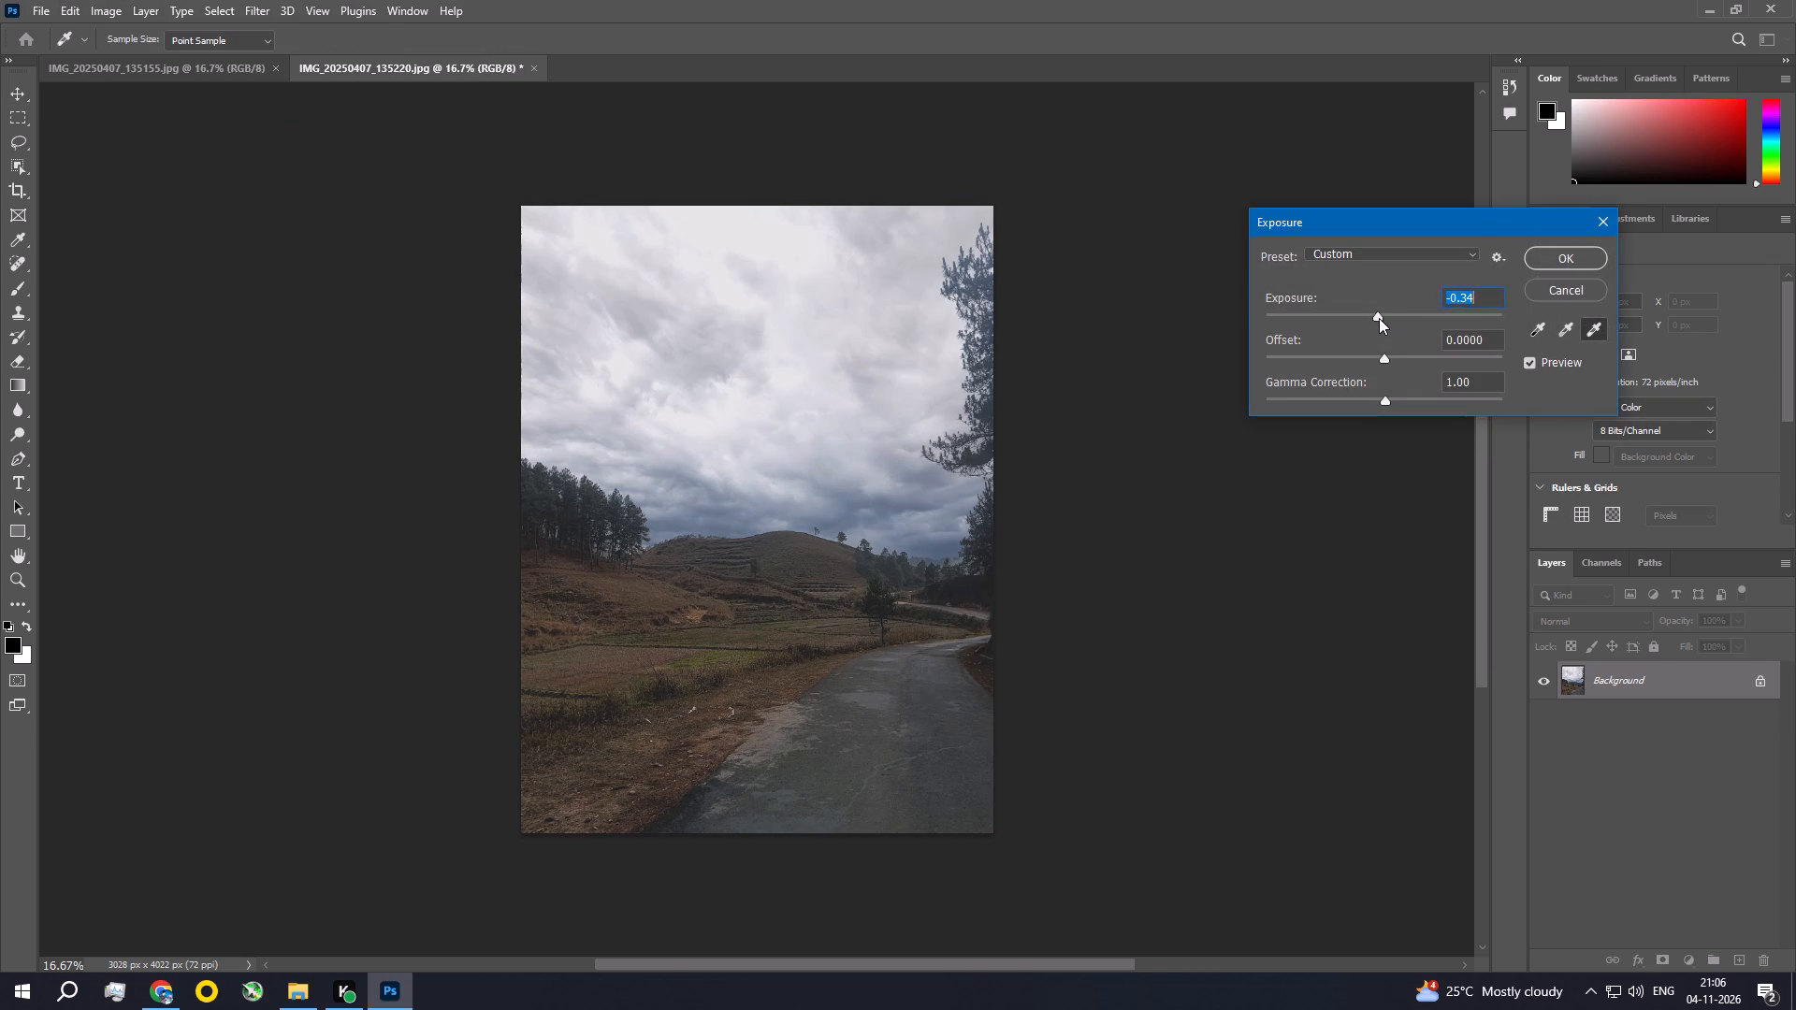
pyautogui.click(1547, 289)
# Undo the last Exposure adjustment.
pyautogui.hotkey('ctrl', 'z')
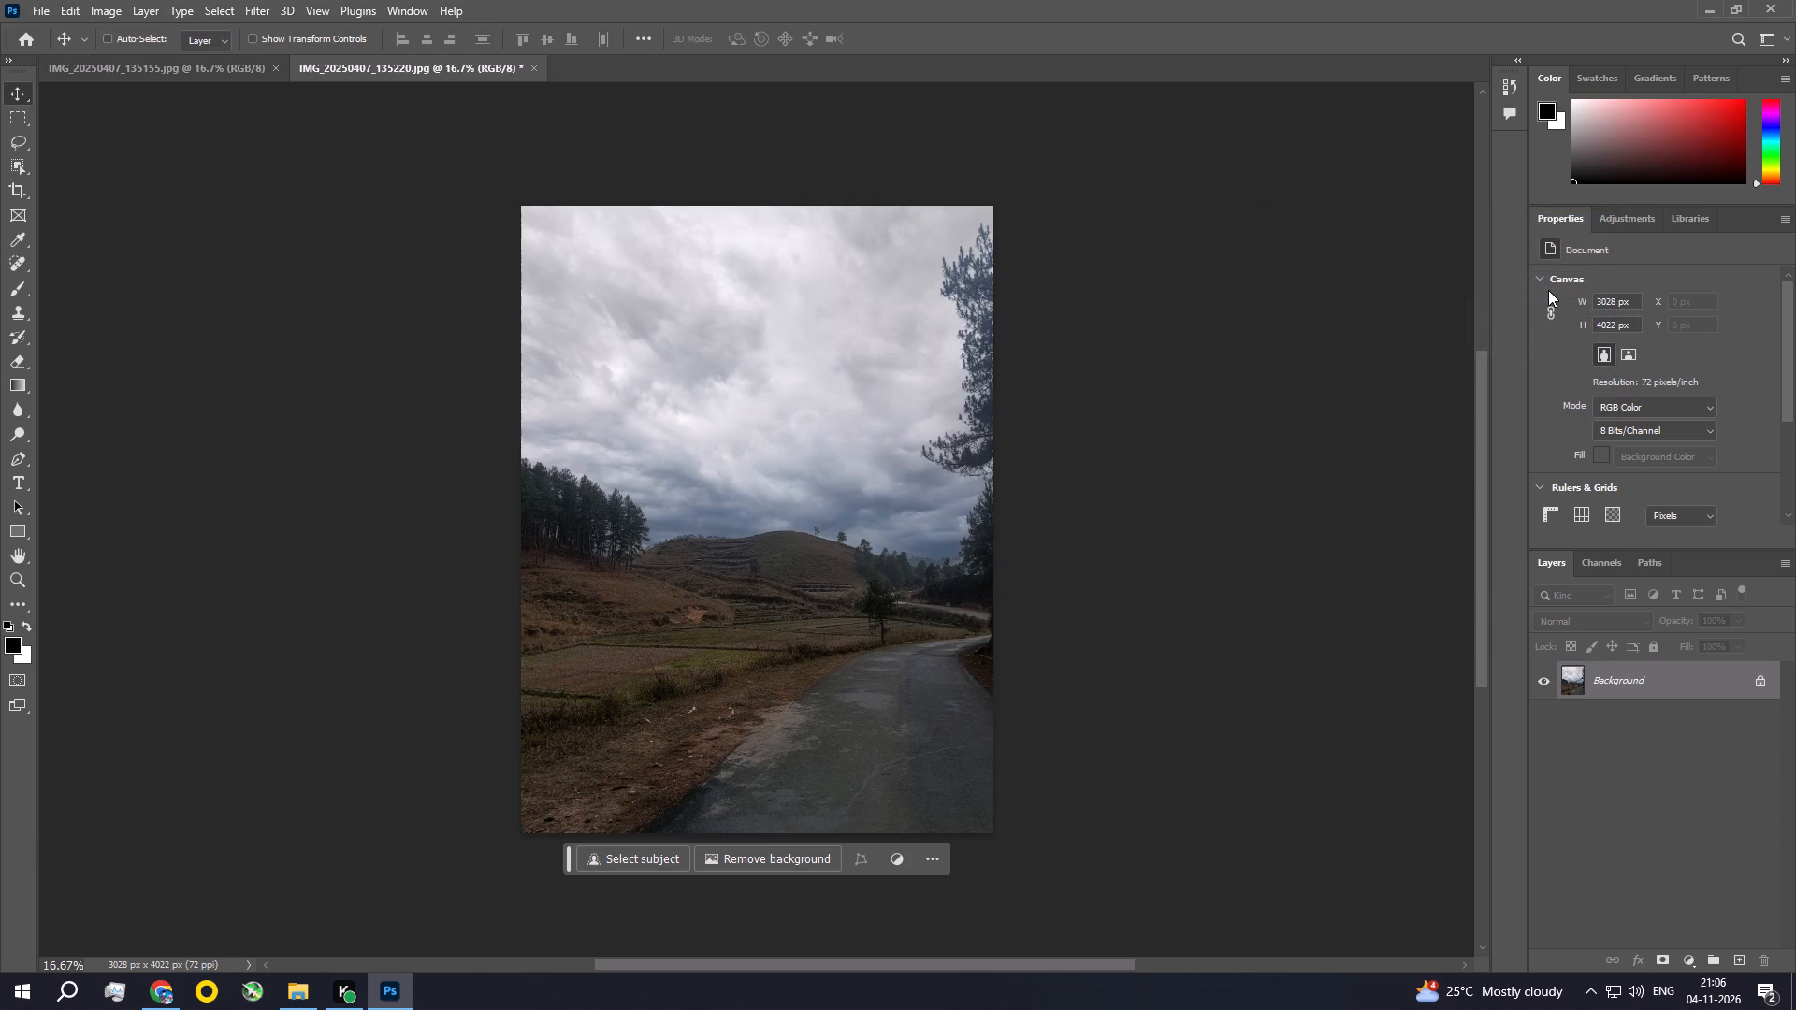
# Apply an Exposure adjustment with only the Offset changed, to +0.004.
pyautogui.click(97, 7)
pyautogui.click(117, 55)
pyautogui.click(355, 103)
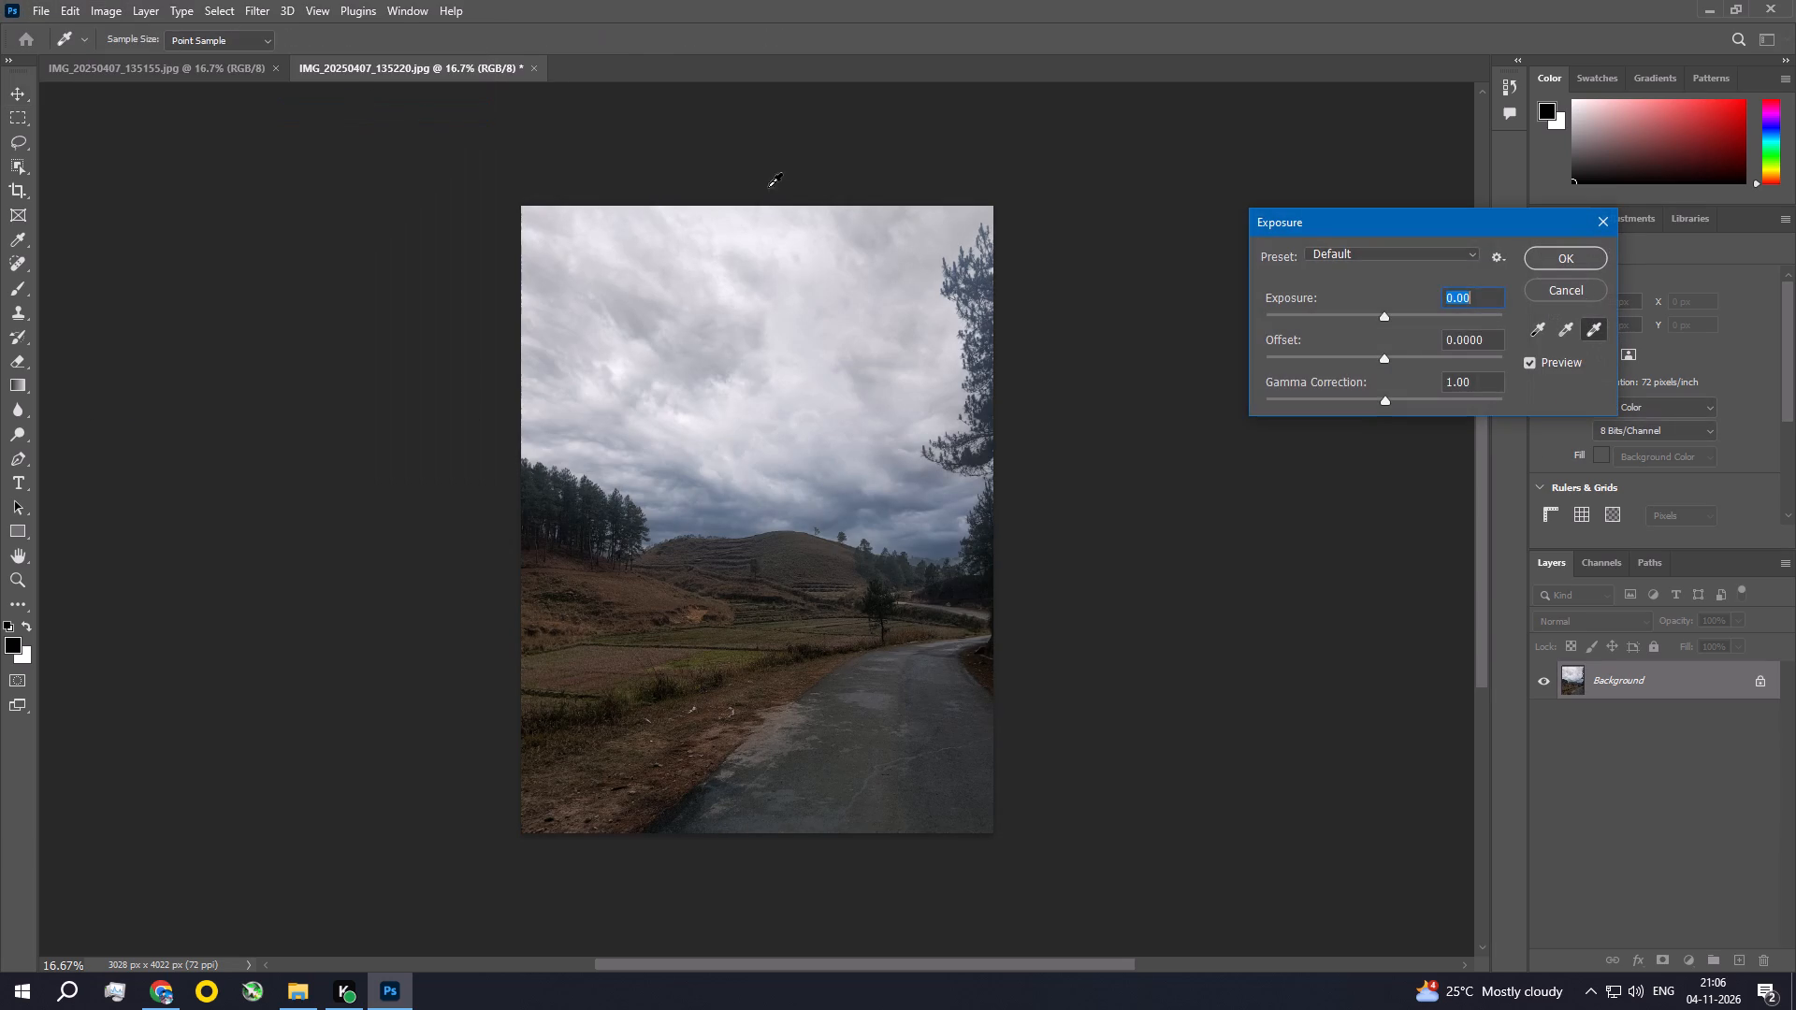
pyautogui.click(1486, 345)
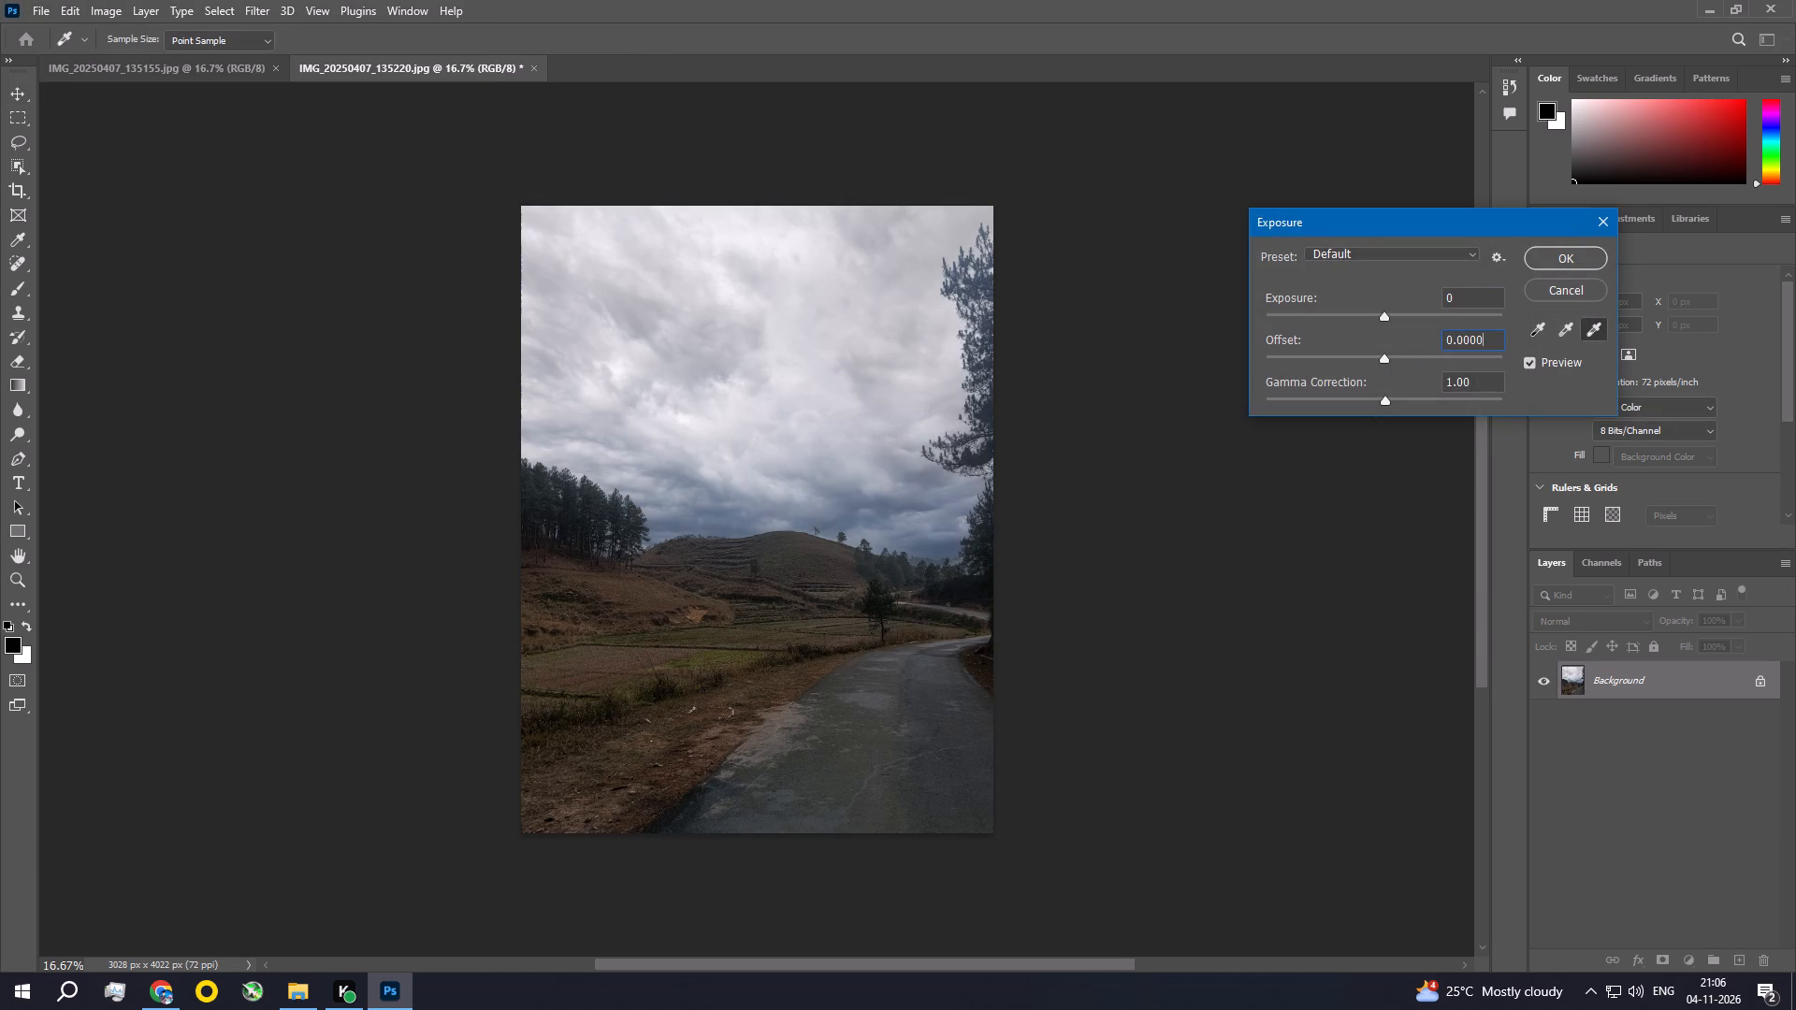
pyautogui.press('BackSpace')
pyautogui.press('BackSpace')
pyautogui.press('4')
pyautogui.press('0')
pyautogui.press('Return')
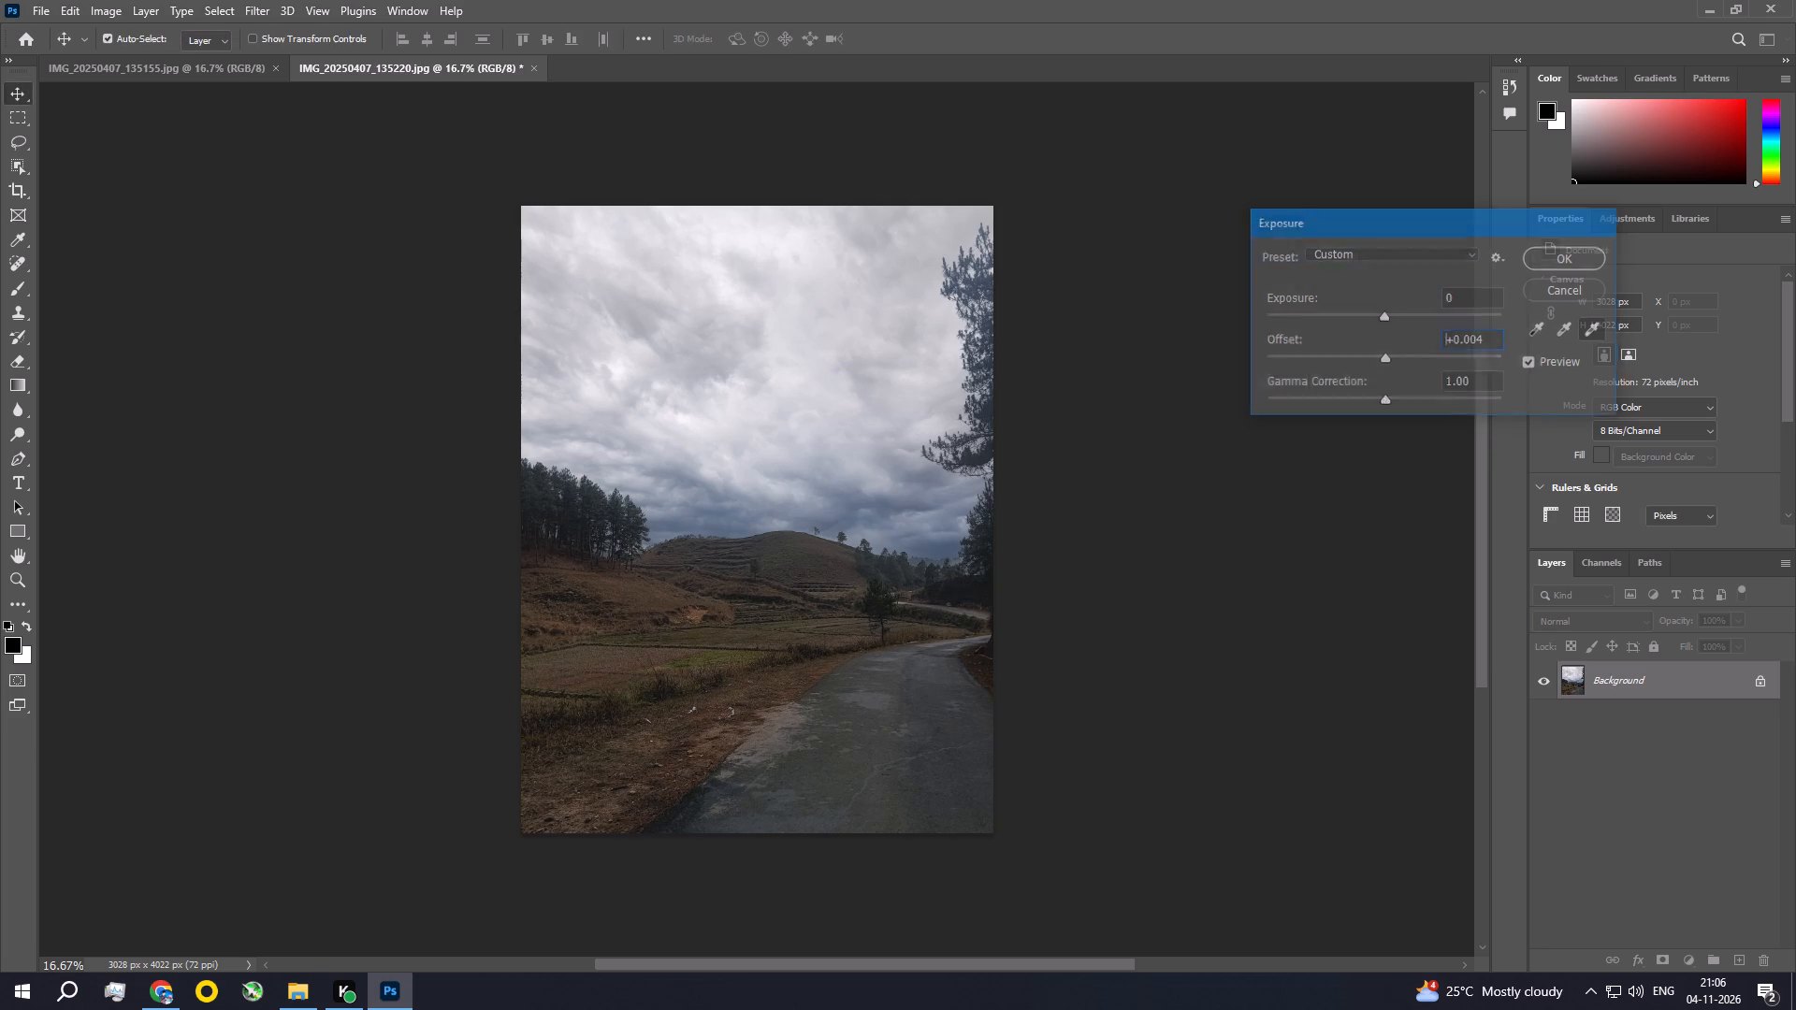
# Inspect the hill and horizon of the edited photo up close and check the whole image fitted to the window.
pyautogui.hotkey('shift', 'space')
pyautogui.hotkey('ctrl', 'space')
pyautogui.hotkey('ctrl', 'space')
pyautogui.hotkey('ctrl', 'space')
pyautogui.hotkey('ctrl', 'space')
pyautogui.hotkey('ctrl', 'space')
pyautogui.hotkey('ctrl', 'space')
pyautogui.hotkey('ctrl', 'space')
pyautogui.hotkey('ctrl', 'space')
pyautogui.hotkey('ctrl', 'space')
pyautogui.hotkey('ctrl', 'space')
pyautogui.hotkey('ctrl', 'space')
pyautogui.hotkey('ctrl', 'space')
pyautogui.hotkey('ctrl', 'space')
pyautogui.hotkey('ctrl', 'space')
pyautogui.hotkey('ctrl', 'space')
pyautogui.hotkey('ctrl', 'space')
pyautogui.hotkey('ctrl', 'space')
pyautogui.hotkey('ctrl', 'space')
pyautogui.hotkey('ctrl', 'space')
pyautogui.hotkey('ctrl', 'space')
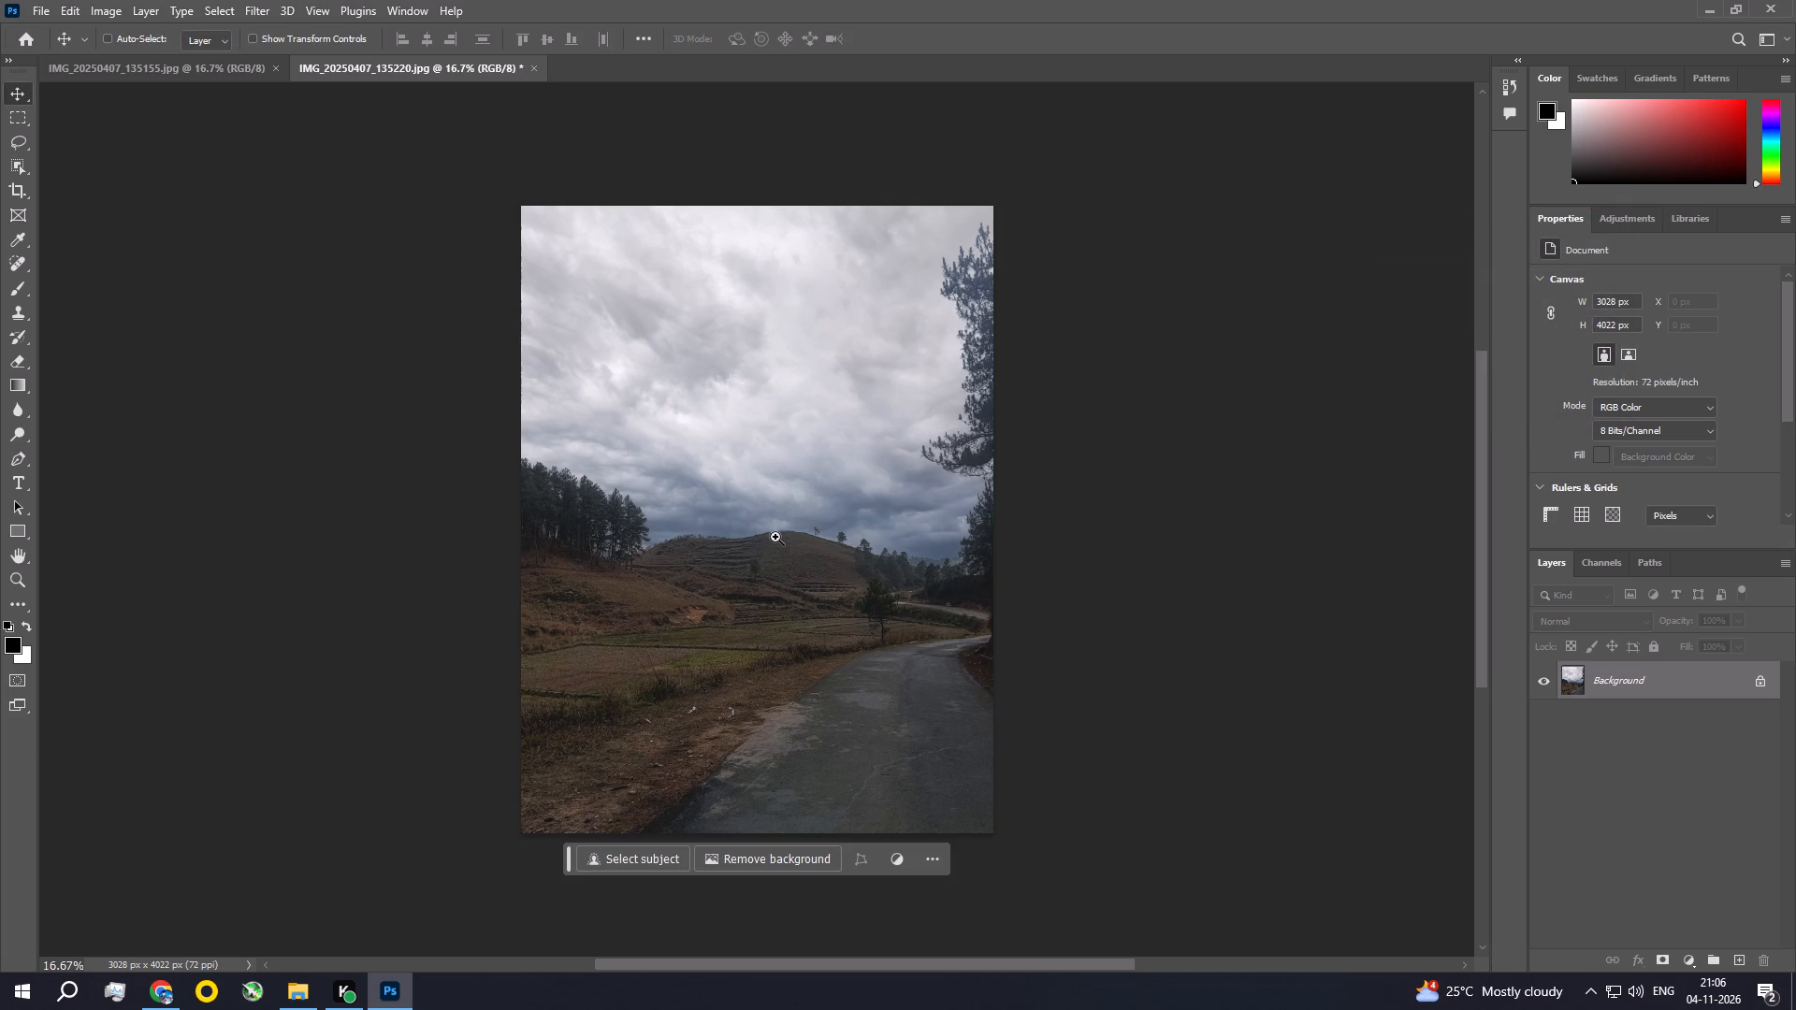
pyautogui.keyDown('ctrl'); pyautogui.doubleClick(770, 541); pyautogui.keyUp('ctrl')
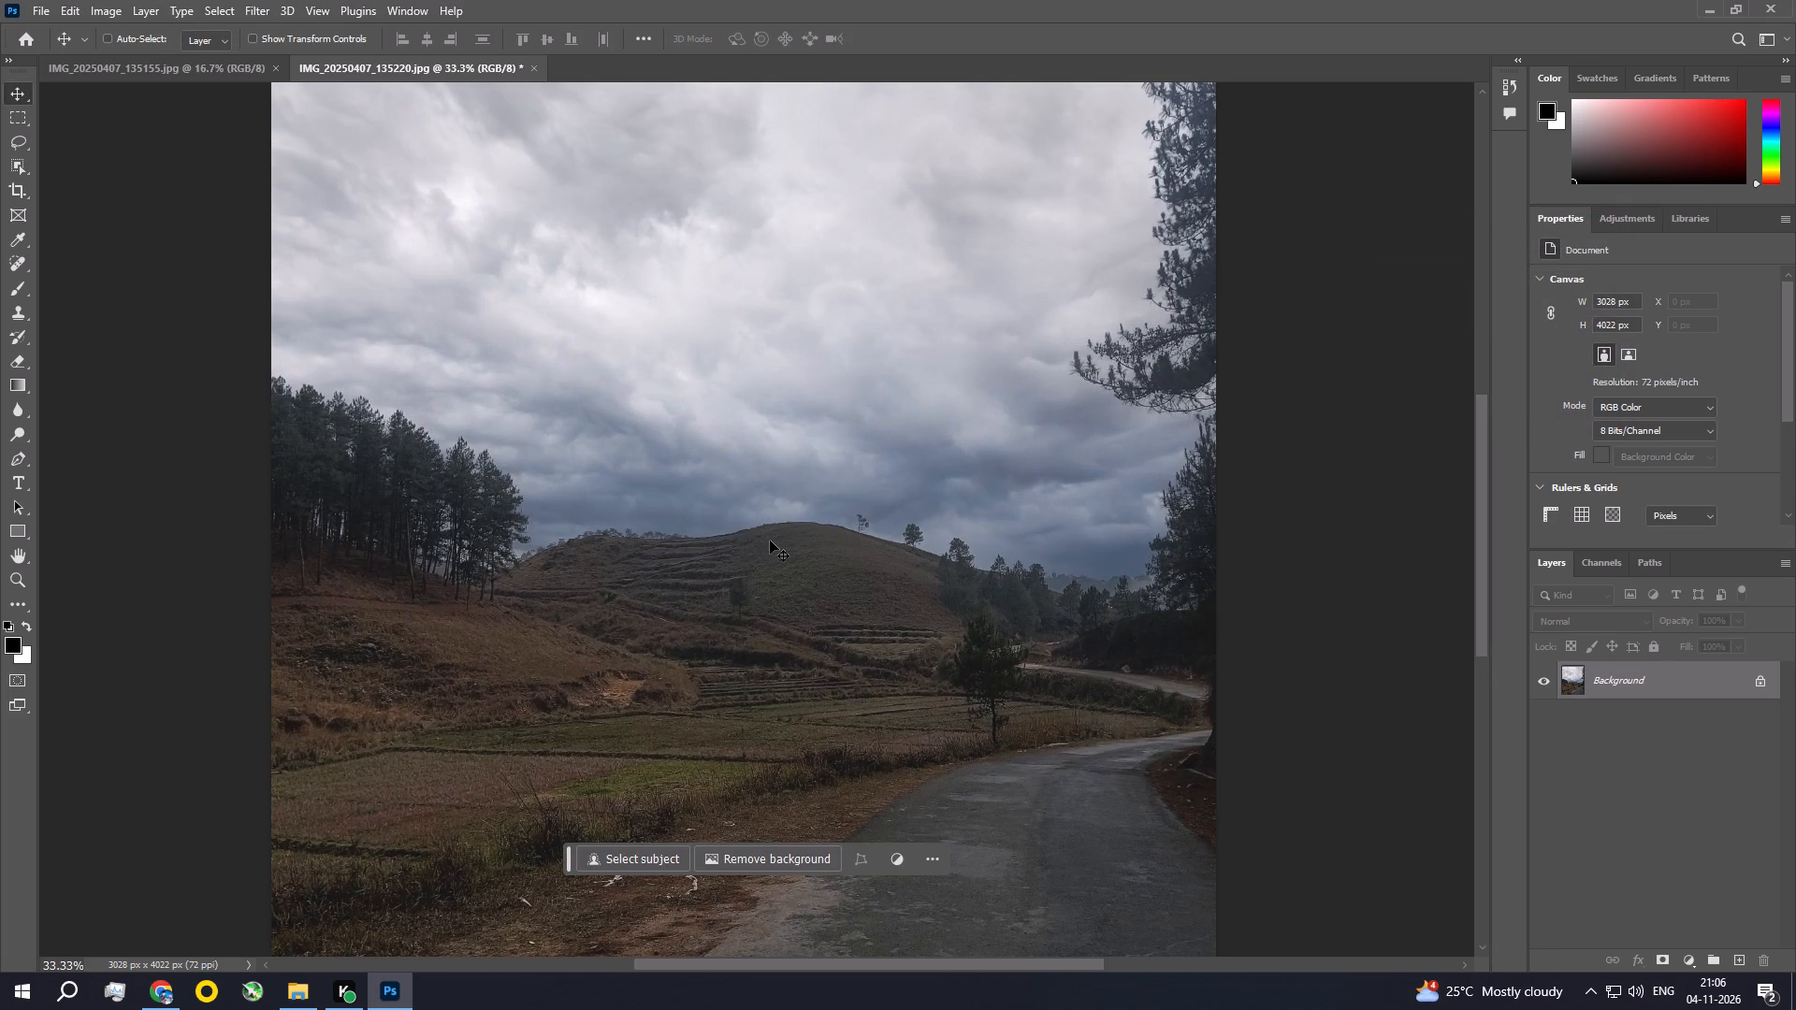
pyautogui.hotkey('ctrl', '0')
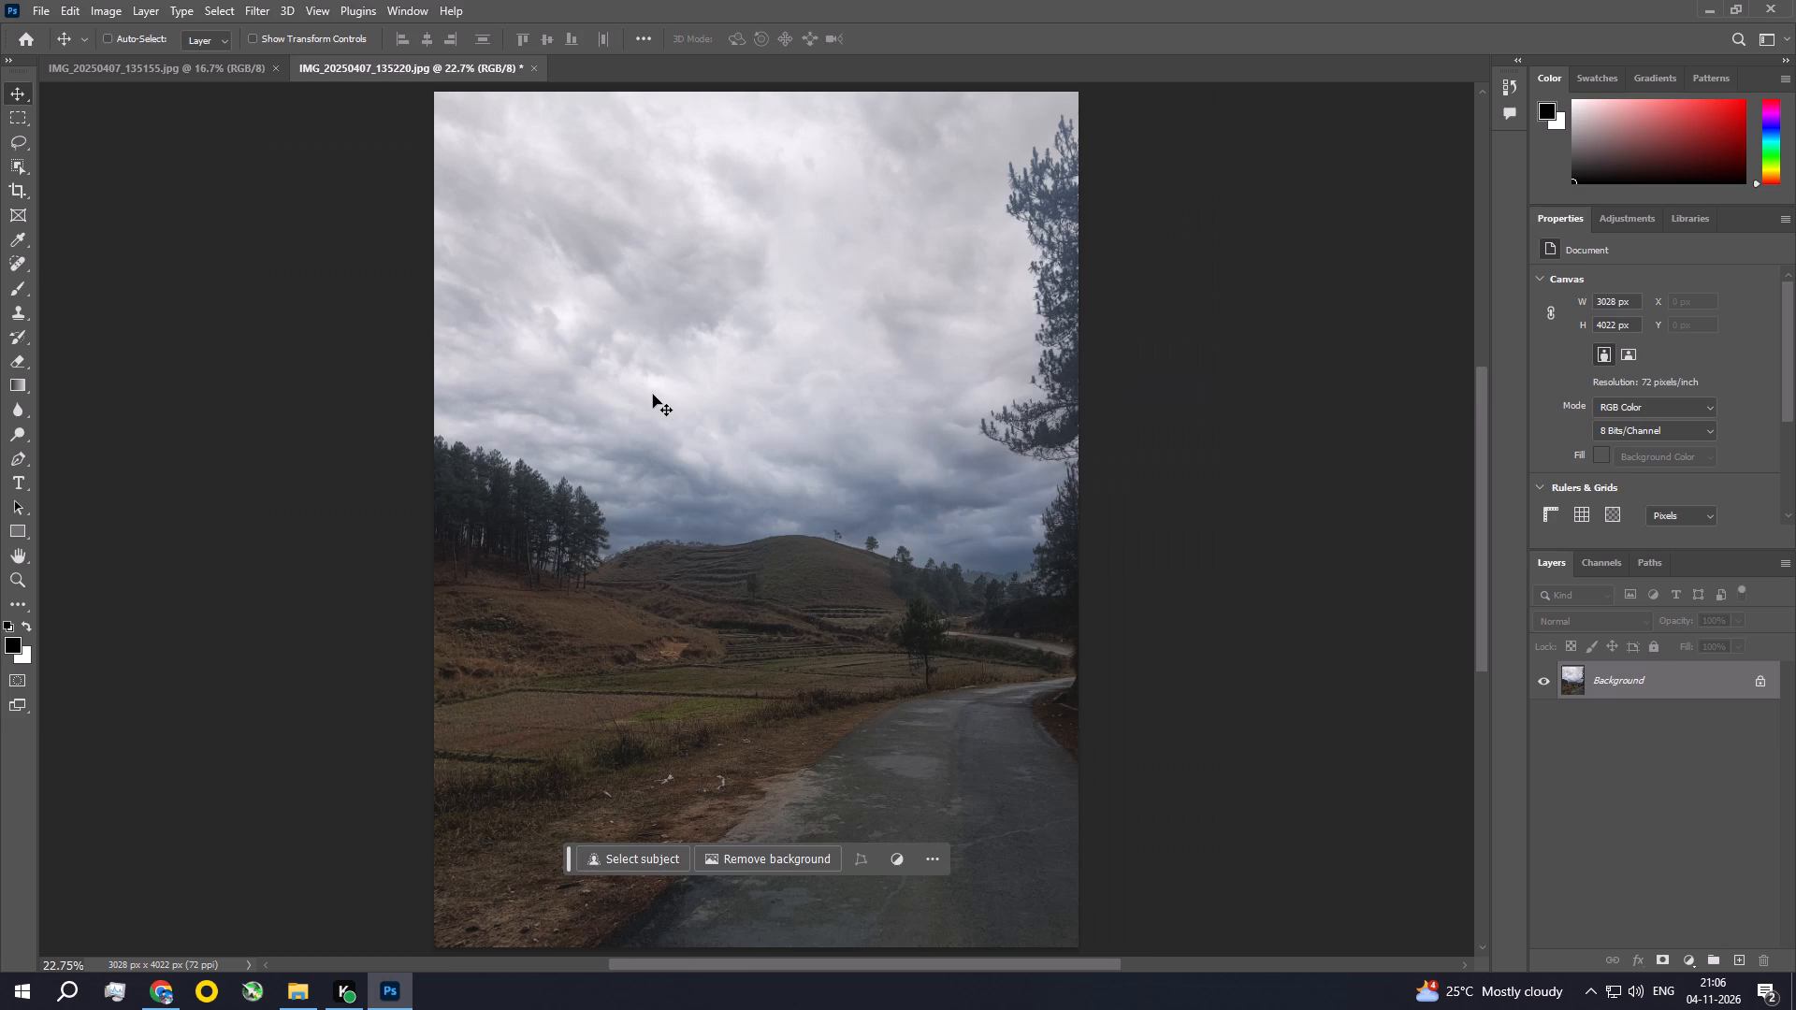
# Save the edited IMG_20250407_135220 as JPEG and close it.
pyautogui.hotkey('ctrl', 's')
pyautogui.click(1004, 243)
pyautogui.click(527, 66)
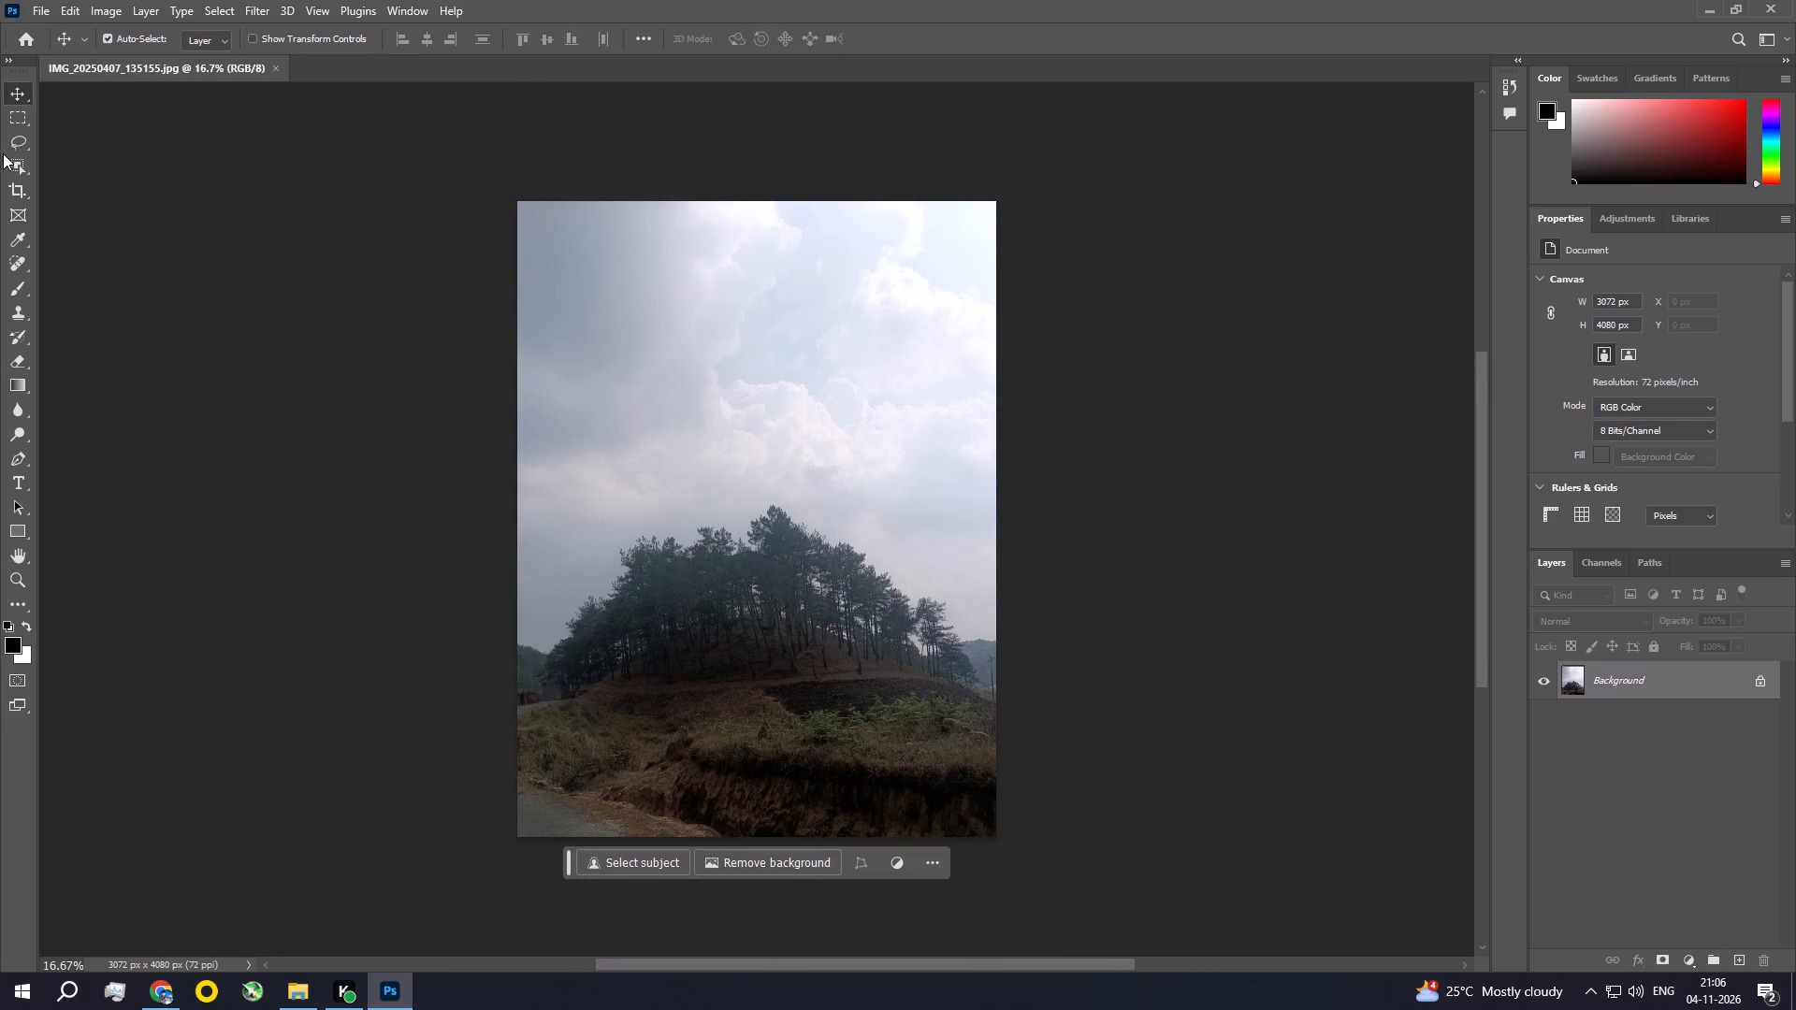
# Rotate IMG_20250407_135155 a few degrees clockwise and crop it to 2730 x 3626 px.
pyautogui.click(11, 193)
pyautogui.moveTo(1113, 339); pyautogui.dragTo(1113, 346)
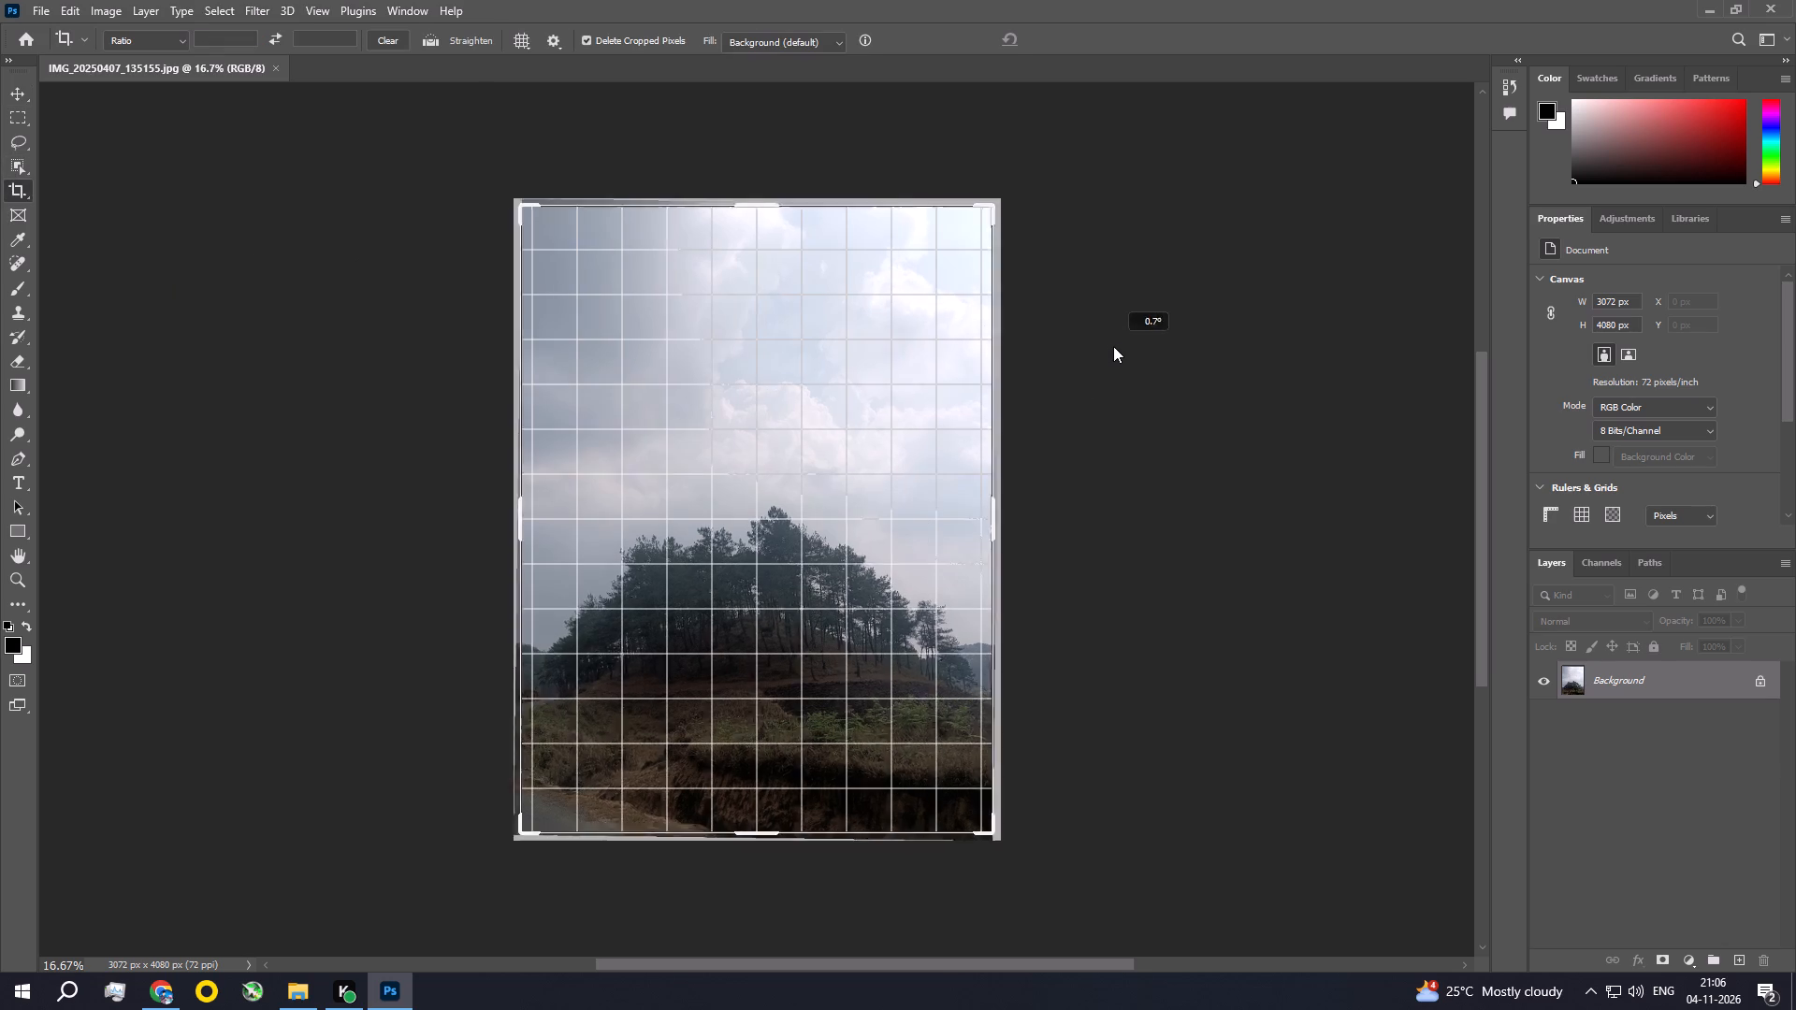
pyautogui.moveTo(1113, 346); pyautogui.dragTo(1110, 382)
pyautogui.doubleClick(800, 489)
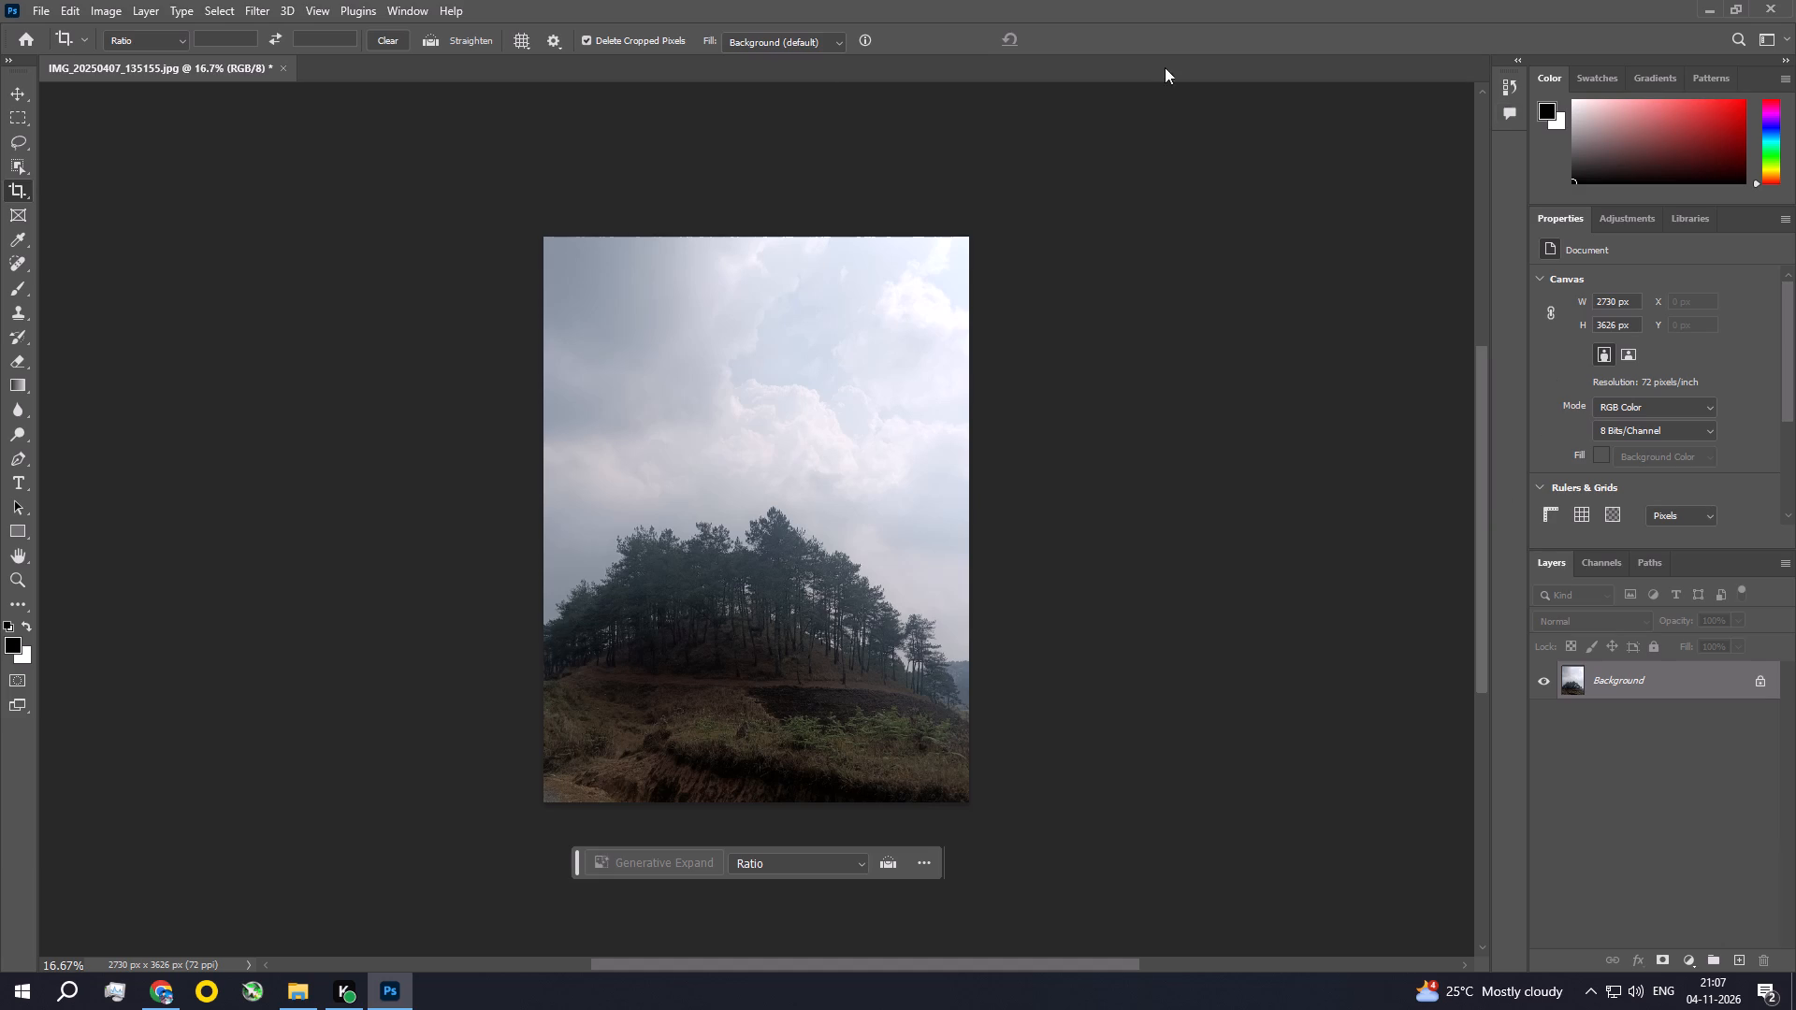
# Start the Camera Raw Filter on the cropped photo and convert it to black and white.
pyautogui.click(260, 7)
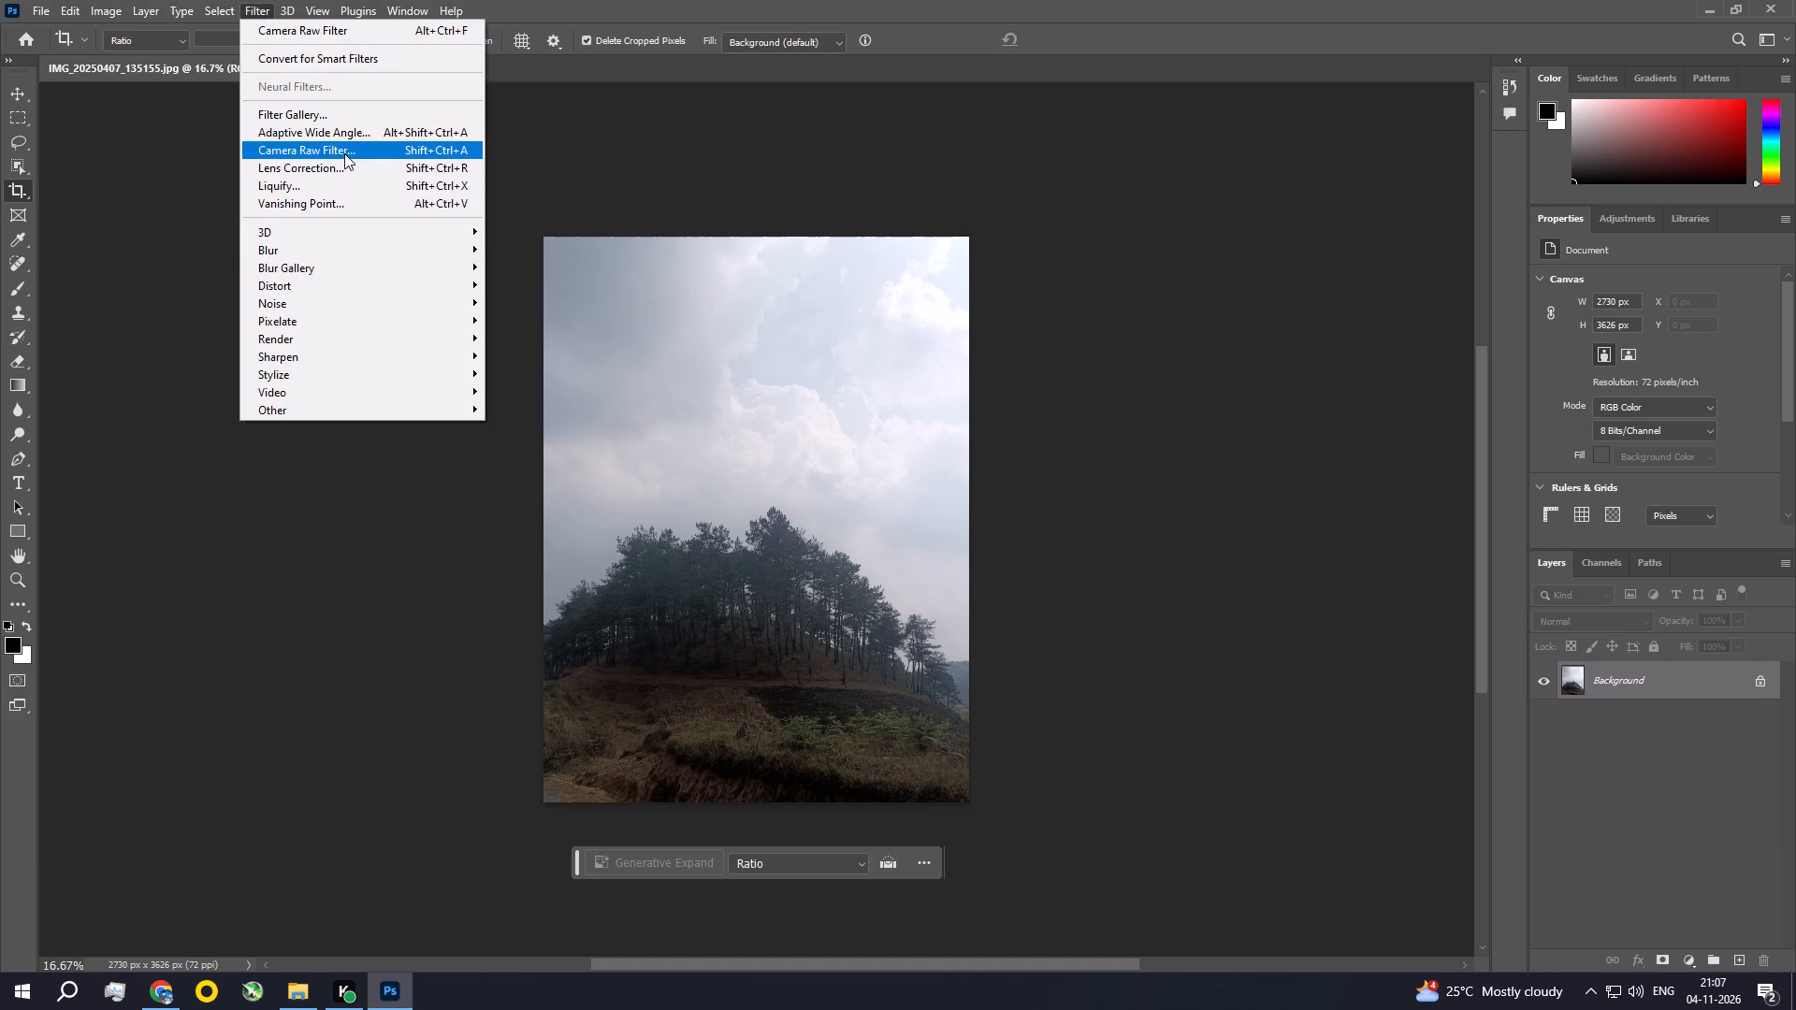
pyautogui.click(344, 153)
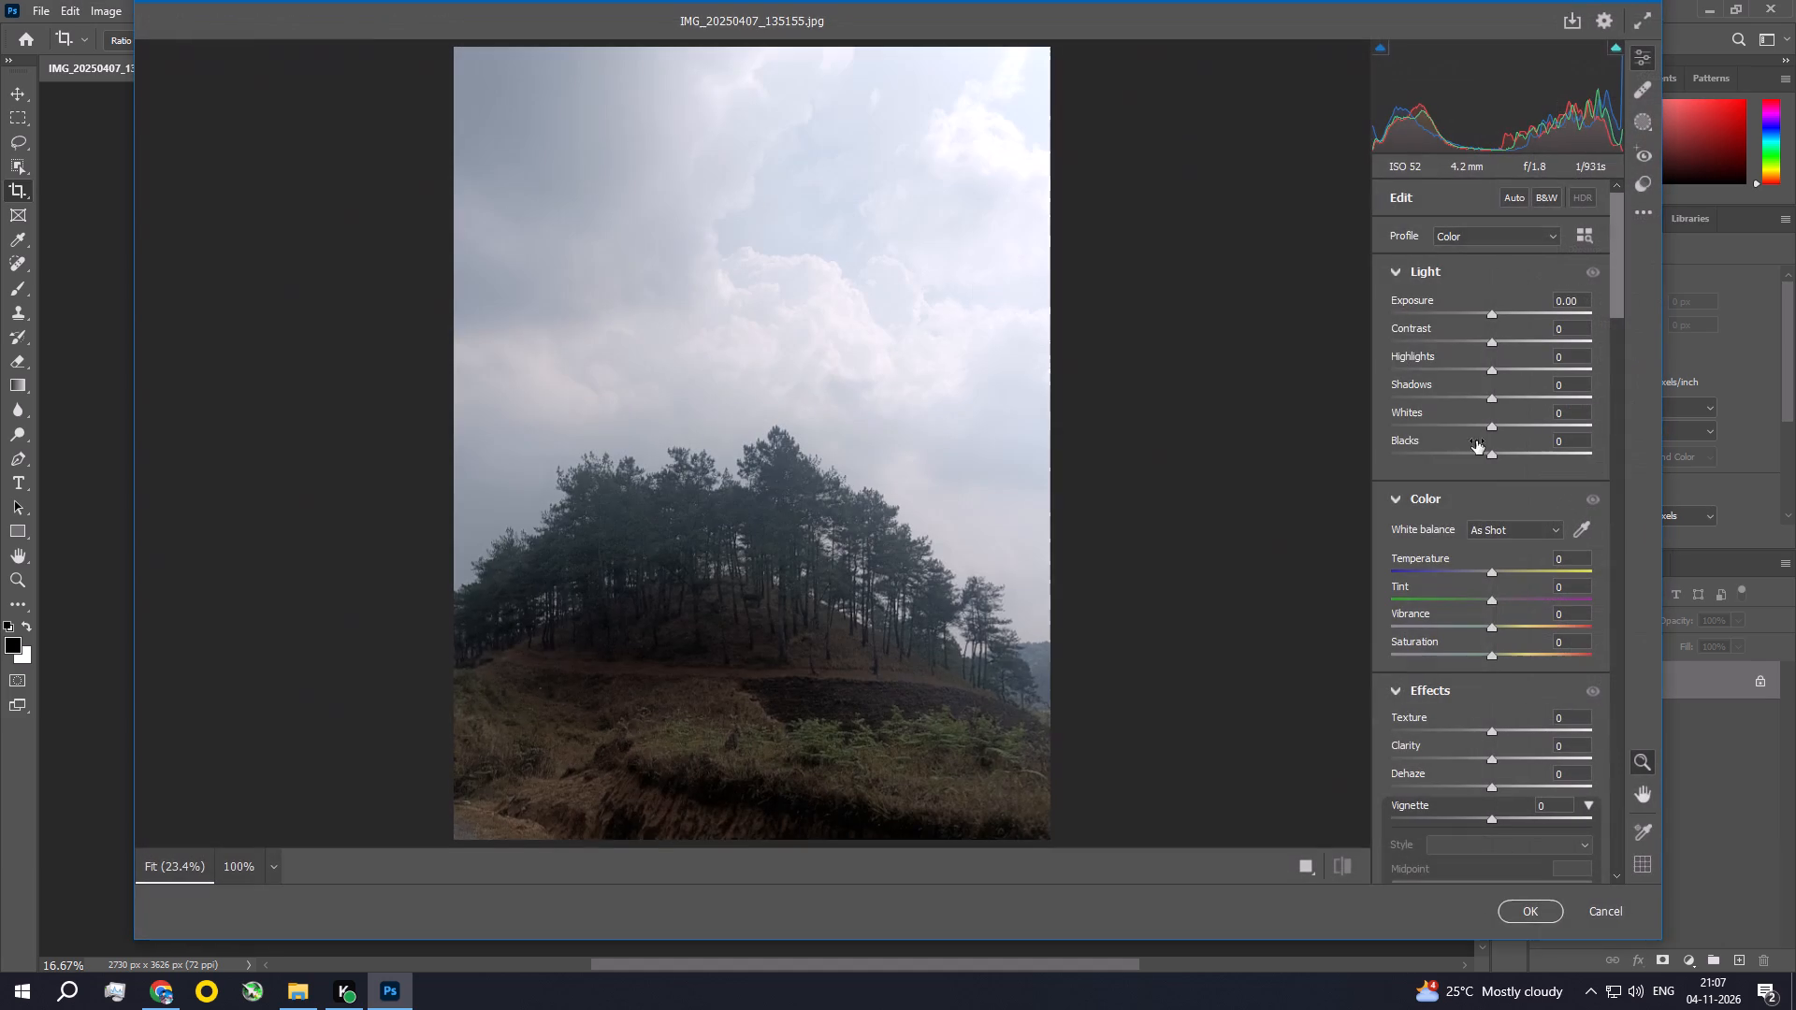
pyautogui.click(1546, 201)
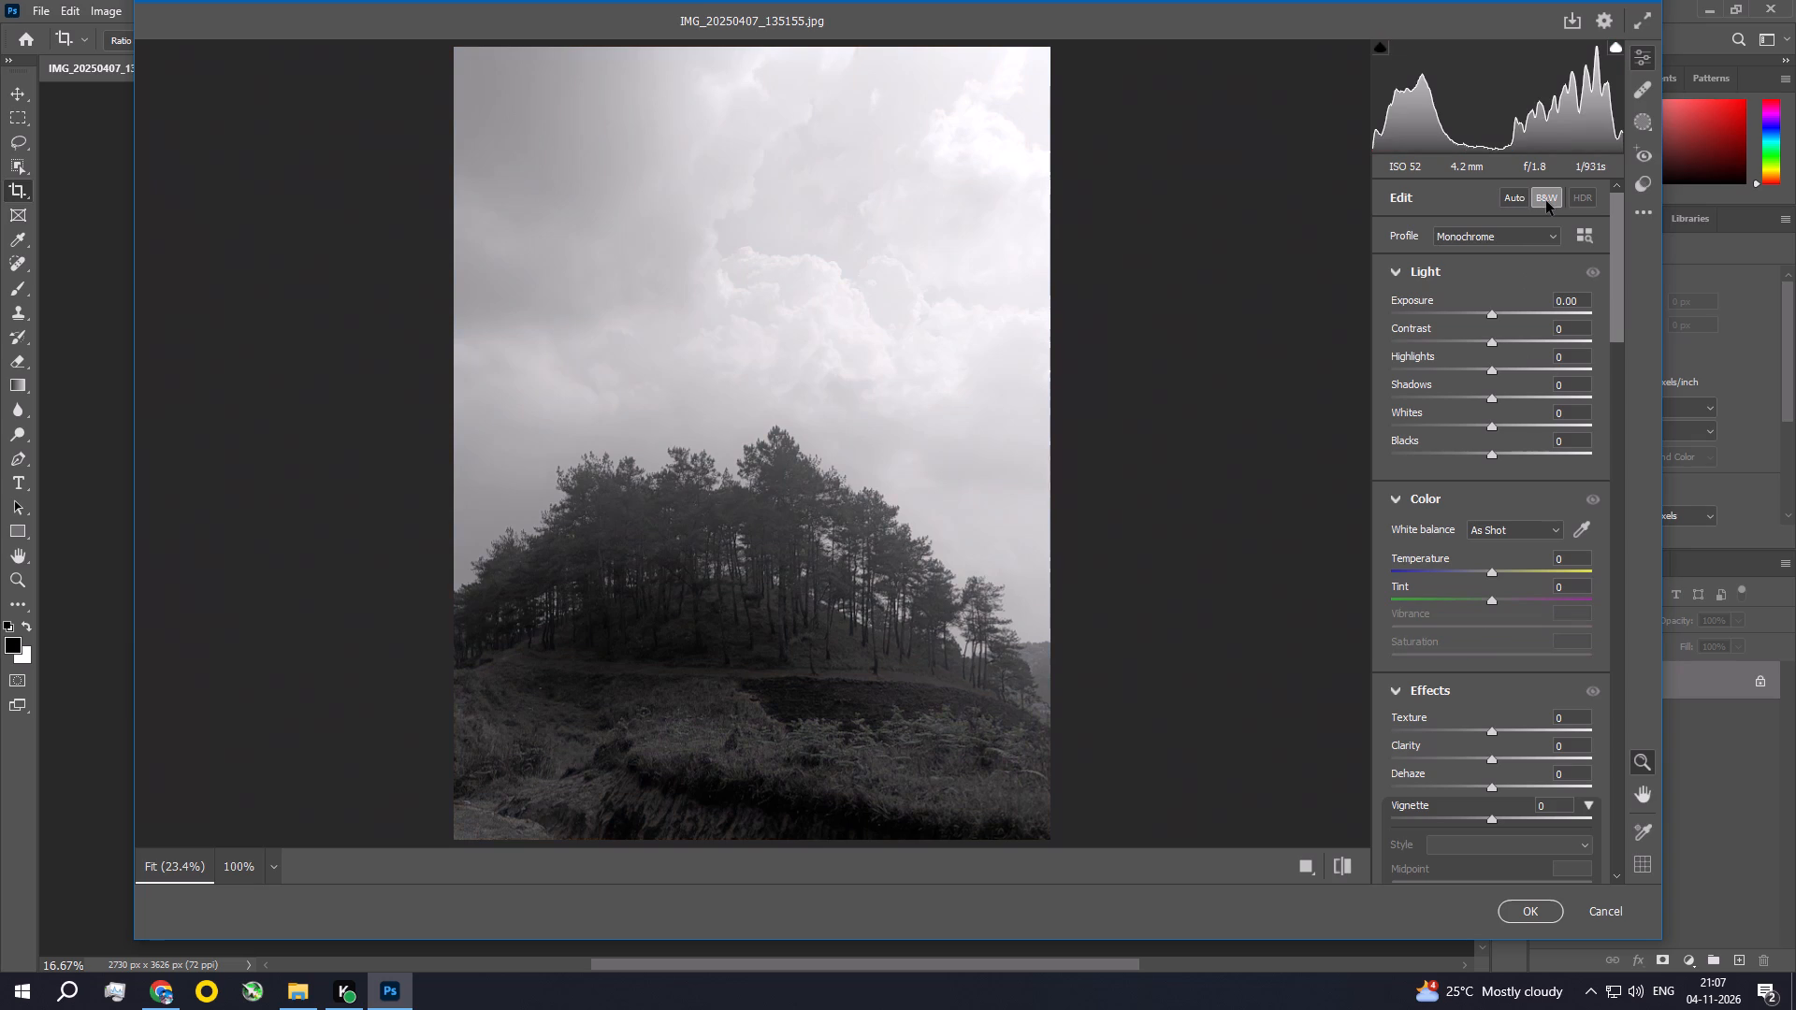
# Set the Light values to Exposure -0.55, Contrast +12, Highlights -24, Shadows +60, Whites -33 and Blacks +4.
pyautogui.click(1494, 310)
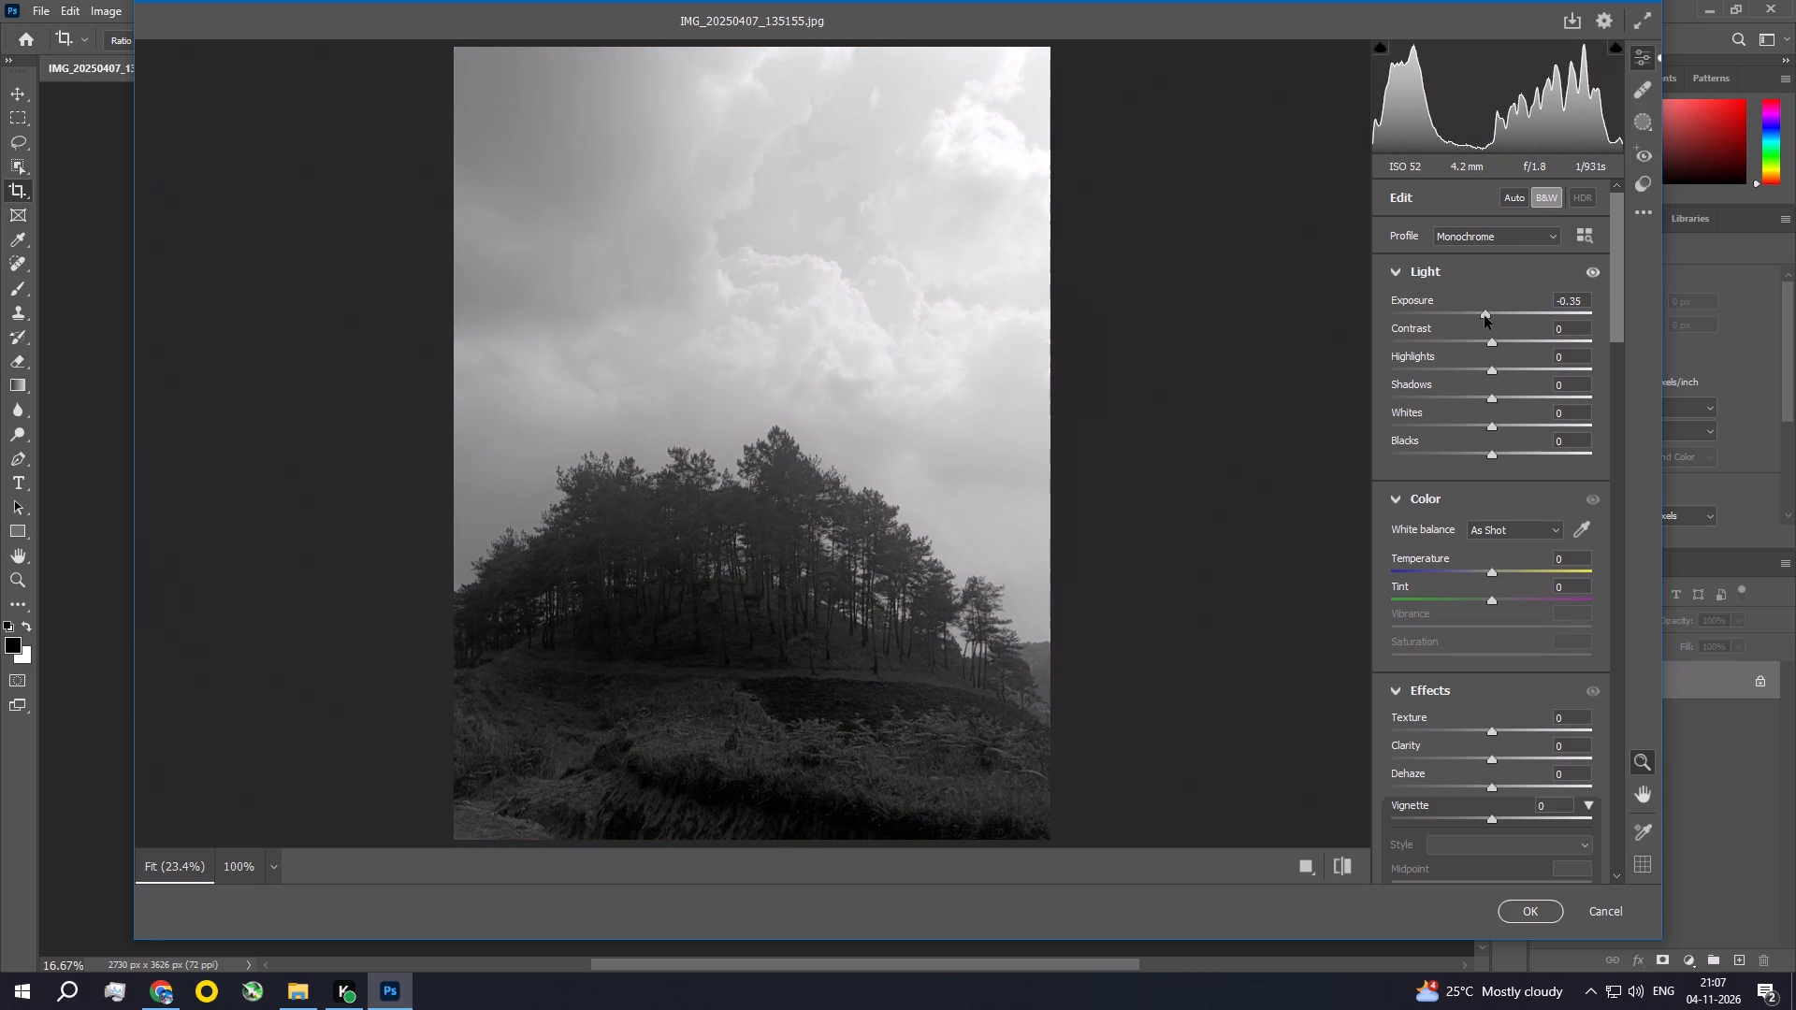
pyautogui.click(1485, 316)
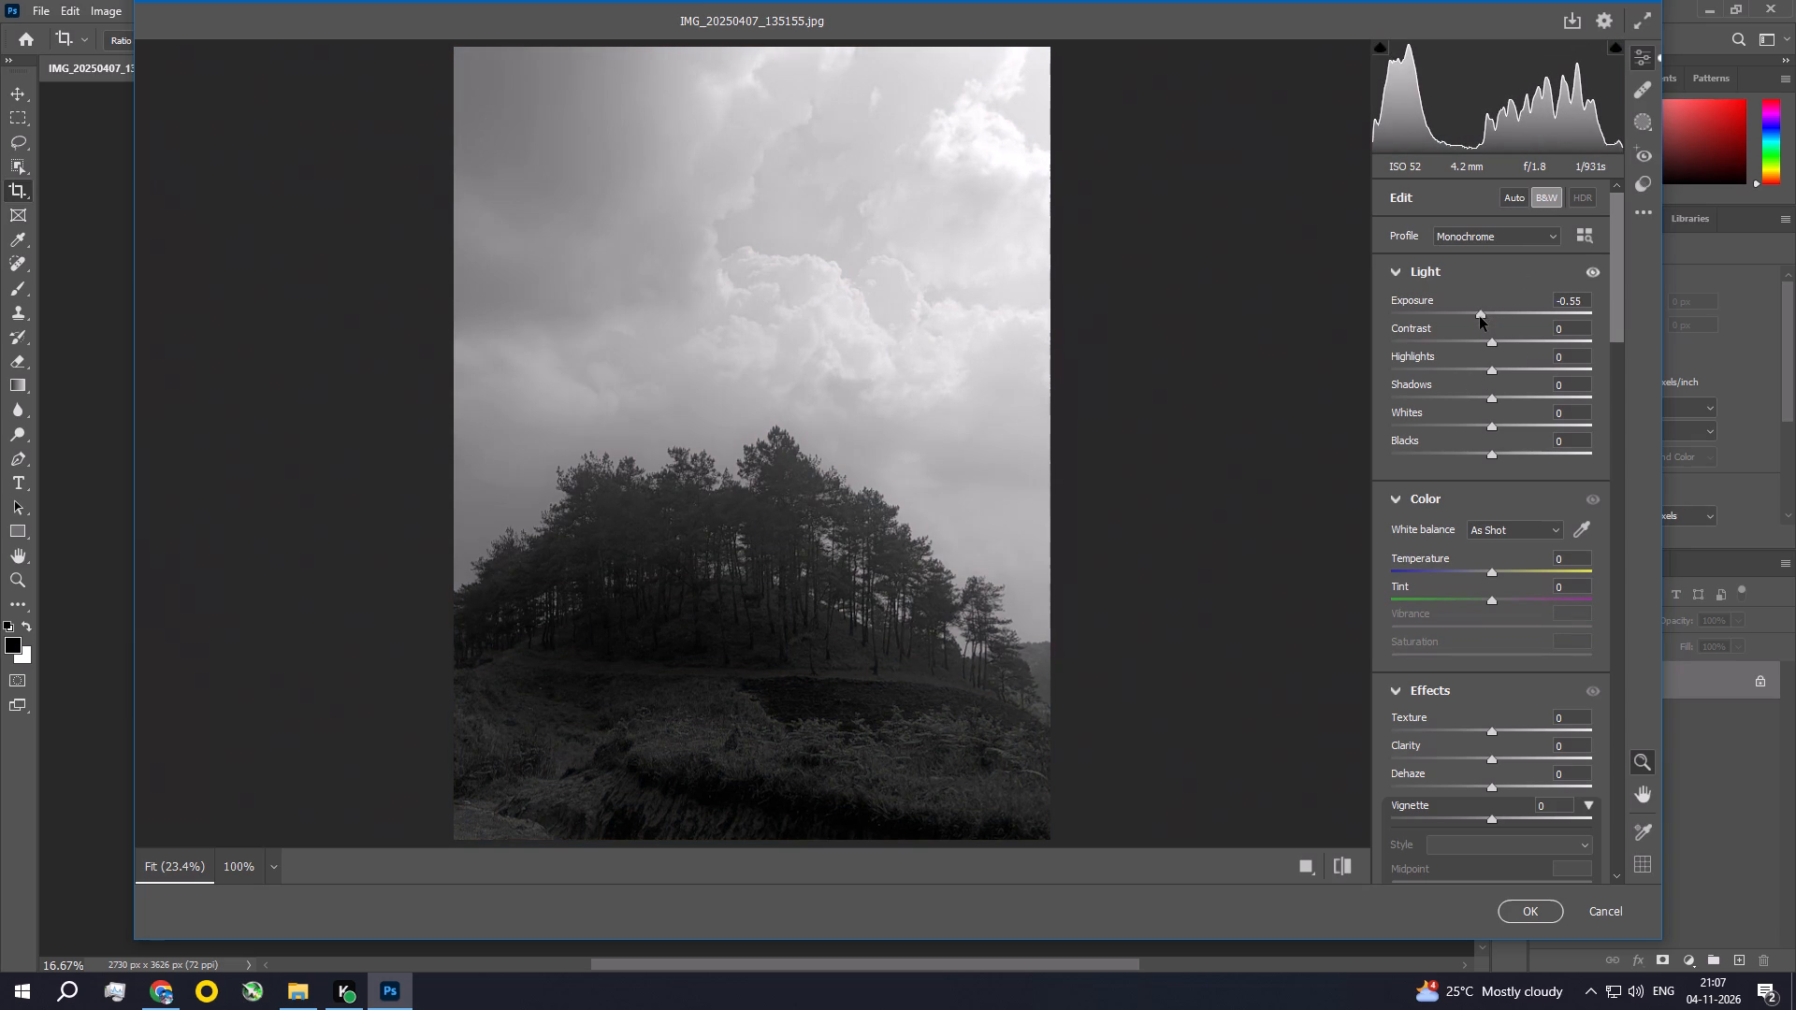
pyautogui.moveTo(1489, 339); pyautogui.dragTo(1501, 347)
pyautogui.moveTo(1492, 370); pyautogui.dragTo(1468, 370)
pyautogui.moveTo(1489, 397); pyautogui.dragTo(1564, 432)
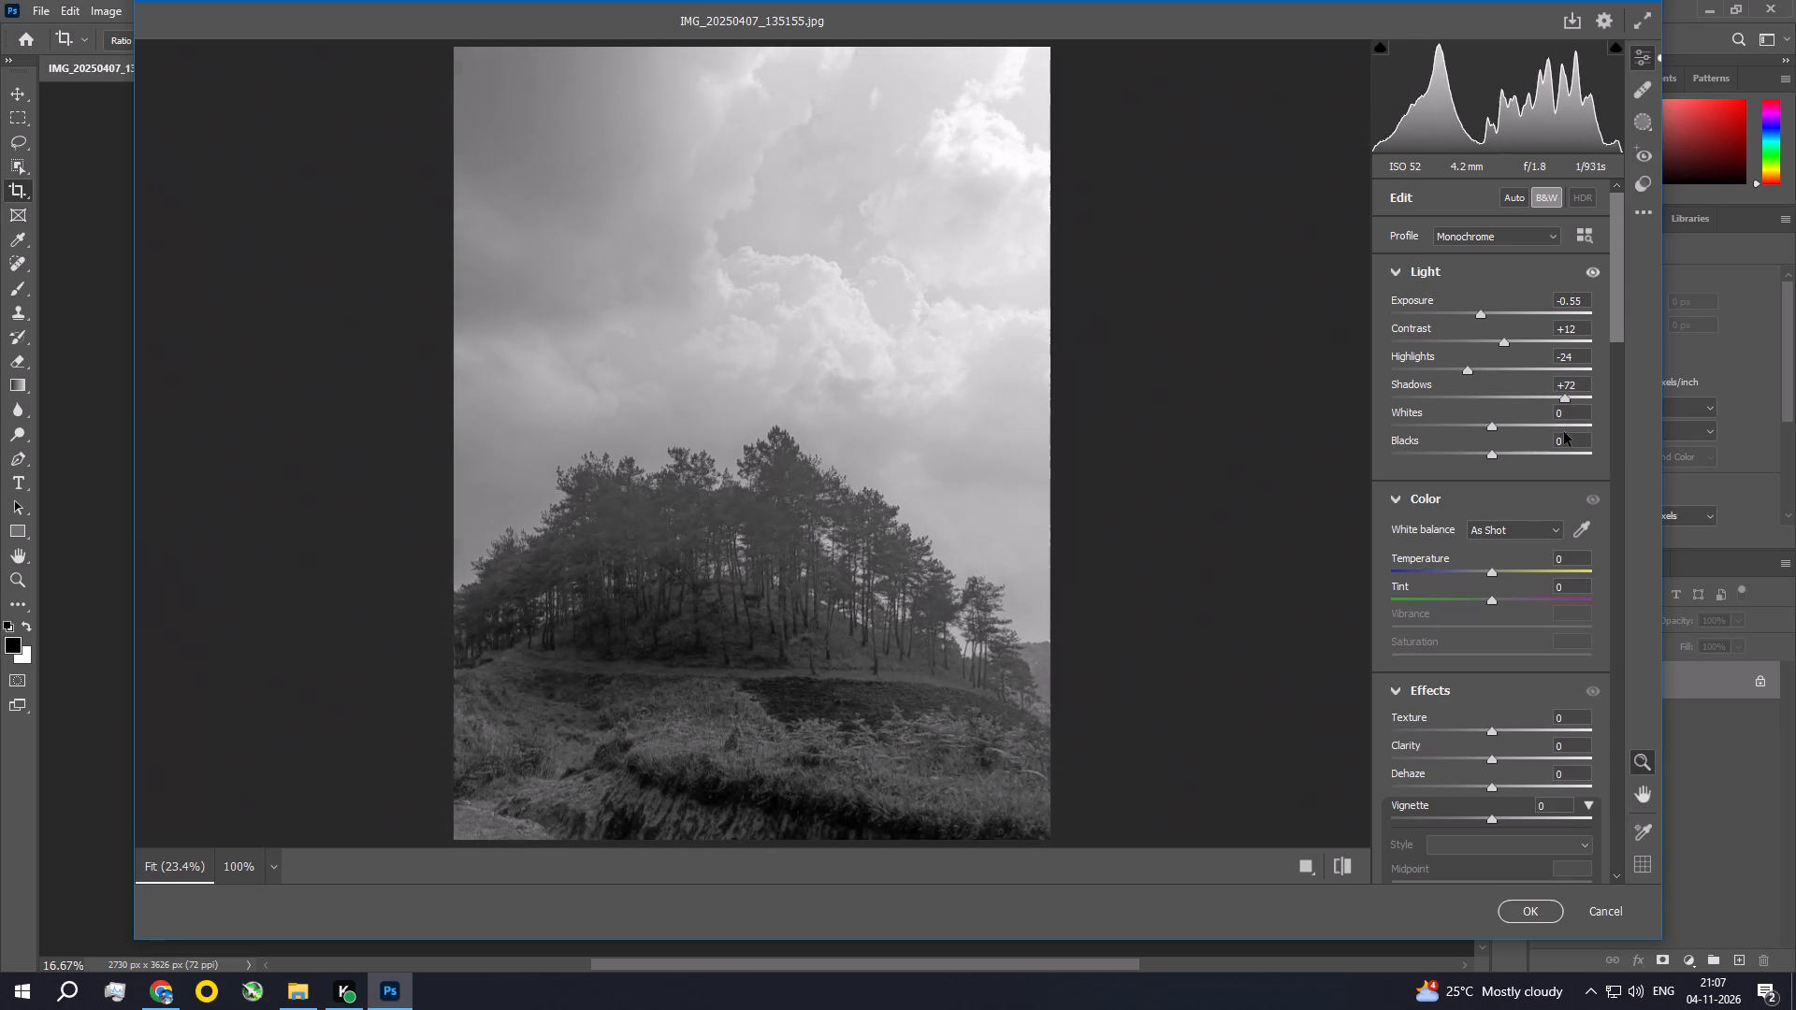
pyautogui.moveTo(1564, 432); pyautogui.dragTo(1549, 430)
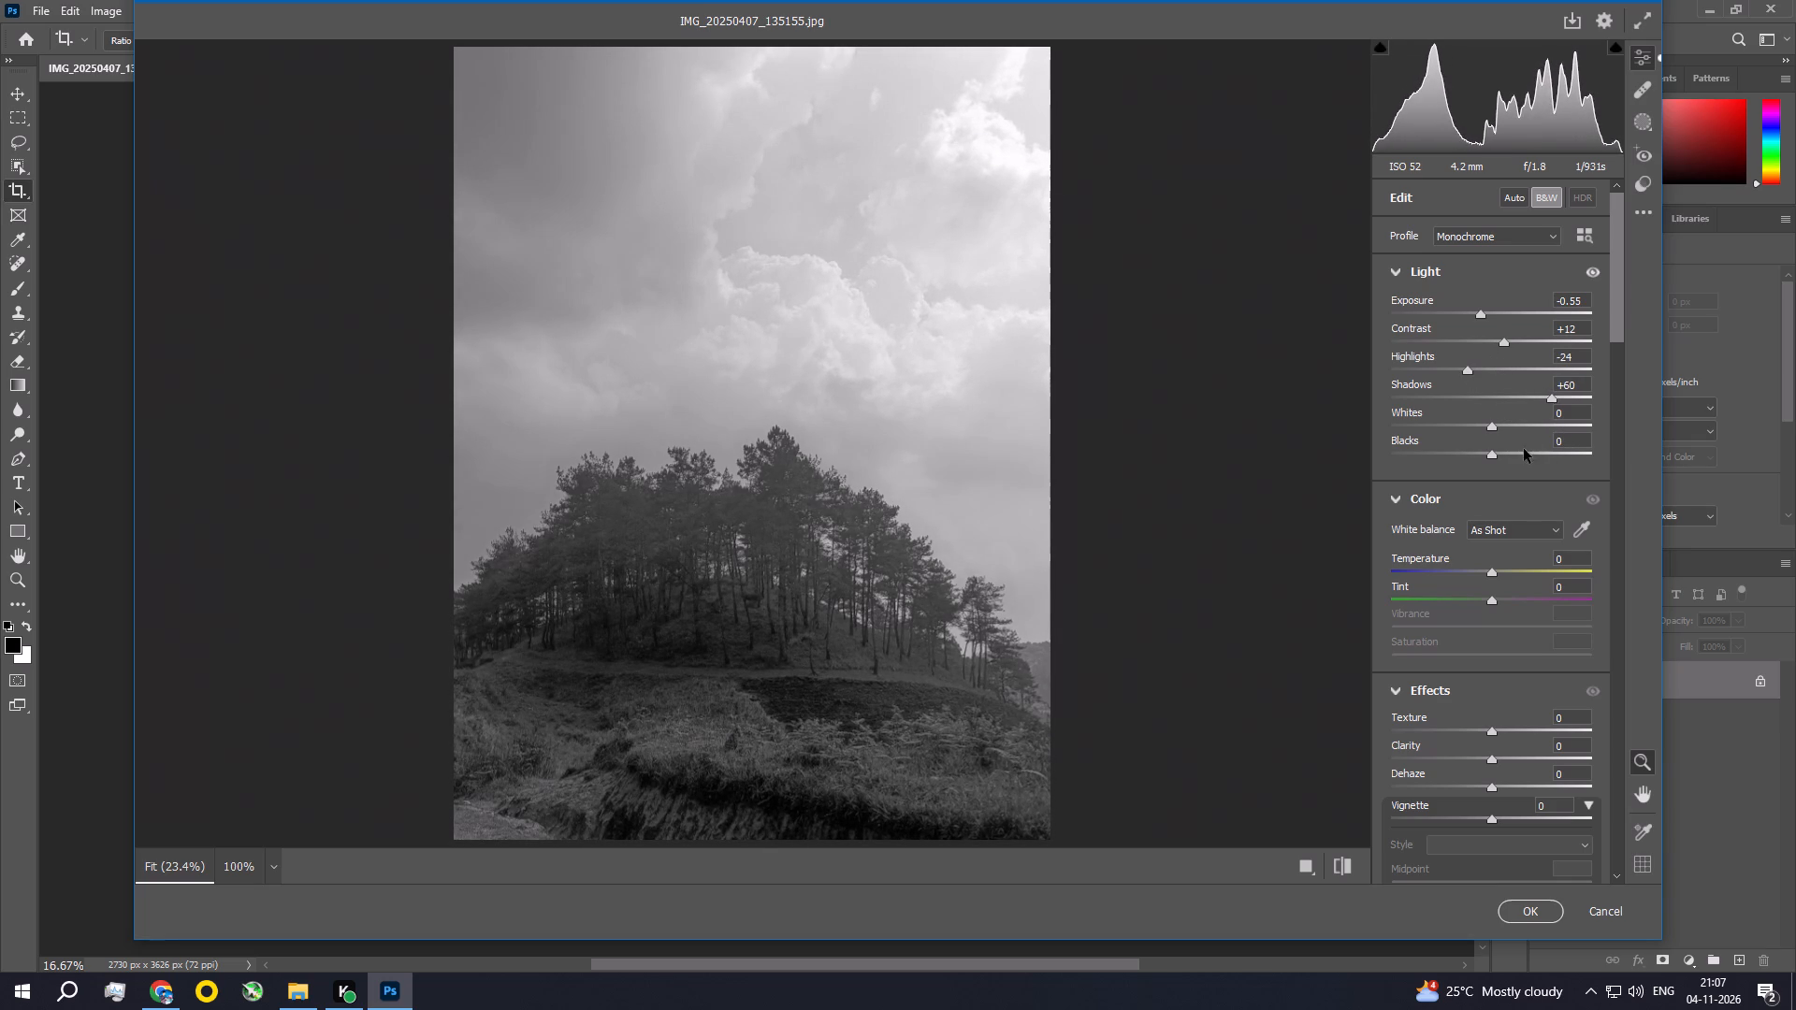
pyautogui.moveTo(1489, 424); pyautogui.dragTo(1456, 413)
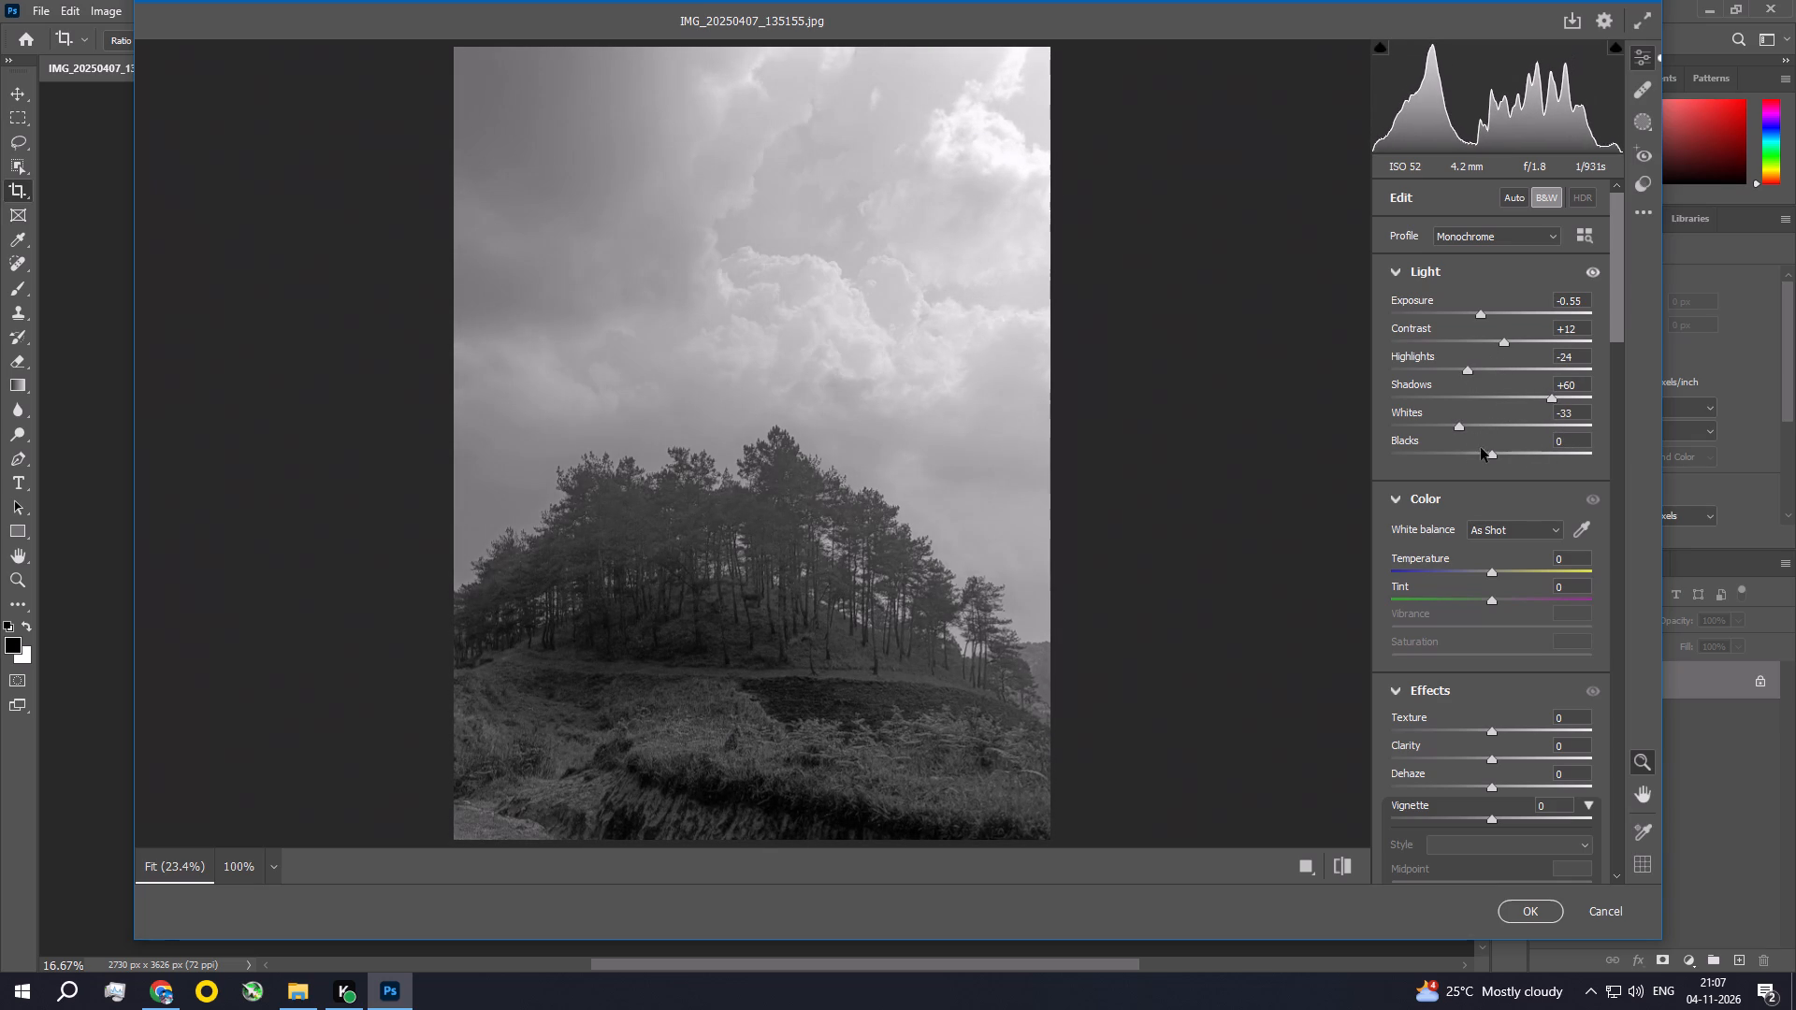
pyautogui.moveTo(1492, 454); pyautogui.dragTo(1443, 455)
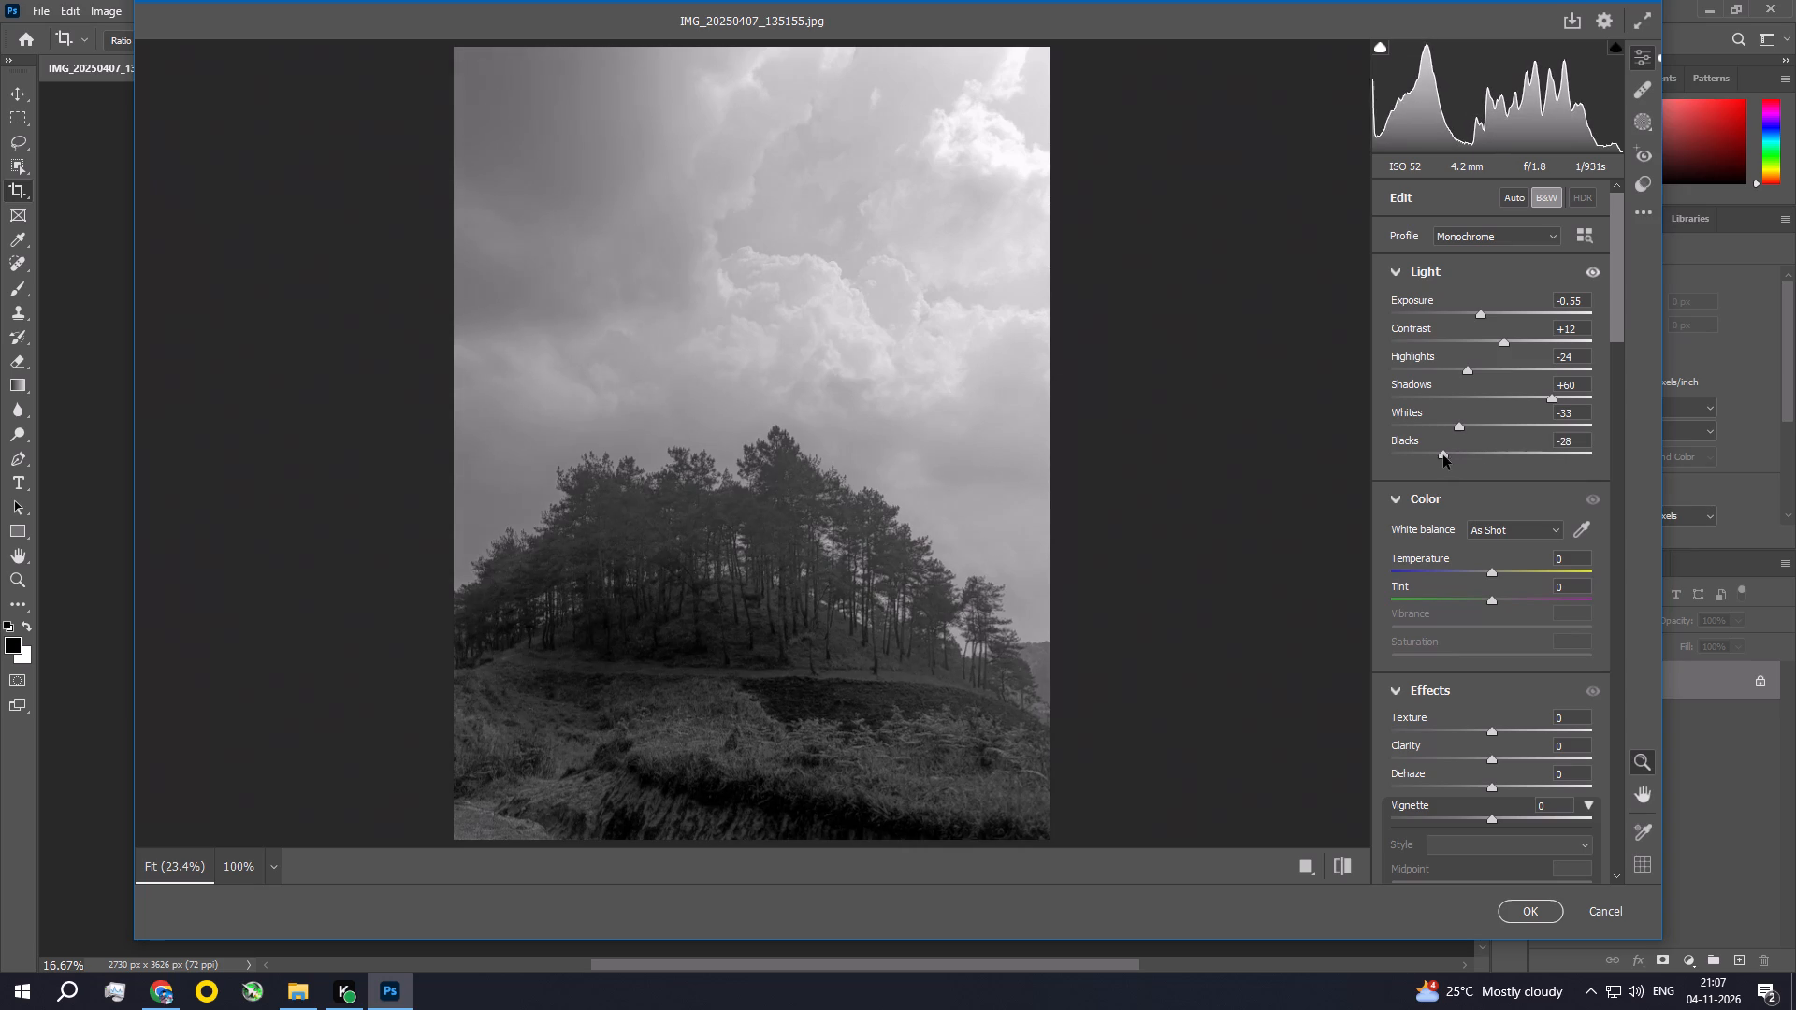
pyautogui.moveTo(1443, 455); pyautogui.dragTo(1496, 473)
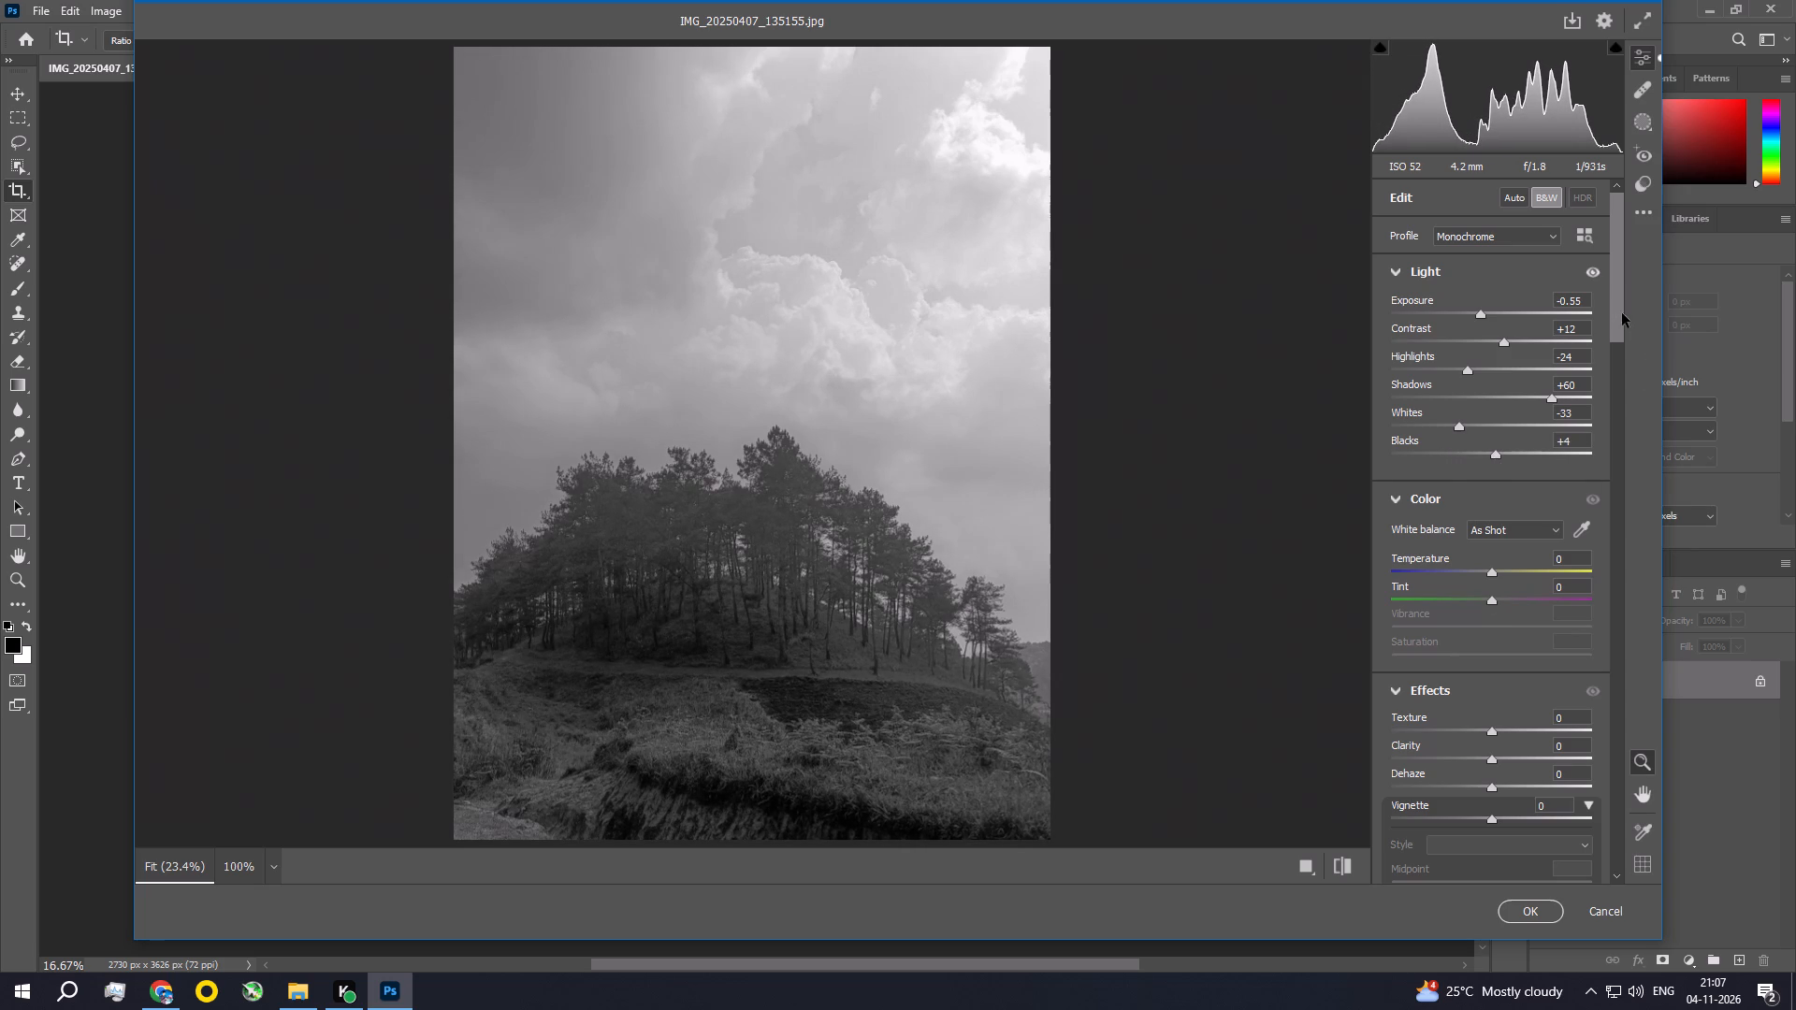
# Darken the bright tones of the parametric curve with Highlights at -36 and Lights at -28.
pyautogui.moveTo(1615, 302); pyautogui.dragTo(1604, 358)
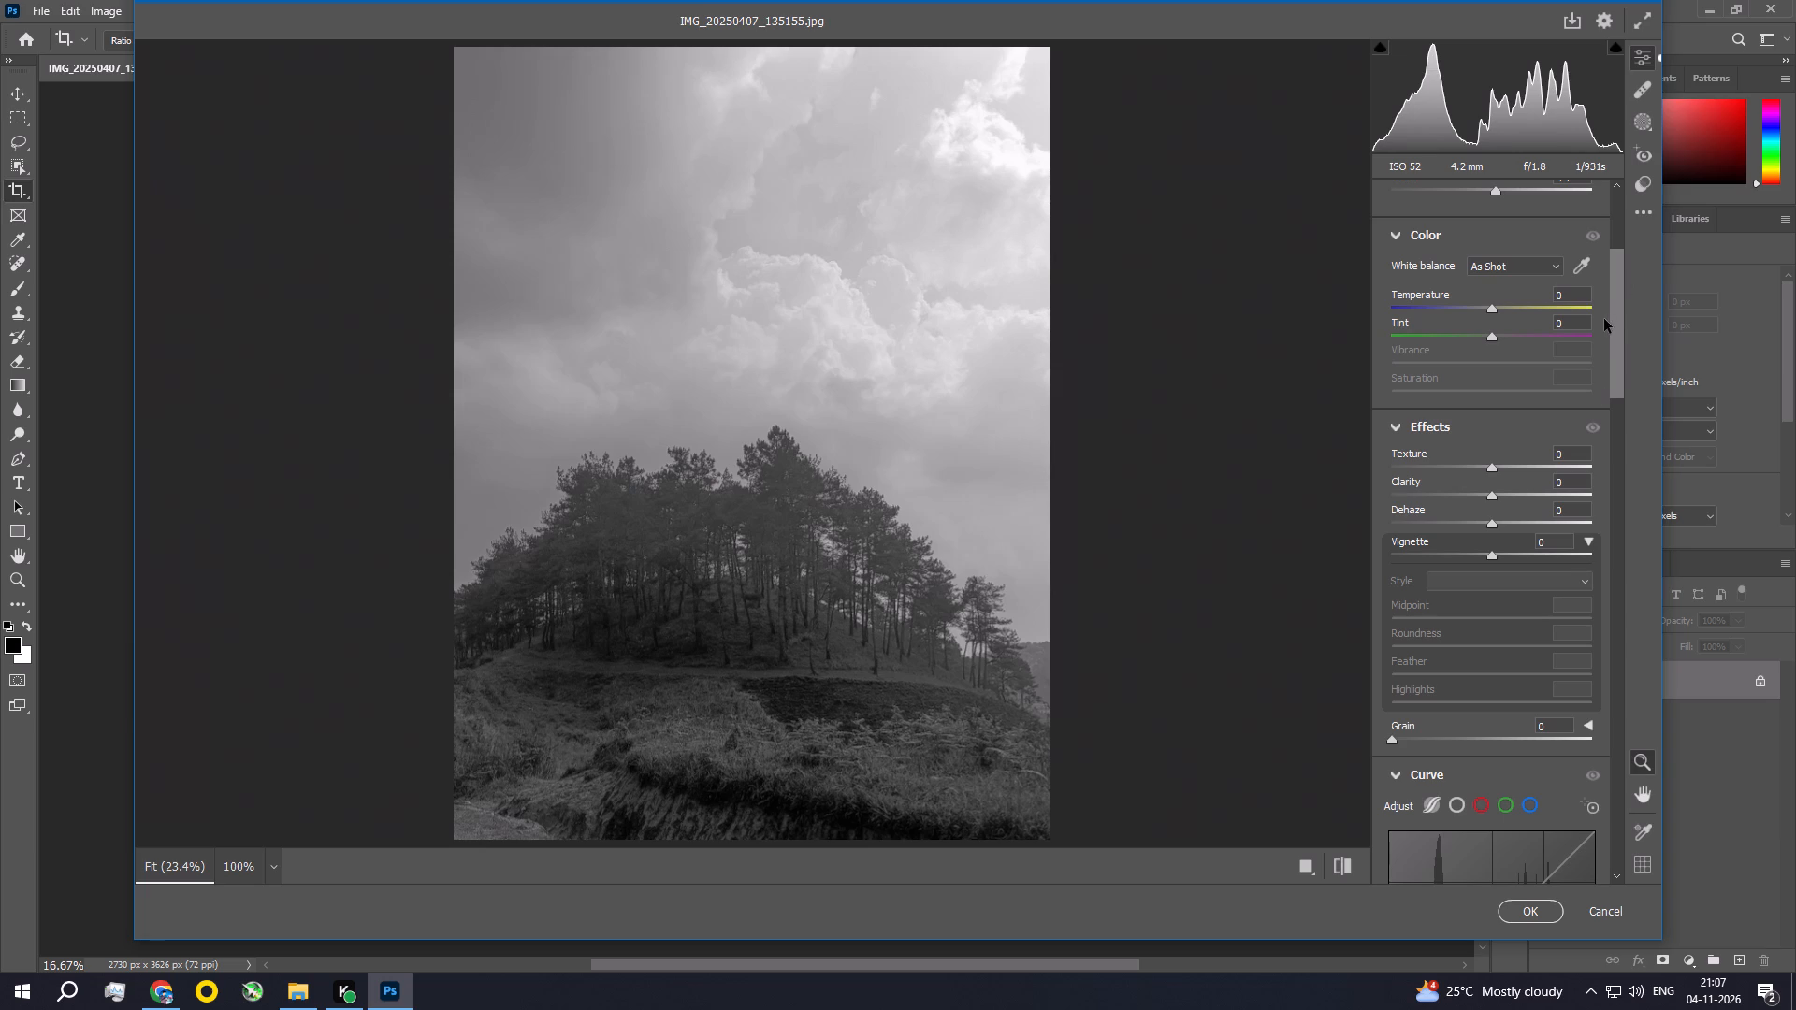
pyautogui.moveTo(1616, 320); pyautogui.dragTo(1627, 412)
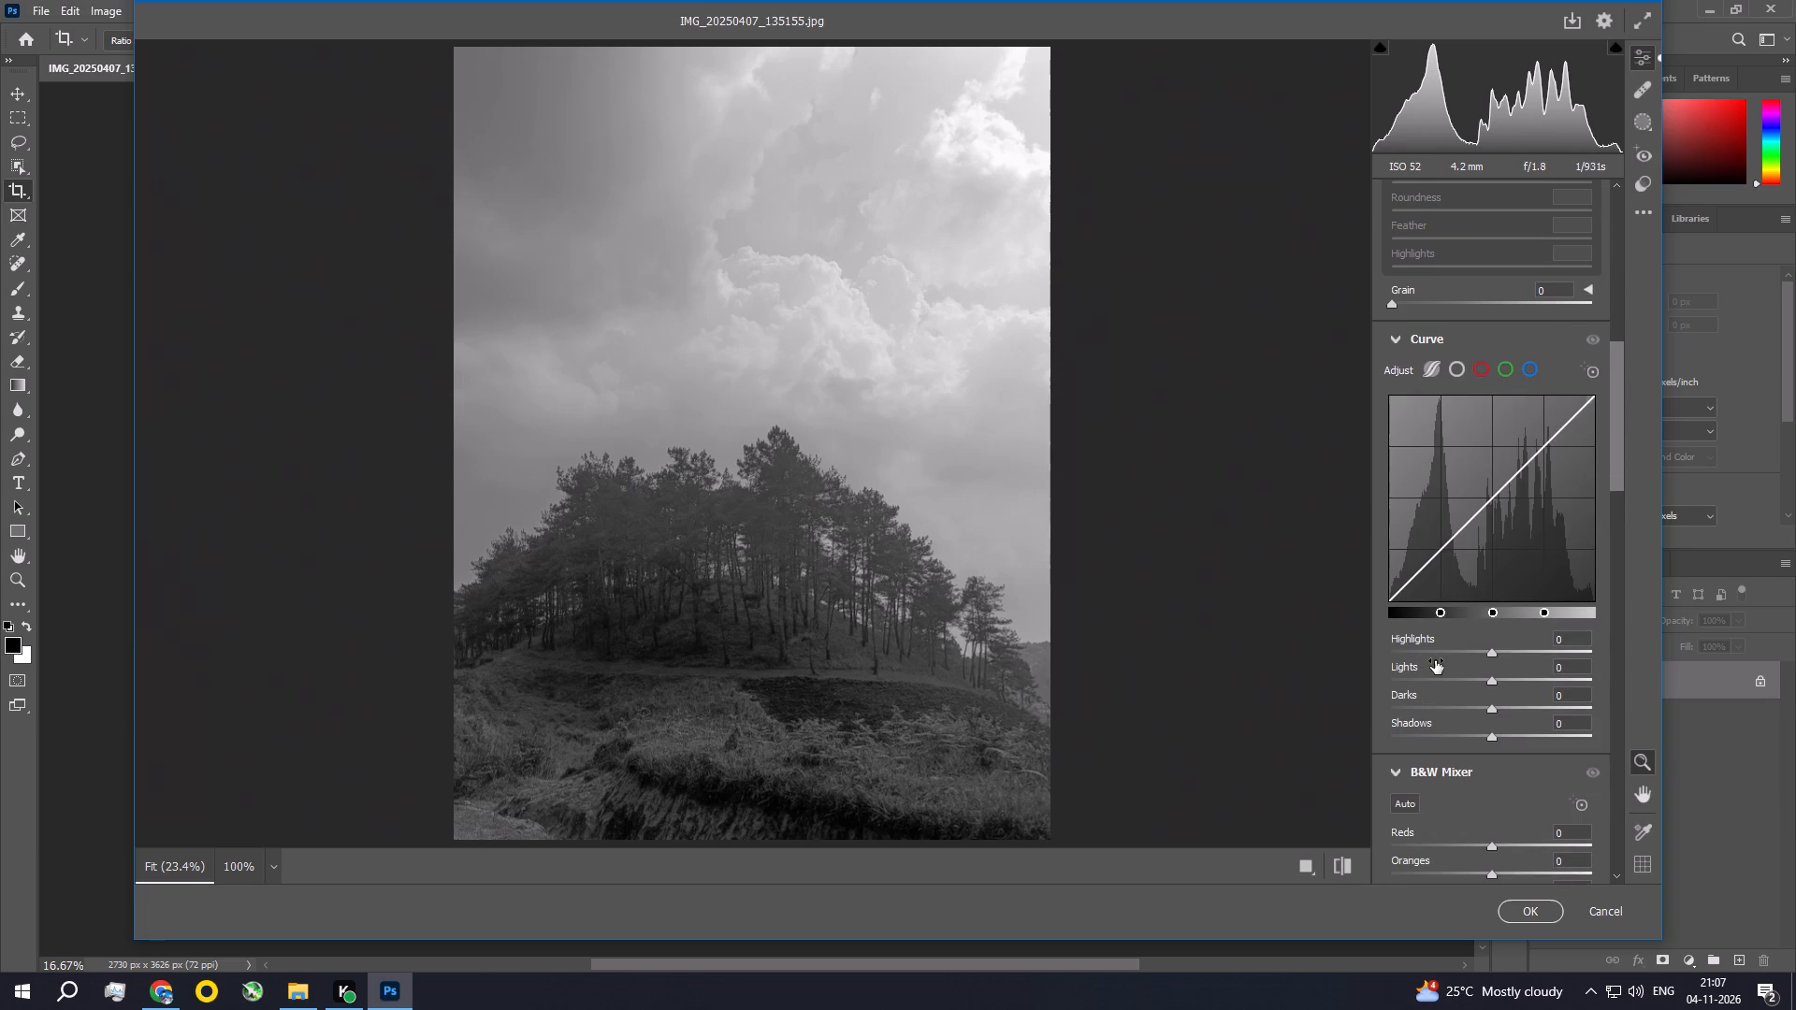
pyautogui.click(1455, 653)
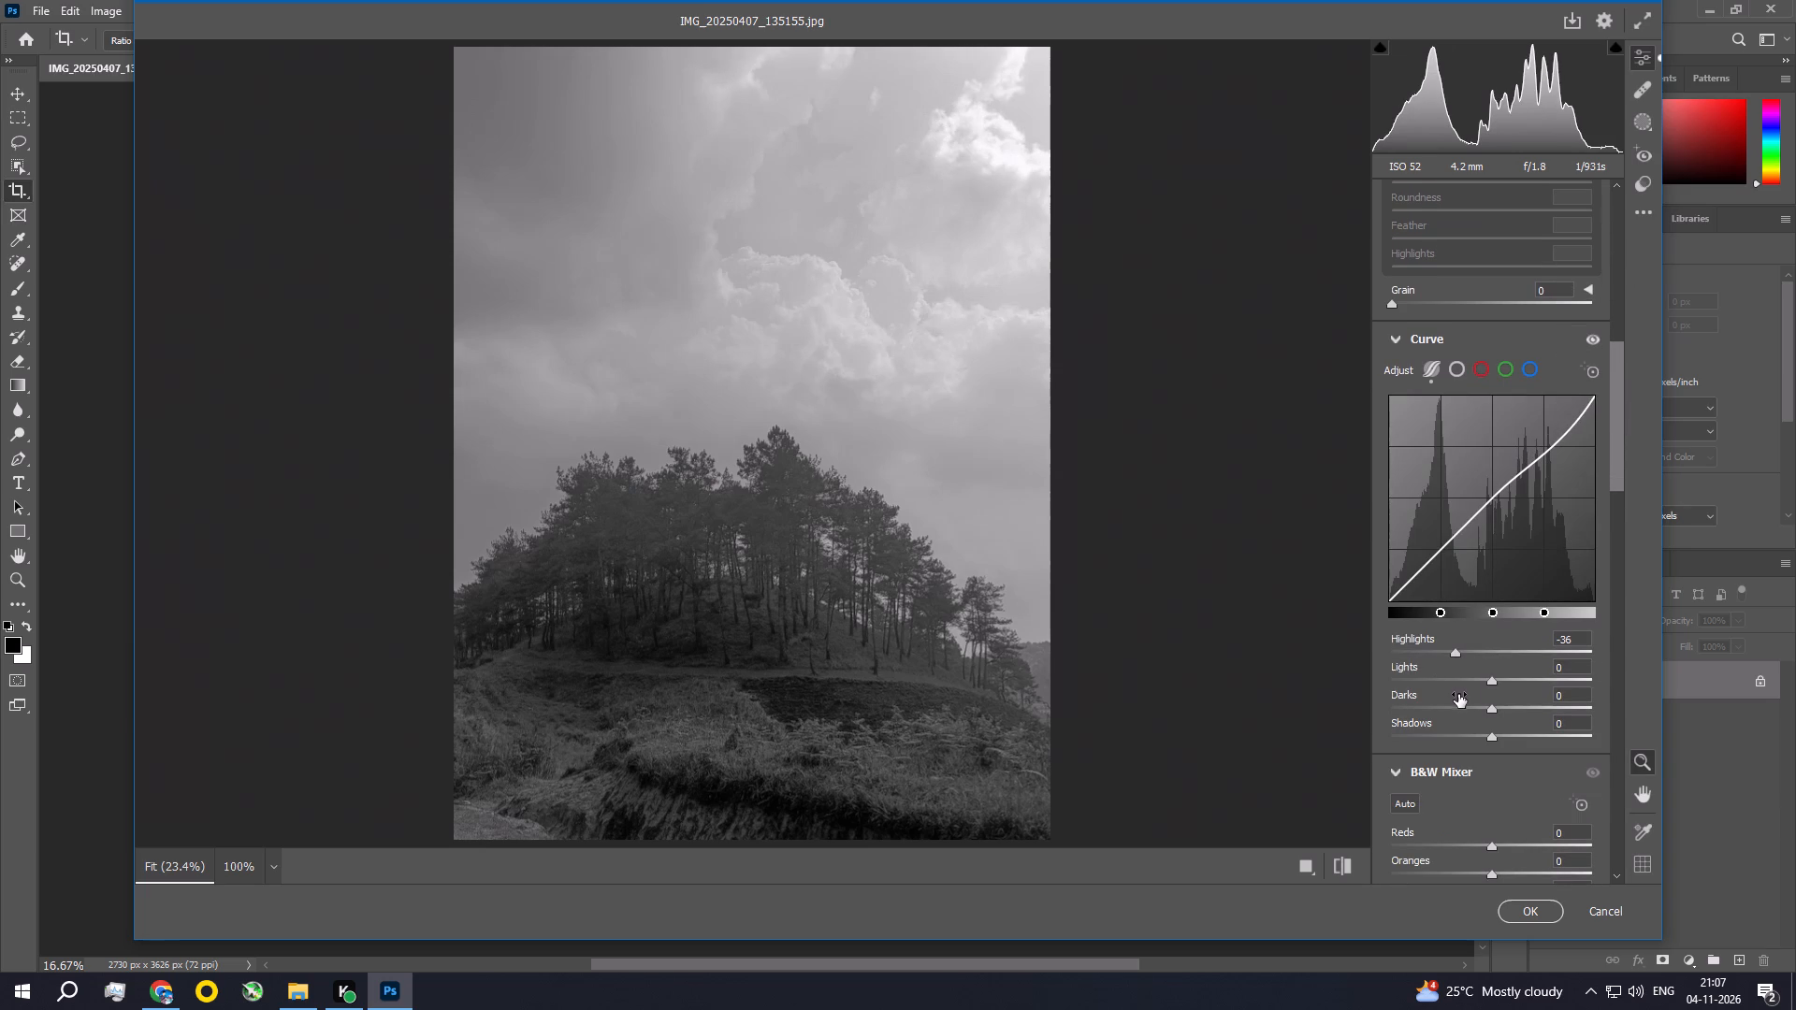
pyautogui.click(1464, 680)
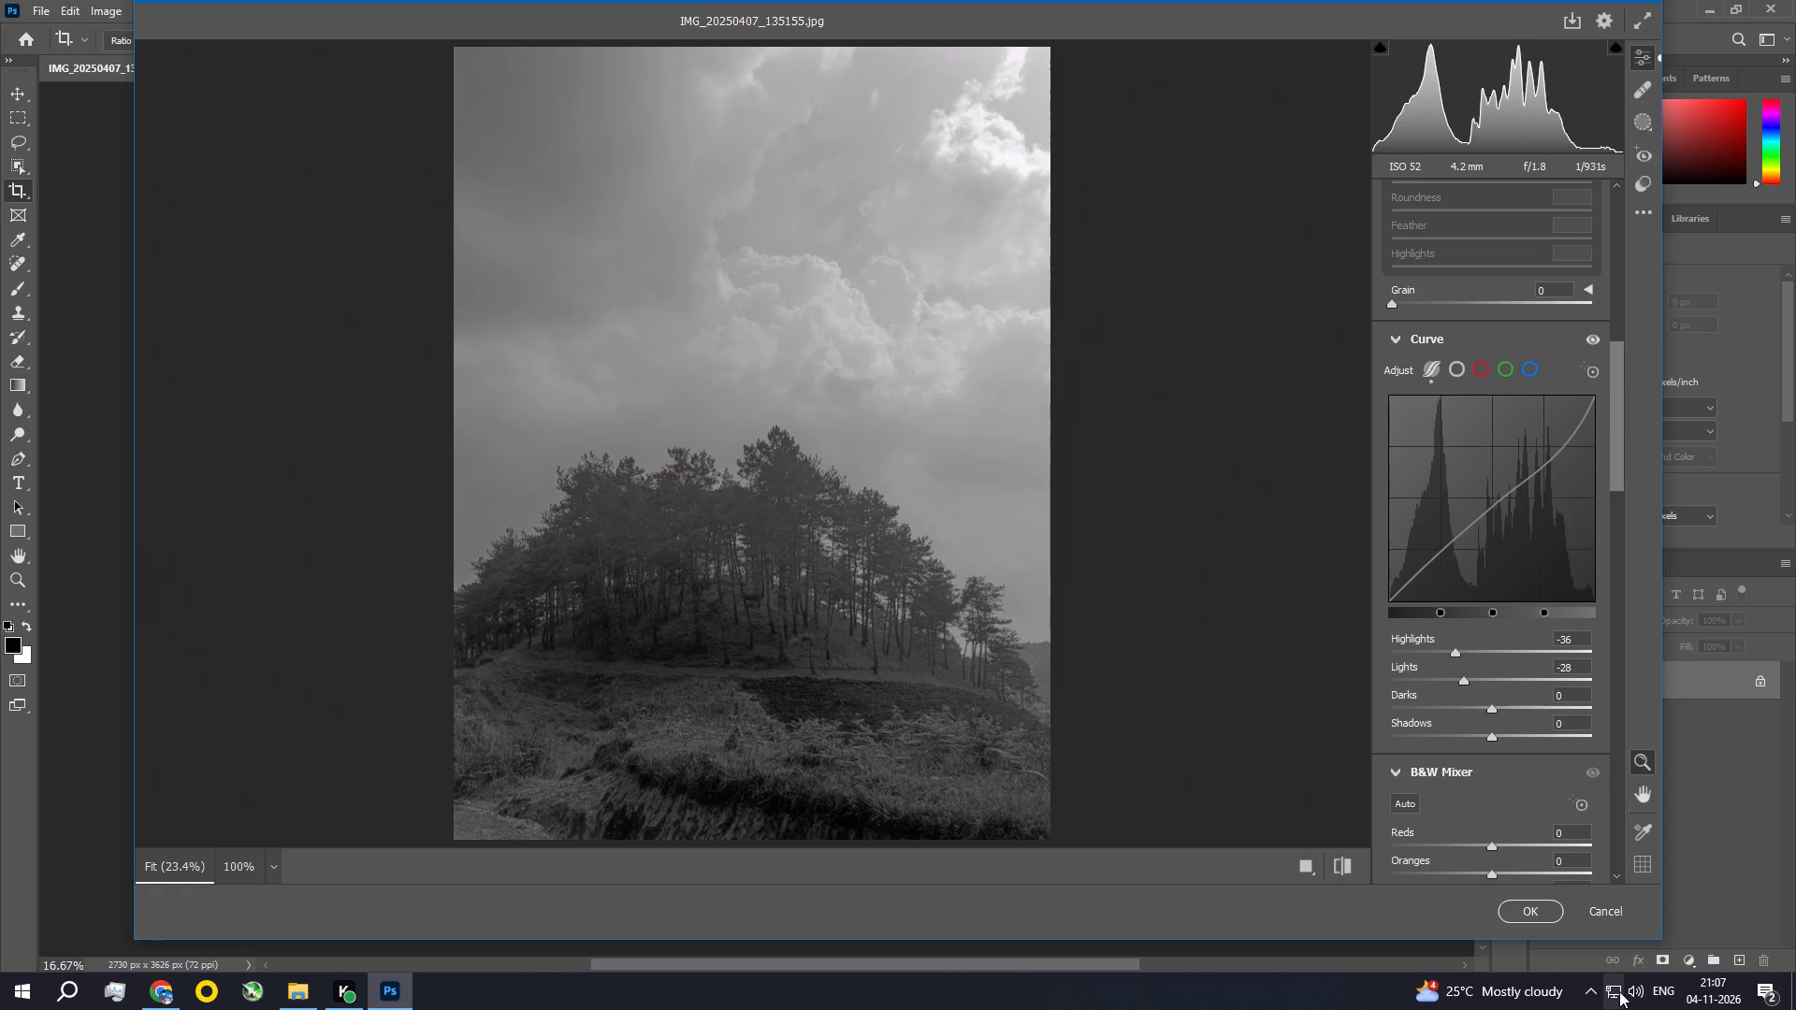
# Set the system speaker volume to 40 and return to the Camera Raw window.
pyautogui.click(1628, 989)
pyautogui.moveTo(1619, 948); pyautogui.dragTo(1607, 943)
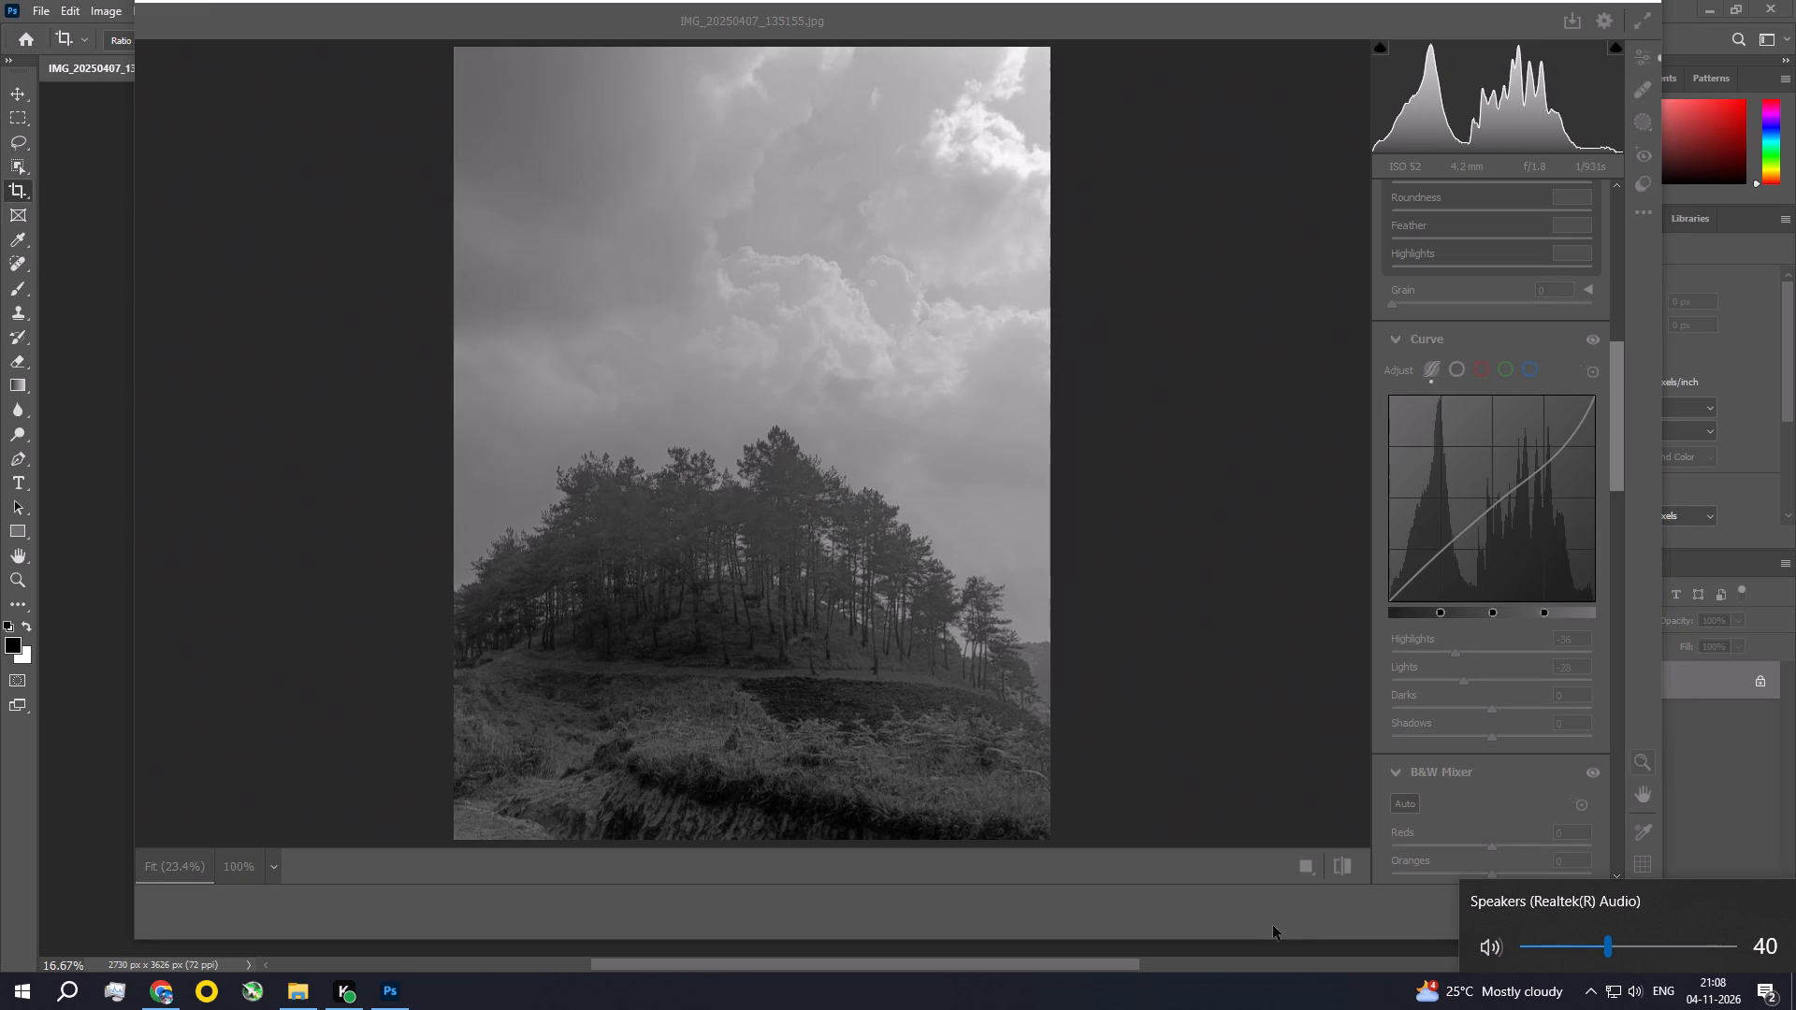
pyautogui.click(1269, 913)
# Set Sharpening to 22, Noise Reduction to 15 and Color Noise Reduction to 14, and apply the Camera Raw filter.
pyautogui.moveTo(1619, 444); pyautogui.dragTo(1619, 523)
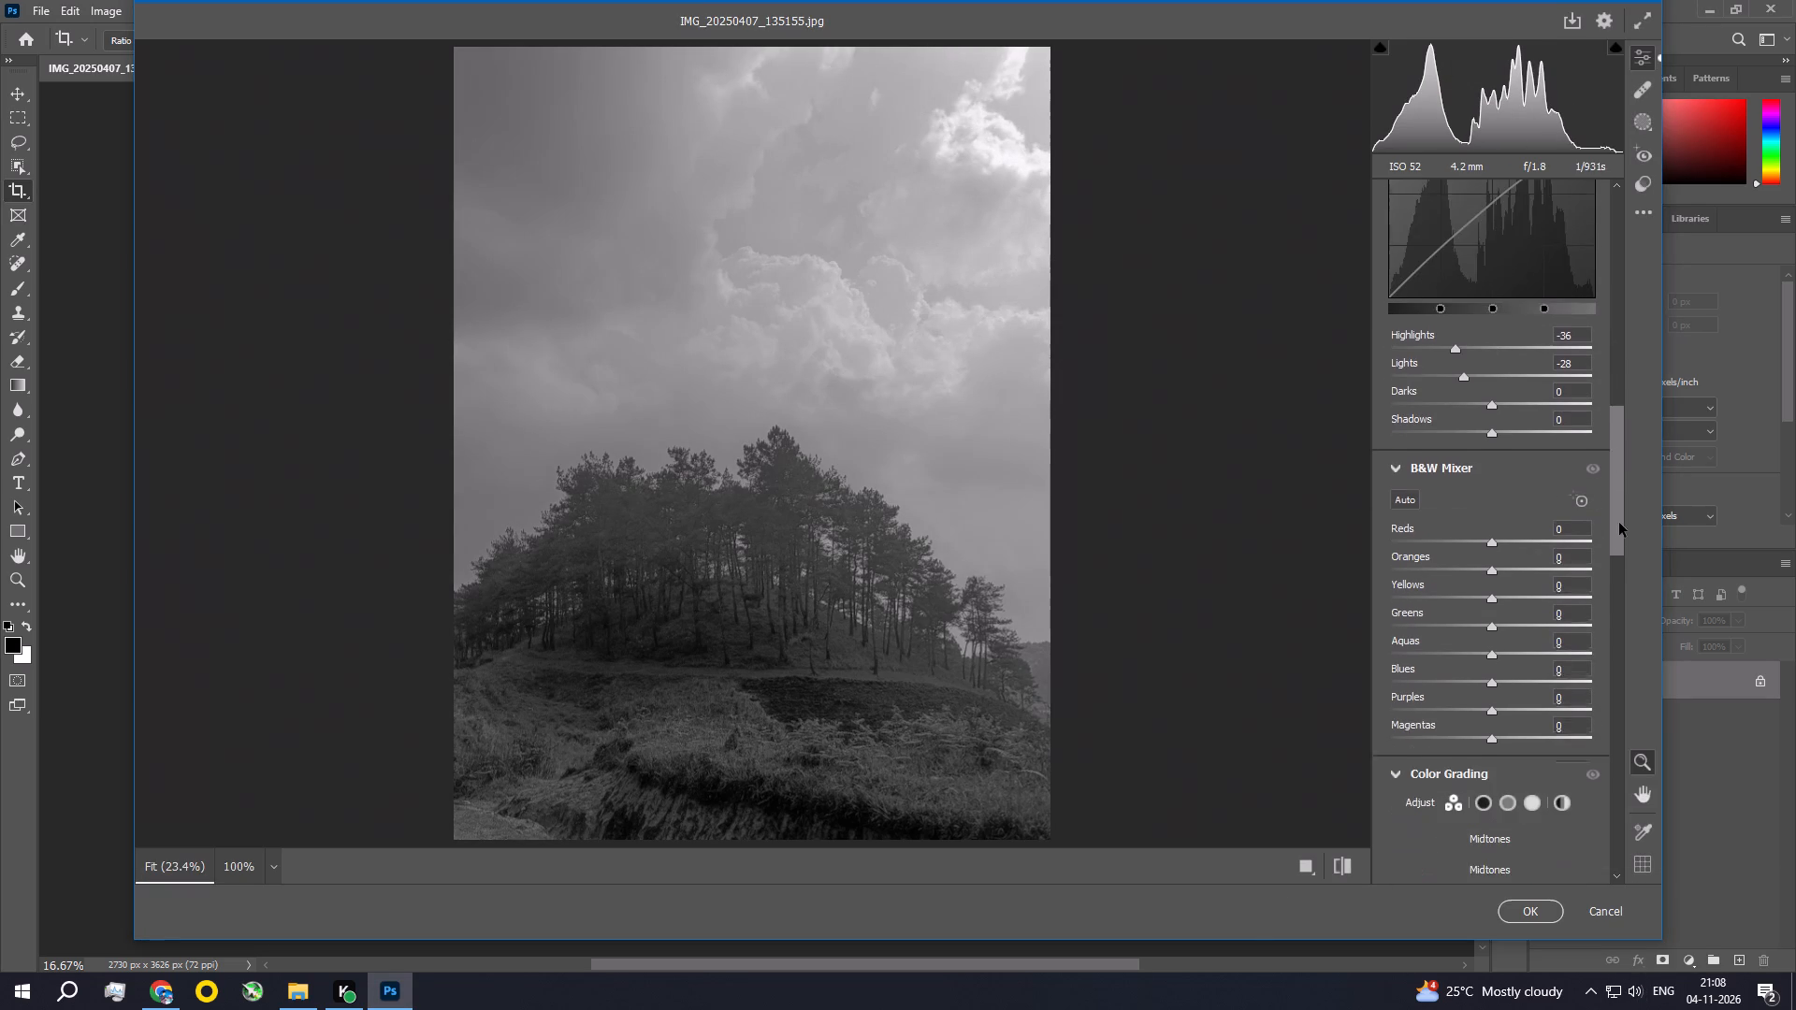
pyautogui.moveTo(1619, 523); pyautogui.dragTo(1613, 668)
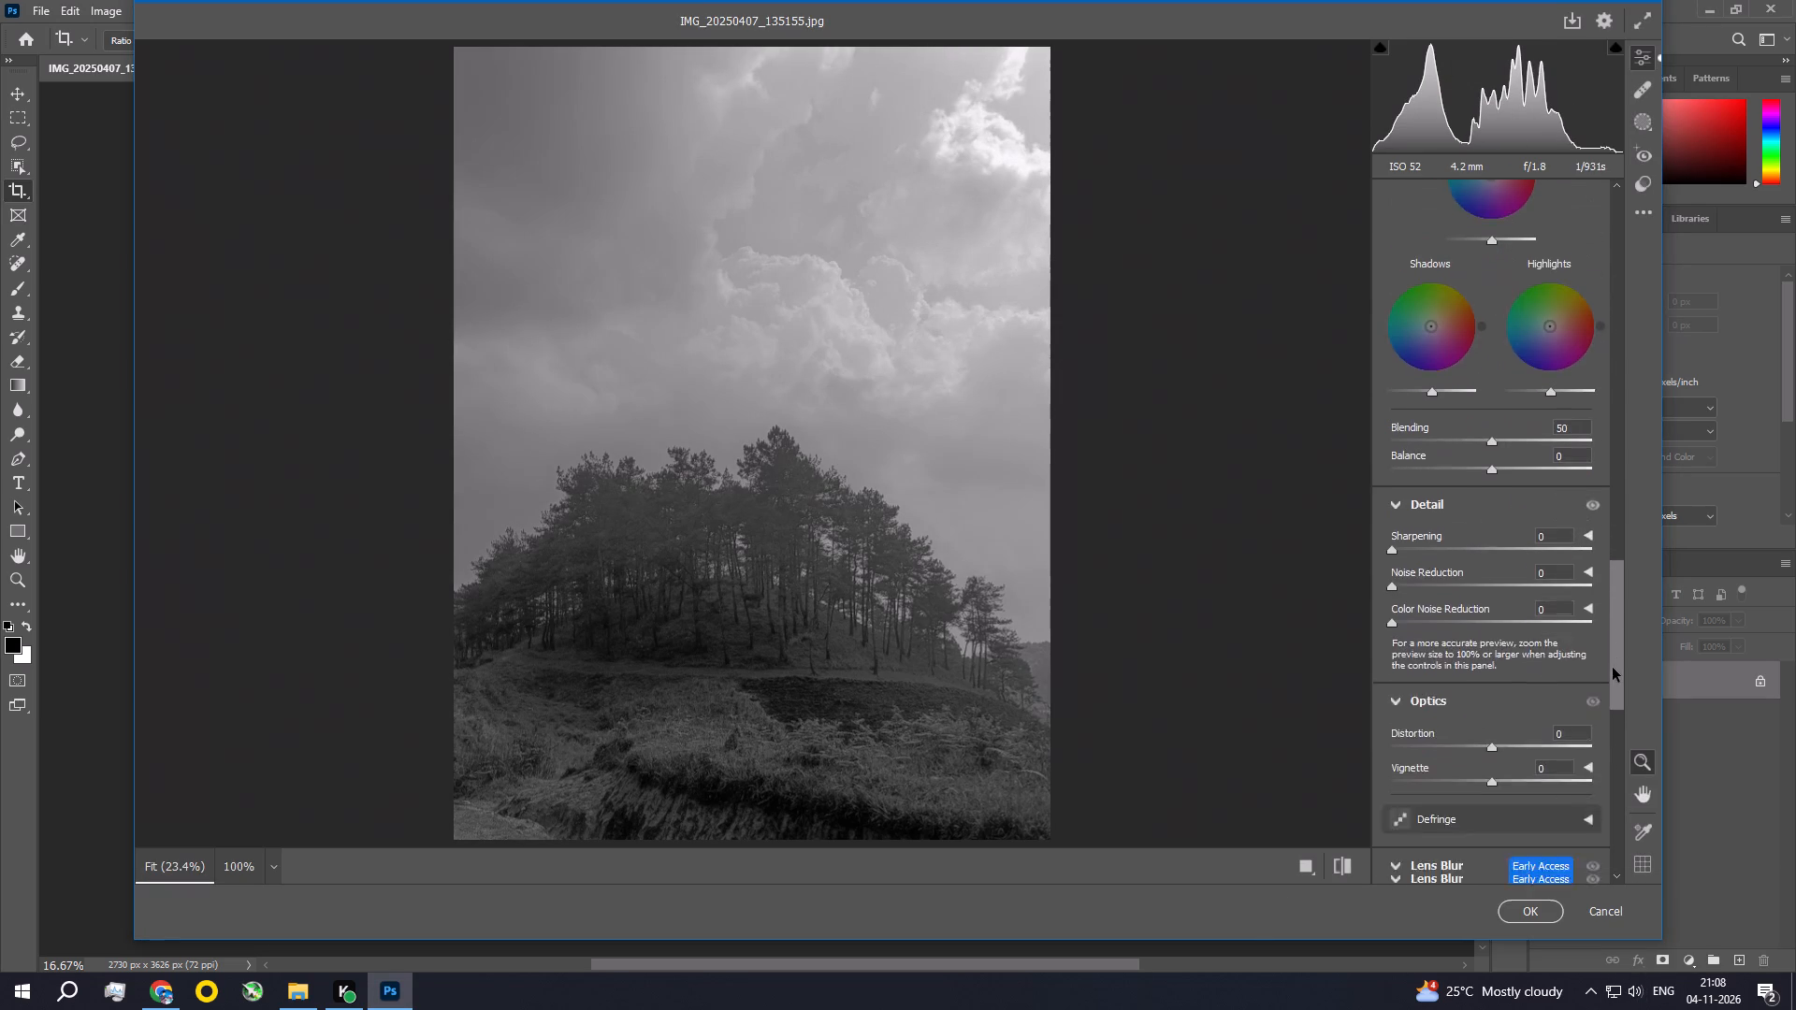
pyautogui.moveTo(1613, 668); pyautogui.dragTo(1608, 705)
pyautogui.moveTo(1409, 428); pyautogui.dragTo(1414, 428)
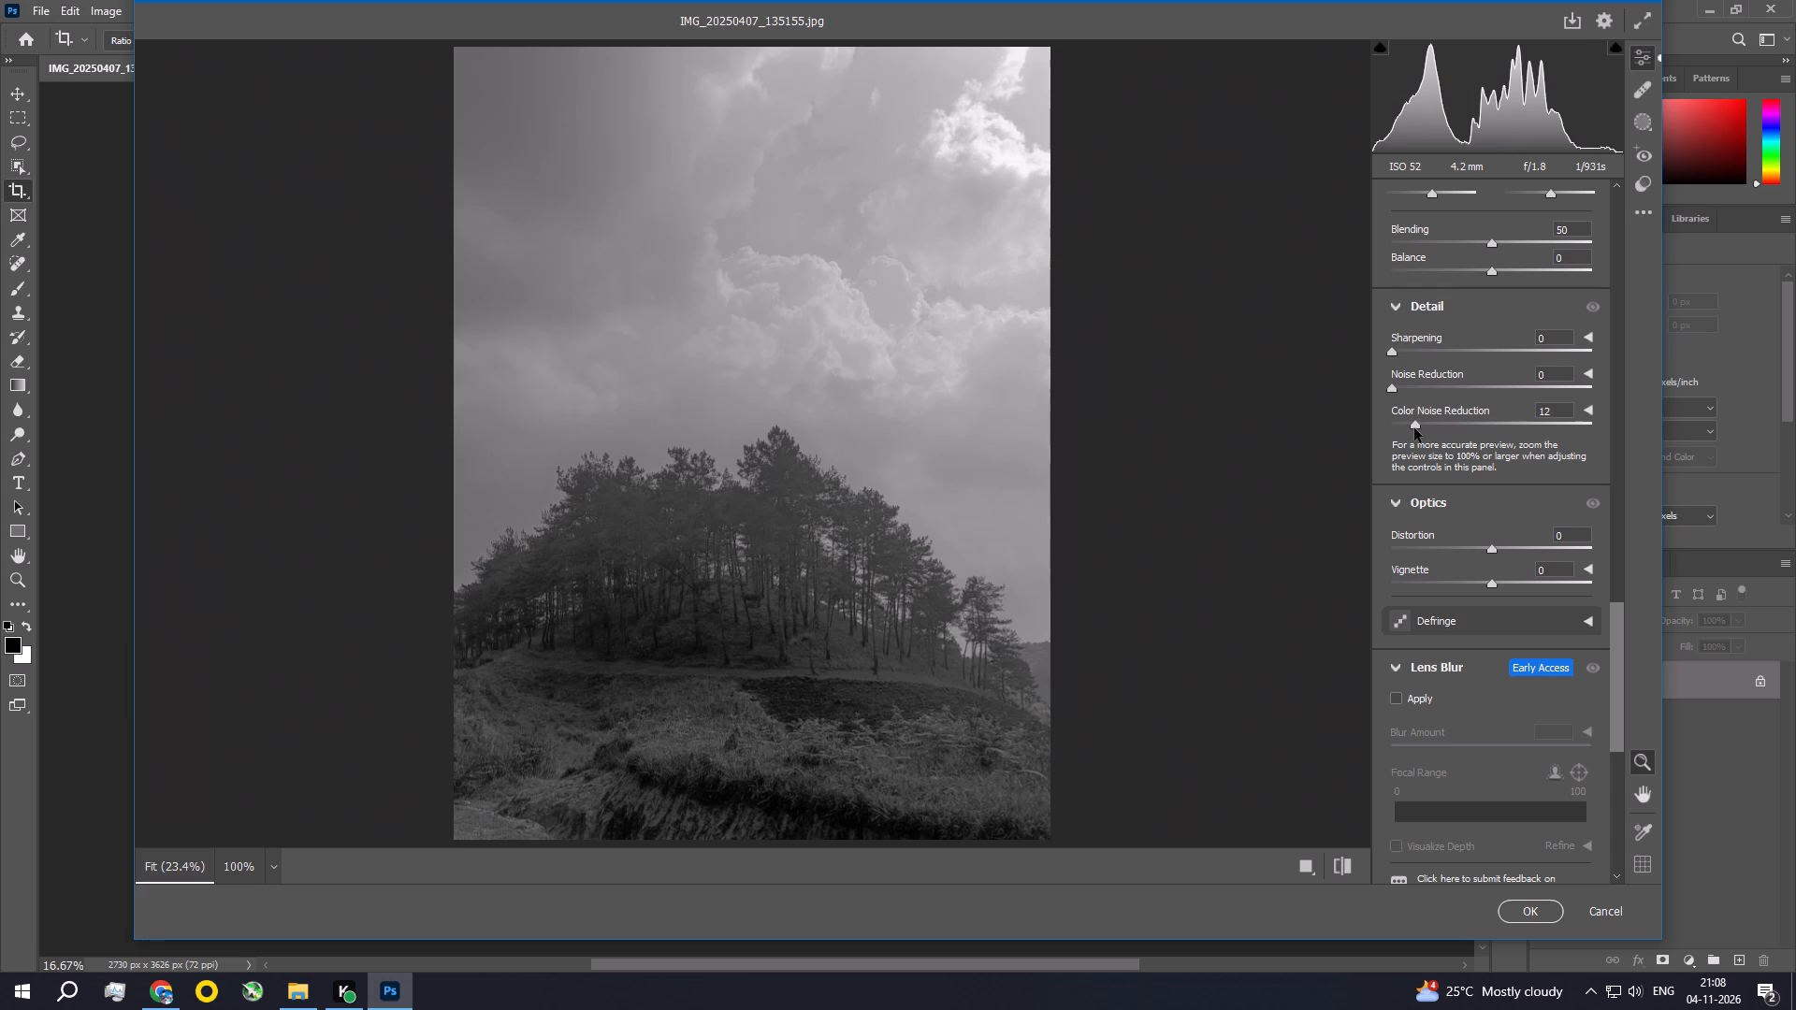
pyautogui.moveTo(1414, 428); pyautogui.dragTo(1420, 428)
pyautogui.click(1422, 390)
pyautogui.click(1421, 347)
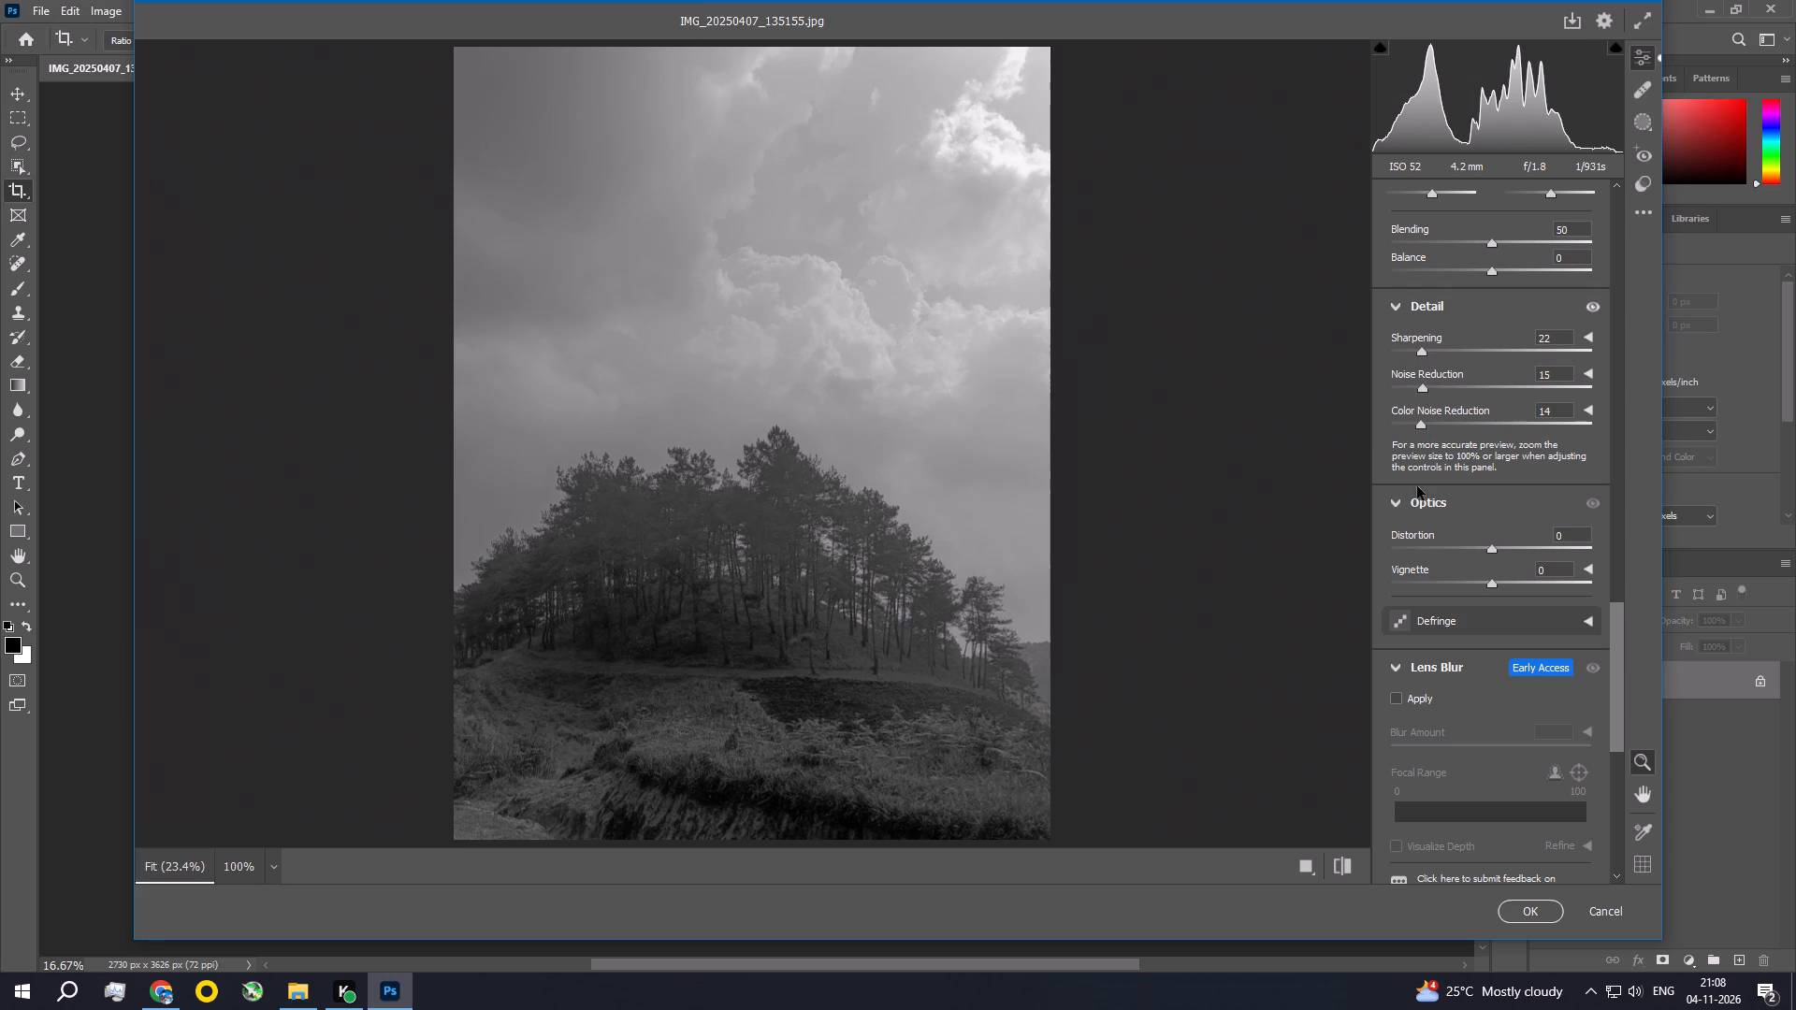
pyautogui.click(1513, 916)
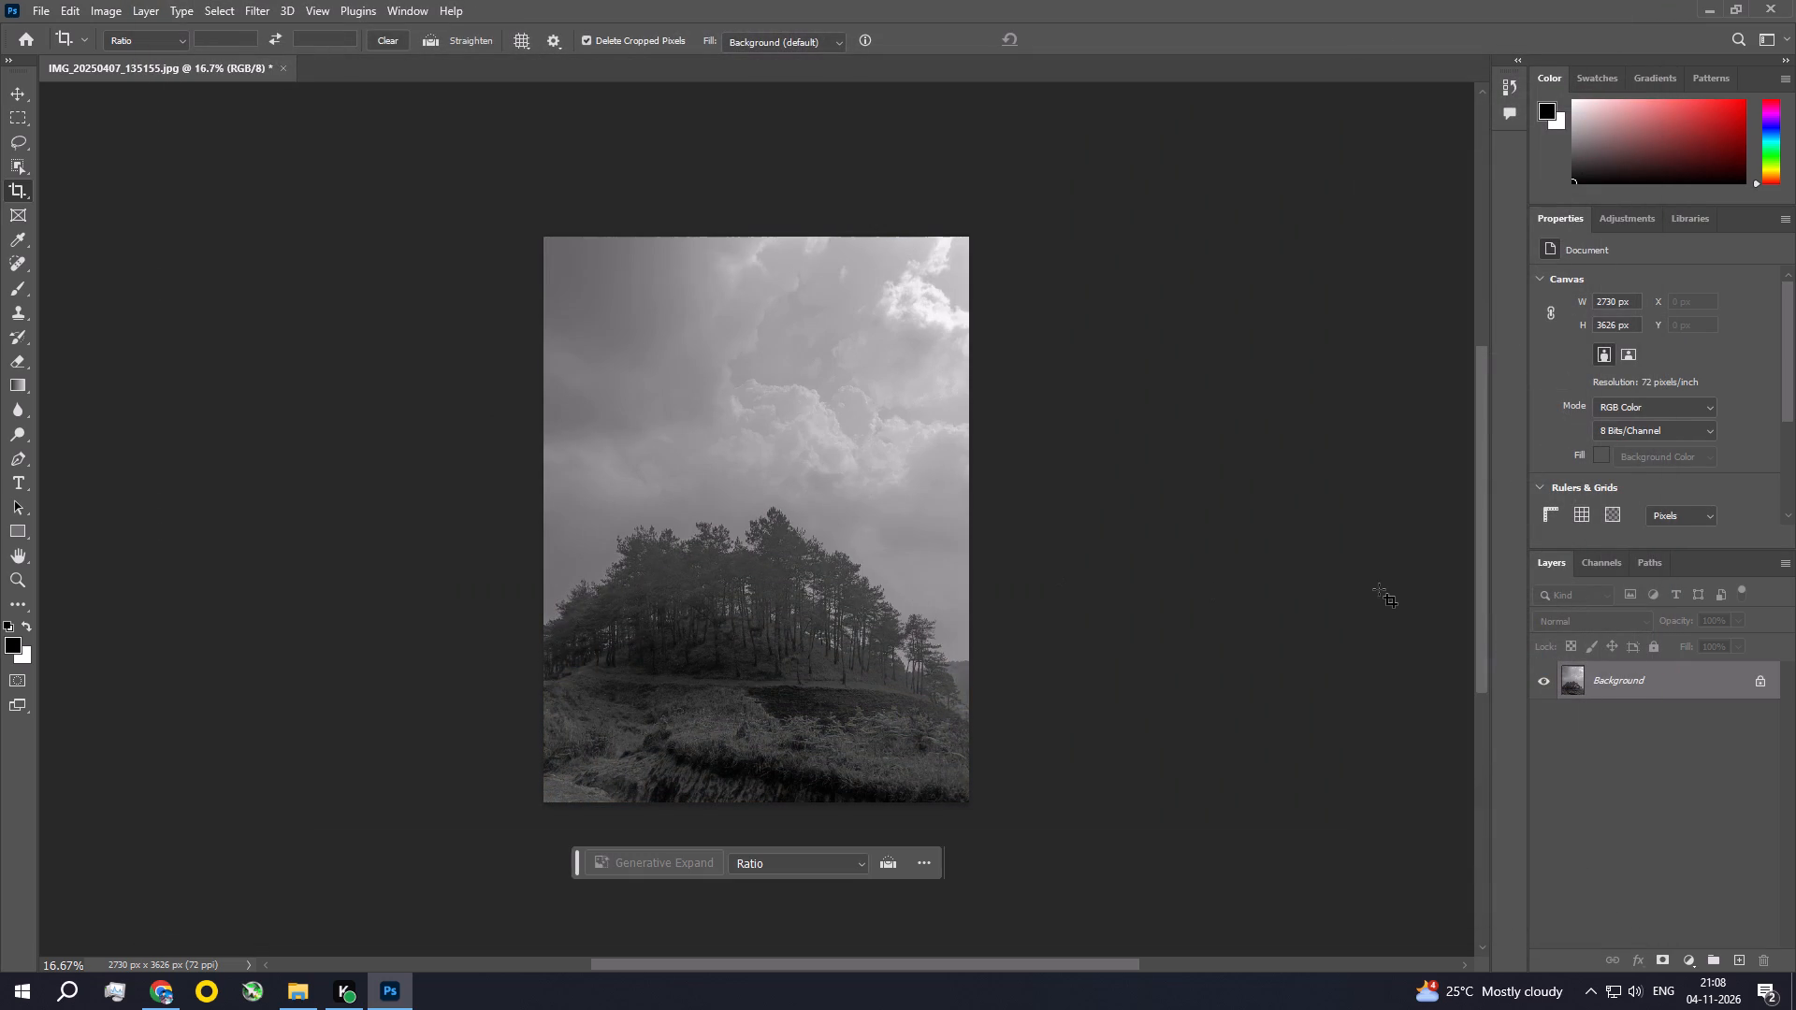
# Apply a Levels adjustment with input black point 4, midtones 1, input white point 255 and a slightly lowered output white level.
pyautogui.click(105, 0)
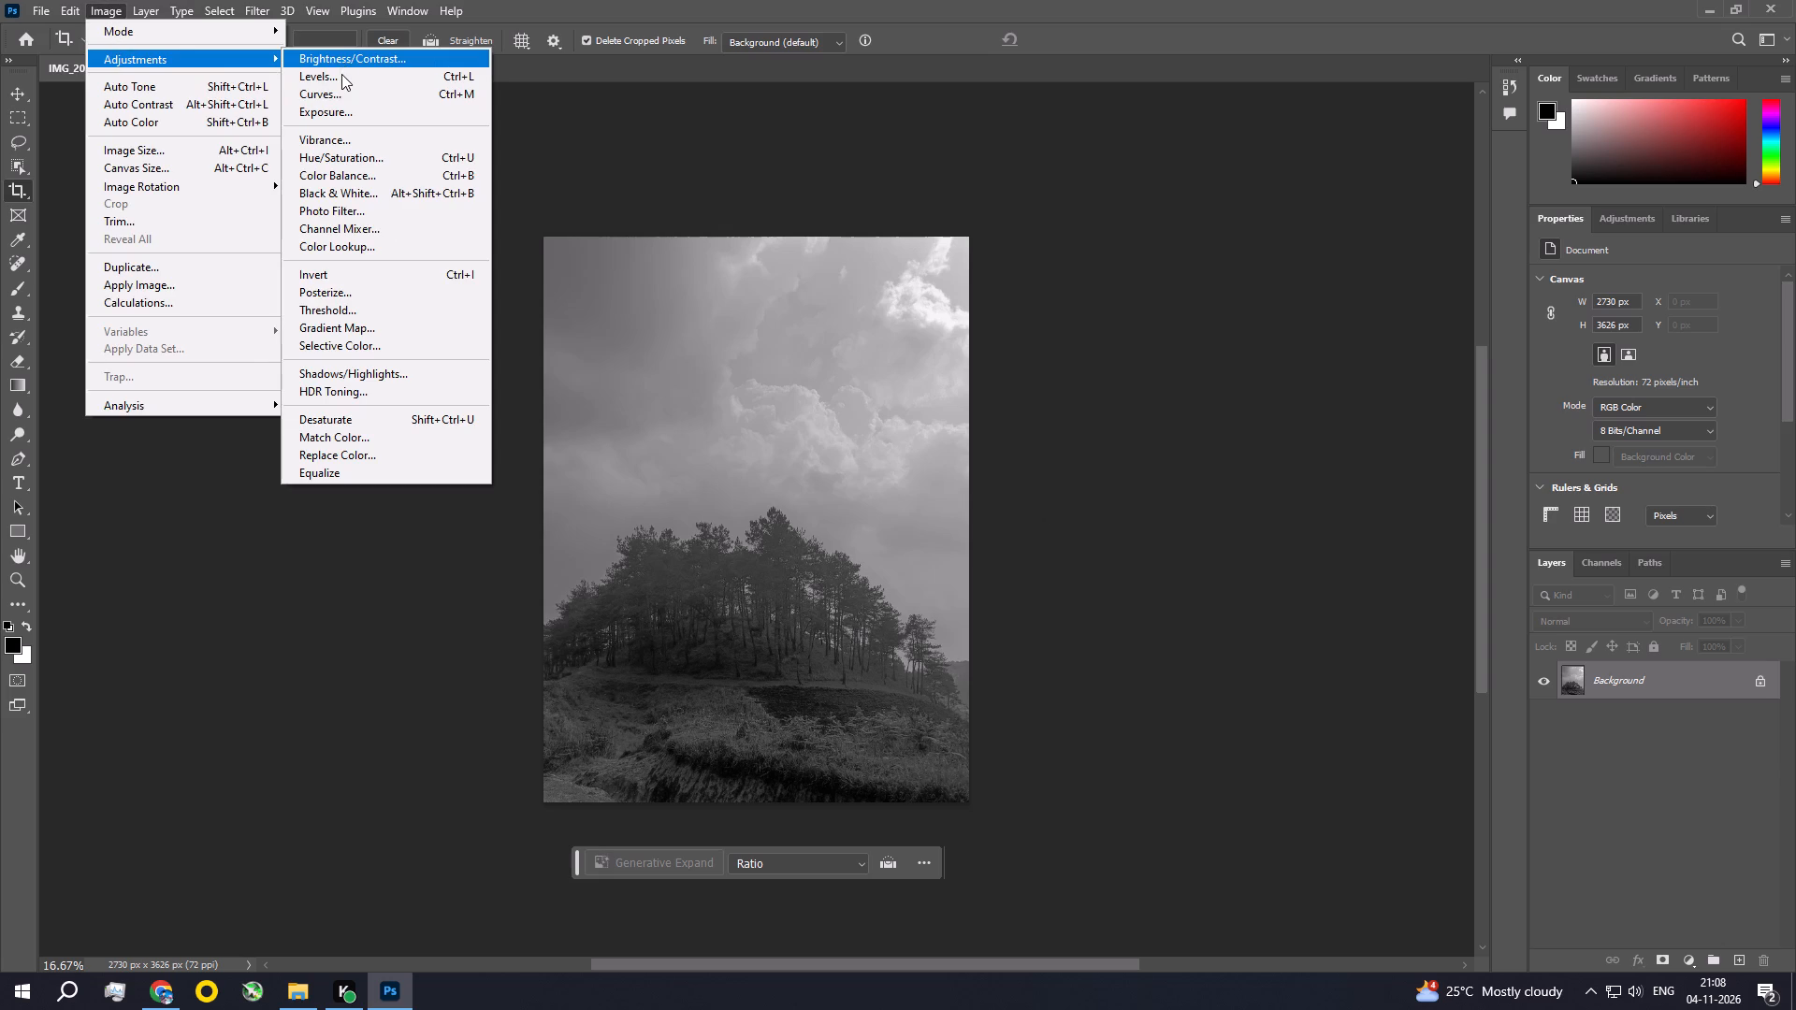
pyautogui.click(341, 74)
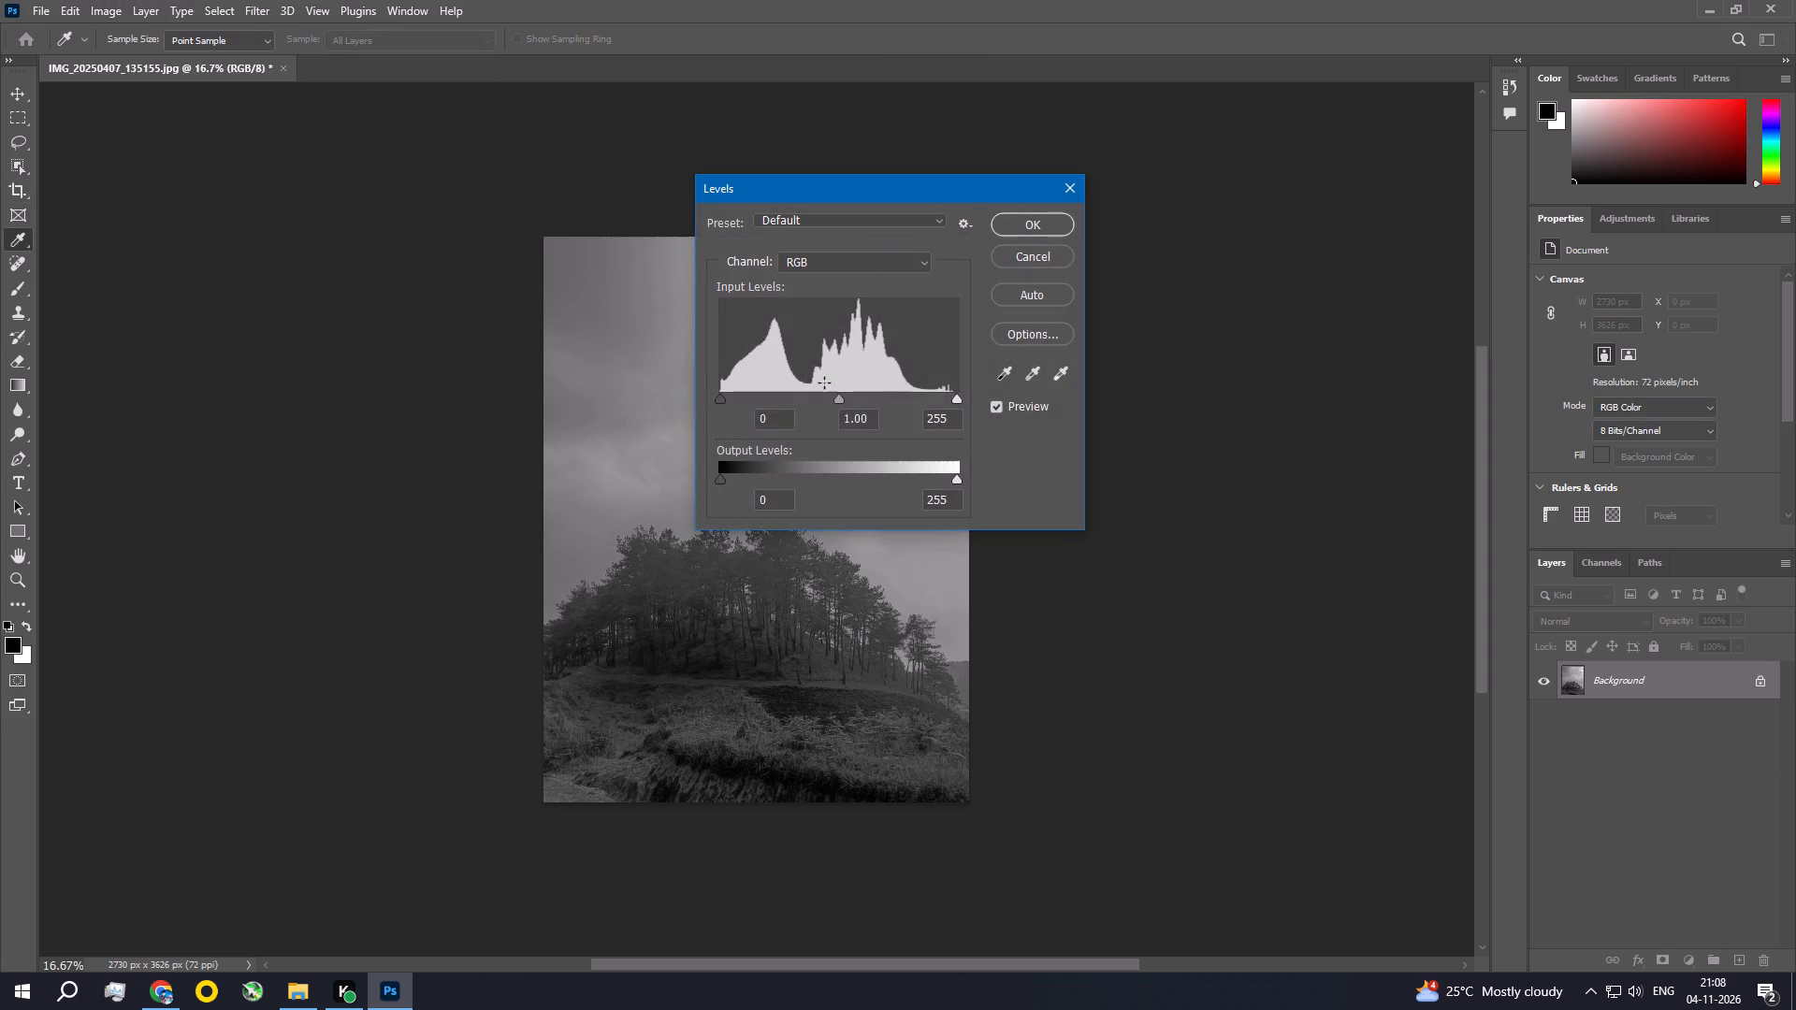
pyautogui.moveTo(823, 195); pyautogui.dragTo(1190, 168)
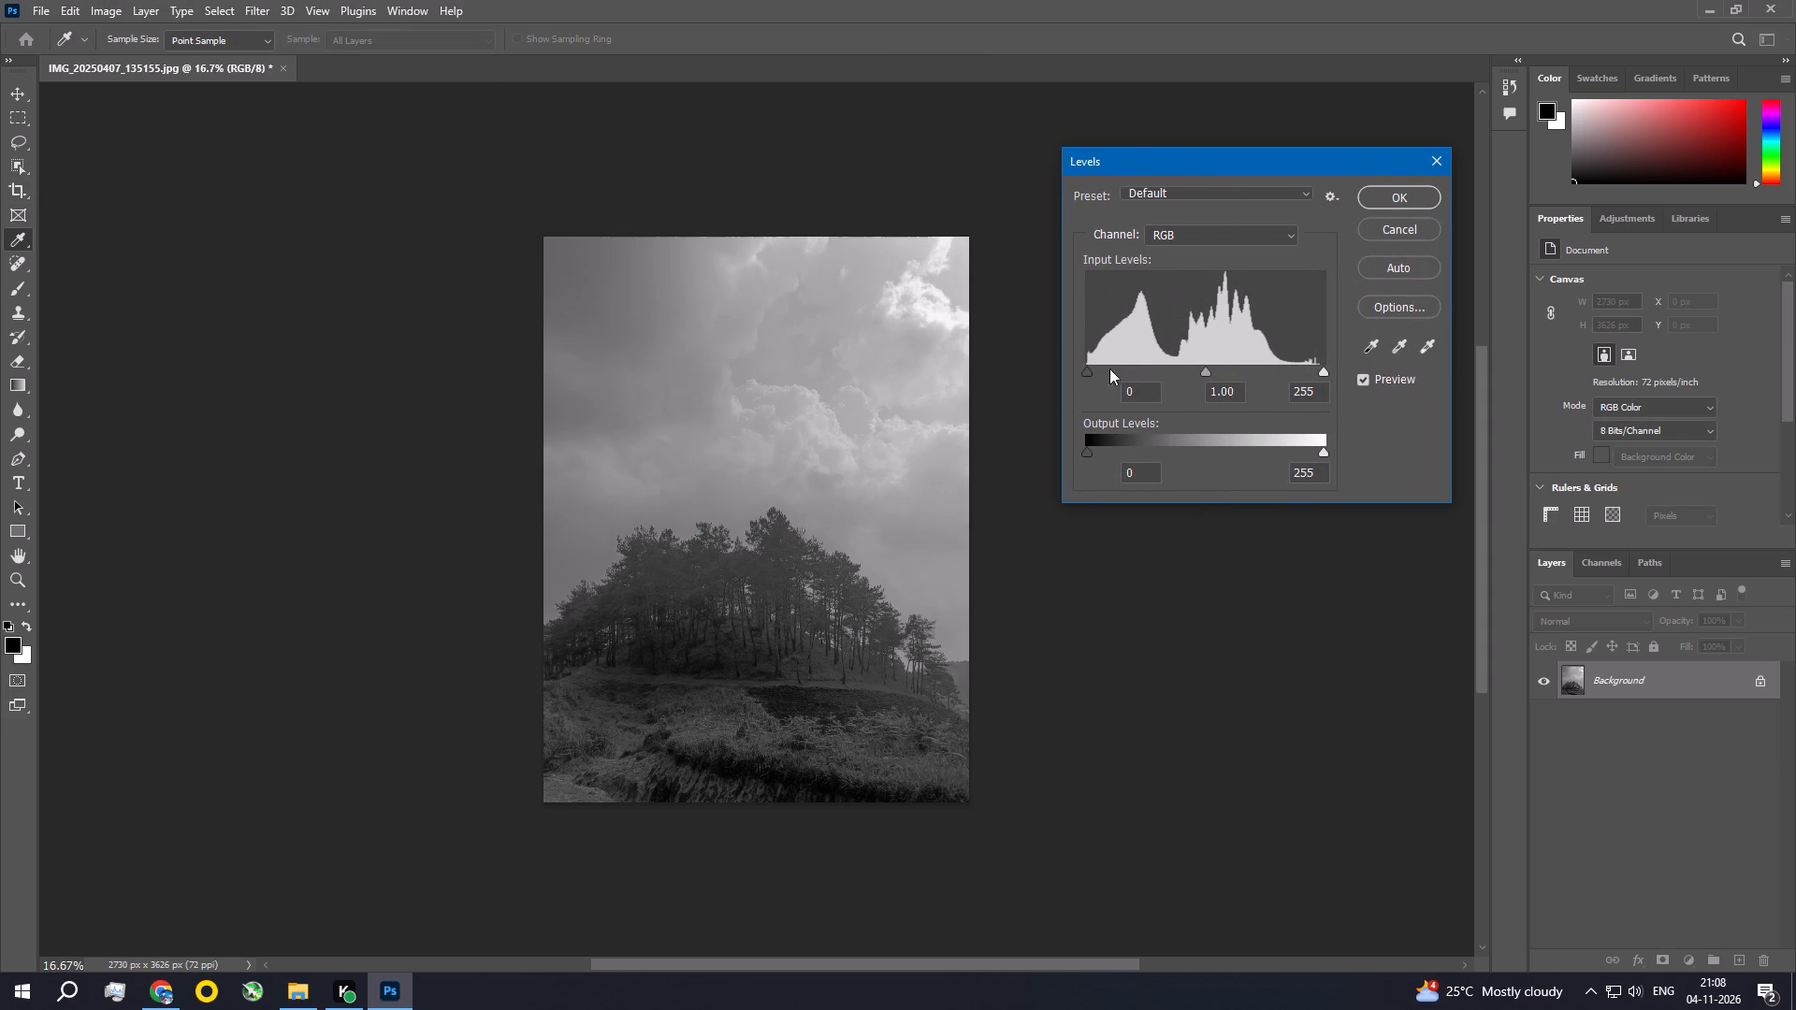
pyautogui.moveTo(1087, 377); pyautogui.dragTo(1106, 380)
pyautogui.click(1085, 375)
pyautogui.click(1207, 373)
pyautogui.moveTo(1318, 371); pyautogui.dragTo(1299, 371)
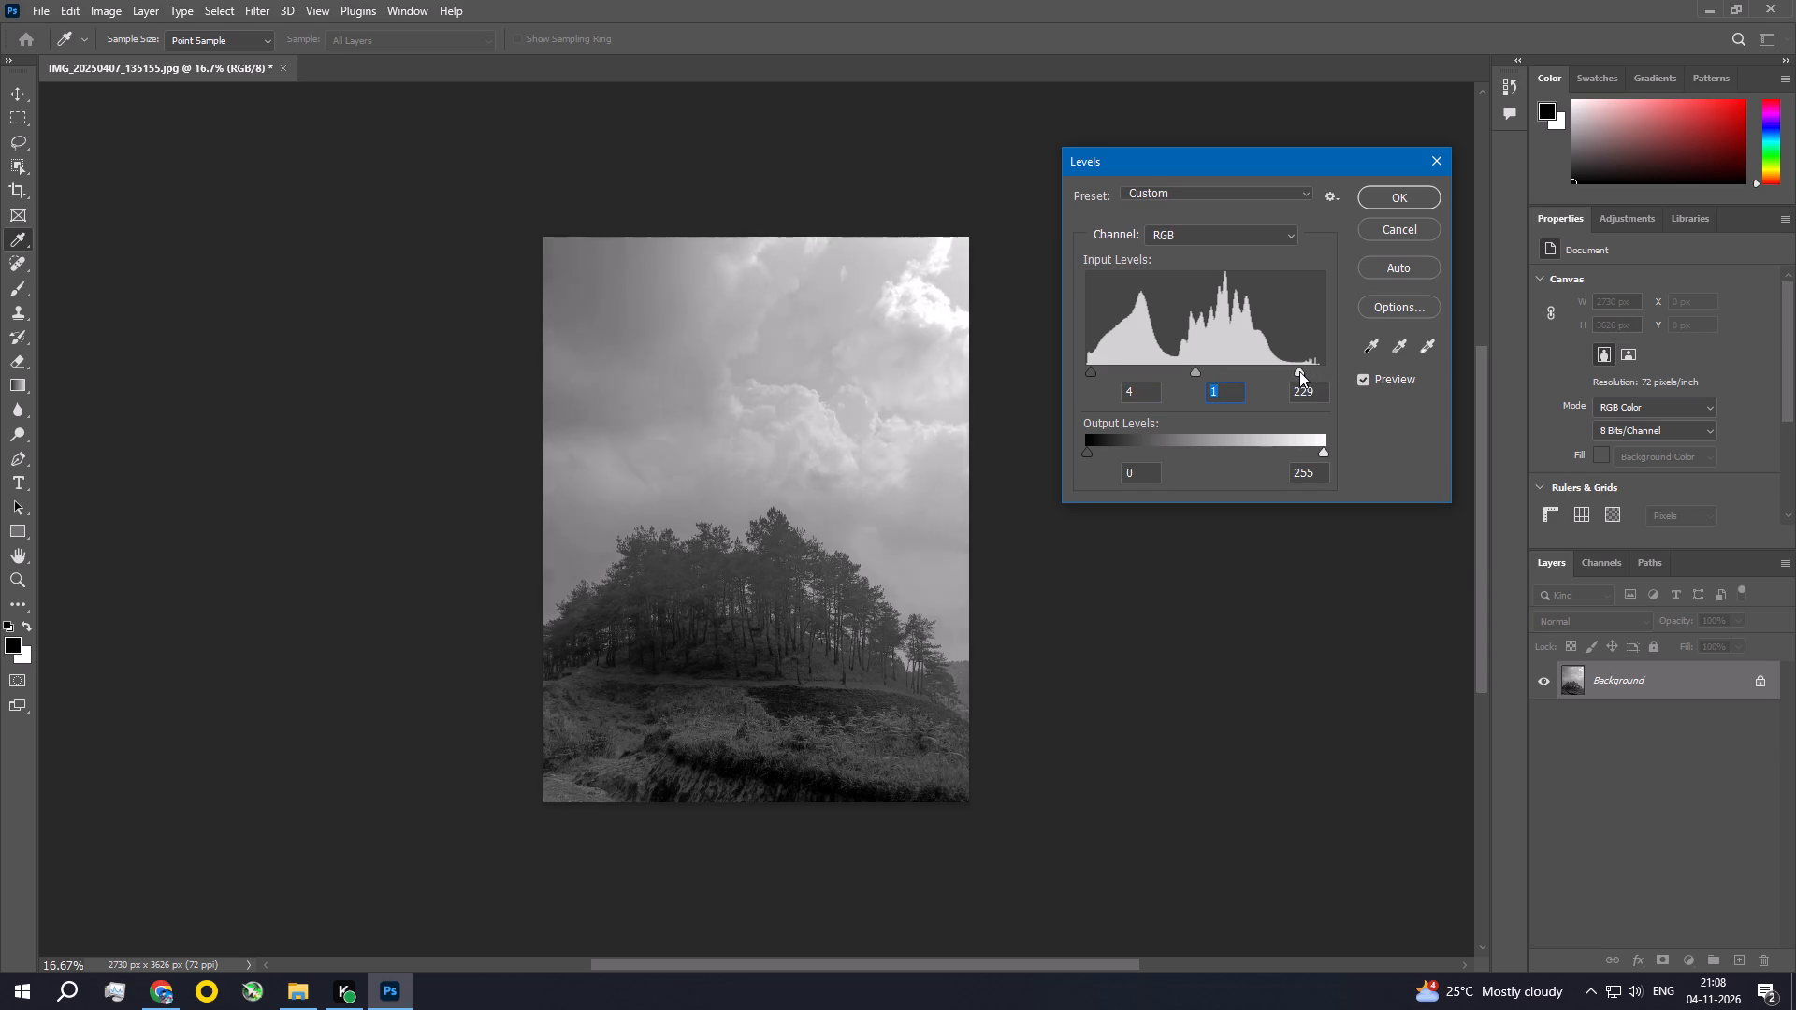
pyautogui.moveTo(1299, 371); pyautogui.dragTo(1329, 370)
pyautogui.moveTo(1086, 452); pyautogui.dragTo(1104, 453)
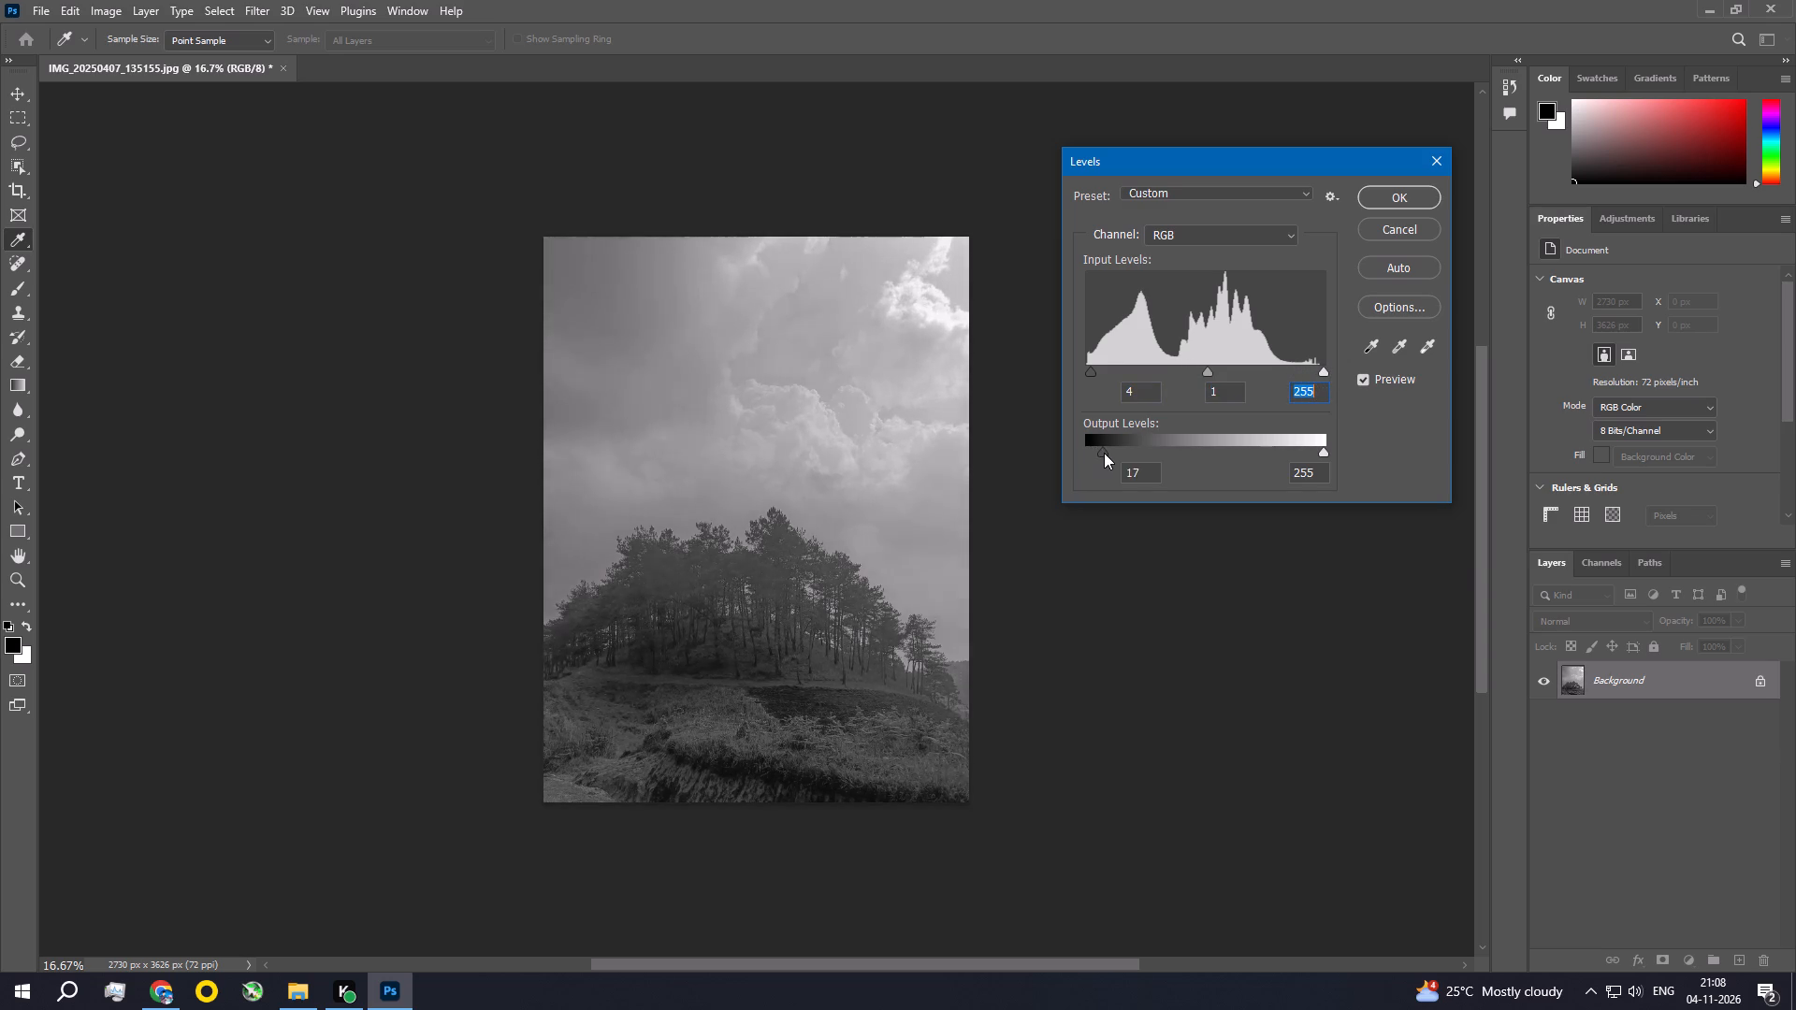
pyautogui.moveTo(1104, 453); pyautogui.dragTo(1043, 449)
pyautogui.moveTo(1323, 452); pyautogui.dragTo(1309, 450)
pyautogui.click(1396, 190)
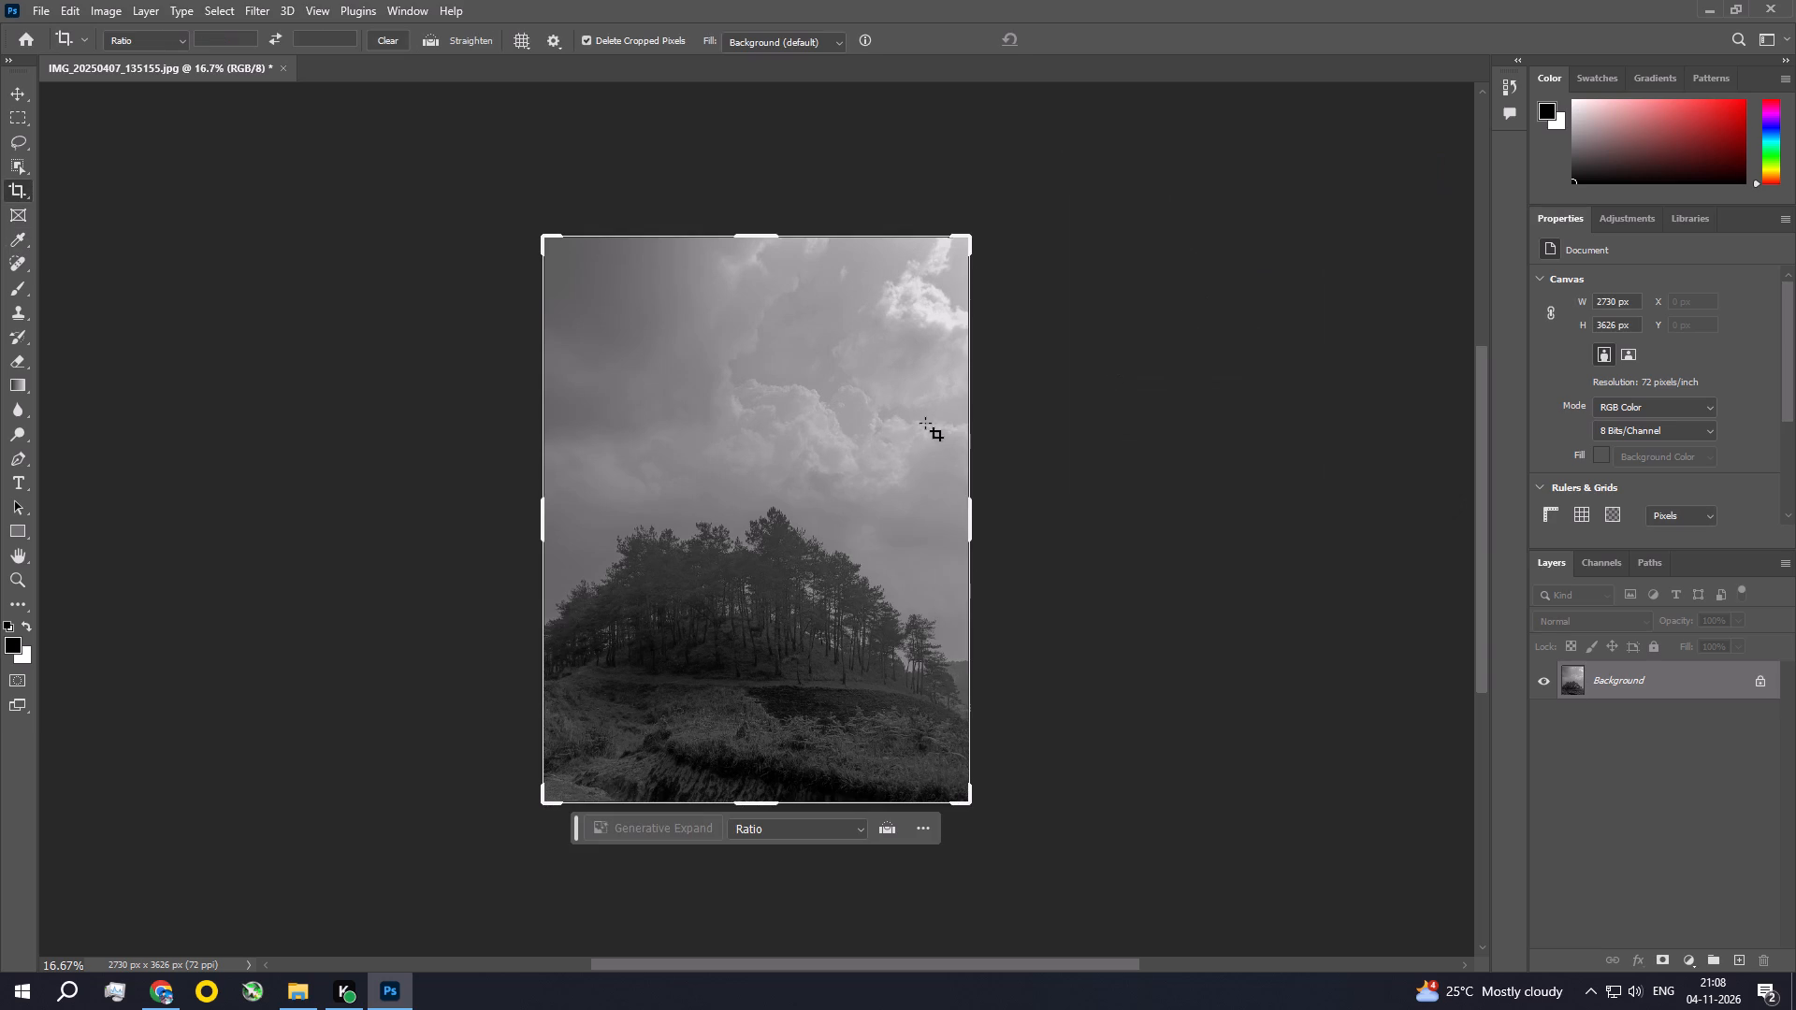
# Inspect the trees of the black-and-white photo up close and check the whole image fitted to the window.
pyautogui.click(13, 96)
pyautogui.hotkey('ctrl', 'space')
pyautogui.hotkey('ctrl', 'space')
pyautogui.hotkey('ctrl', 'space')
pyautogui.hotkey('ctrl', 'space')
pyautogui.hotkey('ctrl', 'space')
pyautogui.hotkey('ctrl', 'space')
pyautogui.hotkey('ctrl', 'space')
pyautogui.hotkey('ctrl', 'space')
pyautogui.hotkey('ctrl', 'space')
pyautogui.hotkey('ctrl', 'space')
pyautogui.hotkey('ctrl', 'space')
pyautogui.hotkey('ctrl', 'space')
pyautogui.hotkey('ctrl', 'space')
pyautogui.hotkey('ctrl', 'space')
pyautogui.hotkey('ctrl', 'space')
pyautogui.hotkey('ctrl', 'space')
pyautogui.hotkey('ctrl', 'space')
pyautogui.hotkey('ctrl', 'space')
pyautogui.hotkey('ctrl', 'space')
pyautogui.hotkey('ctrl', 'space')
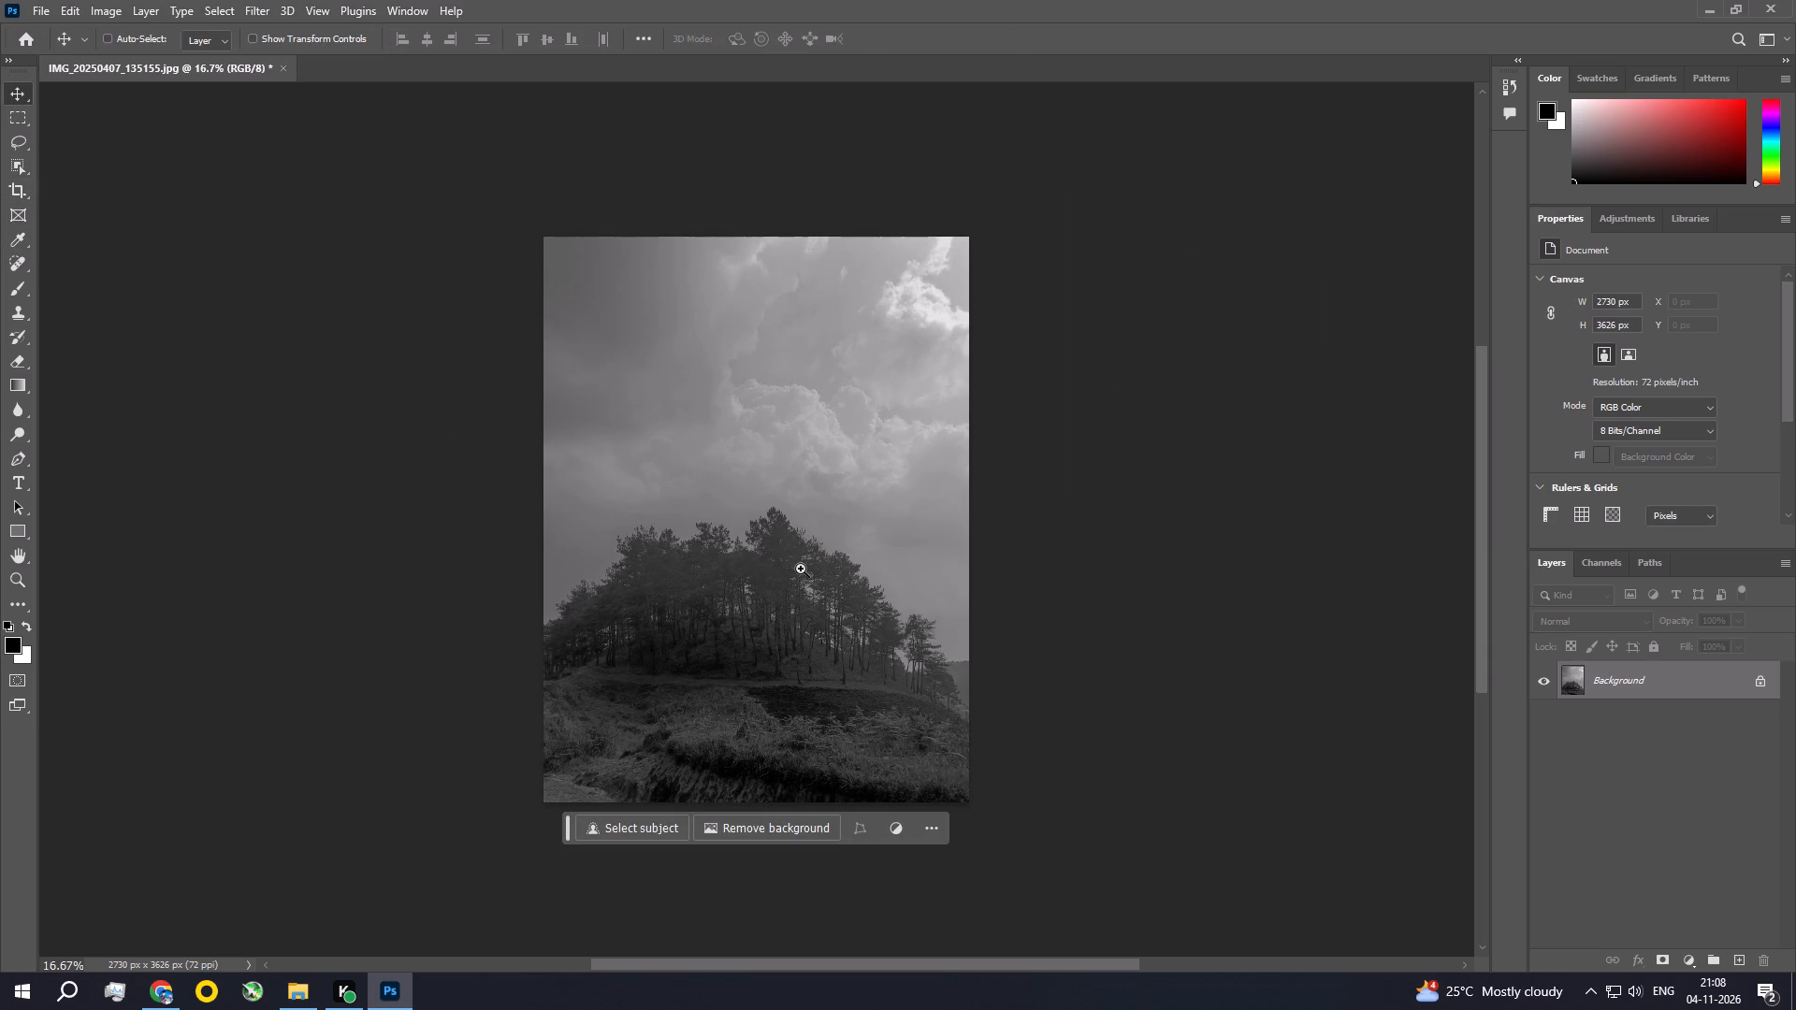
pyautogui.keyDown('ctrl'); pyautogui.click(776, 578); pyautogui.keyUp('ctrl')
pyautogui.keyDown('ctrl'); pyautogui.click(773, 576); pyautogui.keyUp('ctrl')
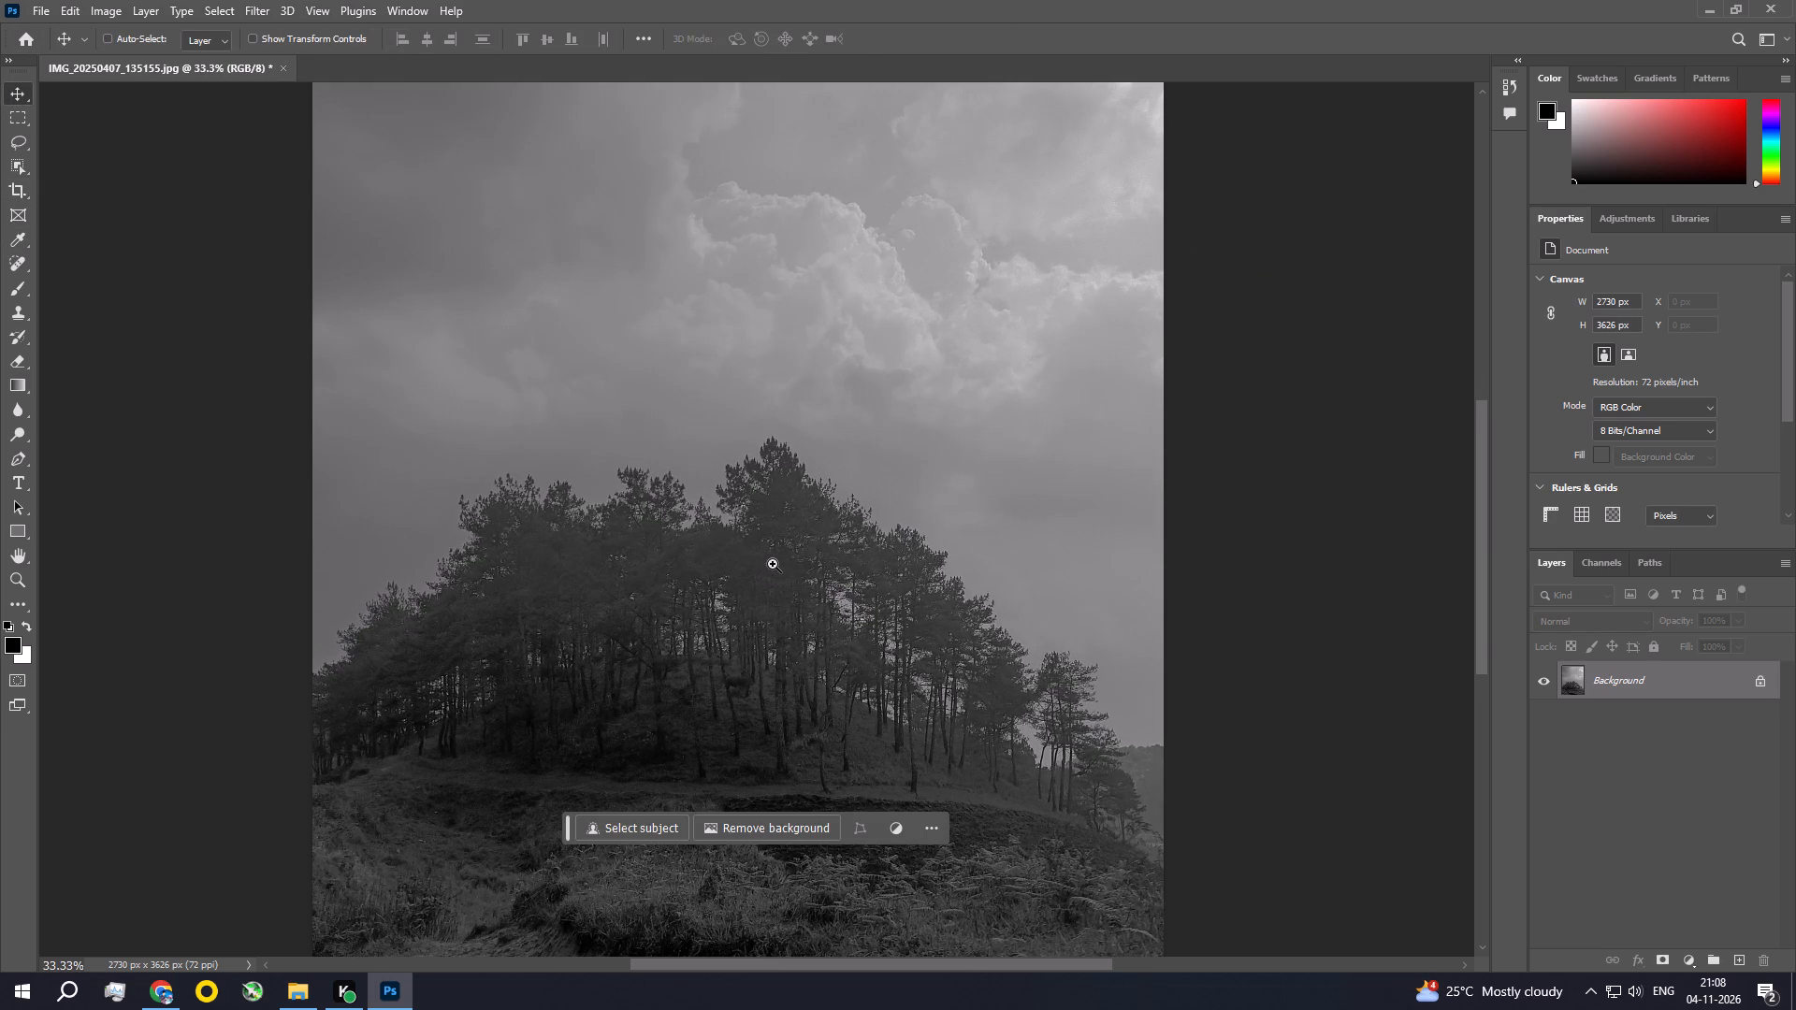
pyautogui.hotkey('ctrl', '0')
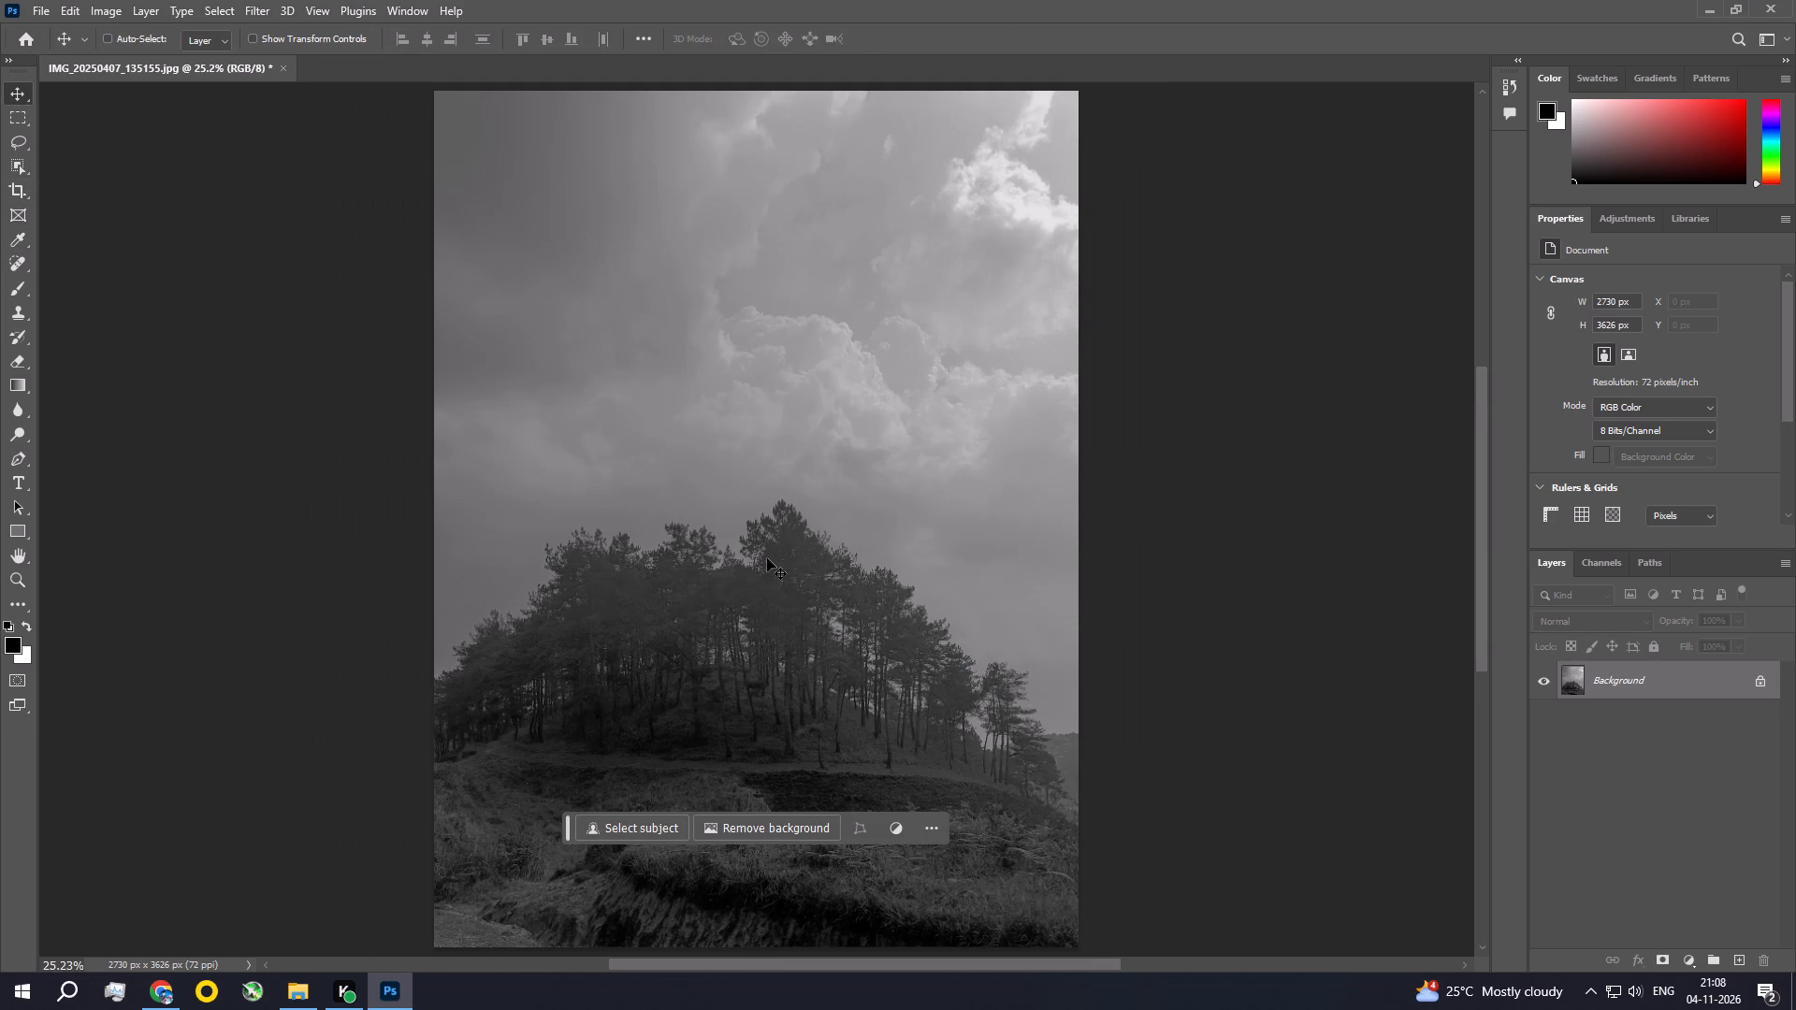
# Save the edited IMG_20250407_135155 as a JPEG at quality 12 (Maximum) and close it.
pyautogui.hotkey('ctrl', 's')
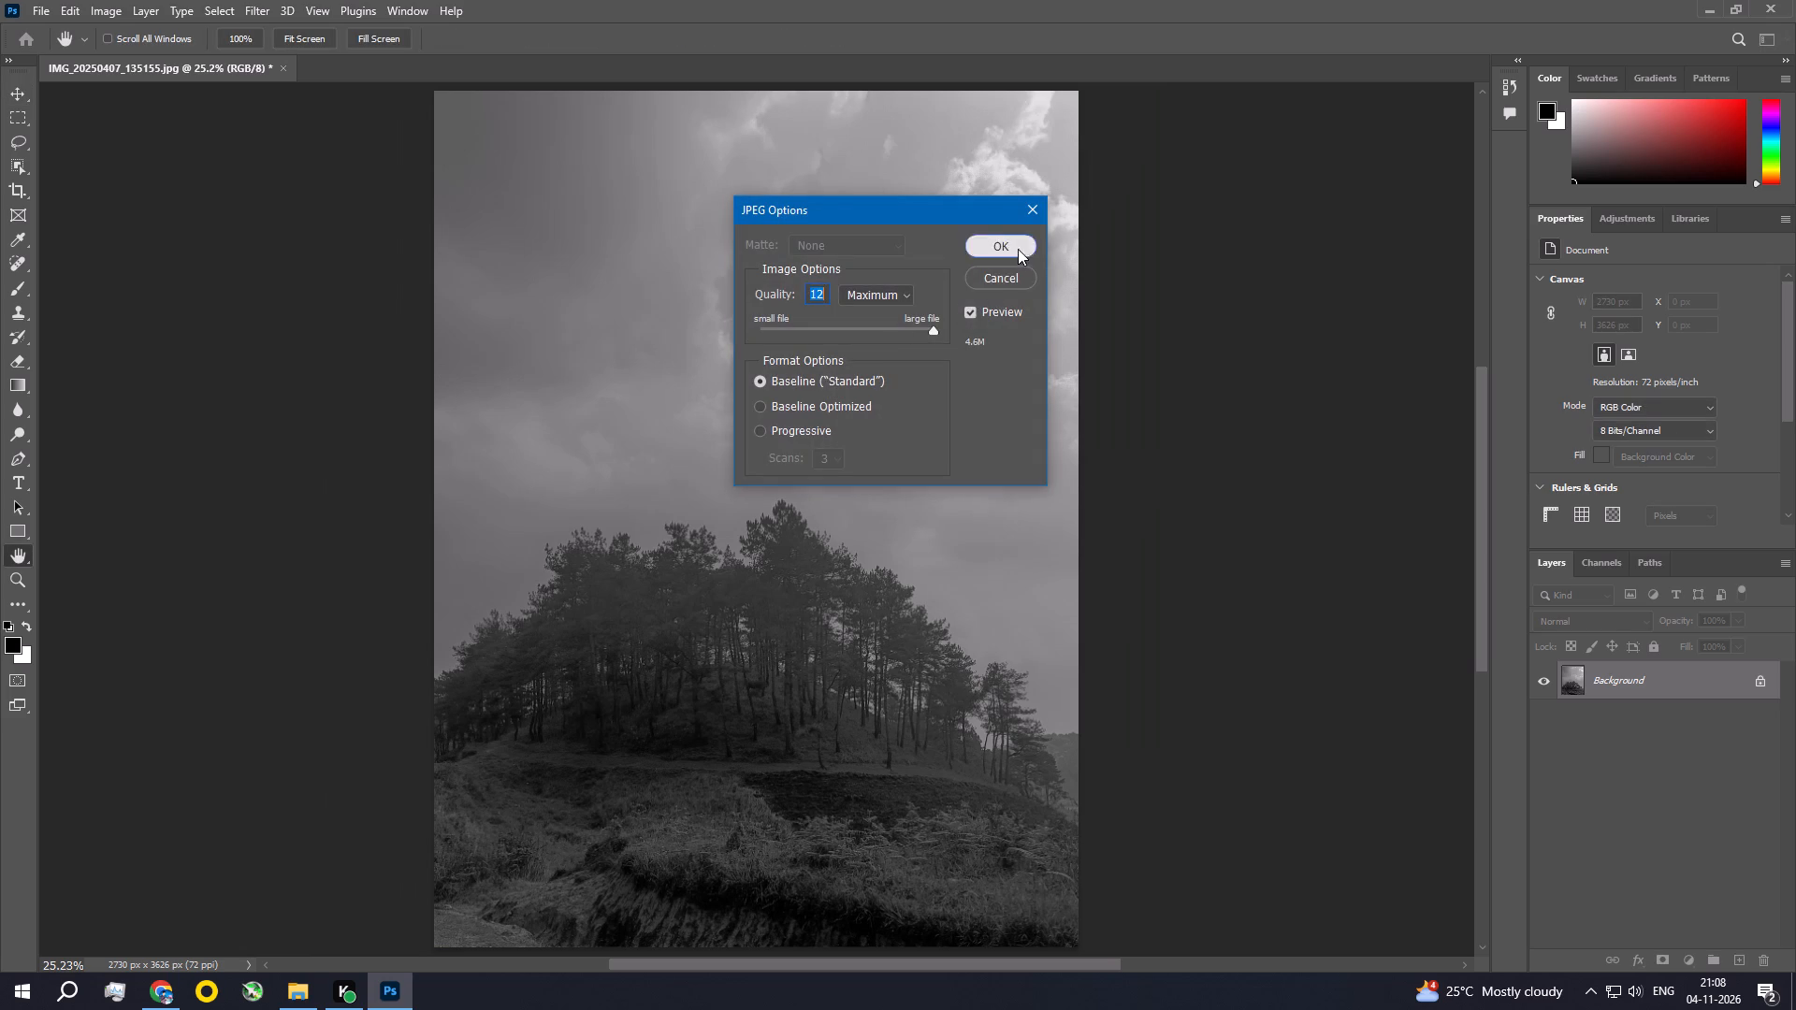
pyautogui.click(1018, 249)
pyautogui.click(275, 69)
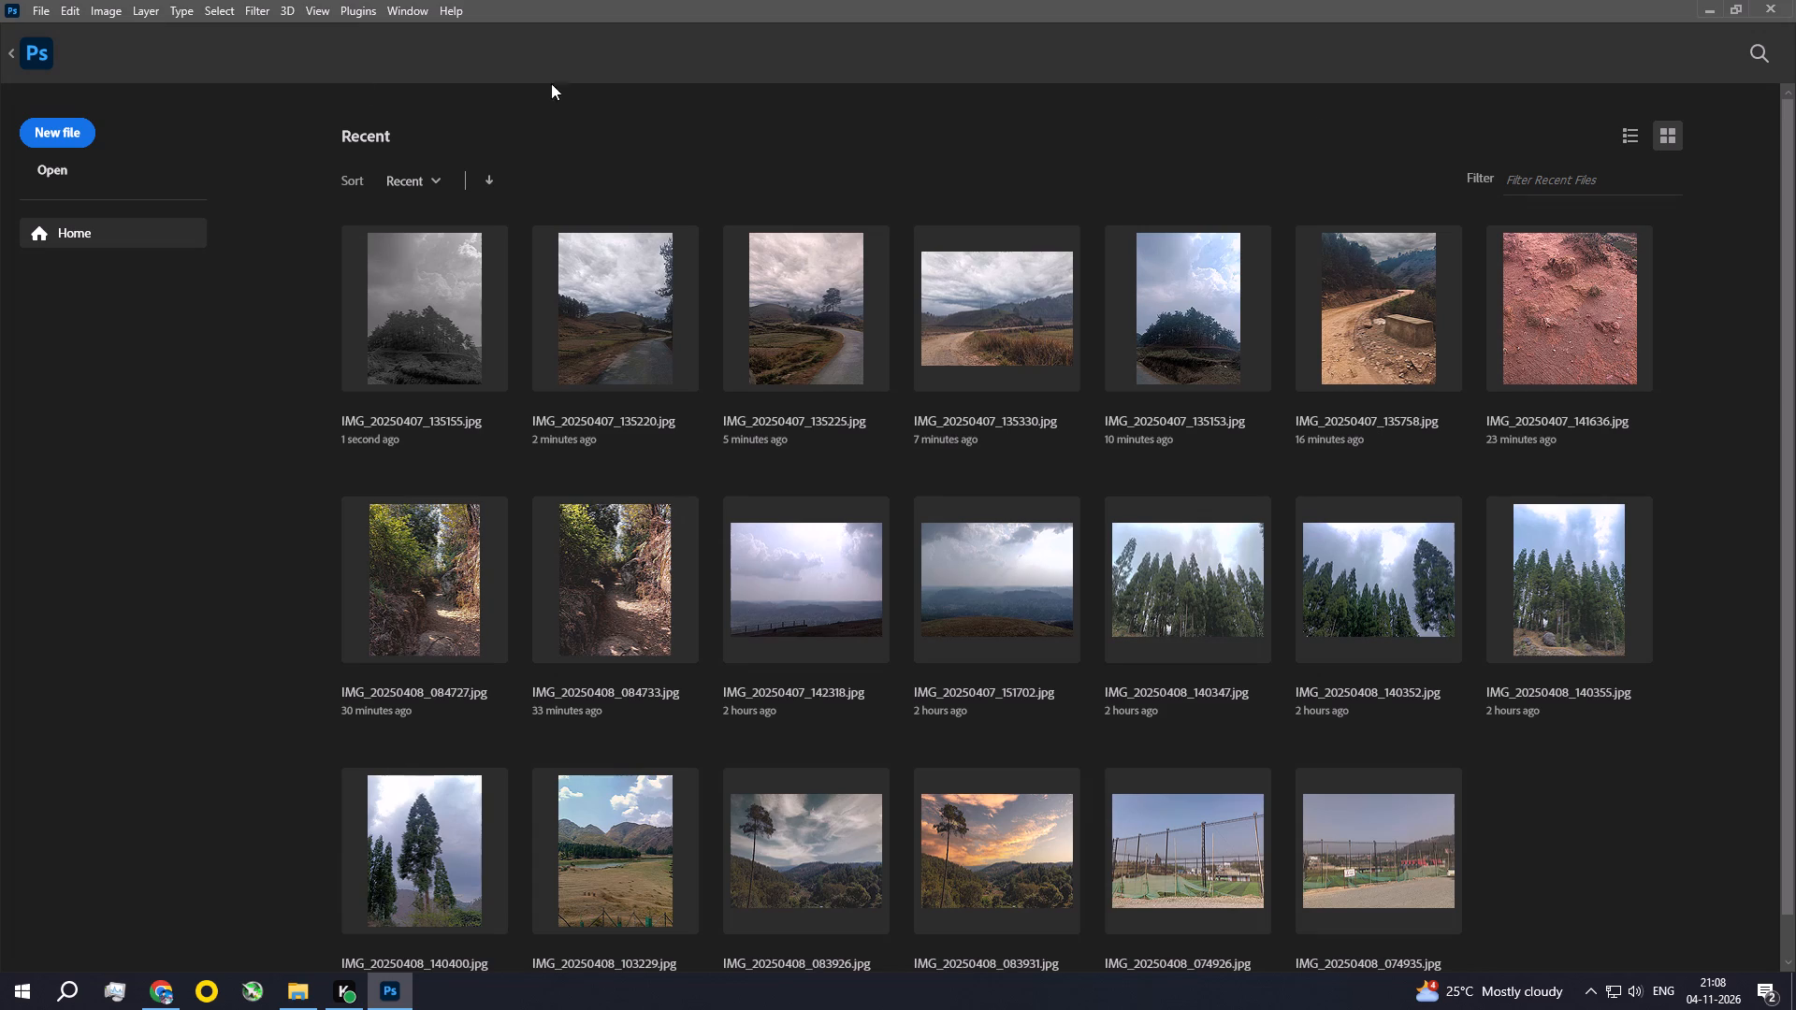